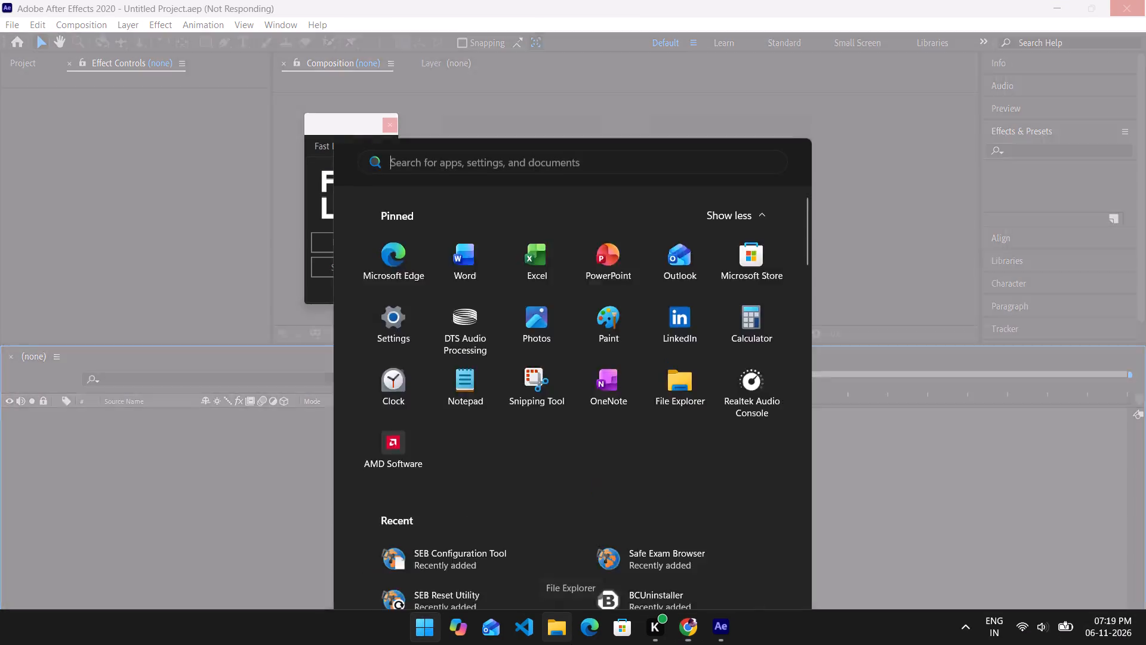
Open Task Manager and examine the GPU performance graphs.
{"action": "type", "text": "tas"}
{"action": "left_click", "coordinate": [440, 205]}
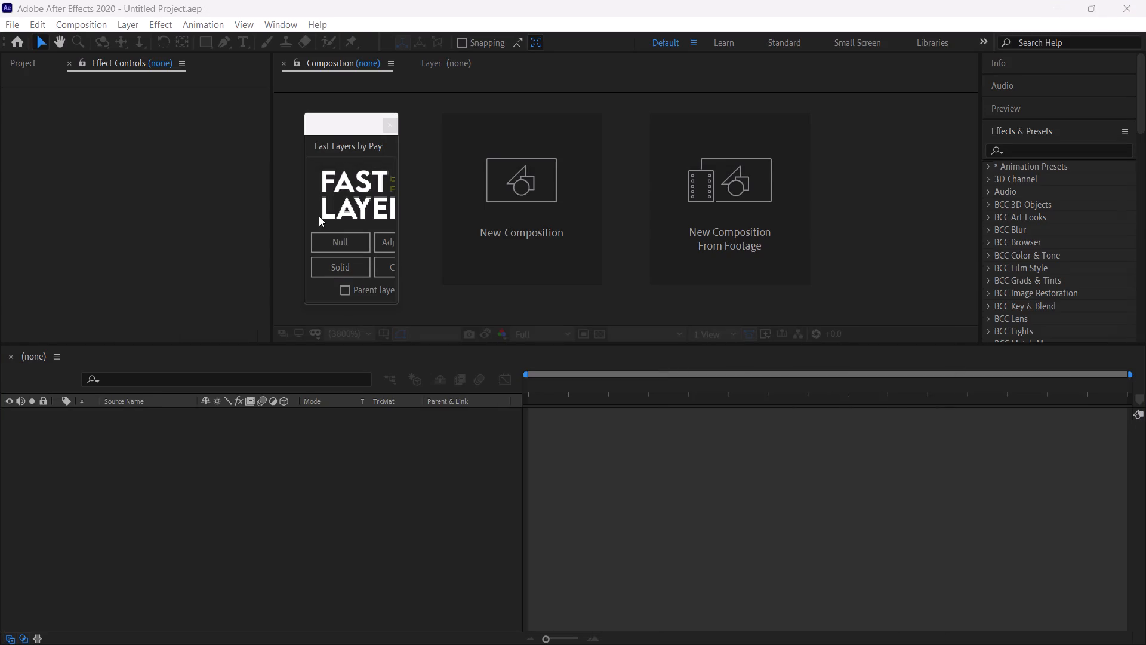
{"action": "left_click", "coordinate": [740, 632]}
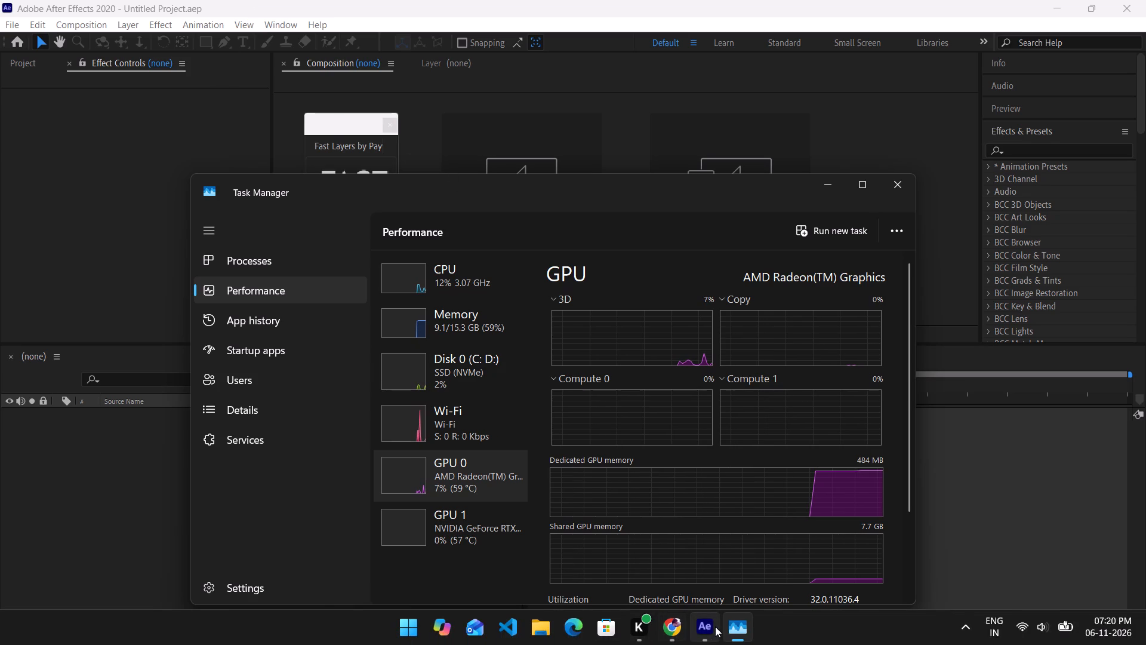
Switch back to After Effects from Task Manager.
{"action": "left_click", "coordinate": [346, 123]}
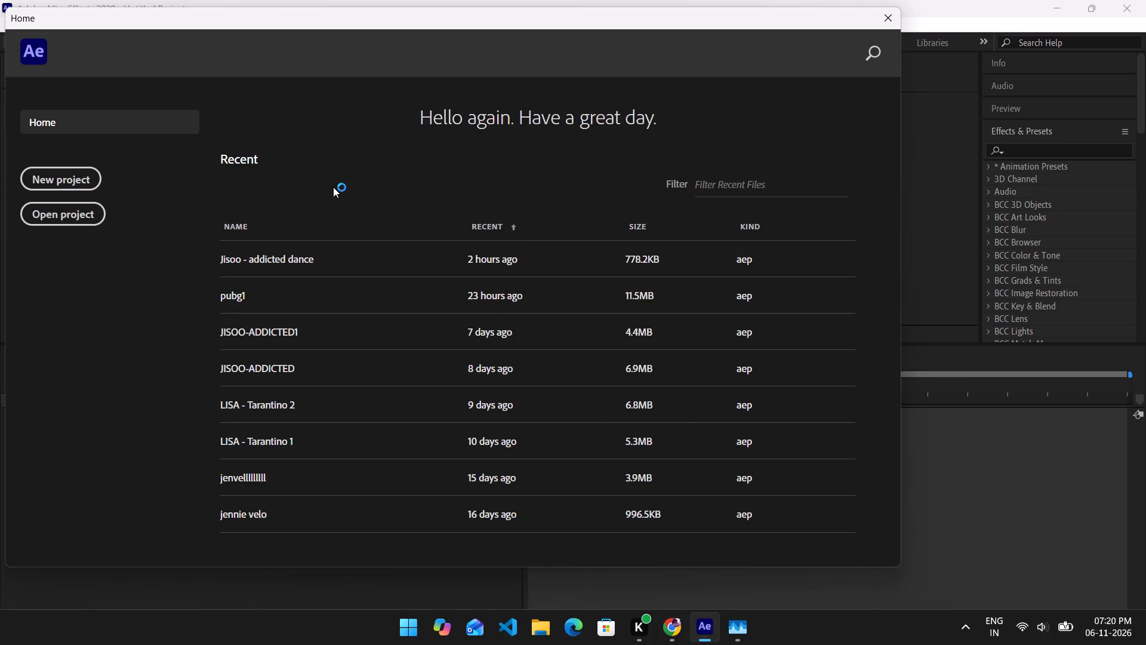
Open the recent project "Jisoo - addicted dance".
{"action": "left_click", "coordinate": [324, 251]}
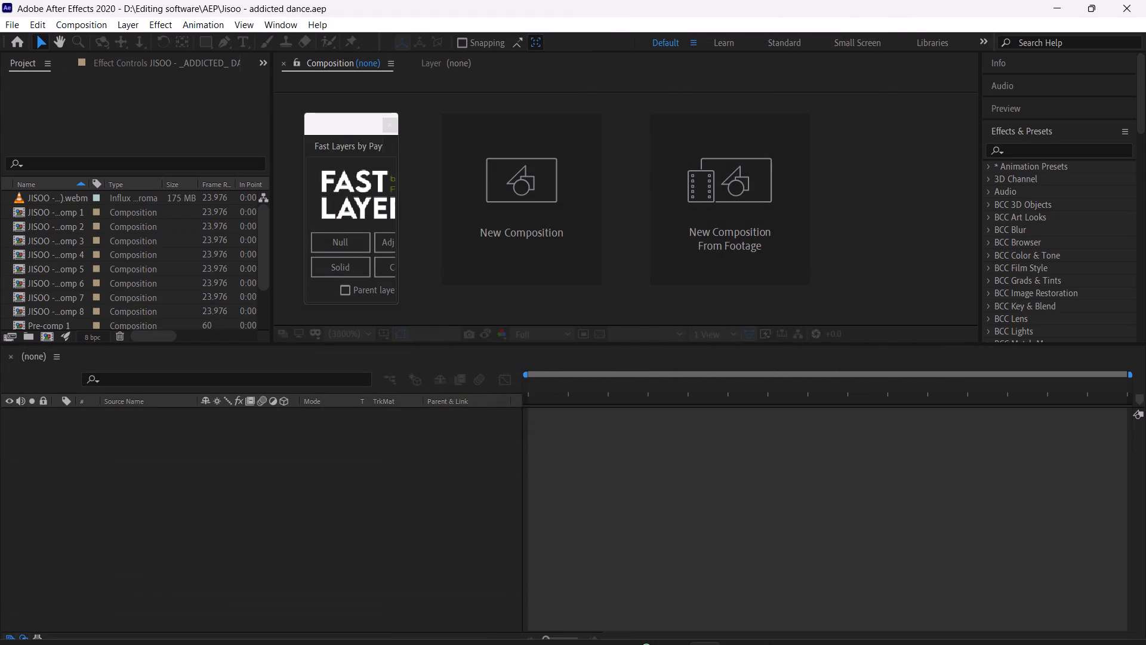
Switch to Task Manager to check GPU performance while the project loads.
{"action": "left_click", "coordinate": [745, 632]}
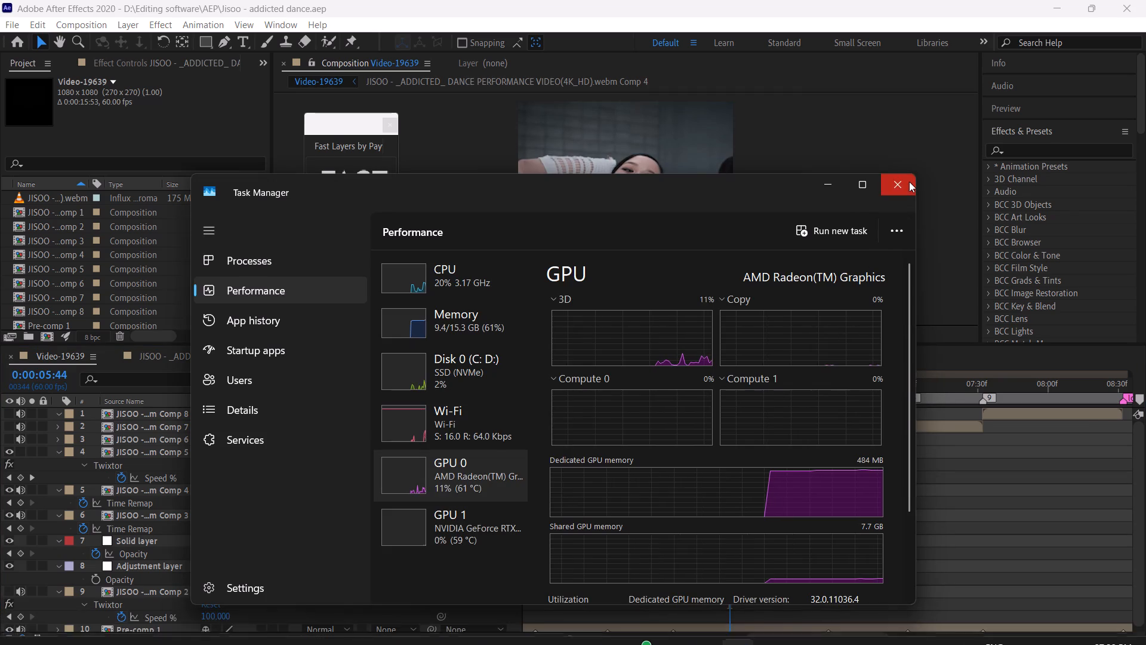
Play the Comp 5 clip repeatedly from 0:00:05:20 to review its current motion timing.
{"action": "left_click", "coordinate": [579, 385]}
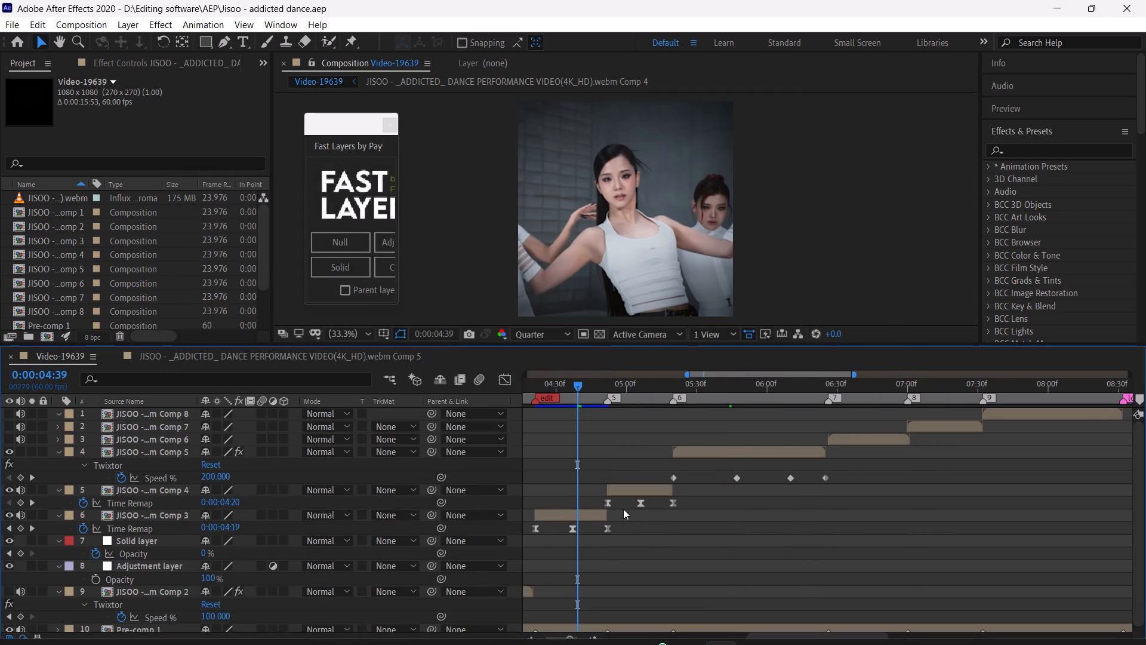
{"action": "left_click", "coordinate": [679, 381]}
{"action": "left_click", "coordinate": [673, 384]}
{"action": "key", "text": "space"}
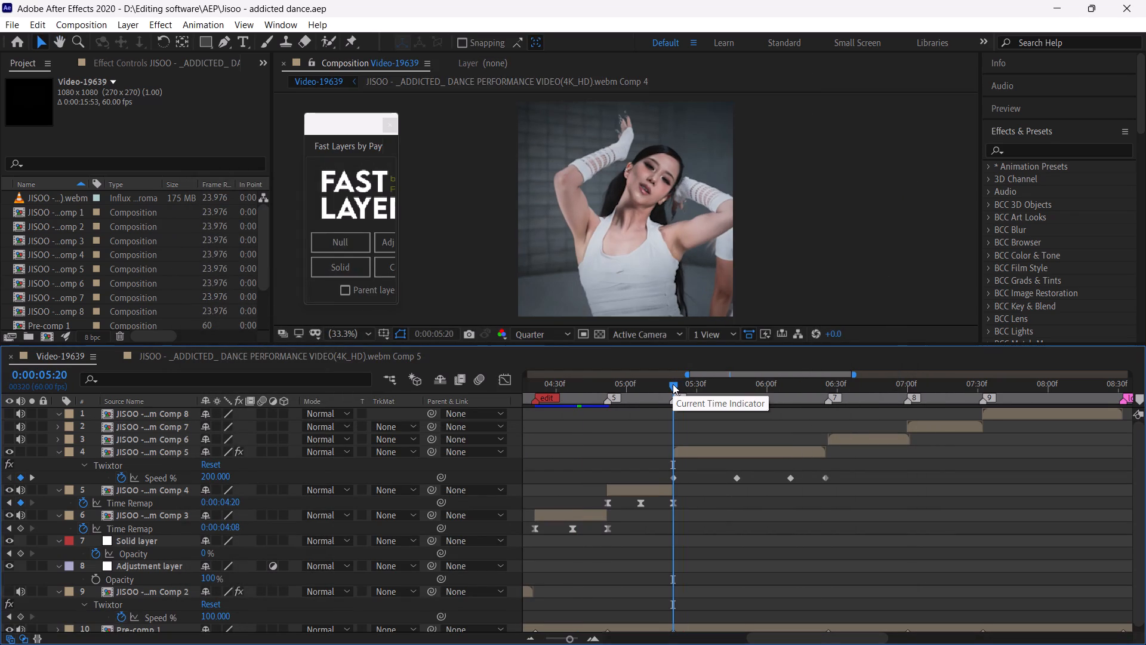
{"action": "left_click", "coordinate": [673, 384]}
{"action": "key", "text": "space"}
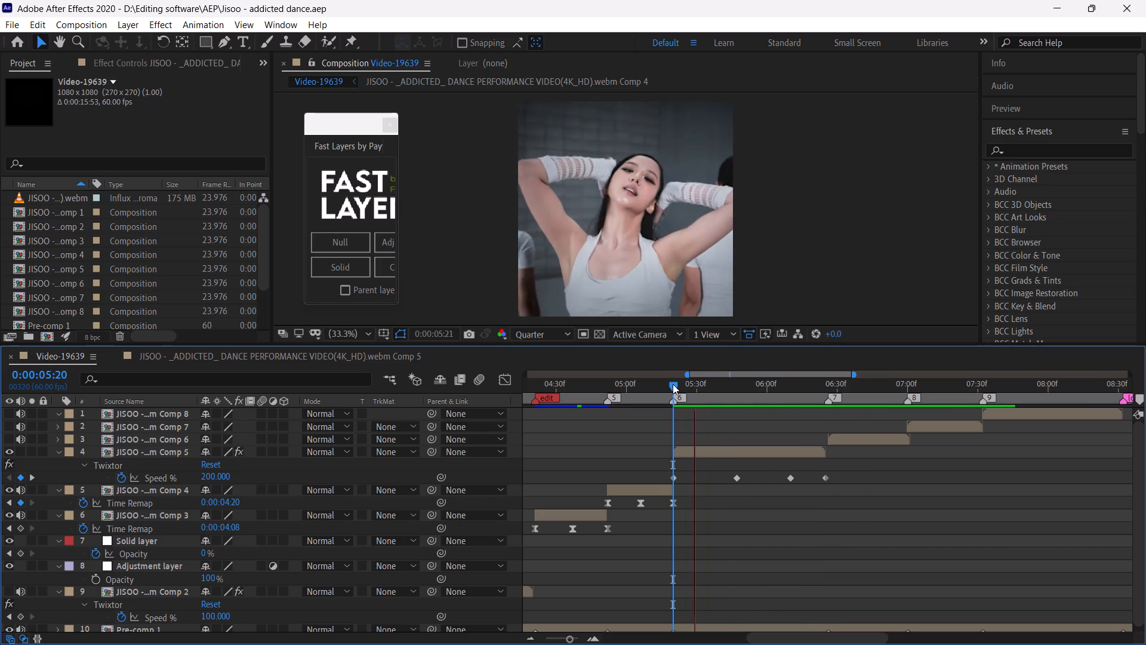
{"action": "left_click", "coordinate": [673, 384]}
{"action": "key", "text": "space"}
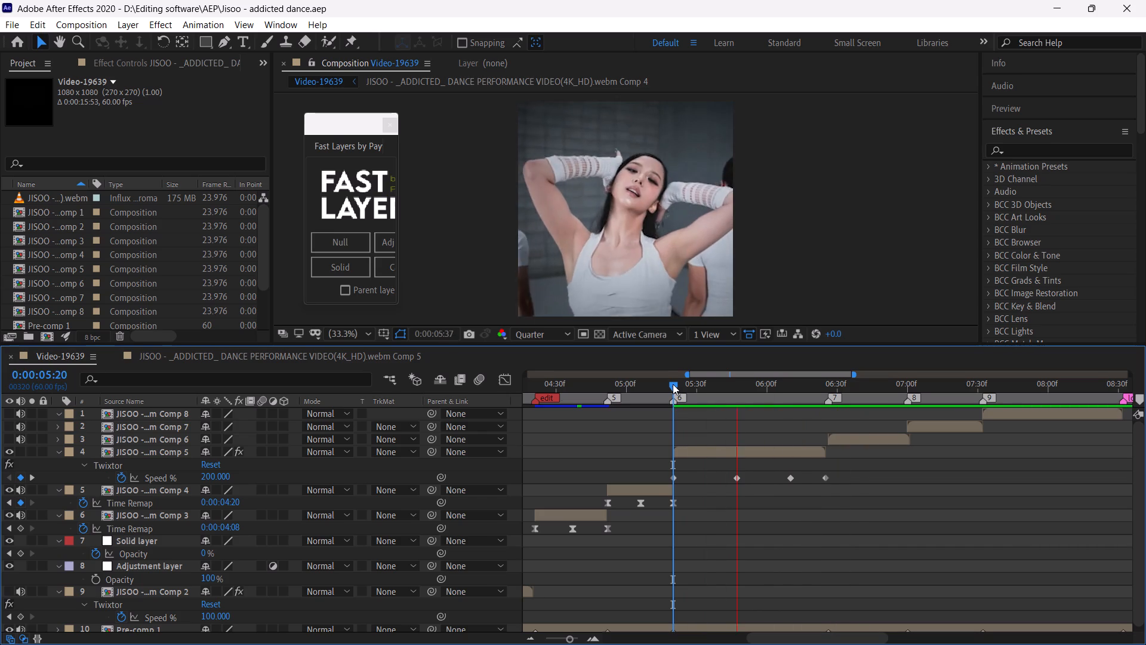
{"action": "left_click", "coordinate": [673, 384]}
{"action": "key", "text": "space"}
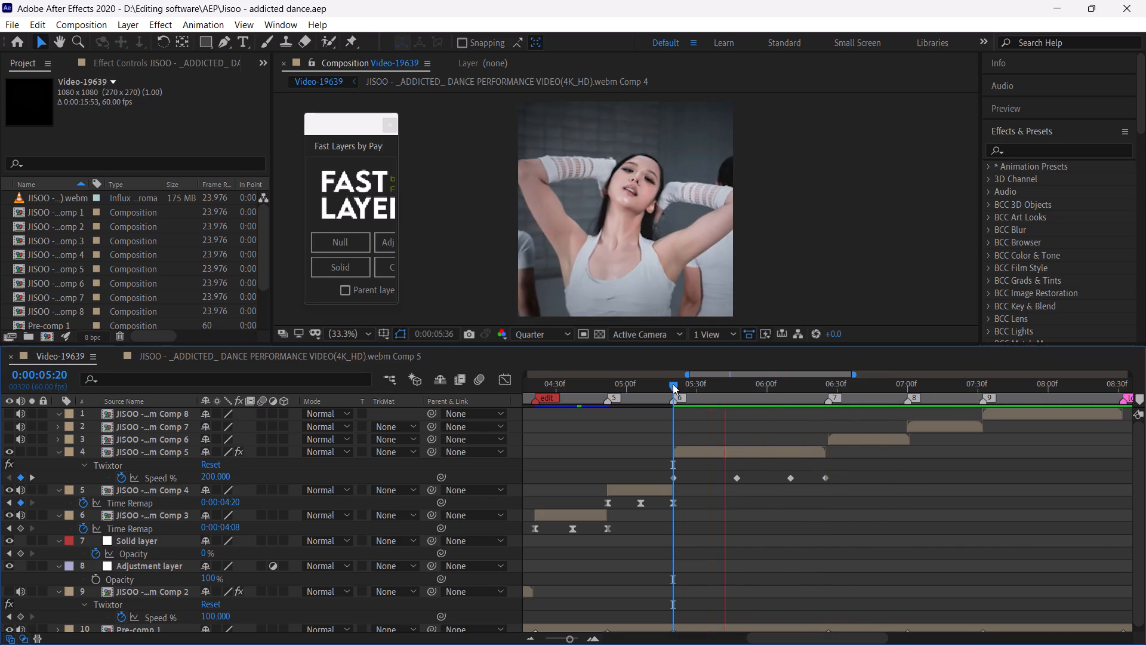
{"action": "left_click", "coordinate": [673, 384]}
{"action": "key", "text": "space"}
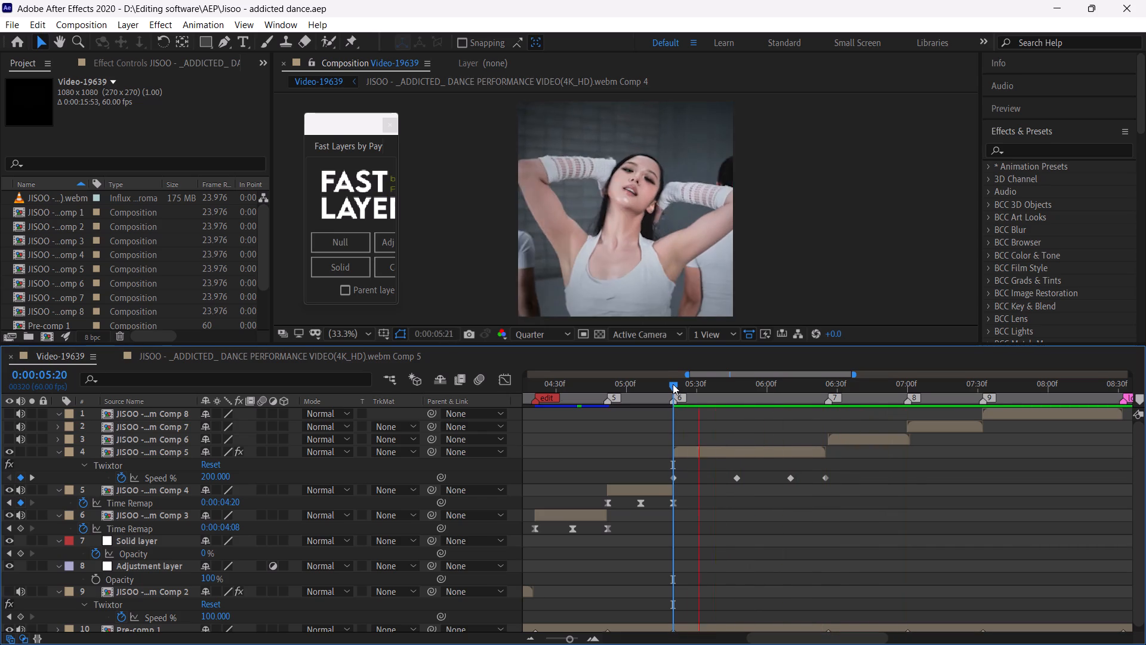
{"action": "left_click", "coordinate": [673, 384]}
{"action": "key", "text": "space"}
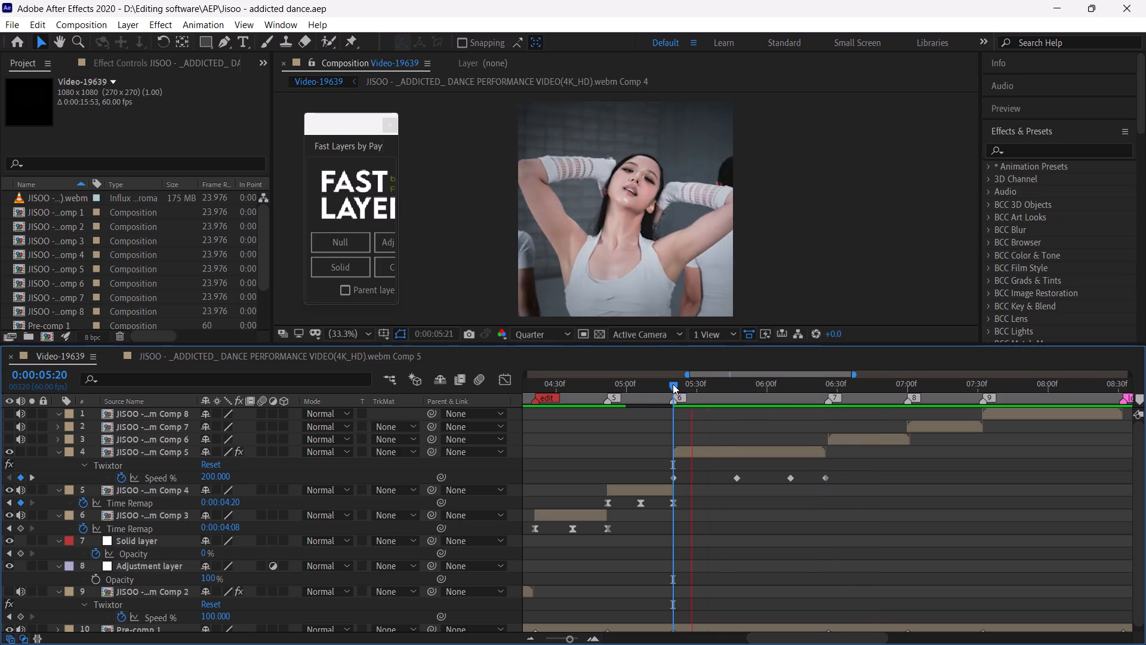
{"action": "left_click", "coordinate": [673, 384]}
Apply Easy Ease to all four Twixtor Speed % keyframes on the Comp 5 layer and preview the clip.
{"action": "left_click_drag", "start_coordinate": [660, 474], "coordinate": [840, 489]}
{"action": "key", "text": "F9"}
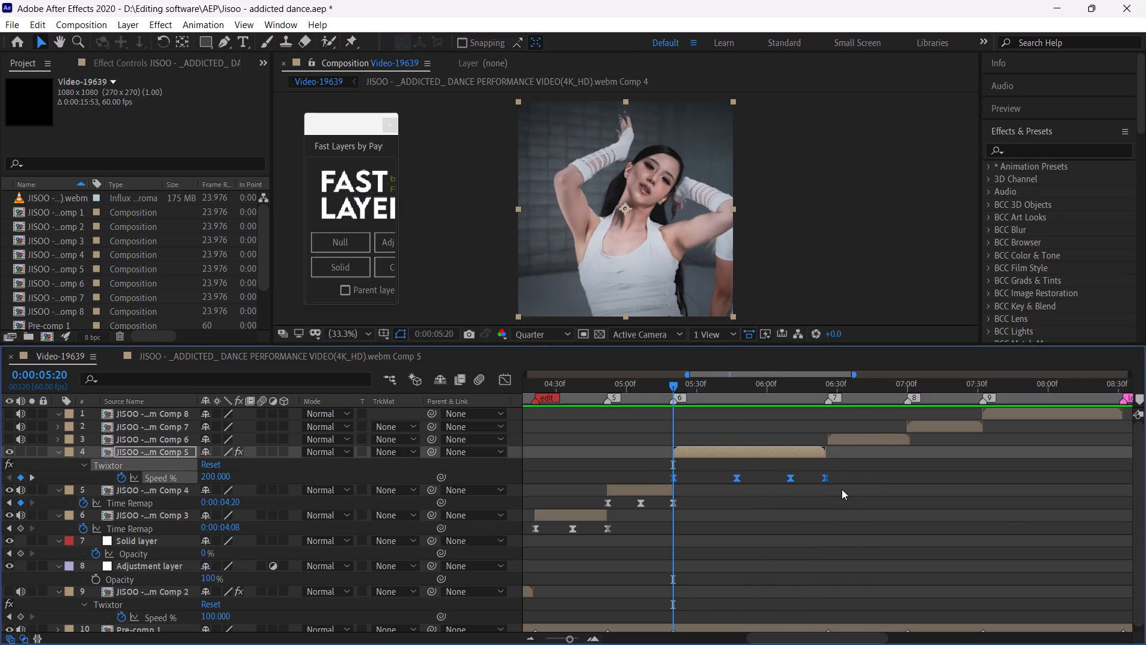
{"action": "key", "text": "space"}
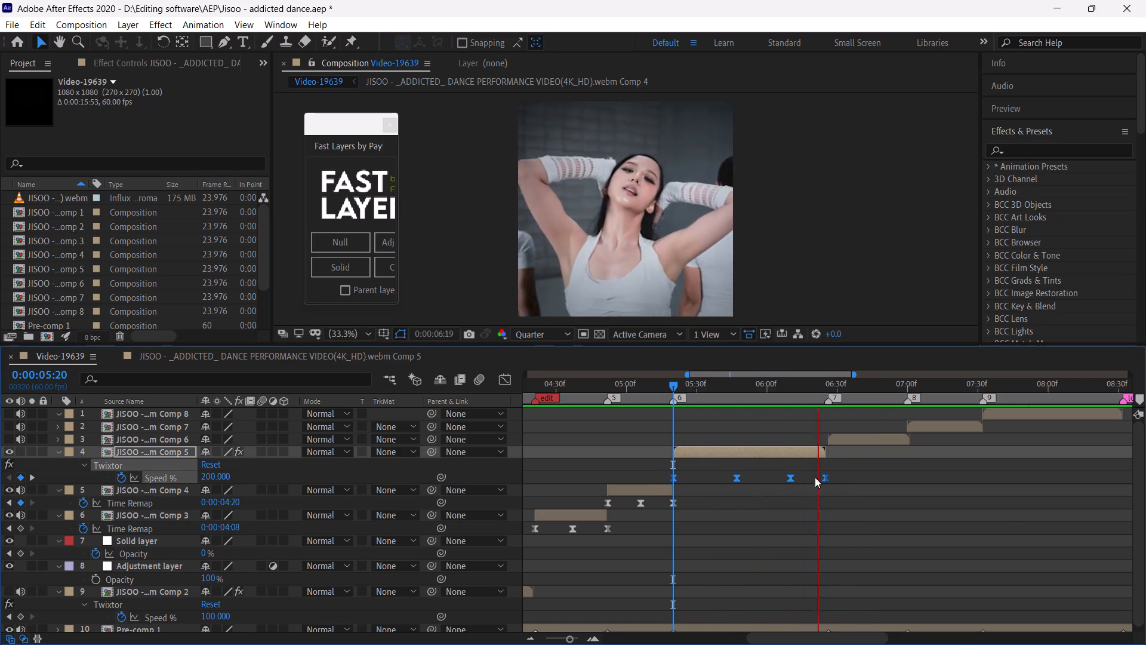
In the Graph Editor, lengthen the ease handles along the Comp 5 Speed % curve, from its first keyframe to its last.
{"action": "left_click", "coordinate": [697, 387]}
{"action": "left_click", "coordinate": [504, 370]}
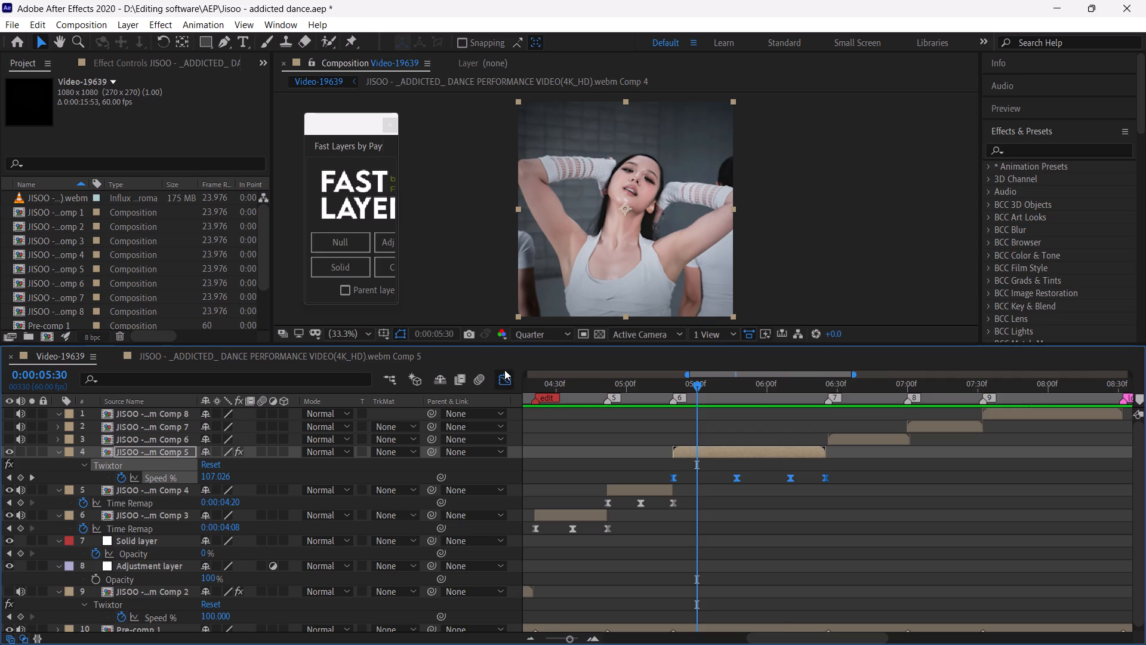
{"action": "left_click", "coordinate": [738, 597]}
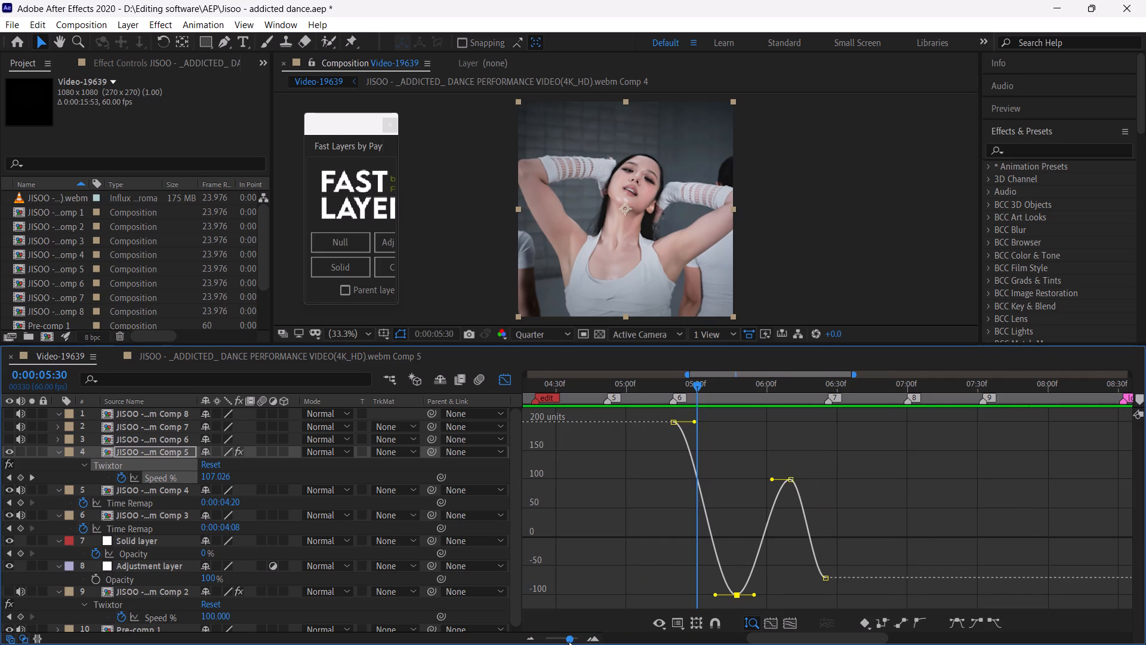
{"action": "left_click_drag", "start_coordinate": [569, 642], "coordinate": [574, 644]}
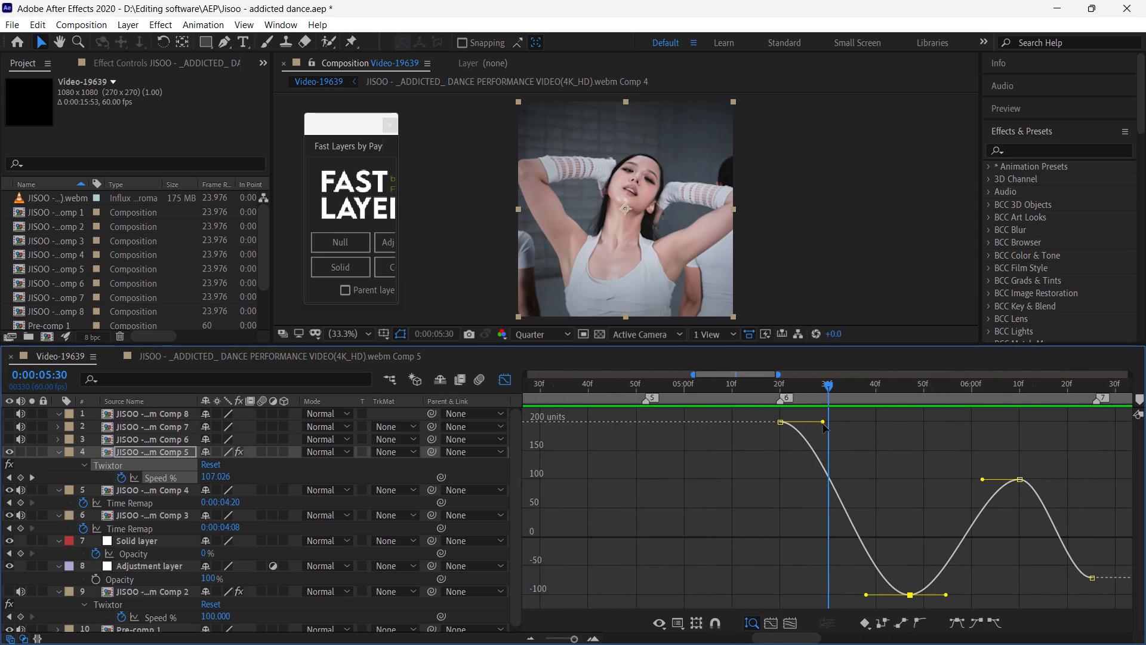
{"action": "left_click_drag", "start_coordinate": [824, 422], "coordinate": [867, 422]}
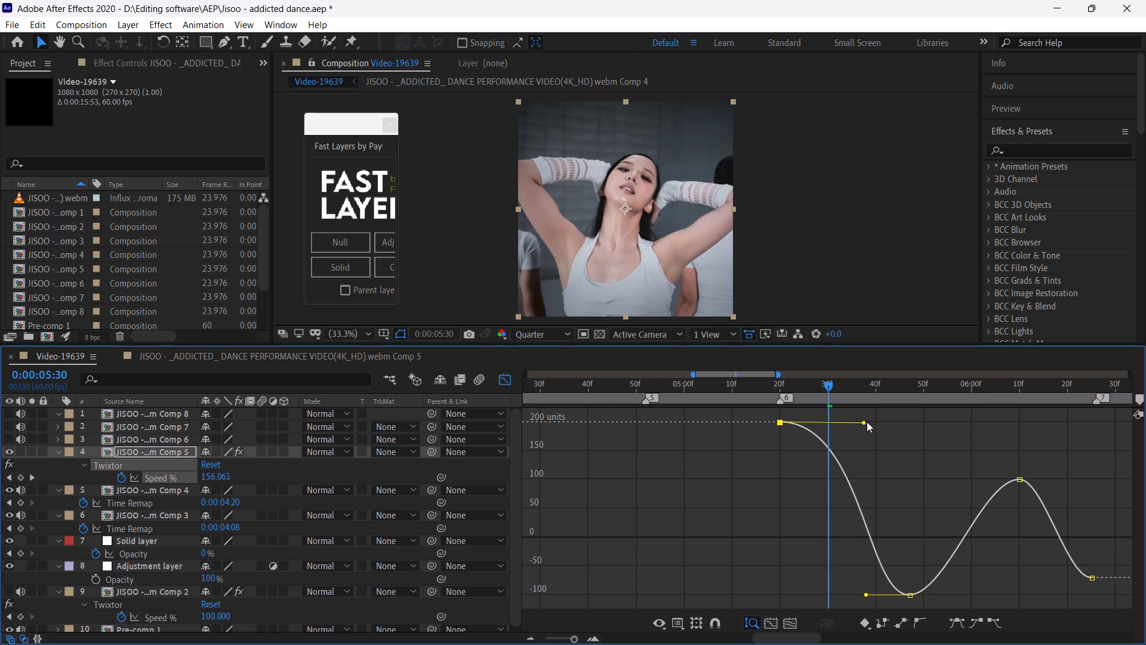
{"action": "left_click_drag", "start_coordinate": [867, 422], "coordinate": [873, 421]}
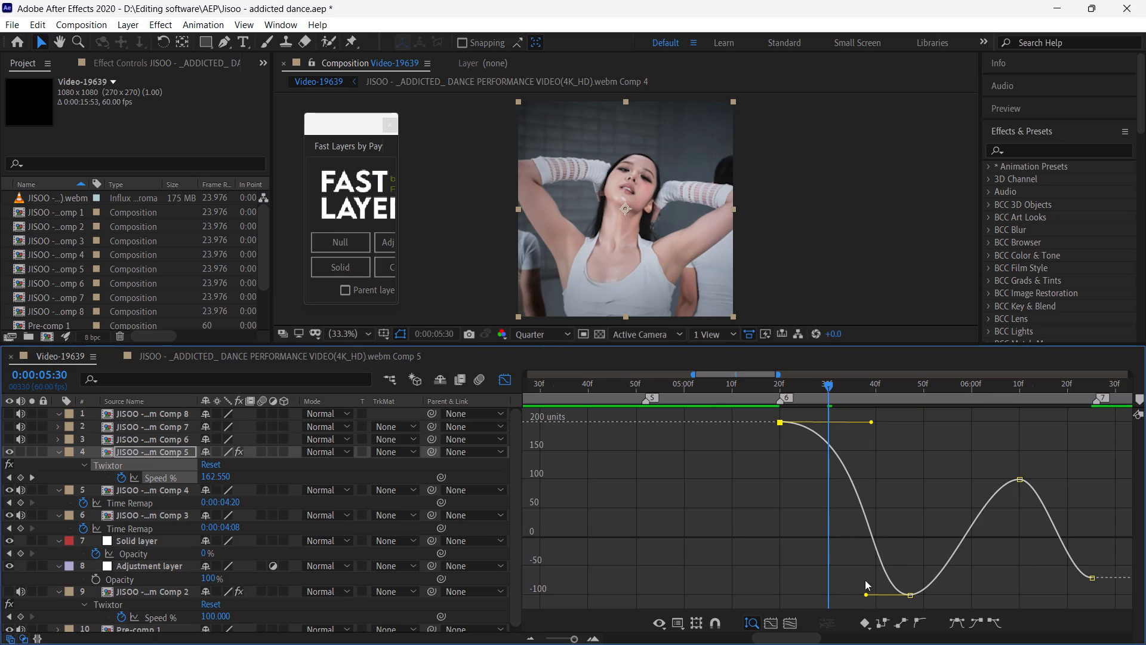
{"action": "left_click_drag", "start_coordinate": [866, 595], "coordinate": [841, 595]}
{"action": "left_click_drag", "start_coordinate": [984, 479], "coordinate": [982, 479]}
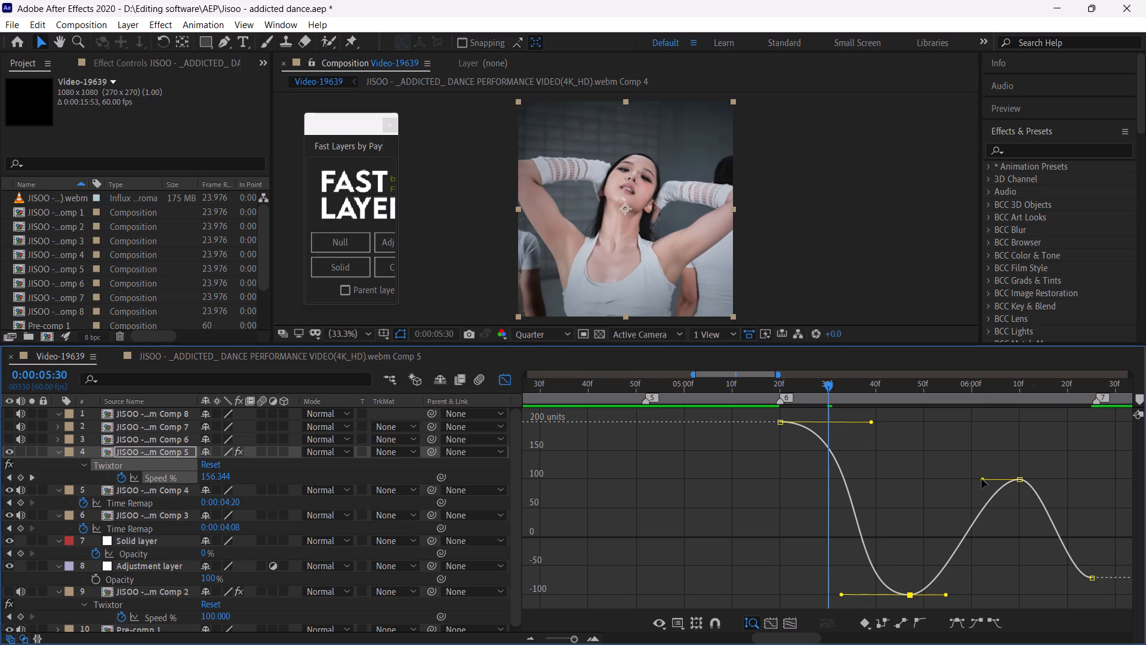
{"action": "left_click_drag", "start_coordinate": [982, 479], "coordinate": [965, 480]}
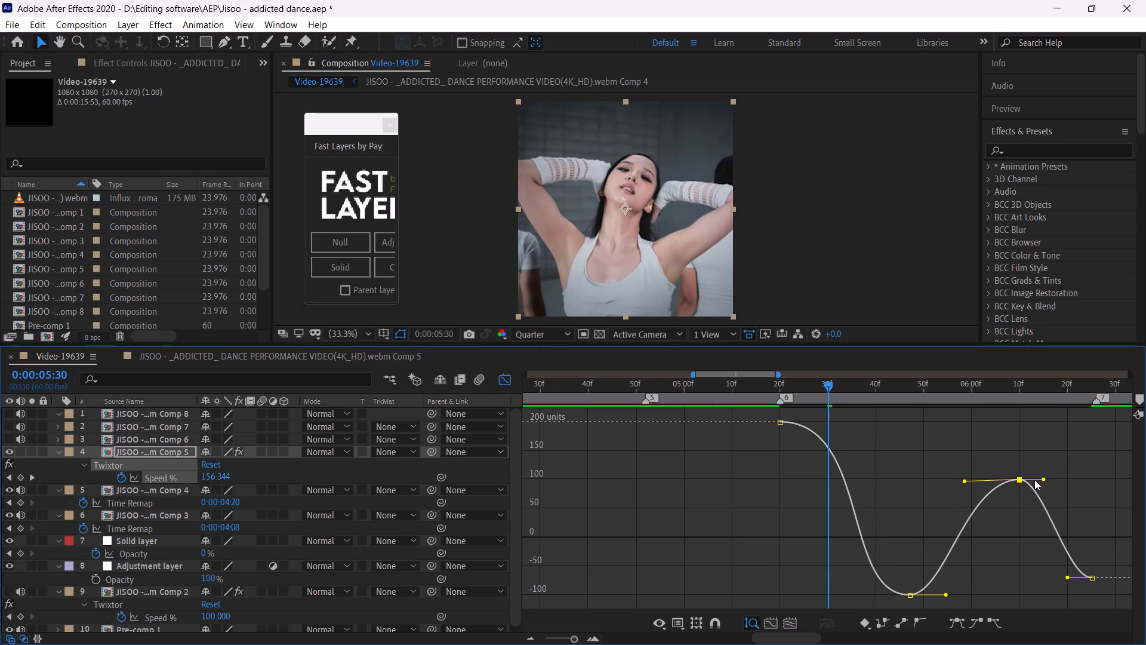
{"action": "left_click_drag", "start_coordinate": [1046, 479], "coordinate": [1063, 477]}
{"action": "left_click_drag", "start_coordinate": [1070, 579], "coordinate": [1050, 582]}
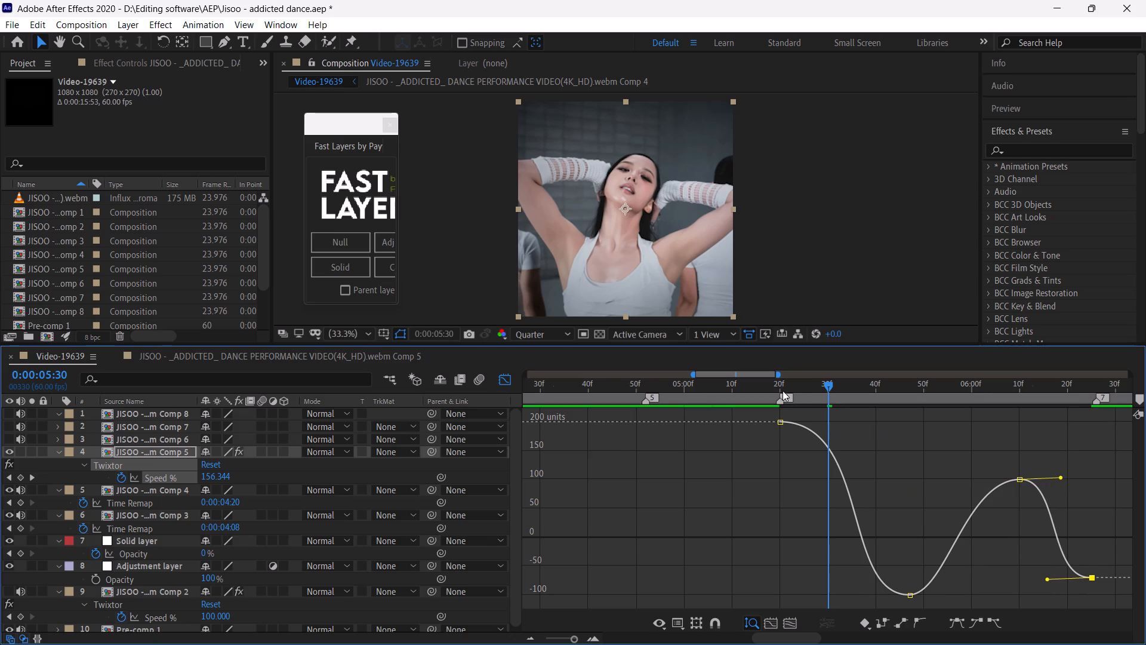
Replay the Comp 5 clip repeatedly from 0:00:05:20 to review the reshaped speed curve.
{"action": "left_click", "coordinate": [781, 389]}
{"action": "key", "text": "space"}
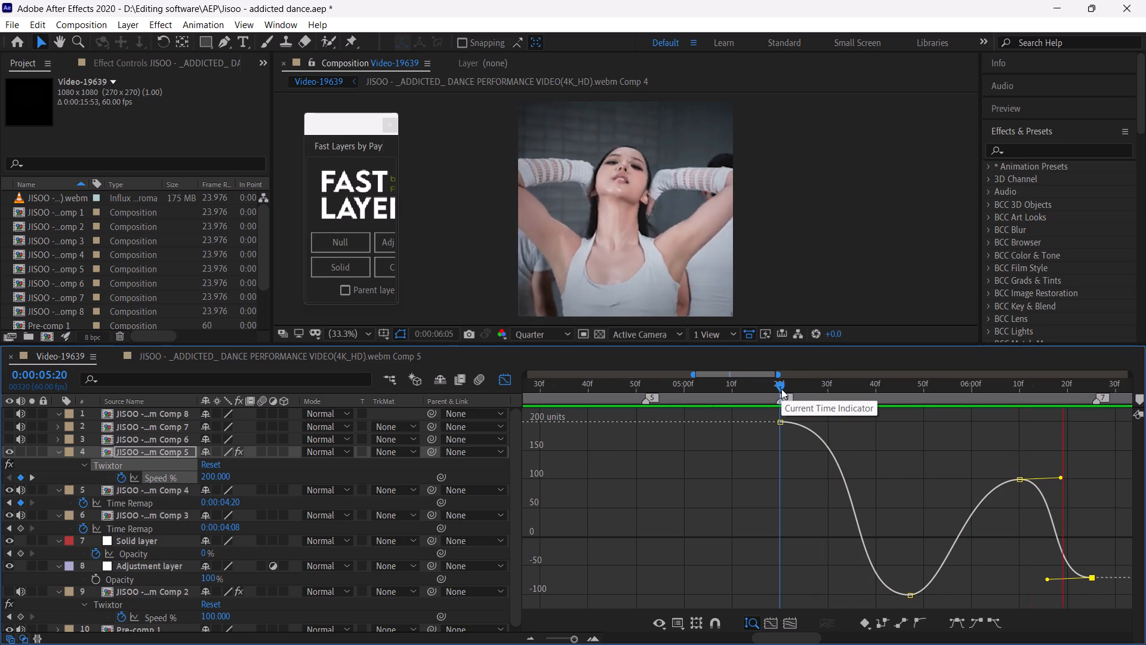
{"action": "left_click", "coordinate": [781, 389]}
{"action": "key", "text": "space"}
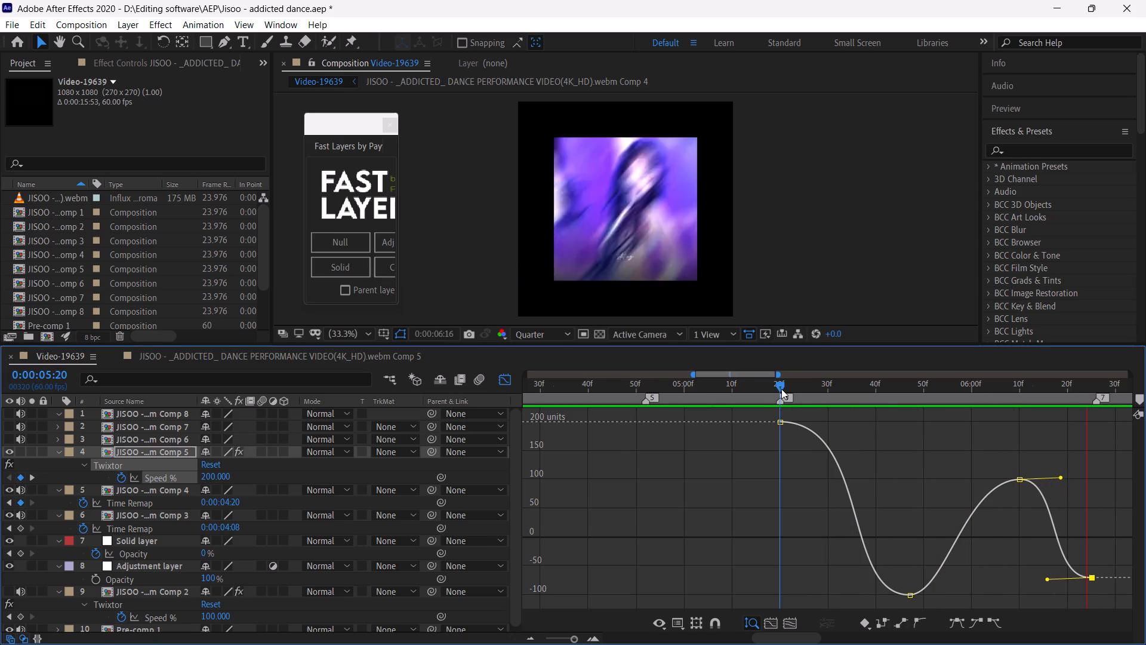
{"action": "left_click", "coordinate": [781, 389]}
{"action": "key", "text": "space"}
{"action": "left_click", "coordinate": [781, 389]}
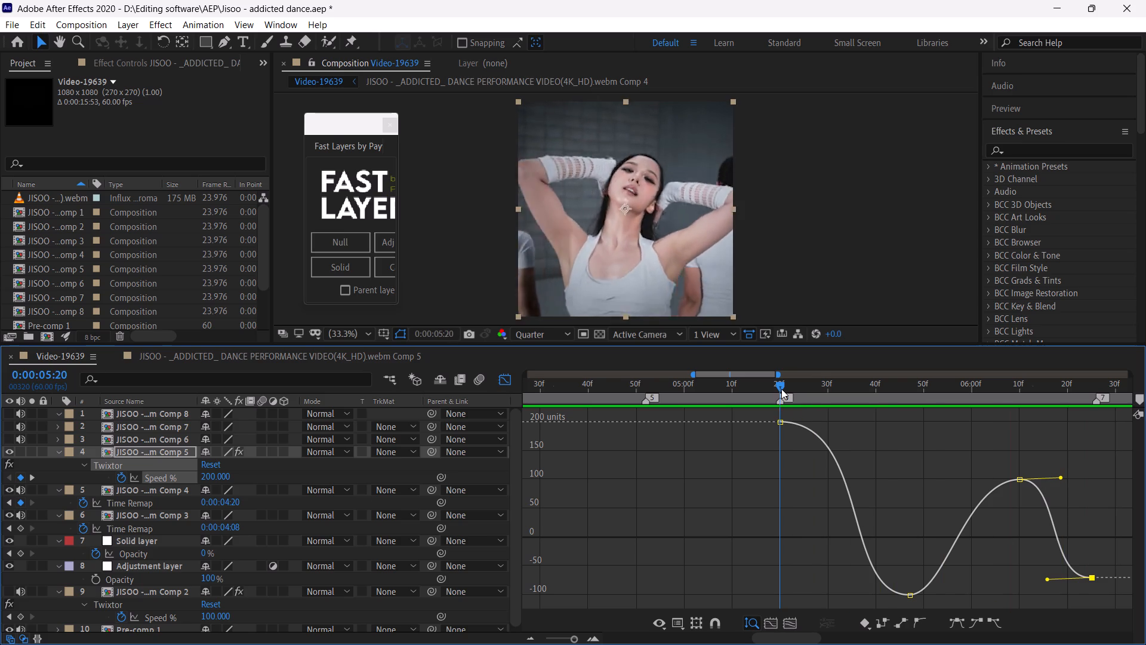
{"action": "key", "text": "space"}
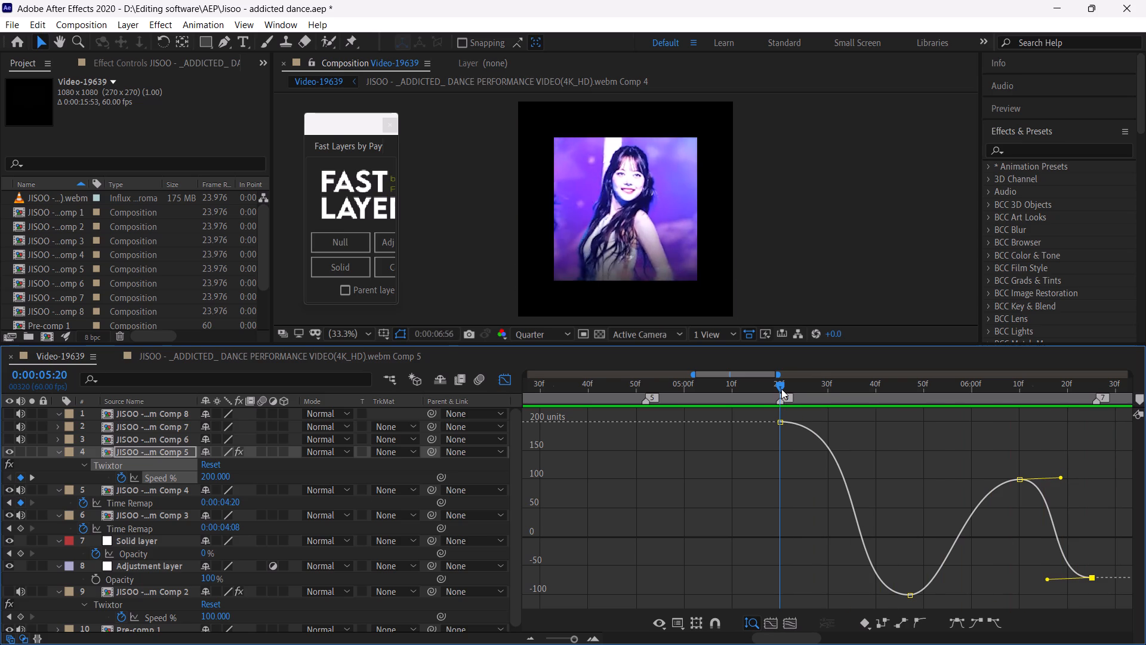
{"action": "left_click", "coordinate": [781, 389]}
Lengthen the handles of the -100 and 100 Speed % keyframes and the 200 keyframe's outgoing handle, and preview from 0:00:05:20.
{"action": "left_click_drag", "start_coordinate": [781, 389], "coordinate": [911, 447]}
{"action": "left_click", "coordinate": [914, 592]}
{"action": "left_click_drag", "start_coordinate": [947, 597], "coordinate": [949, 597]}
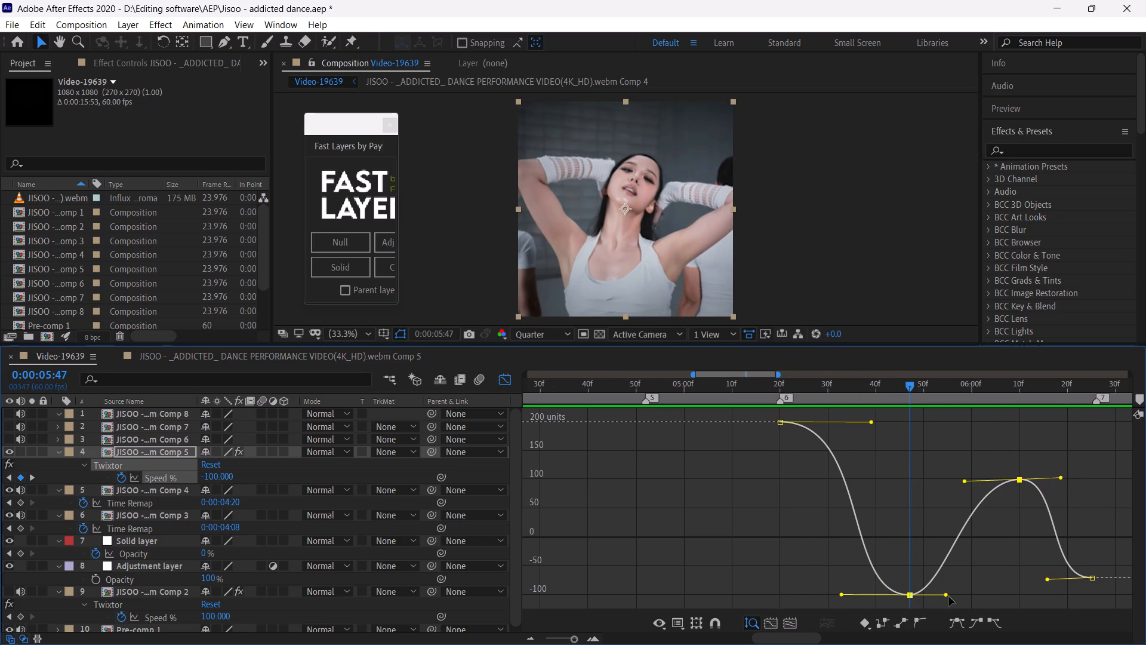
{"action": "left_click_drag", "start_coordinate": [949, 597], "coordinate": [968, 597]}
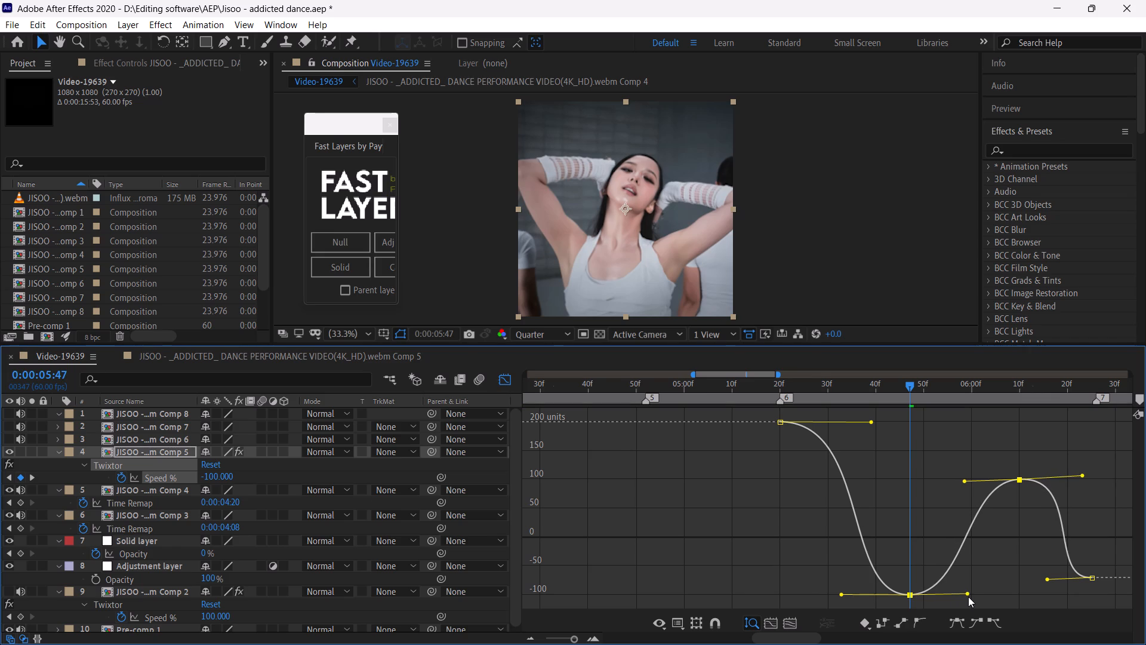
{"action": "left_click_drag", "start_coordinate": [968, 597], "coordinate": [970, 597]}
{"action": "left_click_drag", "start_coordinate": [843, 596], "coordinate": [821, 597]}
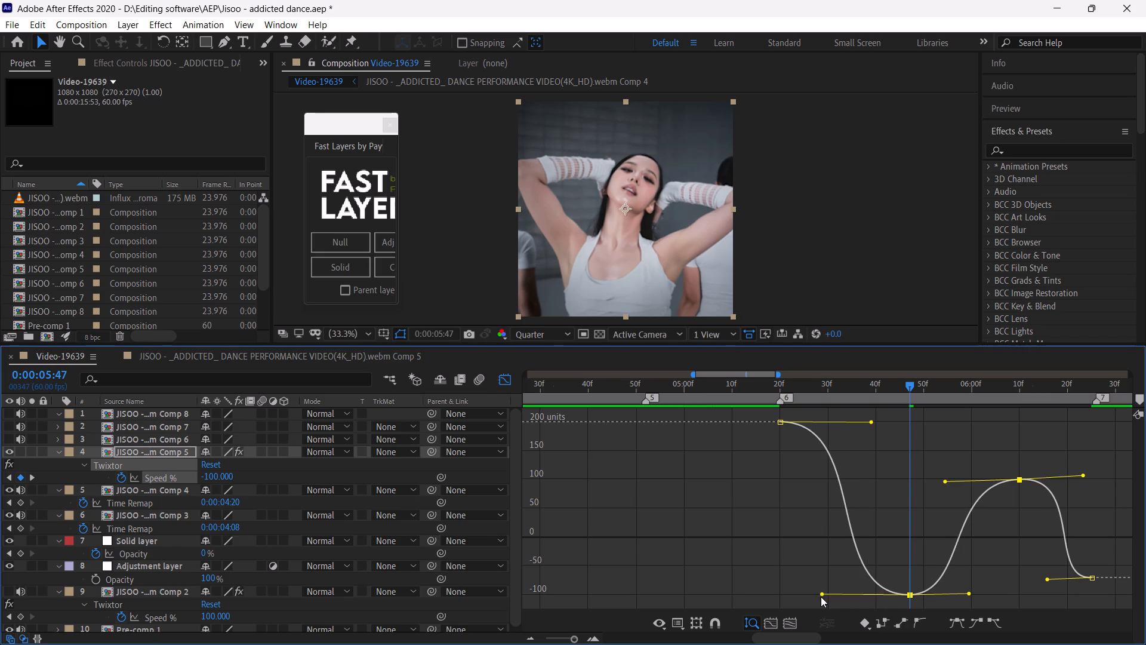
{"action": "left_click_drag", "start_coordinate": [821, 597], "coordinate": [815, 596]}
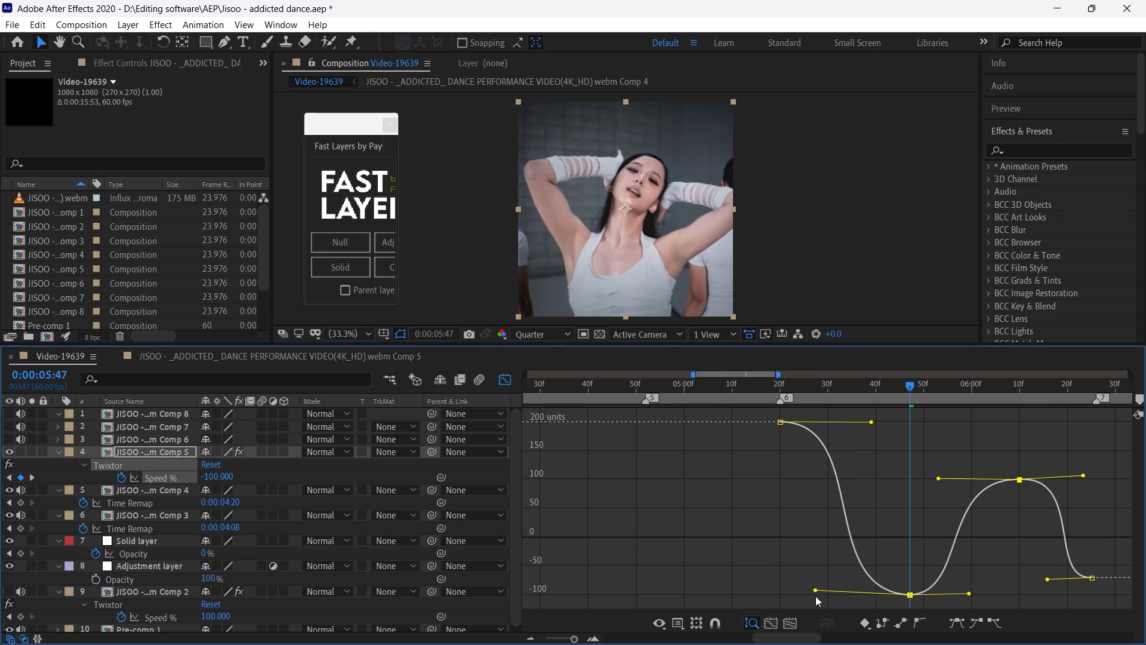
{"action": "left_click_drag", "start_coordinate": [815, 596], "coordinate": [815, 596]}
{"action": "left_click_drag", "start_coordinate": [870, 423], "coordinate": [876, 424]}
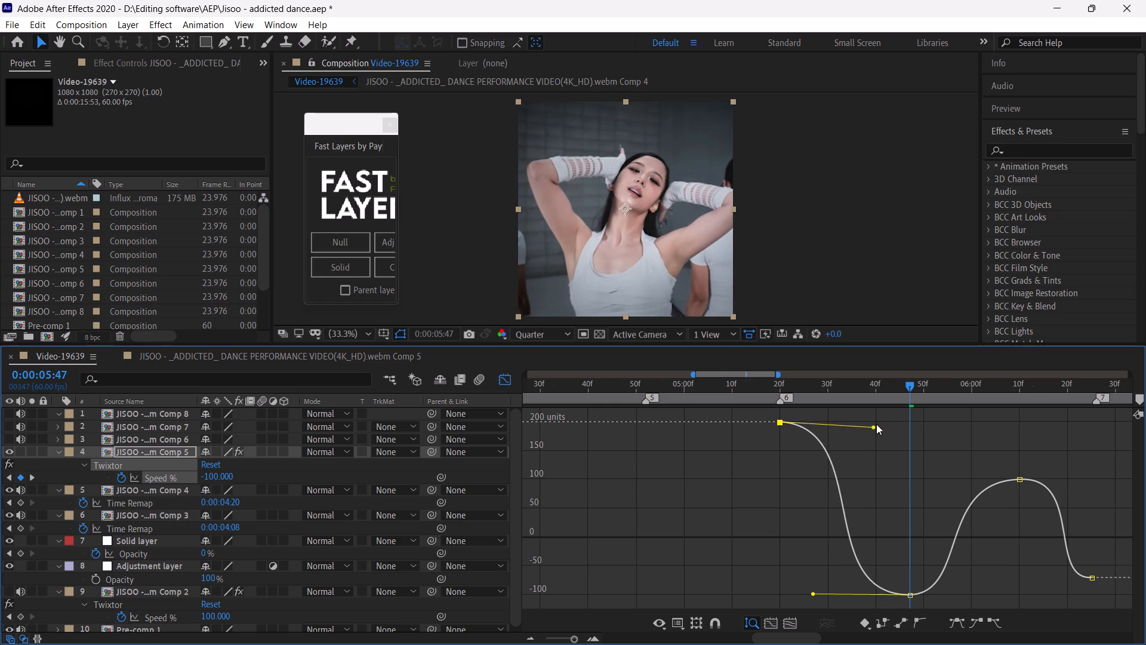
{"action": "left_click_drag", "start_coordinate": [876, 424], "coordinate": [880, 422]}
{"action": "left_click", "coordinate": [782, 379]}
{"action": "key", "text": "space"}
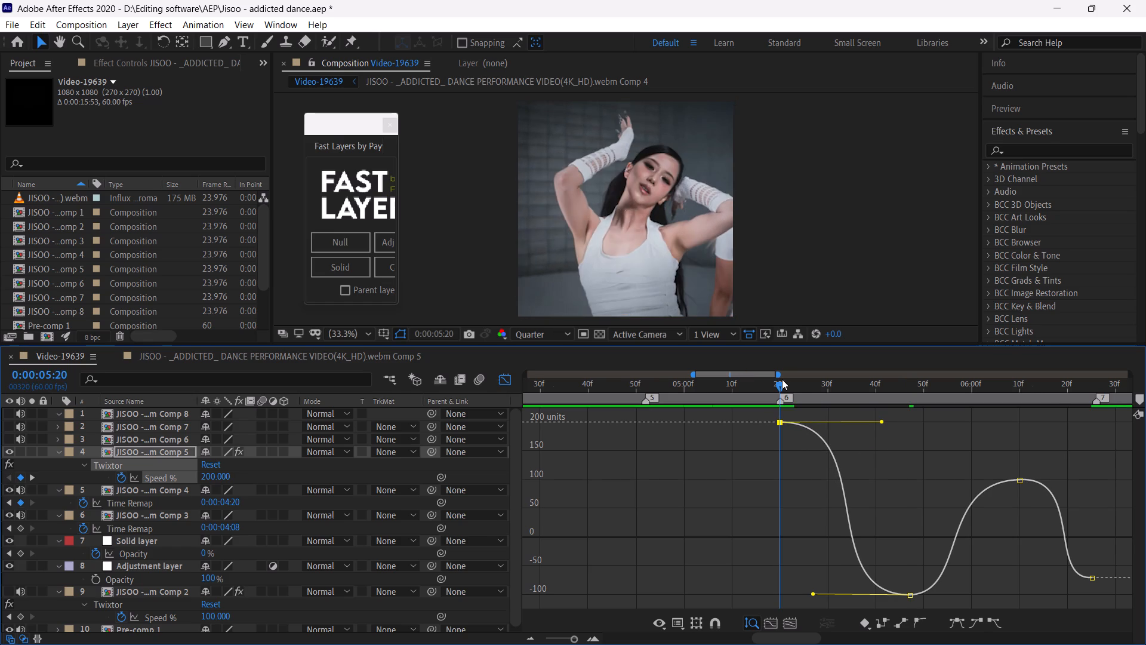
{"action": "left_click", "coordinate": [782, 379]}
{"action": "key", "text": "space"}
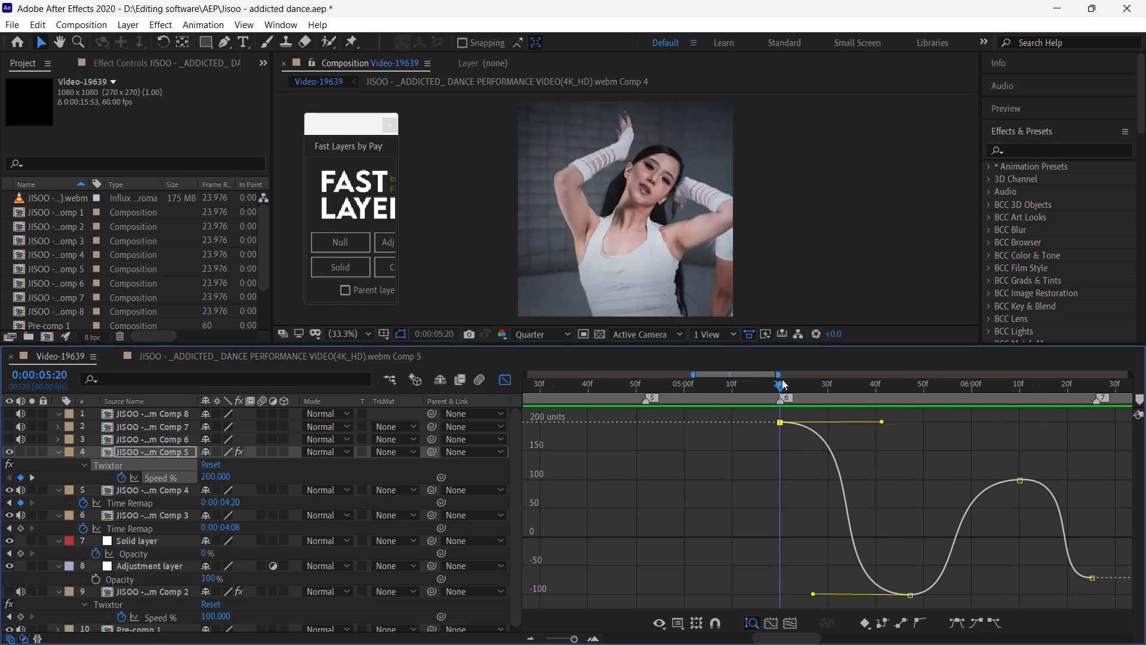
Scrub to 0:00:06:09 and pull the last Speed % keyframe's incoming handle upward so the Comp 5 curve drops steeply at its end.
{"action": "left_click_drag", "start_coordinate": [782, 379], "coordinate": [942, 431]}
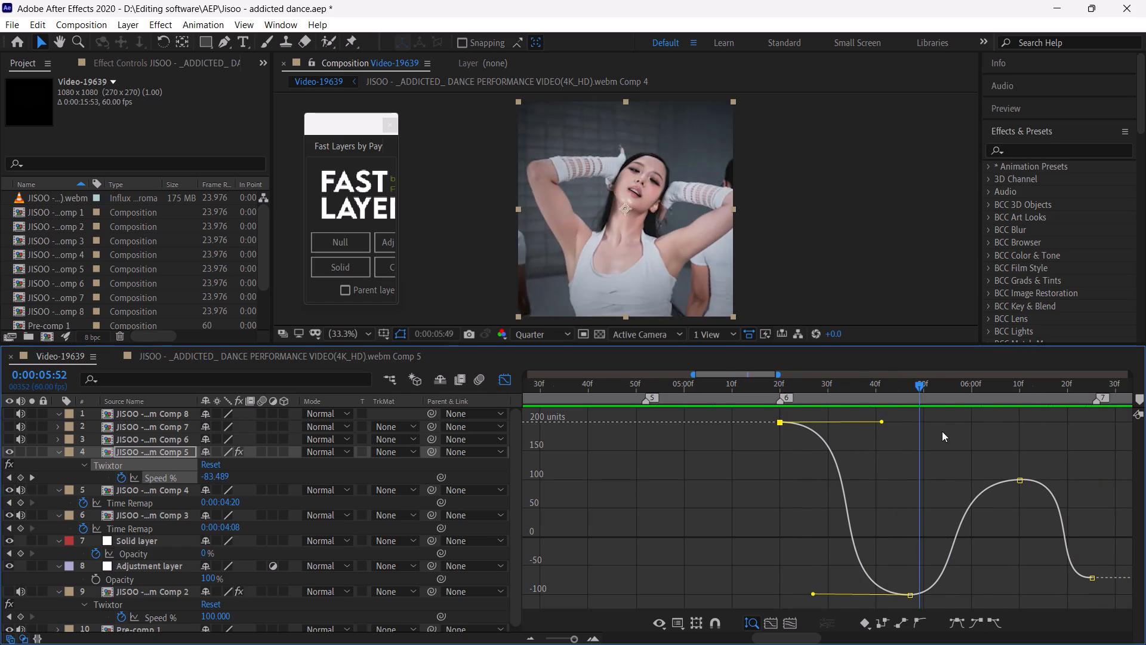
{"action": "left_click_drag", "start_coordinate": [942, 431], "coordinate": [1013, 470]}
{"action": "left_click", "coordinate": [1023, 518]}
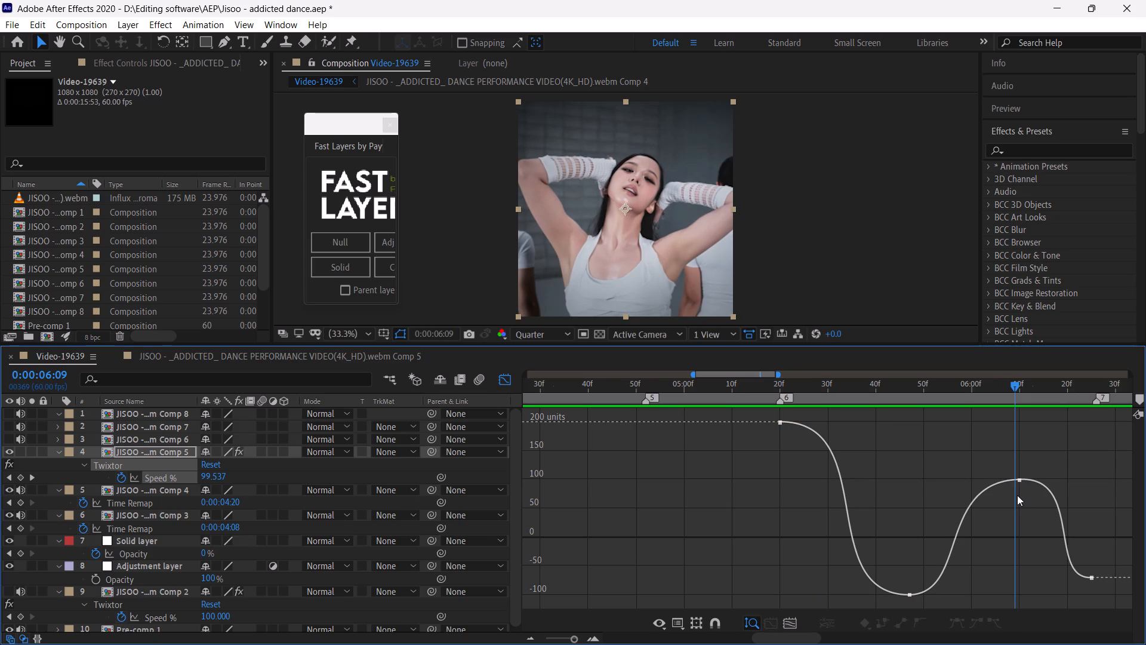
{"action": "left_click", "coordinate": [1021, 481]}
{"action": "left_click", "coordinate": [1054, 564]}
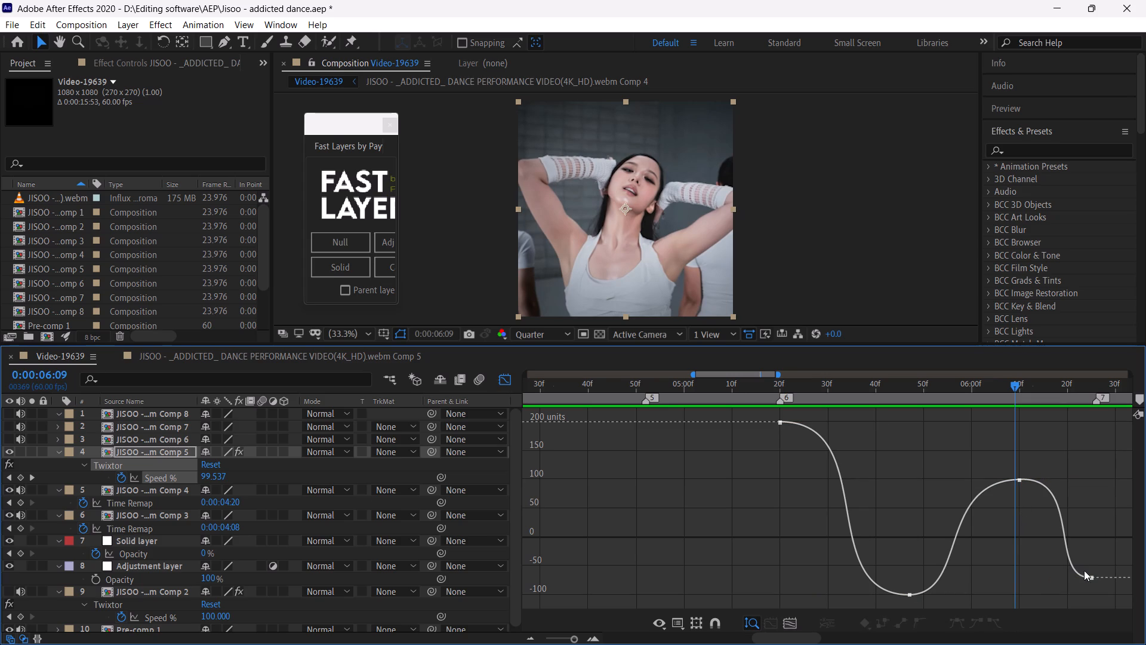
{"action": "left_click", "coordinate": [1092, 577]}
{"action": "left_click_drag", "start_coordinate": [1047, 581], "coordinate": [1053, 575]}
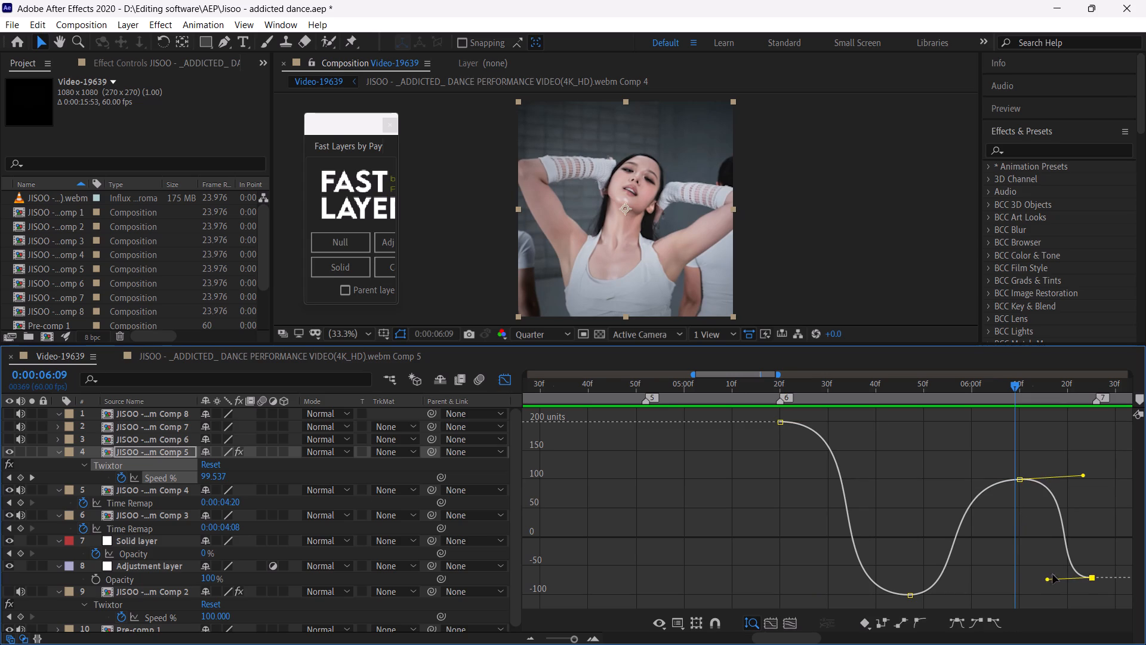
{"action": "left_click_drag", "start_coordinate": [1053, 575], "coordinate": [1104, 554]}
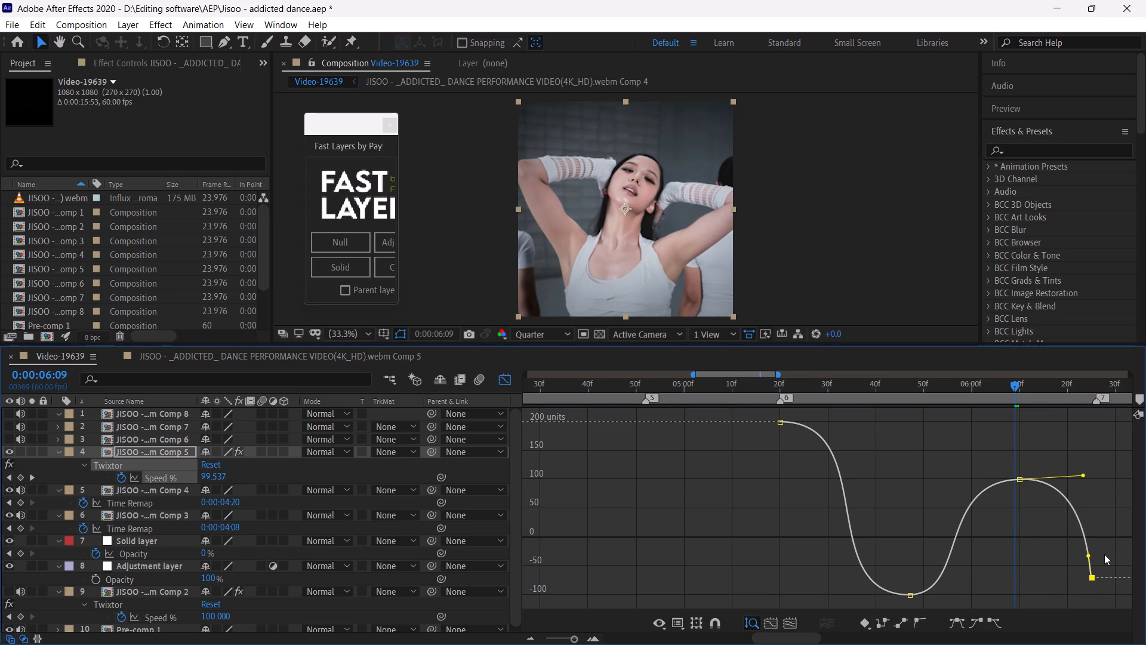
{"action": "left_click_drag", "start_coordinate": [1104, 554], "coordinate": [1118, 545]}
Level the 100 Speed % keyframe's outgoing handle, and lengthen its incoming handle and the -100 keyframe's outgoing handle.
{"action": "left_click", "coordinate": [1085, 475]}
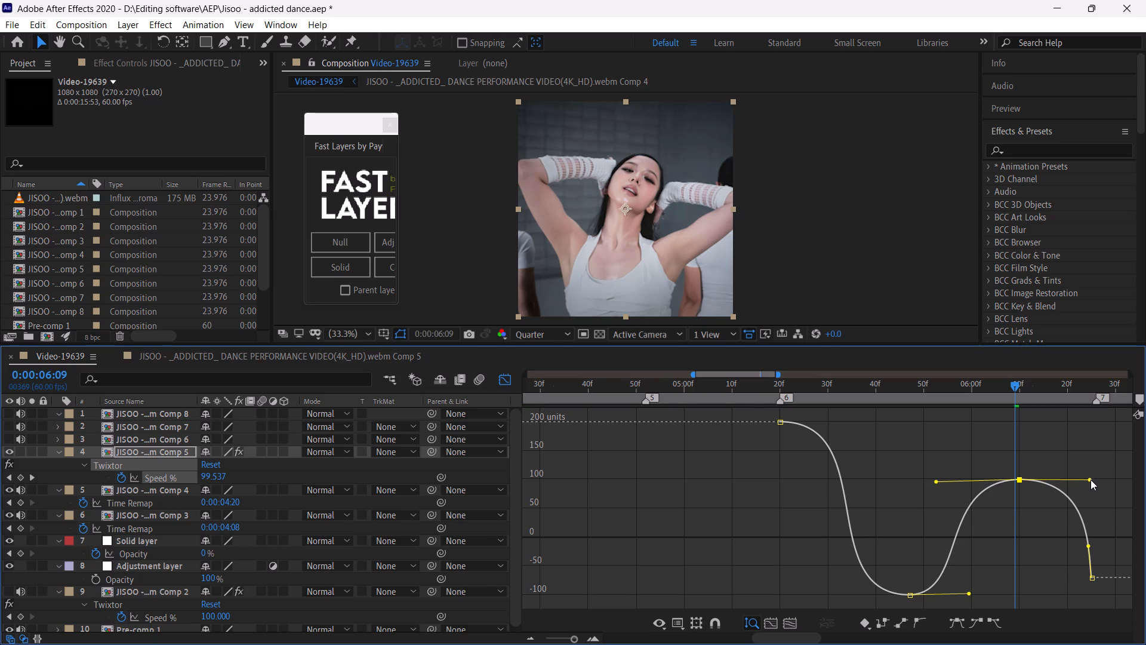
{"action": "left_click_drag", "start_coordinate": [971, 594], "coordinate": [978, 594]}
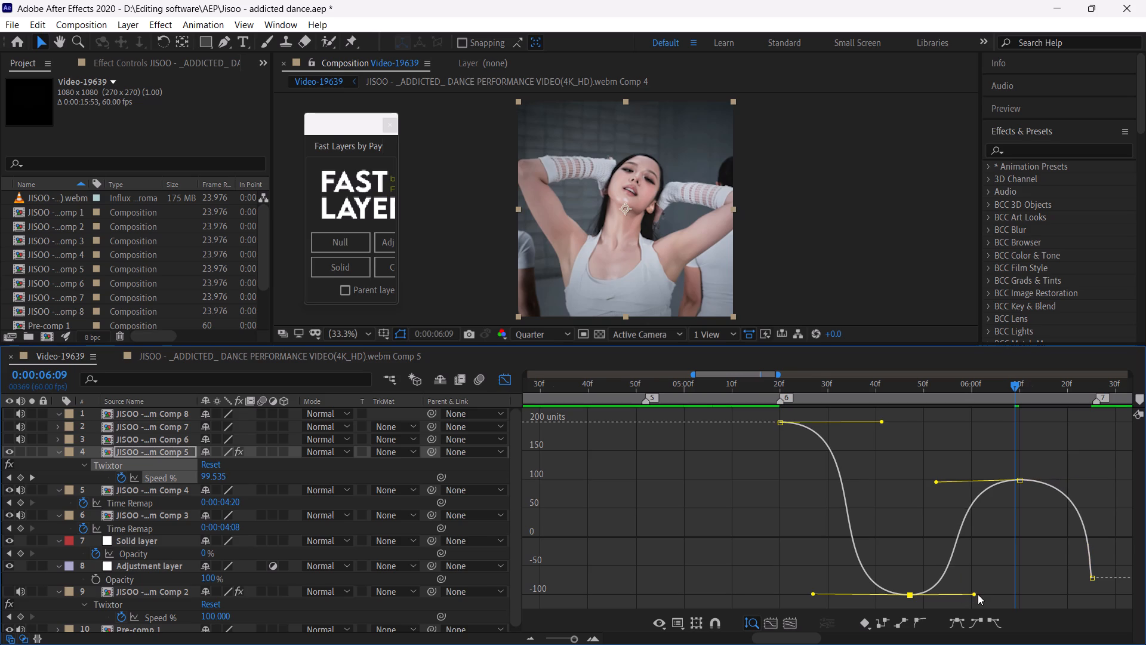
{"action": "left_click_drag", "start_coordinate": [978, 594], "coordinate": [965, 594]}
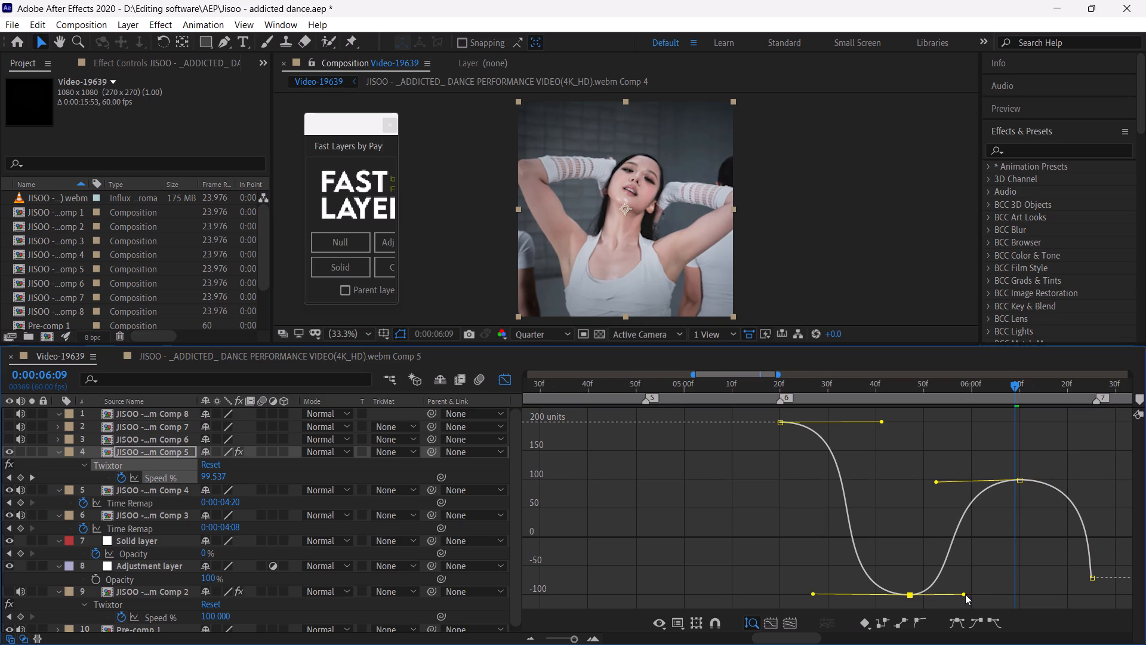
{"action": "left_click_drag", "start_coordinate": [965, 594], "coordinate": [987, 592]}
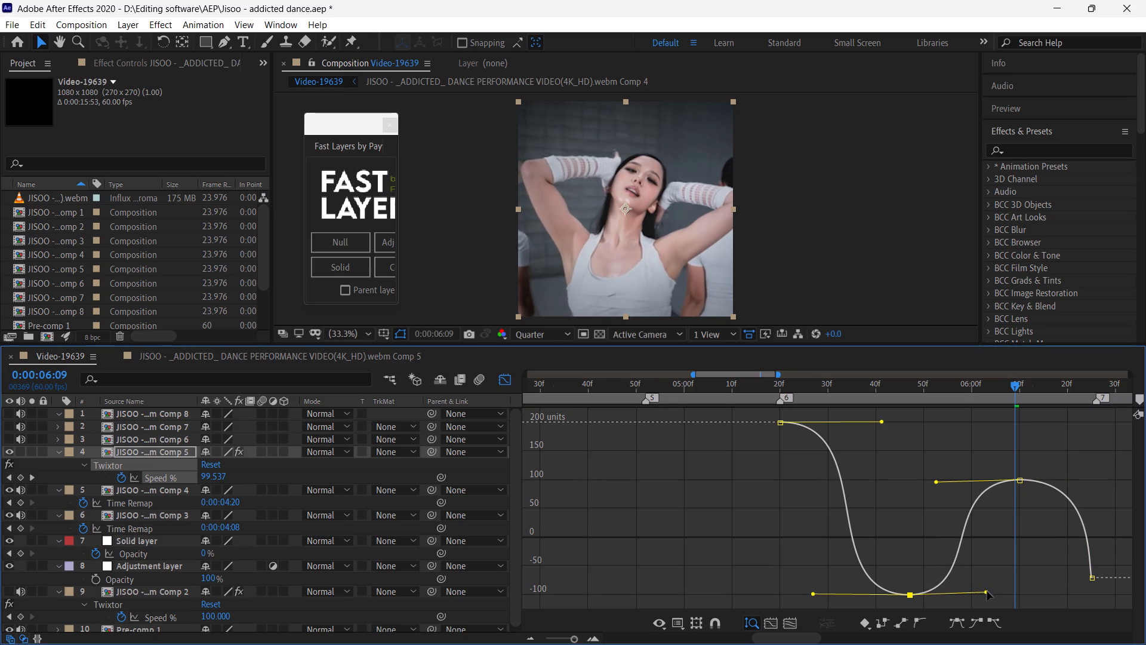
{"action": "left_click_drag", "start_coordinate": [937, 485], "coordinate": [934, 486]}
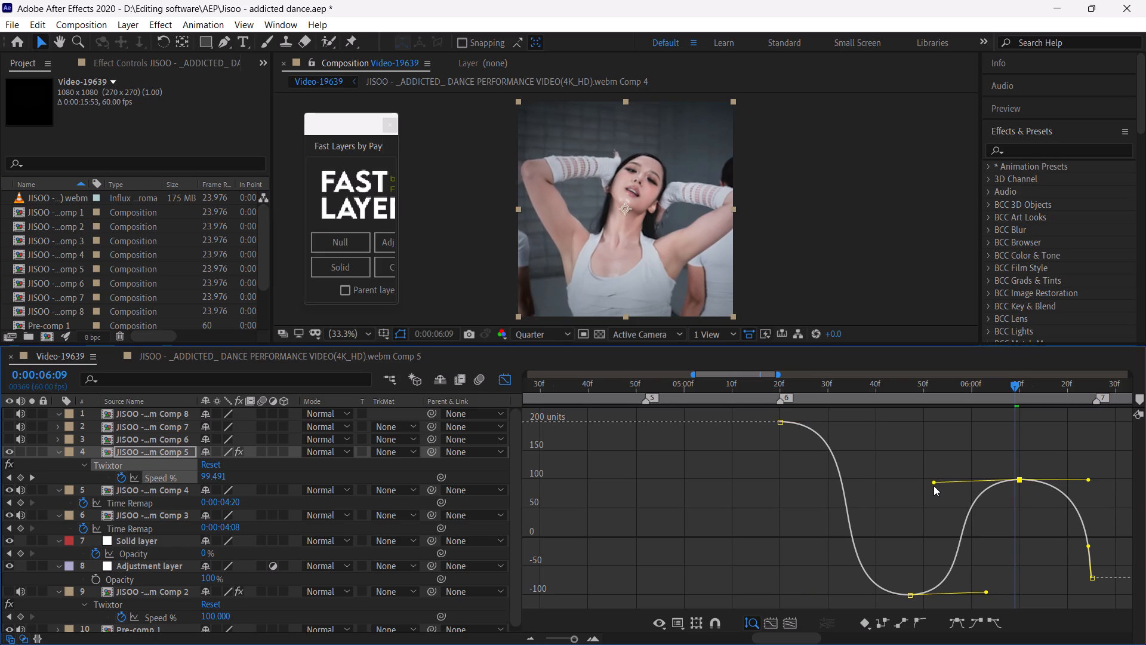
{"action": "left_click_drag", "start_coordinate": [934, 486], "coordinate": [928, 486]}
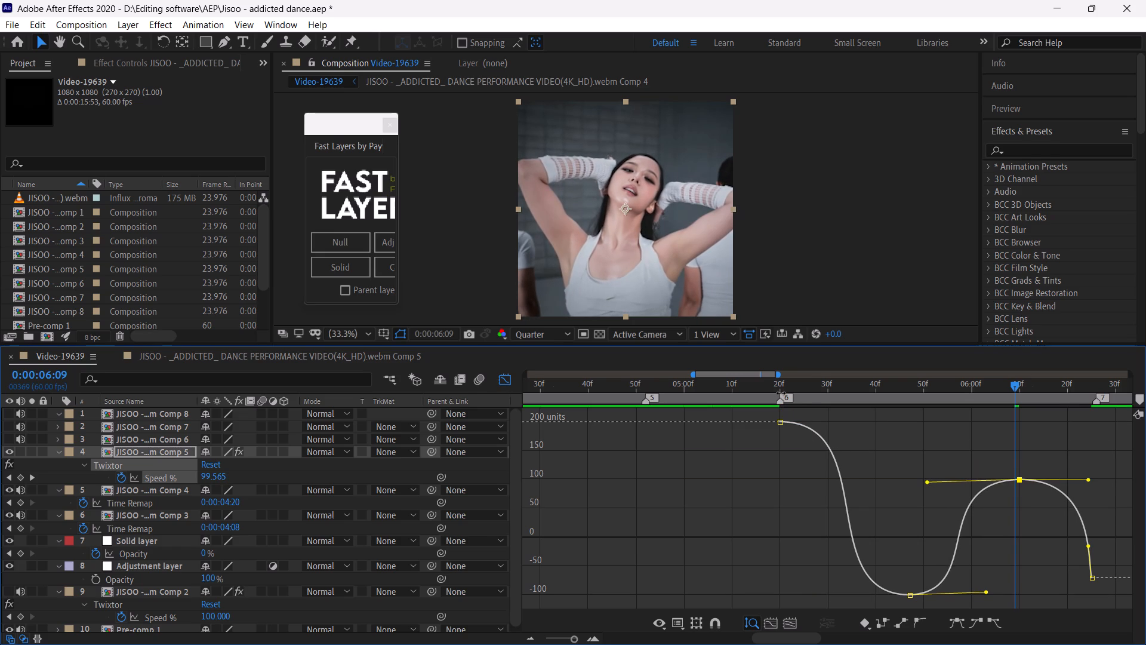
Replay the Comp 5 clip repeatedly from 0:00:05:20 to review the adjusted speed curve, and close the Graph Editor.
{"action": "left_click", "coordinate": [781, 385]}
{"action": "key", "text": "space"}
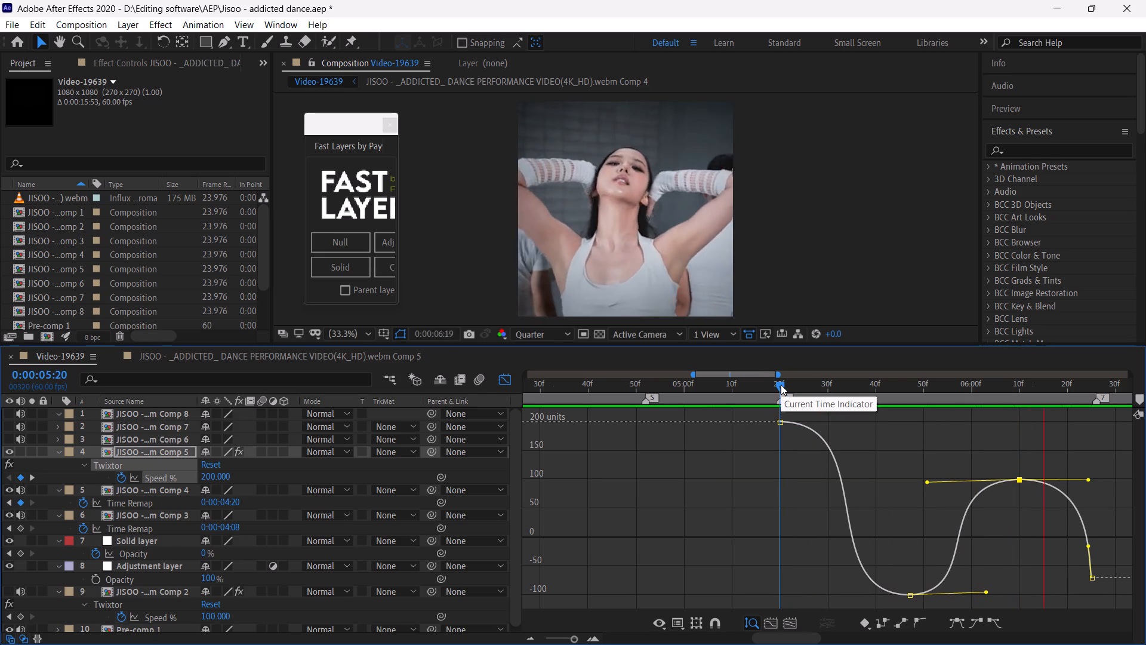
{"action": "left_click", "coordinate": [781, 385]}
{"action": "key", "text": "space"}
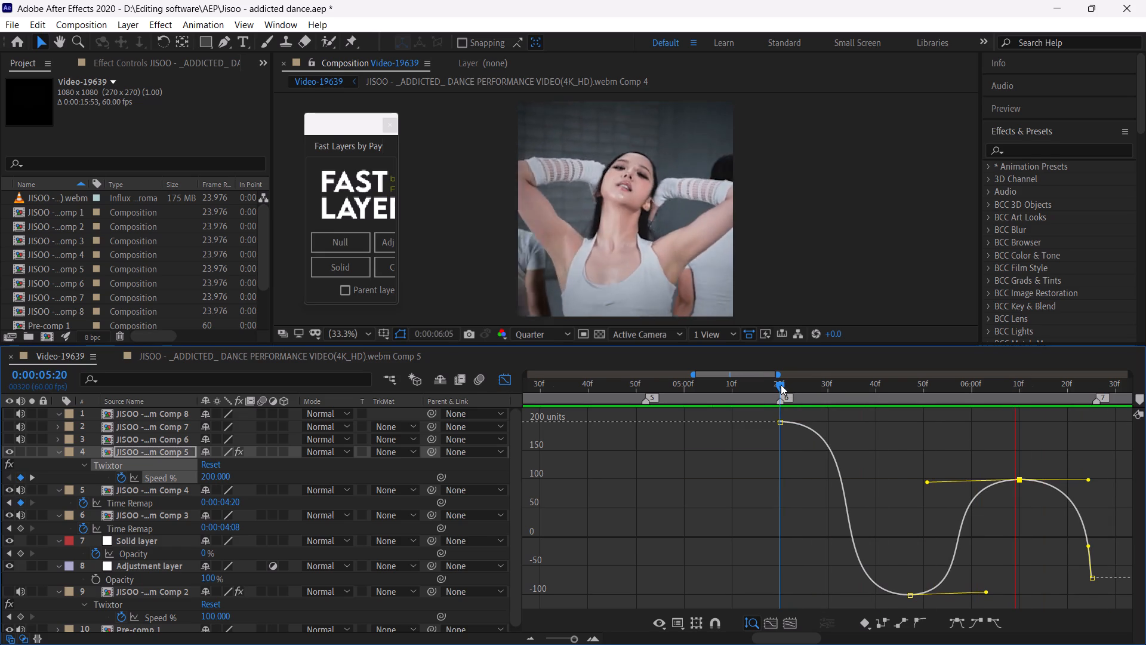
{"action": "left_click", "coordinate": [781, 385]}
{"action": "key", "text": "space"}
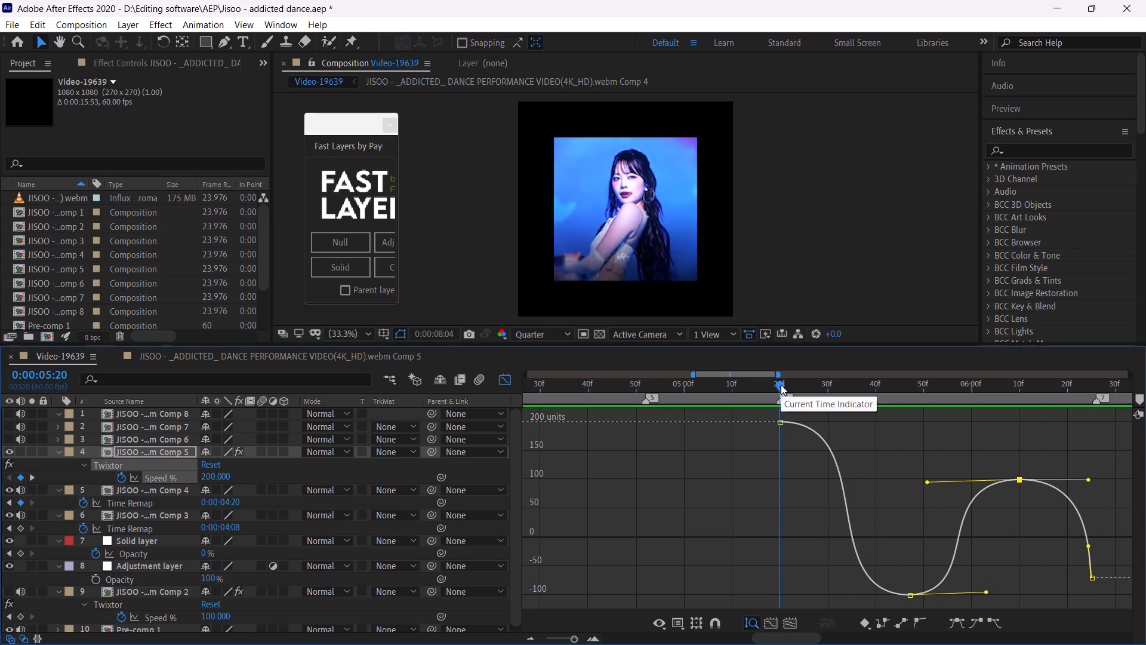
{"action": "left_click", "coordinate": [781, 385]}
{"action": "key", "text": "space"}
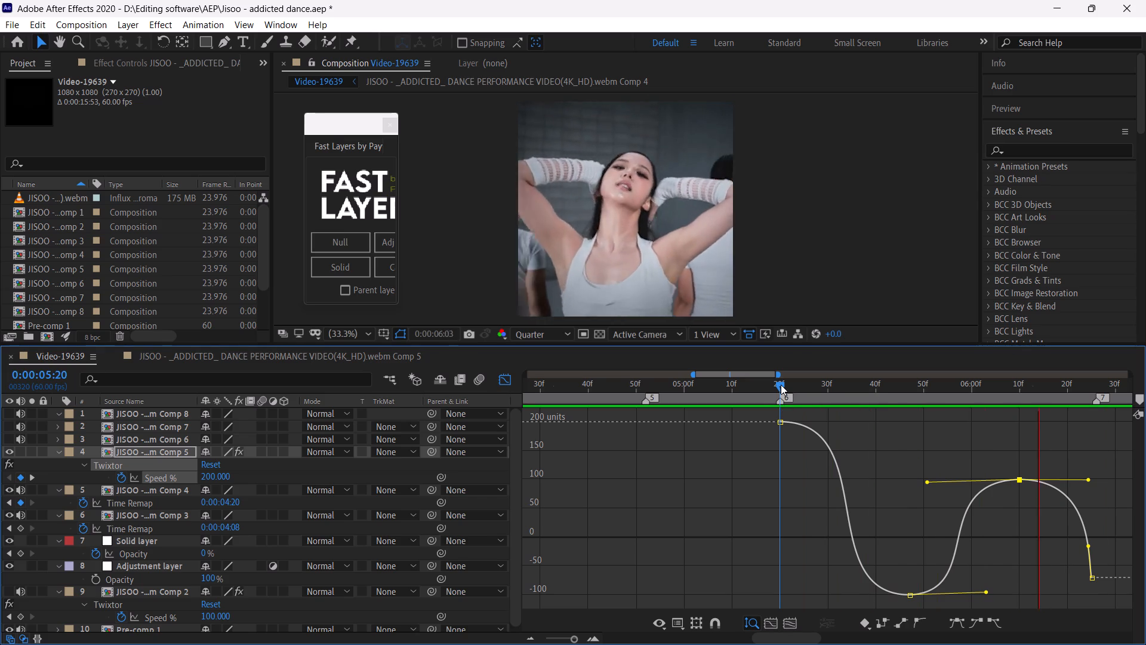
{"action": "left_click", "coordinate": [781, 385]}
{"action": "key", "text": "space"}
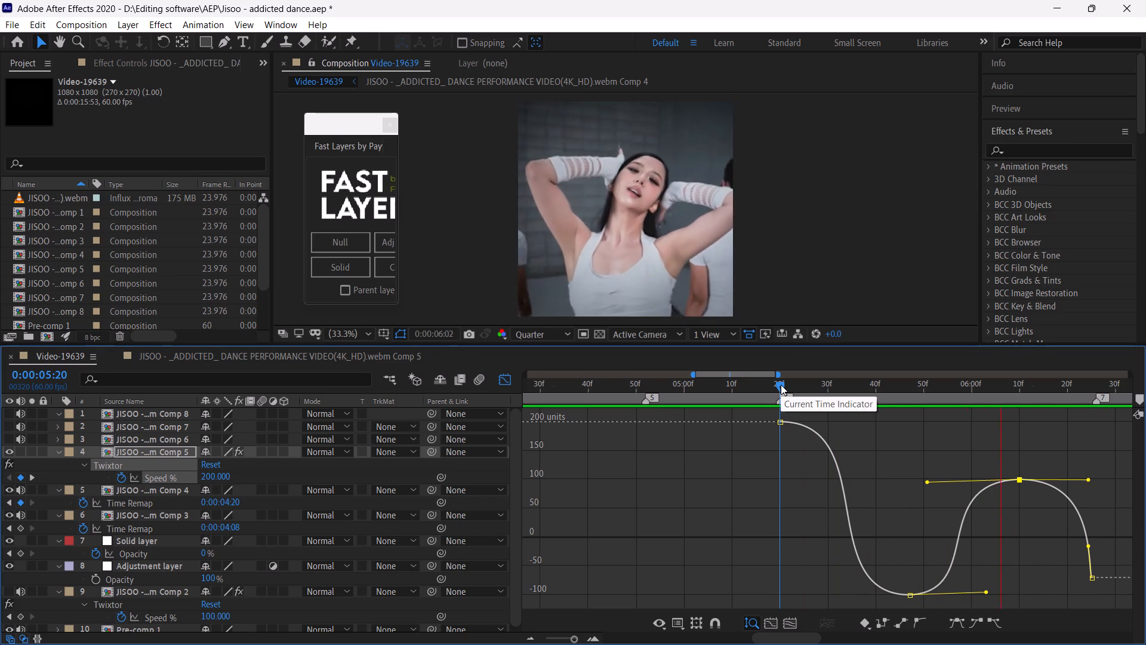
{"action": "left_click", "coordinate": [781, 385]}
{"action": "key", "text": "space"}
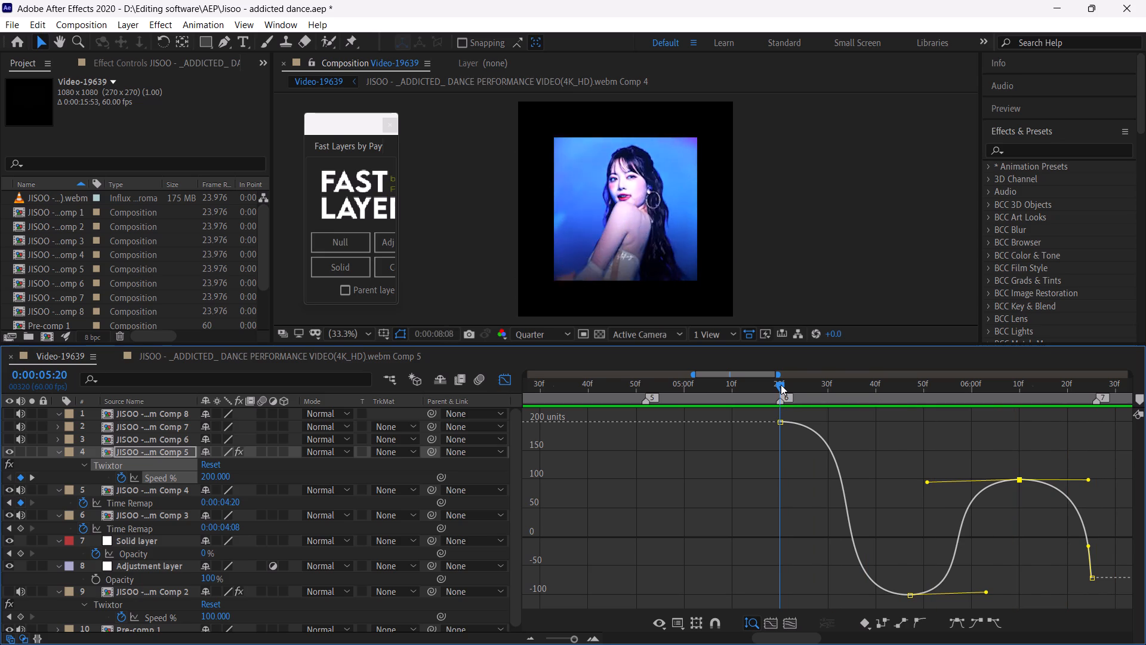
{"action": "left_click", "coordinate": [781, 385]}
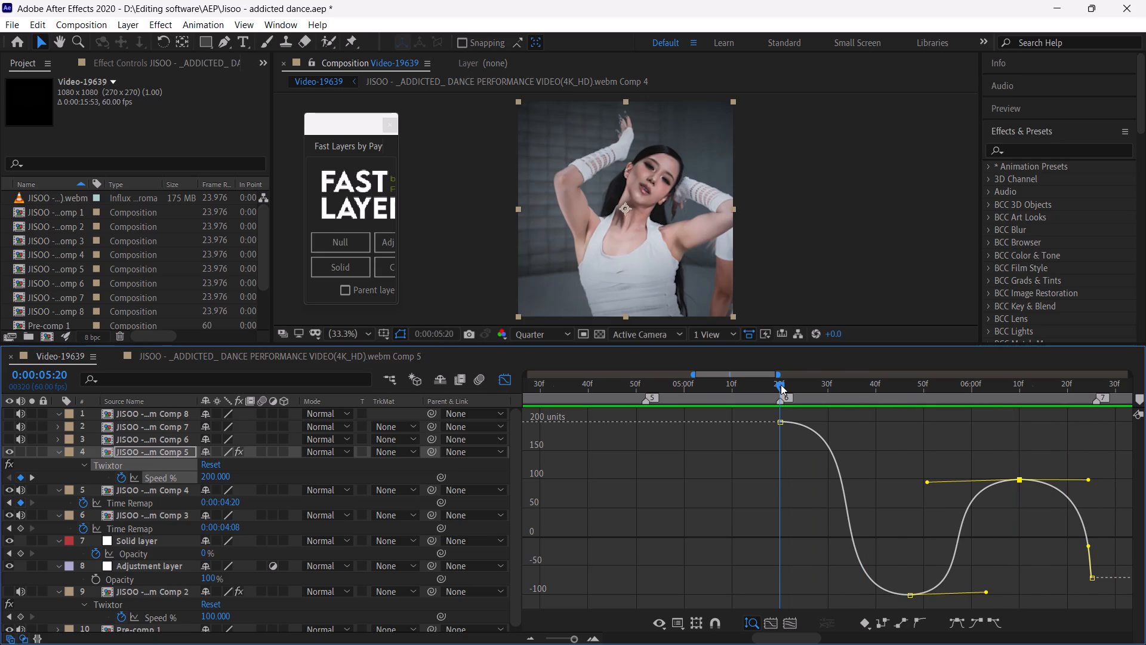
{"action": "key", "text": "space"}
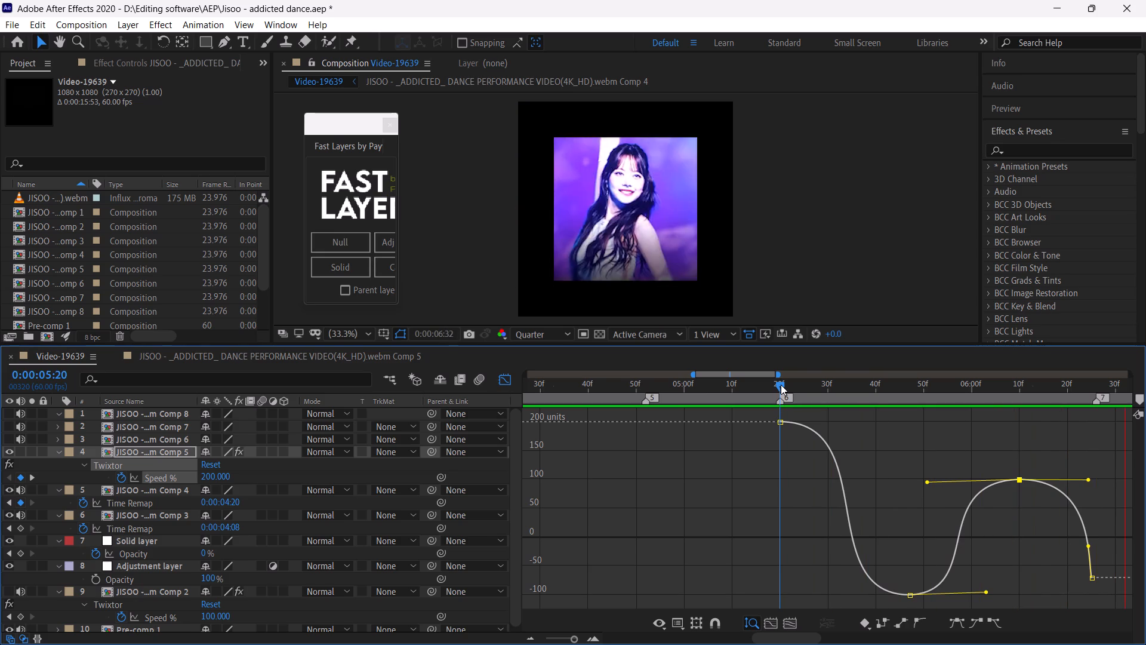
{"action": "left_click", "coordinate": [781, 385]}
{"action": "key", "text": "space"}
{"action": "left_click", "coordinate": [781, 385]}
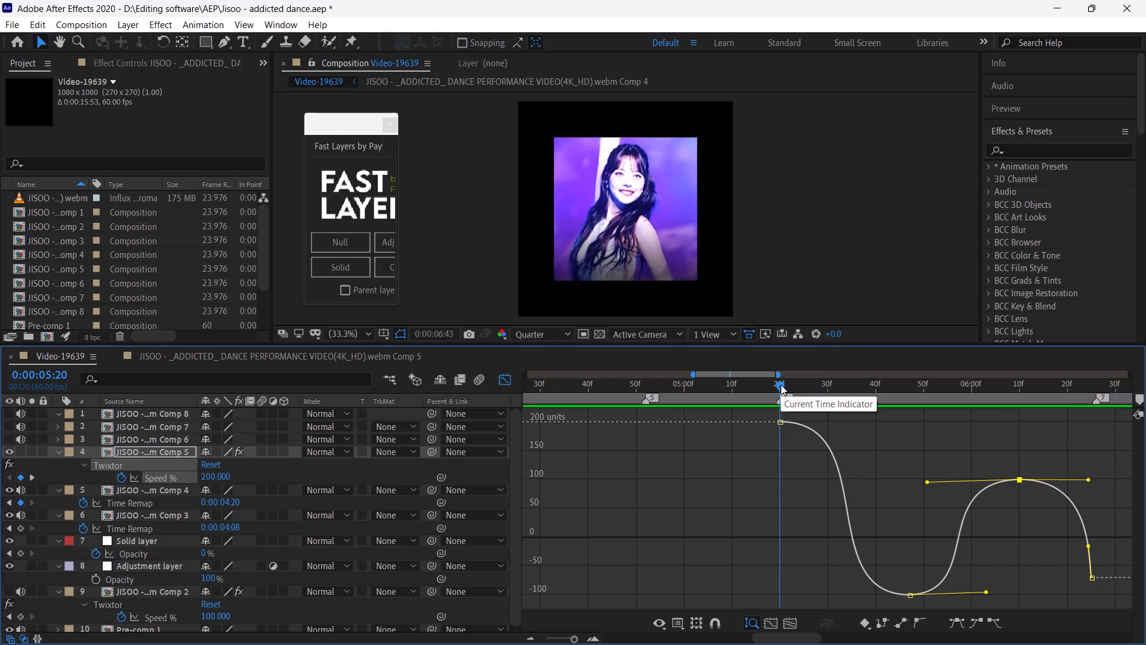
{"action": "key", "text": "space"}
{"action": "left_click", "coordinate": [781, 385]}
{"action": "left_click", "coordinate": [509, 384]}
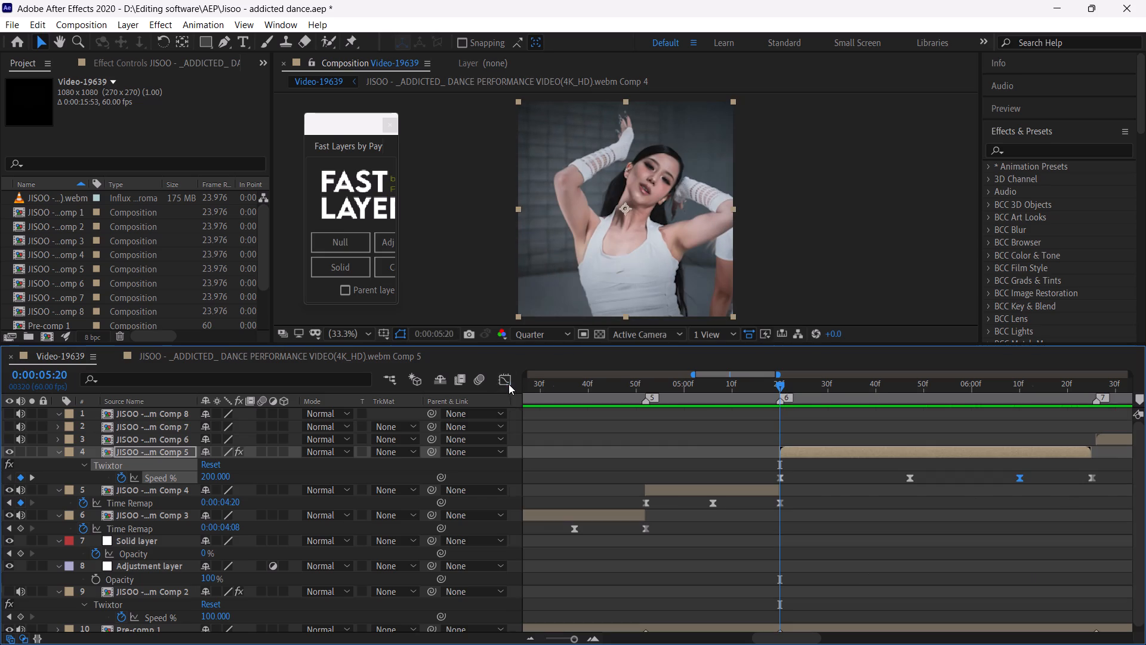
Hide the Comp 5 layer and replay the footage beneath it from 0:00:05:20 to compare its motion.
{"action": "left_click", "coordinate": [5, 456]}
{"action": "key", "text": "space"}
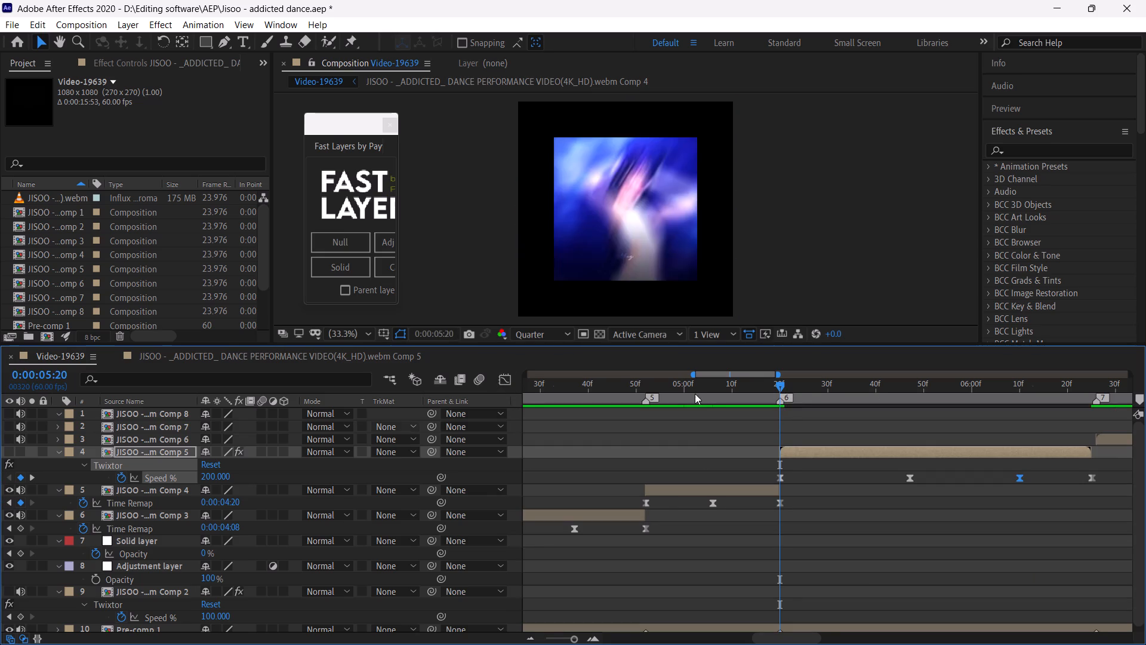
{"action": "left_click", "coordinate": [780, 380]}
{"action": "key", "text": "space"}
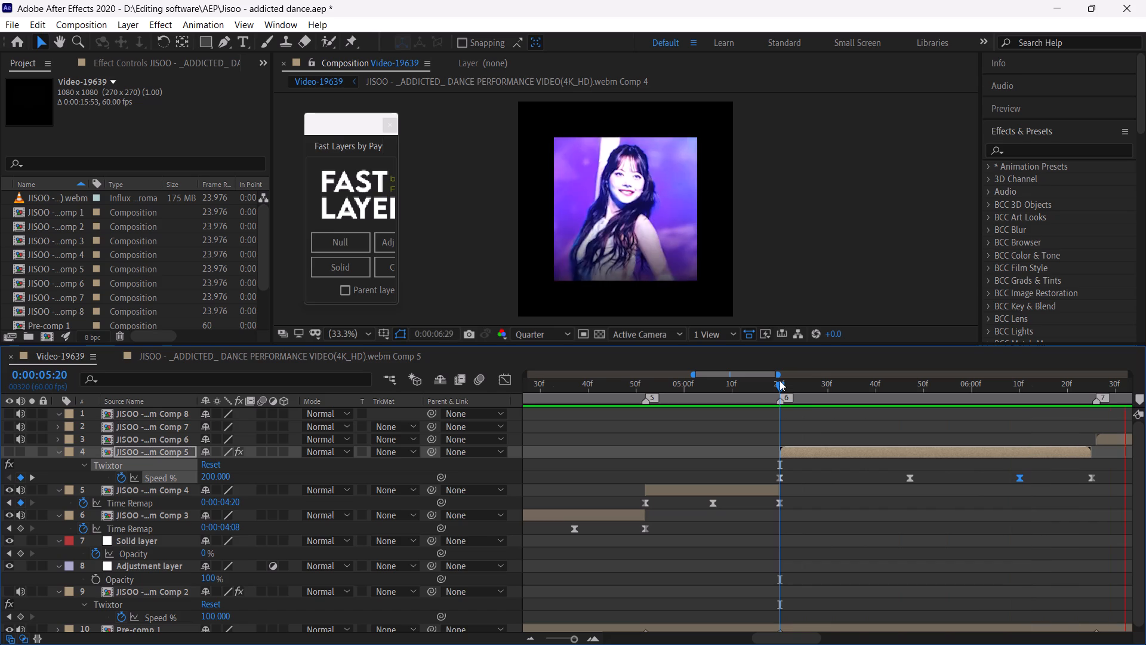
{"action": "left_click", "coordinate": [780, 380]}
{"action": "key", "text": "space"}
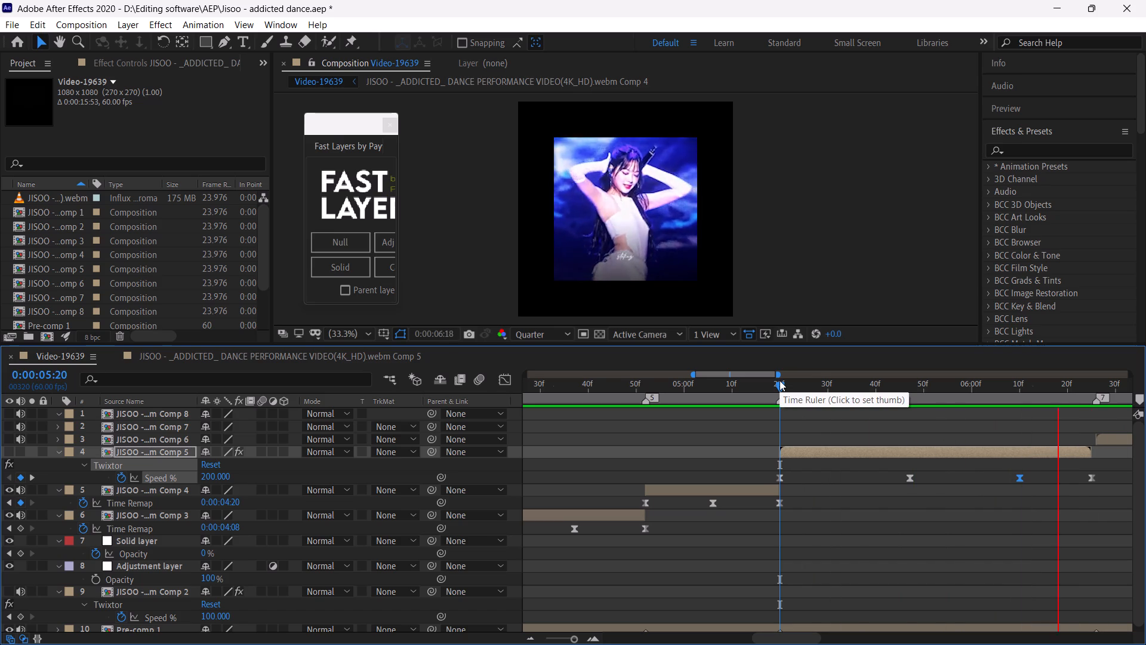
{"action": "left_click", "coordinate": [780, 380]}
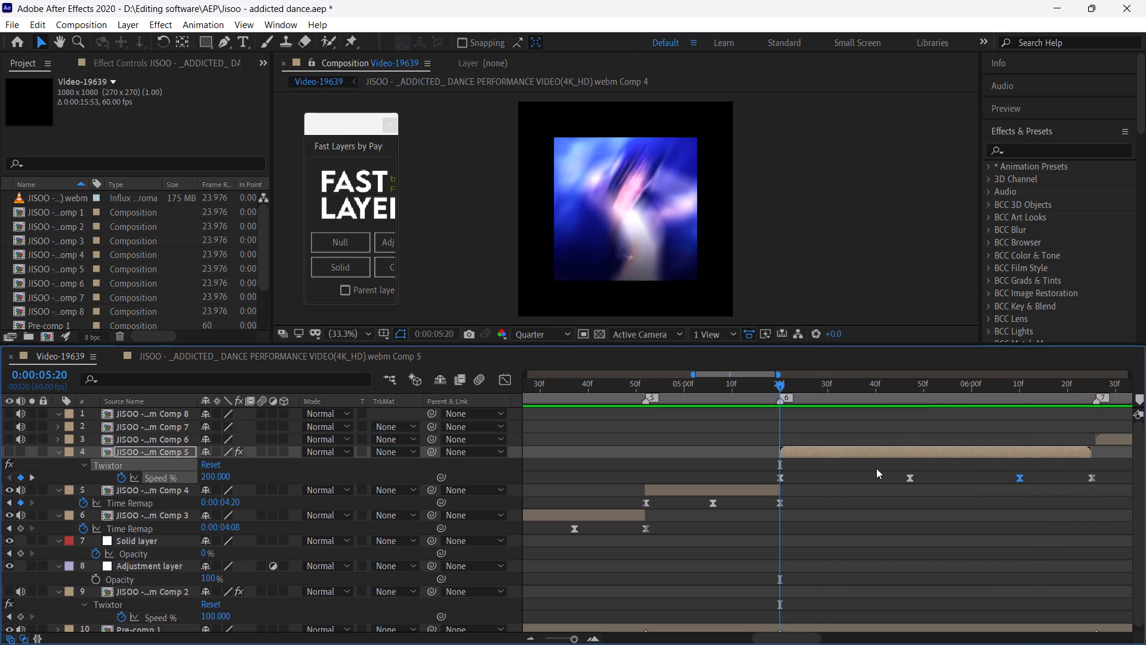
{"action": "left_click_drag", "start_coordinate": [1107, 476], "coordinate": [1075, 479]}
{"action": "left_click", "coordinate": [1077, 480]}
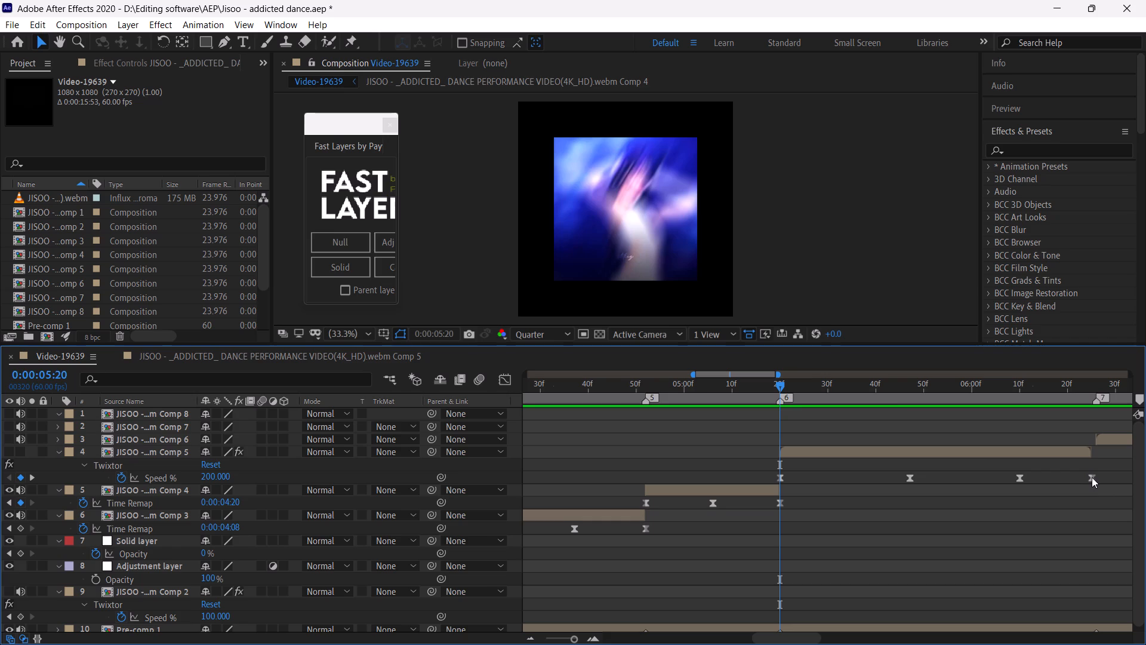
{"action": "key", "text": "space"}
{"action": "left_click", "coordinate": [778, 383]}
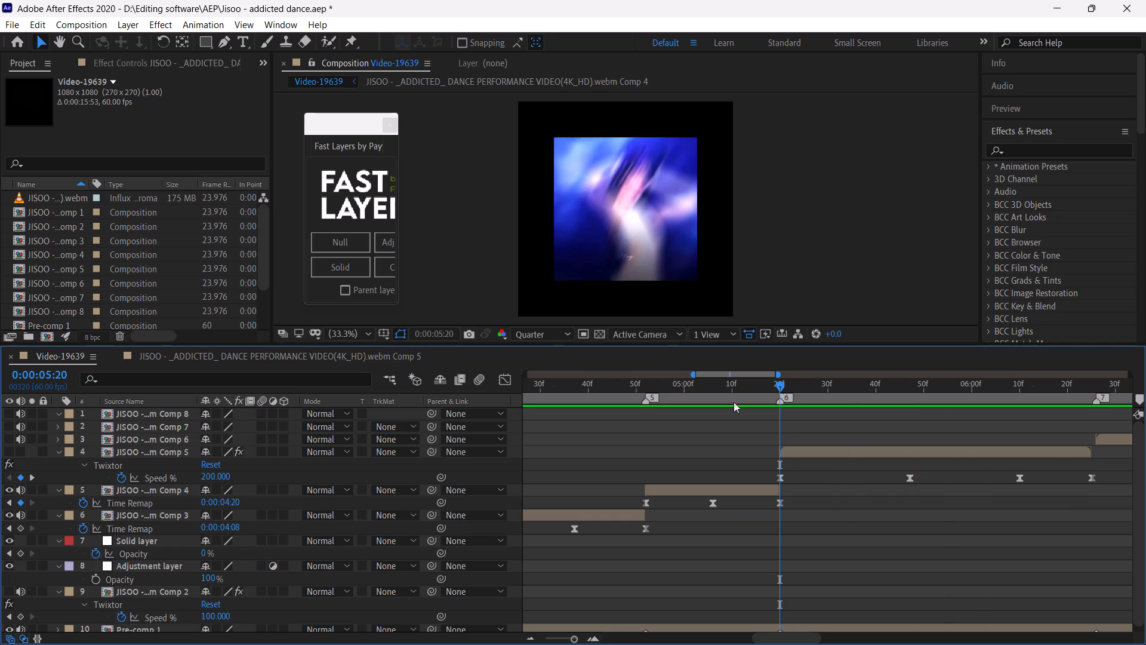
Show the Comp 5 layer again and replay it from 0:00:05:20 to check its speed against the reference footage.
{"action": "left_click", "coordinate": [6, 450]}
{"action": "key", "text": "space"}
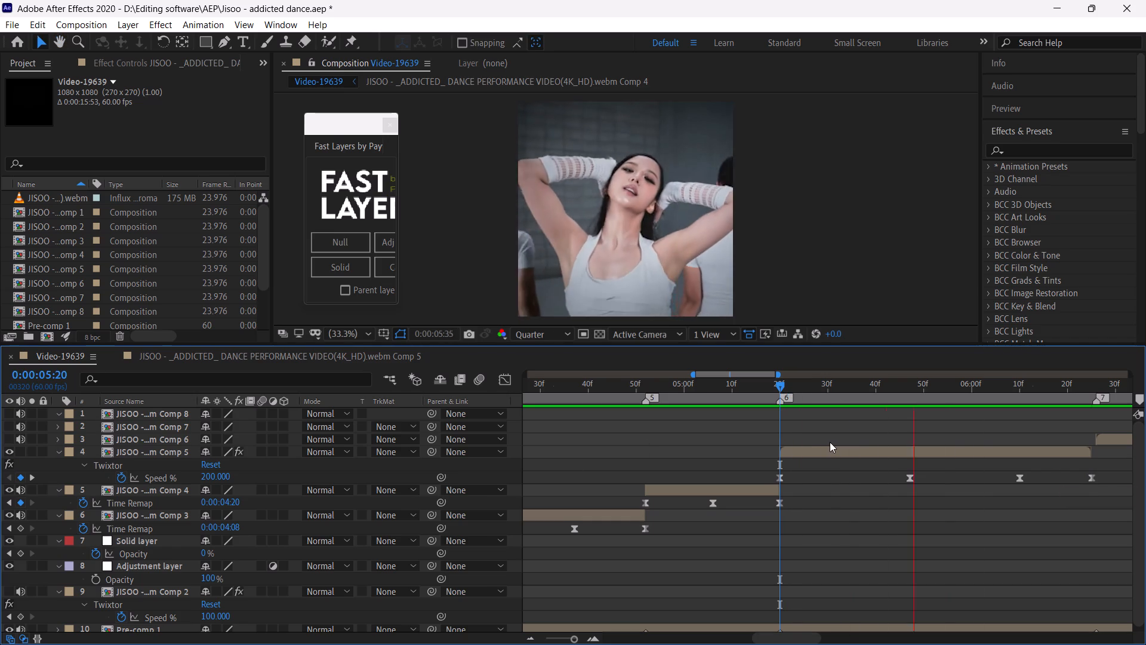
{"action": "left_click", "coordinate": [779, 382]}
{"action": "key", "text": "space"}
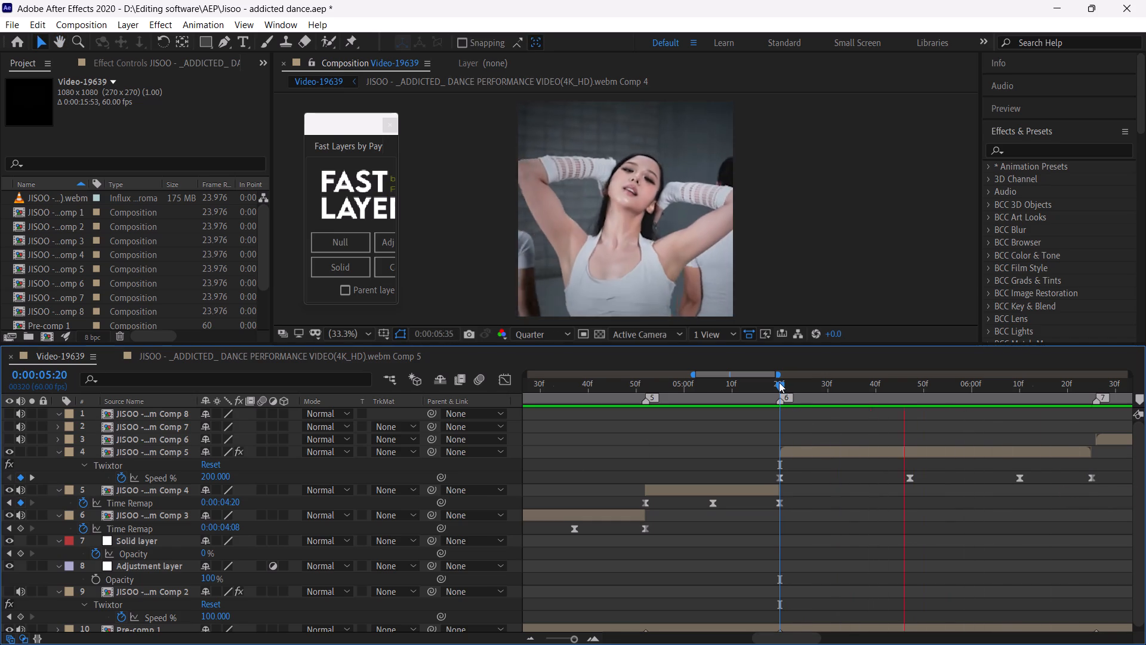
{"action": "left_click", "coordinate": [779, 382]}
{"action": "key", "text": "space"}
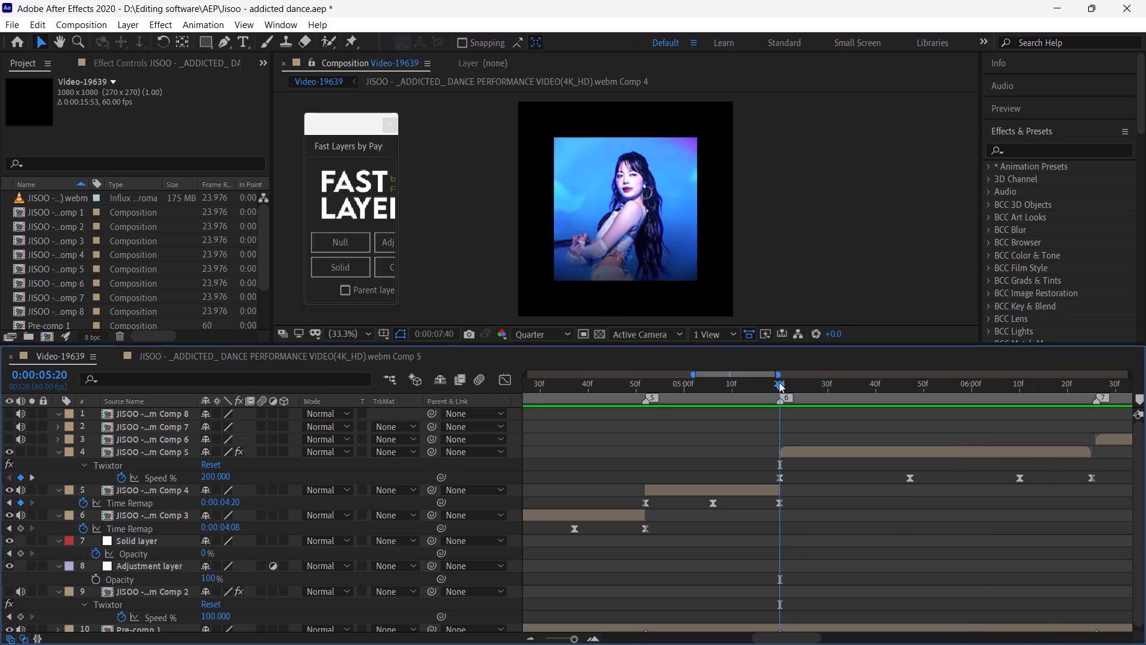
{"action": "left_click", "coordinate": [779, 382]}
{"action": "key", "text": "space"}
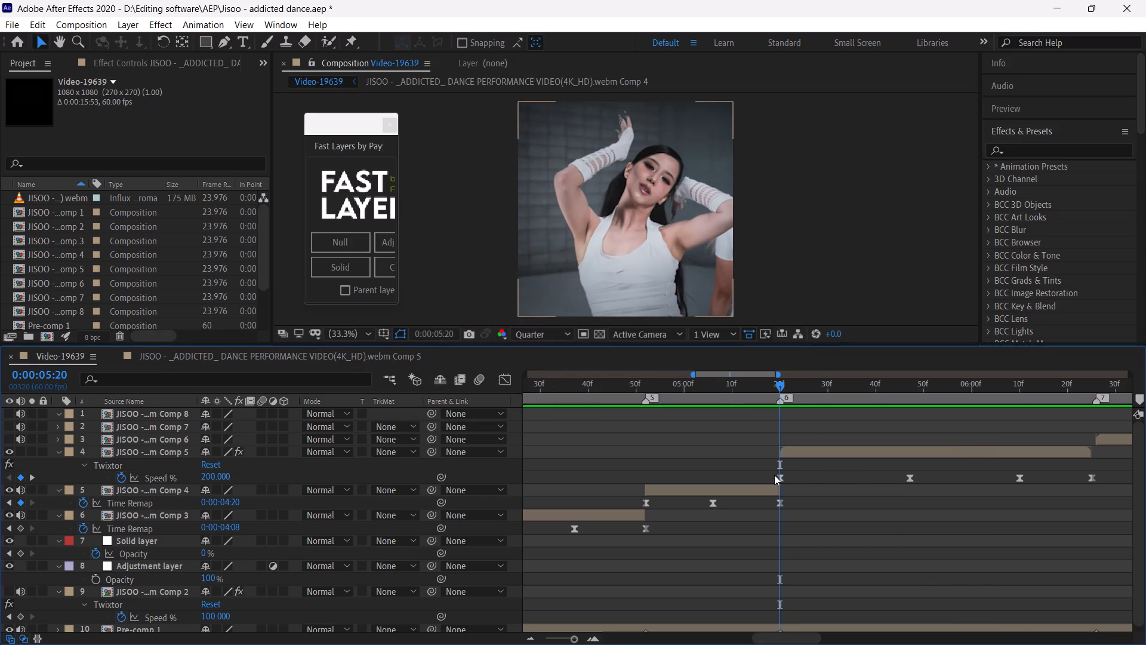
Delete the Twixtor effect from the Comp 5 layer and preview the clip from 0:00:05:20.
{"action": "left_click", "coordinate": [113, 467]}
{"action": "key", "text": "BackSpace"}
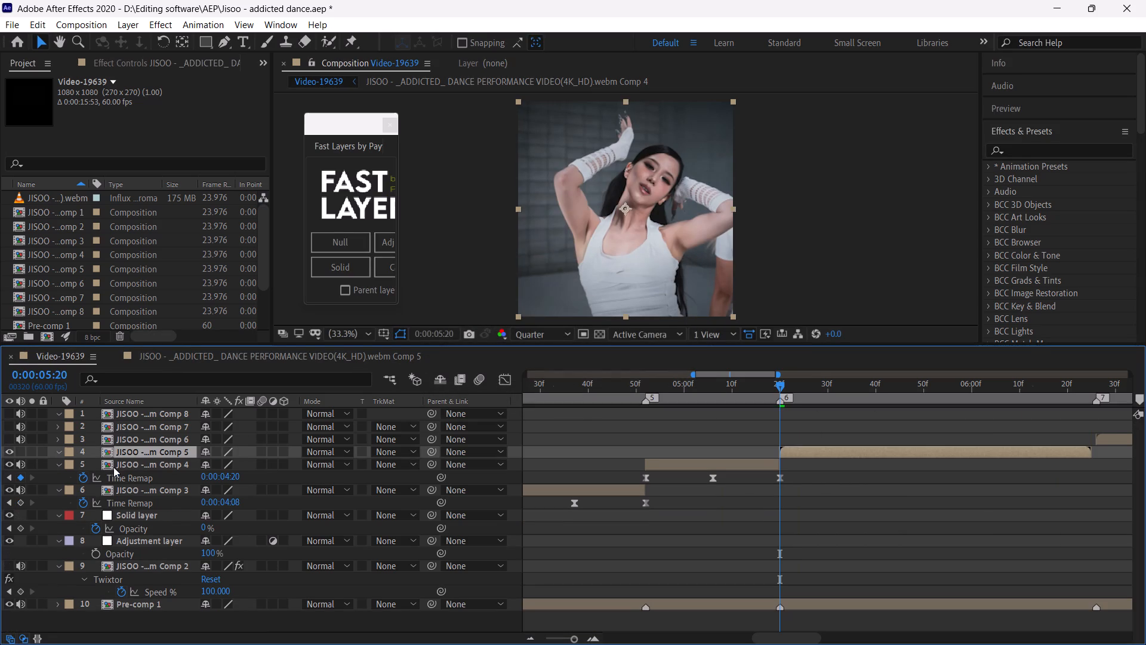
{"action": "key", "text": "space"}
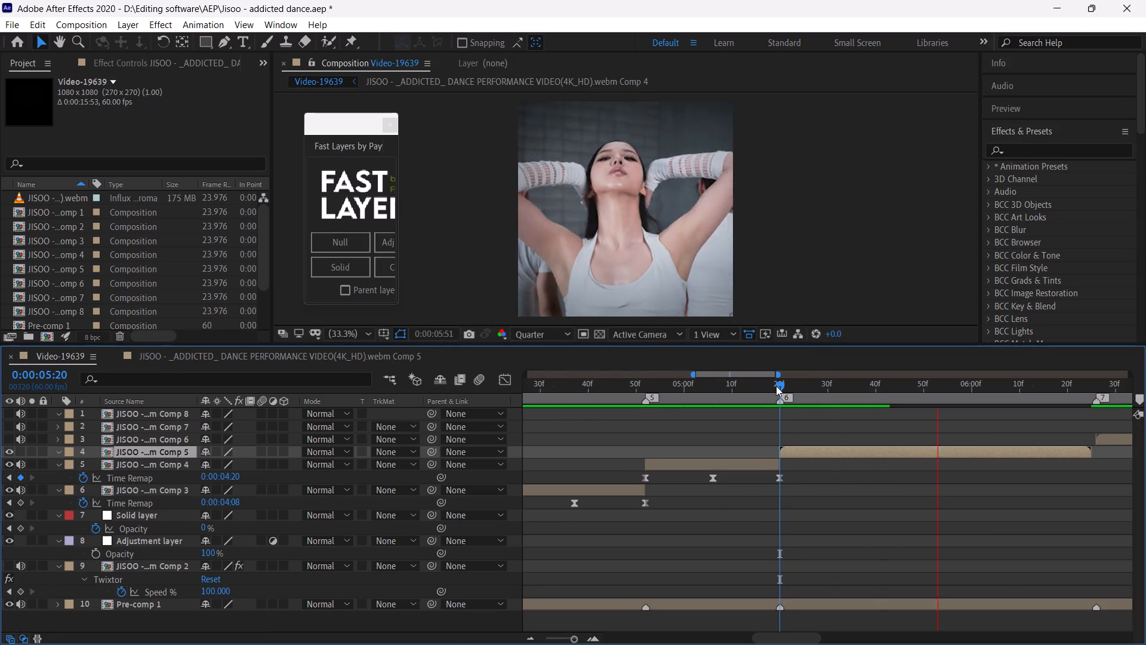
{"action": "left_click", "coordinate": [779, 386]}
{"action": "key", "text": "space"}
{"action": "left_click", "coordinate": [779, 386]}
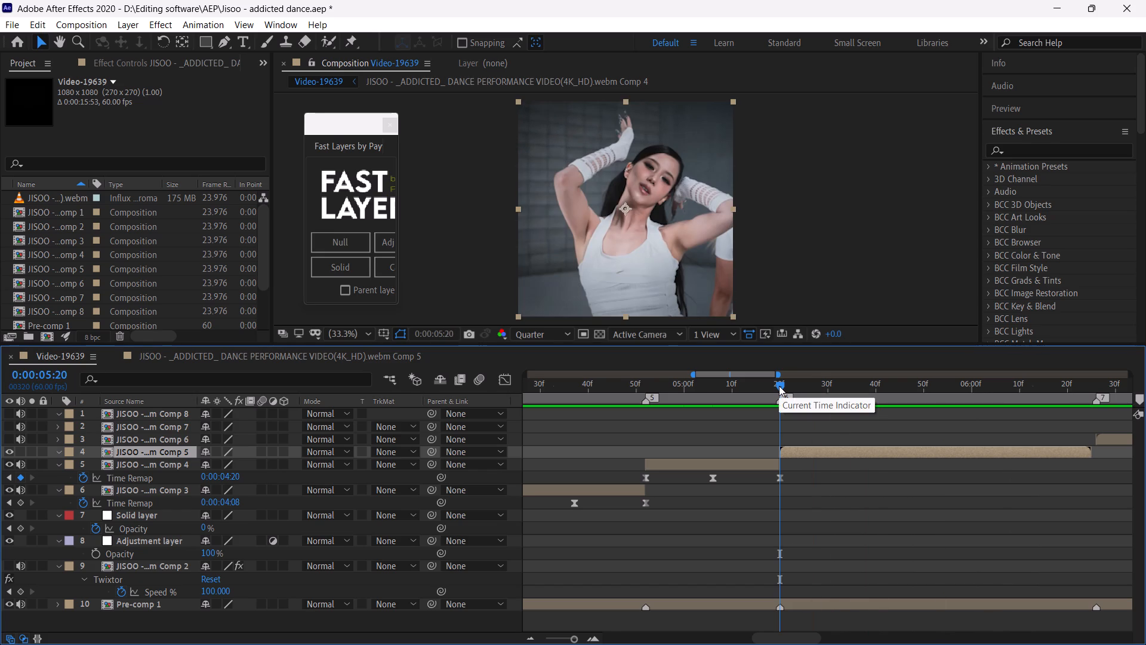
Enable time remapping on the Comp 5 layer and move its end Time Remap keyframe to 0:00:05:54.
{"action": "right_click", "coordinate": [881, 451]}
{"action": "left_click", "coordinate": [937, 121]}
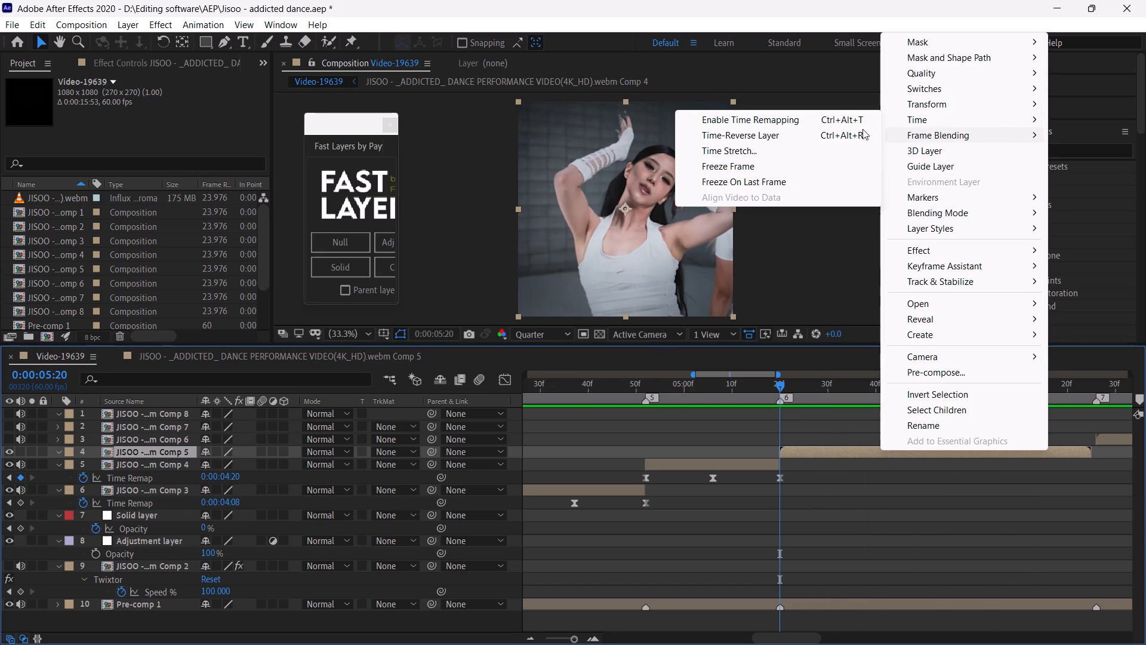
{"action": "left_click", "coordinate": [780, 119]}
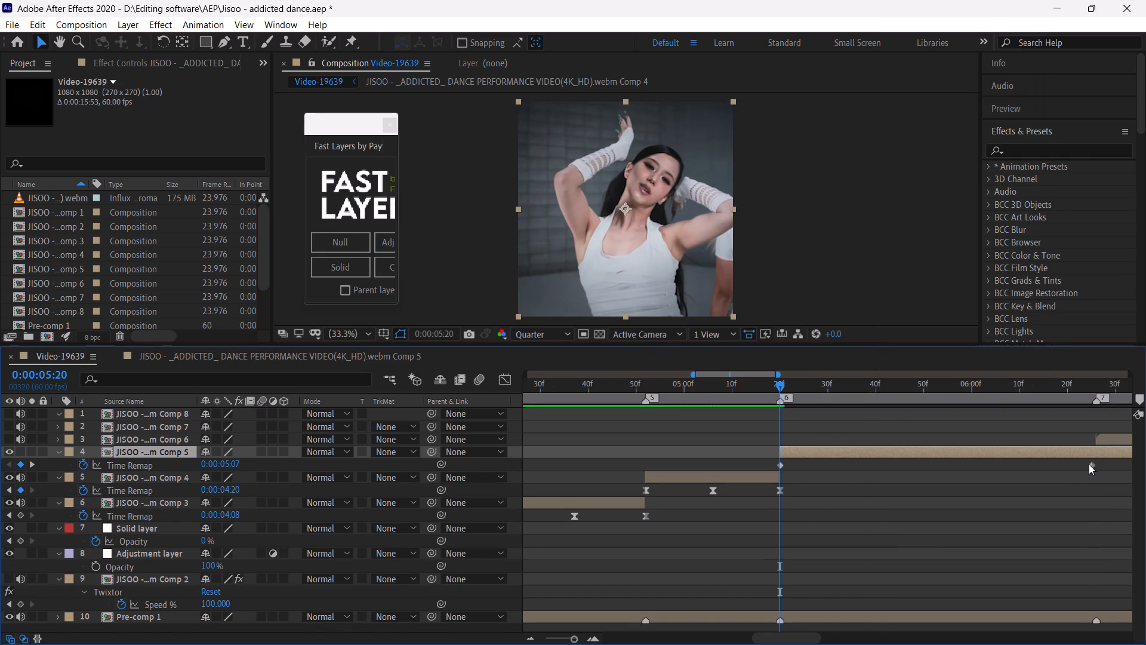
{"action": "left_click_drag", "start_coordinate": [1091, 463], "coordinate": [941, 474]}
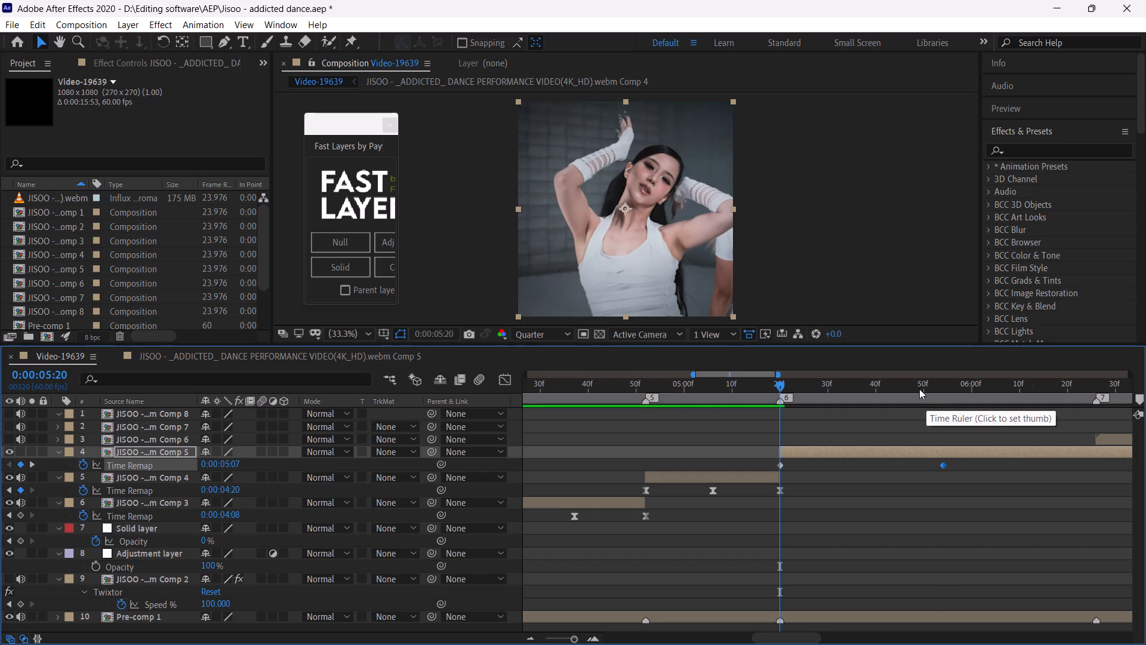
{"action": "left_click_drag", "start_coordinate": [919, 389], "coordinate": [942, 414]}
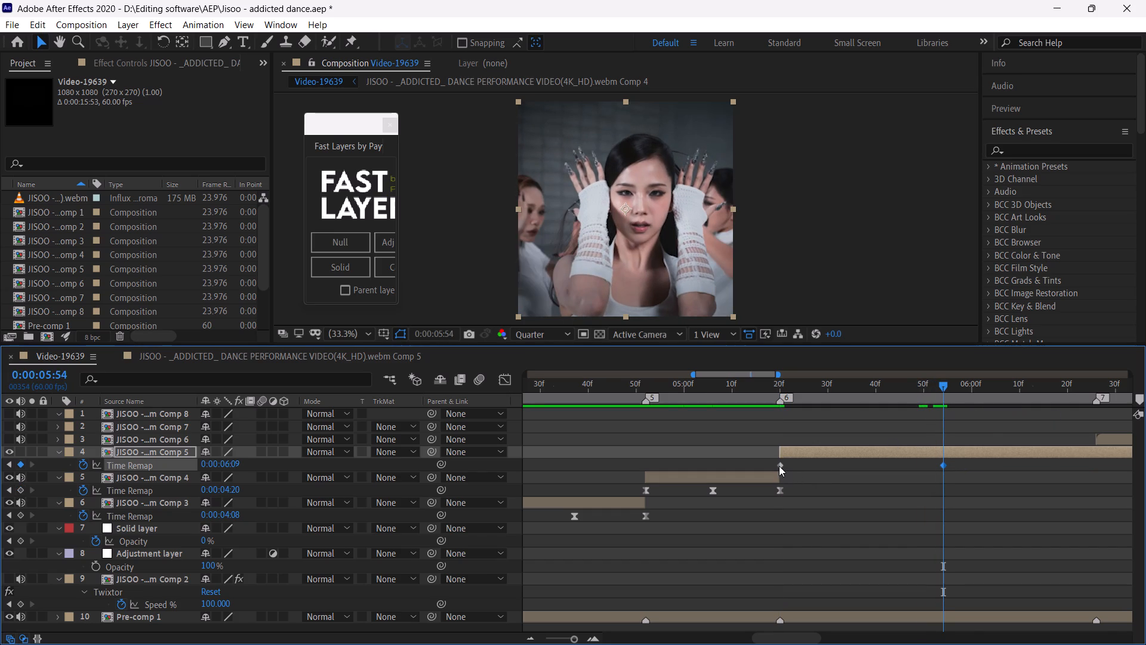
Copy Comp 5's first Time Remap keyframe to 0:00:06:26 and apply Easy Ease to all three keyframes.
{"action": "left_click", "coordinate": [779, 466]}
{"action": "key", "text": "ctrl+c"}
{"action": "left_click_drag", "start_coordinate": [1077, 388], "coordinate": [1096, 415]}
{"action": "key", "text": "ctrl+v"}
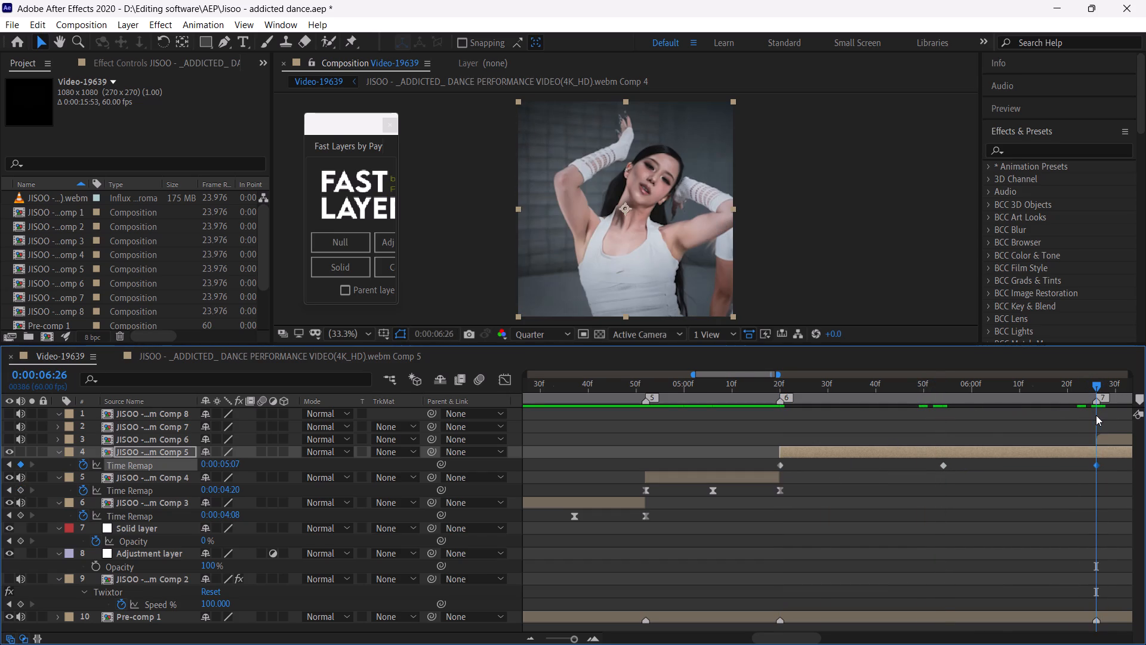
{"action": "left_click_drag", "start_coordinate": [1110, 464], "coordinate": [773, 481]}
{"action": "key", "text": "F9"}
Preview the time-remapped Comp 5 clip and scrub between 0:00:05:20 and 0:00:05:54 to check its motion.
{"action": "key", "text": "space"}
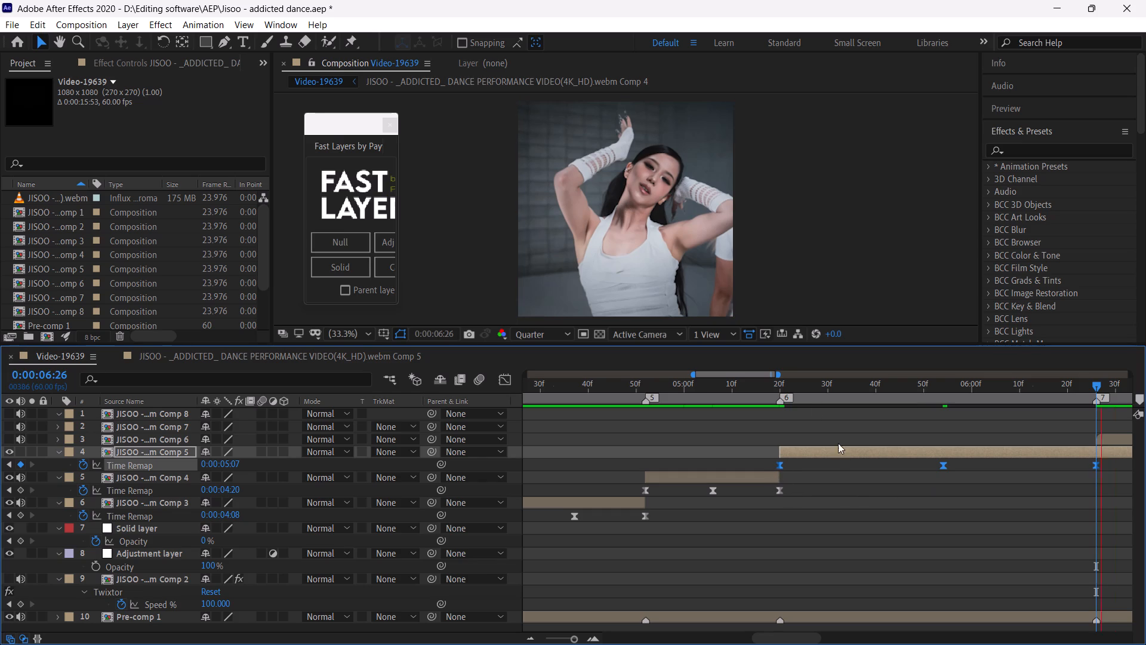
{"action": "left_click", "coordinate": [786, 386]}
{"action": "key", "text": "space"}
{"action": "left_click", "coordinate": [786, 386]}
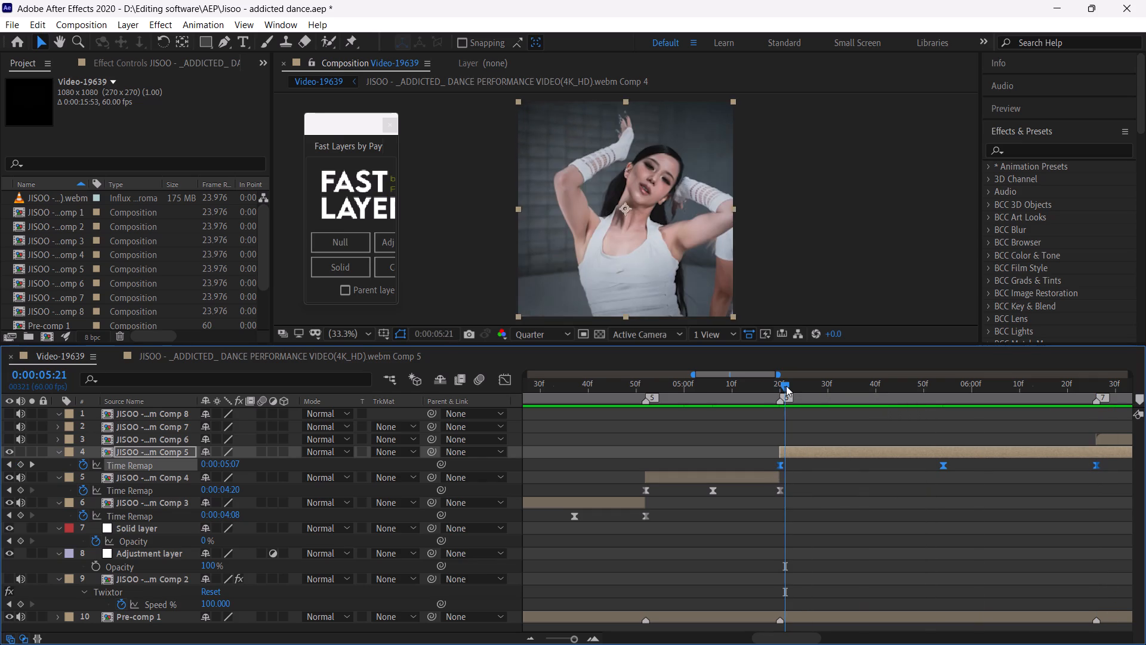
{"action": "key", "text": "space"}
{"action": "left_click_drag", "start_coordinate": [786, 386], "coordinate": [935, 448]}
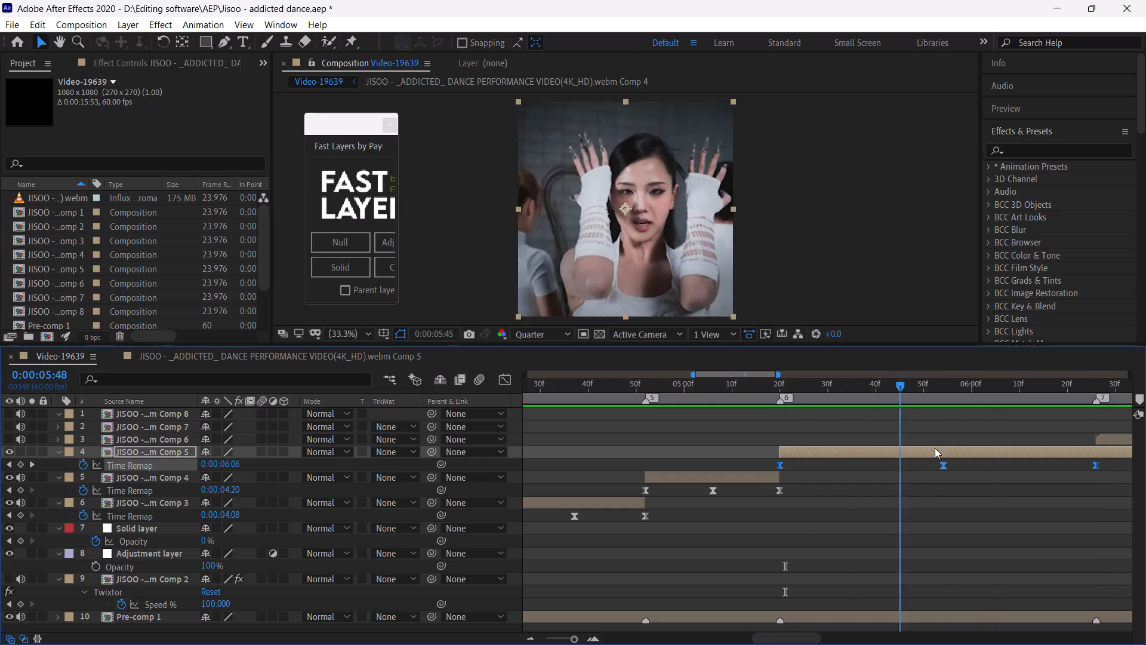
{"action": "left_click_drag", "start_coordinate": [935, 448], "coordinate": [804, 477]}
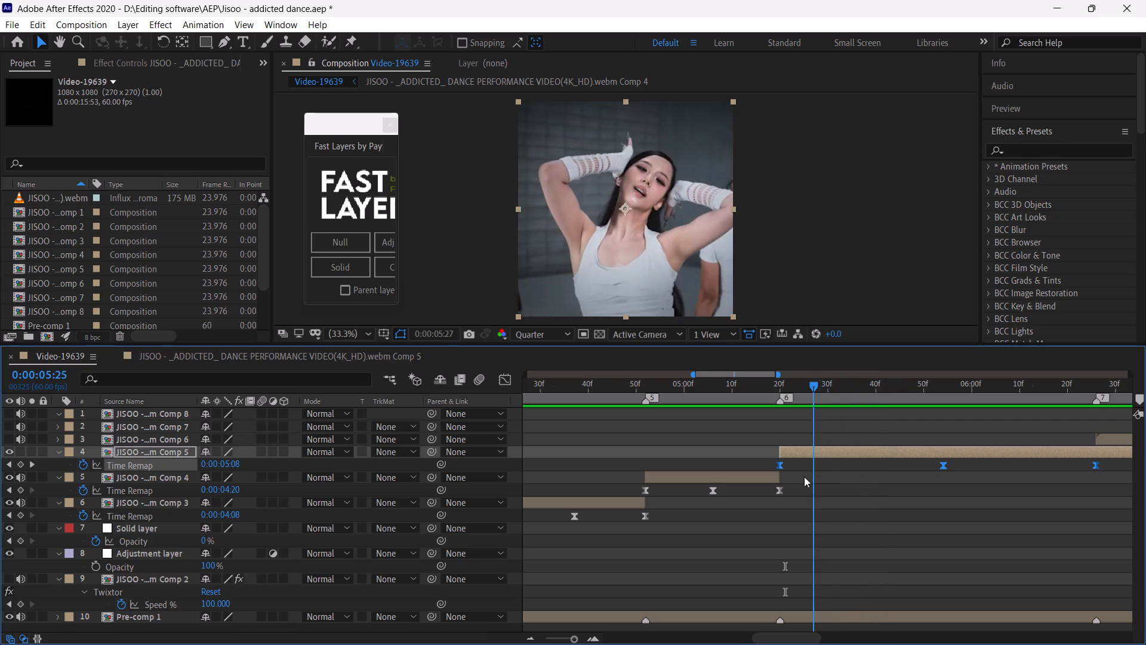
{"action": "left_click_drag", "start_coordinate": [804, 477], "coordinate": [932, 493]}
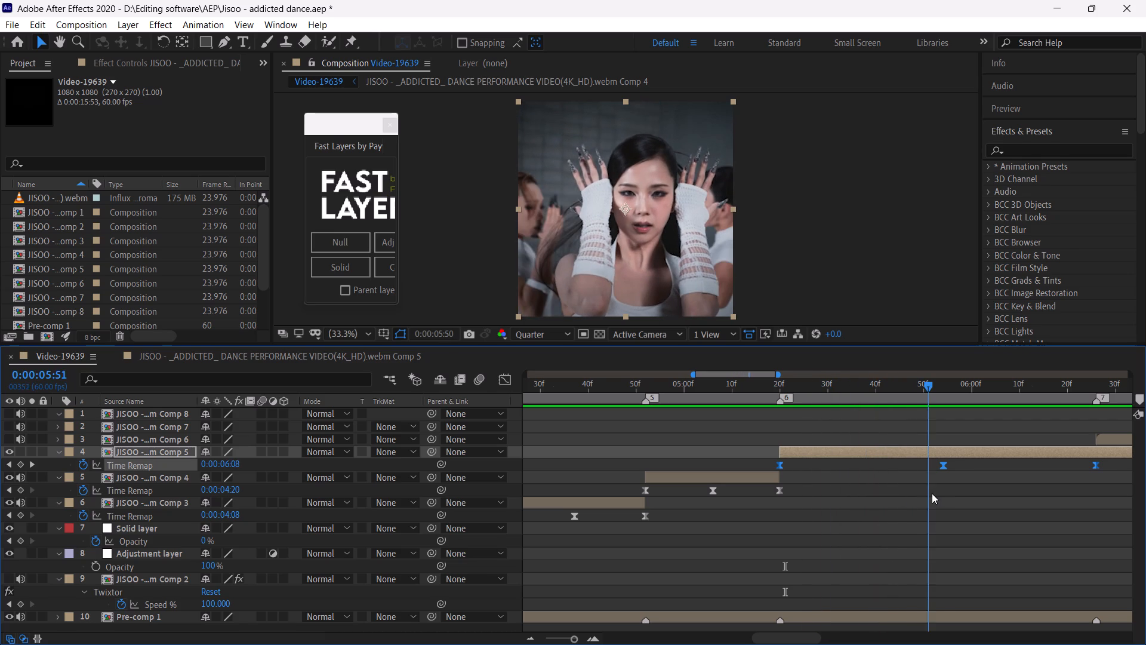
{"action": "left_click_drag", "start_coordinate": [932, 493], "coordinate": [945, 494]}
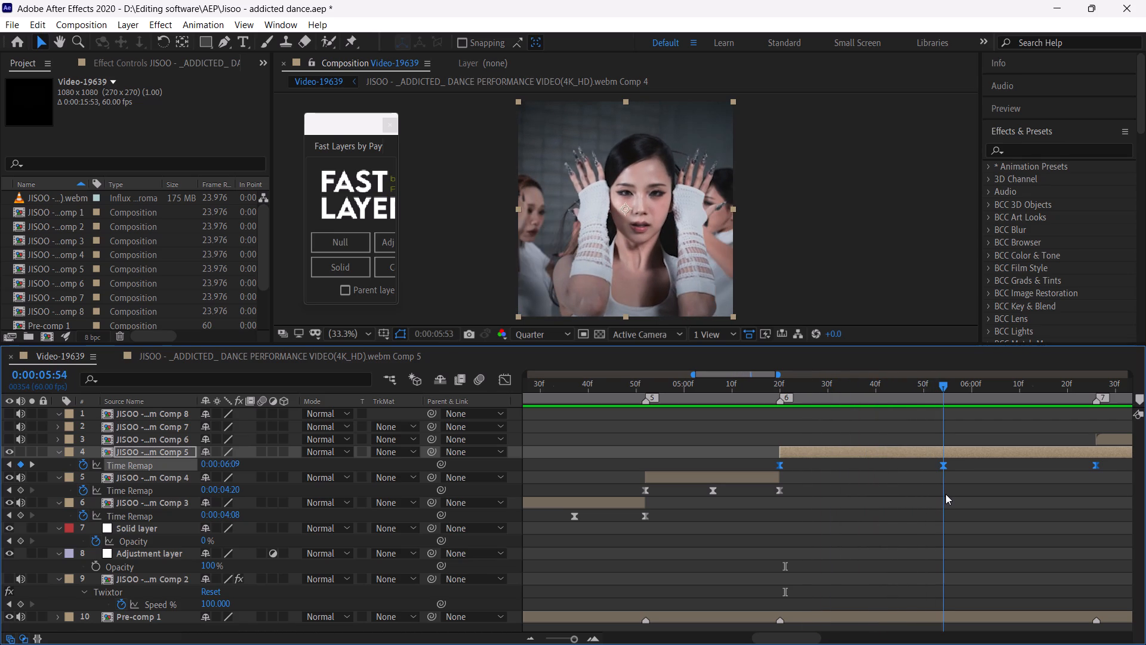
{"action": "left_click_drag", "start_coordinate": [945, 494], "coordinate": [899, 492]}
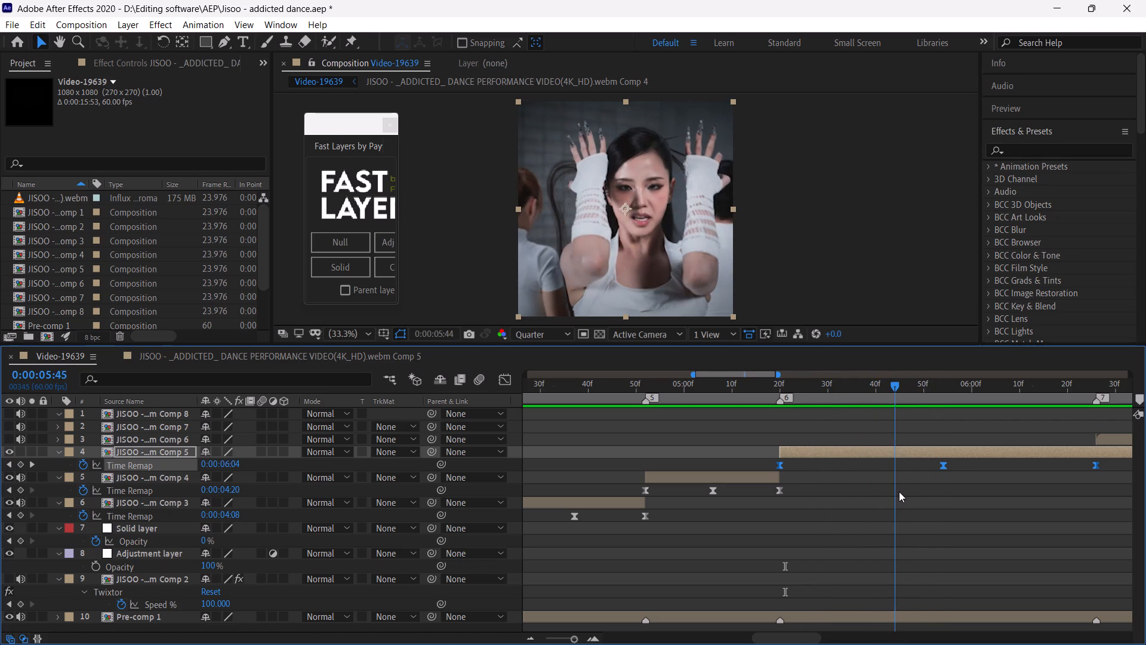
{"action": "left_click_drag", "start_coordinate": [899, 492], "coordinate": [893, 491]}
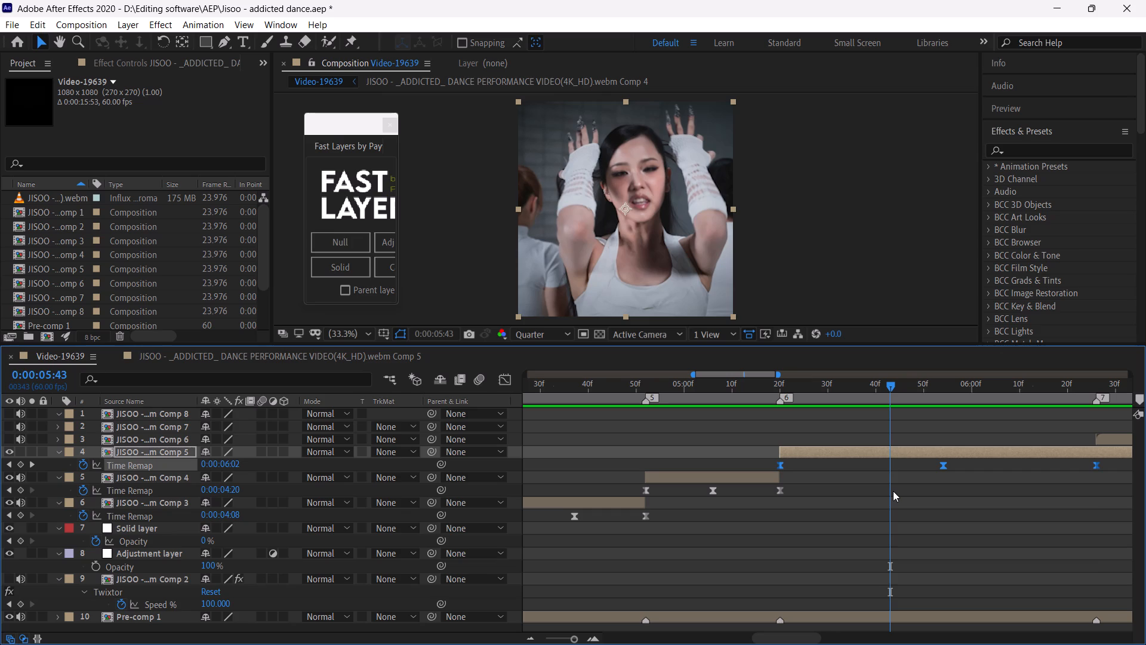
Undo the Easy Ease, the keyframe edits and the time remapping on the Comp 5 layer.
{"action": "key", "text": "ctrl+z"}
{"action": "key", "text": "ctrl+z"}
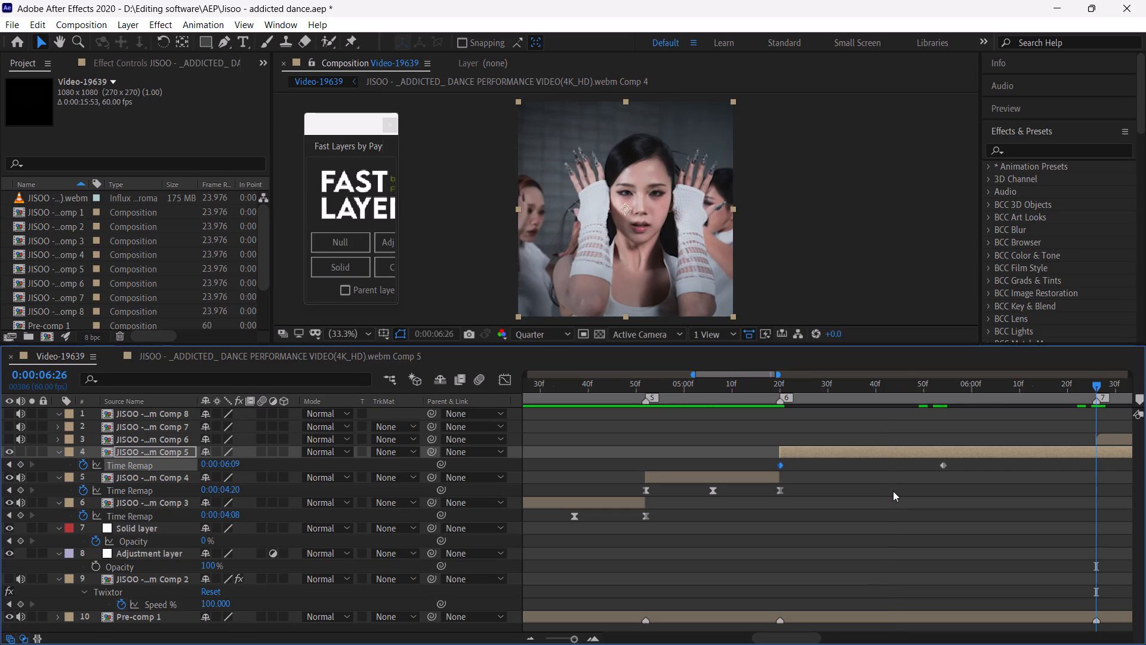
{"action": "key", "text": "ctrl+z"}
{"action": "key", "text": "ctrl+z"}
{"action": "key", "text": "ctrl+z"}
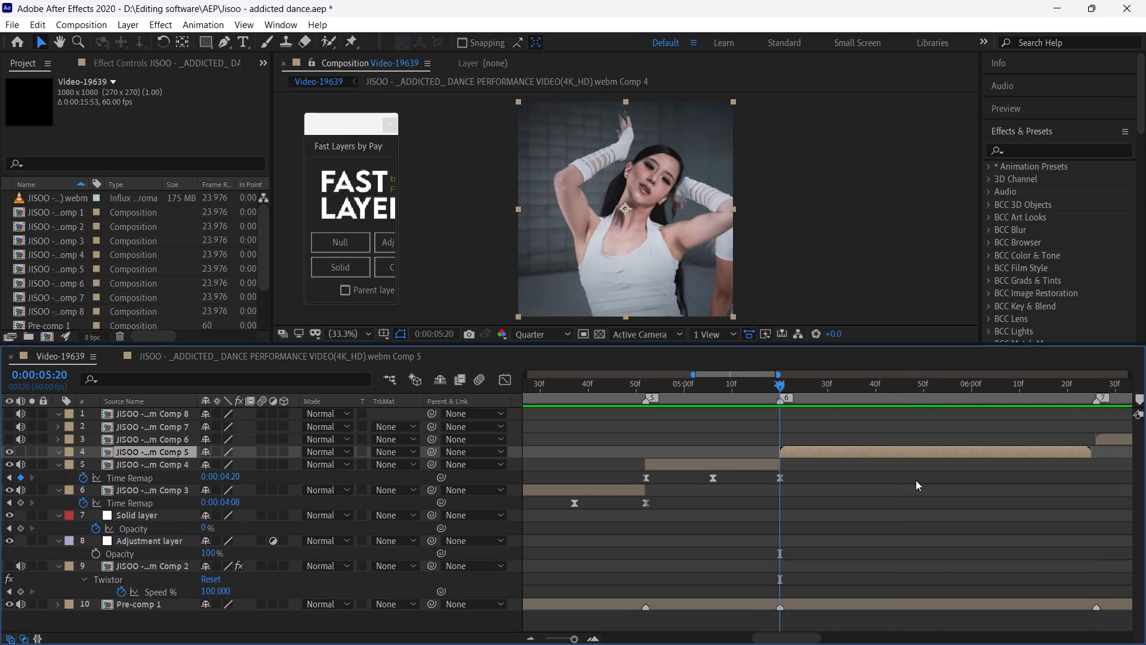
Scrub through the Comp 5 clip and replay it from just before 0:00:05:20 to review its motion without time remapping.
{"action": "left_click_drag", "start_coordinate": [901, 386], "coordinate": [953, 424]}
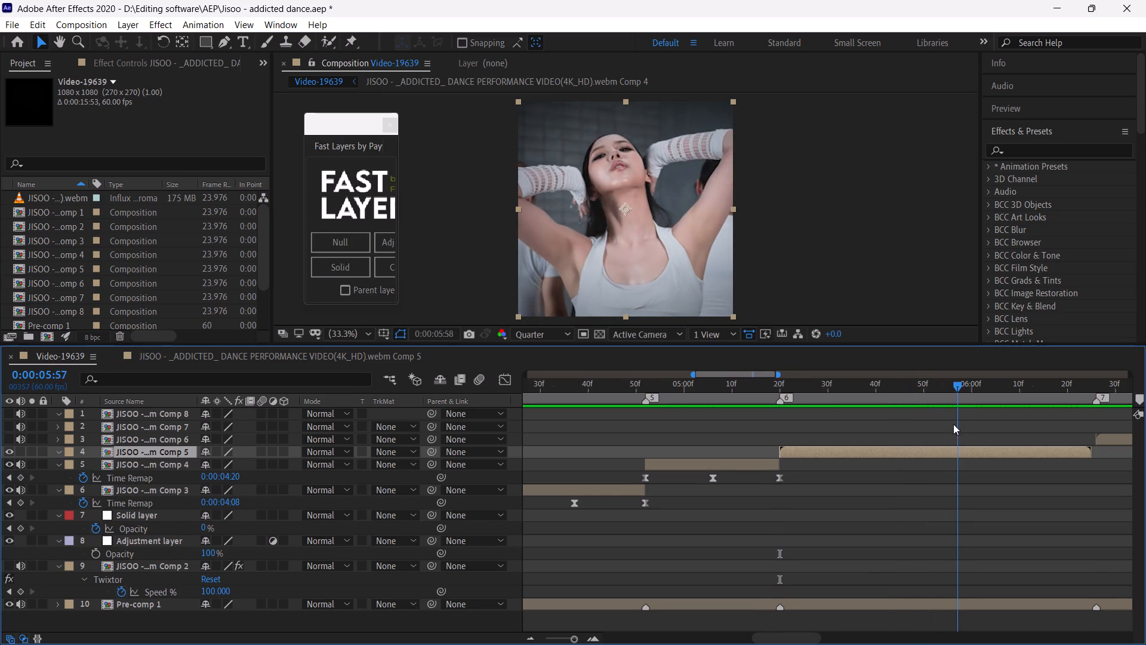
{"action": "left_click_drag", "start_coordinate": [953, 424], "coordinate": [941, 448]}
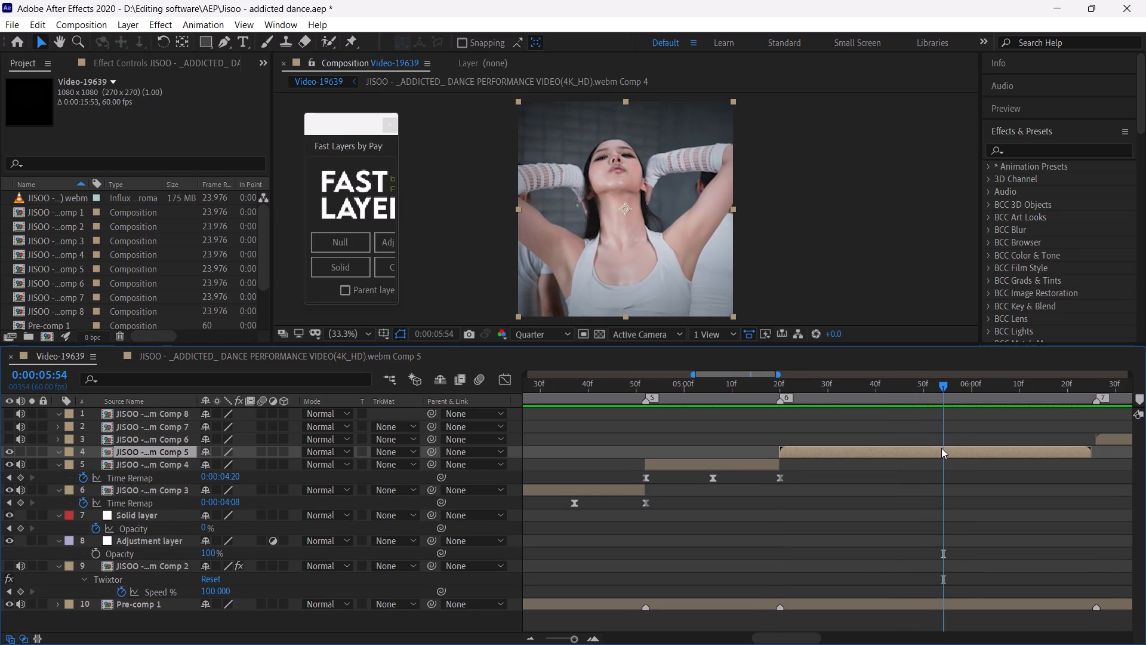
{"action": "left_click", "coordinate": [999, 394]}
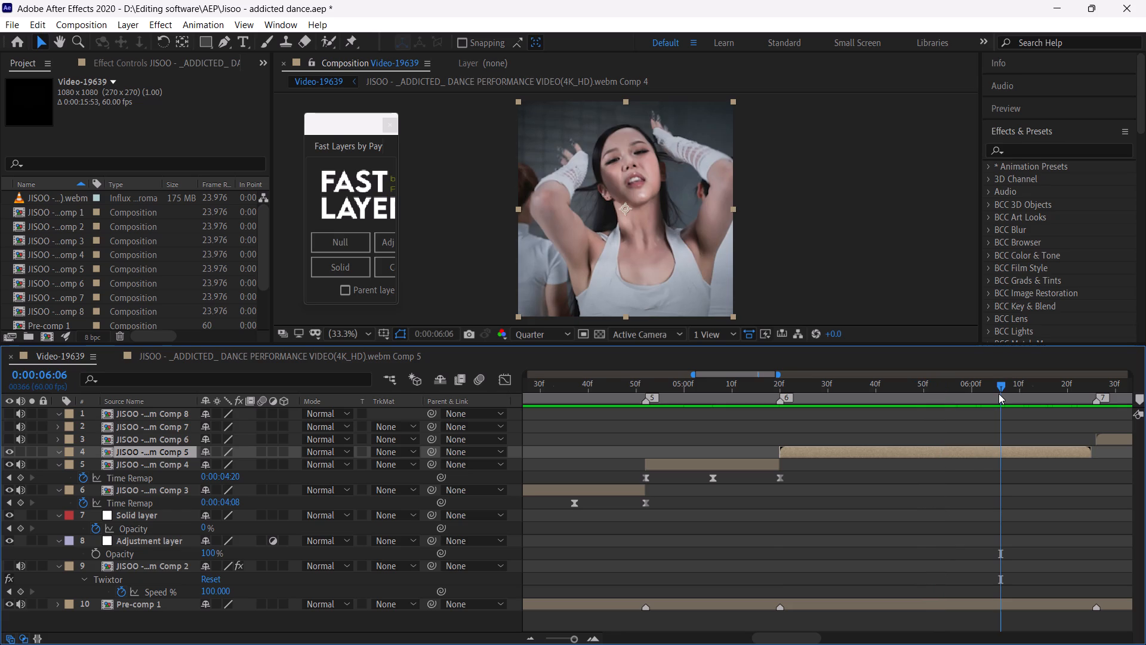
{"action": "left_click_drag", "start_coordinate": [999, 394], "coordinate": [749, 422]}
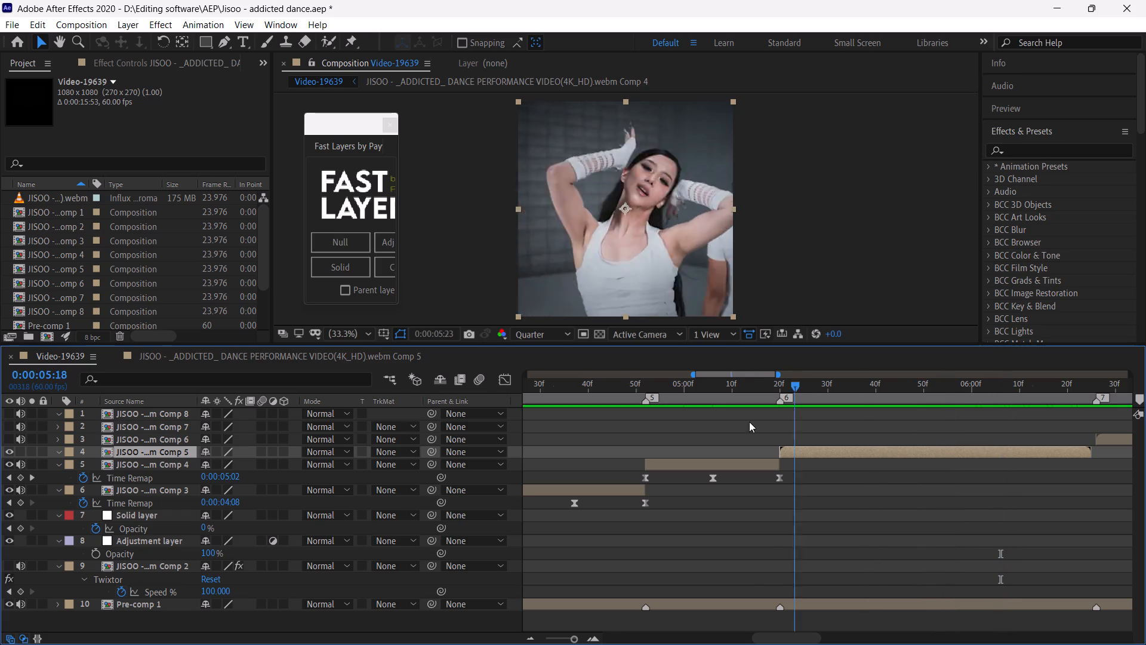
{"action": "left_click_drag", "start_coordinate": [749, 422], "coordinate": [744, 422]}
{"action": "key", "text": "space"}
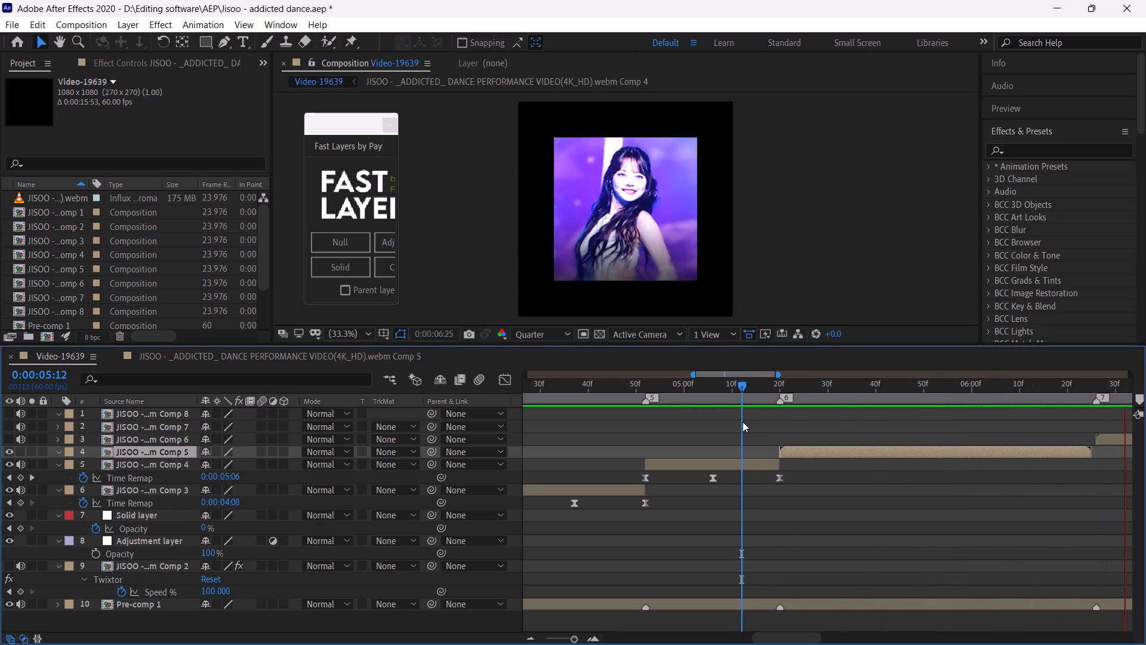
{"action": "left_click", "coordinate": [760, 380]}
{"action": "key", "text": "space"}
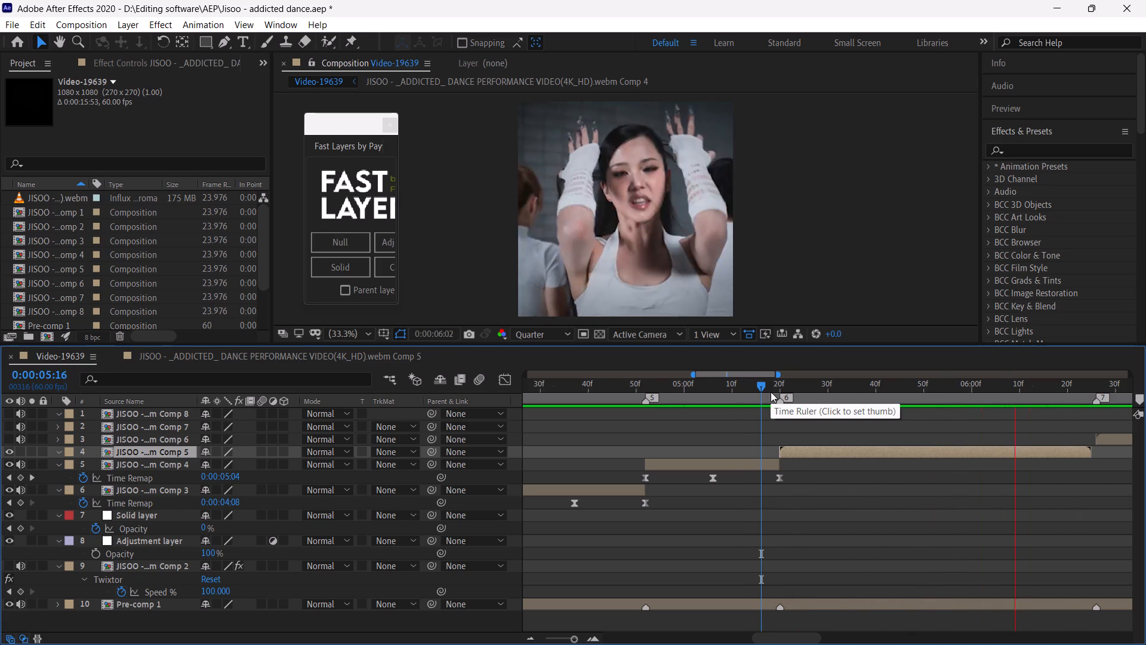
{"action": "left_click", "coordinate": [771, 392]}
{"action": "key", "text": "space"}
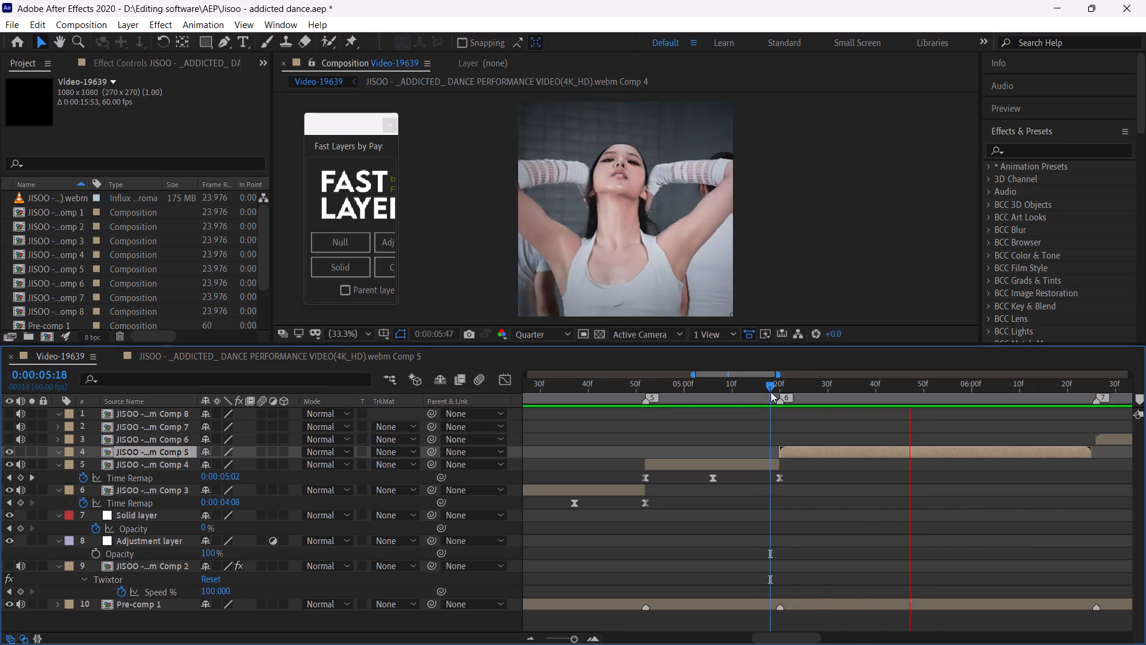
{"action": "left_click_drag", "start_coordinate": [771, 392], "coordinate": [797, 410]}
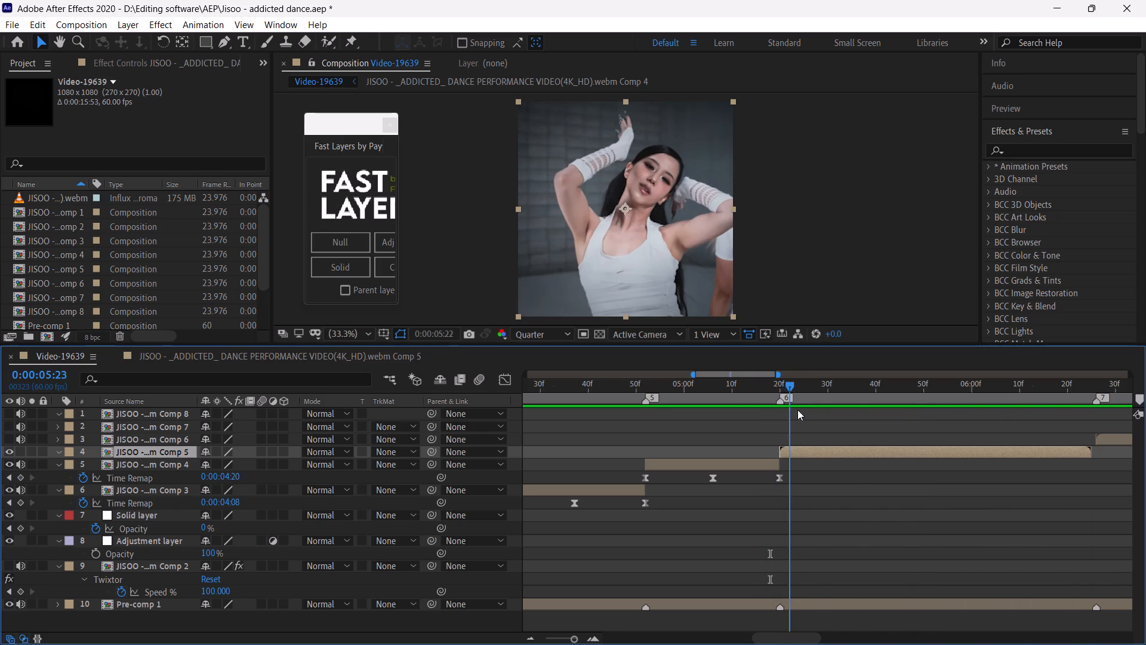
Replay the section from 0:00:04:49 through the Comp 4 and Comp 5 clips to check how they flow together.
{"action": "left_click_drag", "start_coordinate": [797, 410], "coordinate": [724, 417]}
{"action": "key", "text": "space"}
{"action": "left_click", "coordinate": [633, 391]}
{"action": "key", "text": "space"}
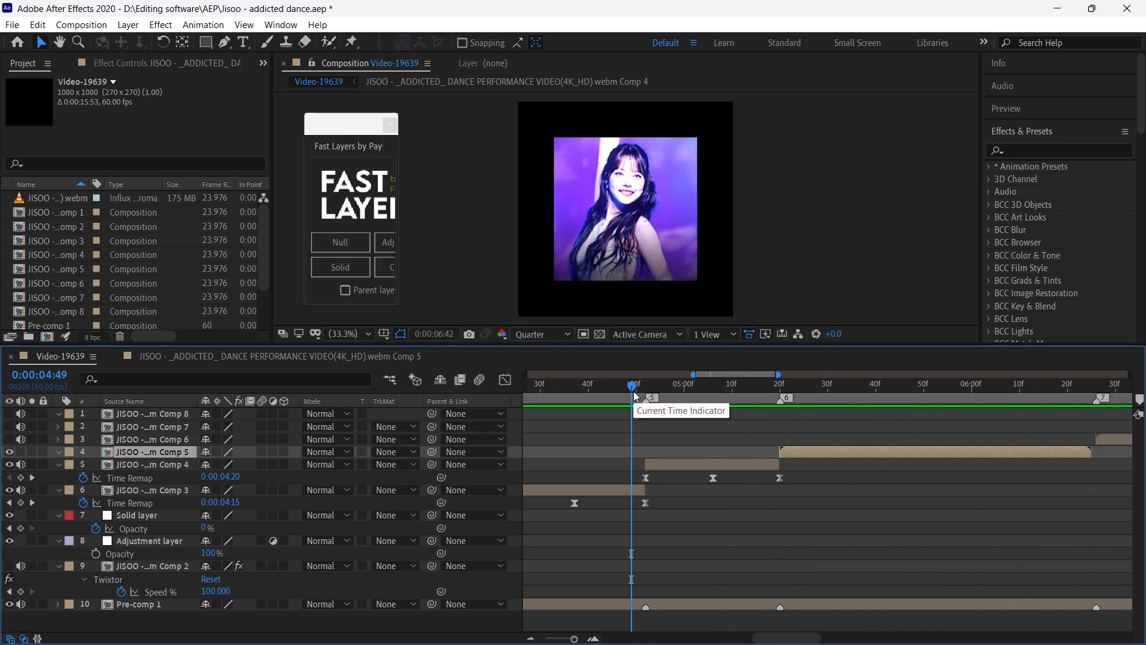
{"action": "left_click", "coordinate": [633, 391]}
{"action": "key", "text": "space"}
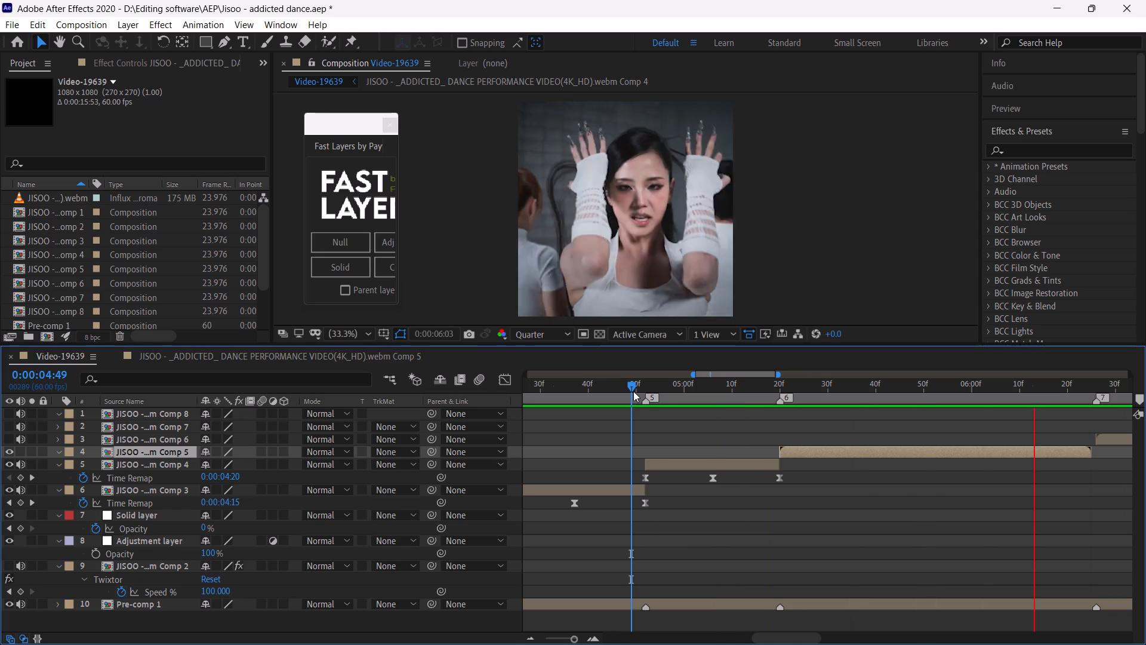
{"action": "left_click", "coordinate": [633, 391]}
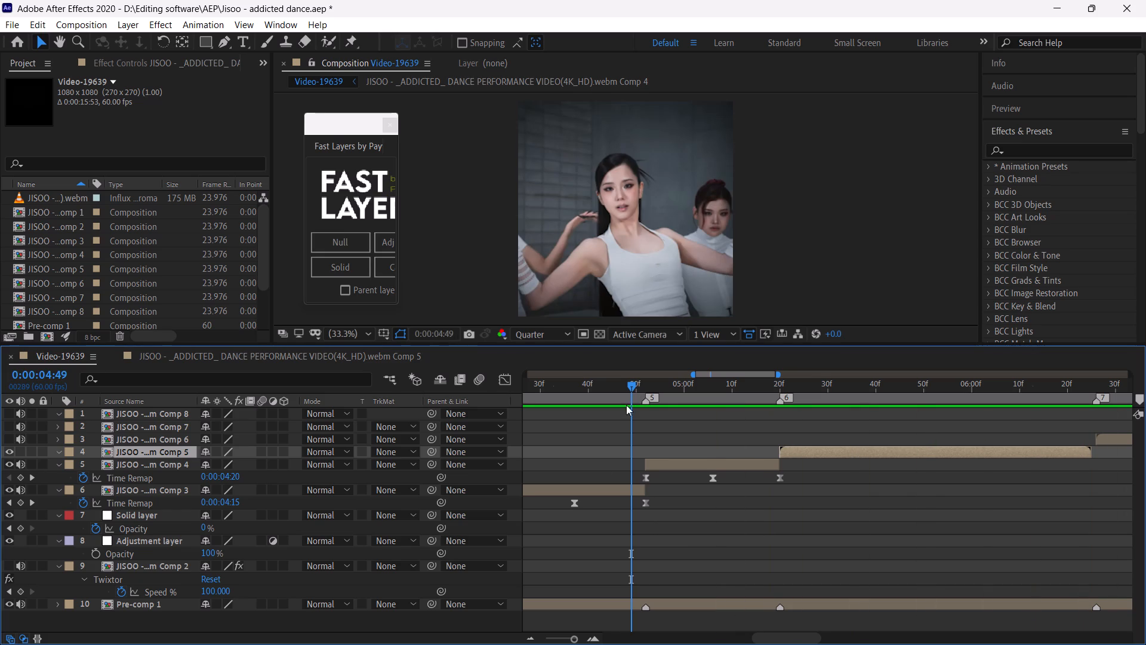
Copy the three Time Remap keyframes of the Comp 3 layer.
{"action": "left_click", "coordinate": [567, 640]}
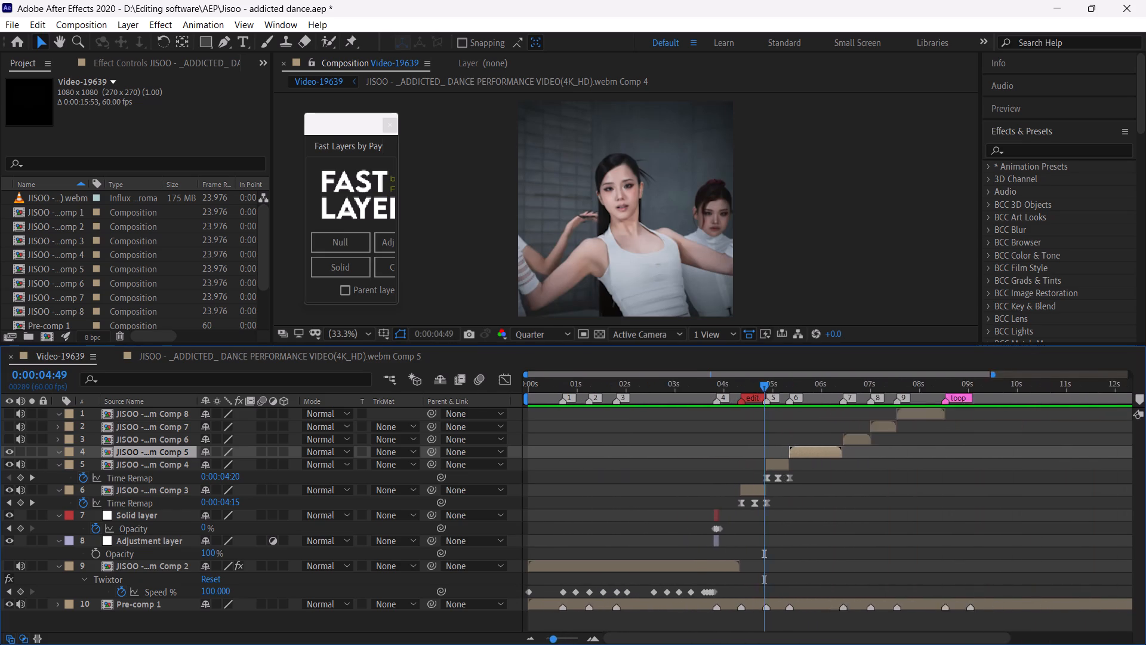
{"action": "left_click_drag", "start_coordinate": [850, 501], "coordinate": [776, 509]}
{"action": "key", "text": "ctrl+c"}
{"action": "key", "text": "ctrl+c"}
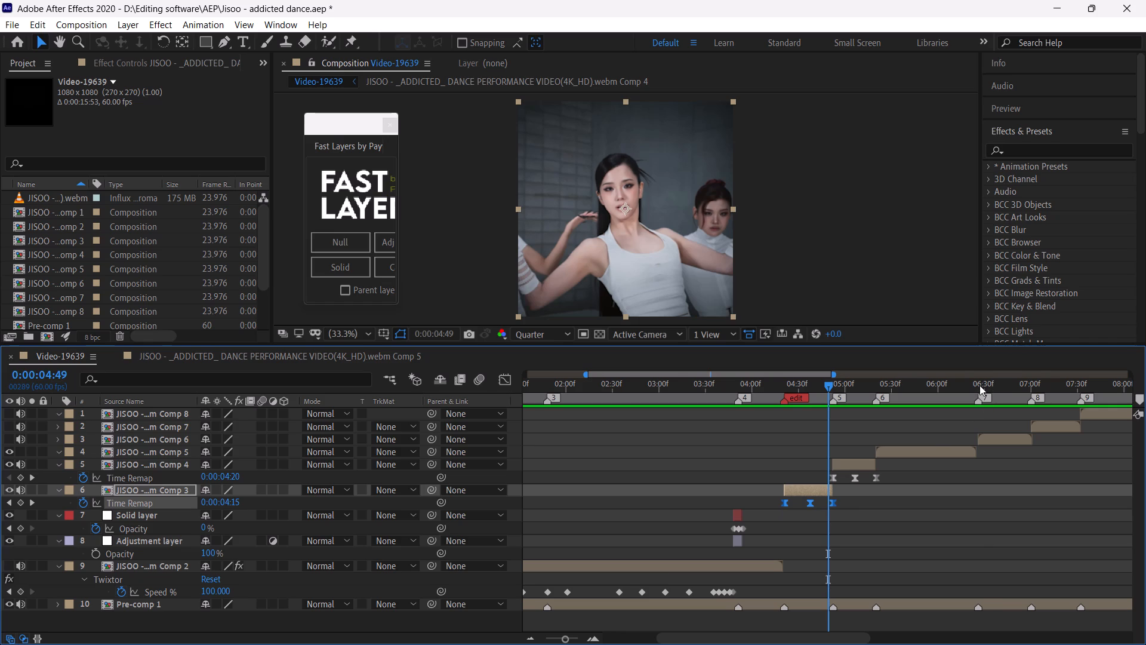
Turn on the visibility of the Comp 6, Comp 7 and Comp 8 layers.
{"action": "left_click_drag", "start_coordinate": [979, 385], "coordinate": [980, 405]}
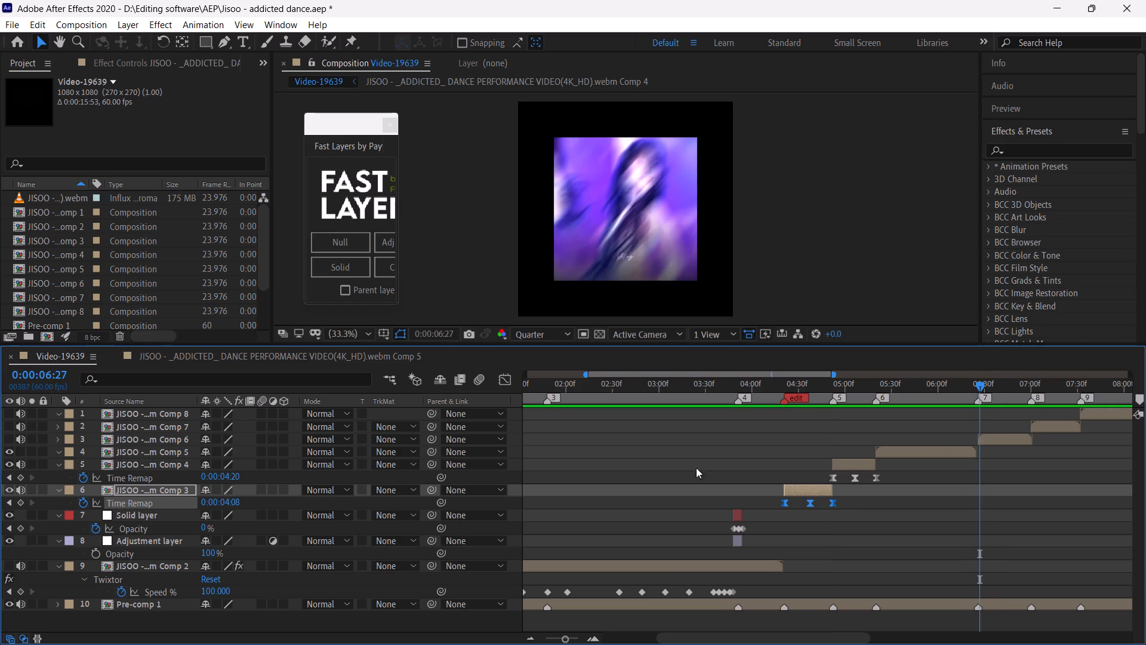
{"action": "left_click", "coordinate": [997, 437]}
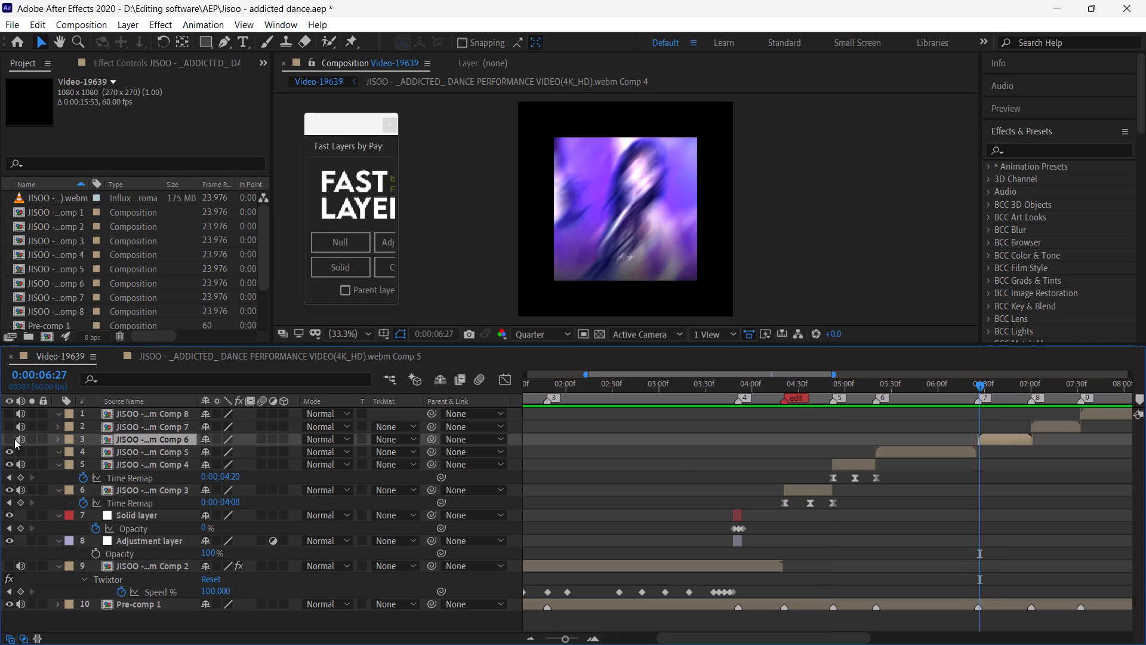
{"action": "left_click", "coordinate": [13, 438]}
{"action": "left_click", "coordinate": [11, 432]}
{"action": "left_click", "coordinate": [11, 413]}
{"action": "left_click", "coordinate": [11, 425]}
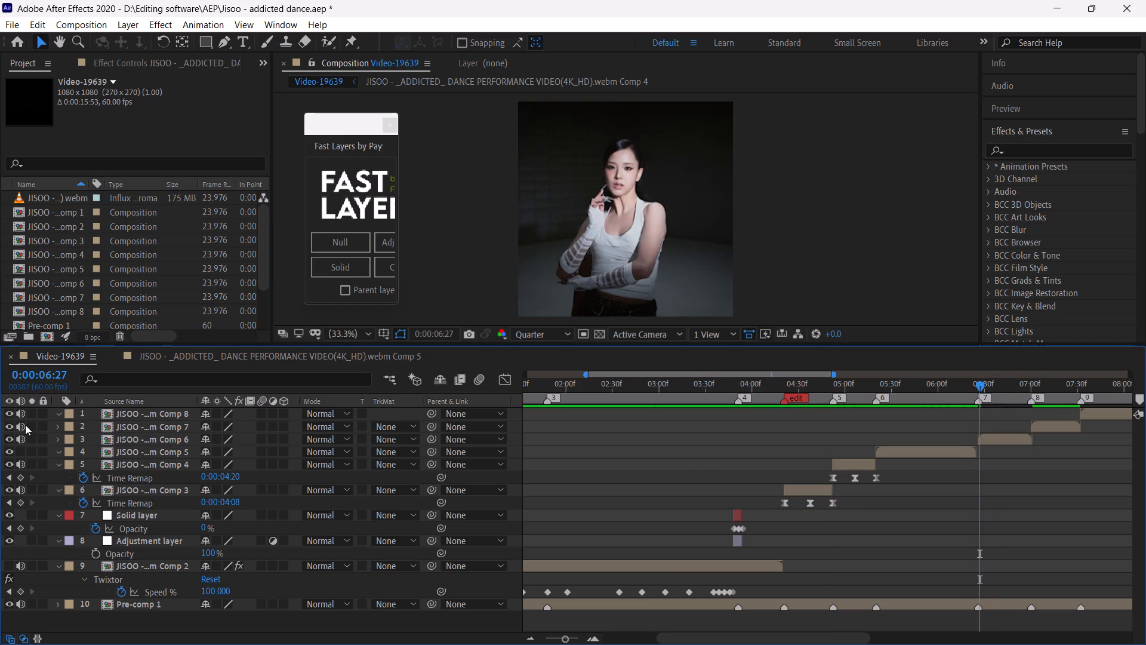
Paste the copied Time Remap keyframes onto the Comp 6 layer at its start, 0:00:06:26.
{"action": "left_click_drag", "start_coordinate": [568, 637], "coordinate": [575, 638]}
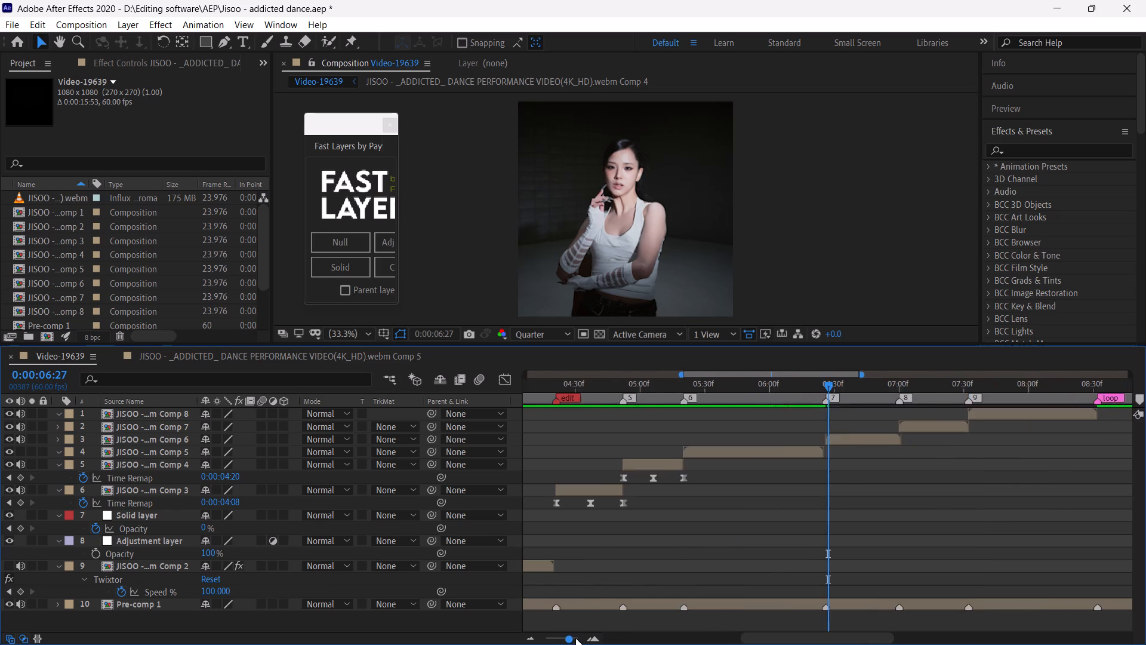
{"action": "left_click_drag", "start_coordinate": [575, 638], "coordinate": [578, 638]}
{"action": "left_click_drag", "start_coordinate": [821, 384], "coordinate": [796, 384]}
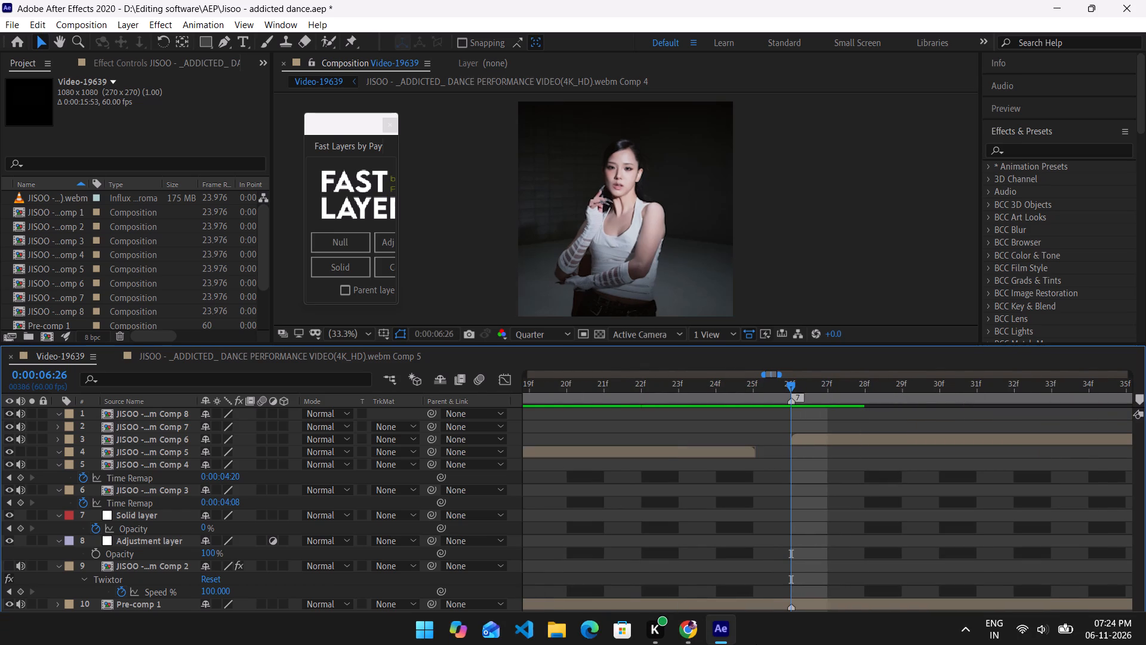
{"action": "left_click", "coordinate": [842, 439]}
{"action": "key", "text": "ctrl+v"}
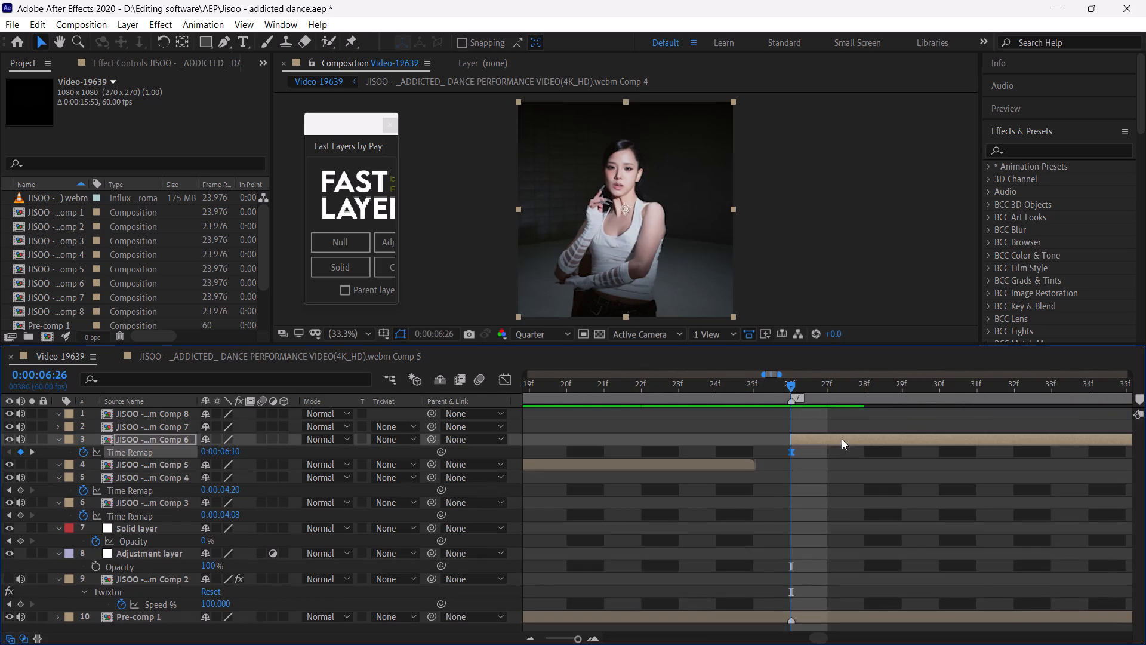
{"action": "left_click", "coordinate": [572, 639]}
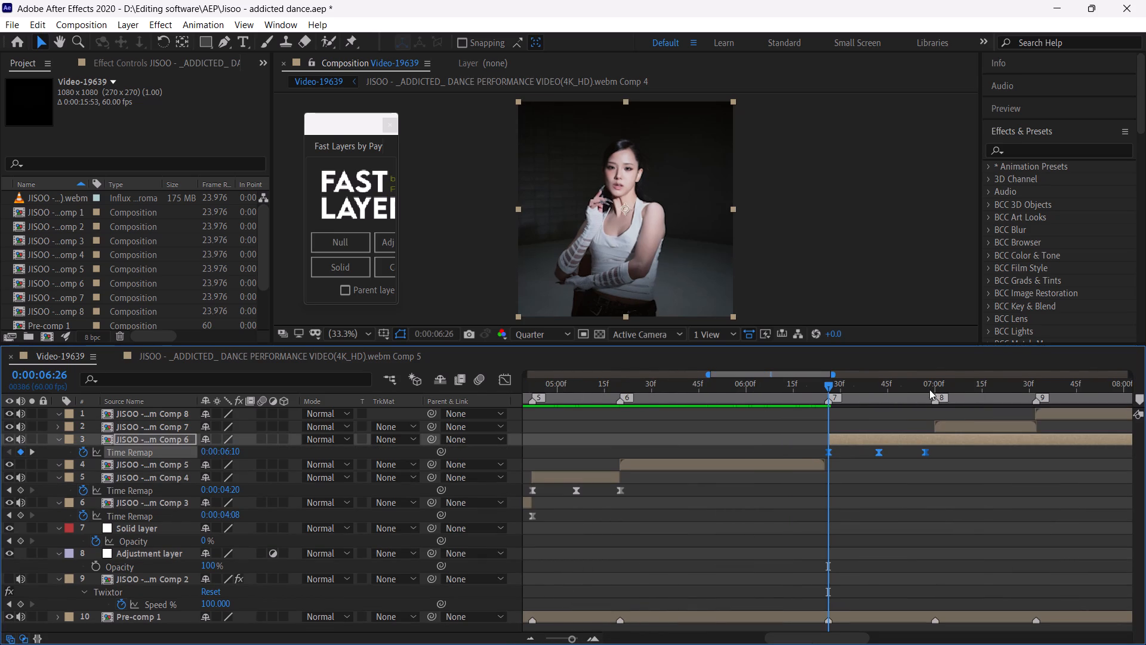
Stretch Comp 6's pasted Time Remap keyframes proportionally so the last one lands at 0:00:07:00, the start of Comp 7.
{"action": "left_click_drag", "start_coordinate": [920, 388], "coordinate": [936, 411]}
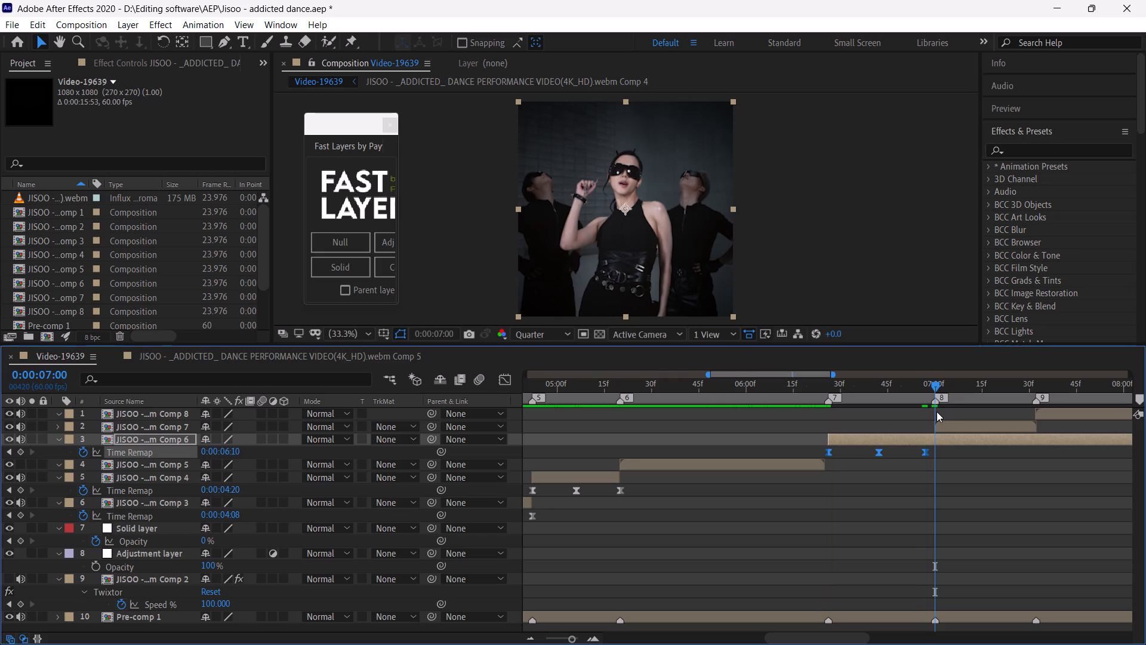
{"action": "left_click_drag", "start_coordinate": [926, 453], "coordinate": [936, 458], "text": "alt"}
Split the Comp 6 layer at 0:00:07:00 and delete the part after it.
{"action": "key", "text": "ctrl+shift+d"}
{"action": "key", "text": "BackSpace"}
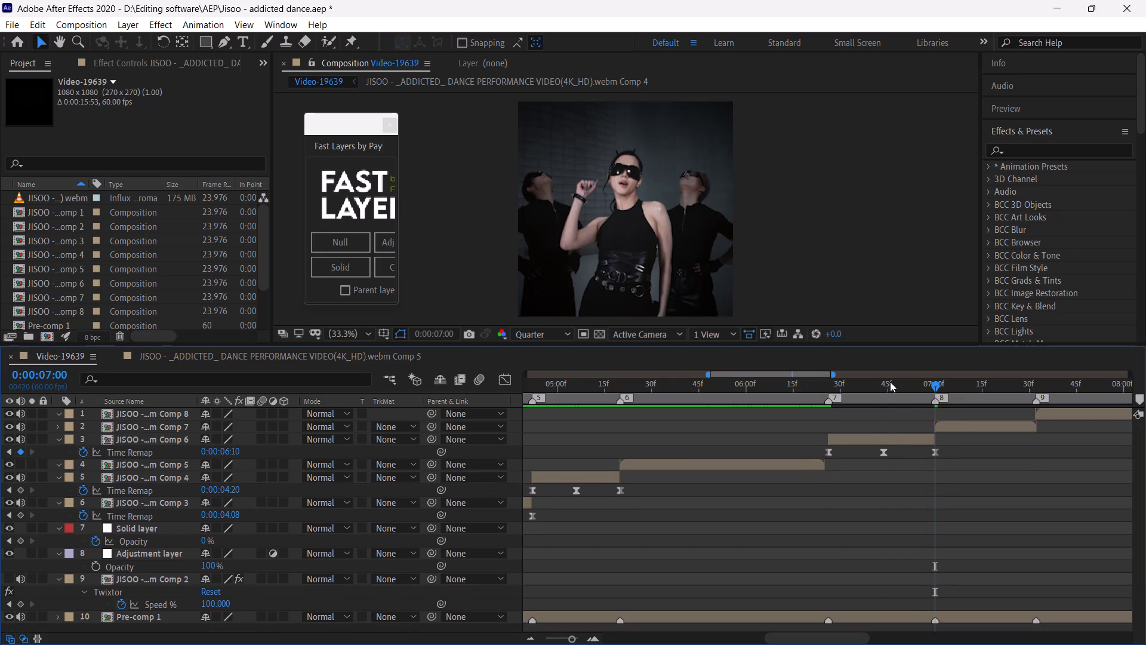
Set the value of Comp 6's middle Time Remap keyframe at 0:00:06:44 to 0:00:06:16.
{"action": "left_click_drag", "start_coordinate": [891, 382], "coordinate": [885, 390]}
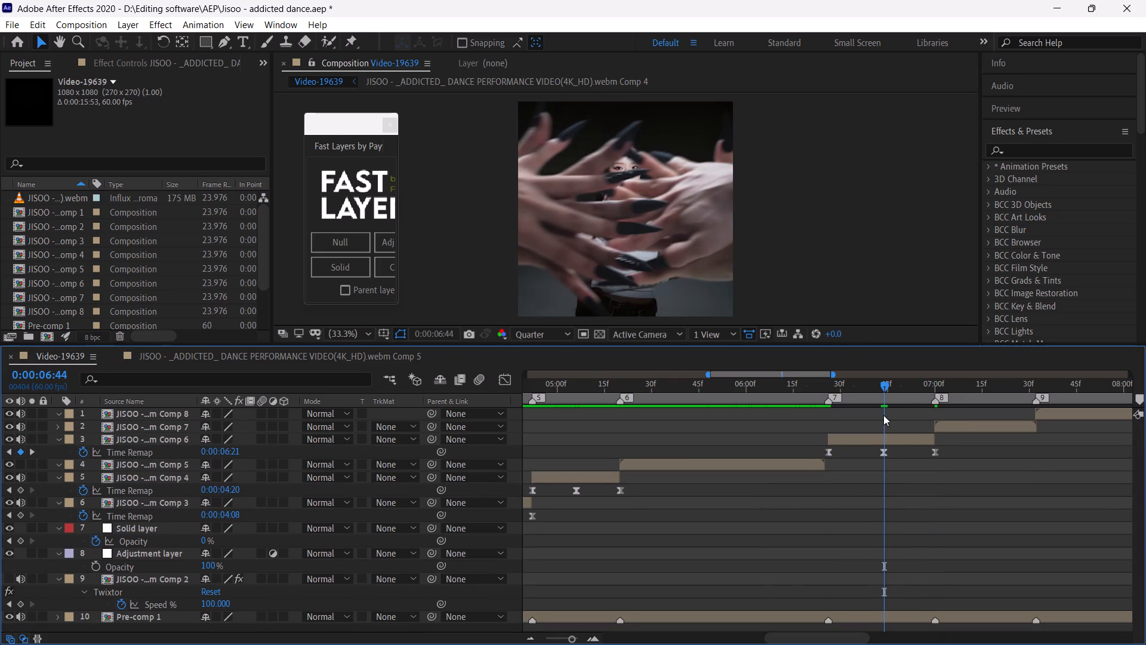
{"action": "left_click_drag", "start_coordinate": [885, 386], "coordinate": [854, 395]}
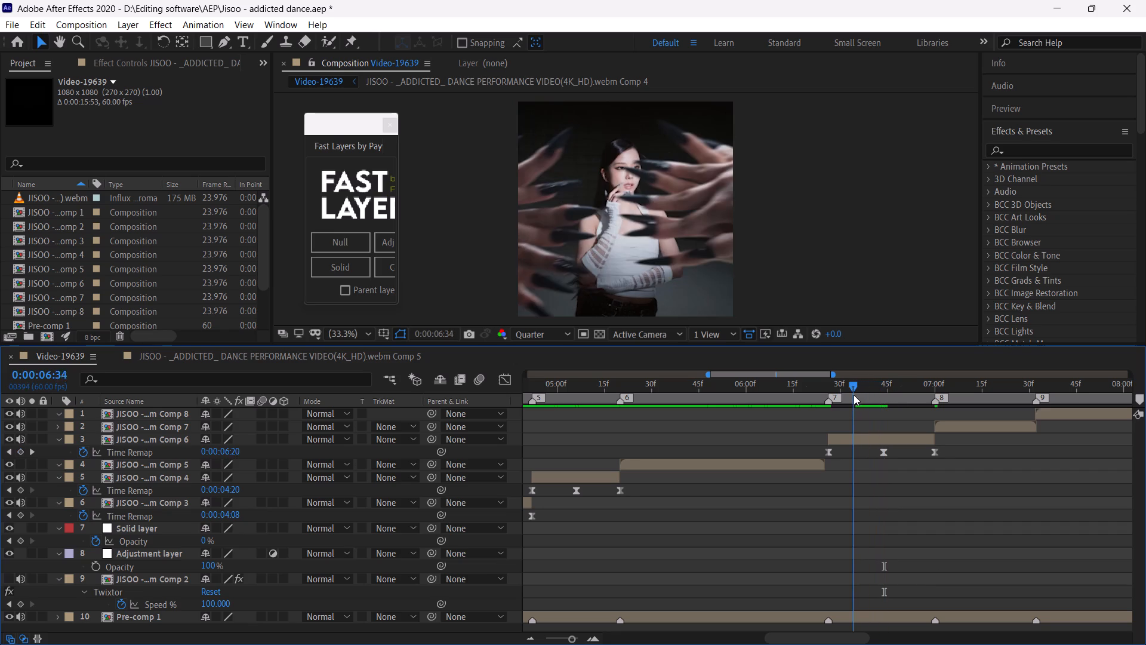
{"action": "left_click_drag", "start_coordinate": [854, 395], "coordinate": [860, 423]}
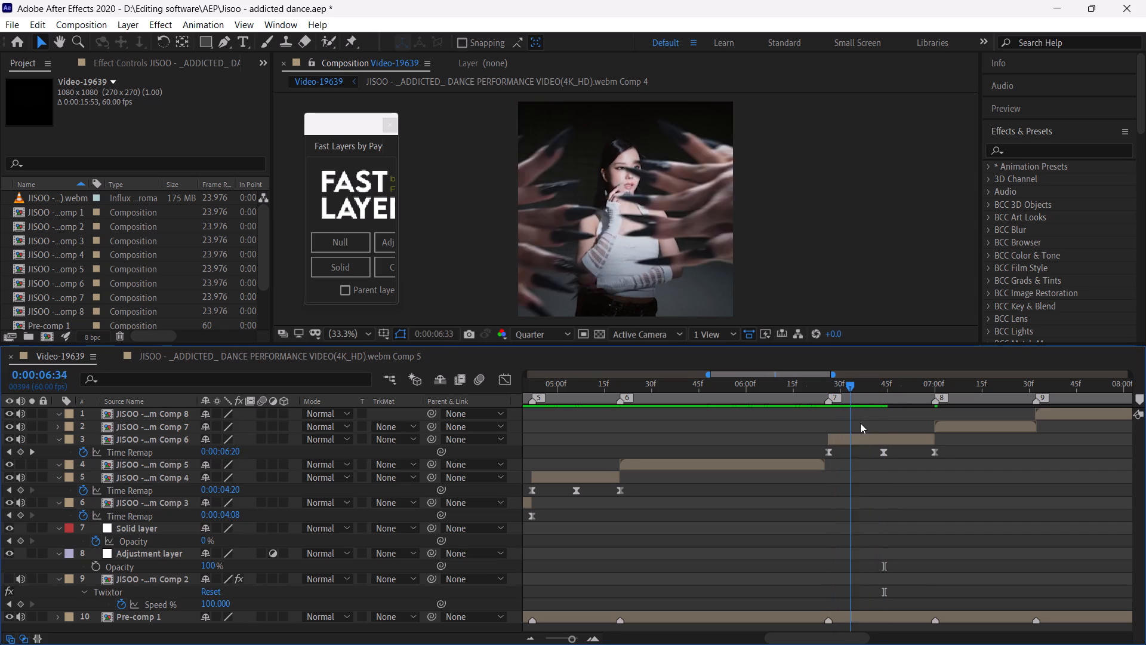
{"action": "left_click_drag", "start_coordinate": [860, 423], "coordinate": [884, 443]}
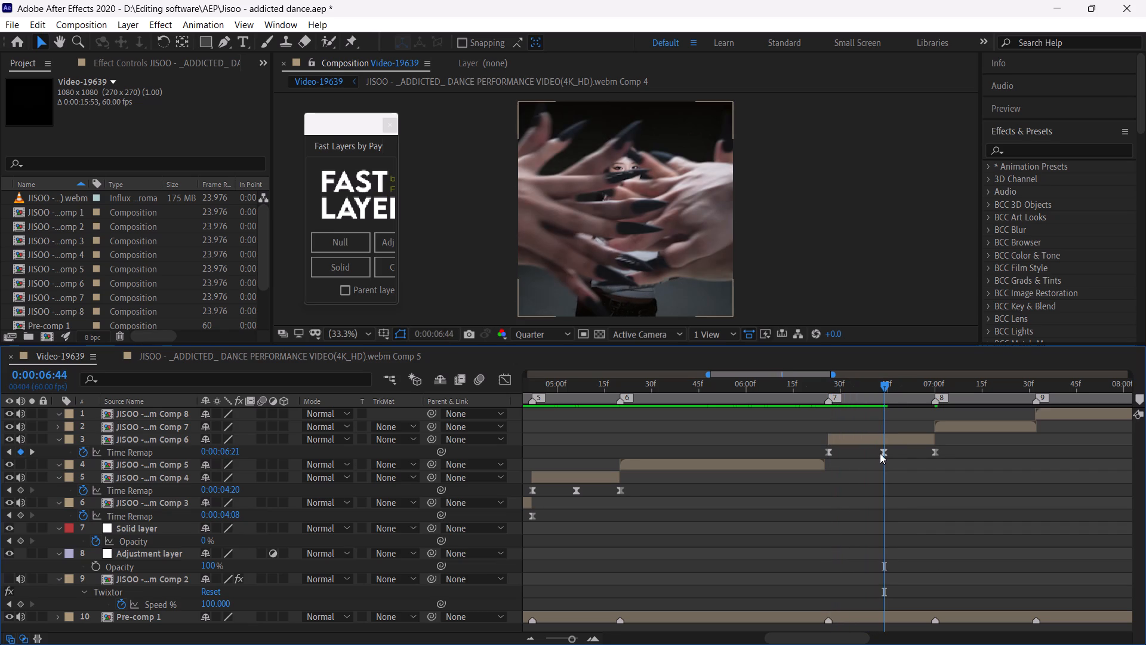
{"action": "left_click", "coordinate": [880, 454]}
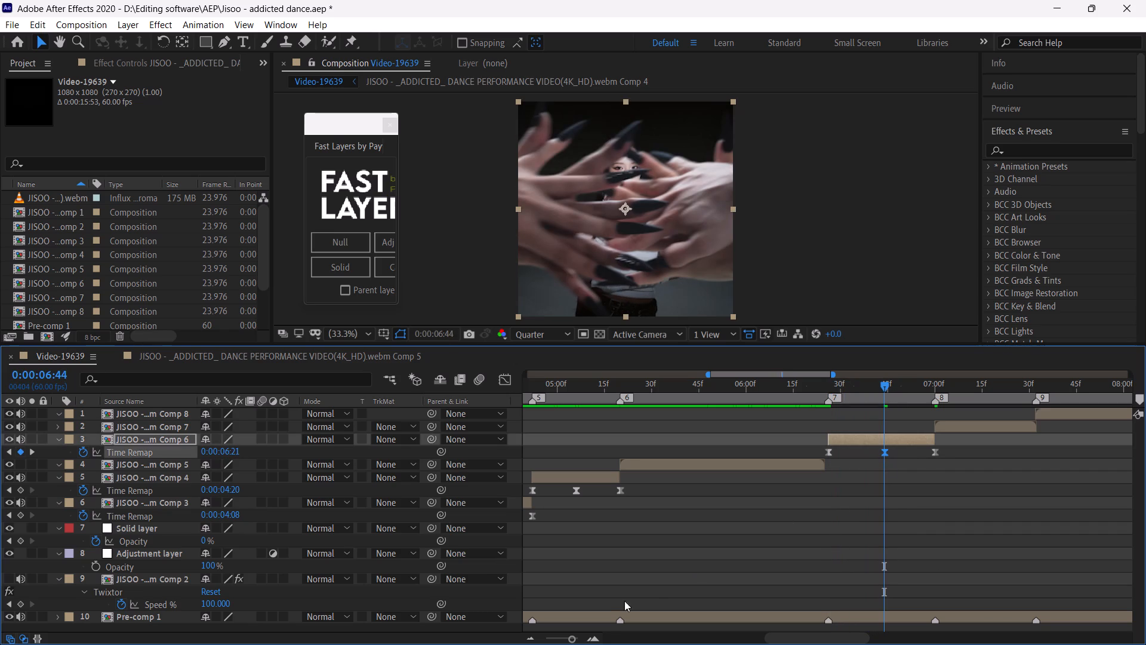
{"action": "left_click", "coordinate": [570, 636]}
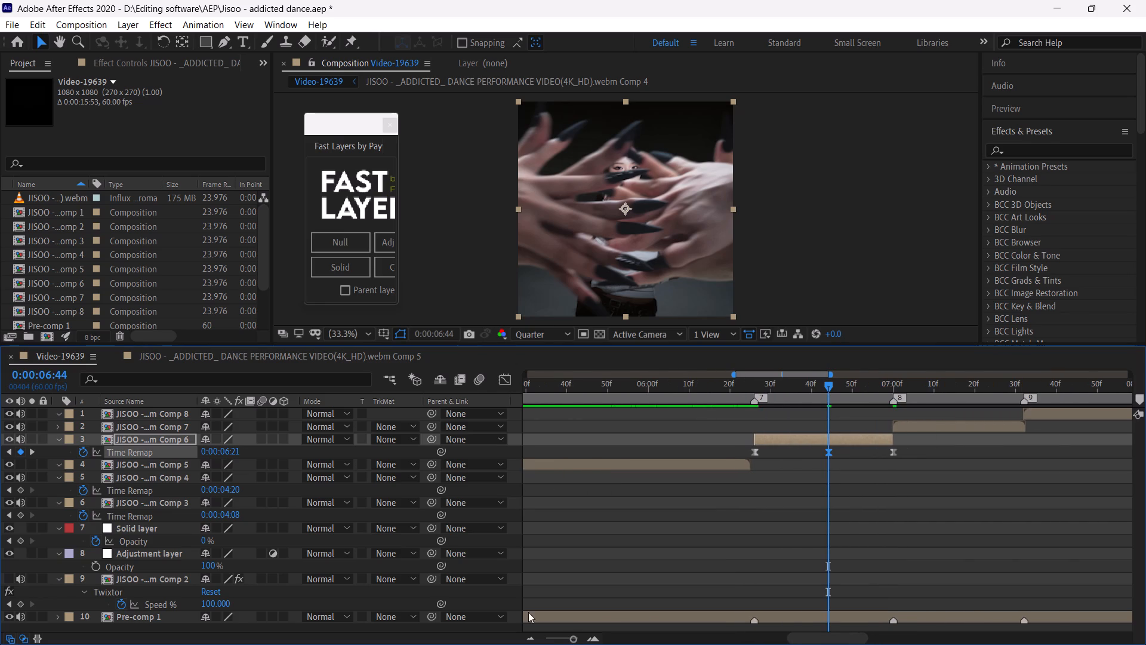
{"action": "left_click", "coordinate": [233, 454]}
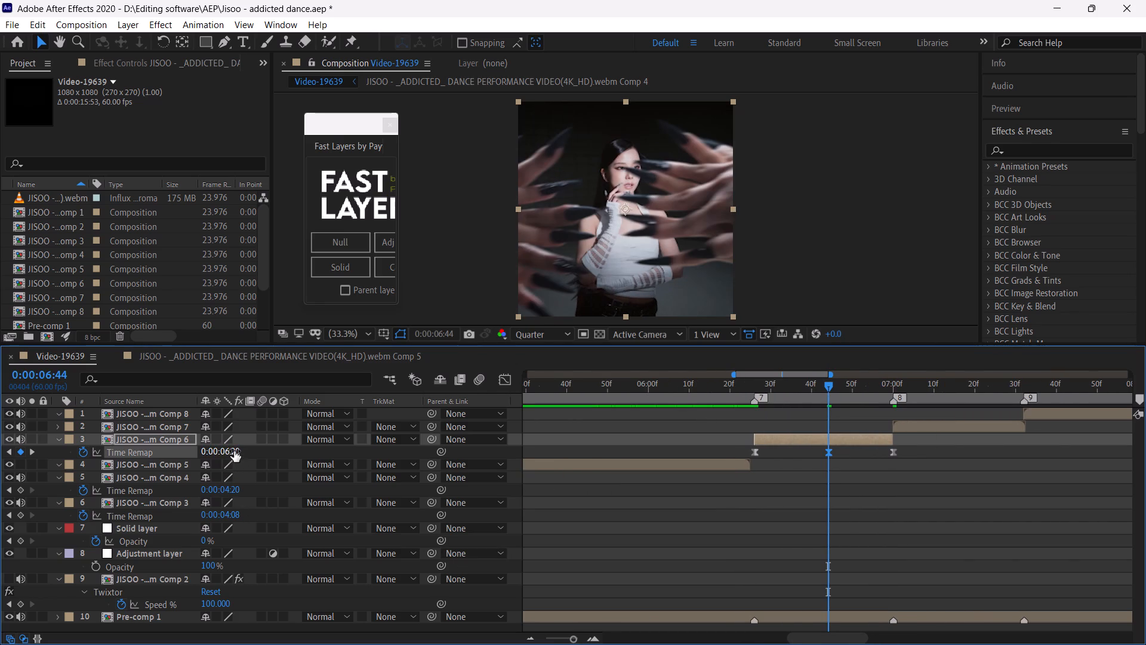
{"action": "left_click", "coordinate": [234, 450]}
Scrub and replay the Comp 6 section from 0:00:06:19 to check its speed ramp.
{"action": "left_click_drag", "start_coordinate": [774, 380], "coordinate": [765, 383]}
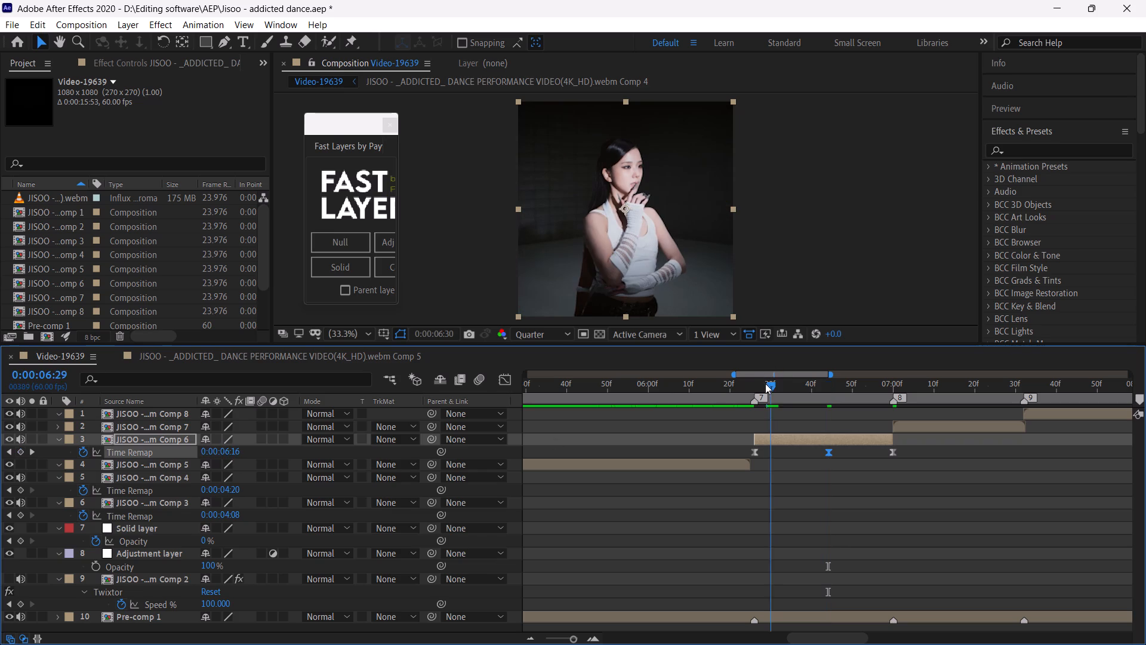
{"action": "left_click_drag", "start_coordinate": [765, 383], "coordinate": [849, 422]}
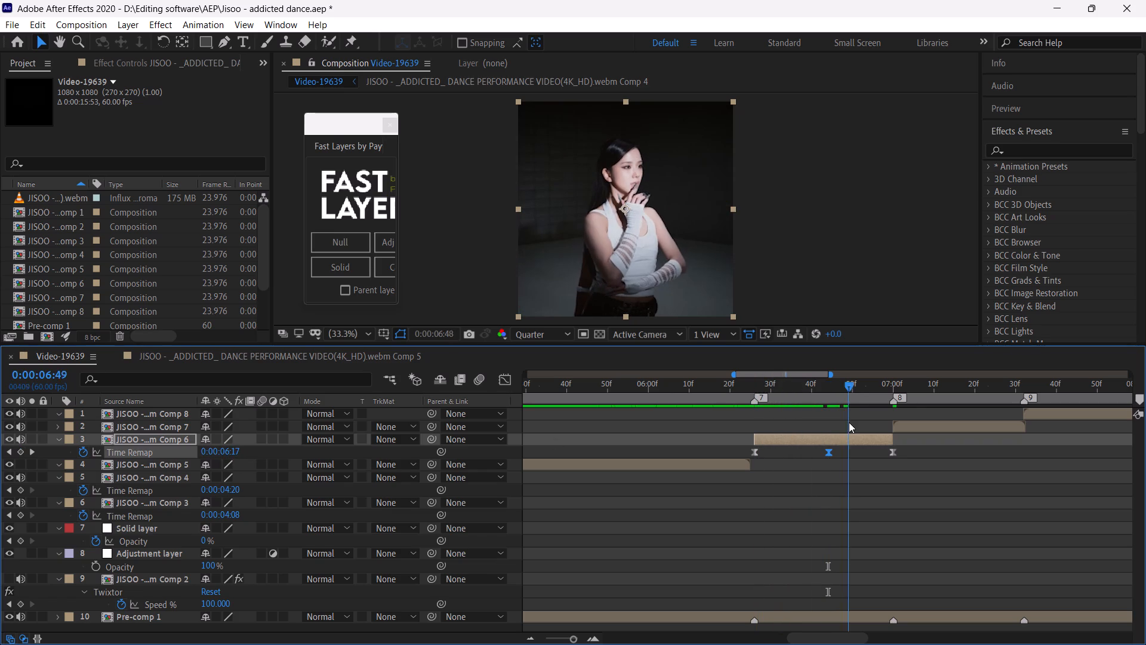
{"action": "left_click_drag", "start_coordinate": [849, 422], "coordinate": [725, 433]}
{"action": "key", "text": "space"}
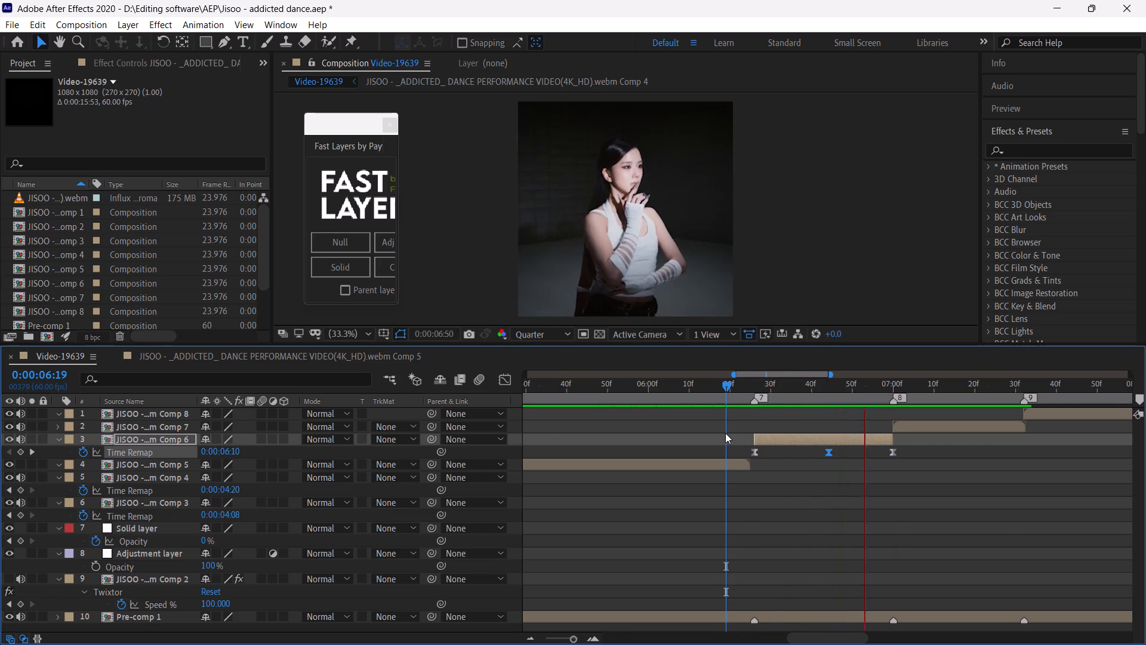
{"action": "left_click", "coordinate": [775, 388]}
{"action": "left_click_drag", "start_coordinate": [775, 388], "coordinate": [795, 398]}
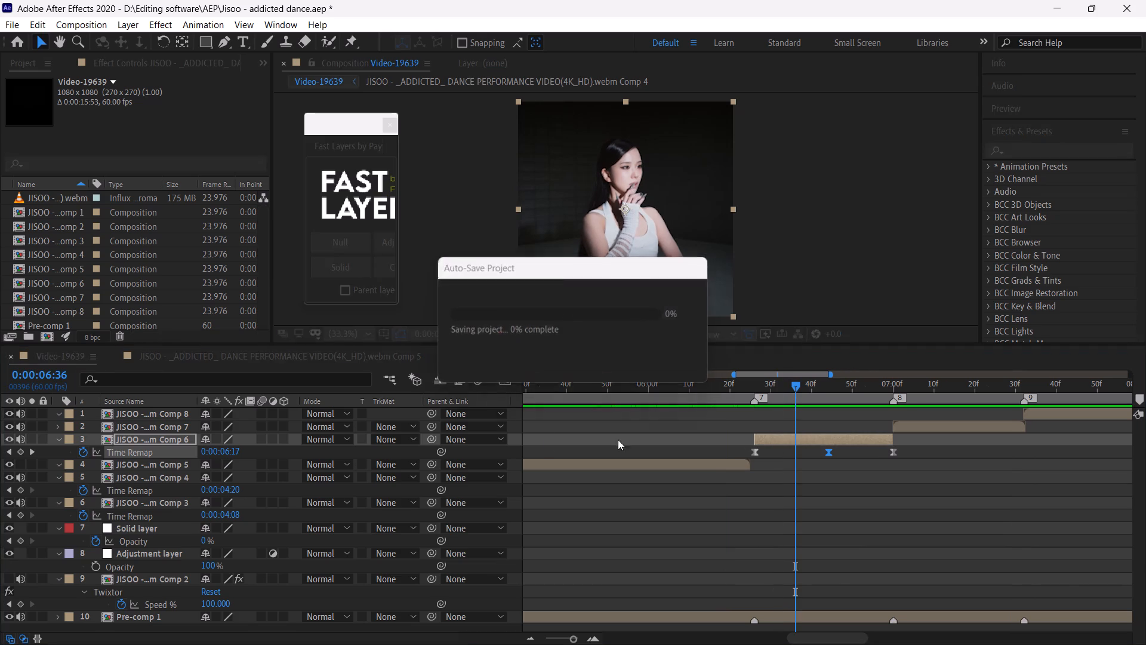
Close the Comp 5 timeline and save the project.
{"action": "left_click", "coordinate": [114, 353]}
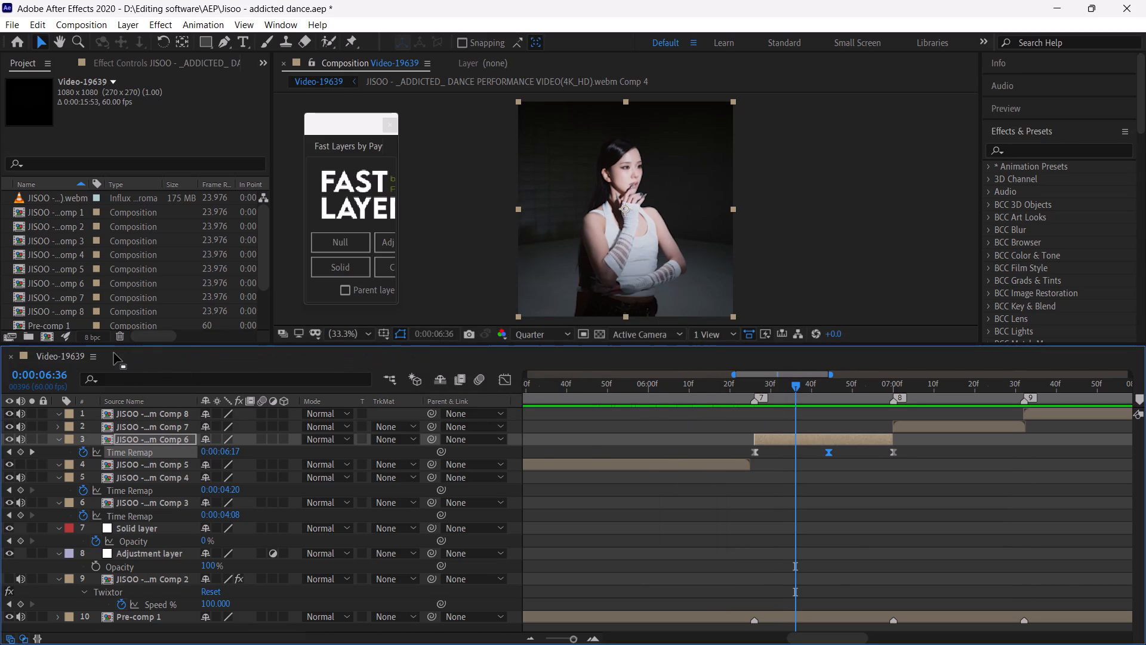
{"action": "key", "text": "ctrl+s"}
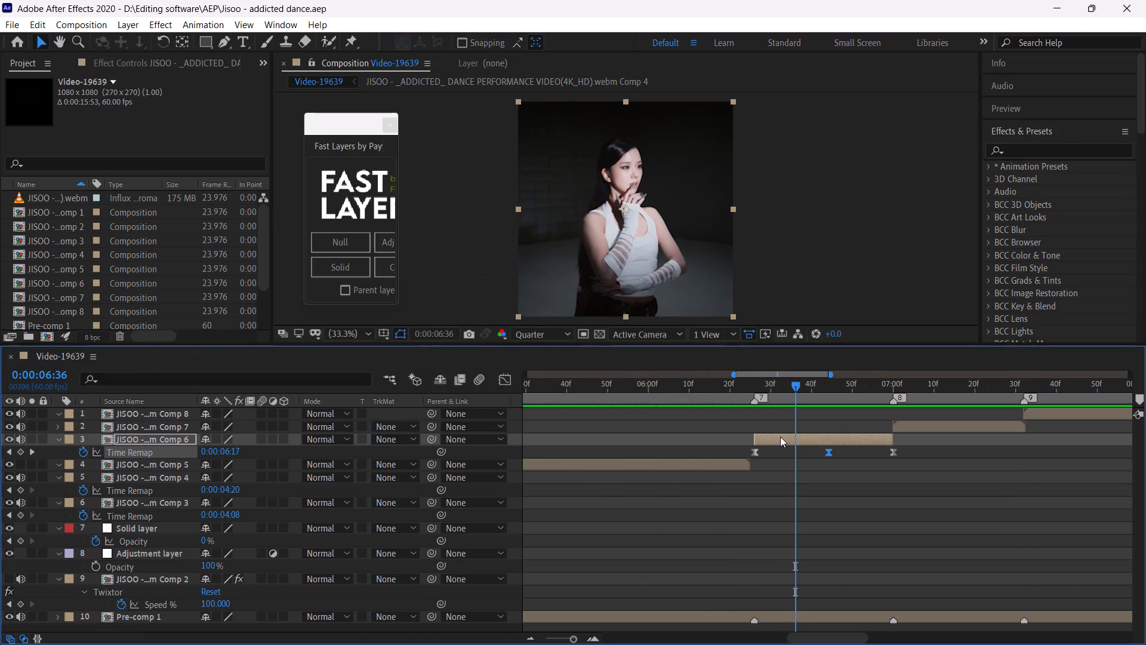
Enable frame blending on the video layer inside the Comp 6 composition, and close its timeline to return to Video-19639.
{"action": "double_click", "coordinate": [780, 437]}
{"action": "double_click", "coordinate": [250, 411]}
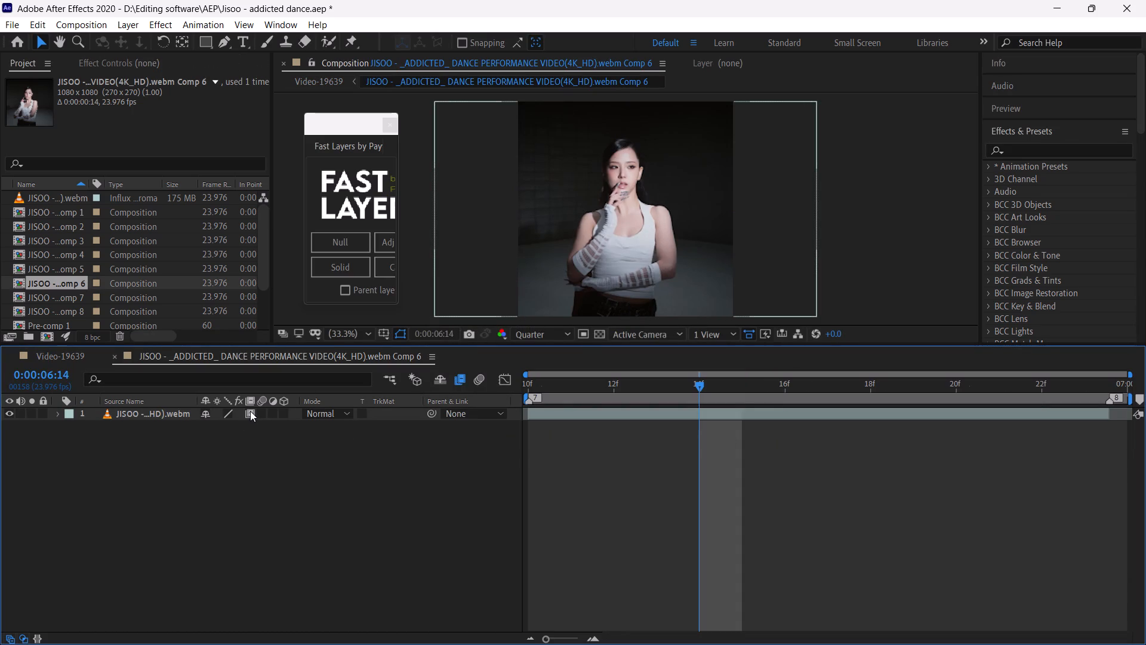
{"action": "left_click", "coordinate": [115, 361]}
Replay Comp 6 from 0:00:06:24 and scrub between its Time Remap keyframes at 0:00:06:26 and 0:00:06:44 to examine the motion.
{"action": "key", "text": "space"}
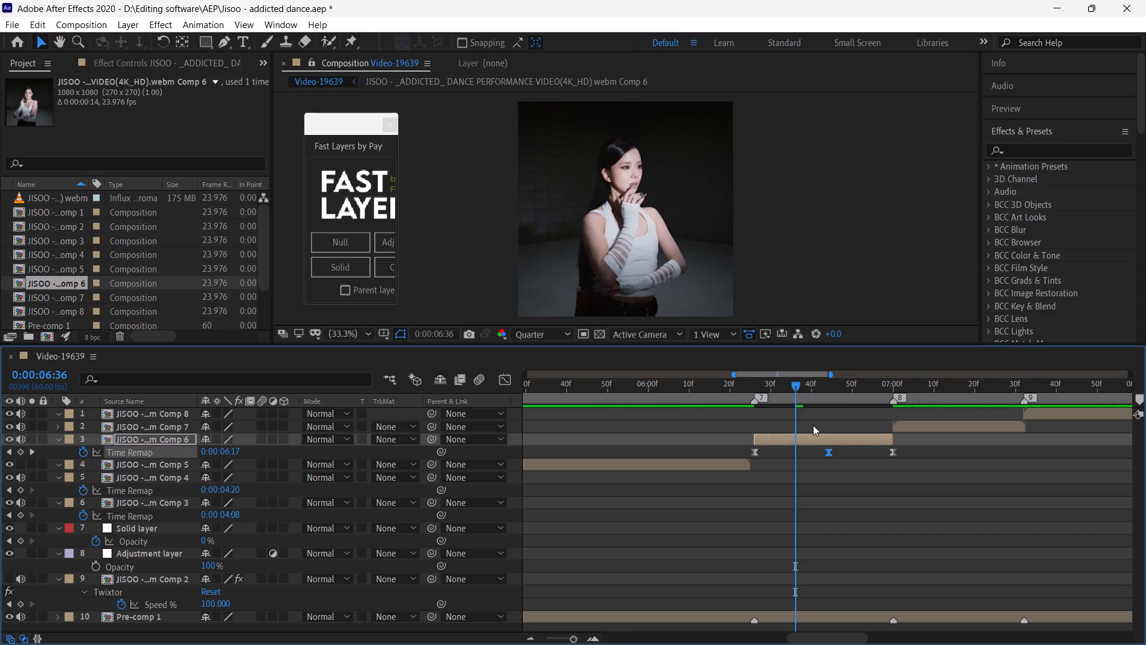
{"action": "left_click", "coordinate": [747, 387]}
{"action": "key", "text": "space"}
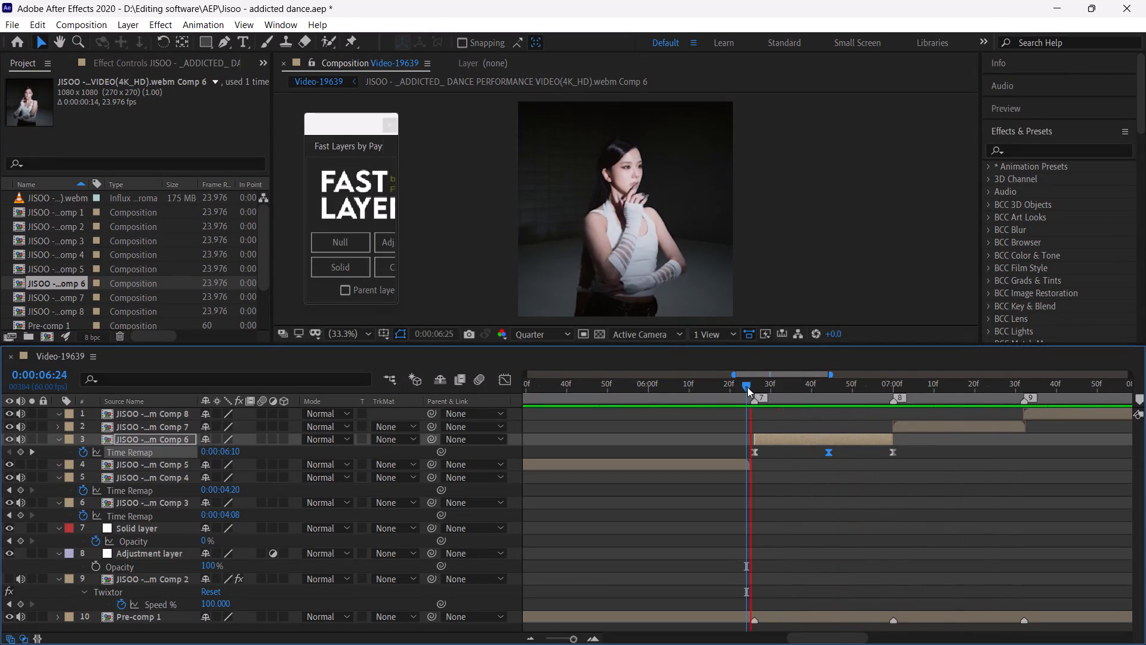
{"action": "left_click", "coordinate": [747, 387]}
{"action": "key", "text": "space"}
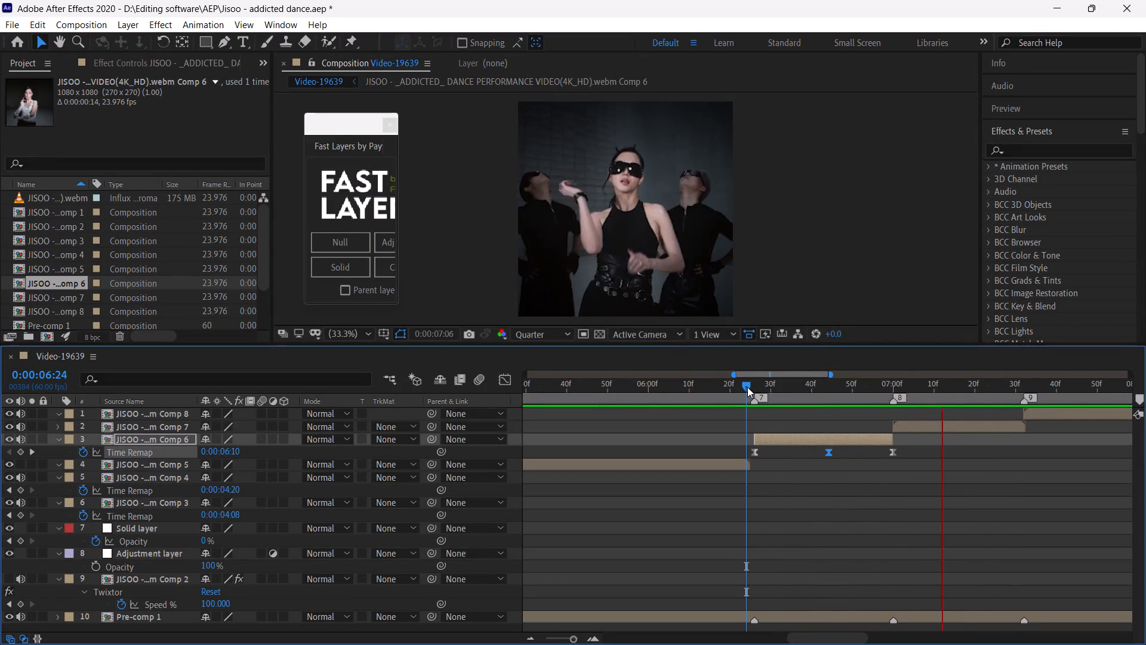
{"action": "left_click", "coordinate": [747, 387]}
{"action": "key", "text": "space"}
{"action": "left_click_drag", "start_coordinate": [747, 387], "coordinate": [824, 435]}
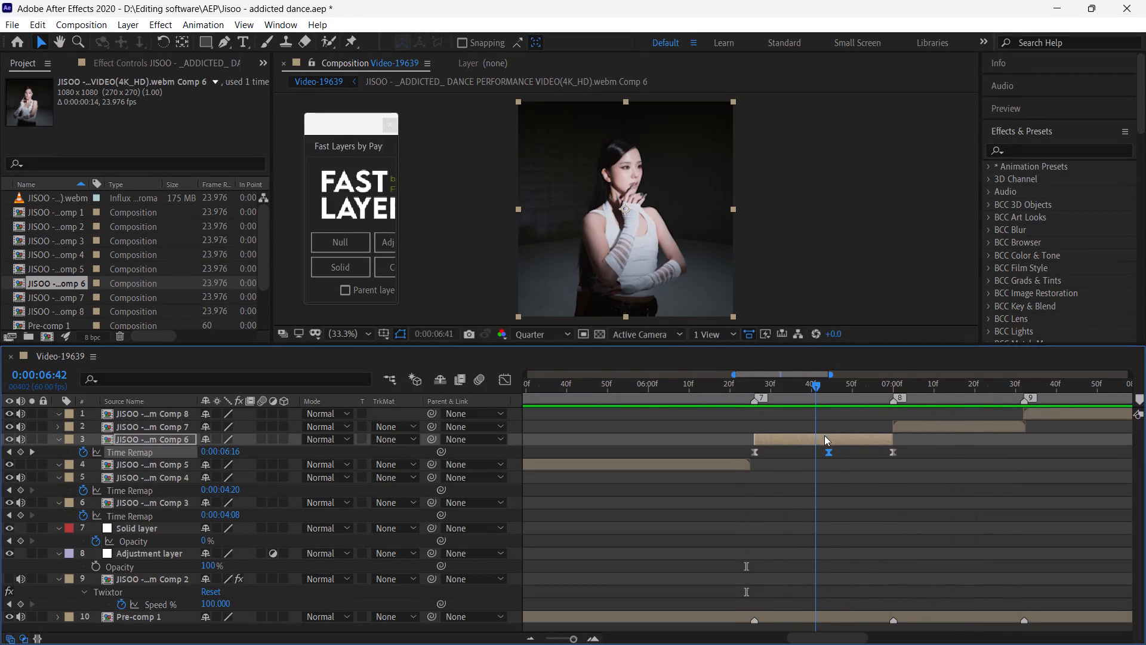
{"action": "left_click_drag", "start_coordinate": [824, 435], "coordinate": [781, 438]}
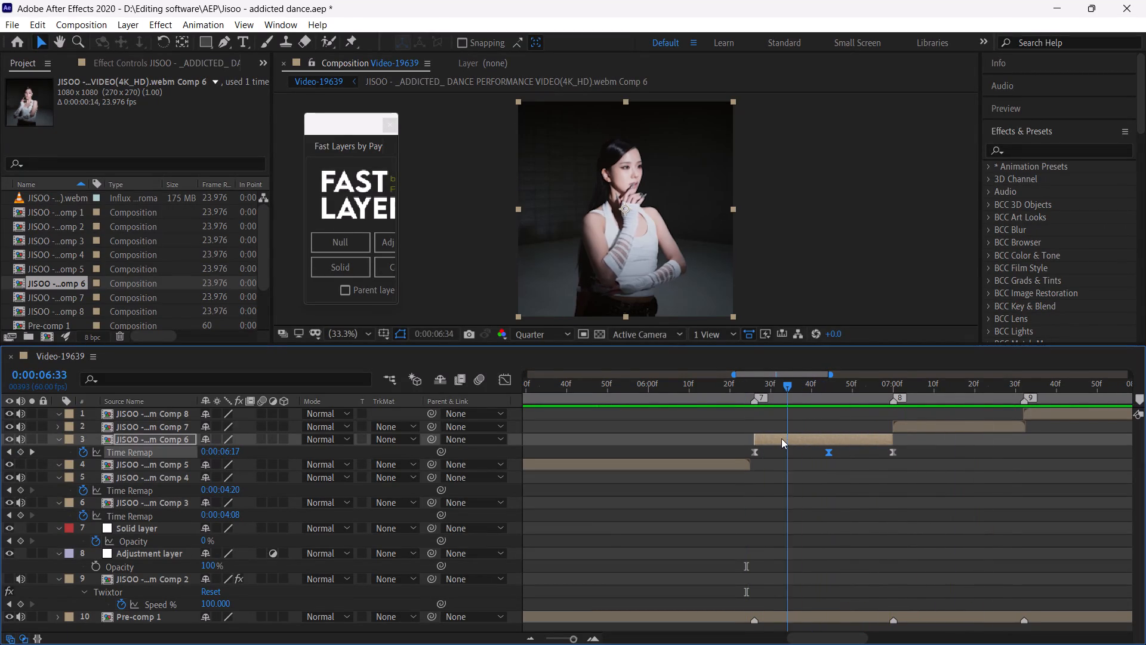
{"action": "left_click_drag", "start_coordinate": [781, 438], "coordinate": [754, 450]}
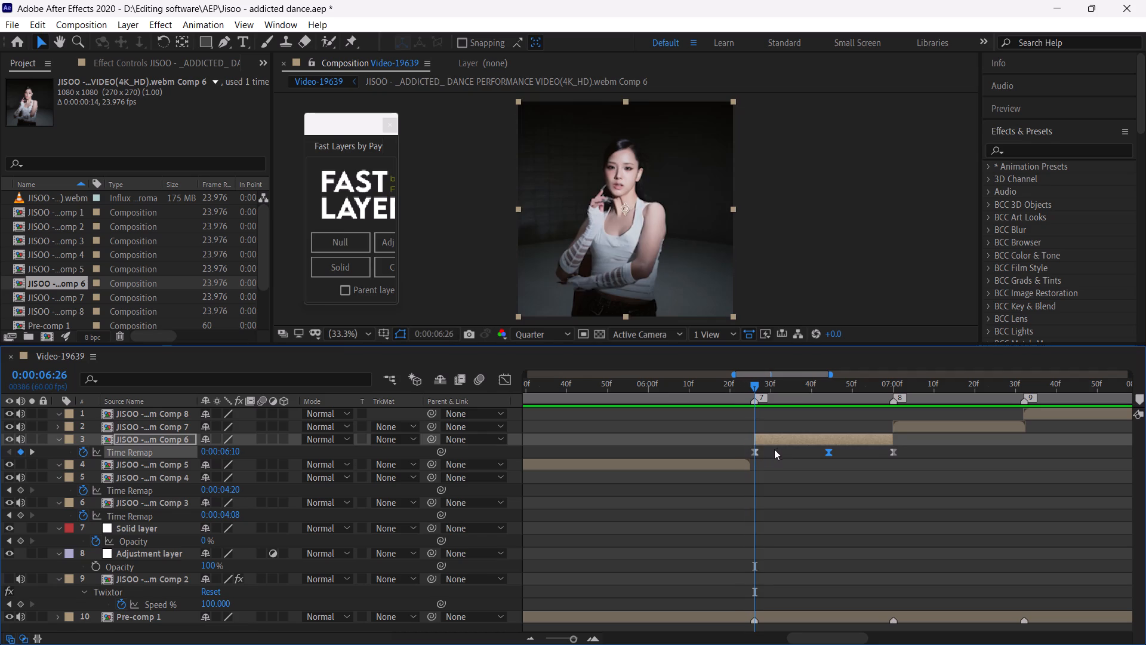
{"action": "left_click_drag", "start_coordinate": [812, 390], "coordinate": [828, 404]}
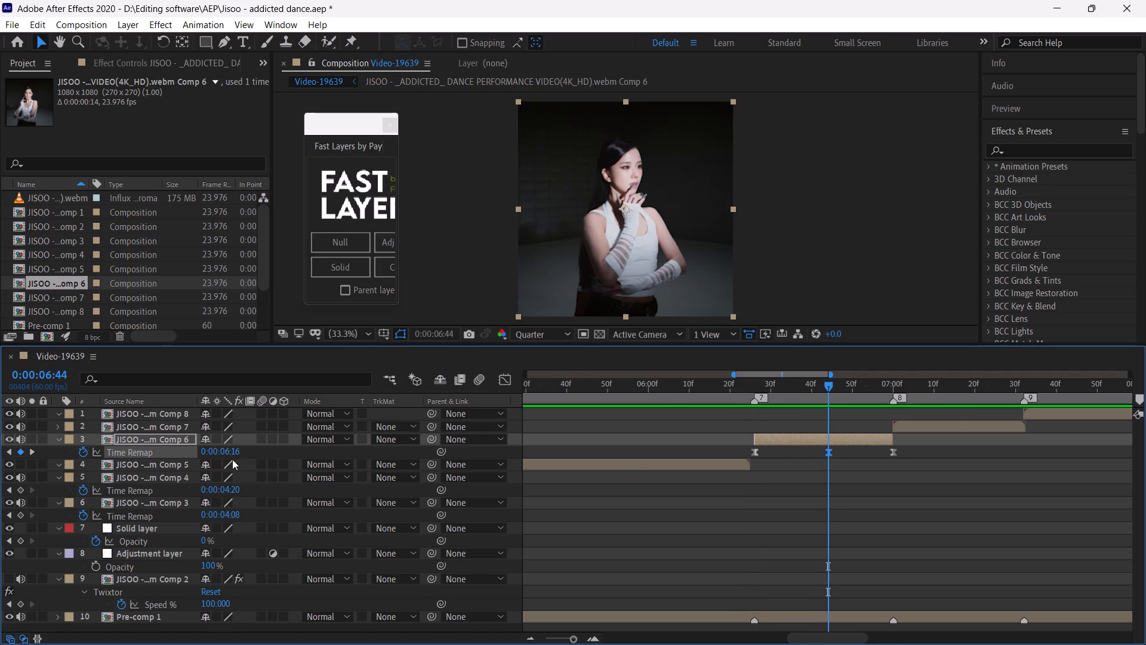
Replay the section from 0:00:06:24 several times, through Comp 6 and into the following clips, to check the flow.
{"action": "left_click", "coordinate": [748, 386]}
{"action": "key", "text": "space"}
{"action": "left_click", "coordinate": [748, 386]}
{"action": "key", "text": "space"}
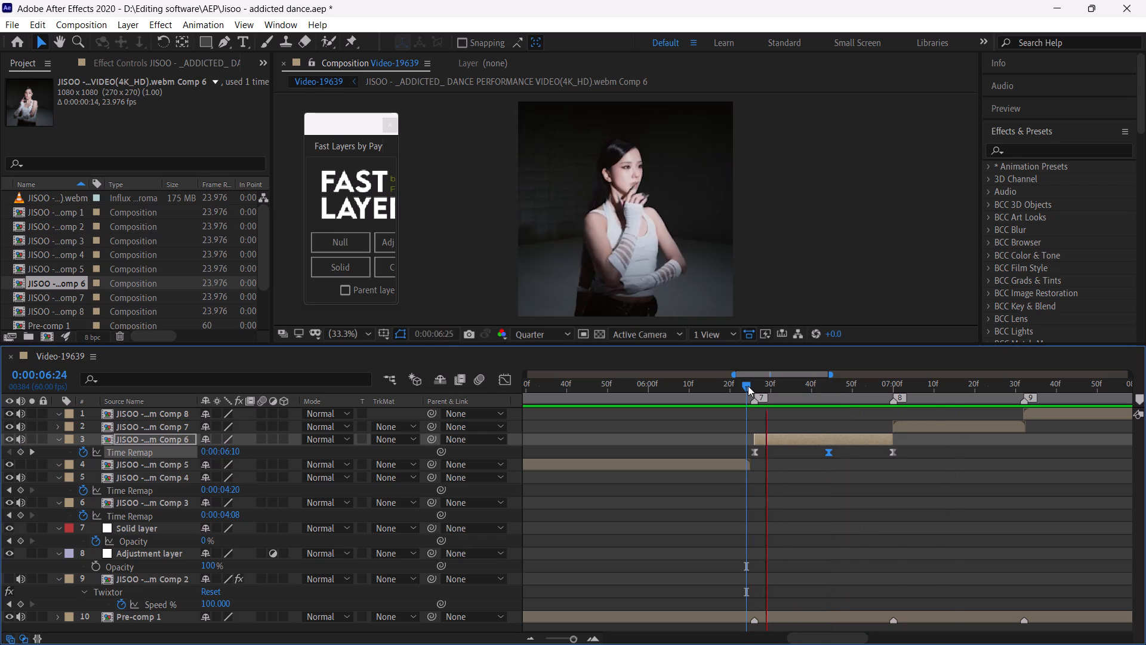
{"action": "left_click", "coordinate": [748, 386]}
{"action": "key", "text": "space"}
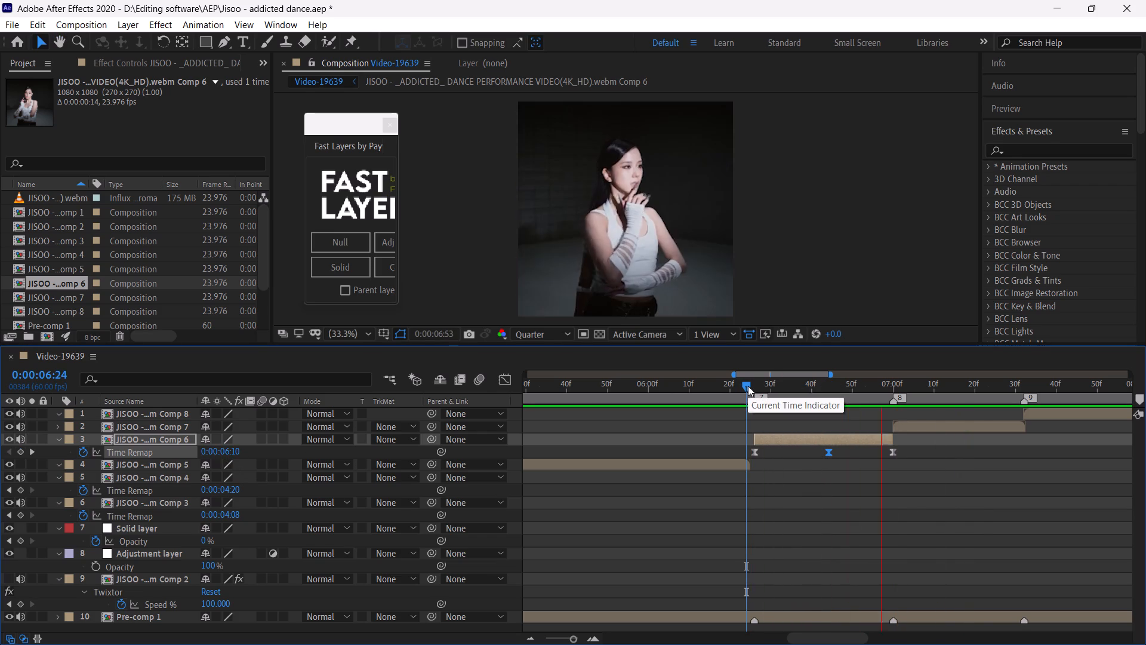
{"action": "left_click", "coordinate": [748, 386]}
{"action": "key", "text": "space"}
{"action": "left_click", "coordinate": [748, 386]}
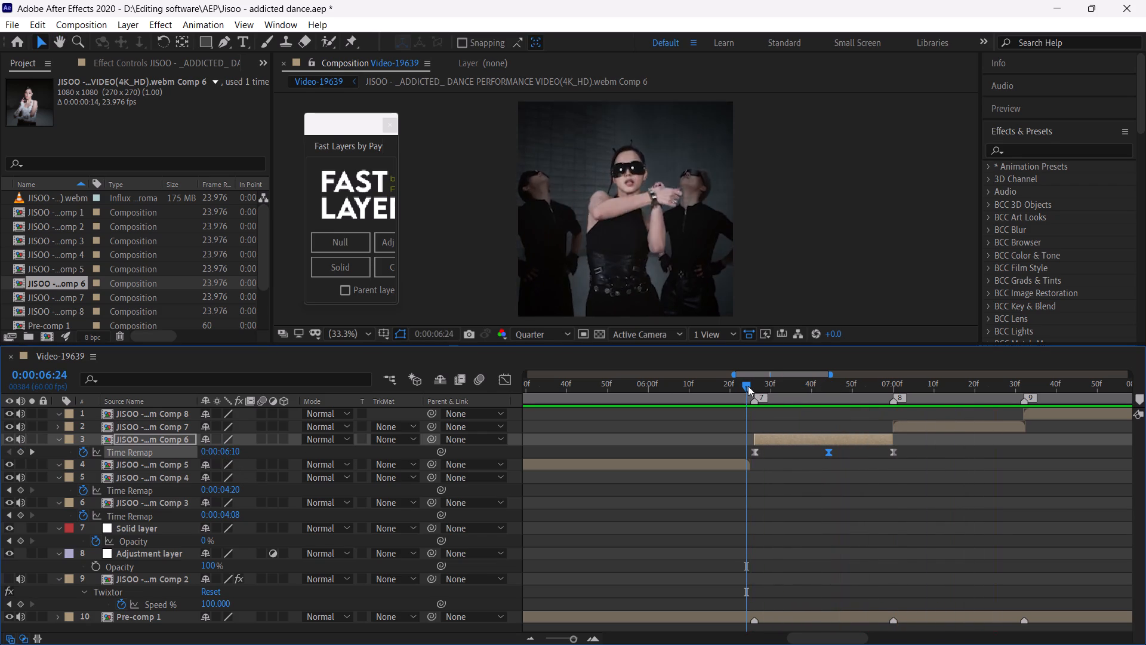
{"action": "key", "text": "space"}
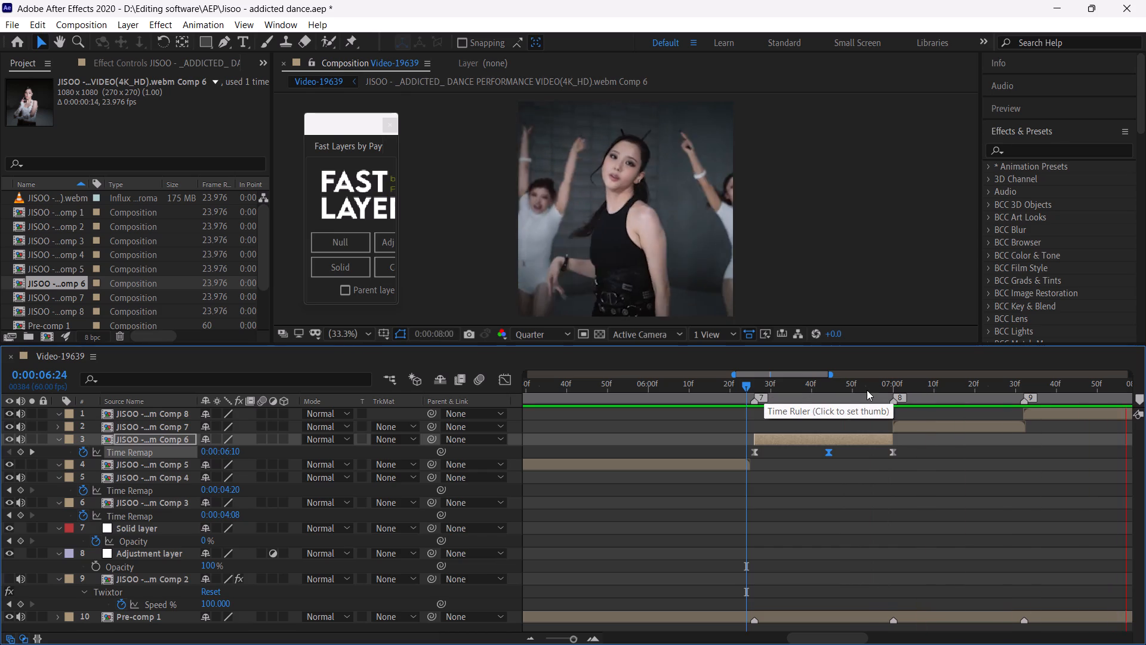
Paste the copied Time Remap keyframes onto the Comp 7 layer at its start, 0:00:07:00.
{"action": "left_click_drag", "start_coordinate": [867, 390], "coordinate": [894, 413]}
{"action": "left_click", "coordinate": [910, 426]}
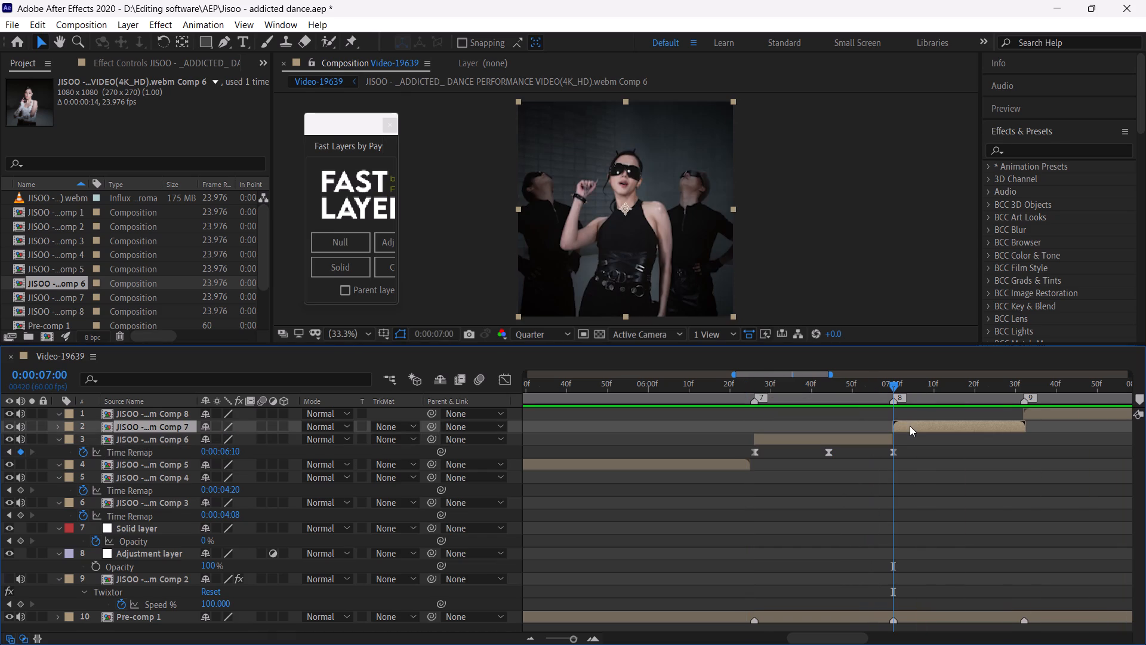
{"action": "key", "text": "ctrl+v"}
Stretch Comp 7's pasted Time Remap keyframes proportionally so the last one lands at 0:00:07:32, the start of Comp 8.
{"action": "left_click_drag", "start_coordinate": [1009, 386], "coordinate": [1009, 388]}
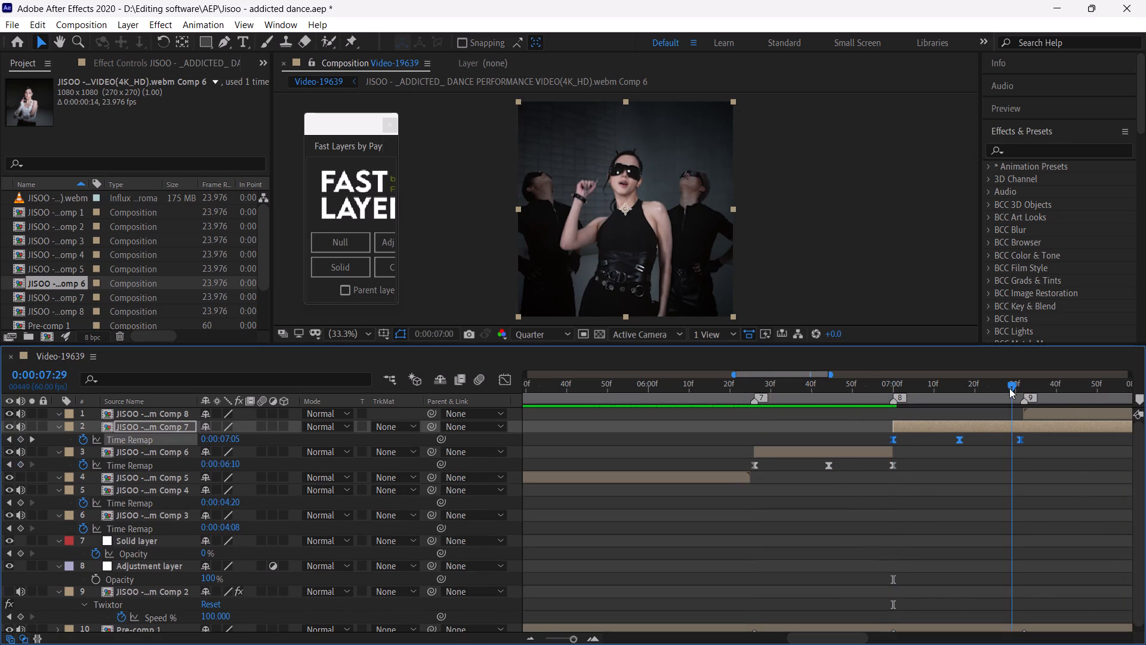
{"action": "left_click_drag", "start_coordinate": [1009, 388], "coordinate": [1024, 416]}
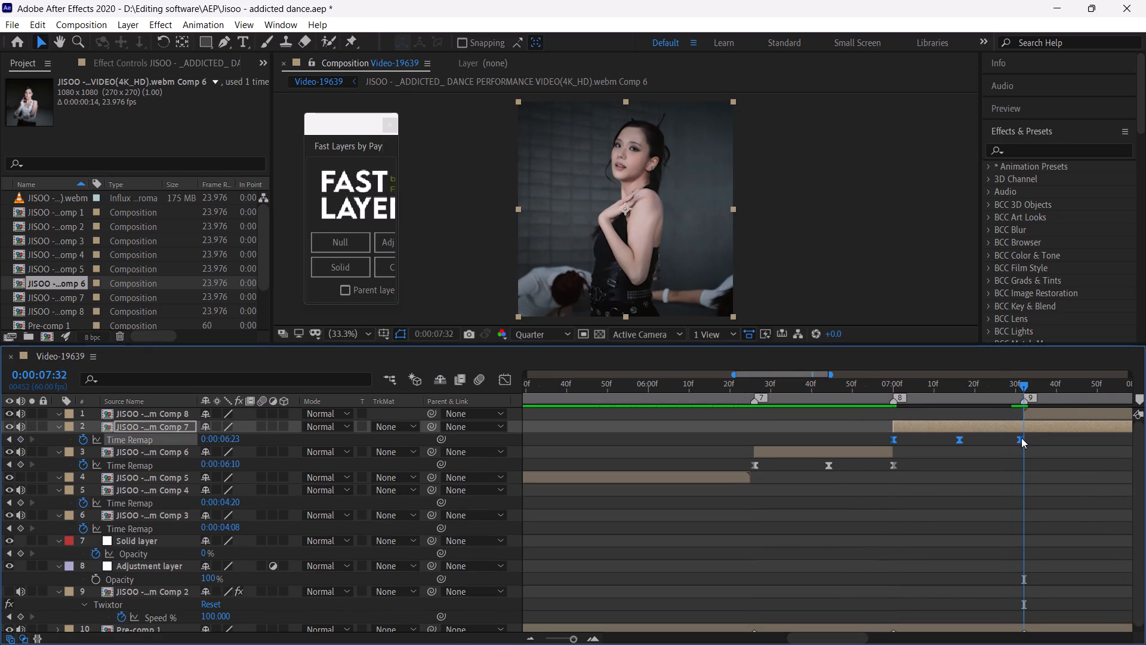
{"action": "left_click", "coordinate": [1019, 440], "text": "alt"}
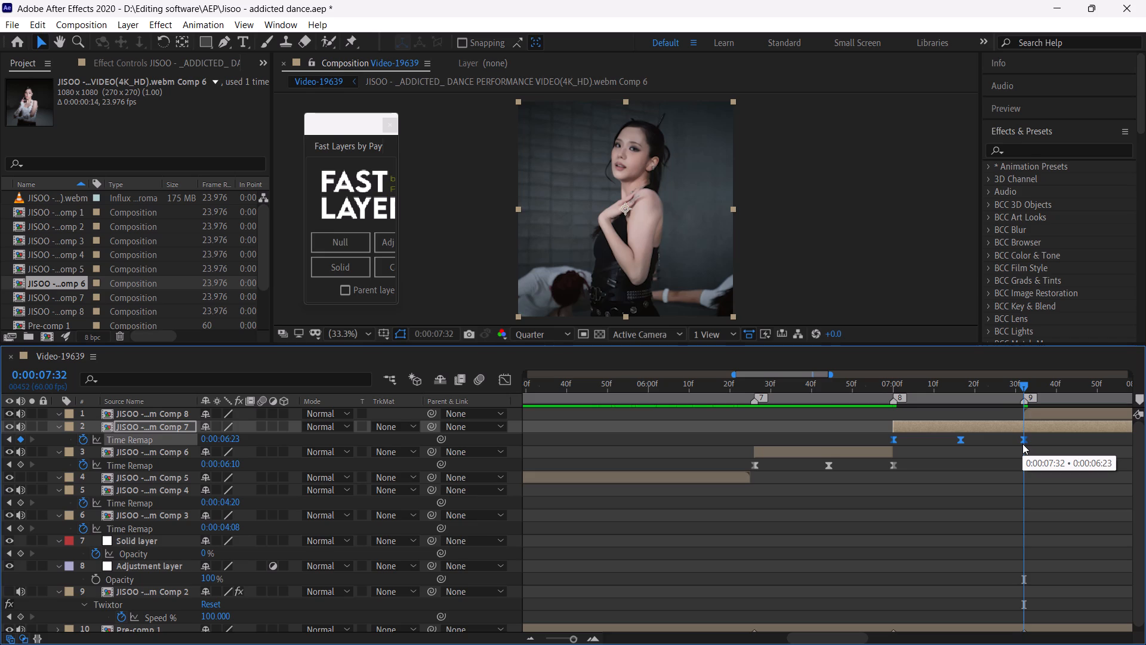
Split the Comp 7 layer at 0:00:07:32 and delete the part after it.
{"action": "key", "text": "ctrl+shift+d"}
{"action": "key", "text": "BackSpace"}
Replay the section from Comp 7's start, and repeatedly from 0:00:06:25, to check the speed ramps of Comps 6 and 7.
{"action": "left_click_drag", "start_coordinate": [1006, 385], "coordinate": [944, 412]}
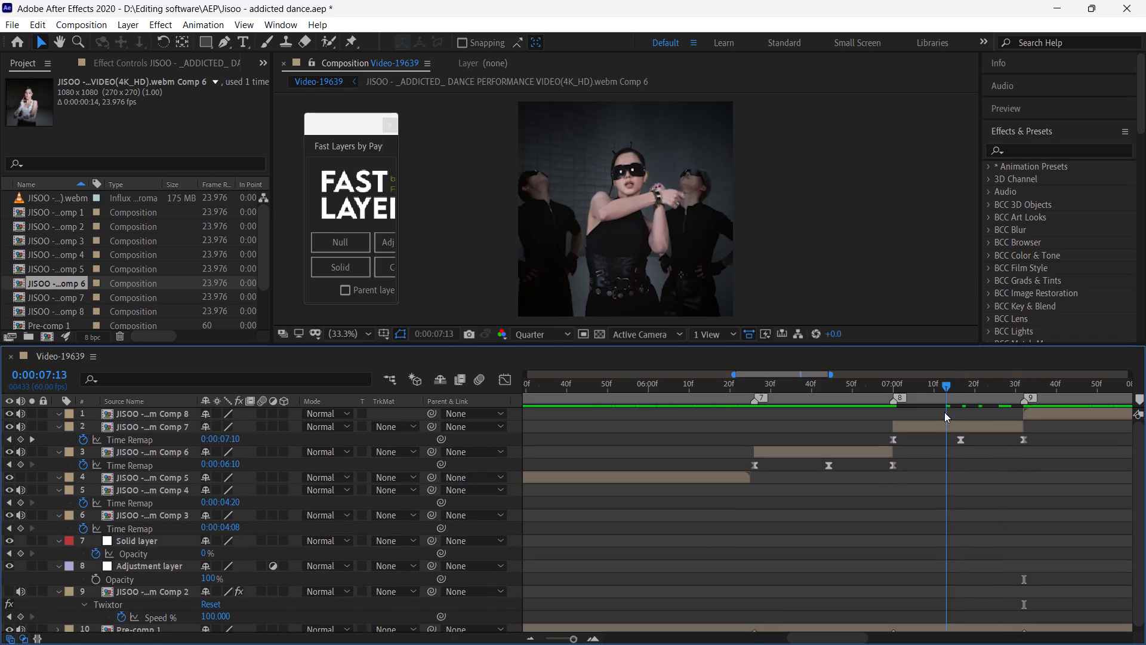
{"action": "left_click_drag", "start_coordinate": [944, 412], "coordinate": [894, 442]}
{"action": "key", "text": "space"}
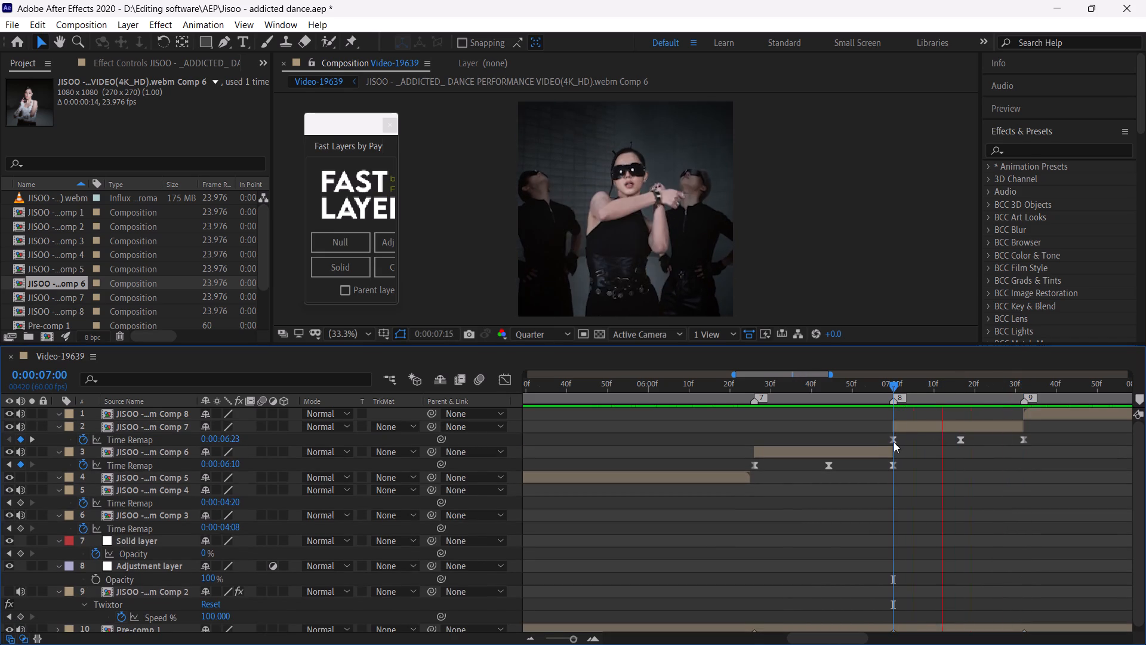
{"action": "left_click", "coordinate": [892, 385]}
{"action": "left_click", "coordinate": [839, 391]}
{"action": "key", "text": "space"}
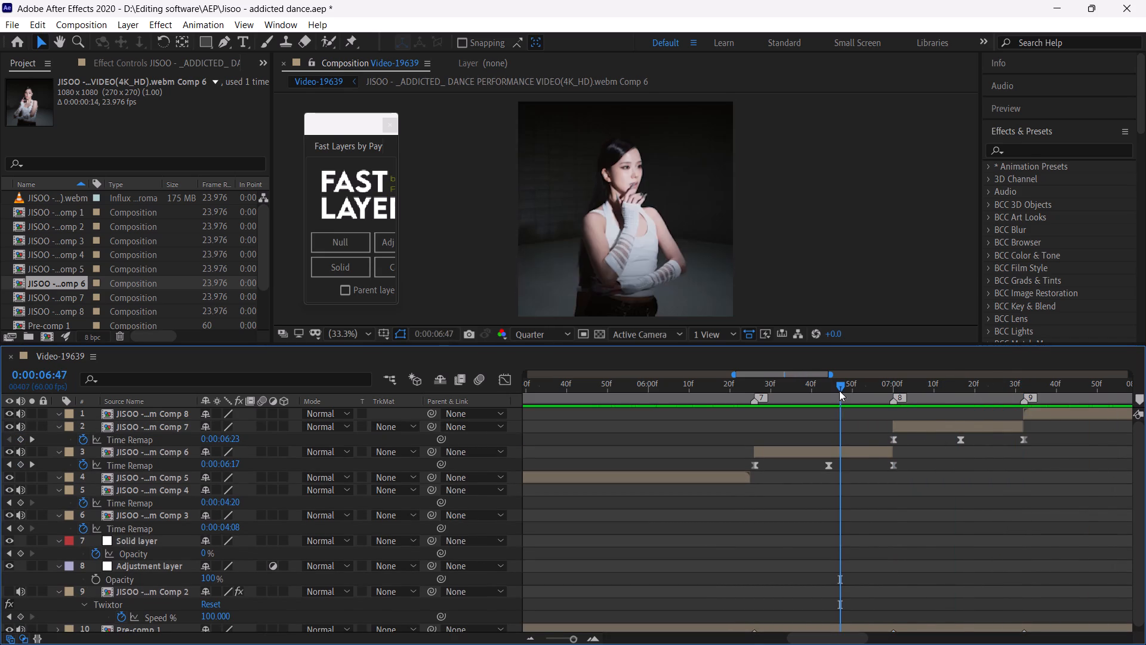
{"action": "left_click", "coordinate": [748, 388]}
{"action": "key", "text": "space"}
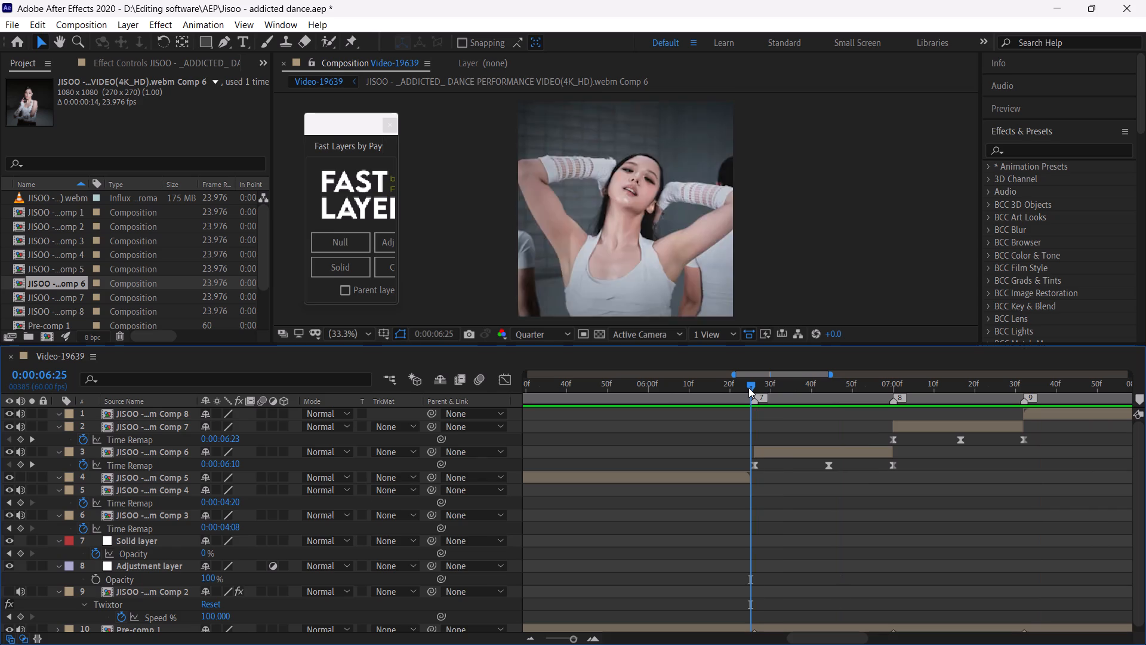
{"action": "left_click", "coordinate": [748, 388]}
{"action": "key", "text": "space"}
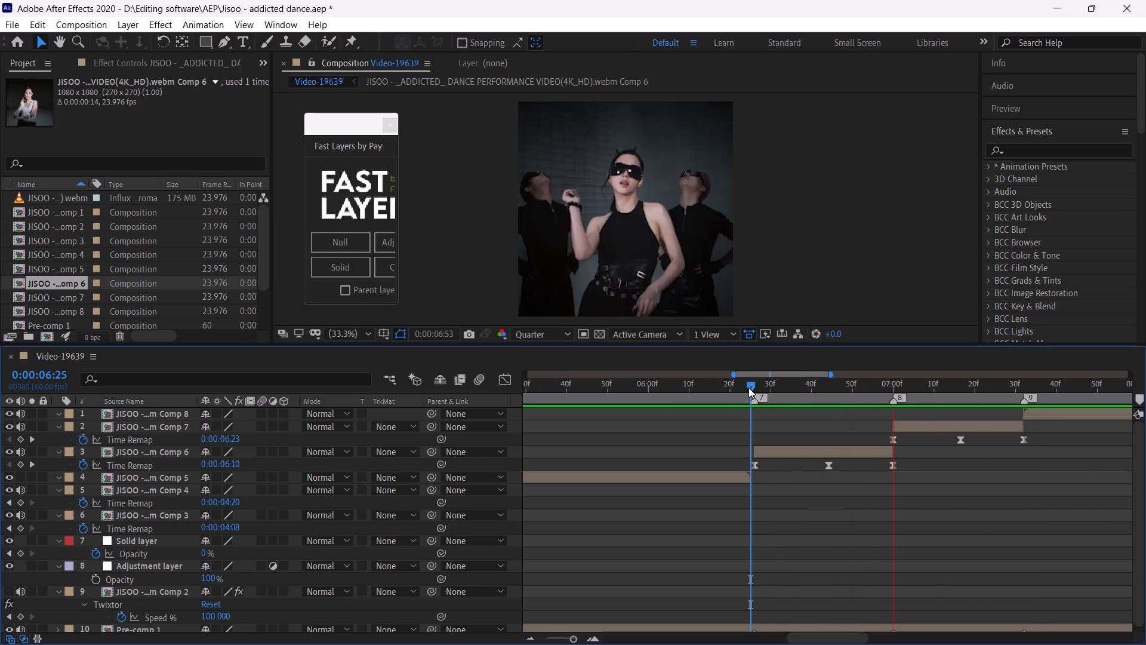
{"action": "left_click", "coordinate": [748, 388]}
{"action": "key", "text": "space"}
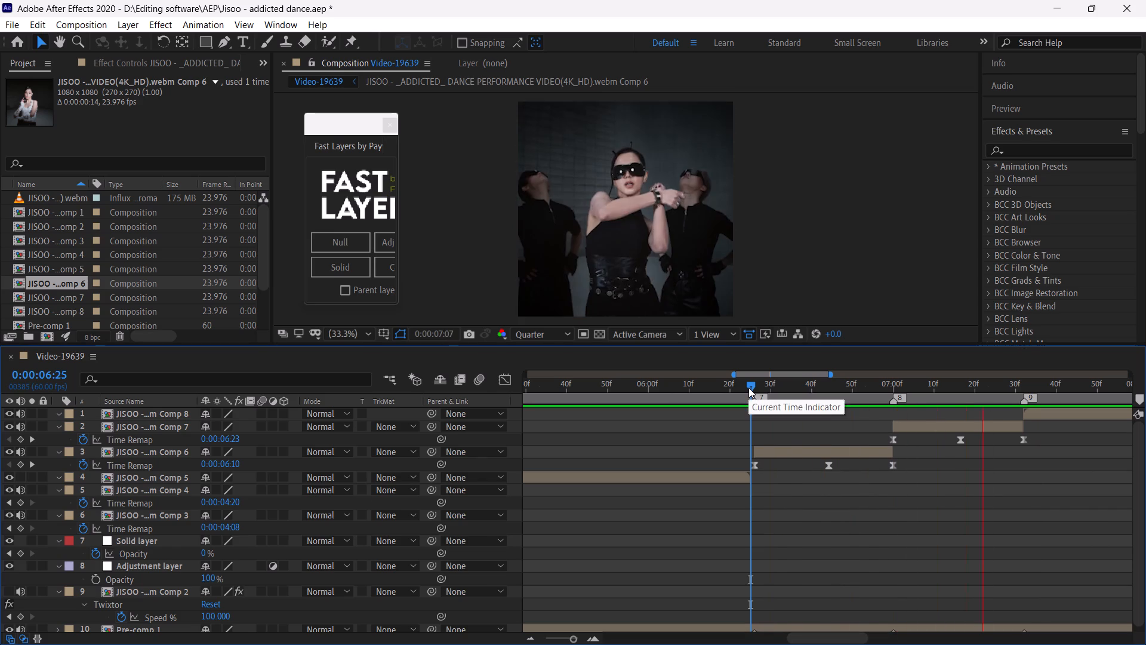
{"action": "left_click", "coordinate": [748, 388]}
{"action": "key", "text": "space"}
Open Comp 6 and shift its footage layer in time, comparing the opening frames, so it covers the comp's start at 0:00:06:10.
{"action": "left_click_drag", "start_coordinate": [748, 388], "coordinate": [799, 425]}
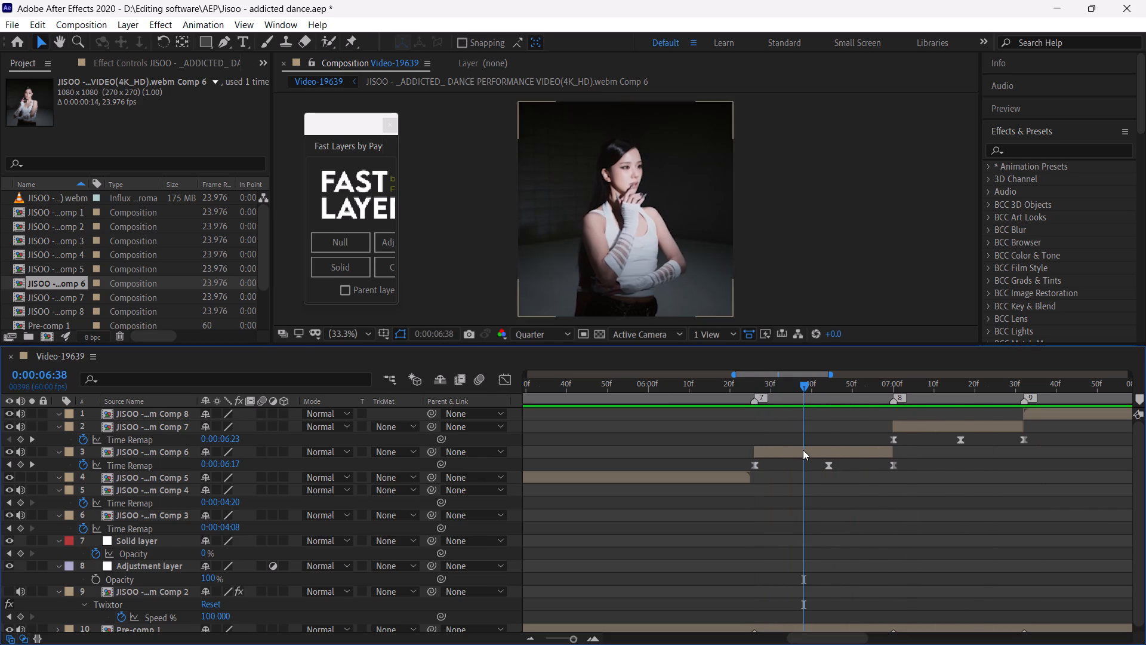
{"action": "double_click", "coordinate": [803, 450]}
{"action": "left_click_drag", "start_coordinate": [596, 411], "coordinate": [652, 418]}
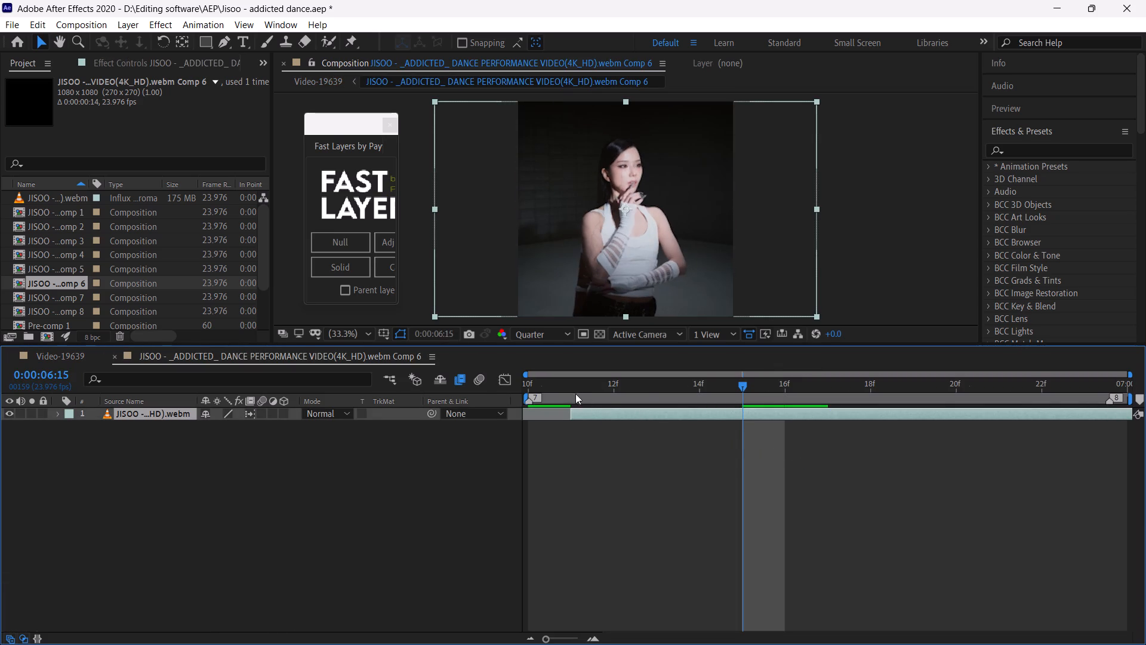
{"action": "left_click_drag", "start_coordinate": [574, 392], "coordinate": [485, 398]}
{"action": "left_click_drag", "start_coordinate": [569, 412], "coordinate": [516, 422]}
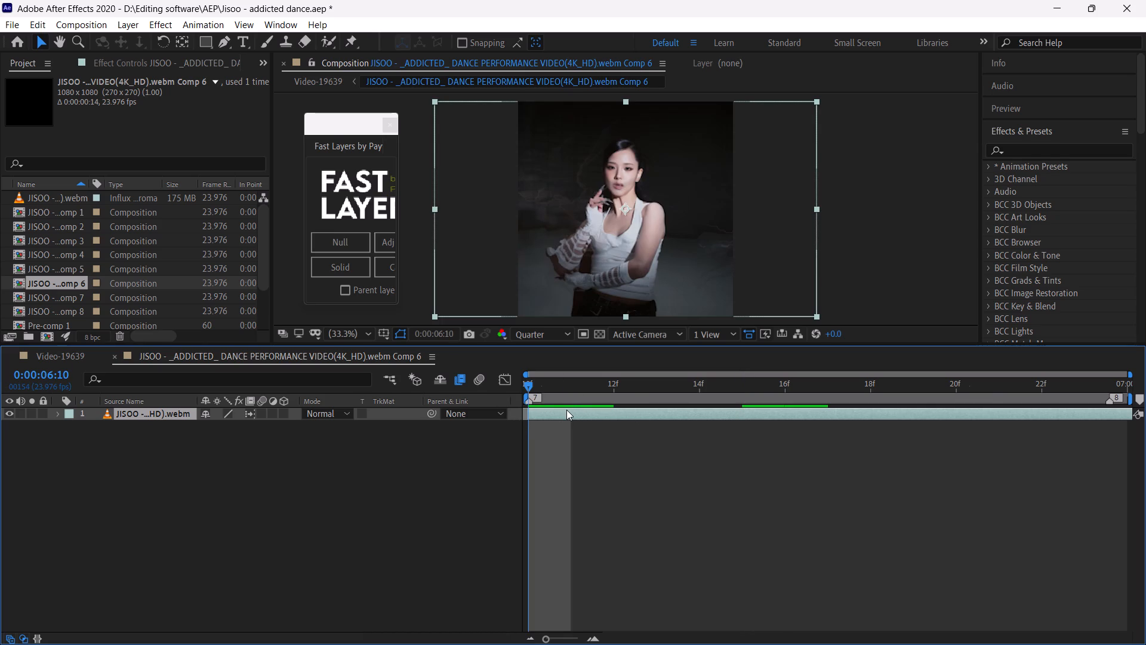
{"action": "left_click_drag", "start_coordinate": [528, 382], "coordinate": [608, 386]}
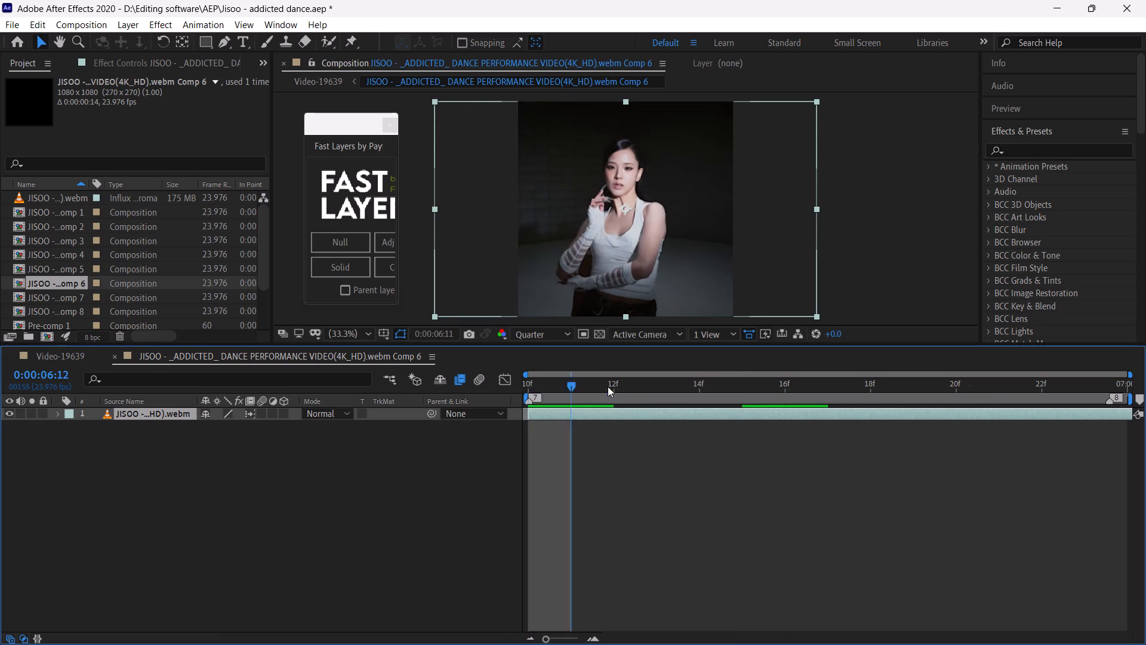
{"action": "left_click_drag", "start_coordinate": [608, 386], "coordinate": [507, 437]}
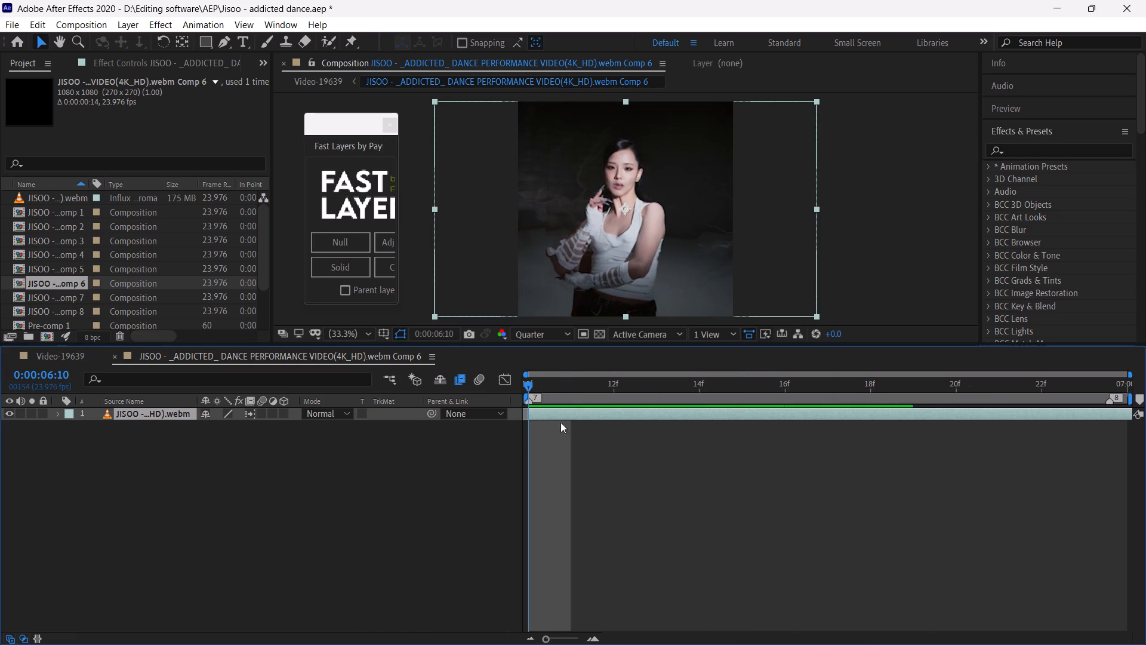
{"action": "left_click_drag", "start_coordinate": [612, 411], "coordinate": [684, 411]}
{"action": "left_click_drag", "start_coordinate": [612, 414], "coordinate": [513, 420]}
{"action": "left_click_drag", "start_coordinate": [621, 412], "coordinate": [554, 419]}
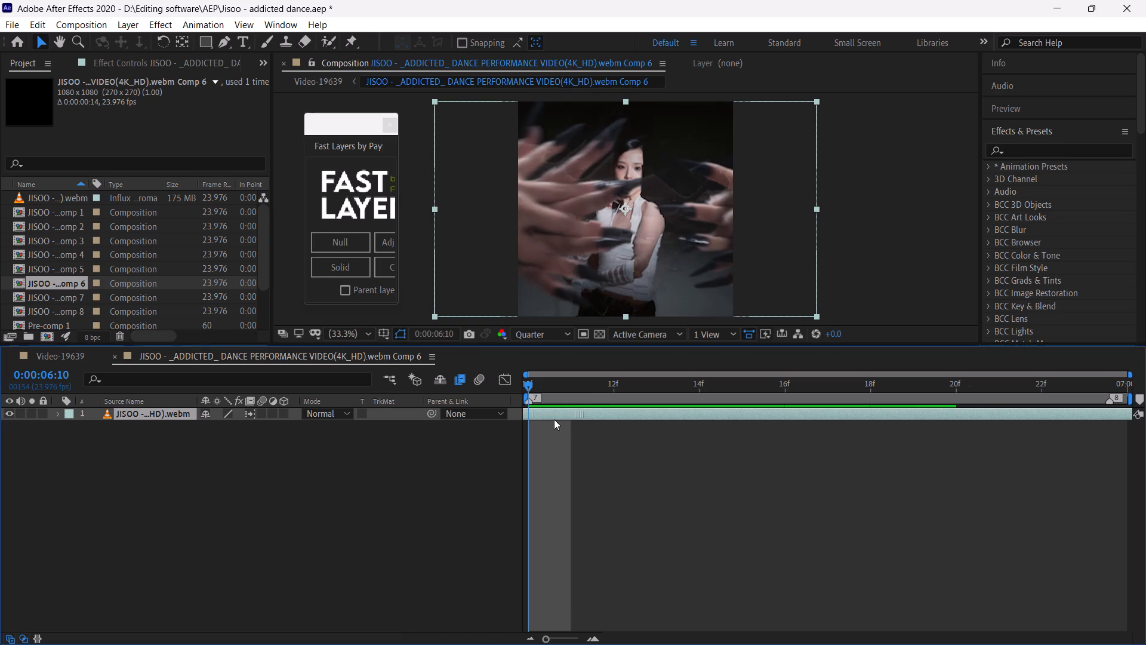
{"action": "left_click_drag", "start_coordinate": [554, 419], "coordinate": [541, 422]}
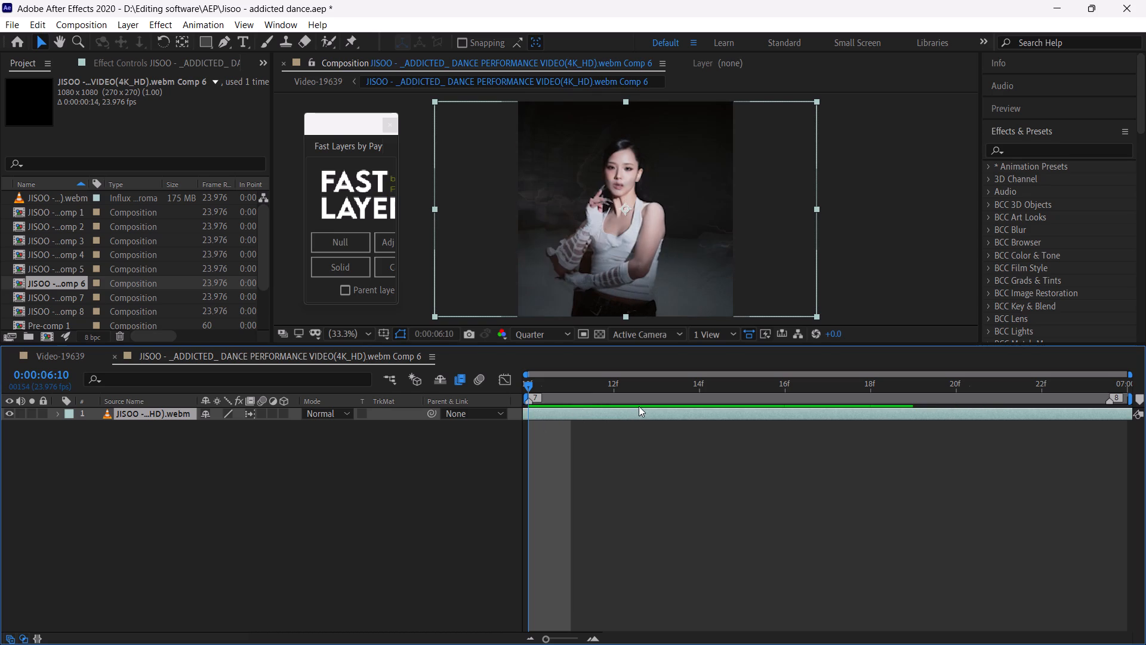
Split Comp 6's footage layer at 0:00:06:10, delete the part before it, and return to the Video-19639 composition.
{"action": "key", "text": "ctrl+shift+d"}
{"action": "left_click", "coordinate": [541, 424]}
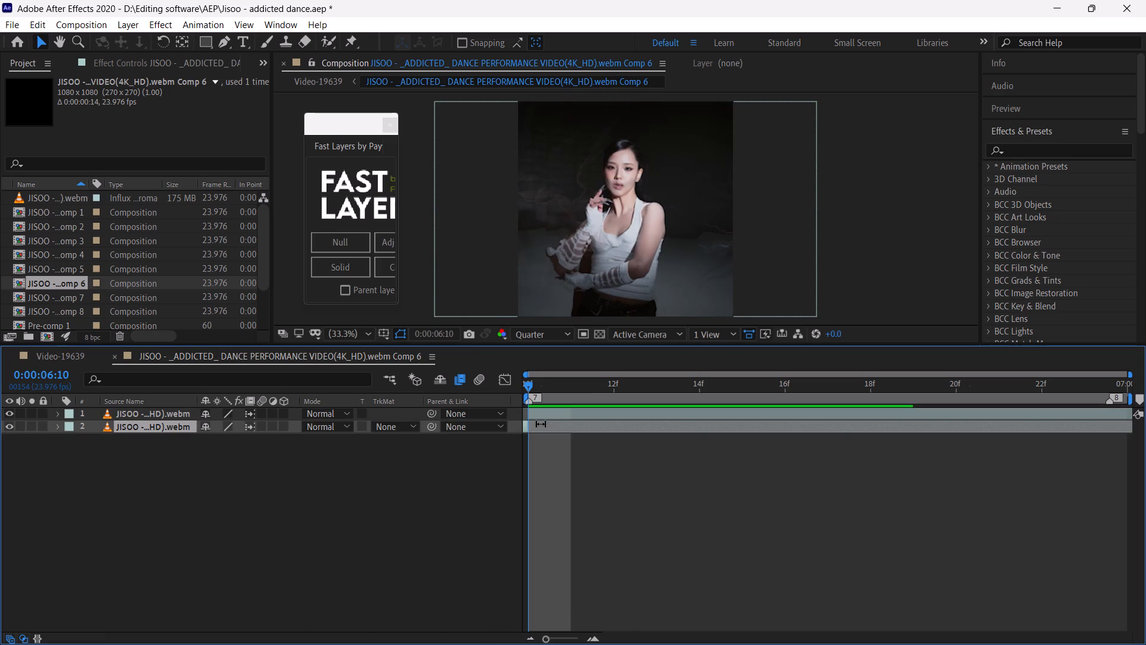
{"action": "key", "text": "BackSpace"}
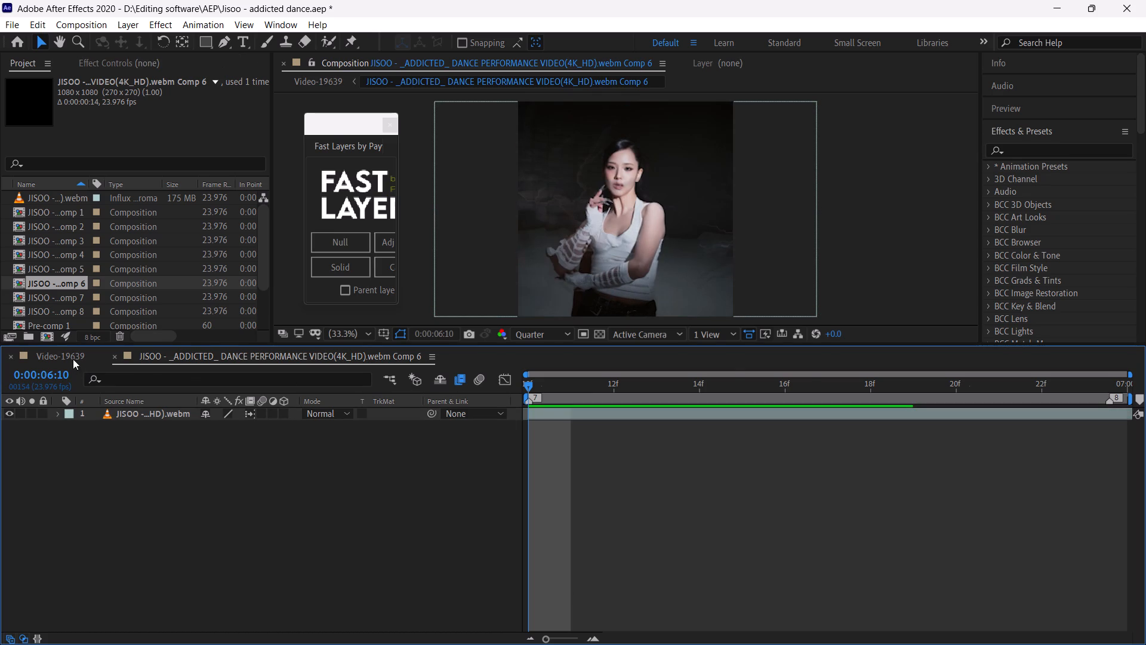
{"action": "left_click", "coordinate": [75, 352]}
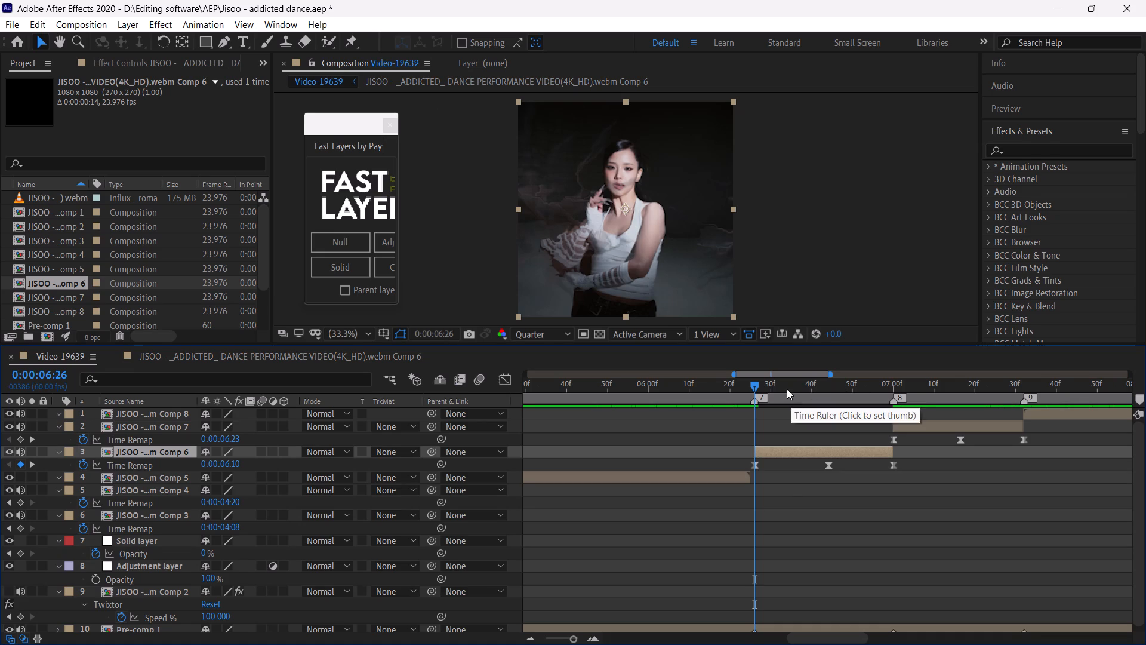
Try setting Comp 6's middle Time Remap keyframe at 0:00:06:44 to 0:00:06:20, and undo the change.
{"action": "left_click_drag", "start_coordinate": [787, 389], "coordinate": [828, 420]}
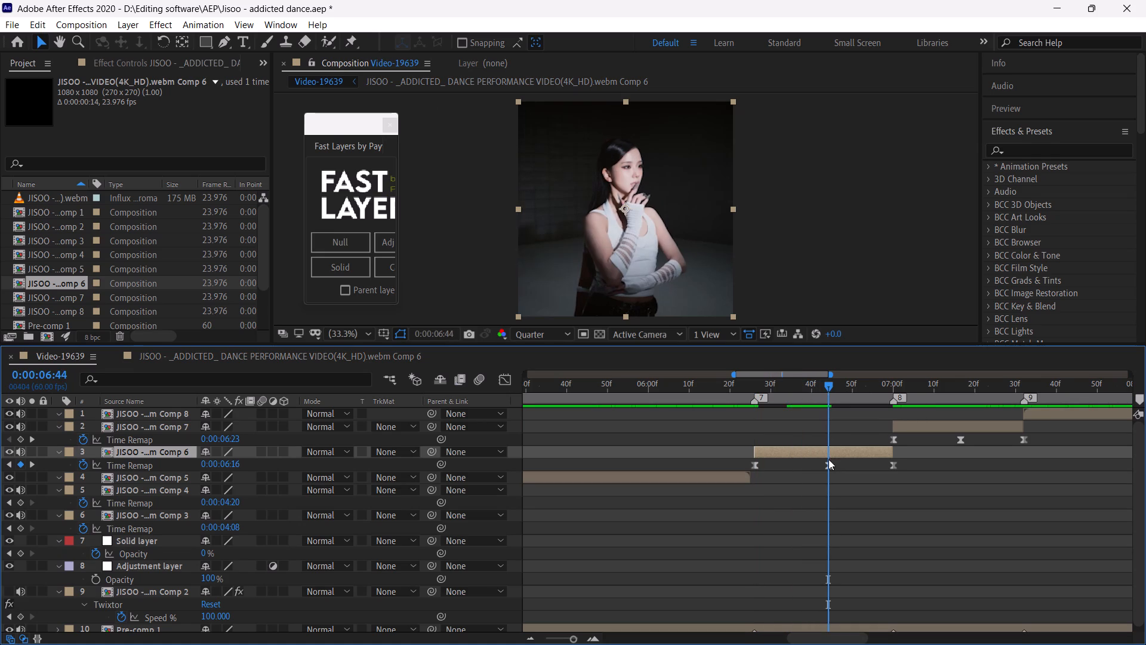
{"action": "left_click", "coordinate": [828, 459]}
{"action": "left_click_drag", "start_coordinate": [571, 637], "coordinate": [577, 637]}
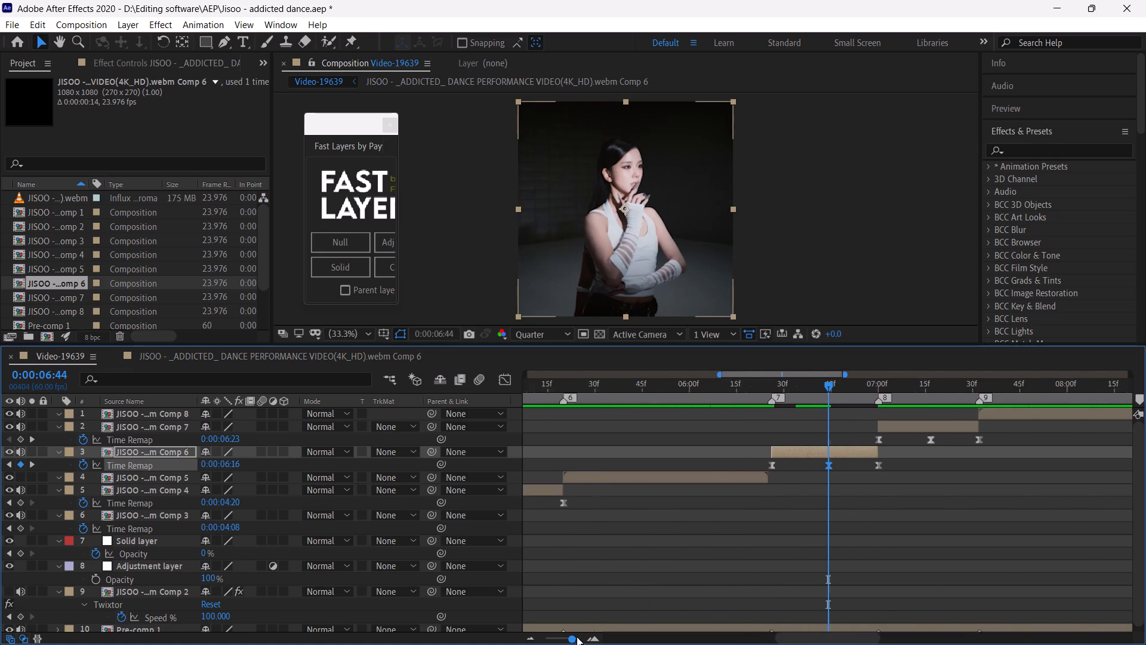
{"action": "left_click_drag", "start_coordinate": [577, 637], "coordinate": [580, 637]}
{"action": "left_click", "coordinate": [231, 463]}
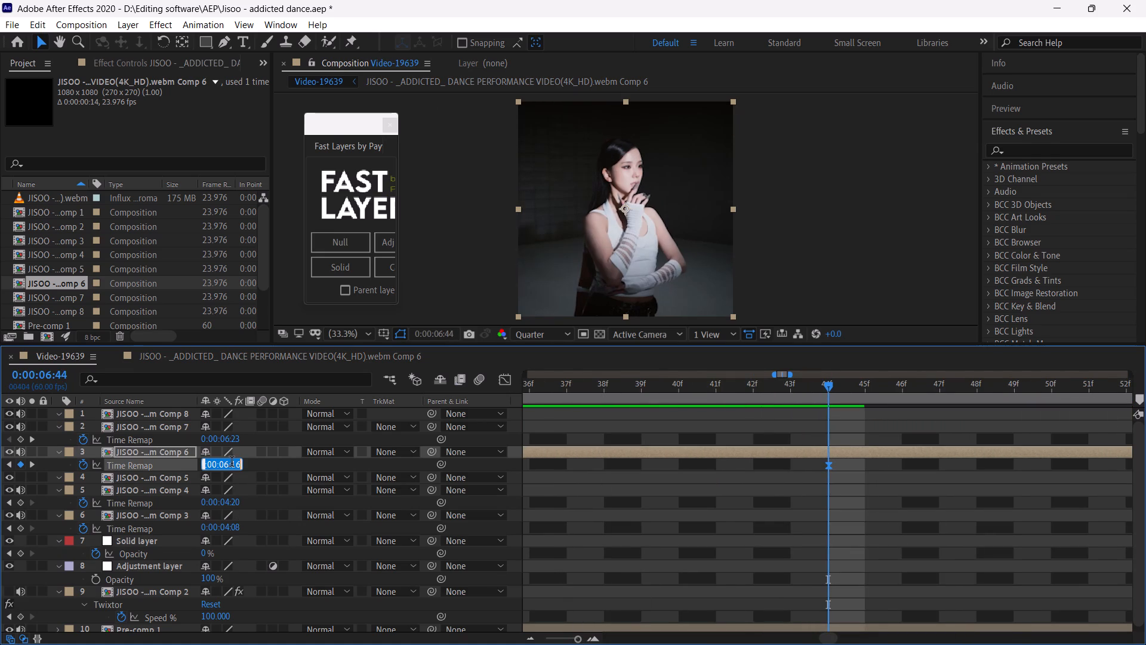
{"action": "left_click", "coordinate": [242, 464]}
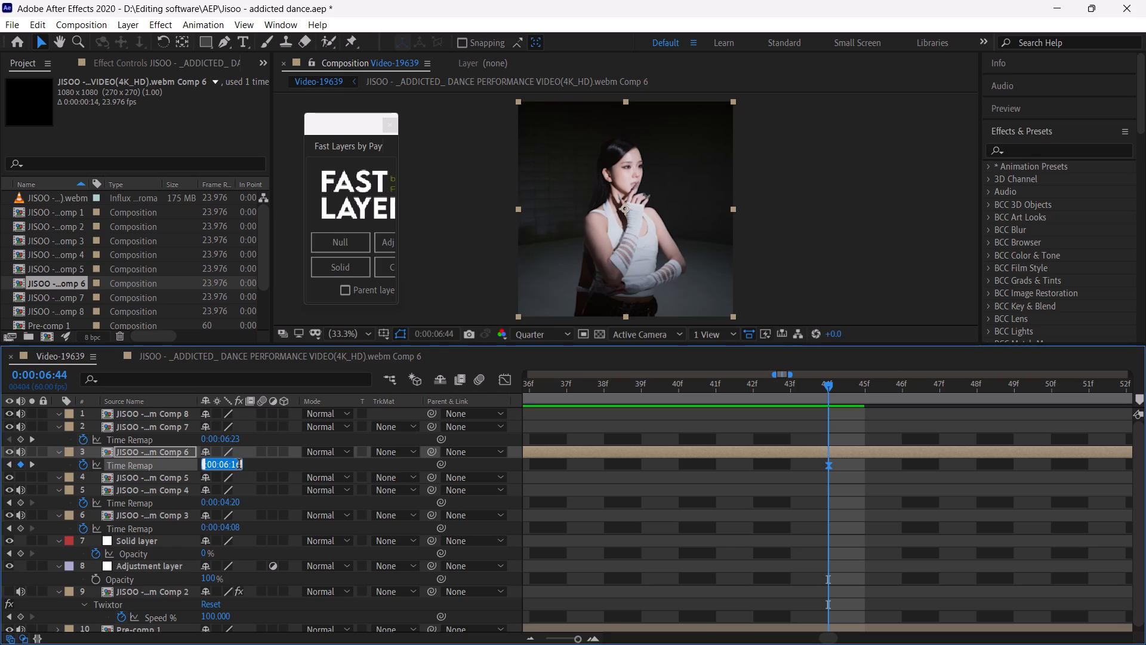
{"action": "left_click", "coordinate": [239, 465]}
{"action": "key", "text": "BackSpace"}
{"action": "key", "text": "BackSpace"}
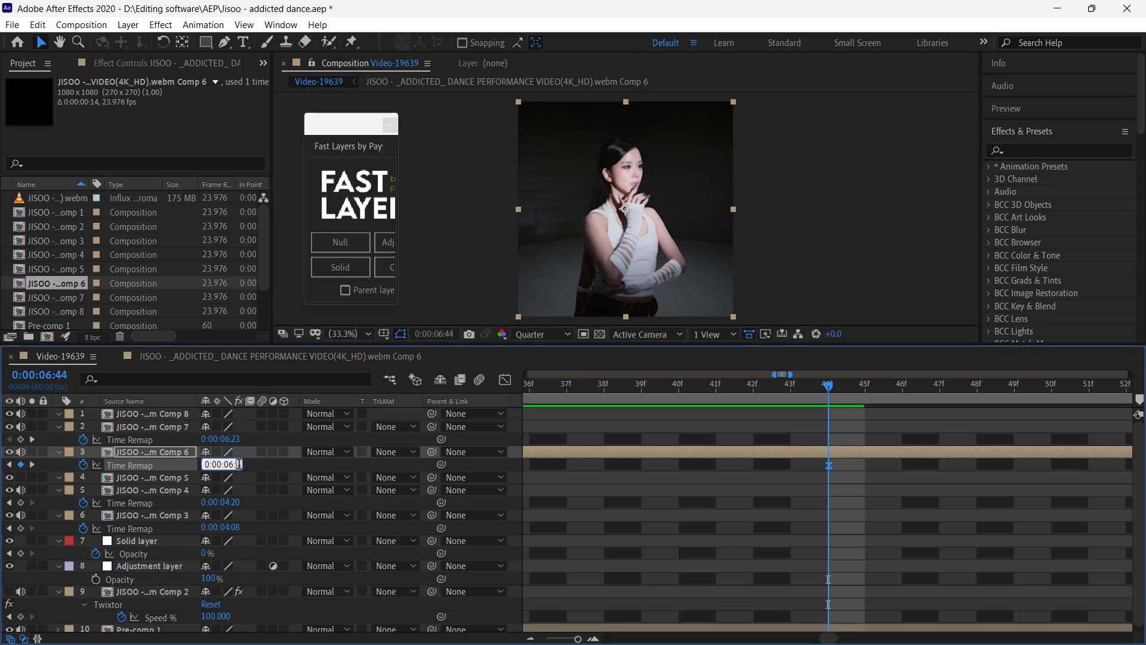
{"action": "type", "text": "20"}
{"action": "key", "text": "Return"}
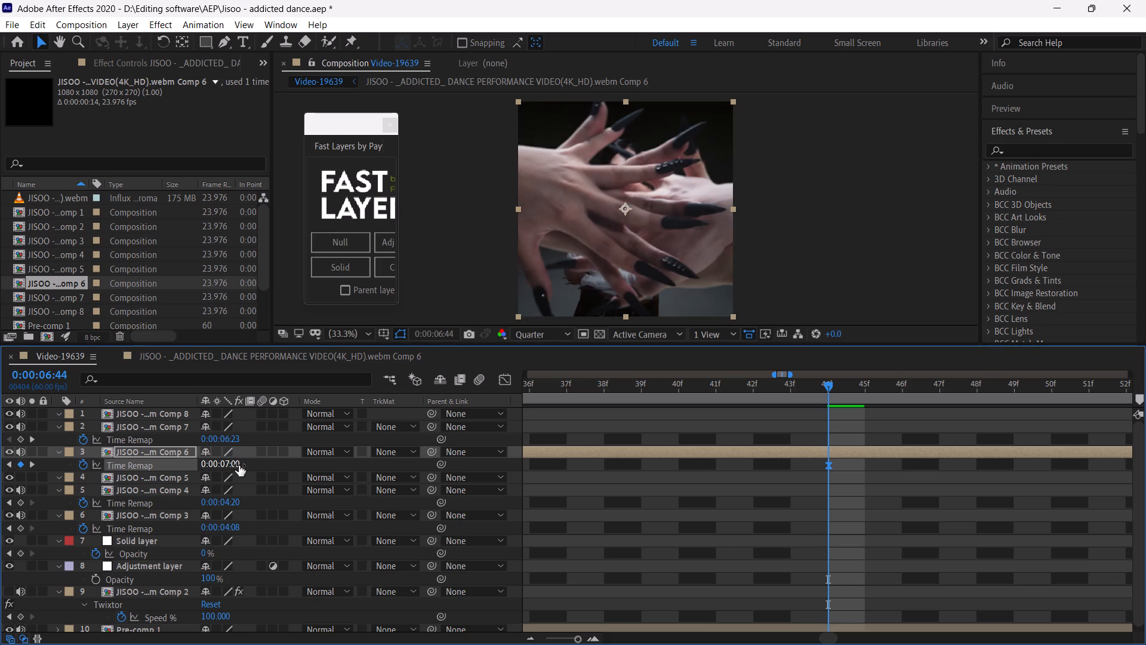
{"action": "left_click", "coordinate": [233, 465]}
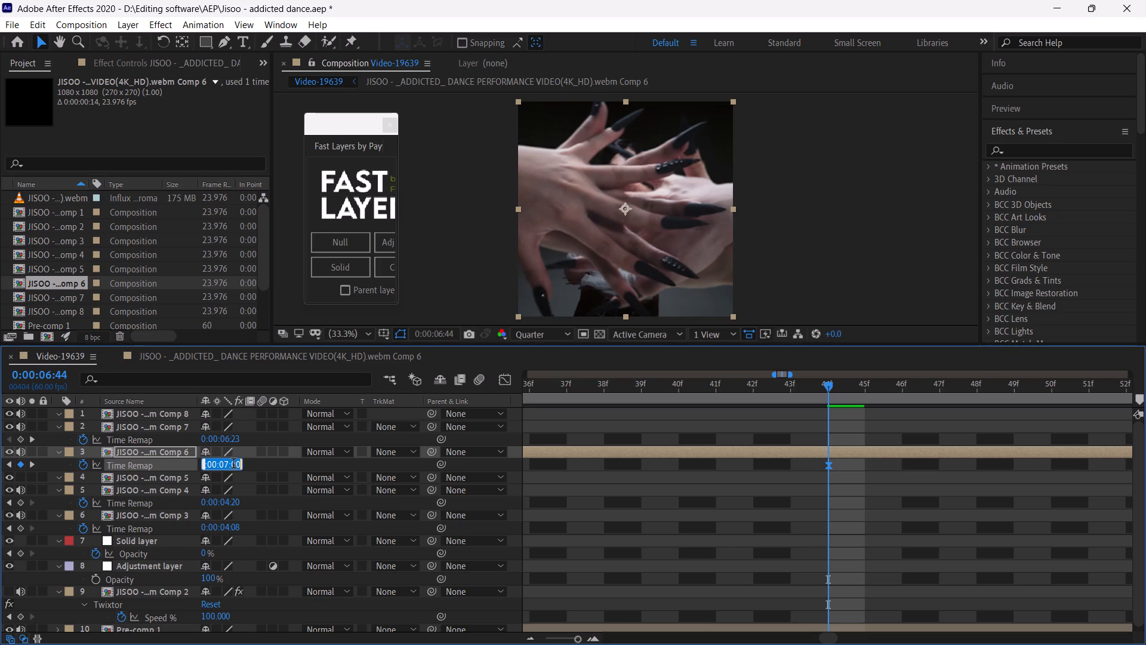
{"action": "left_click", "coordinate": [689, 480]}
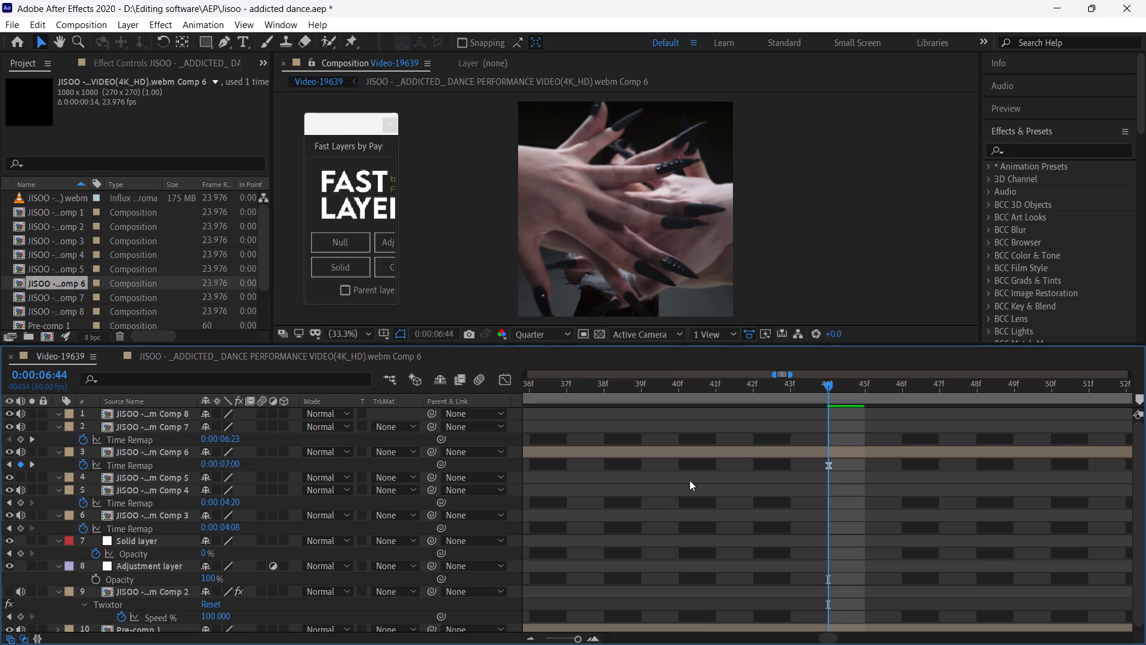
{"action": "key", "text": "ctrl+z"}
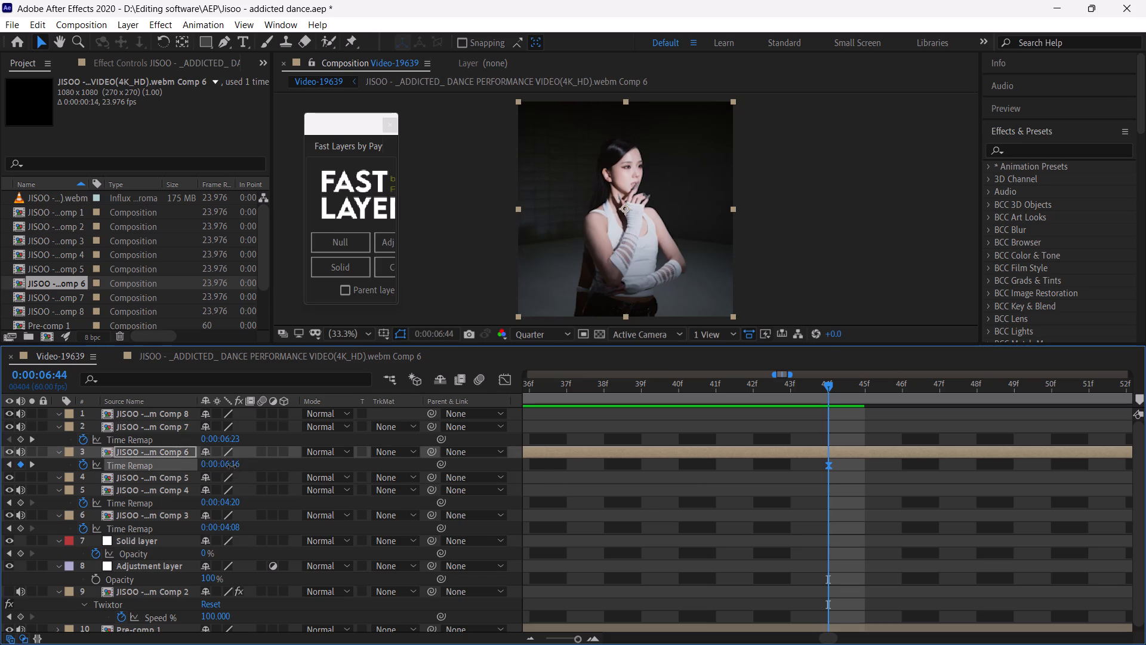
Retry 0:00:06:20 on Comp 6's middle Time Remap keyframe at 0:00:06:44, and settle on 0:00:06:18.
{"action": "left_click", "coordinate": [232, 466]}
{"action": "left_click", "coordinate": [238, 463]}
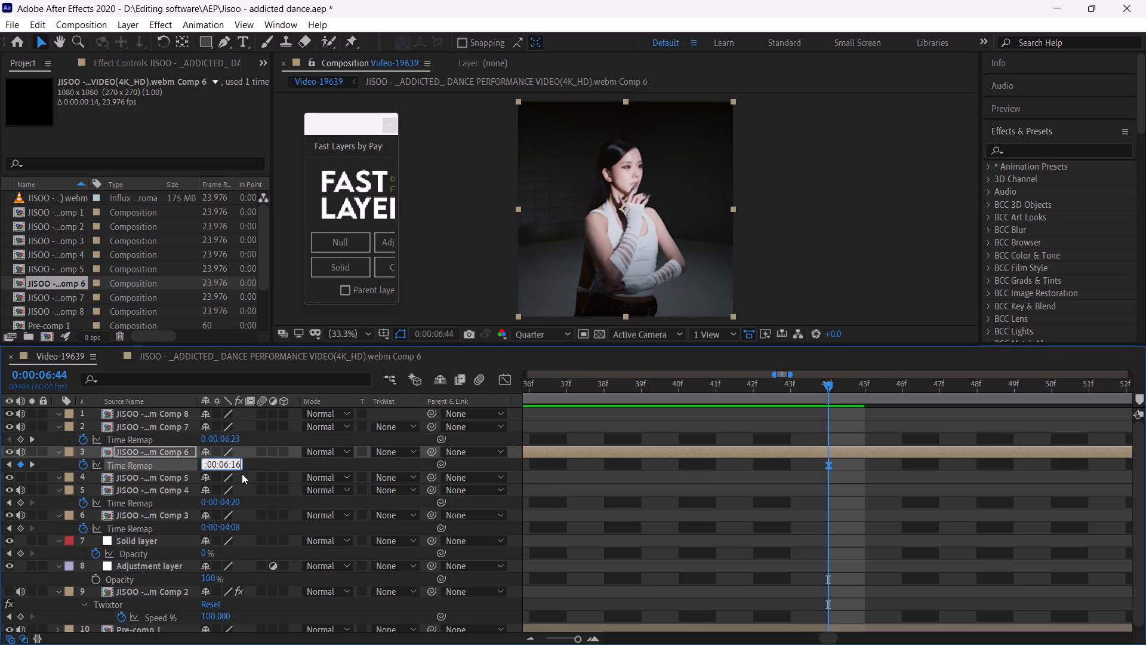
{"action": "key", "text": "BackSpace"}
{"action": "key", "text": "BackSpace"}
{"action": "type", "text": "20"}
{"action": "key", "text": "Return"}
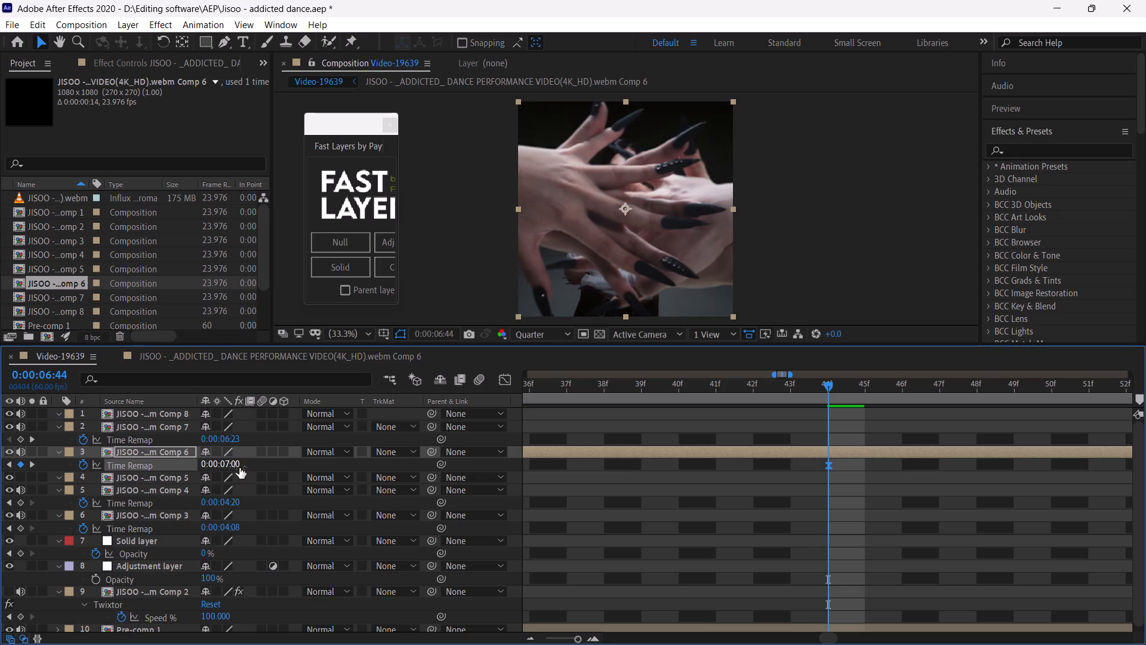
{"action": "left_click", "coordinate": [235, 465]}
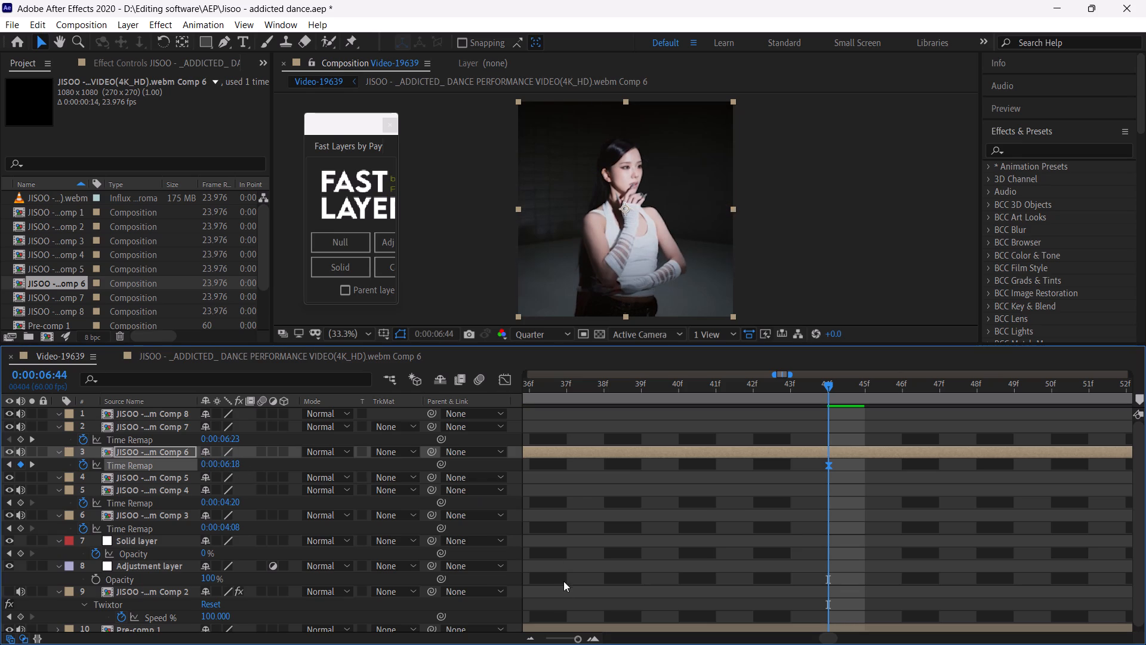
Replay the section from 0:00:06:17 several times and scrub into Comp 7 to check Comp 6's adjusted speed ramp.
{"action": "left_click", "coordinate": [567, 639]}
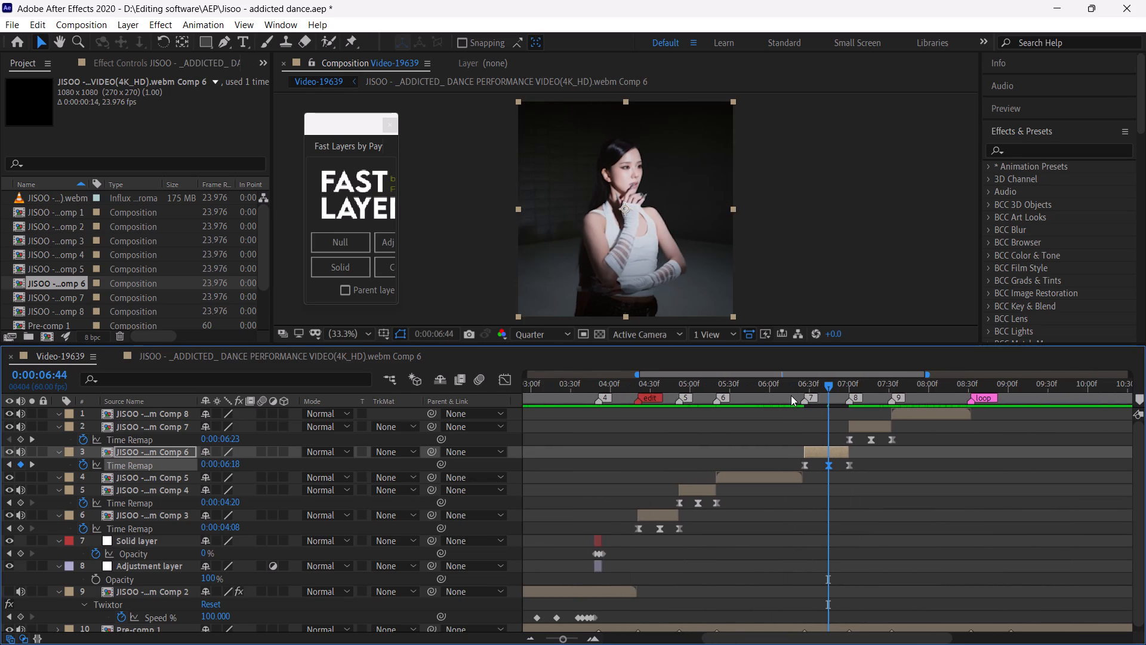
{"action": "left_click", "coordinate": [791, 395]}
{"action": "key", "text": "space"}
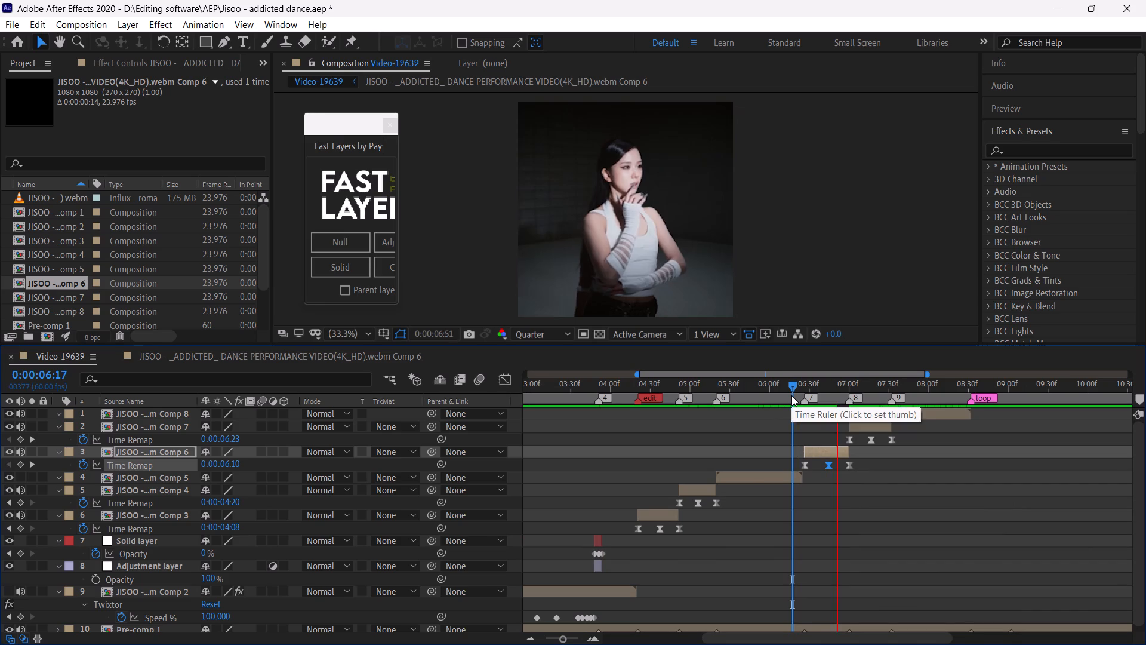
{"action": "left_click", "coordinate": [791, 395]}
{"action": "key", "text": "space"}
{"action": "left_click", "coordinate": [791, 395]}
{"action": "key", "text": "space"}
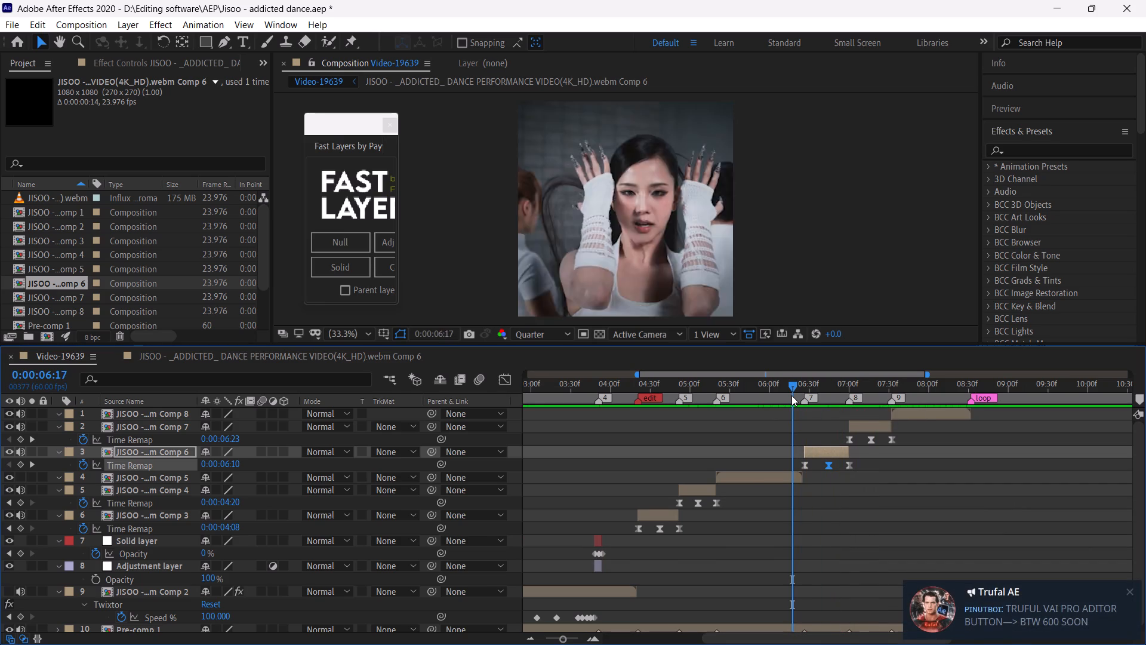
{"action": "left_click", "coordinate": [791, 395]}
{"action": "key", "text": "space"}
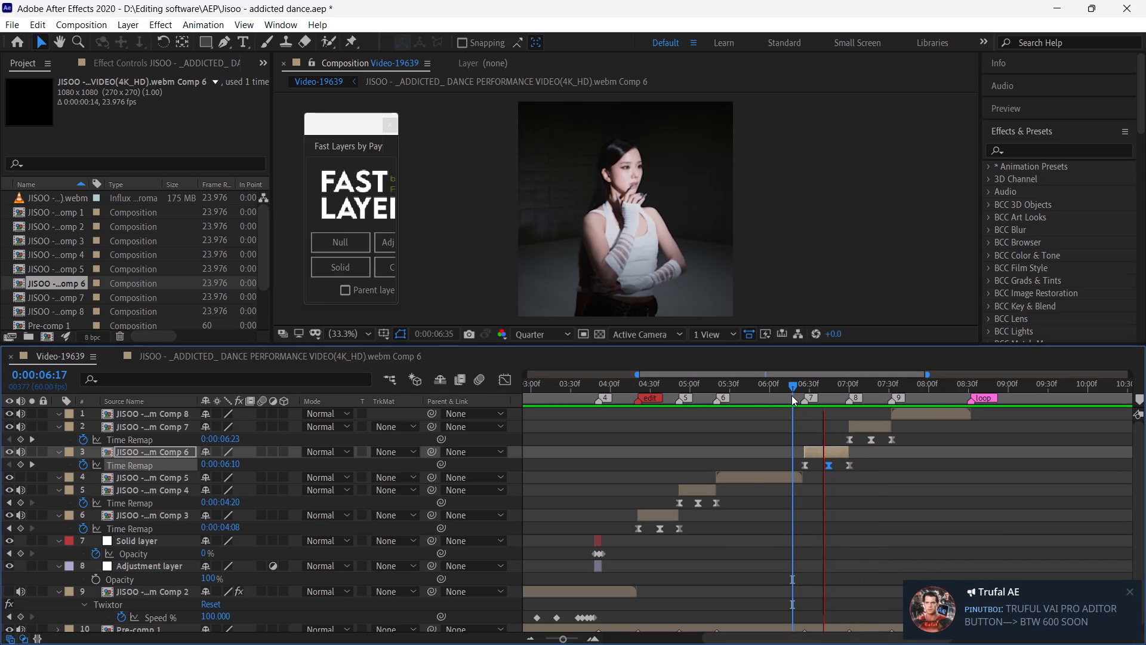
{"action": "left_click_drag", "start_coordinate": [851, 386], "coordinate": [867, 404]}
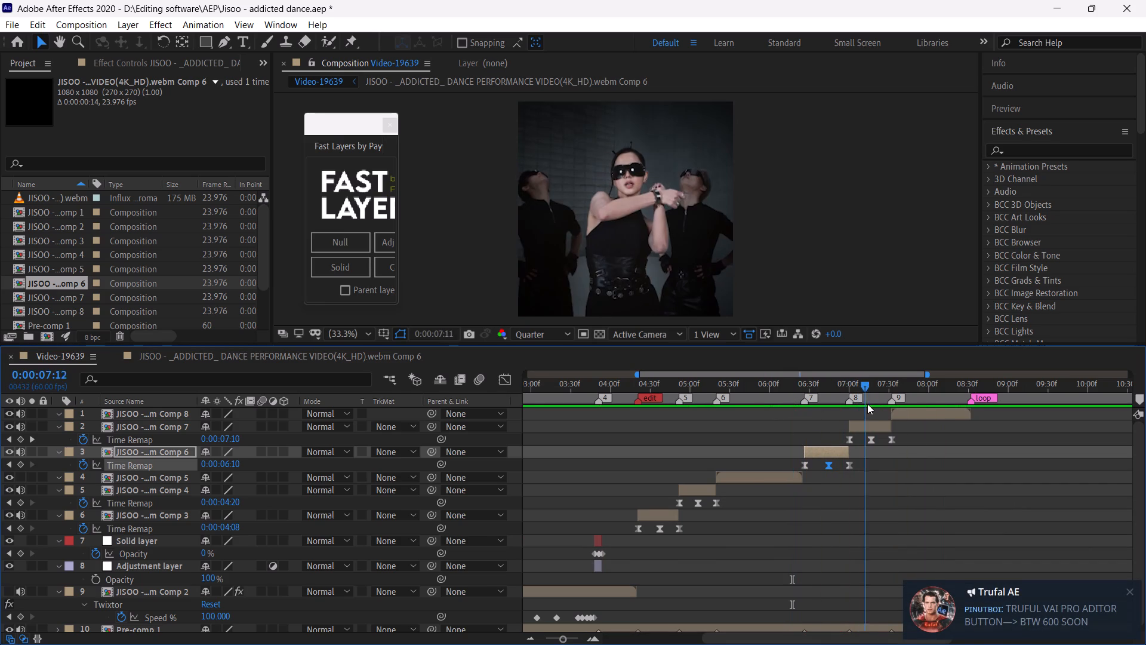
Move Comp 7's middle Time Remap keyframe one frame earlier to 0:00:07:16 and place the playhead on it.
{"action": "left_click_drag", "start_coordinate": [867, 404], "coordinate": [851, 414]}
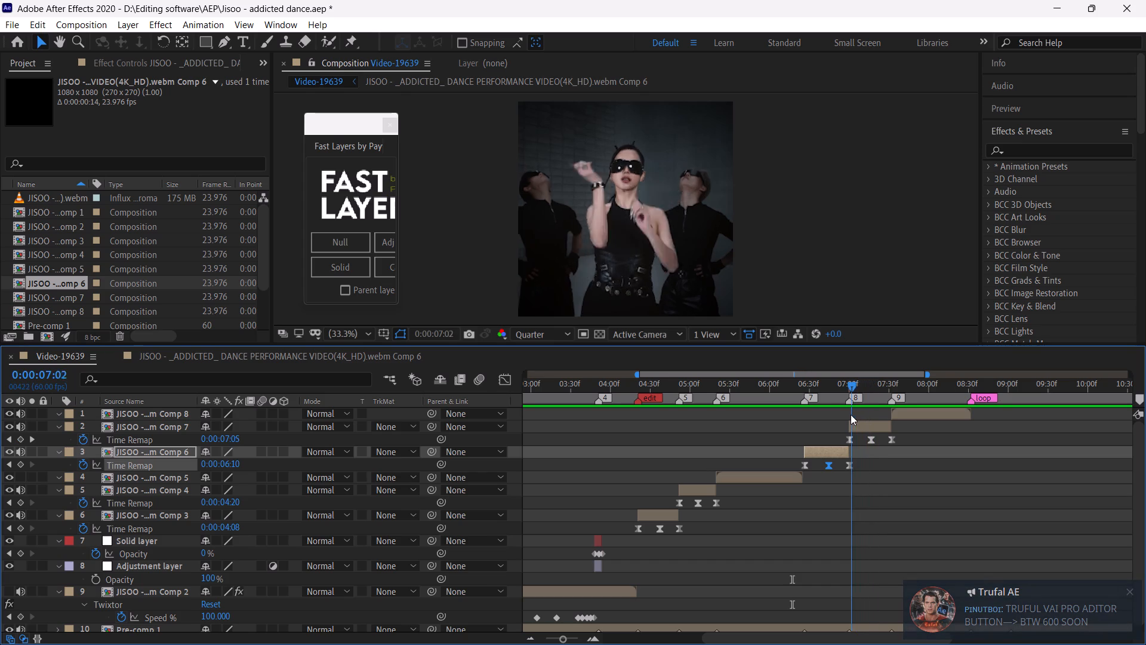
{"action": "left_click_drag", "start_coordinate": [851, 414], "coordinate": [867, 431]}
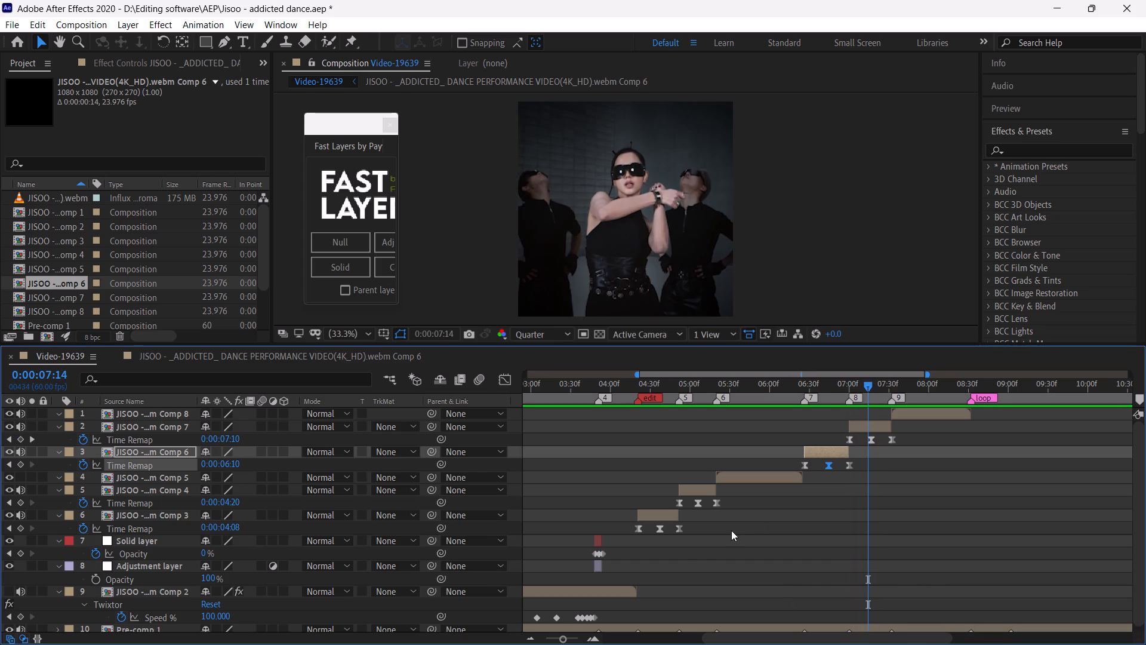
{"action": "left_click_drag", "start_coordinate": [565, 639], "coordinate": [572, 642]}
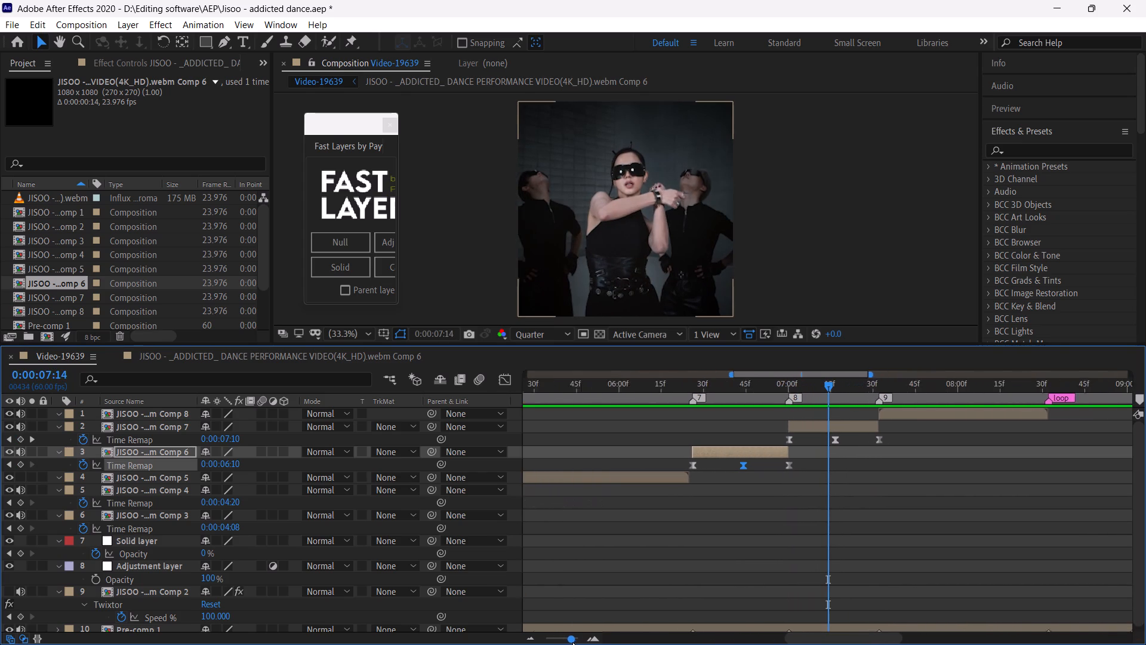
{"action": "left_click_drag", "start_coordinate": [572, 642], "coordinate": [575, 643]}
{"action": "left_click_drag", "start_coordinate": [826, 382], "coordinate": [842, 395]}
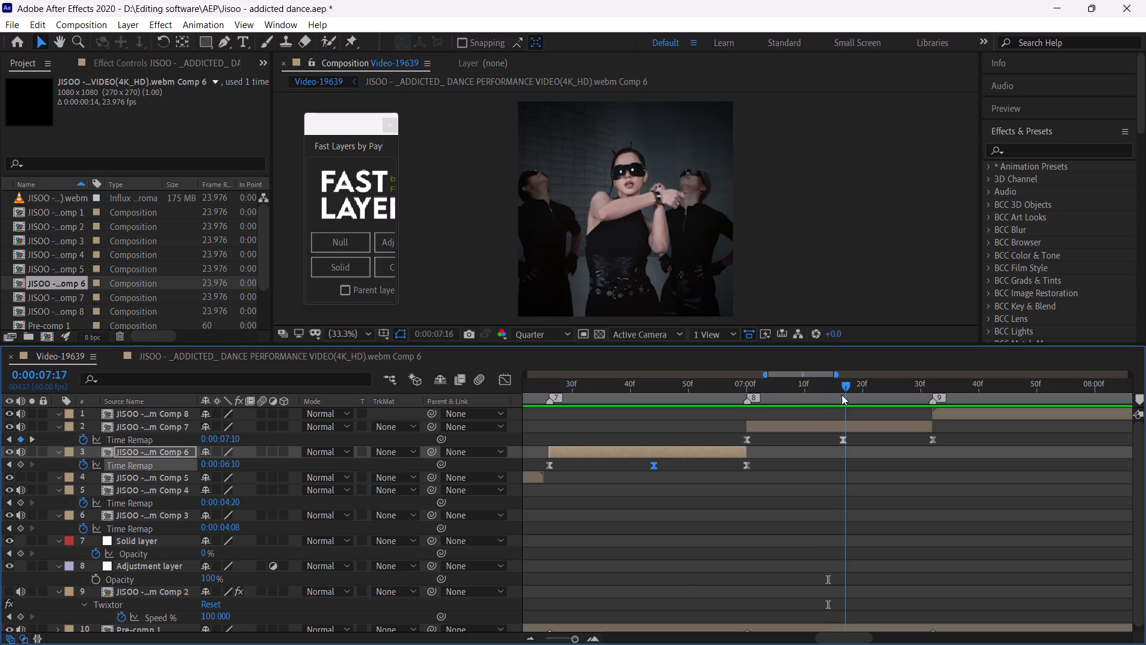
{"action": "left_click_drag", "start_coordinate": [842, 395], "coordinate": [842, 401]}
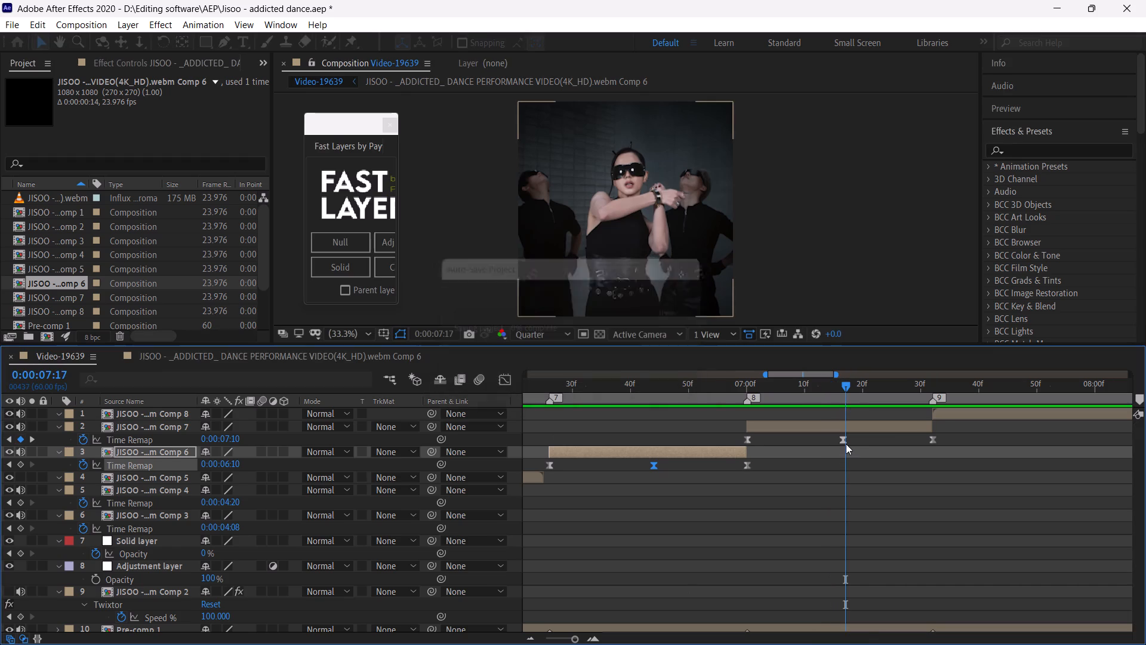
{"action": "left_click", "coordinate": [843, 441]}
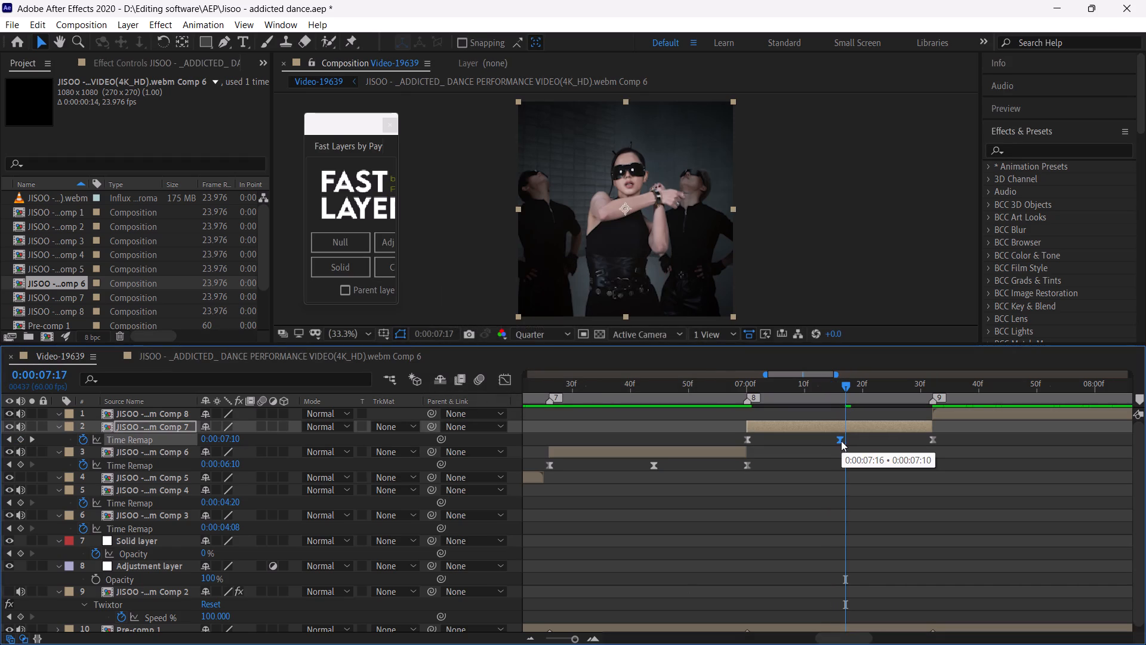
{"action": "left_click_drag", "start_coordinate": [846, 389], "coordinate": [840, 398]}
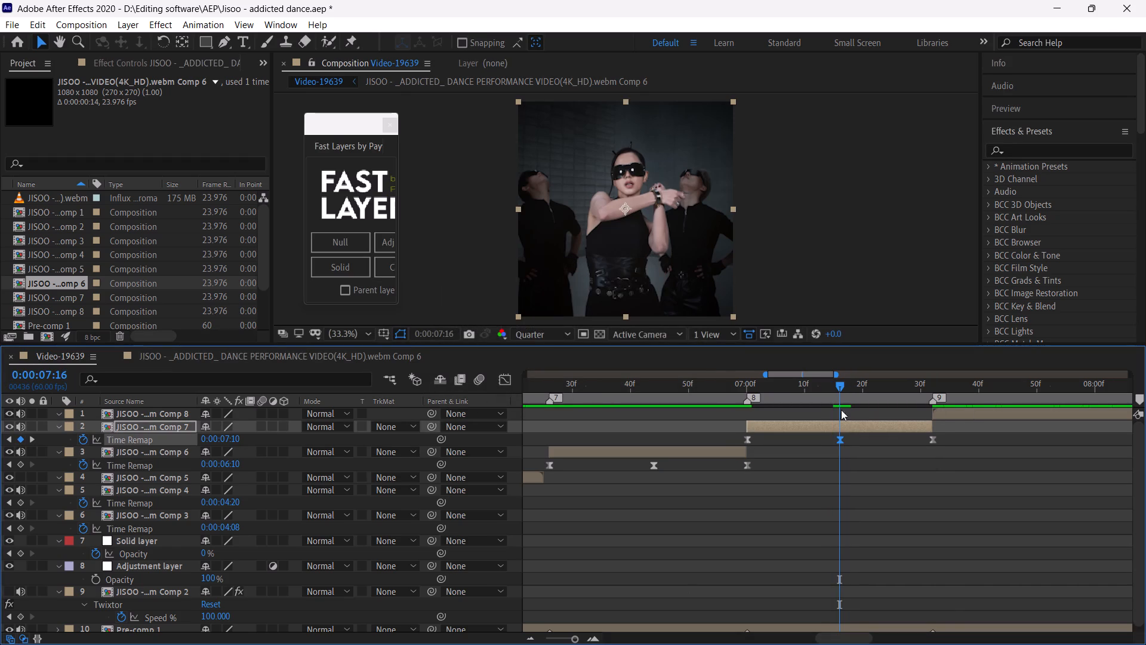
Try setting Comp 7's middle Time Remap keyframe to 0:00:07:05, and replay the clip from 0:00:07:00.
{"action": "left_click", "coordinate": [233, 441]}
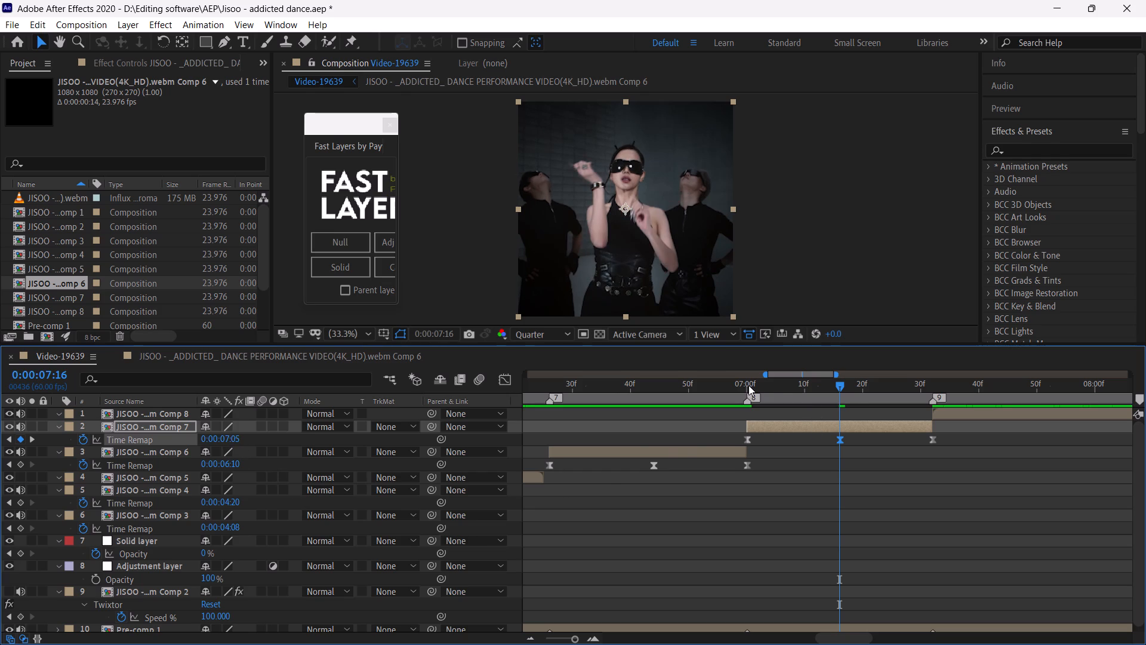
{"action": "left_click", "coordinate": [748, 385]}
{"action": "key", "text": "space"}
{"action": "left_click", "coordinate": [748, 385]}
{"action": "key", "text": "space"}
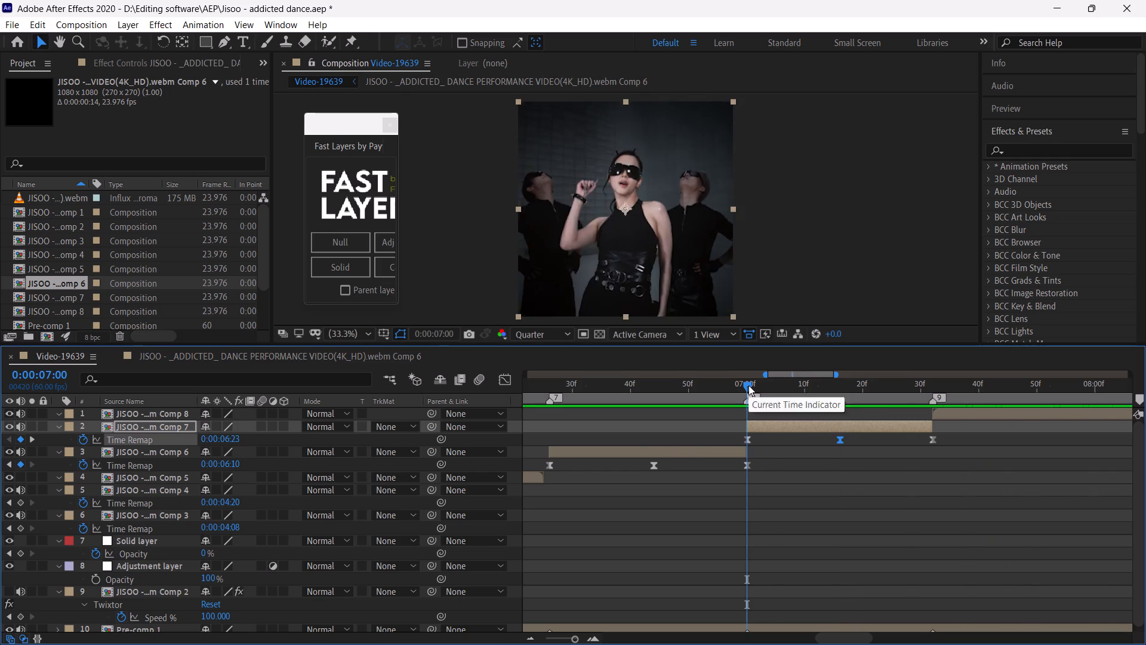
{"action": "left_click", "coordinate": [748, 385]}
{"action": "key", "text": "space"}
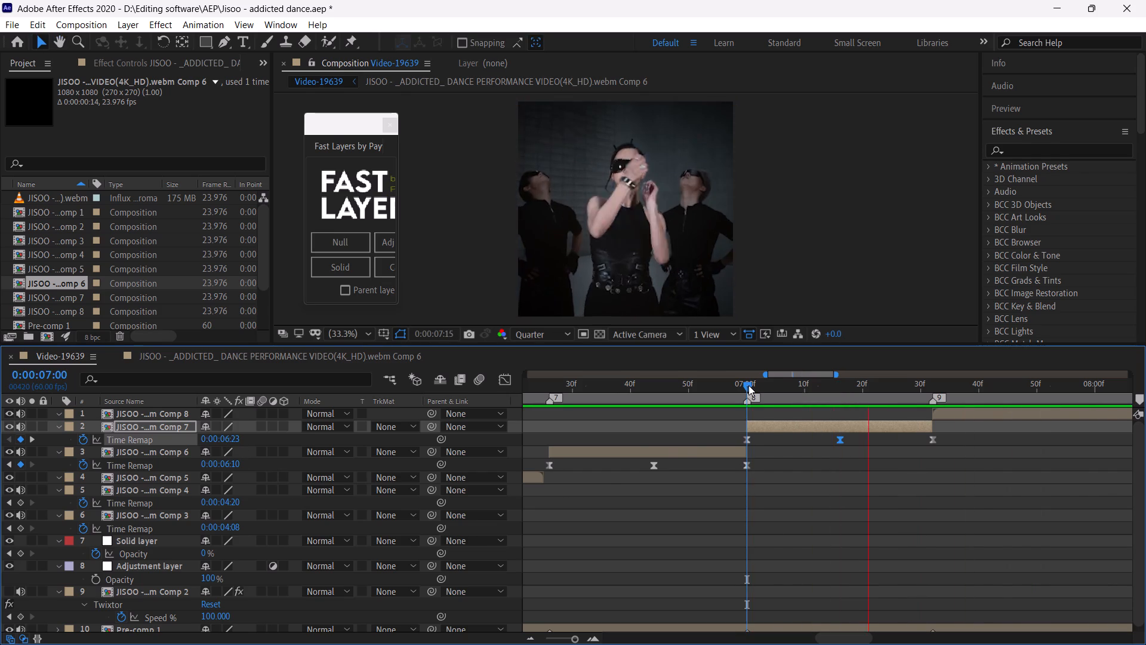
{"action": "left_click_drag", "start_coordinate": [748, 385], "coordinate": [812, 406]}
Enable frame blending on the footage layer inside Comp 7, and close the nested timelines to return to Video-19639.
{"action": "double_click", "coordinate": [812, 426]}
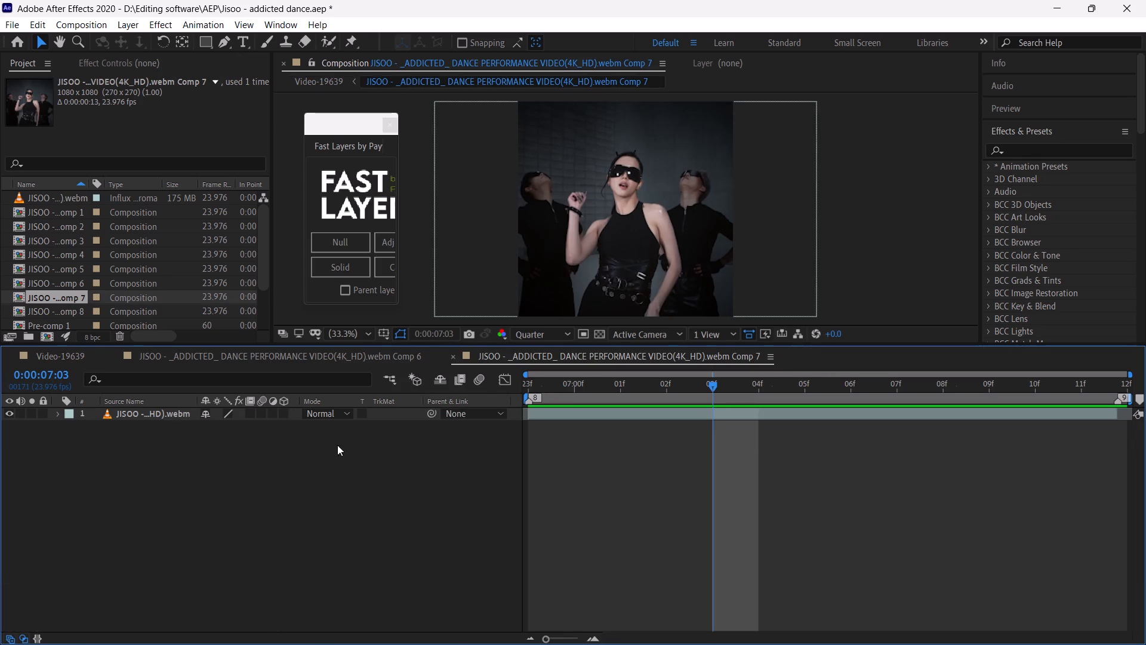
{"action": "left_click", "coordinate": [248, 414]}
{"action": "left_click", "coordinate": [248, 414]}
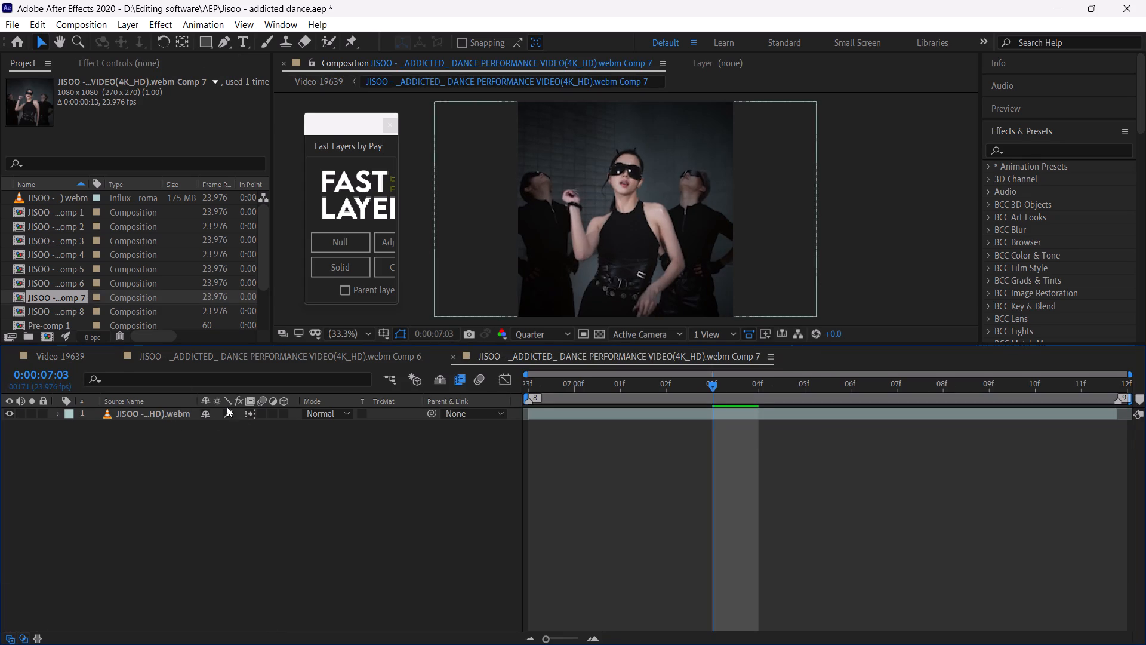
{"action": "left_click", "coordinate": [115, 358]}
{"action": "left_click", "coordinate": [115, 358]}
{"action": "left_click", "coordinate": [64, 349]}
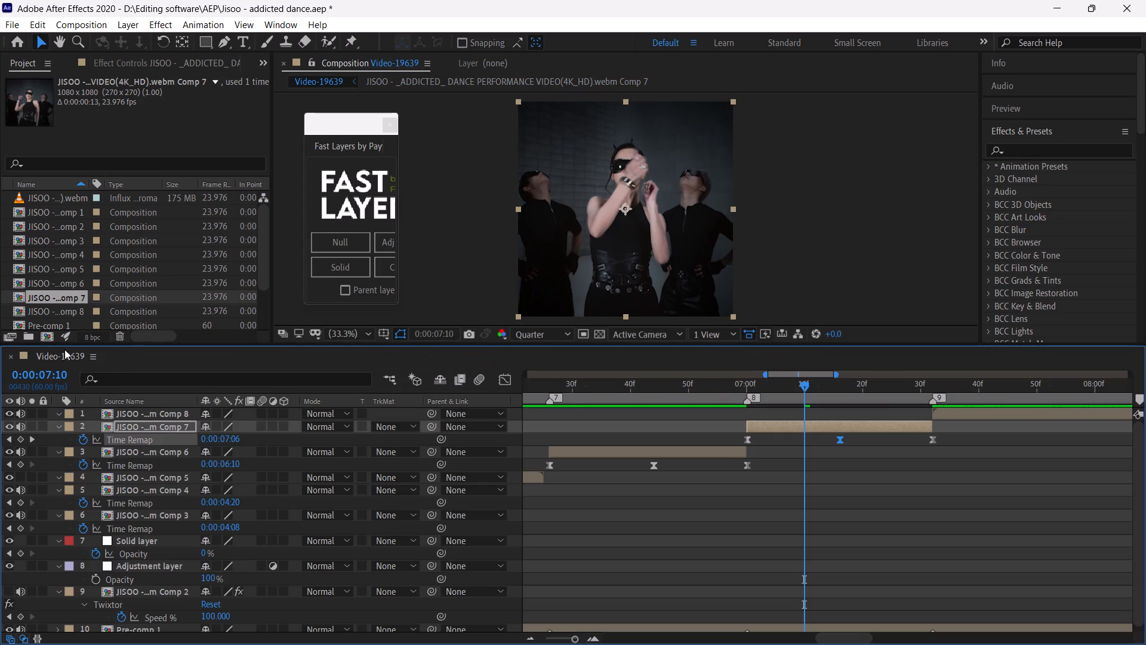
Replay the cut into Comp 7 from 0:00:06:58, and set its middle Time Remap keyframe at 0:00:07:16 to 0:00:07:08.
{"action": "left_click", "coordinate": [732, 390]}
{"action": "key", "text": "space"}
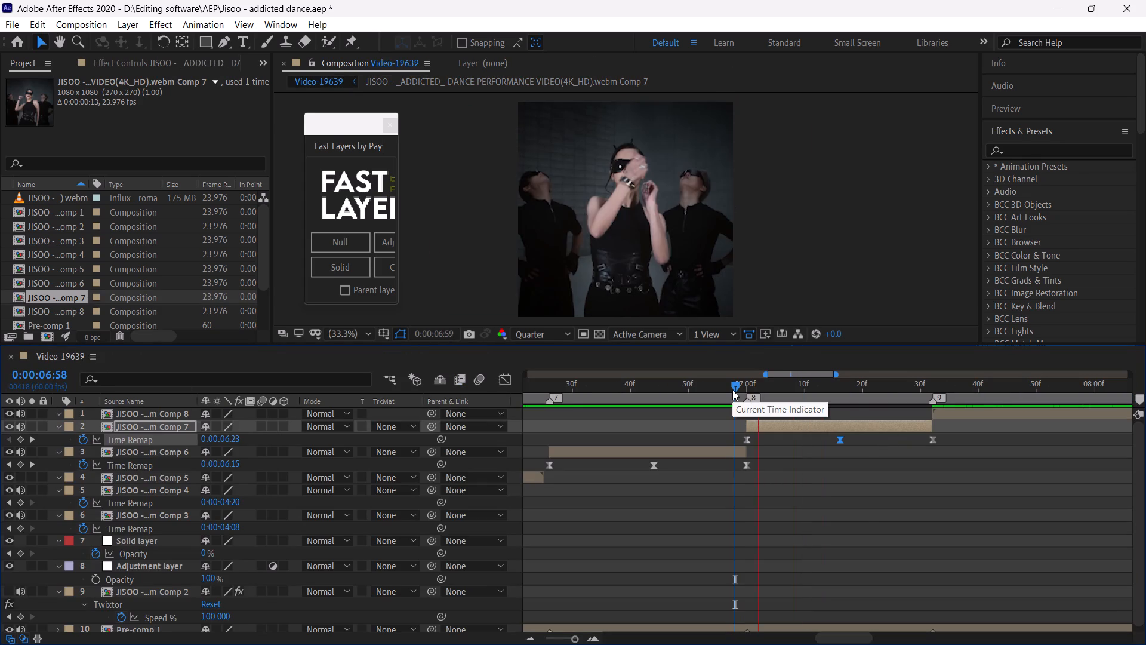
{"action": "left_click", "coordinate": [732, 390]}
{"action": "key", "text": "space"}
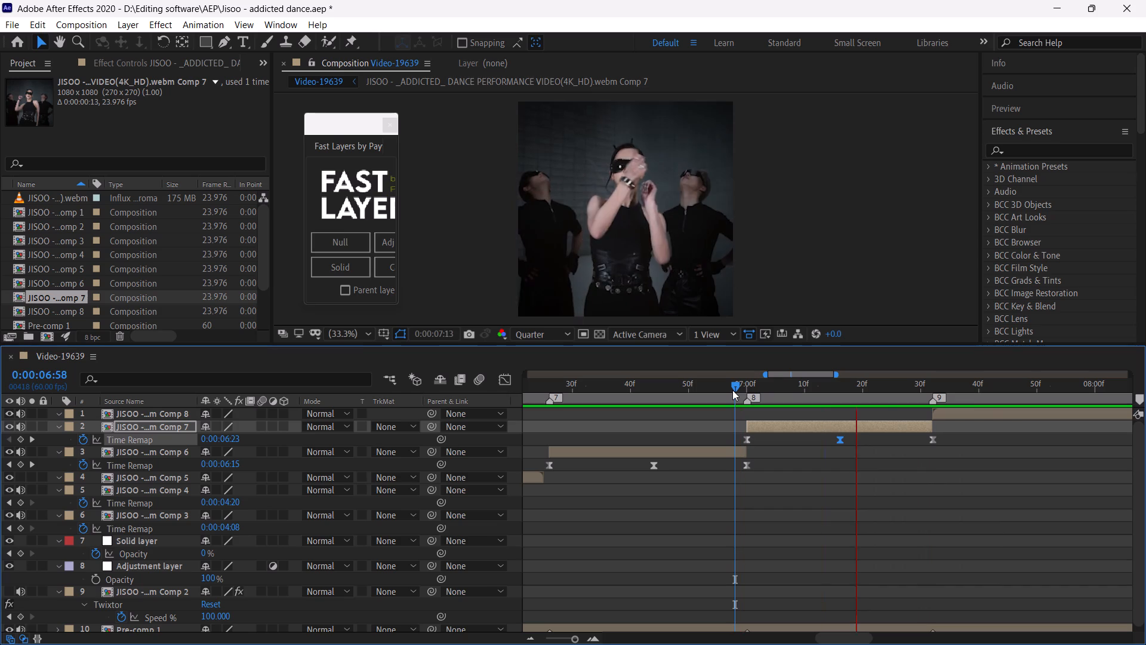
{"action": "left_click", "coordinate": [732, 390]}
{"action": "key", "text": "space"}
{"action": "left_click_drag", "start_coordinate": [732, 390], "coordinate": [820, 431]}
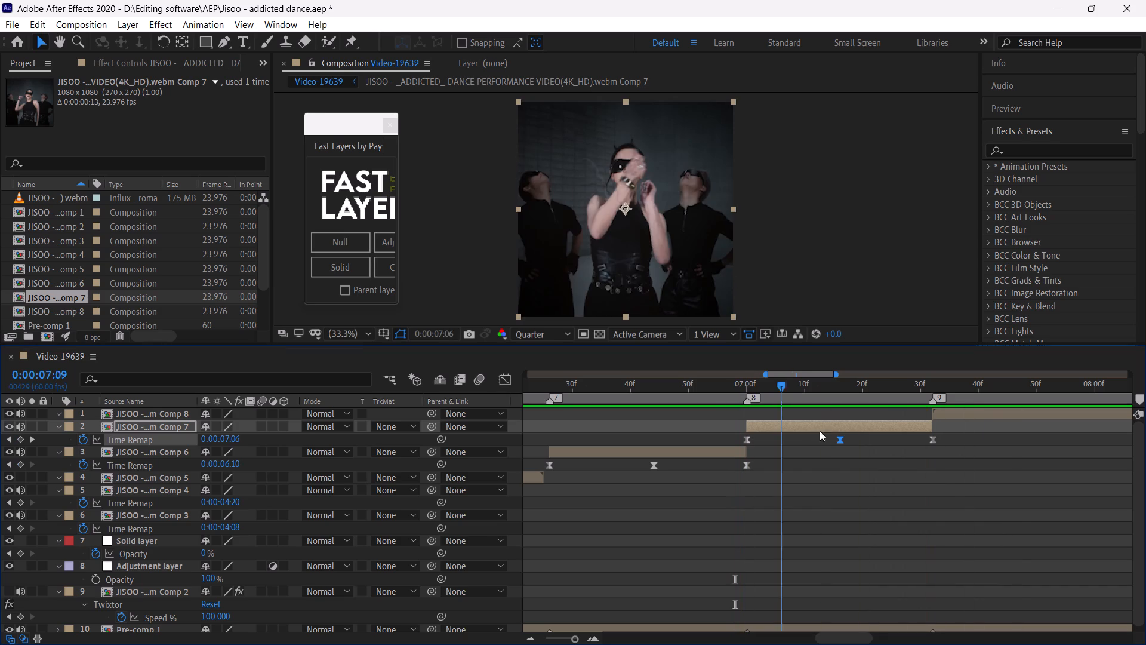
{"action": "left_click_drag", "start_coordinate": [820, 431], "coordinate": [838, 440]}
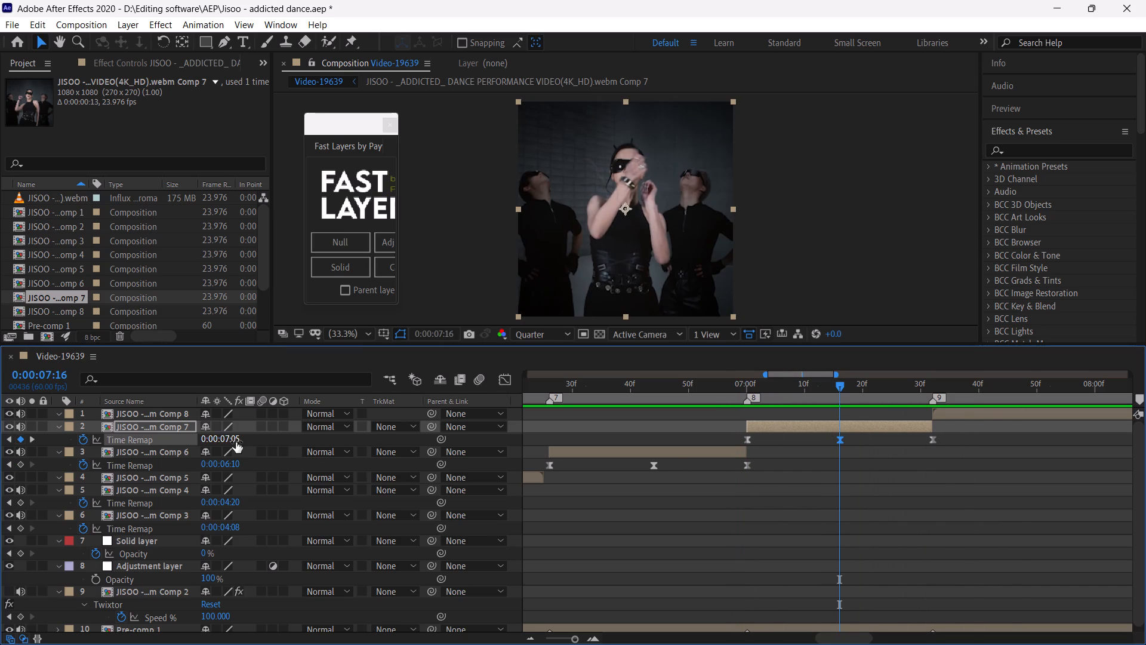
{"action": "left_click", "coordinate": [236, 442]}
Replay from 0:00:07:00, 0:00:06:55 and 0:00:06:27 to check the speed ramps of Comps 6 and 7 running into Comp 8.
{"action": "left_click", "coordinate": [745, 392]}
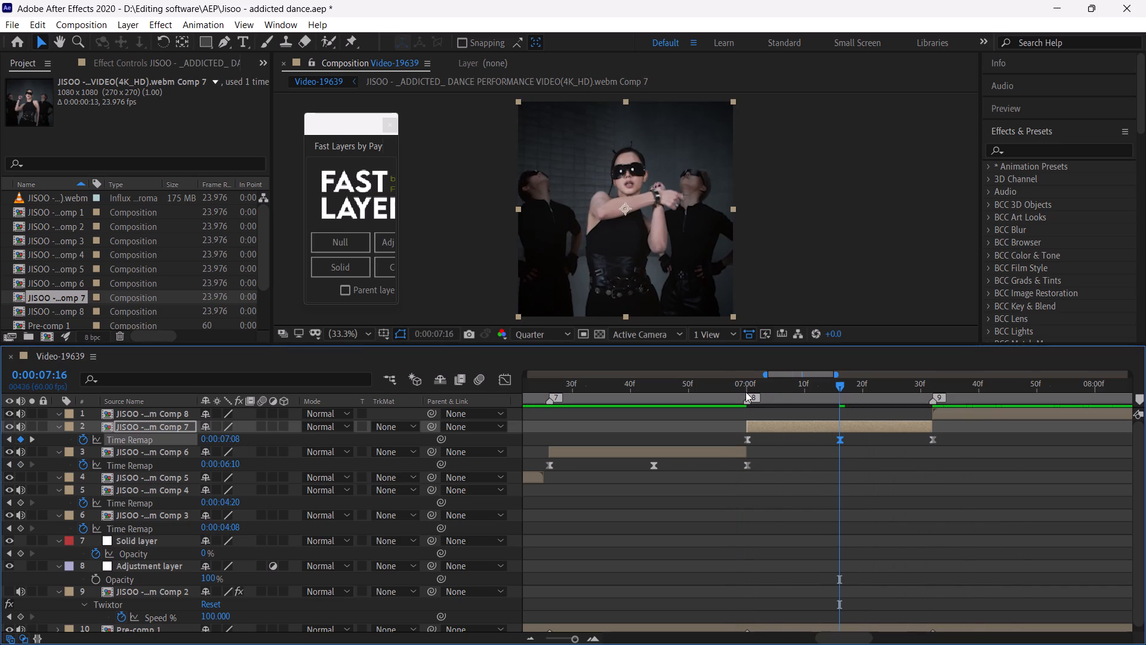
{"action": "key", "text": "space"}
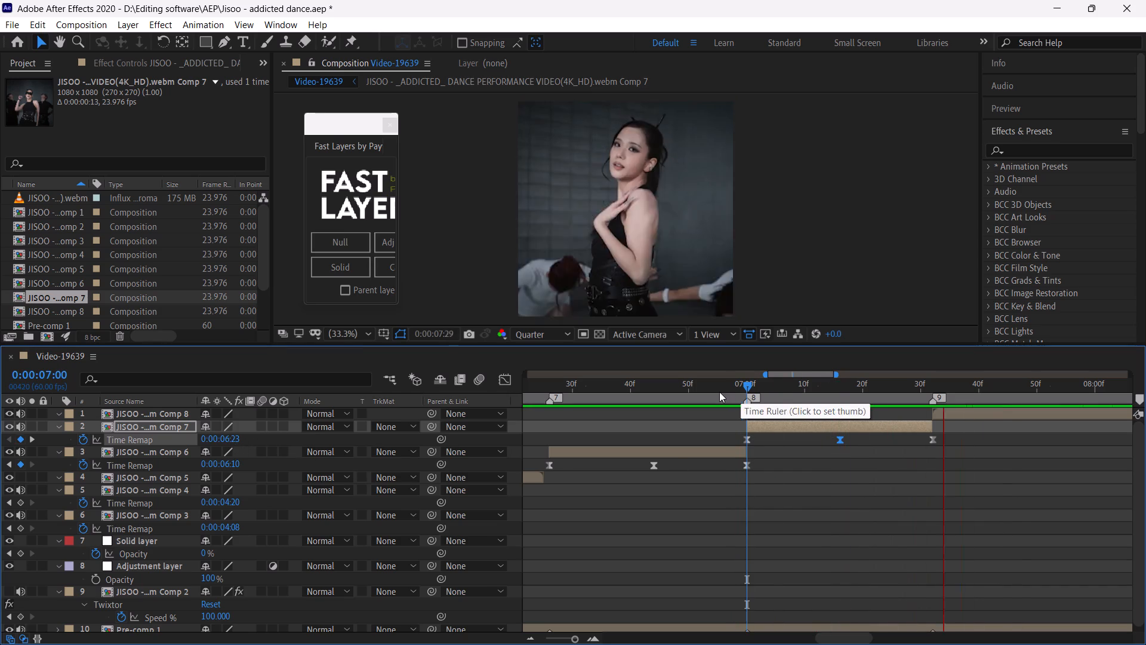
{"action": "left_click", "coordinate": [719, 392]}
{"action": "key", "text": "space"}
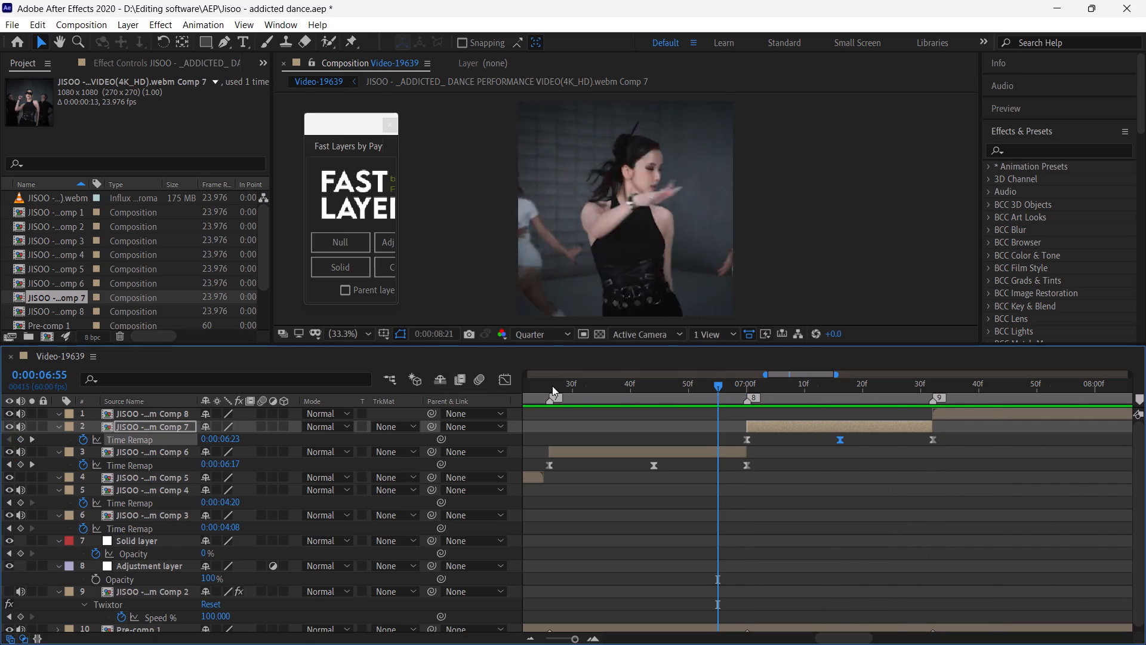
{"action": "left_click", "coordinate": [552, 386]}
{"action": "key", "text": "space"}
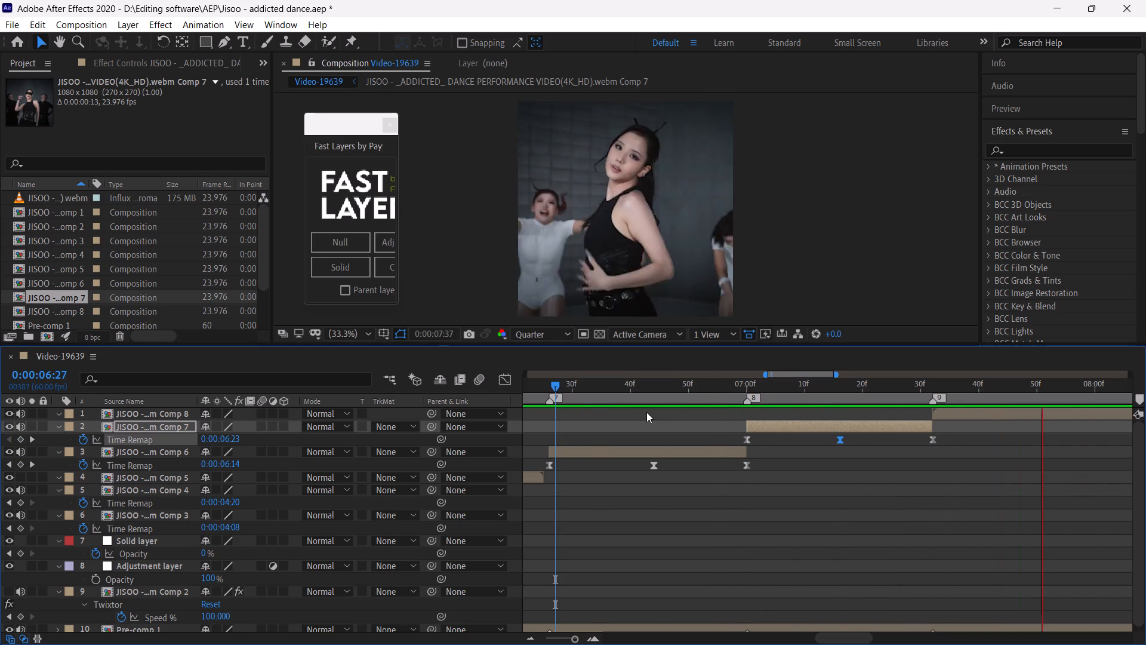
{"action": "left_click_drag", "start_coordinate": [873, 389], "coordinate": [1126, 420]}
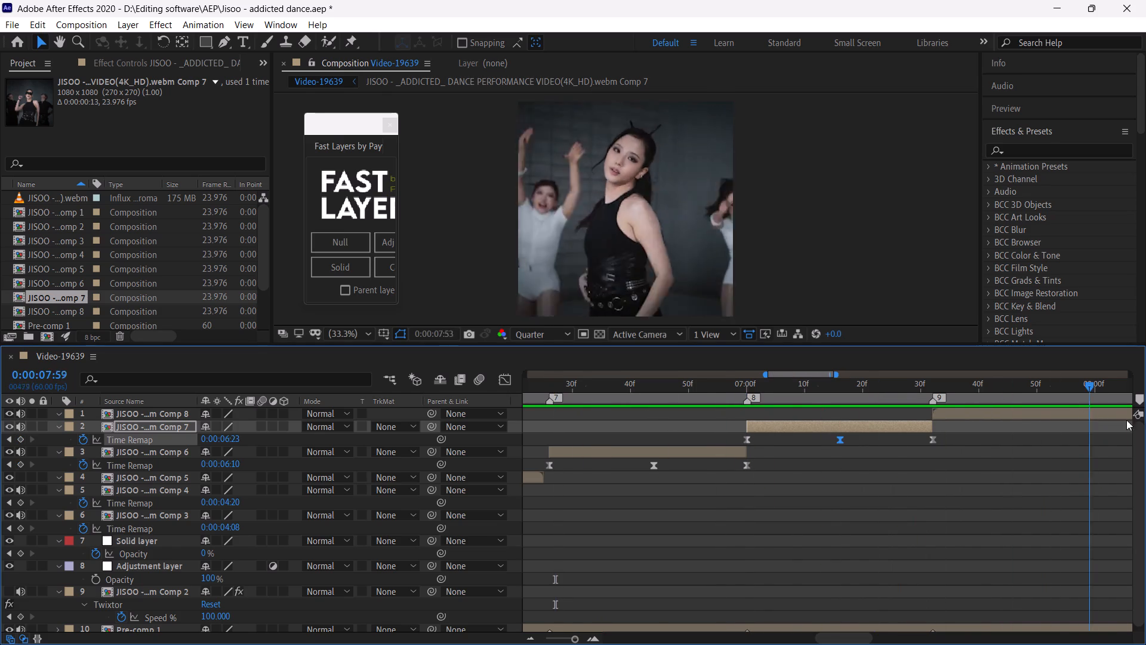
Apply the Ryan's Microwave Twixtor animation preset to Comp 8 at 0:00:07:32, and reveal its Speed % keyframes.
{"action": "left_click_drag", "start_coordinate": [1126, 420], "coordinate": [713, 460]}
{"action": "left_click", "coordinate": [809, 411]}
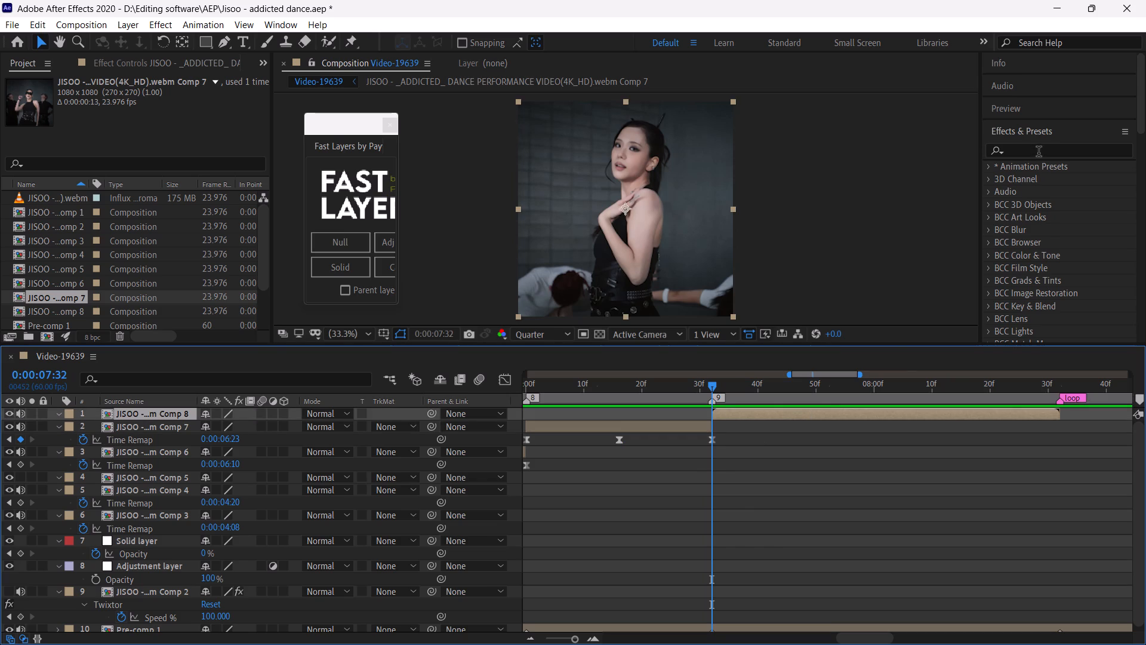
{"action": "left_click", "coordinate": [1039, 153]}
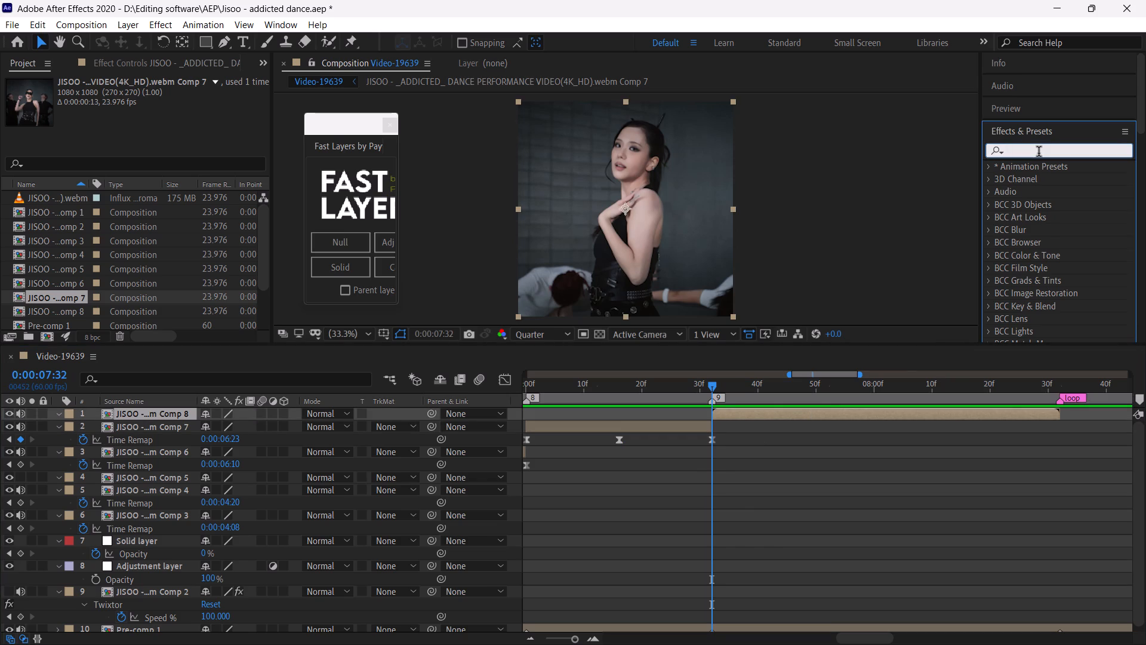
{"action": "left_click", "coordinate": [207, 21]}
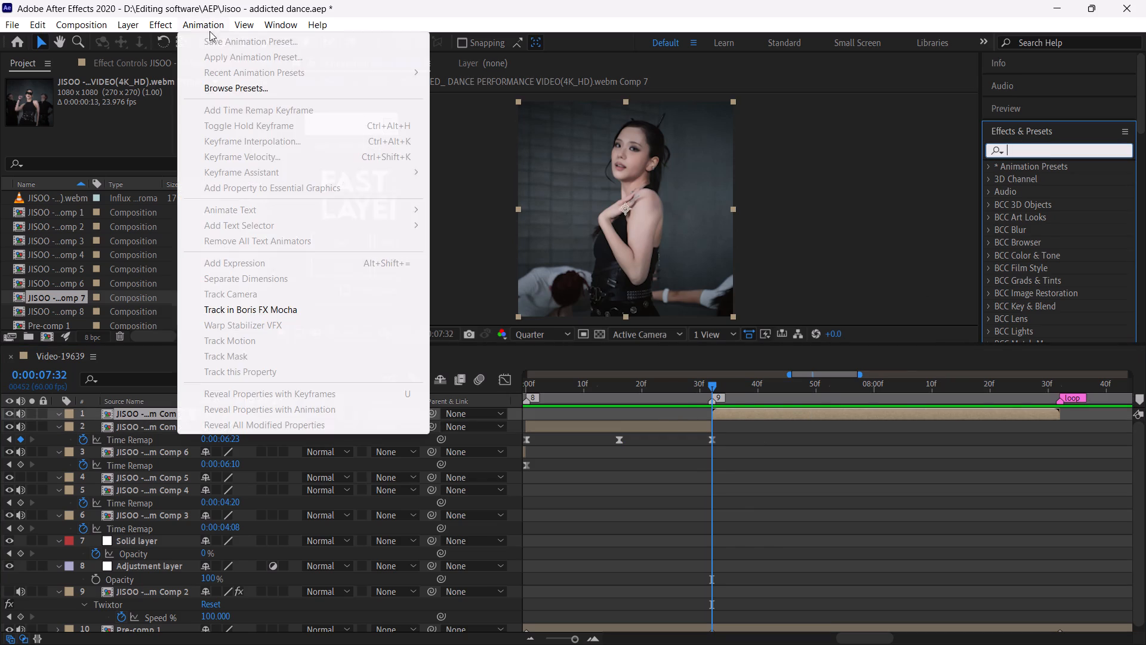
{"action": "left_click", "coordinate": [849, 490]}
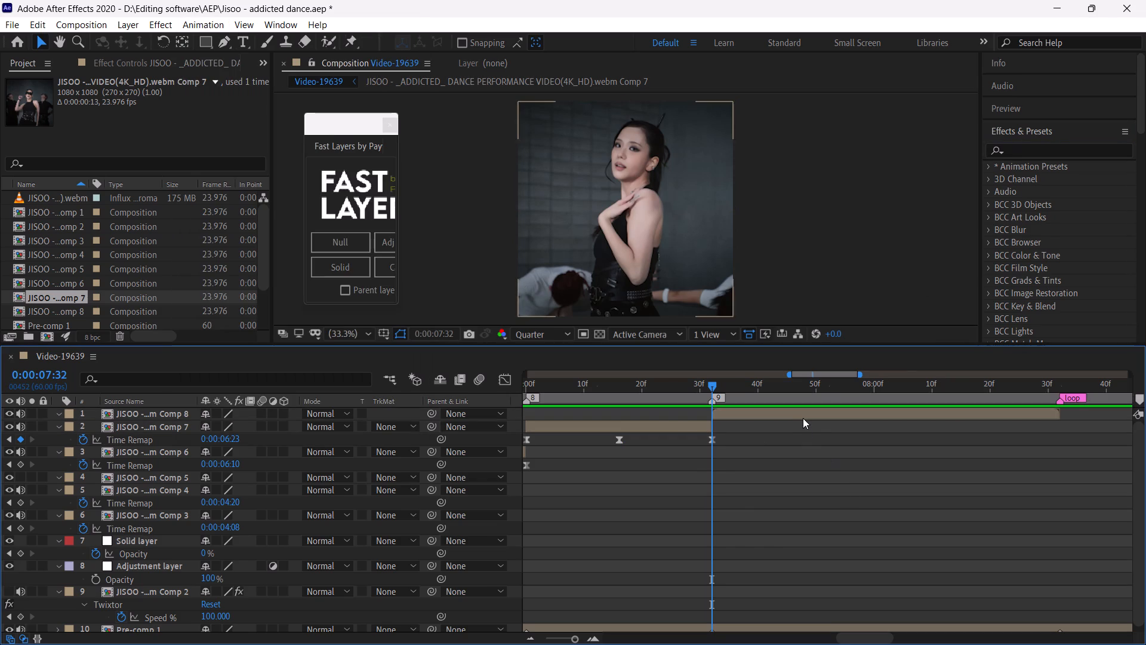
{"action": "left_click", "coordinate": [805, 414]}
{"action": "left_click", "coordinate": [205, 27]}
{"action": "left_click", "coordinate": [220, 53]}
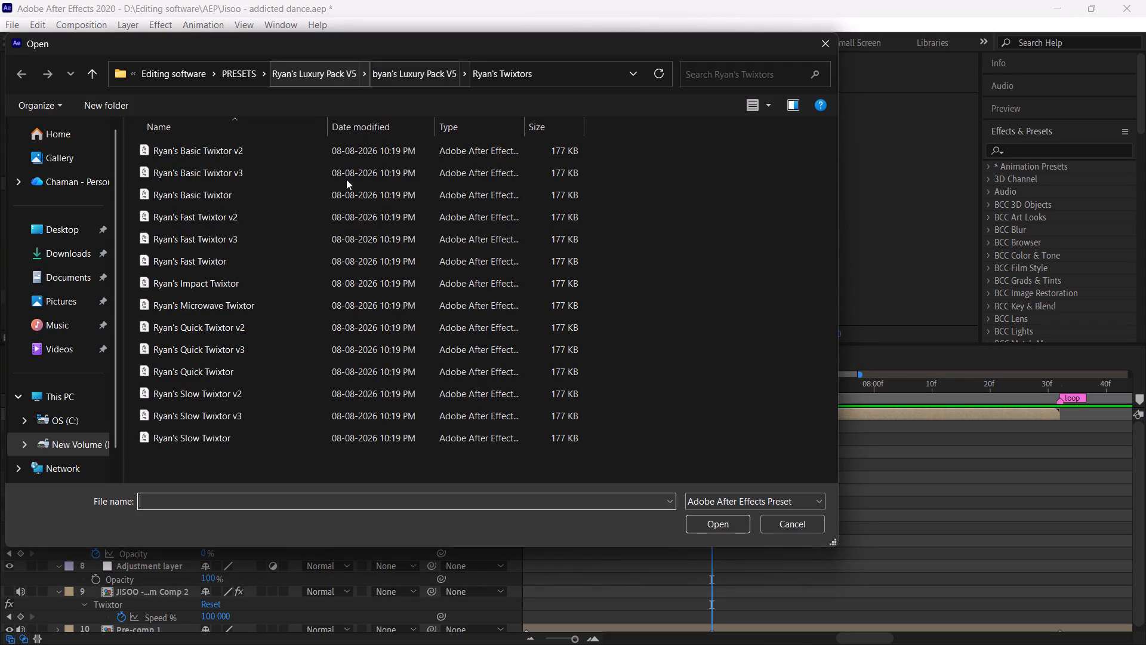
{"action": "left_click", "coordinate": [305, 304]}
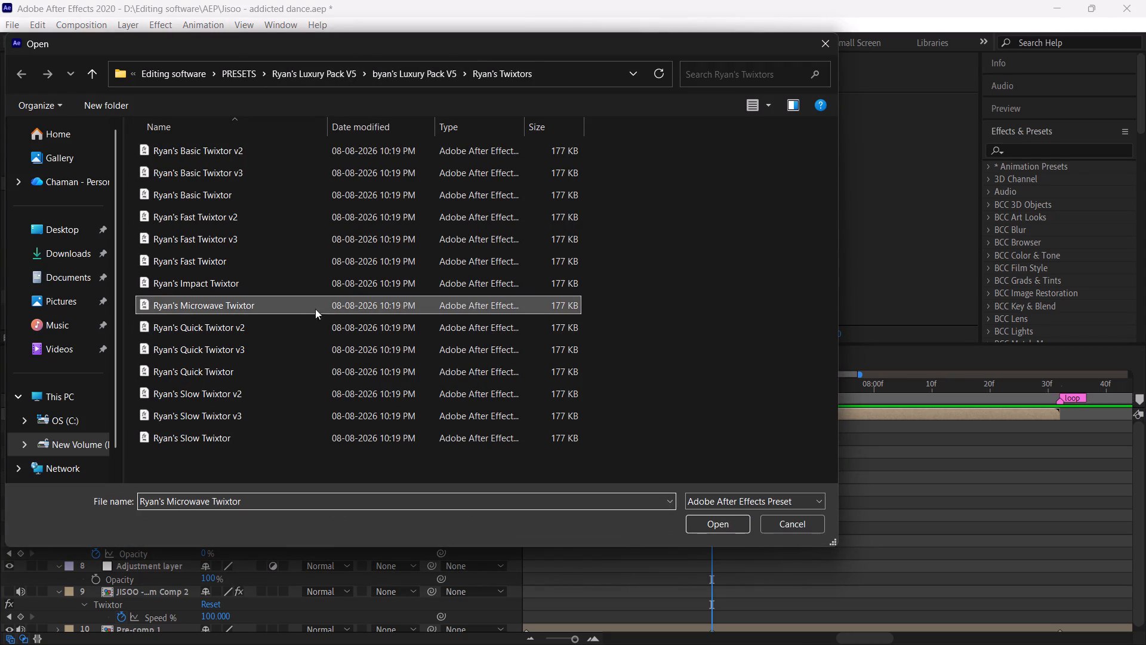
{"action": "left_click", "coordinate": [727, 524]}
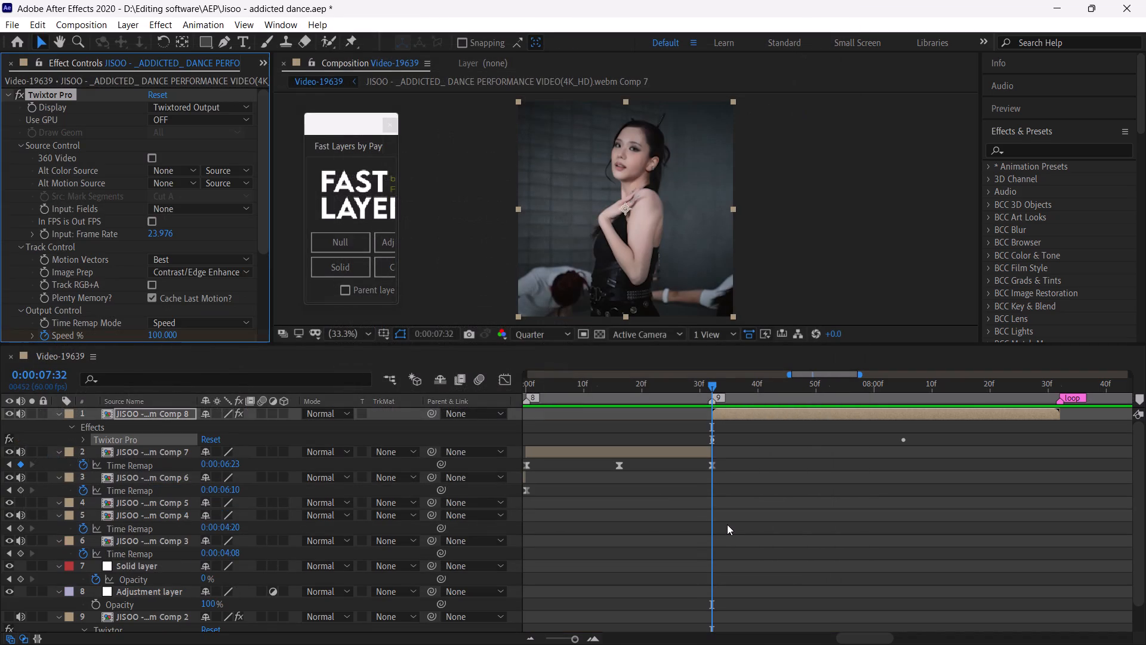
{"action": "key", "text": "u"}
Replay Comp 8 repeatedly from 0:00:07:32 and scrub its opening frames to check the Twixtor speed ramp.
{"action": "key", "text": "space"}
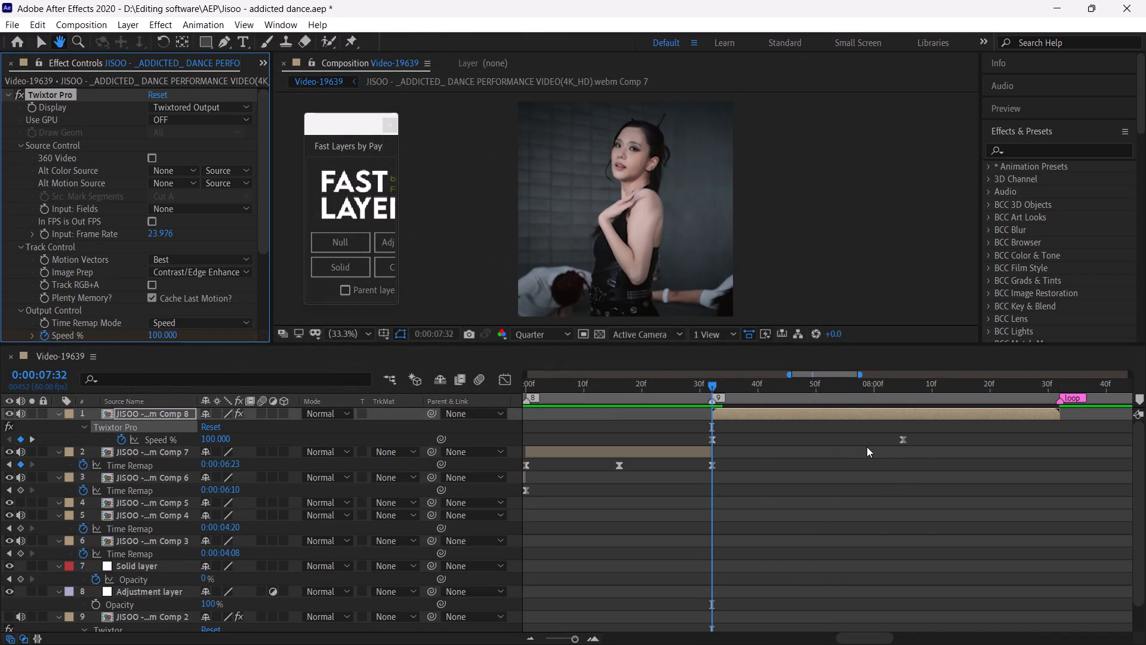
{"action": "left_click", "coordinate": [710, 393]}
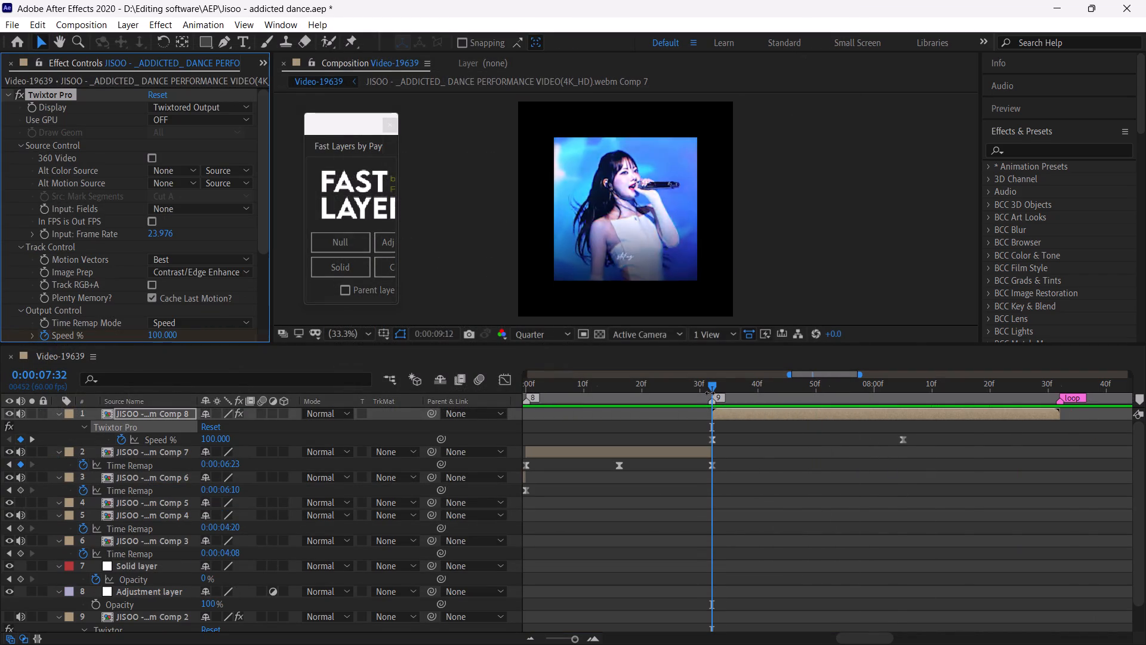
{"action": "left_click", "coordinate": [711, 389]}
{"action": "key", "text": "space"}
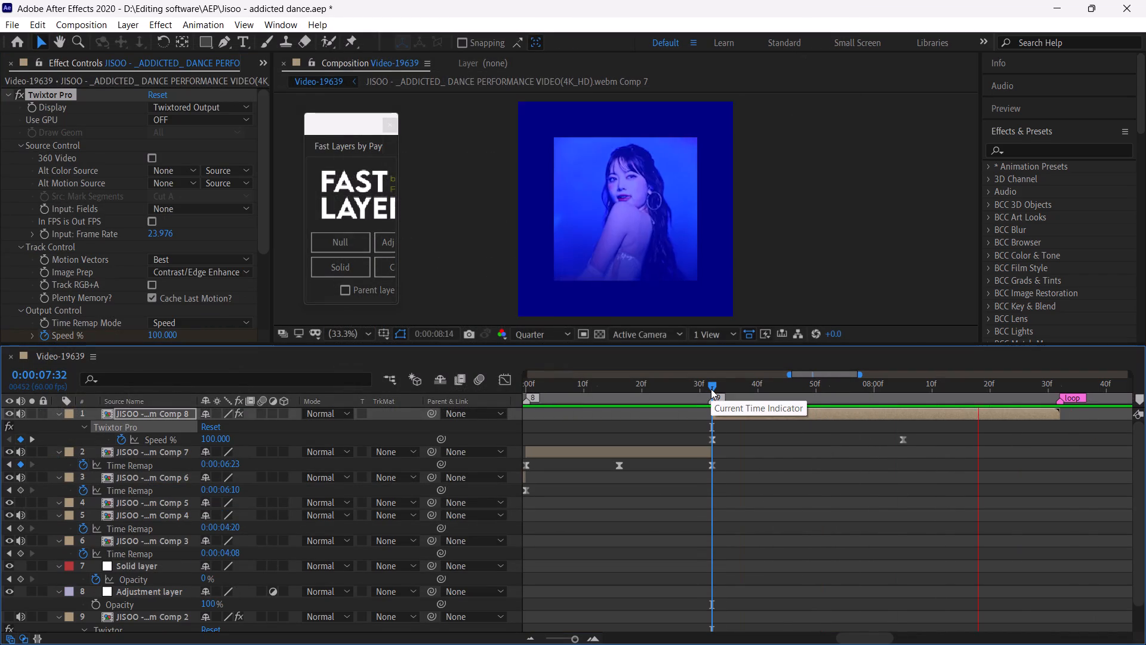
{"action": "left_click", "coordinate": [711, 389]}
{"action": "key", "text": "space"}
{"action": "left_click", "coordinate": [711, 389]}
{"action": "key", "text": "space"}
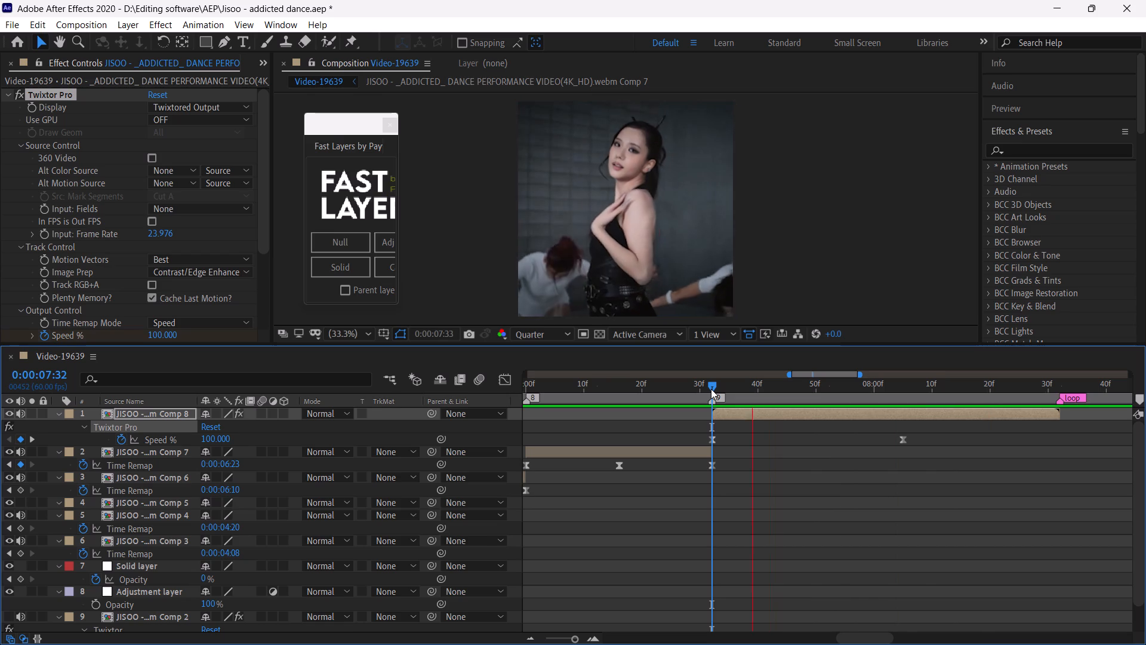
{"action": "left_click", "coordinate": [711, 389]}
{"action": "key", "text": "space"}
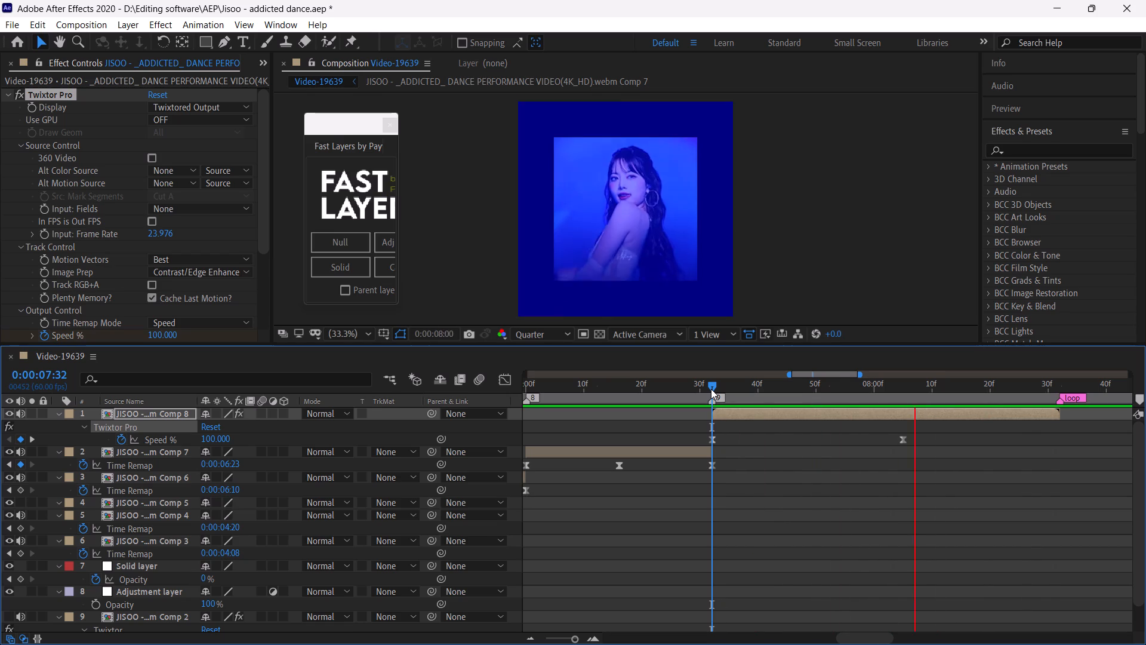
{"action": "left_click", "coordinate": [711, 389]}
{"action": "key", "text": "space"}
{"action": "left_click_drag", "start_coordinate": [711, 389], "coordinate": [733, 399]}
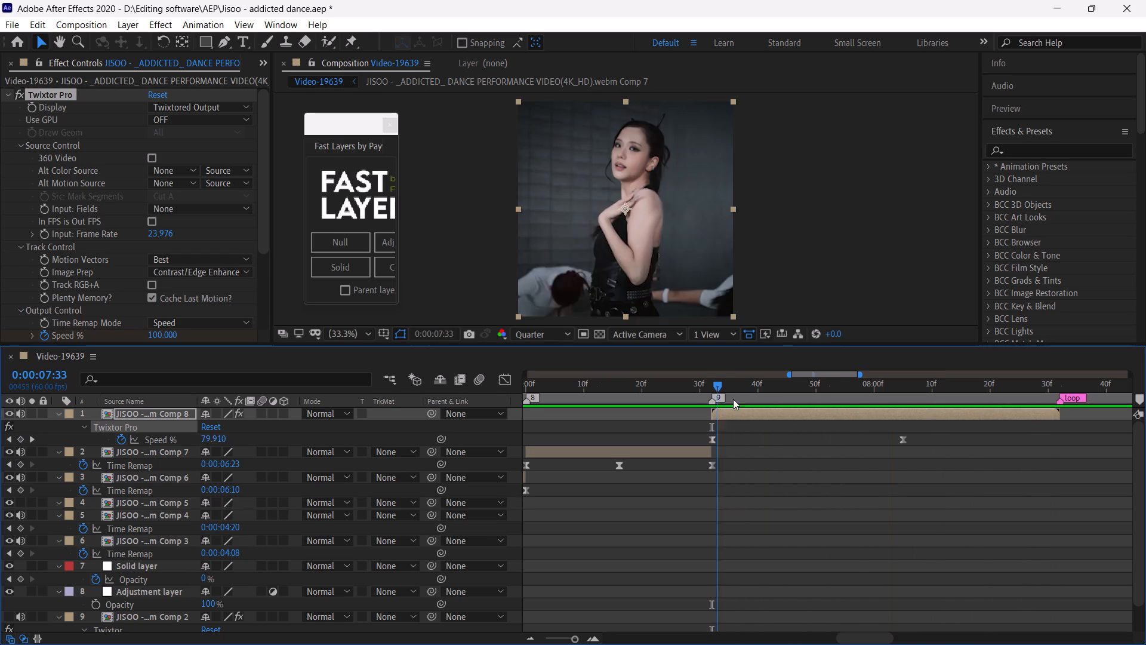
Scrub through Comp 8 and move its last Twixtor Speed % keyframe to the loop marker at the clip's end.
{"action": "left_click_drag", "start_coordinate": [733, 399], "coordinate": [990, 477]}
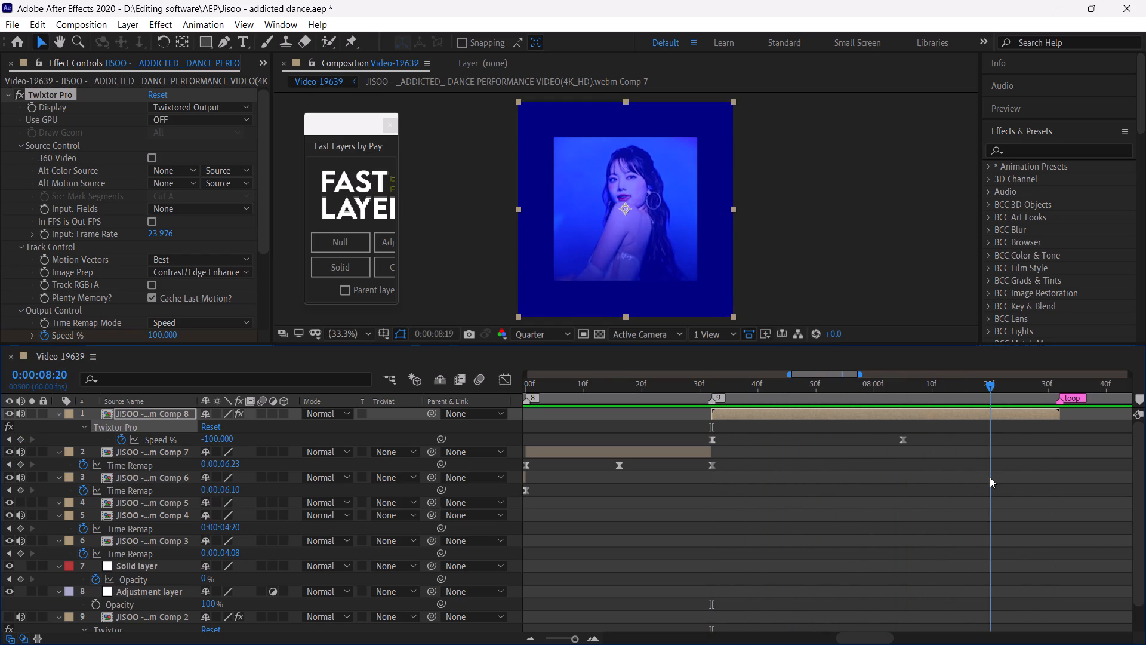
{"action": "left_click_drag", "start_coordinate": [990, 477], "coordinate": [904, 484]}
{"action": "left_click_drag", "start_coordinate": [938, 436], "coordinate": [822, 450]}
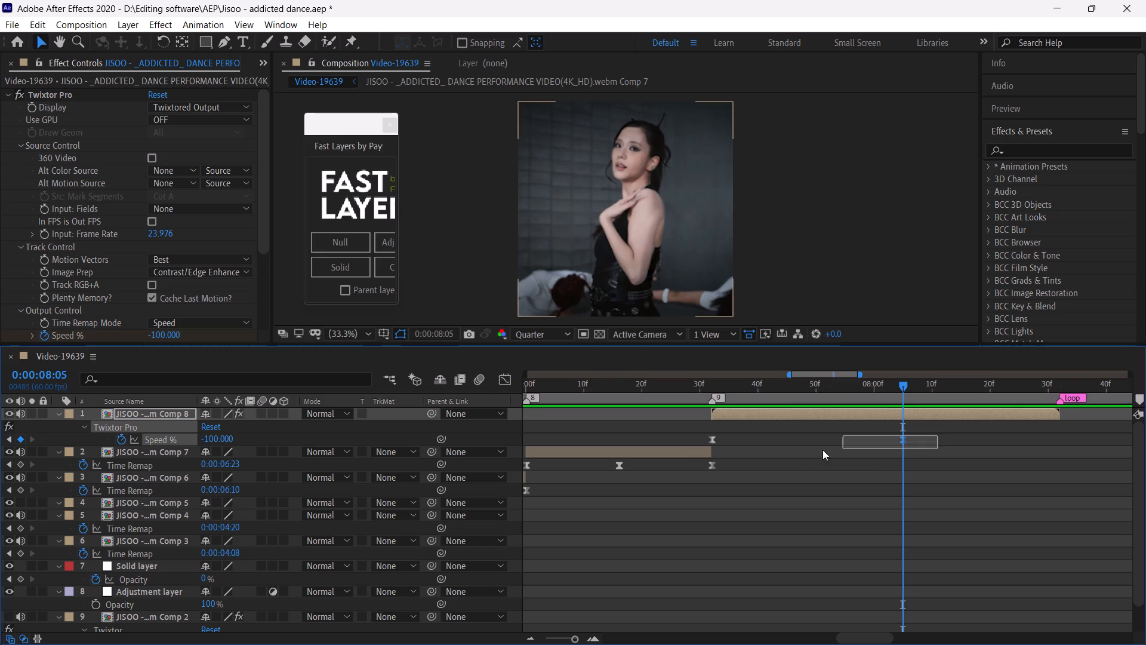
{"action": "left_click_drag", "start_coordinate": [822, 450], "coordinate": [697, 448]}
{"action": "left_click_drag", "start_coordinate": [901, 440], "coordinate": [1057, 453], "text": "alt"}
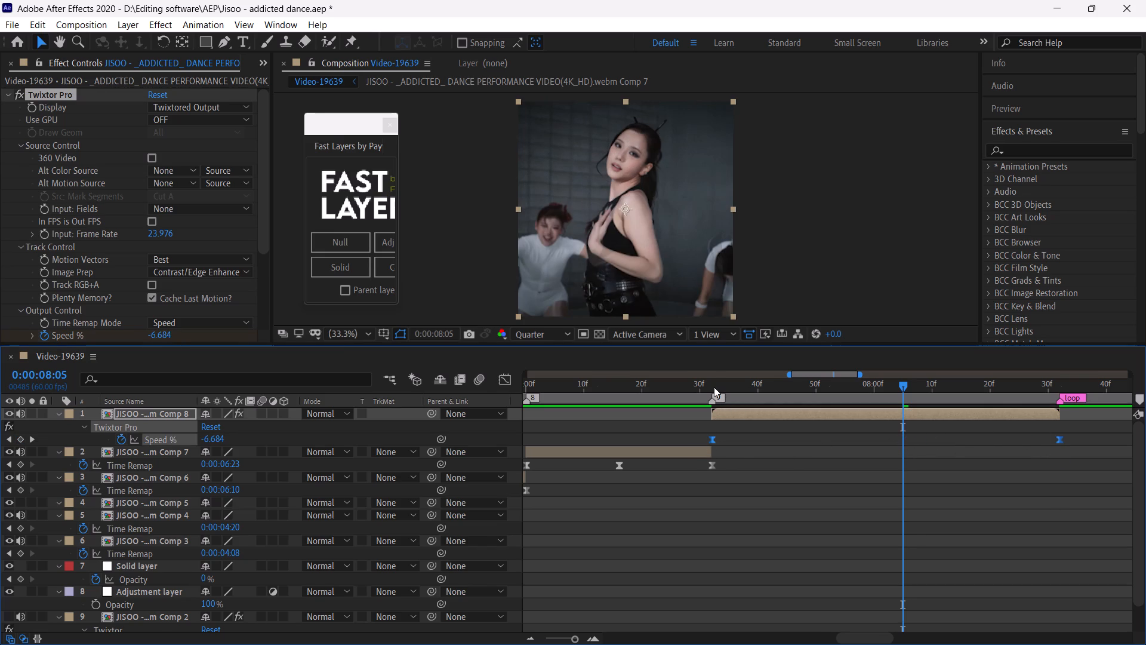
Replay Comp 8 repeatedly from 0:00:07:32 and scrub to 0:00:08:01 to check the lengthened Twixtor speed ramp.
{"action": "left_click", "coordinate": [714, 387]}
{"action": "key", "text": "space"}
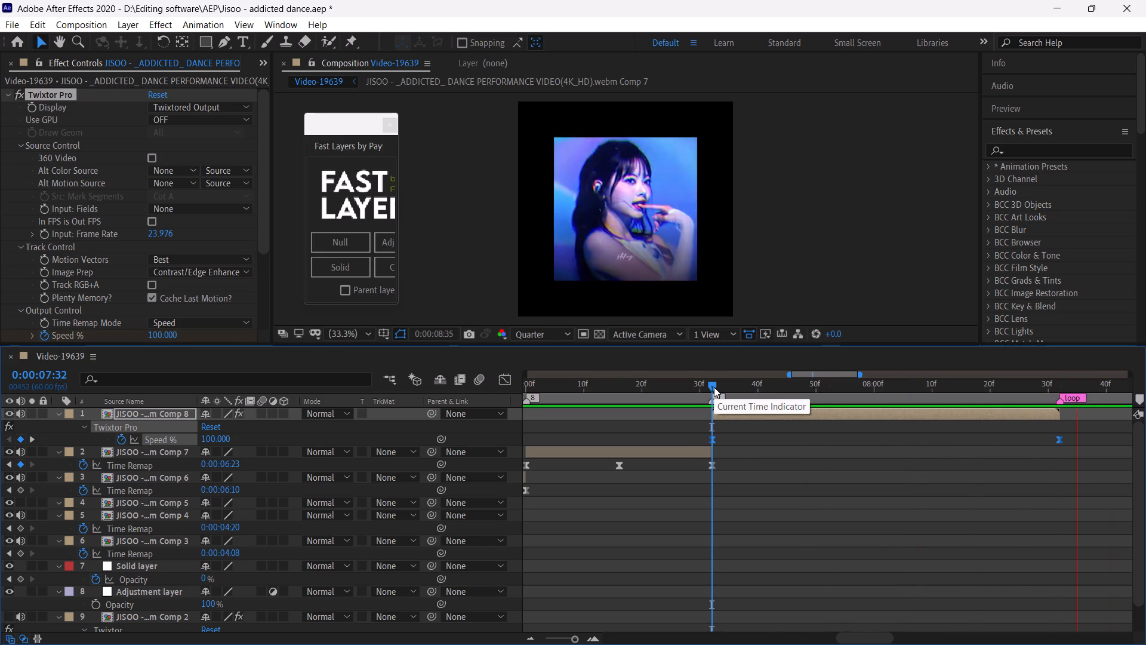
{"action": "left_click", "coordinate": [714, 387]}
{"action": "key", "text": "space"}
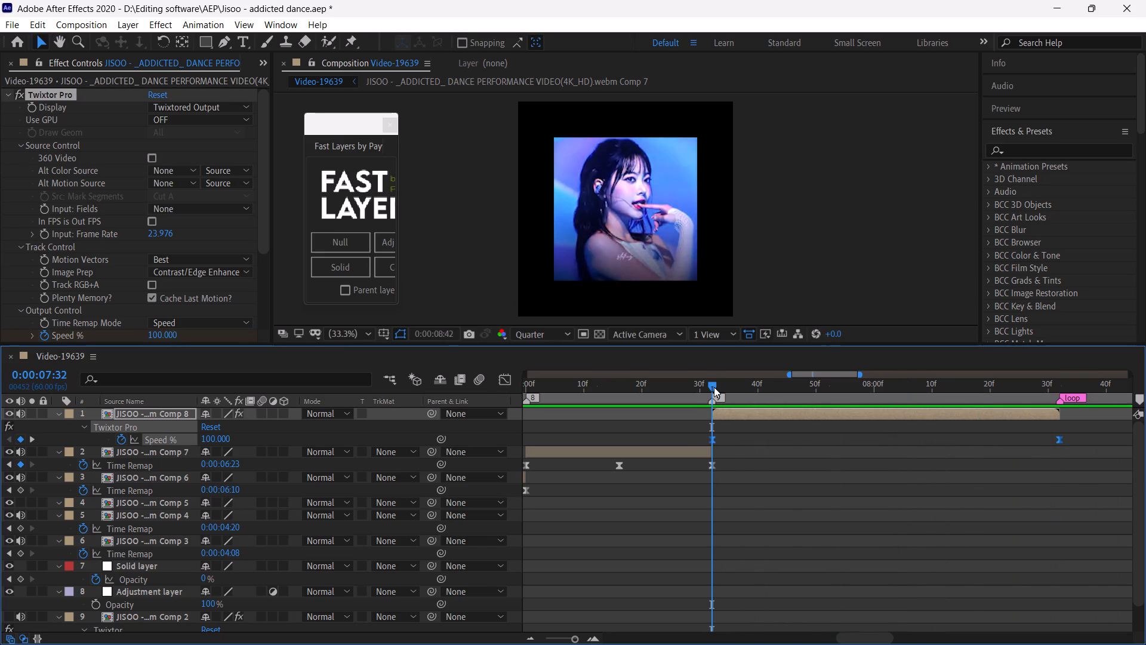
{"action": "left_click", "coordinate": [714, 387]}
{"action": "key", "text": "space"}
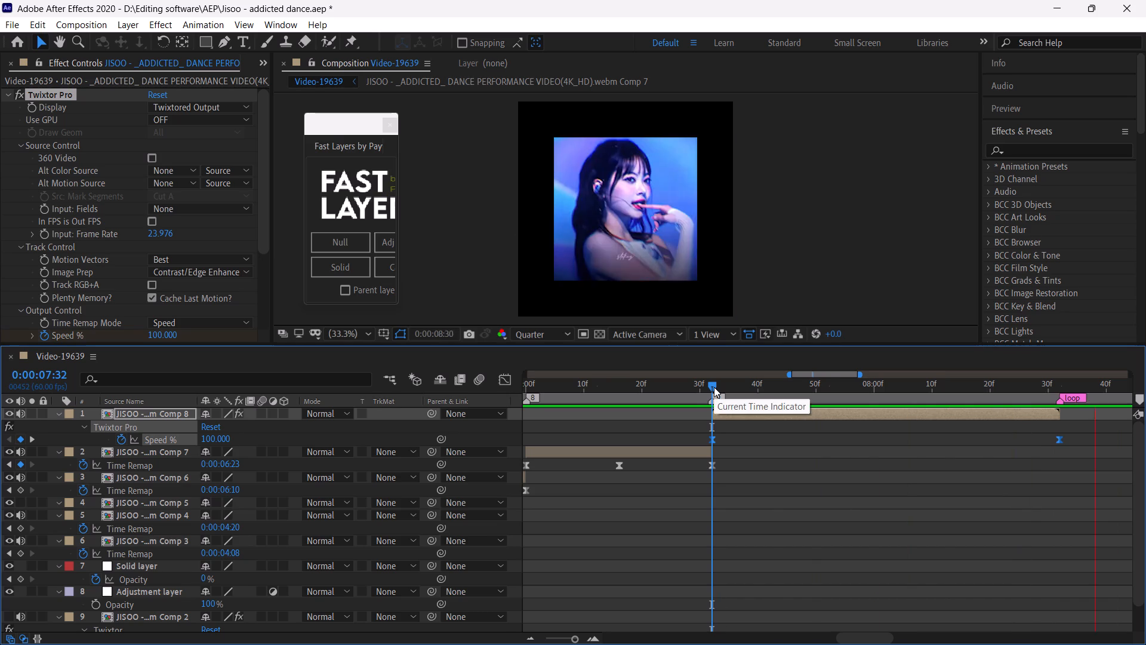
{"action": "left_click", "coordinate": [714, 387]}
{"action": "left_click_drag", "start_coordinate": [714, 387], "coordinate": [882, 452]}
In the Graph Editor, reshape Comp 8's Speed % curve by pulling the first keyframe's handle lower and the last keyframe's handle higher.
{"action": "left_click", "coordinate": [498, 378]}
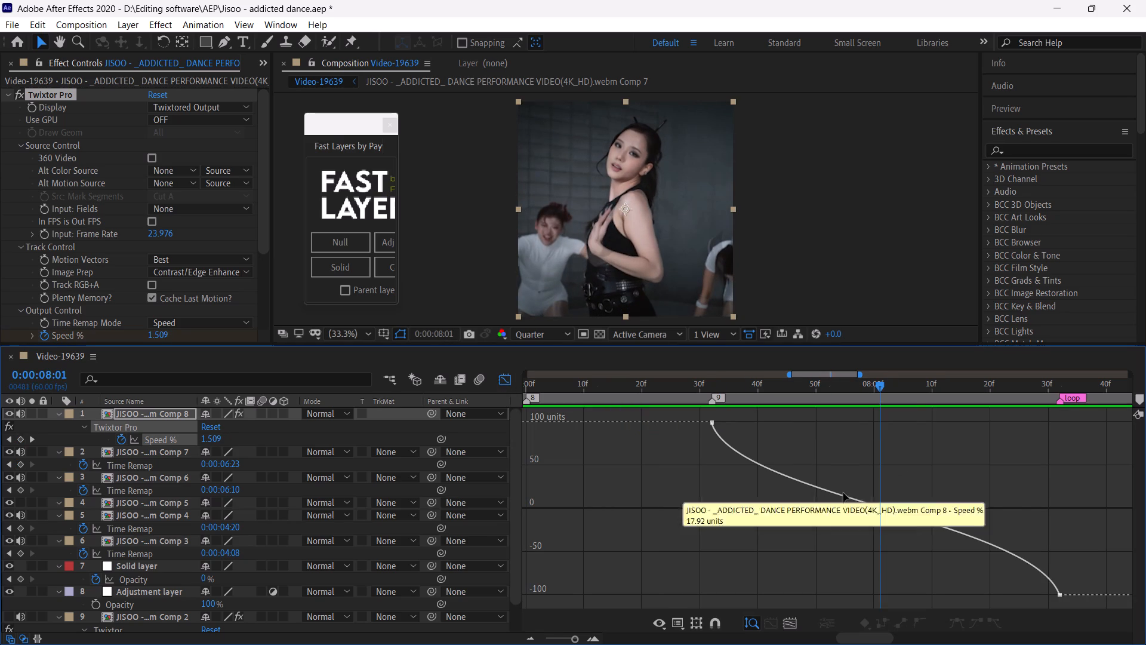
{"action": "left_click", "coordinate": [876, 504]}
{"action": "left_click_drag", "start_coordinate": [730, 494], "coordinate": [722, 519]}
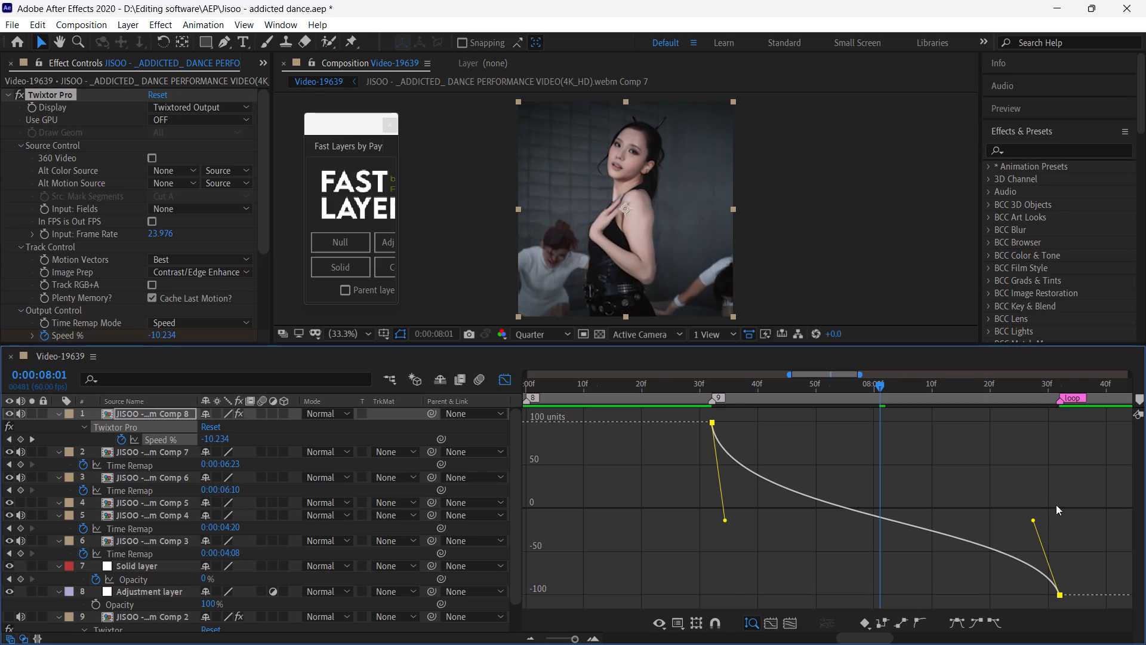
{"action": "left_click_drag", "start_coordinate": [1033, 521], "coordinate": [1030, 496]}
Replay from 0:00:07:30 several times to check Comp 8's reshaped speed curve, and return to the layer-bar view.
{"action": "left_click", "coordinate": [699, 394]}
{"action": "key", "text": "space"}
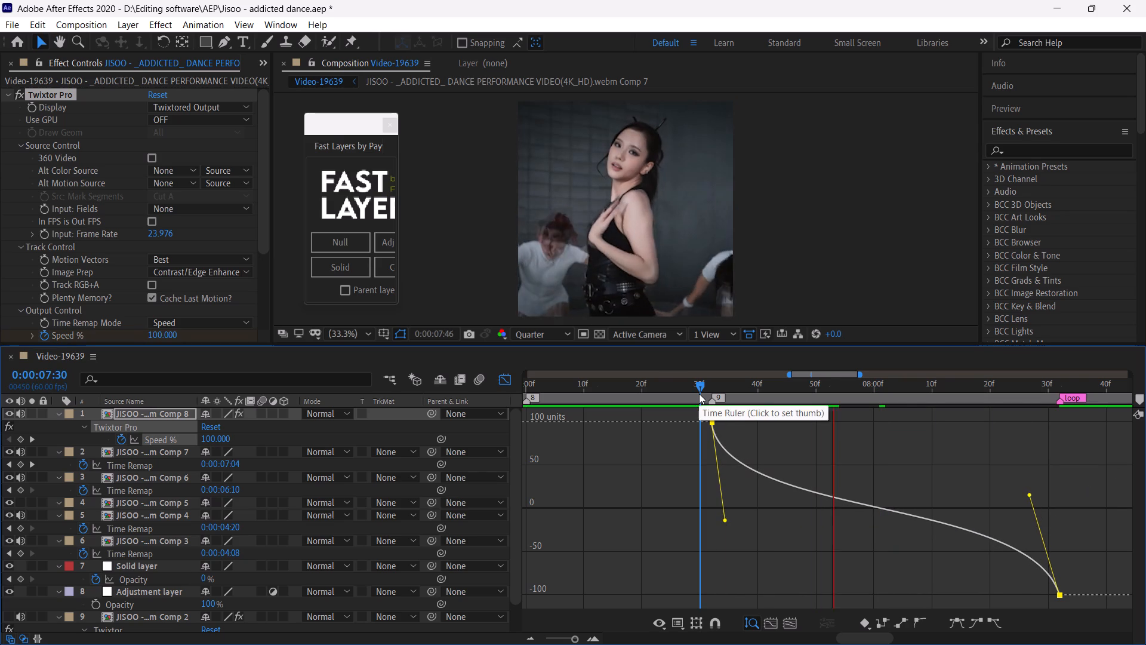
{"action": "left_click", "coordinate": [699, 394]}
{"action": "key", "text": "space"}
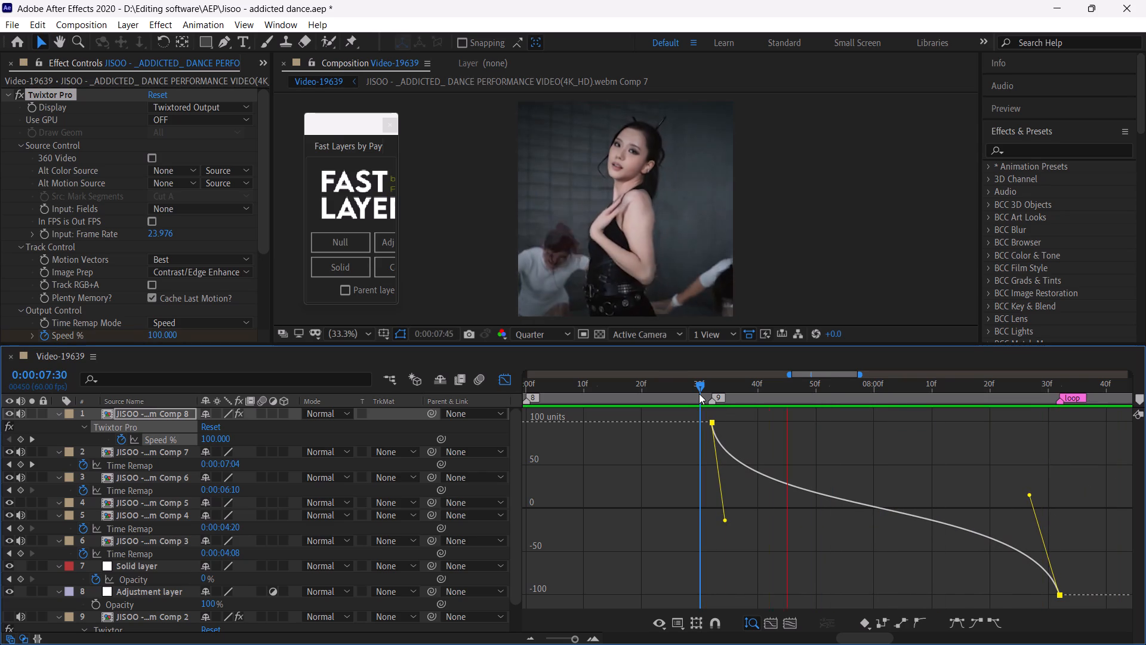
{"action": "left_click", "coordinate": [699, 394]}
{"action": "key", "text": "space"}
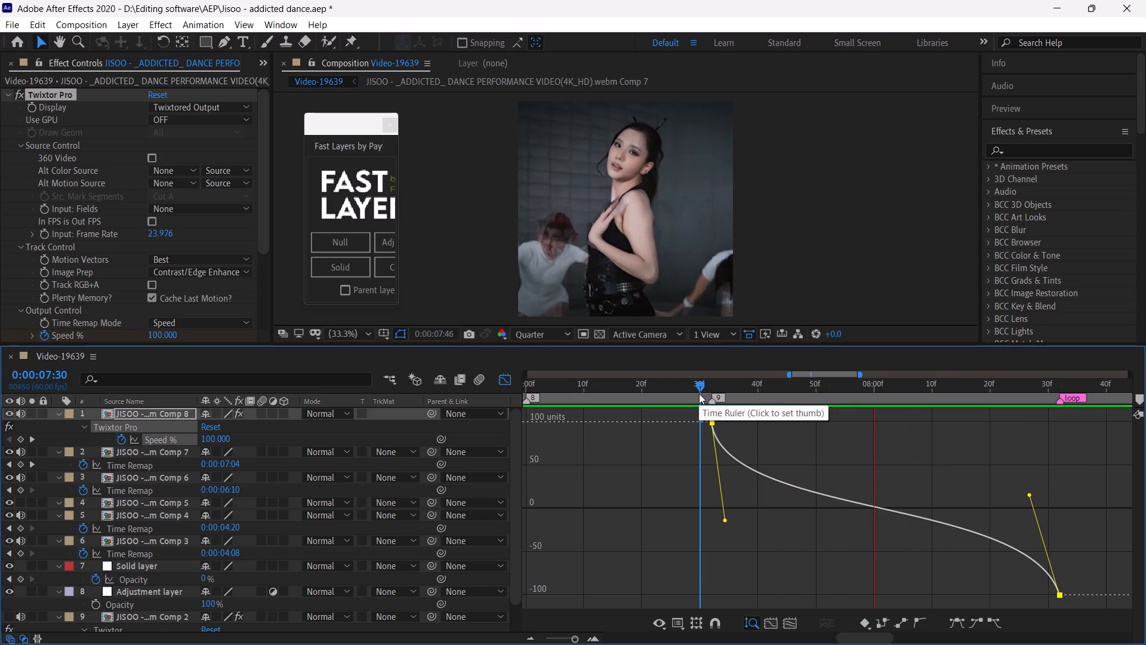
{"action": "left_click", "coordinate": [699, 394]}
{"action": "left_click", "coordinate": [512, 376]}
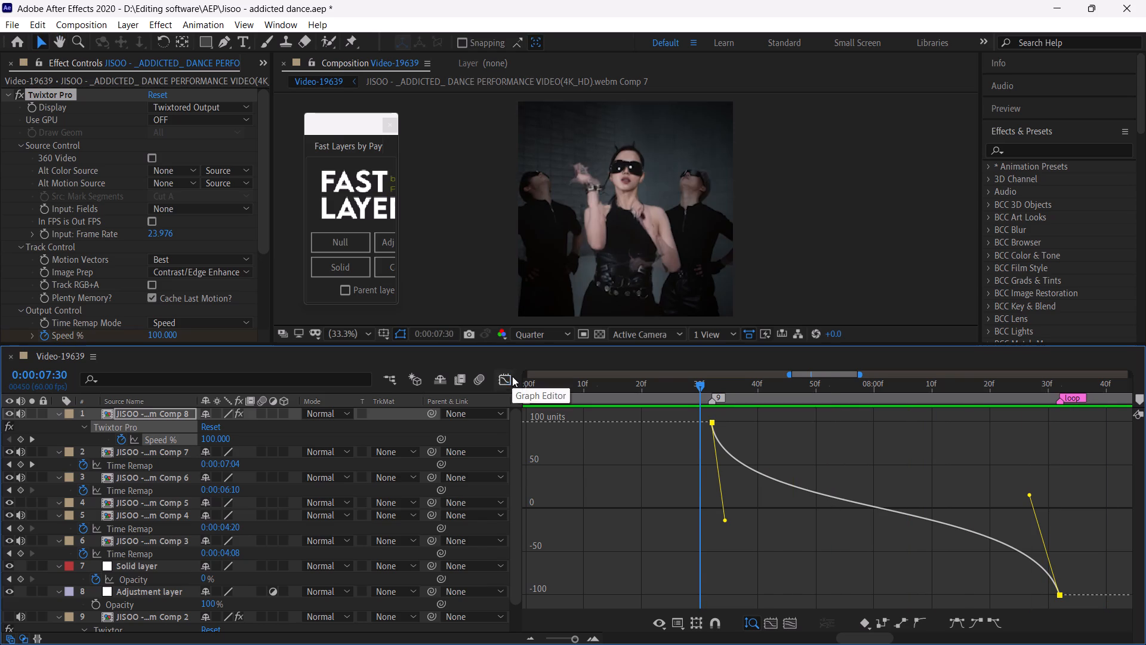
Replay from 0:00:07:32, 0:00:07:30 and 0:00:07:02 to check how Comp 7 runs into Comp 8's speed ramp.
{"action": "left_click", "coordinate": [710, 389]}
{"action": "key", "text": "space"}
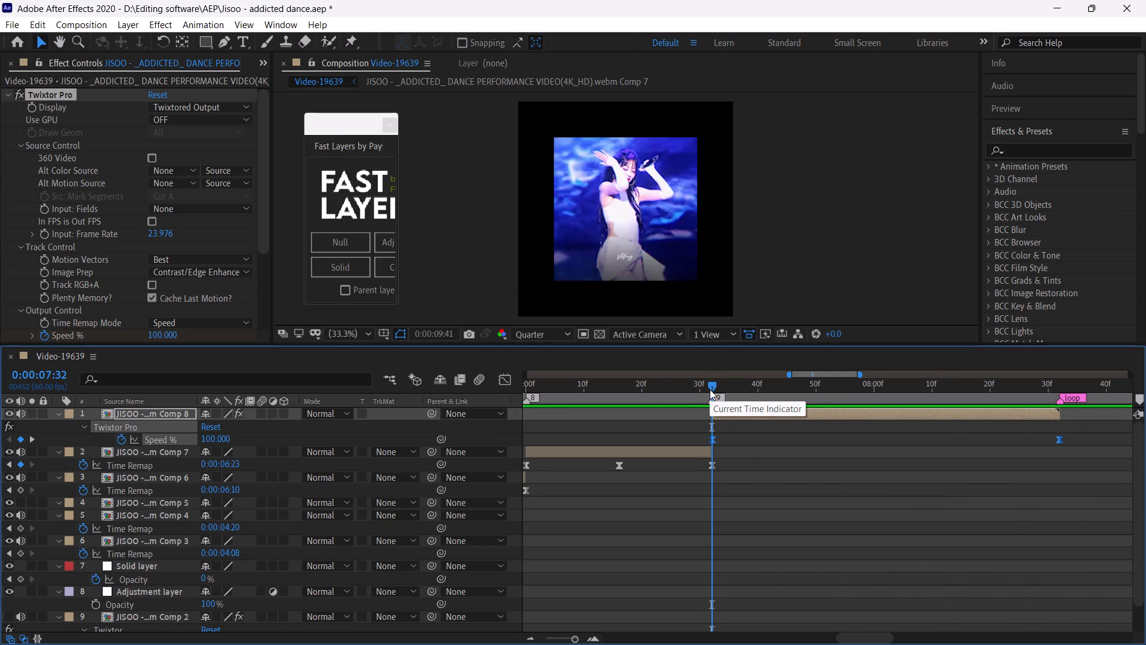
{"action": "left_click", "coordinate": [710, 389]}
{"action": "key", "text": "space"}
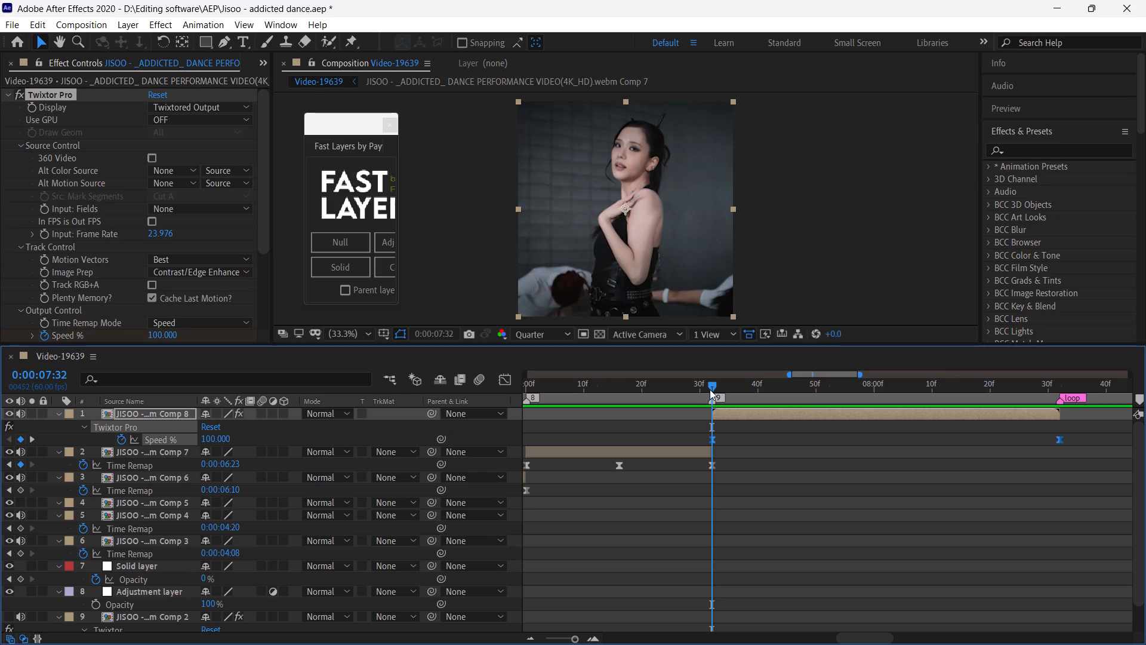
{"action": "left_click", "coordinate": [700, 386]}
{"action": "key", "text": "space"}
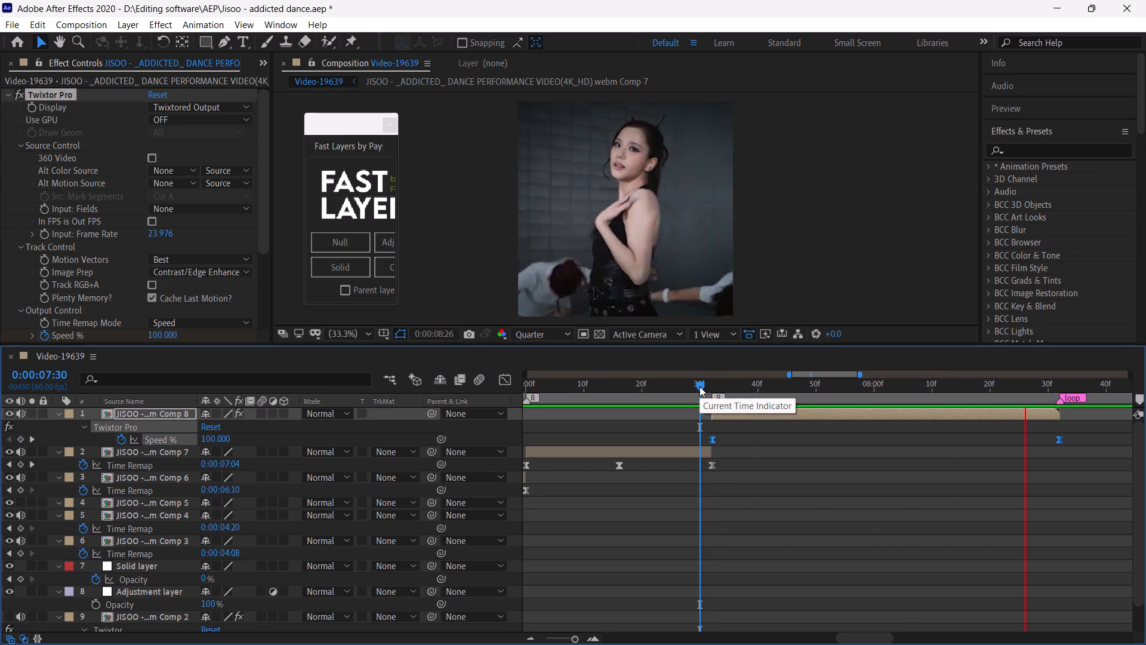
{"action": "left_click", "coordinate": [700, 386]}
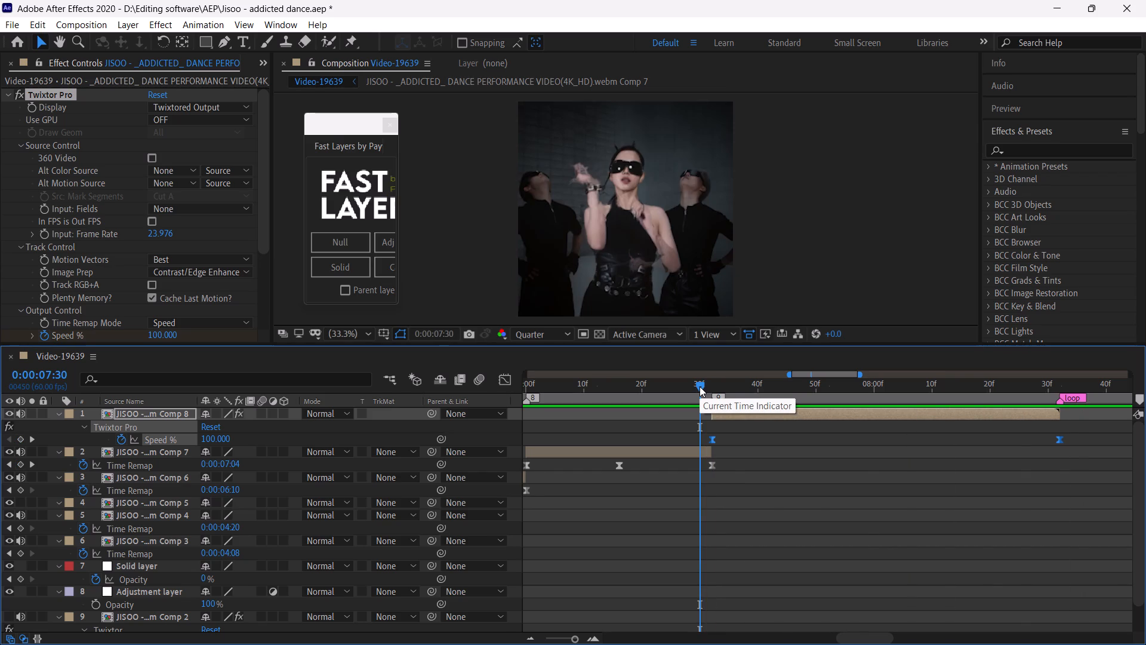
{"action": "key", "text": "space"}
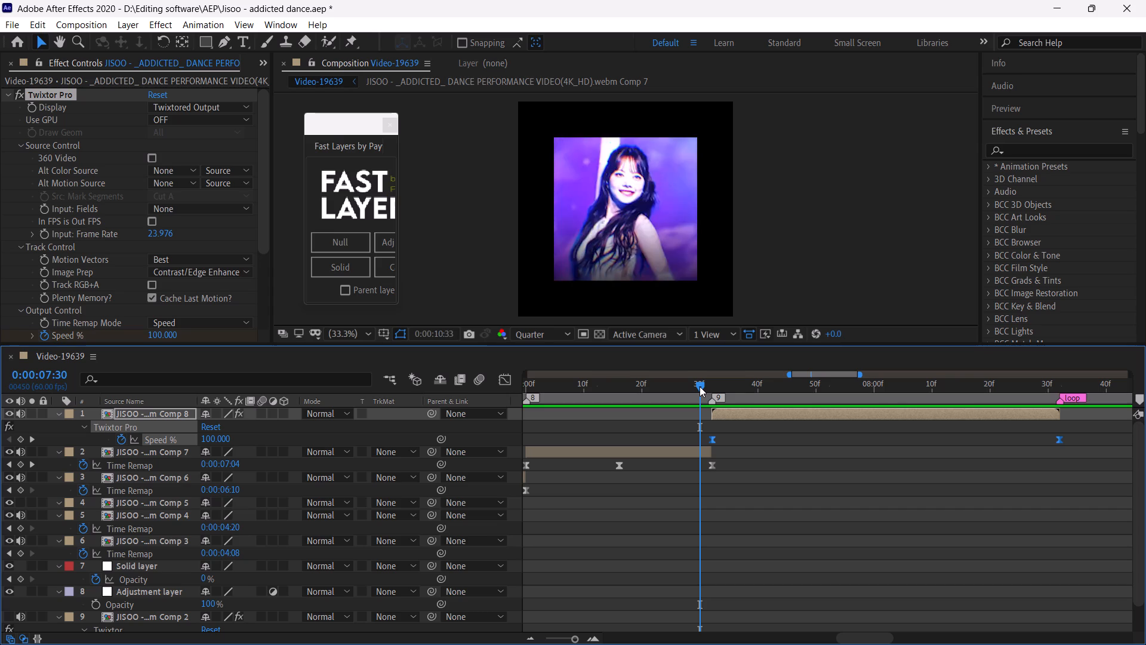
{"action": "left_click", "coordinate": [700, 386]}
{"action": "key", "text": "space"}
{"action": "left_click", "coordinate": [700, 386]}
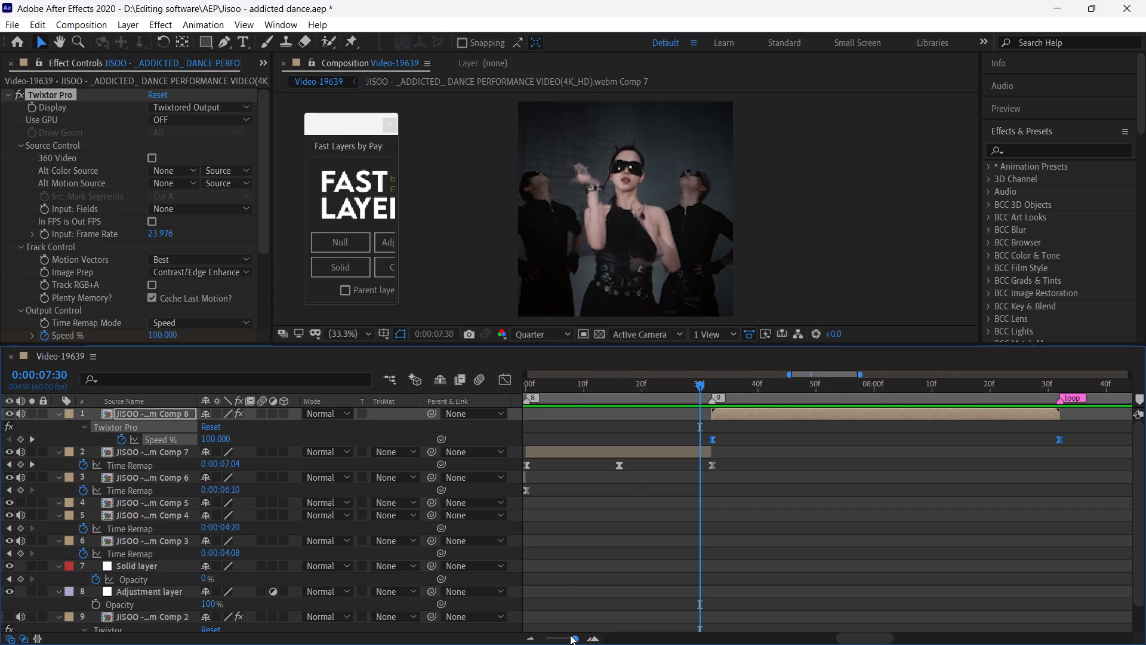
{"action": "left_click", "coordinate": [569, 637]}
{"action": "left_click", "coordinate": [772, 383]}
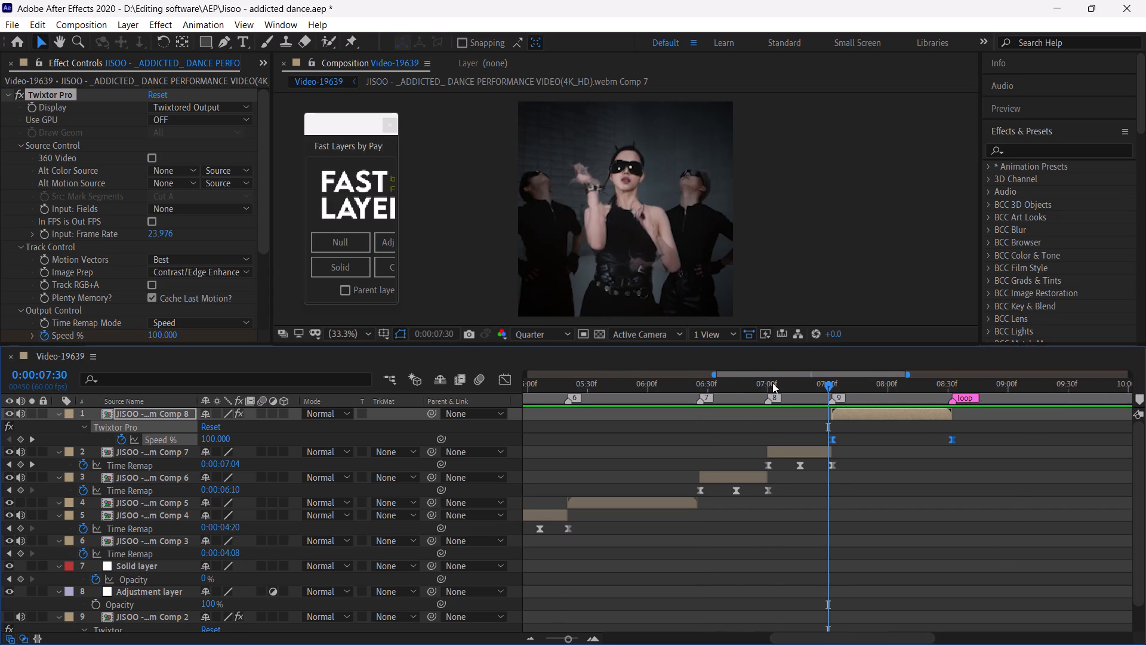
{"action": "key", "text": "space"}
{"action": "left_click", "coordinate": [772, 383]}
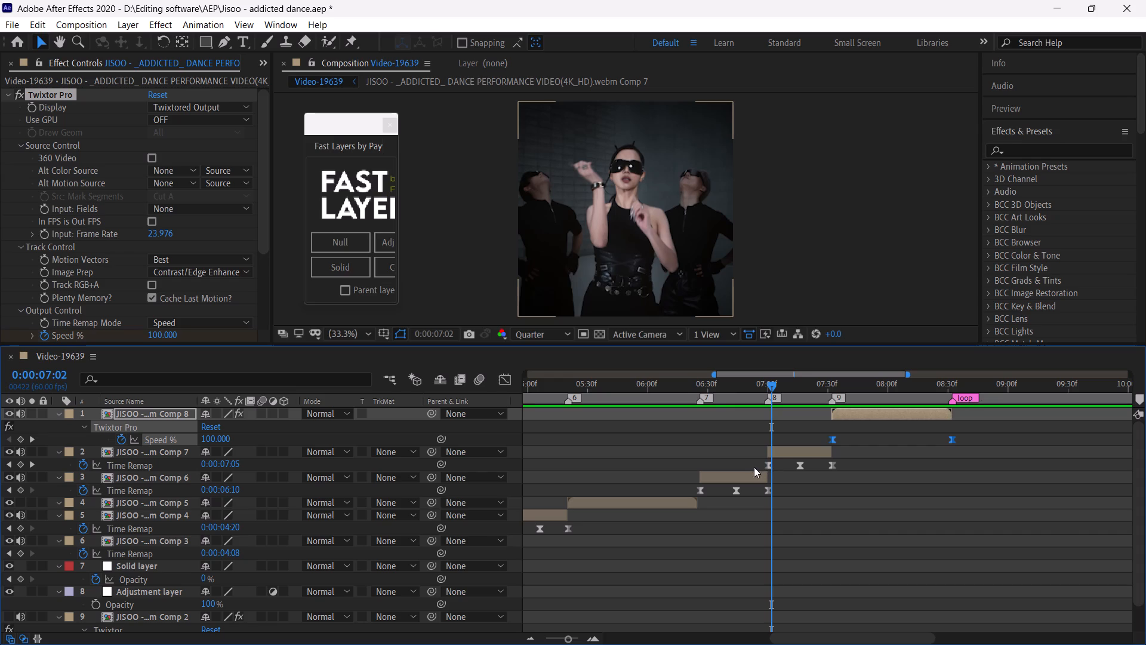
Delete the Time Remap keyframes from Comp 7.
{"action": "left_click", "coordinate": [134, 469]}
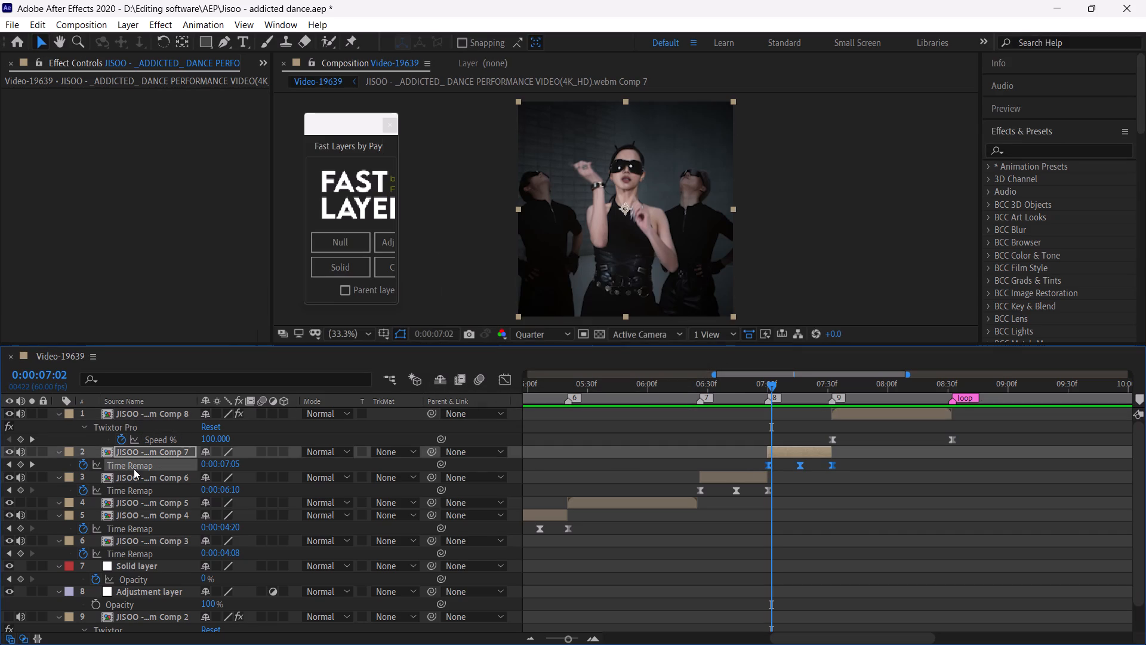
{"action": "key", "text": "BackSpace"}
Apply the most recent animation preset, Twixtor, to Comp 7 at 0:00:07:00 and reveal its Speed % keyframes.
{"action": "left_click_drag", "start_coordinate": [774, 383], "coordinate": [768, 383]}
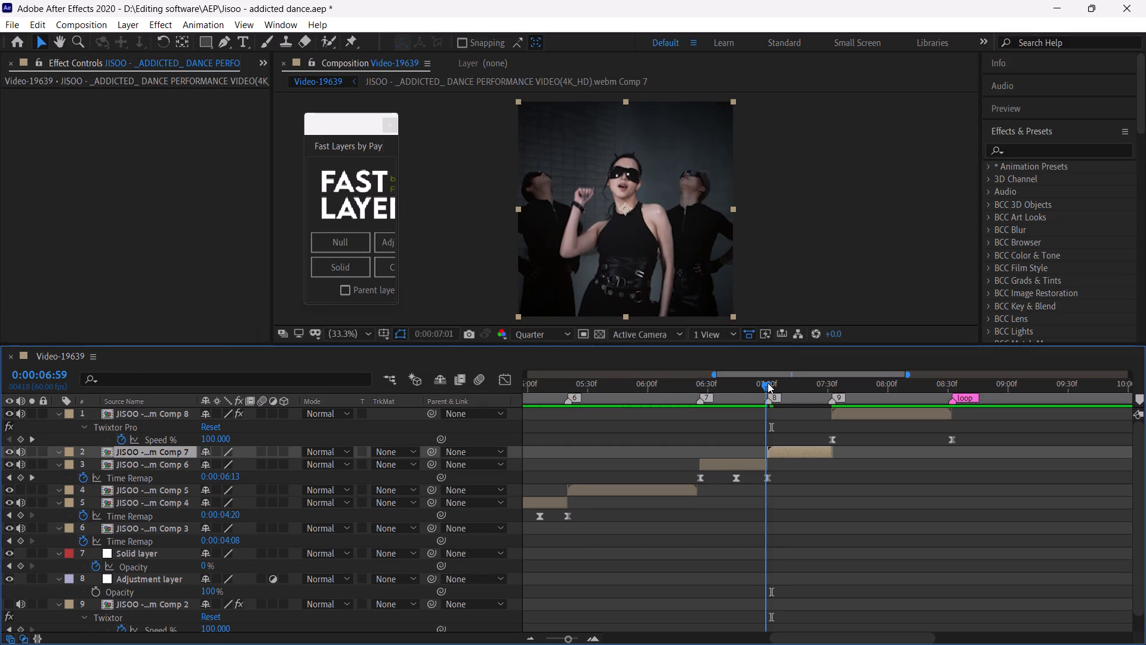
{"action": "left_click_drag", "start_coordinate": [768, 383], "coordinate": [771, 389]}
{"action": "left_click_drag", "start_coordinate": [569, 637], "coordinate": [575, 638]}
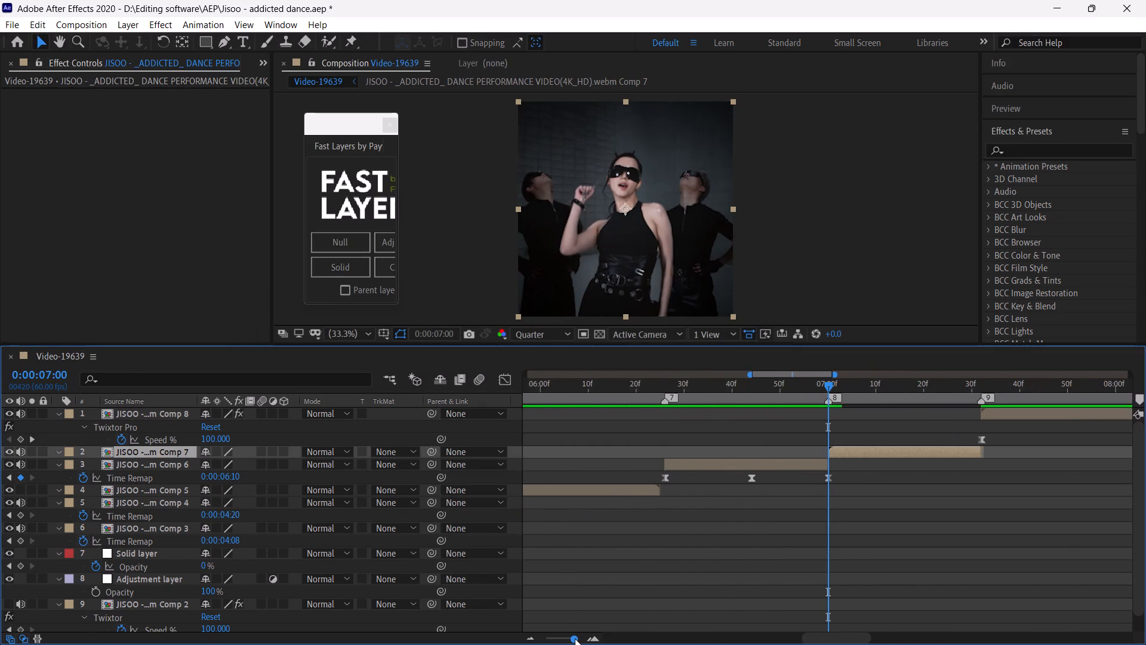
{"action": "left_click_drag", "start_coordinate": [575, 638], "coordinate": [577, 638]}
{"action": "left_click", "coordinate": [206, 21]}
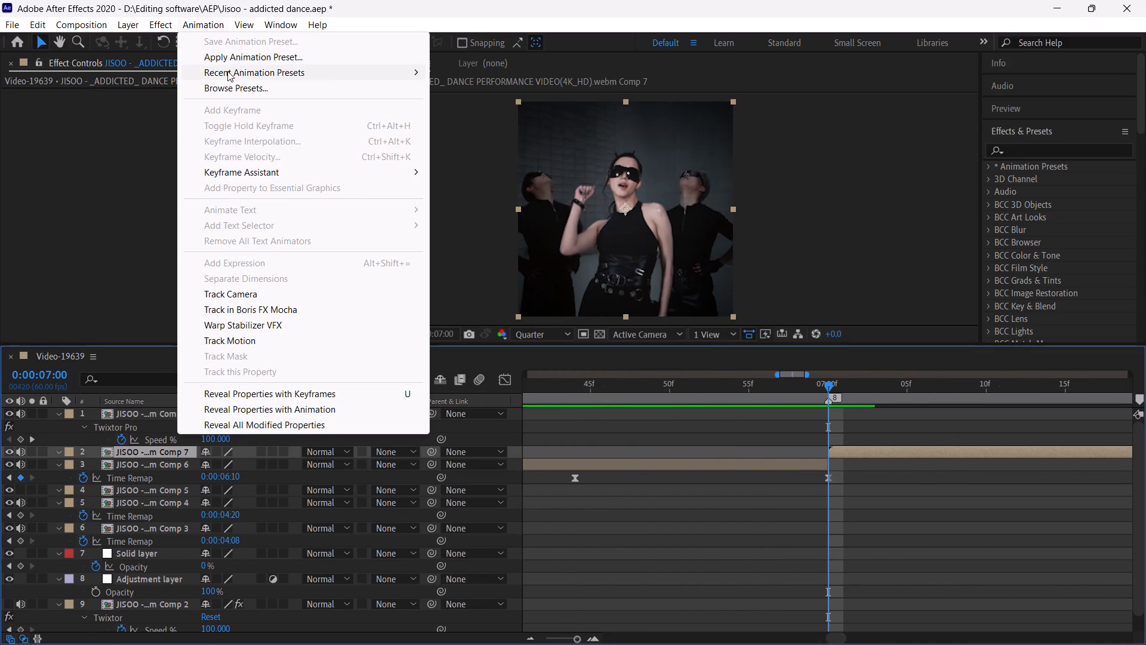
{"action": "left_click", "coordinate": [230, 76]}
{"action": "left_click", "coordinate": [502, 71]}
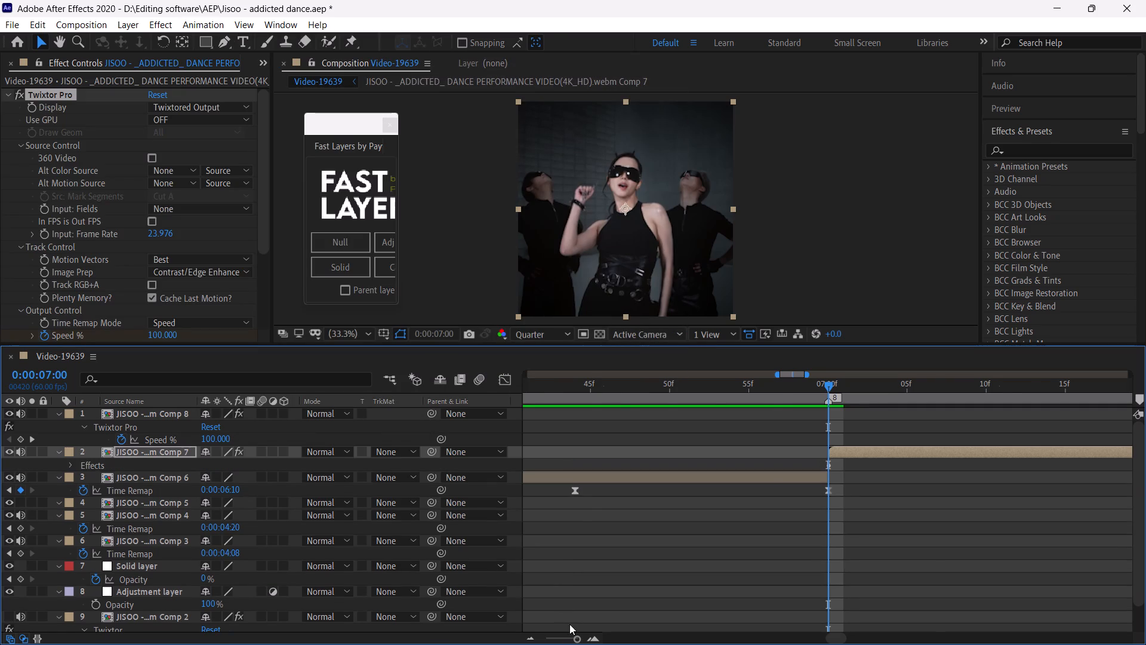
{"action": "left_click", "coordinate": [566, 639]}
{"action": "key", "text": "u"}
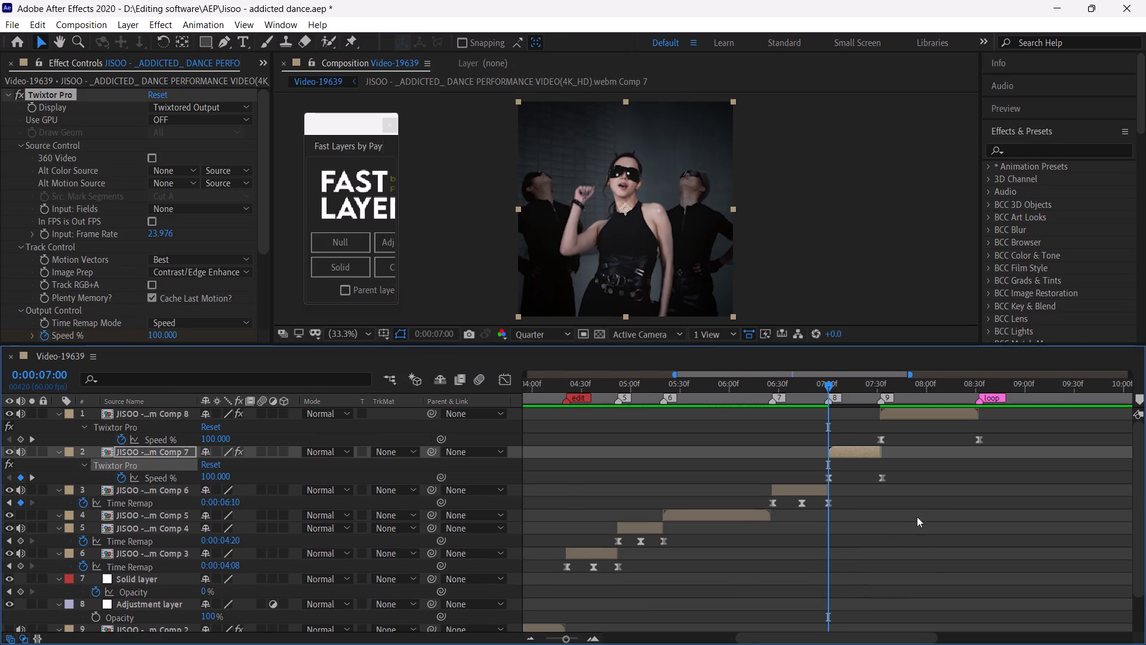
Move Comp 7's last Twixtor Speed % keyframe to the clip's end at 0:00:07:32.
{"action": "left_click_drag", "start_coordinate": [566, 640], "coordinate": [574, 641]}
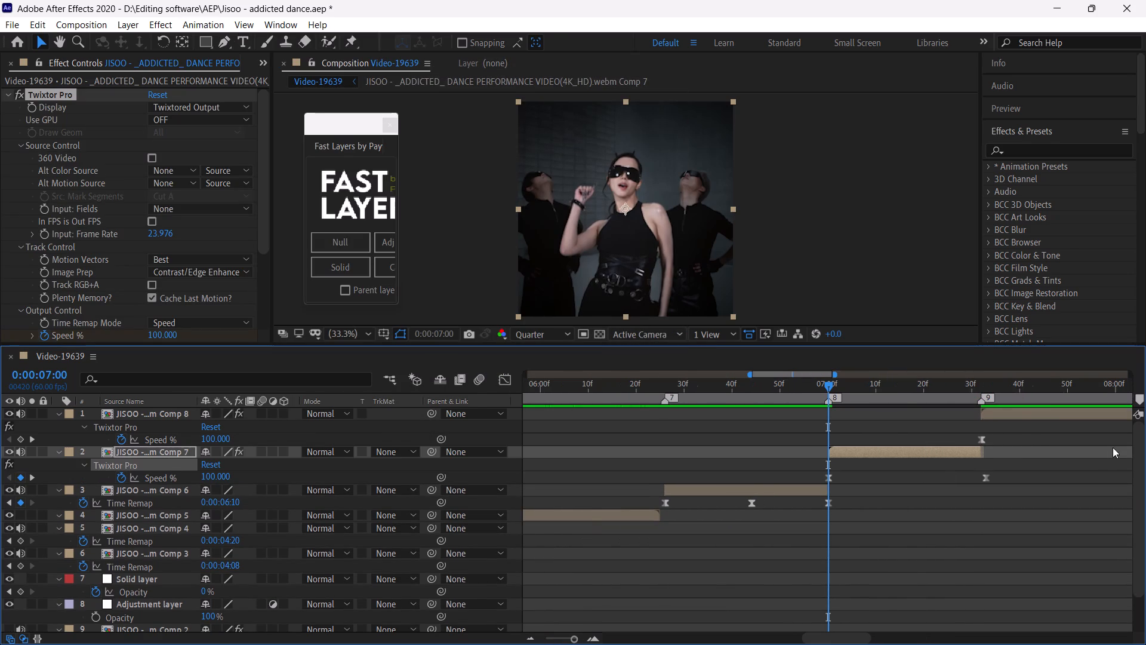
{"action": "left_click_drag", "start_coordinate": [981, 456], "coordinate": [995, 458]}
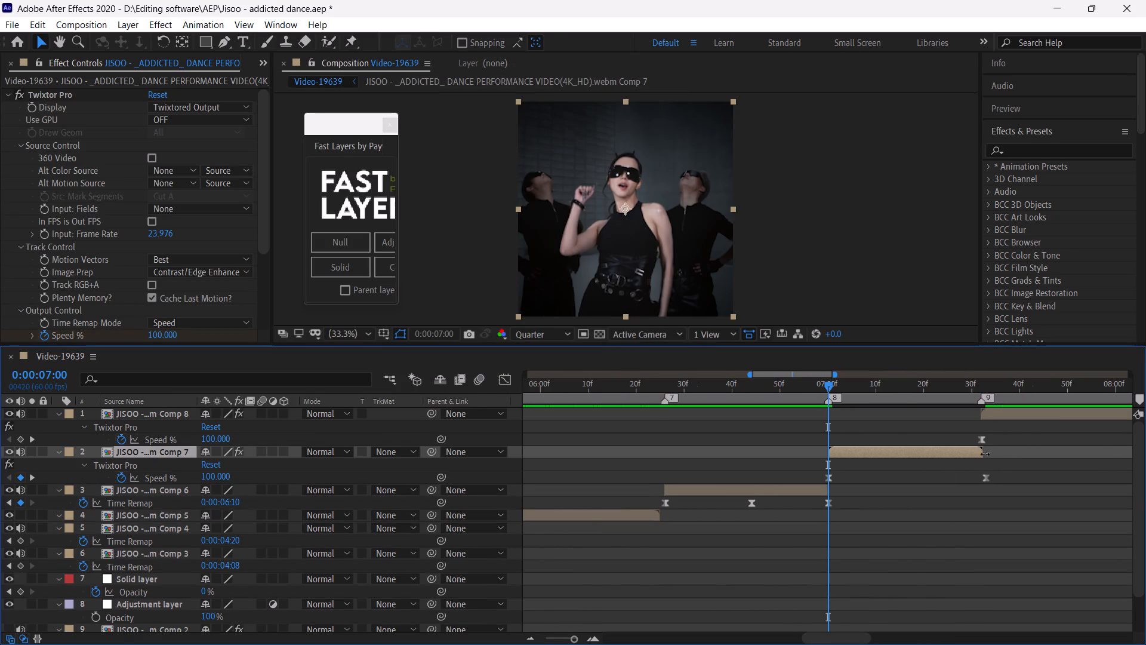
{"action": "left_click_drag", "start_coordinate": [967, 388], "coordinate": [982, 403]}
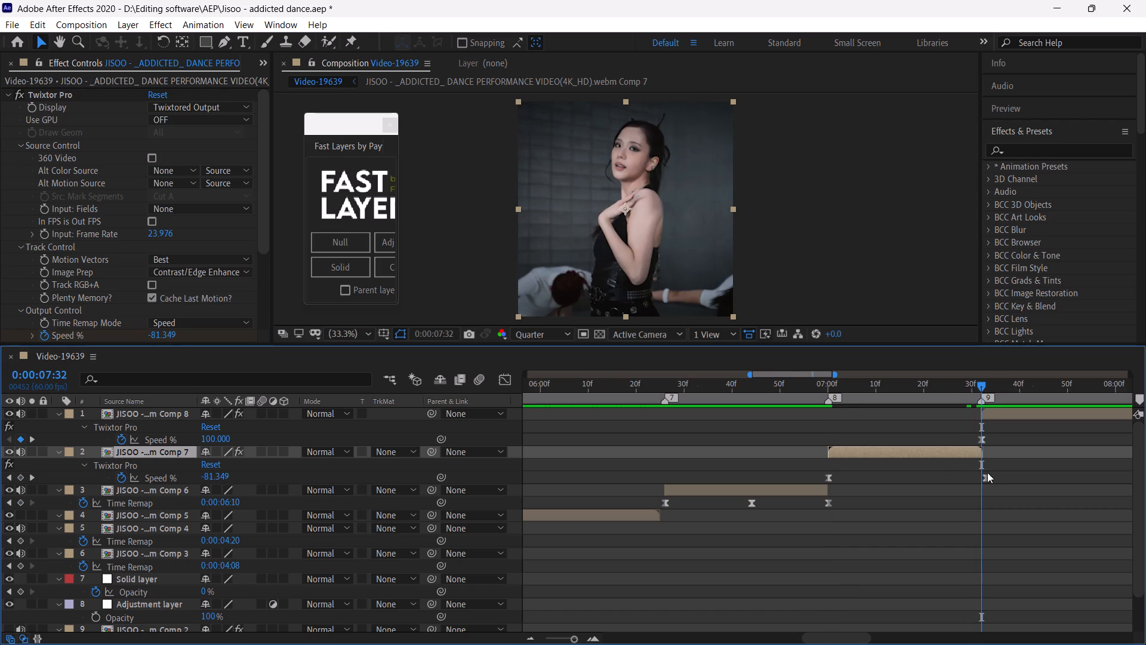
{"action": "left_click_drag", "start_coordinate": [821, 474], "coordinate": [996, 490]}
{"action": "left_click", "coordinate": [988, 480], "text": "alt"}
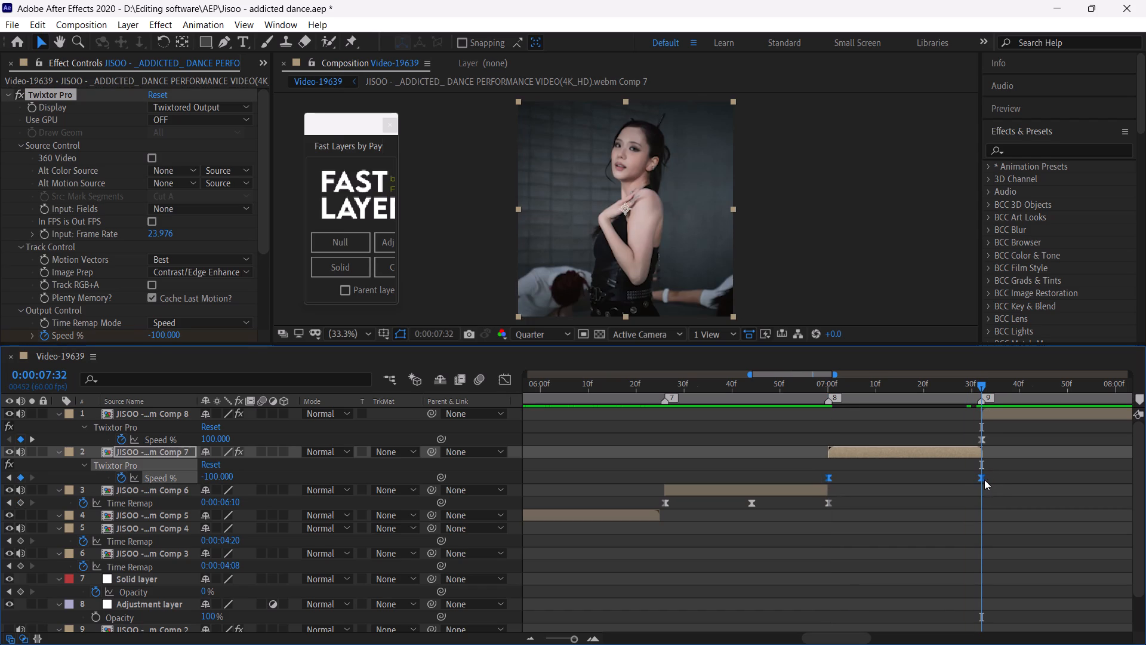
Replay from 0:00:06:55 and 0:00:06:58, and scrub to 0:00:07:12, to check Comp 7's Twixtor speed ramp.
{"action": "left_click", "coordinate": [805, 389]}
{"action": "key", "text": "space"}
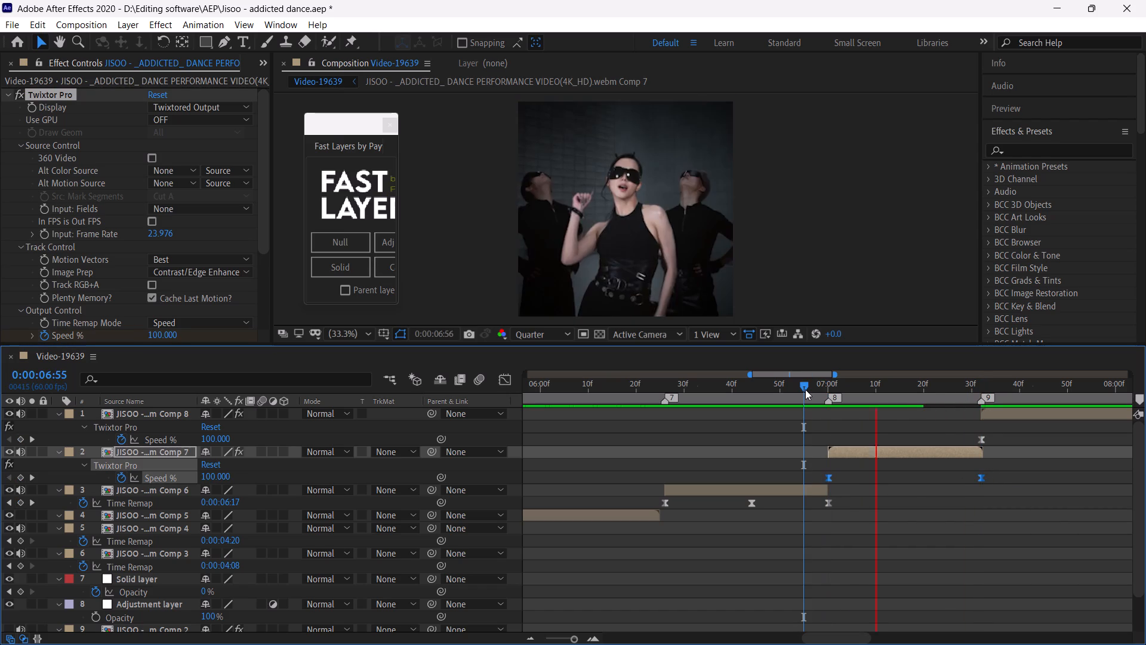
{"action": "left_click", "coordinate": [805, 389]}
{"action": "key", "text": "space"}
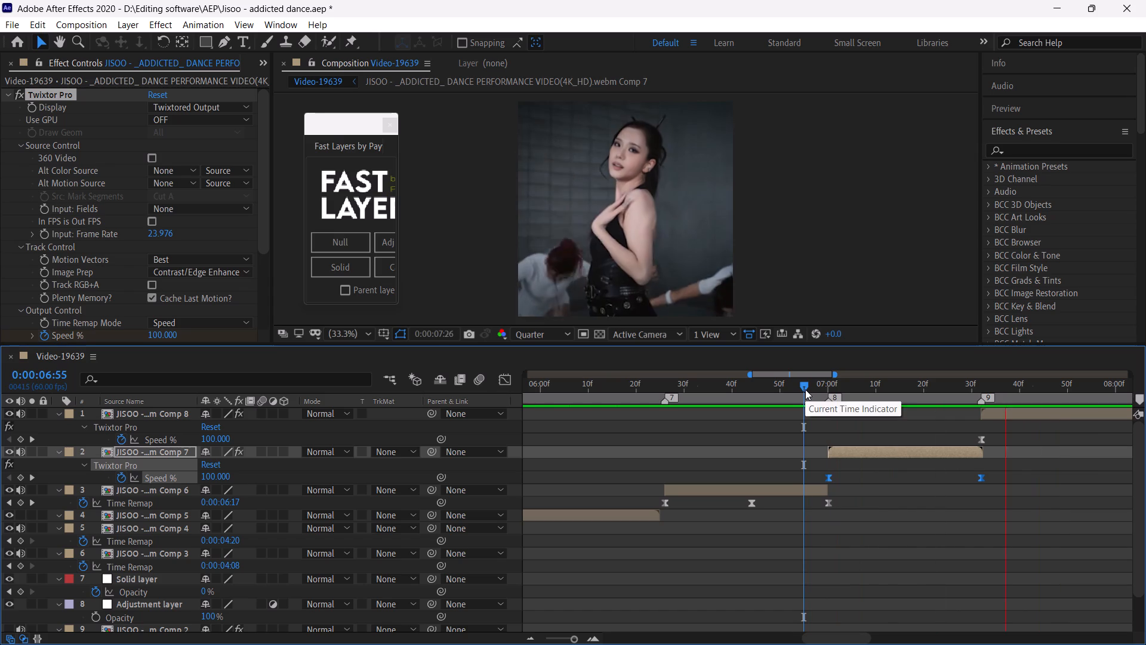
{"action": "left_click", "coordinate": [820, 392]}
{"action": "key", "text": "space"}
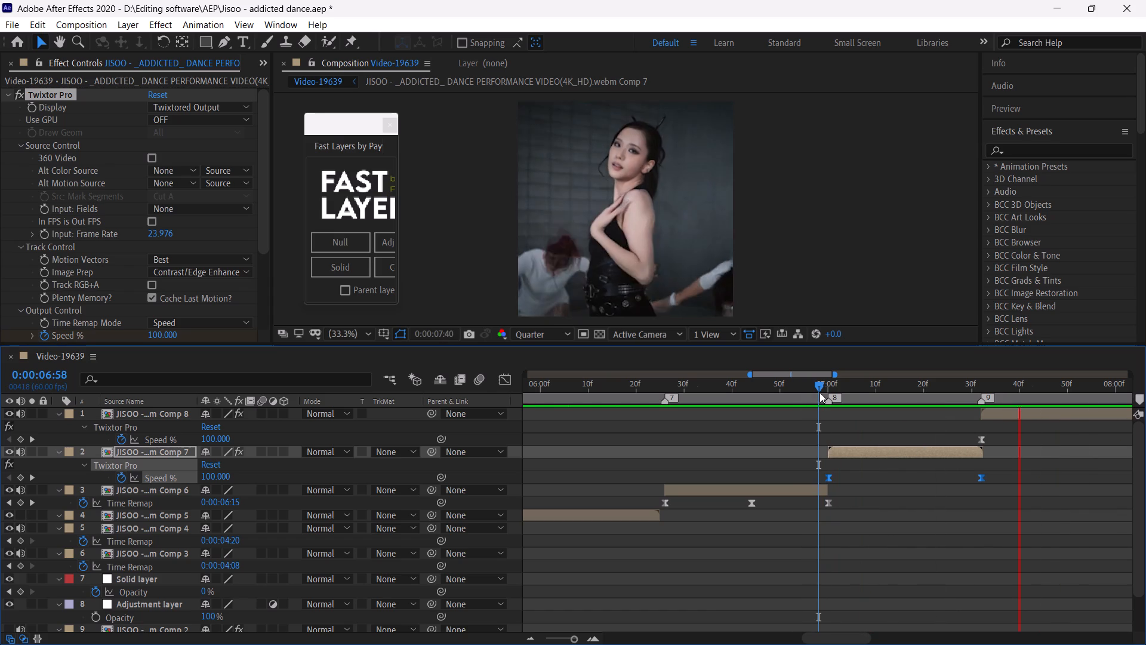
{"action": "left_click", "coordinate": [820, 392]}
{"action": "key", "text": "space"}
{"action": "left_click_drag", "start_coordinate": [820, 392], "coordinate": [844, 407]}
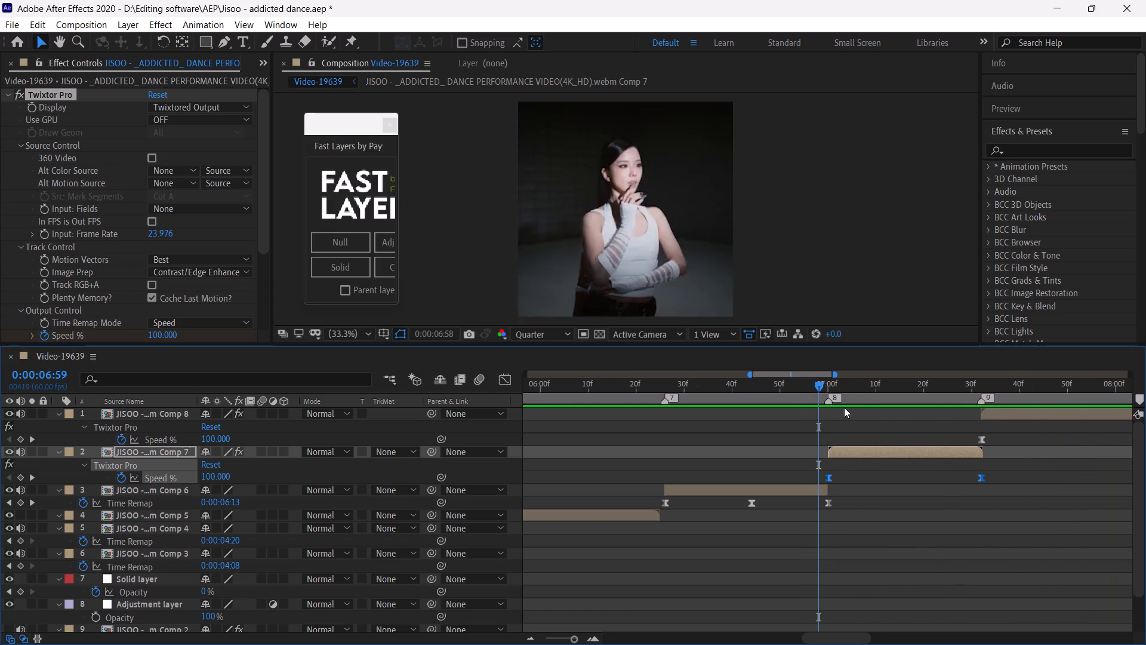
{"action": "left_click_drag", "start_coordinate": [844, 407], "coordinate": [883, 434]}
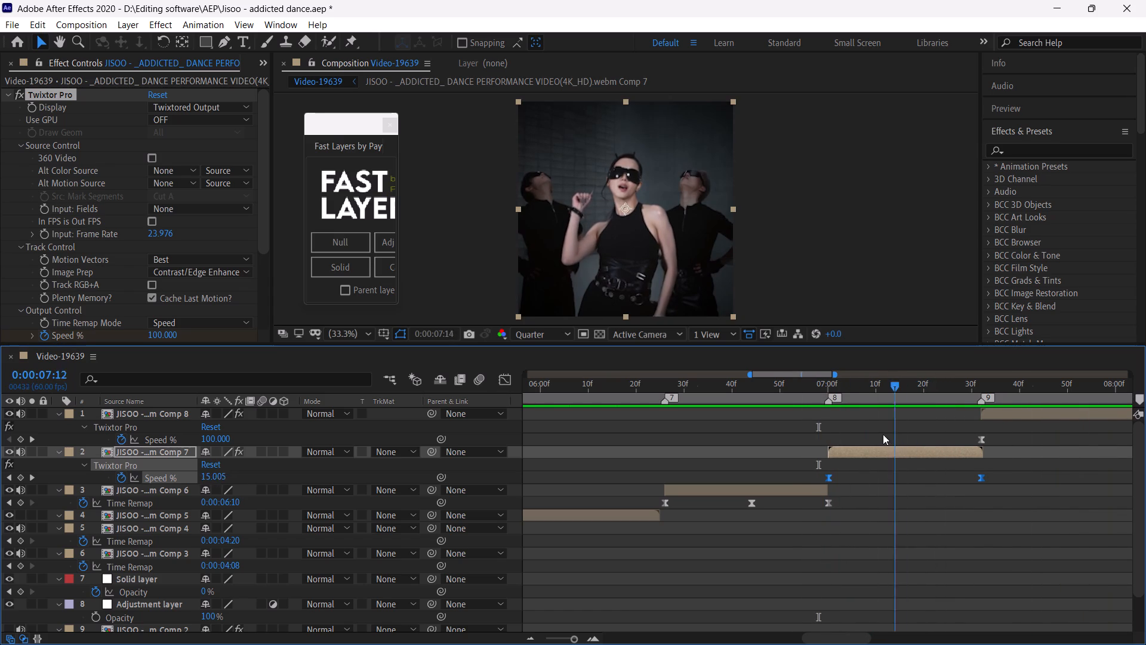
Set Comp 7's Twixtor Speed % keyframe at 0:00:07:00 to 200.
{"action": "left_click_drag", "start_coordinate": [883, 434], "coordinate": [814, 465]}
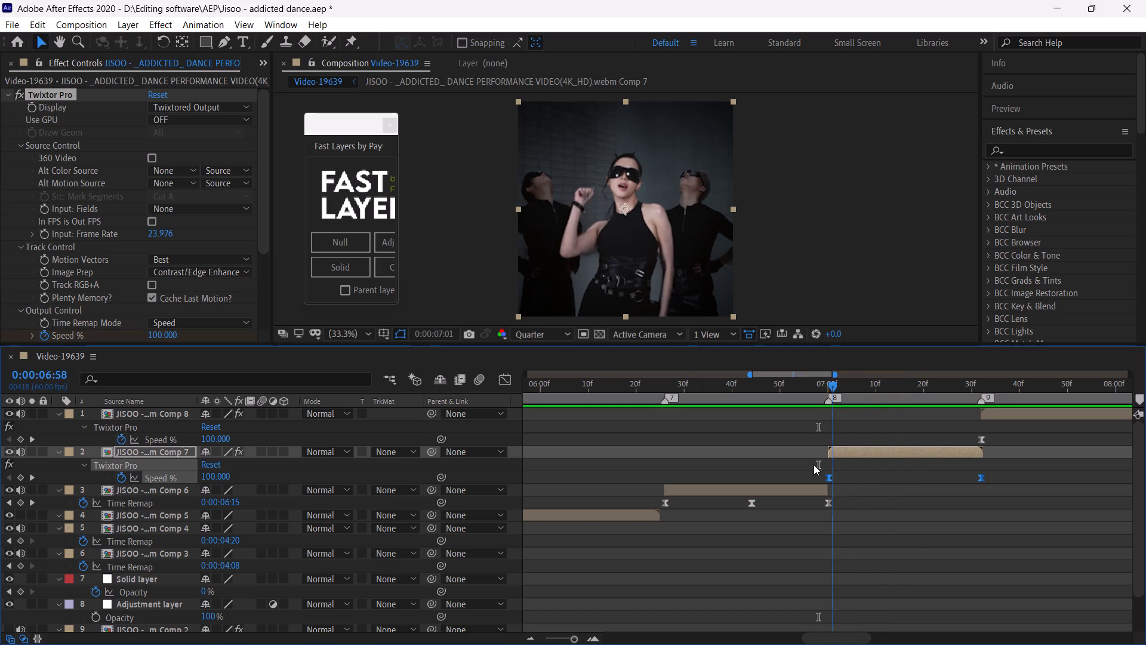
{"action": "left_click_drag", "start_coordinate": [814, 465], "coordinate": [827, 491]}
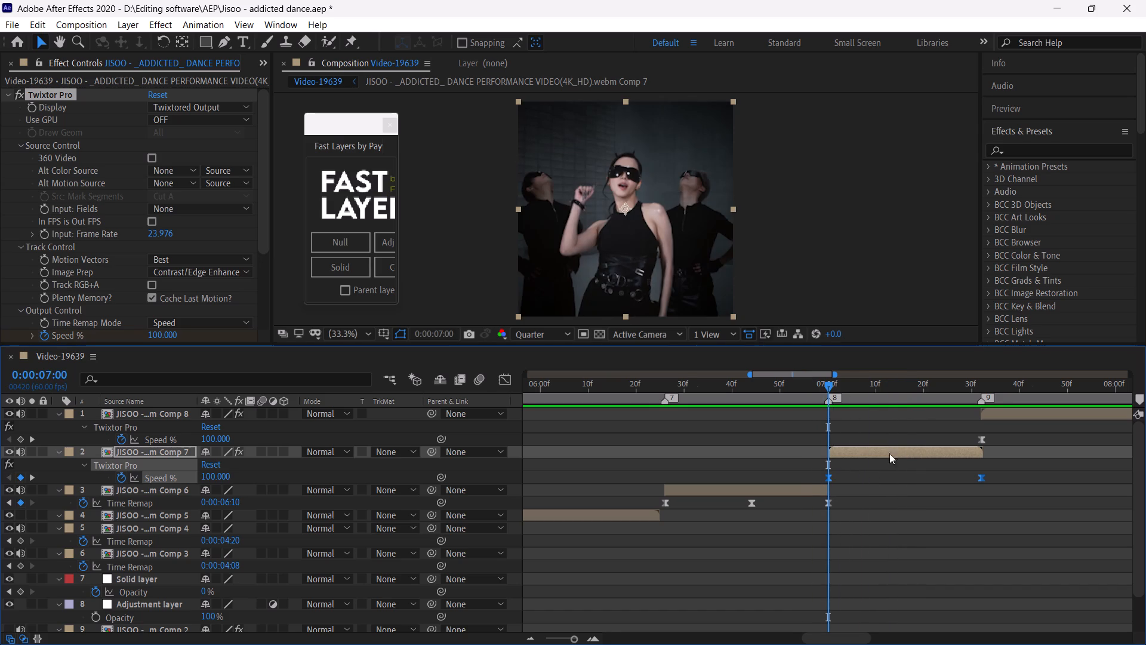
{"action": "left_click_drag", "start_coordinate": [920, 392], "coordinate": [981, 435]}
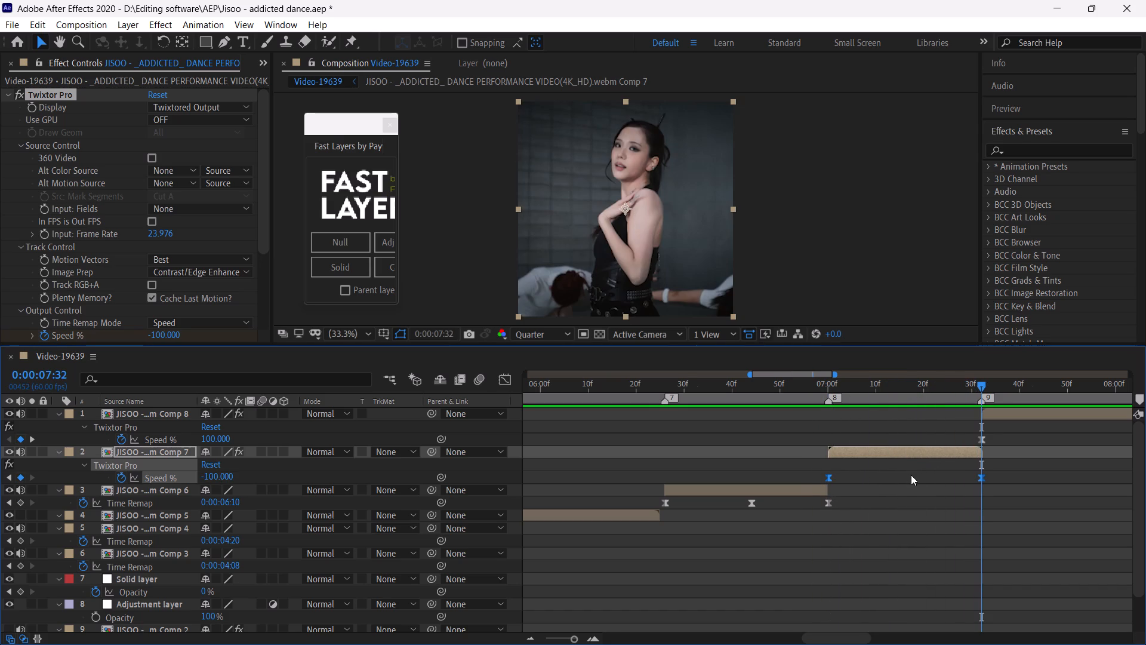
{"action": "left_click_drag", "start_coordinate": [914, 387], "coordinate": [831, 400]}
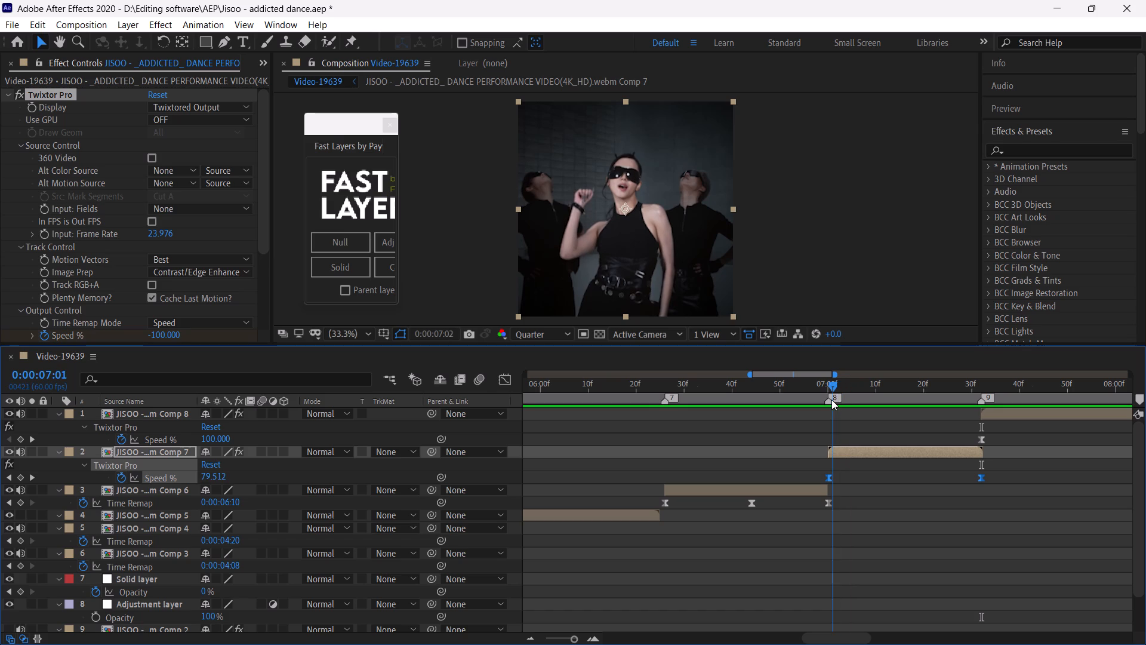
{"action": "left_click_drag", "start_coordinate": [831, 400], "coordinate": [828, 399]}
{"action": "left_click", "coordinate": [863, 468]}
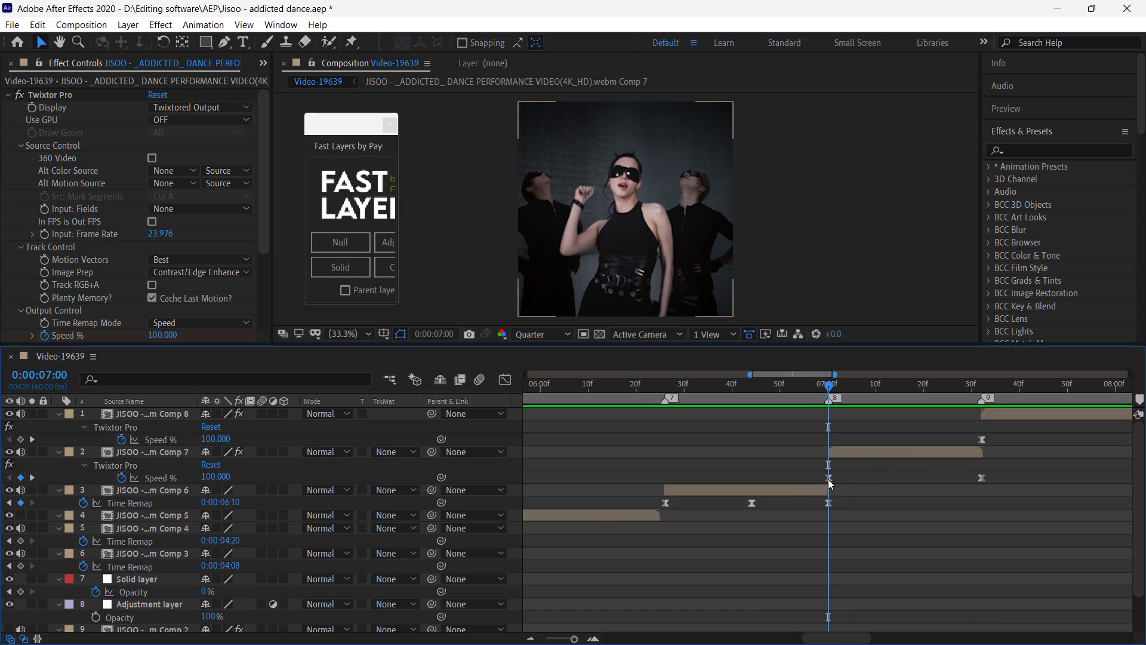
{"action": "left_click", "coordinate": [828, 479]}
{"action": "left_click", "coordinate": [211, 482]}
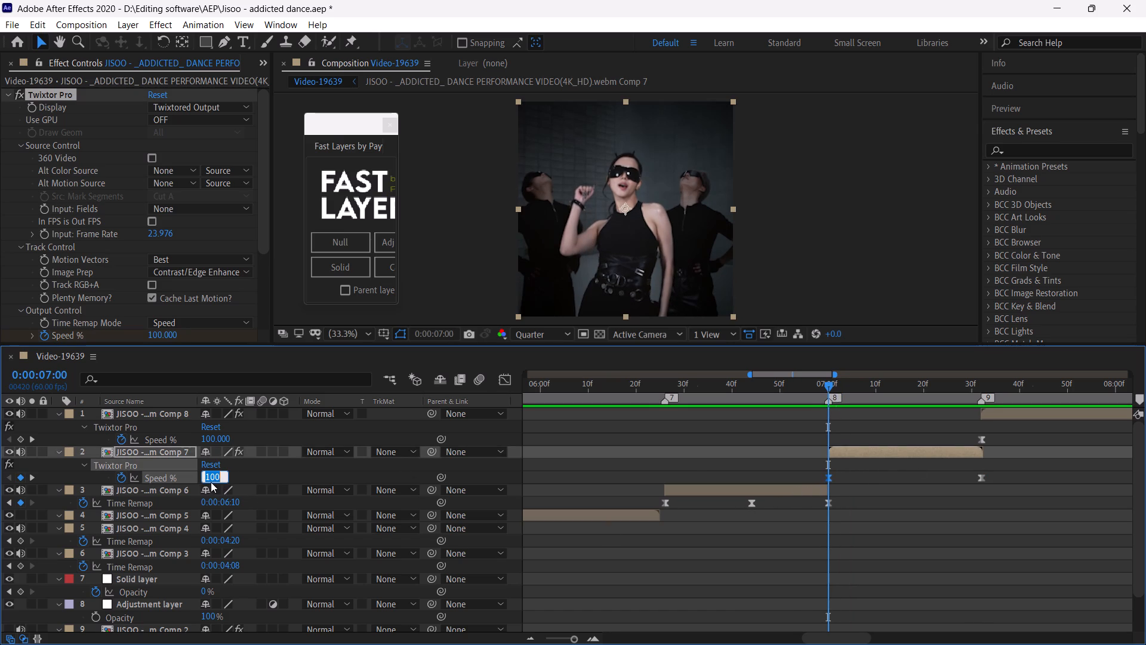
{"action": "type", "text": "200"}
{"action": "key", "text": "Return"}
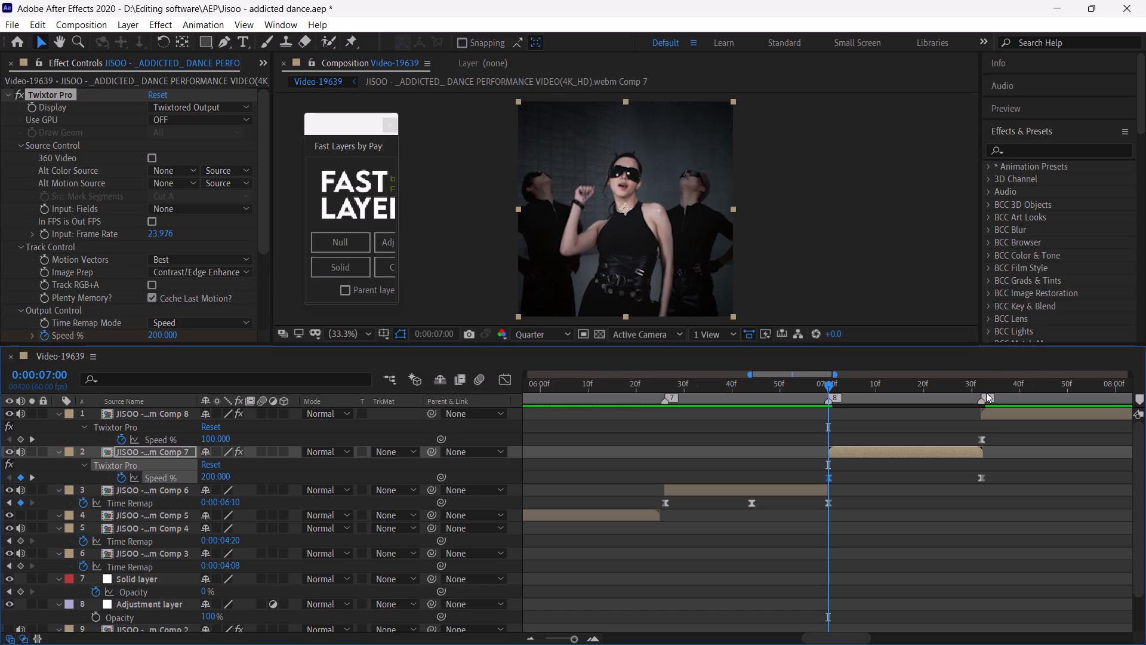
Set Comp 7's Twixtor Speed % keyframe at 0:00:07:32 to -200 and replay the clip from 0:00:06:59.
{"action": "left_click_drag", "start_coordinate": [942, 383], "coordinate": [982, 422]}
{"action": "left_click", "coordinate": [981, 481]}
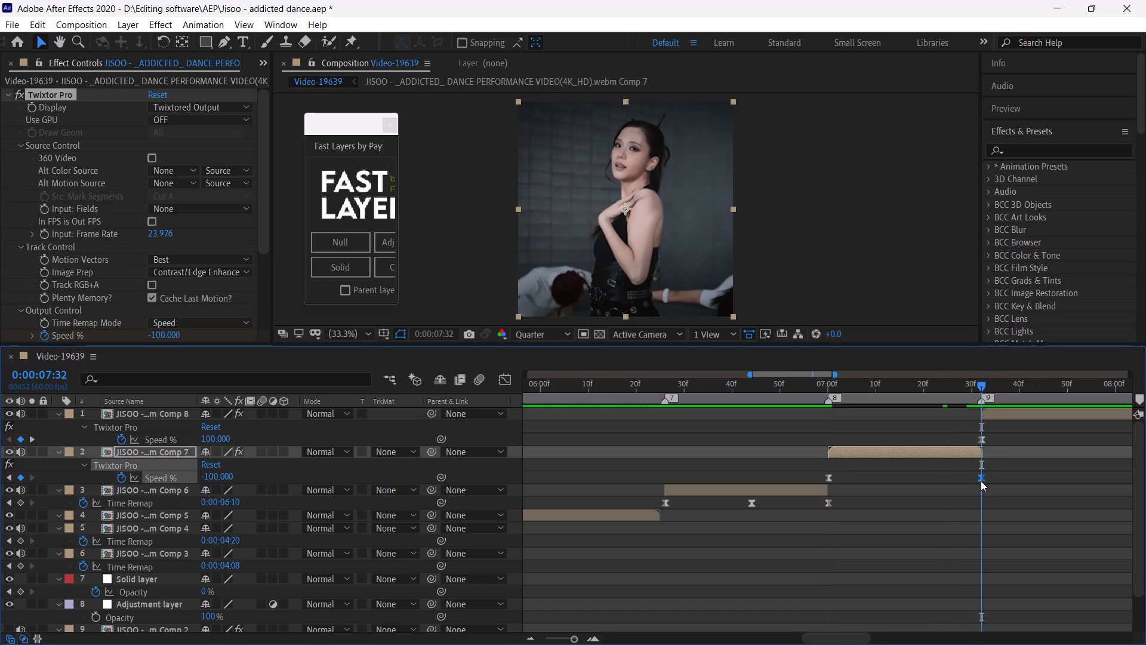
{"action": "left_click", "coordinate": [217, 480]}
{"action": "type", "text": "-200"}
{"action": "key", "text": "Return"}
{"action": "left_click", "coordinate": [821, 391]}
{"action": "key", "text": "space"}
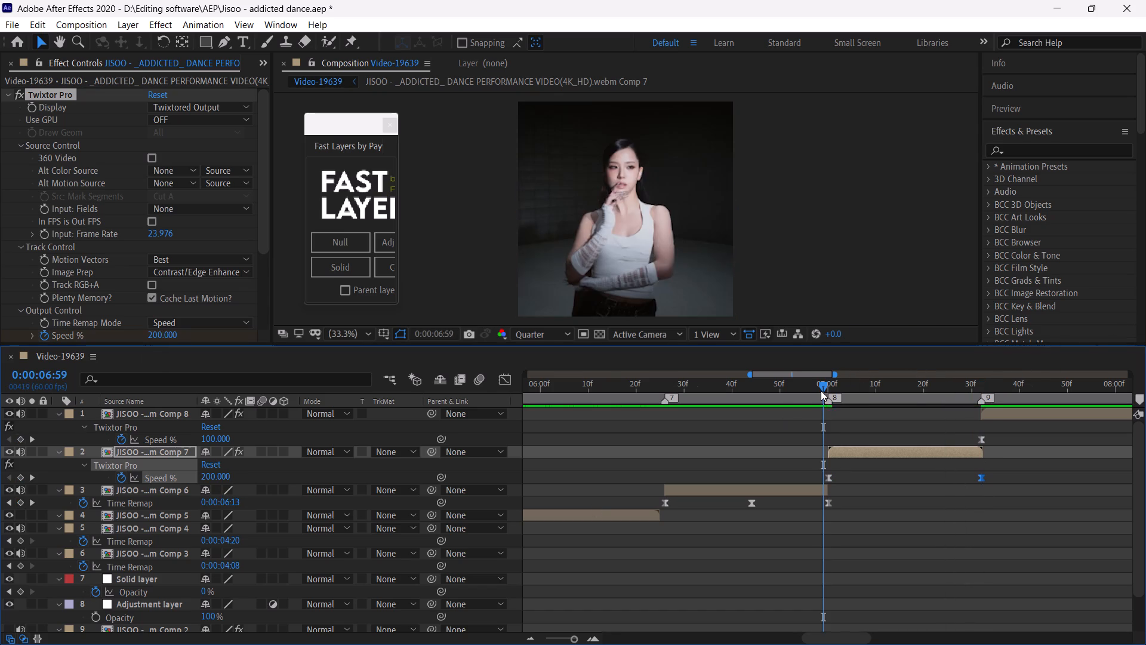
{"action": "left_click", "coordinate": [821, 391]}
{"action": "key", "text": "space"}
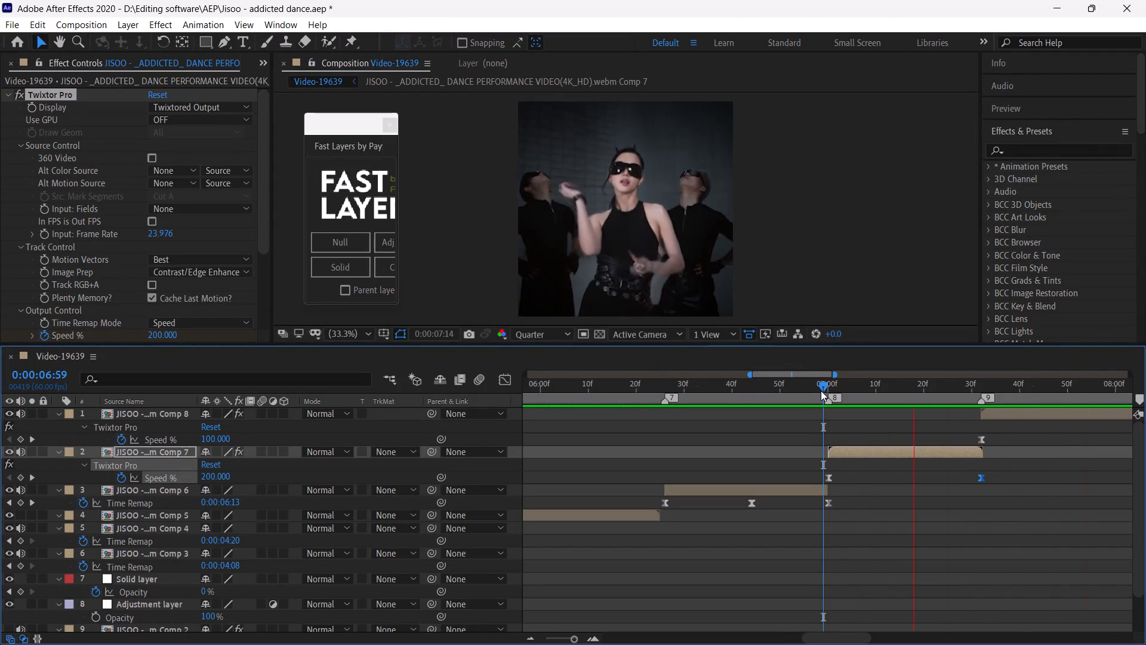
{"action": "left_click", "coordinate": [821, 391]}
Undo Comp 7's Speed % value changes and last keyframe move, and replay the clip from 0:00:07:00.
{"action": "key", "text": "ctrl+z"}
{"action": "key", "text": "ctrl+z"}
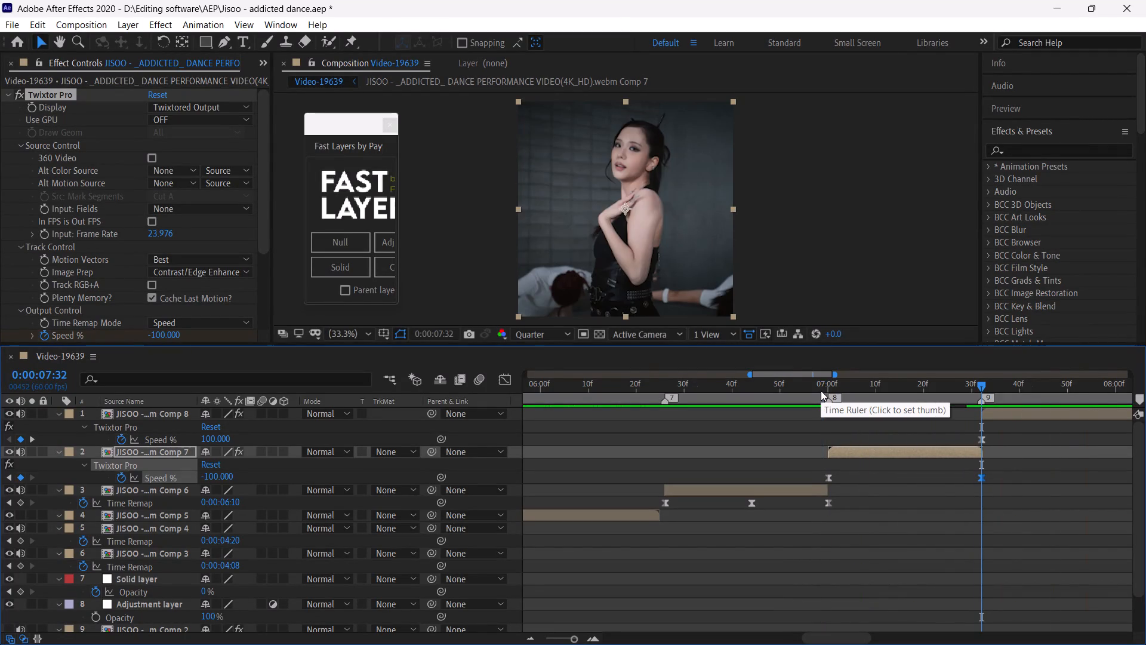
{"action": "key", "text": "ctrl+z"}
{"action": "key", "text": "ctrl+z"}
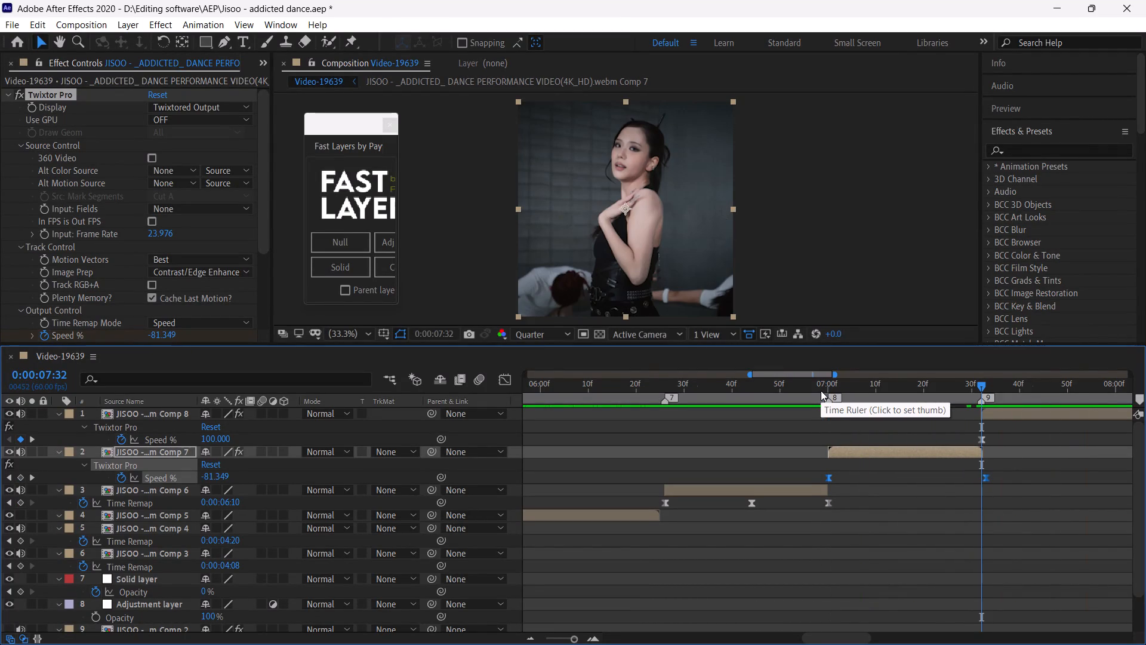
{"action": "left_click", "coordinate": [830, 380]}
{"action": "key", "text": "space"}
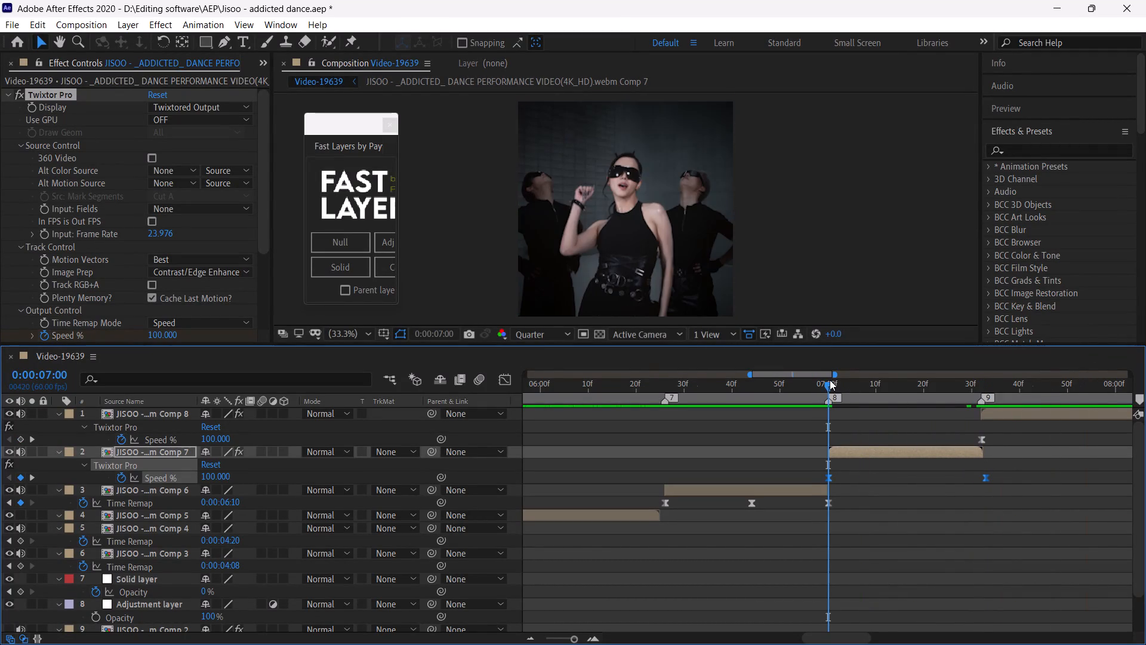
{"action": "left_click", "coordinate": [830, 380]}
{"action": "key", "text": "space"}
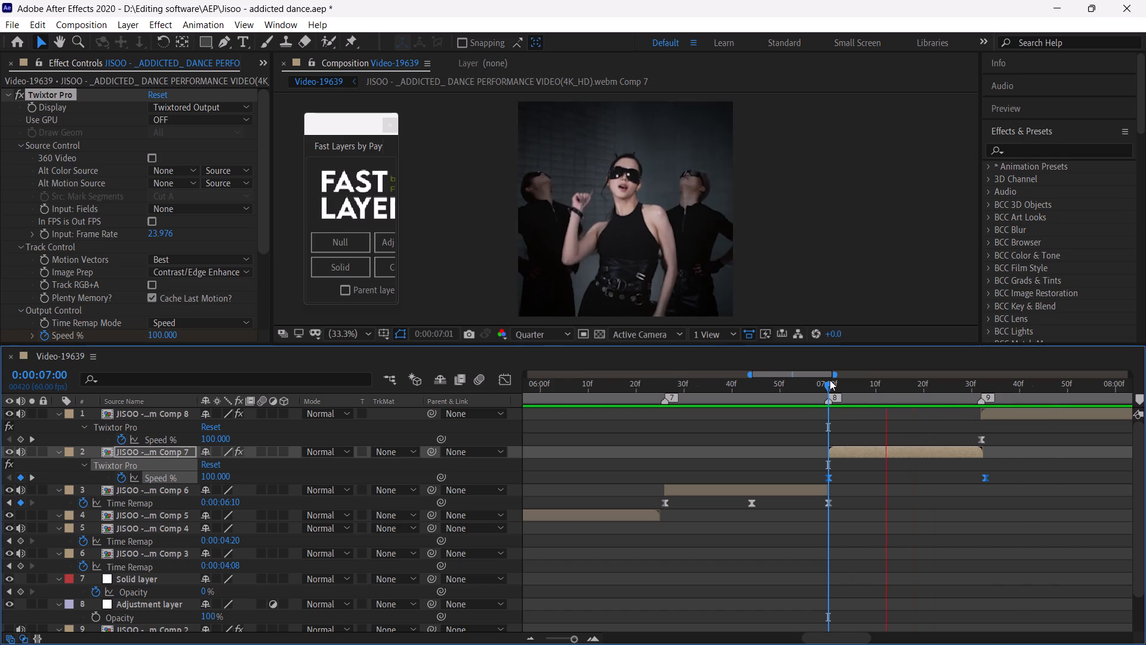
{"action": "left_click", "coordinate": [830, 380]}
Undo the Twixtor preset on Comp 7 and the deletion of its Time Remap keyframes.
{"action": "key", "text": "ctrl+z"}
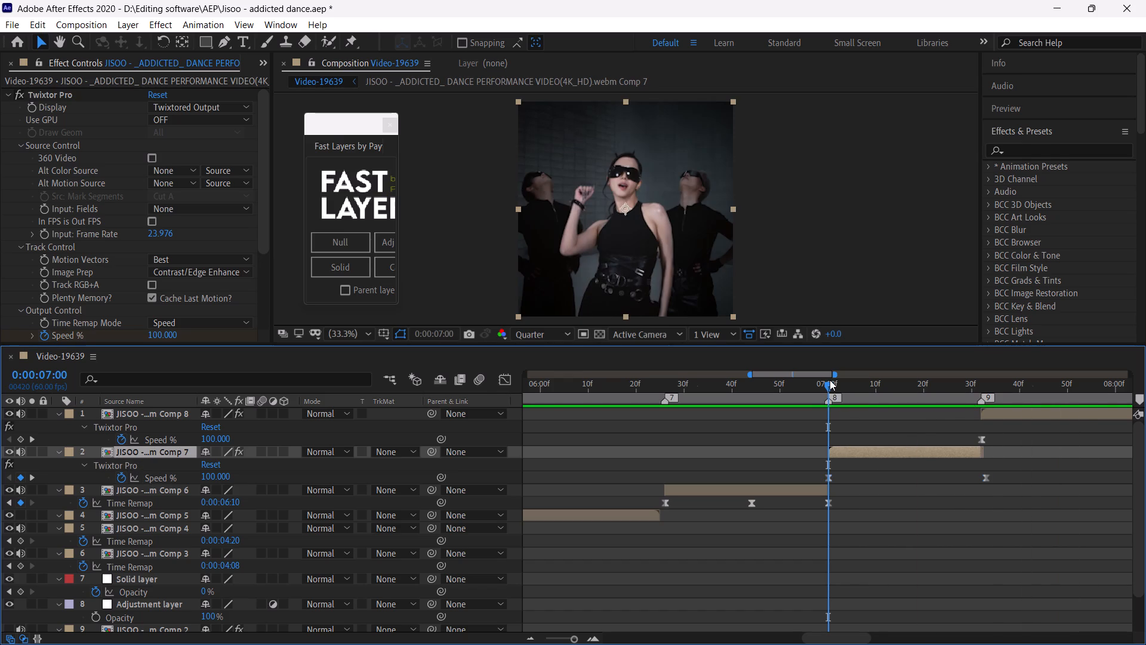
{"action": "left_click", "coordinate": [830, 380], "text": "ctrl"}
{"action": "key", "text": "ctrl+z"}
{"action": "key", "text": "ctrl+z"}
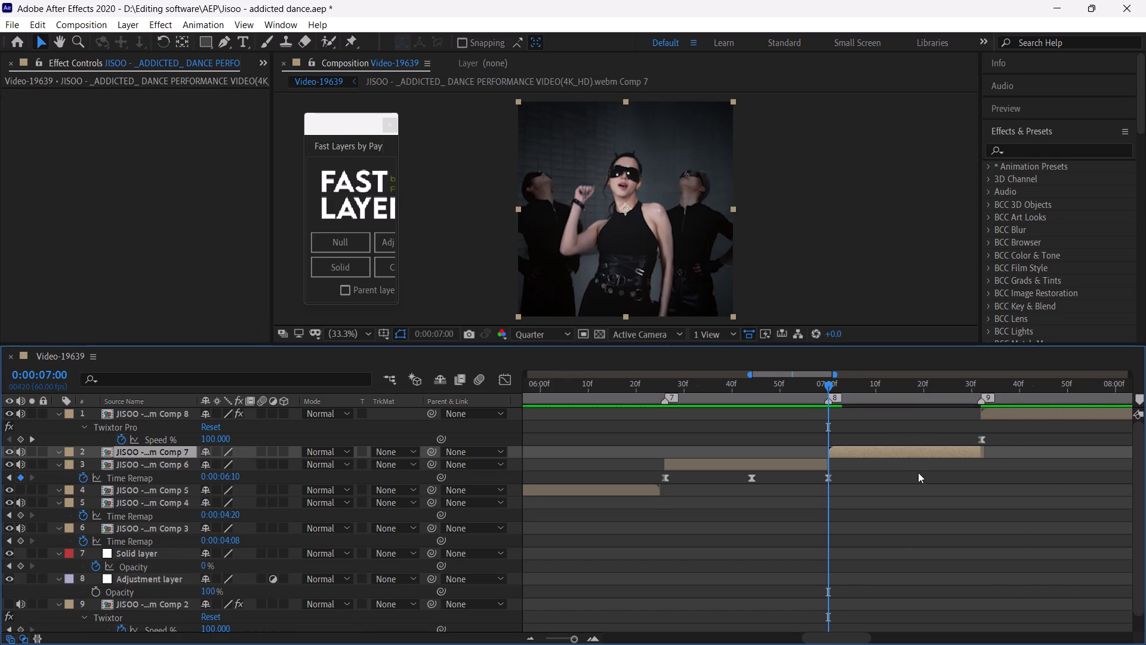
{"action": "key", "text": "ctrl+z"}
Replay from 0:00:06:59 to check Comp 7's Time Remap speed ramp.
{"action": "key", "text": "space"}
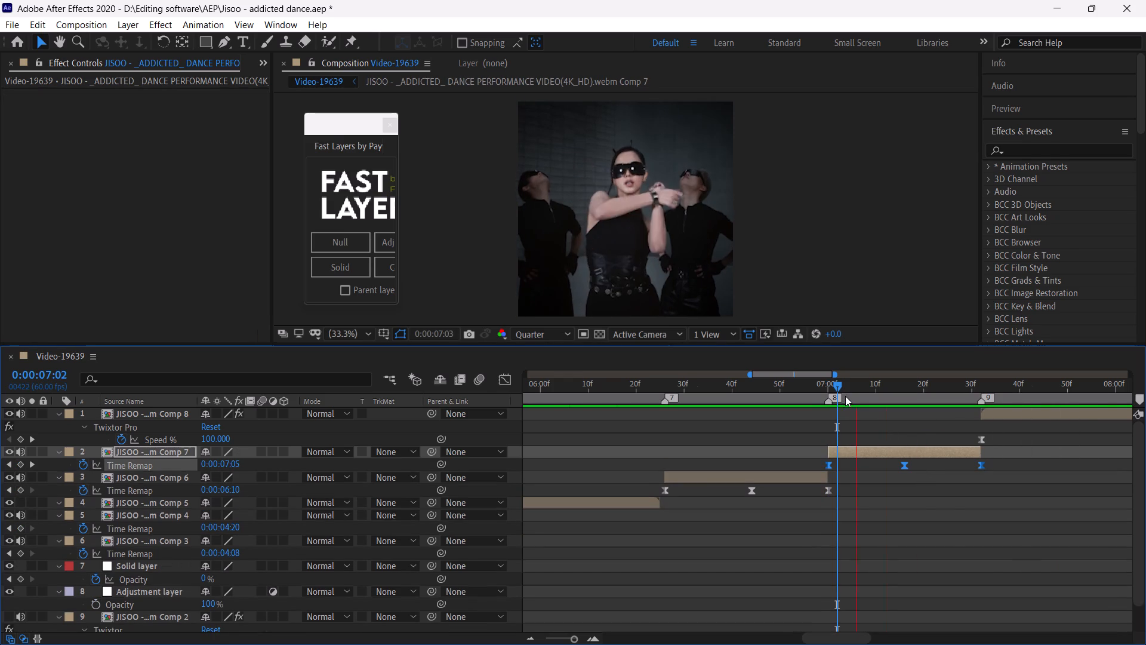
{"action": "left_click", "coordinate": [821, 390]}
{"action": "key", "text": "space"}
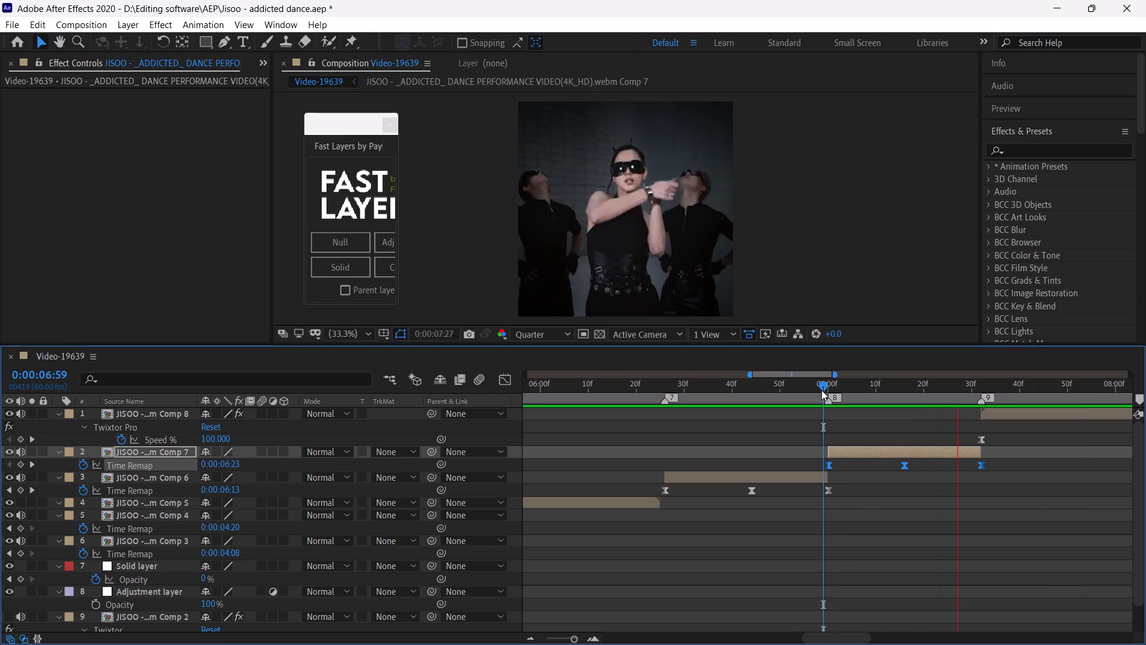
{"action": "left_click", "coordinate": [821, 390]}
{"action": "key", "text": "space"}
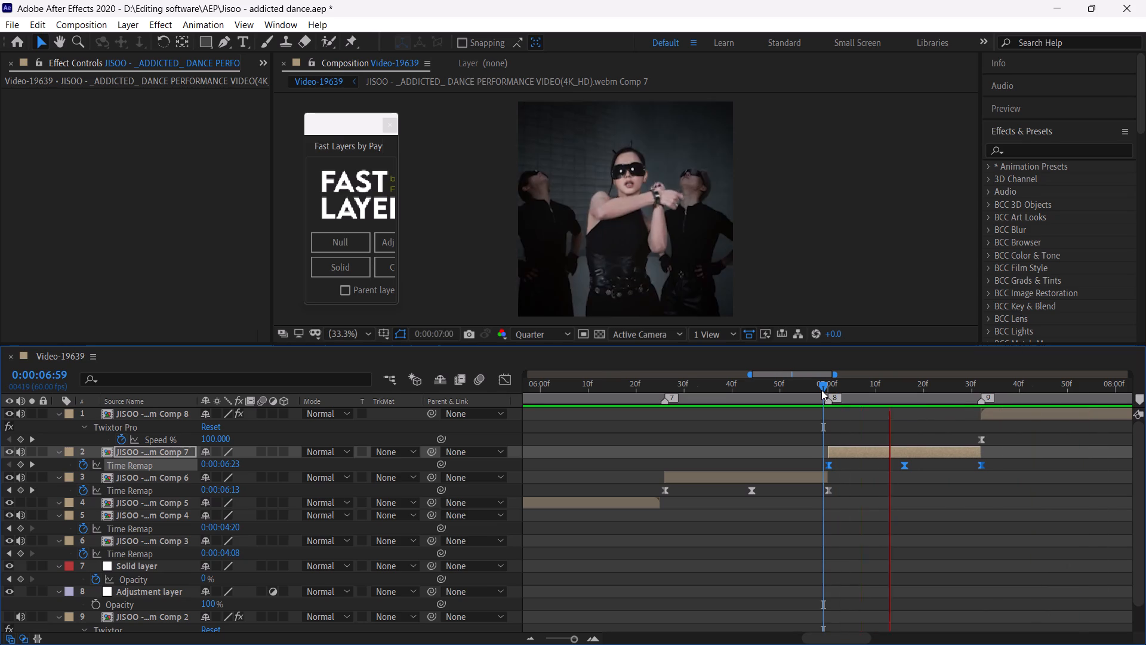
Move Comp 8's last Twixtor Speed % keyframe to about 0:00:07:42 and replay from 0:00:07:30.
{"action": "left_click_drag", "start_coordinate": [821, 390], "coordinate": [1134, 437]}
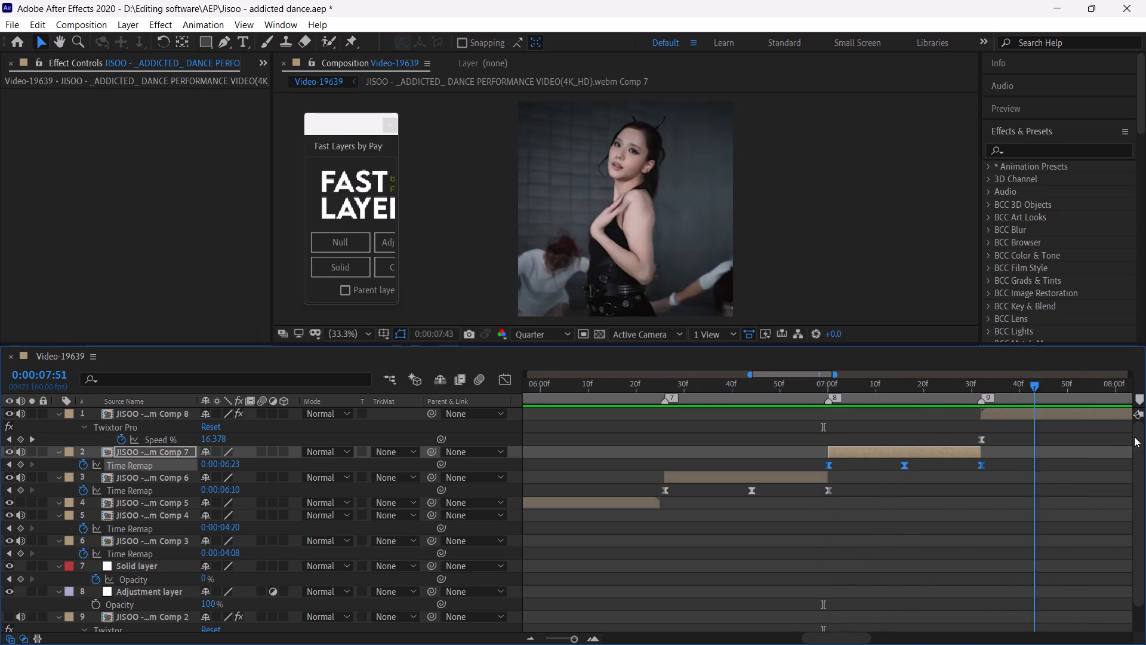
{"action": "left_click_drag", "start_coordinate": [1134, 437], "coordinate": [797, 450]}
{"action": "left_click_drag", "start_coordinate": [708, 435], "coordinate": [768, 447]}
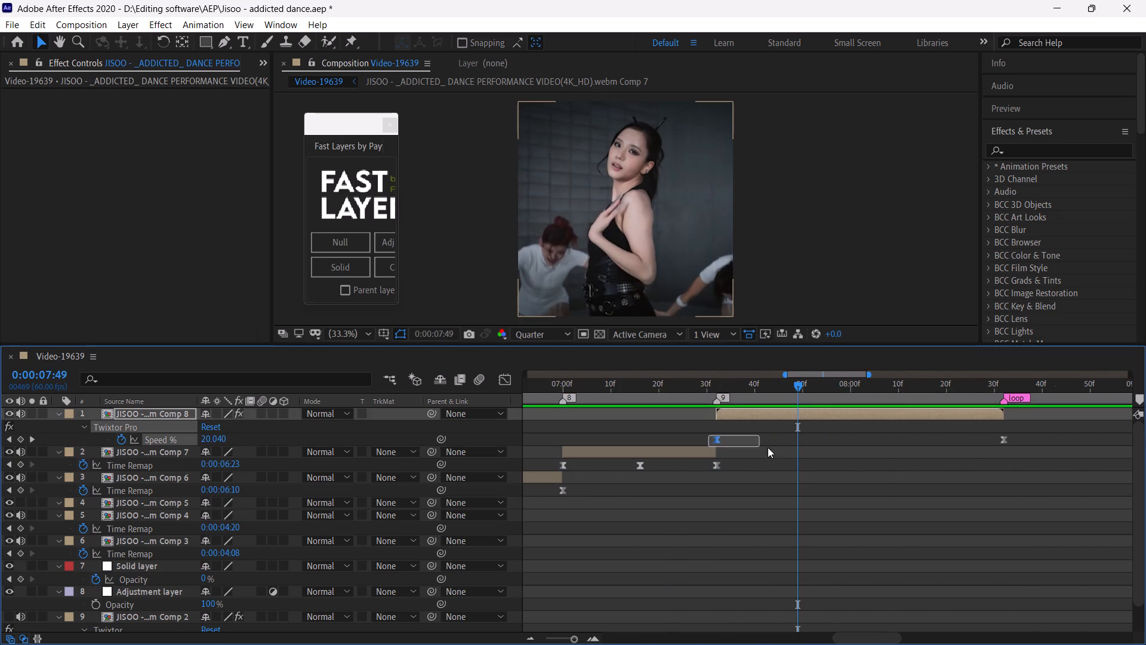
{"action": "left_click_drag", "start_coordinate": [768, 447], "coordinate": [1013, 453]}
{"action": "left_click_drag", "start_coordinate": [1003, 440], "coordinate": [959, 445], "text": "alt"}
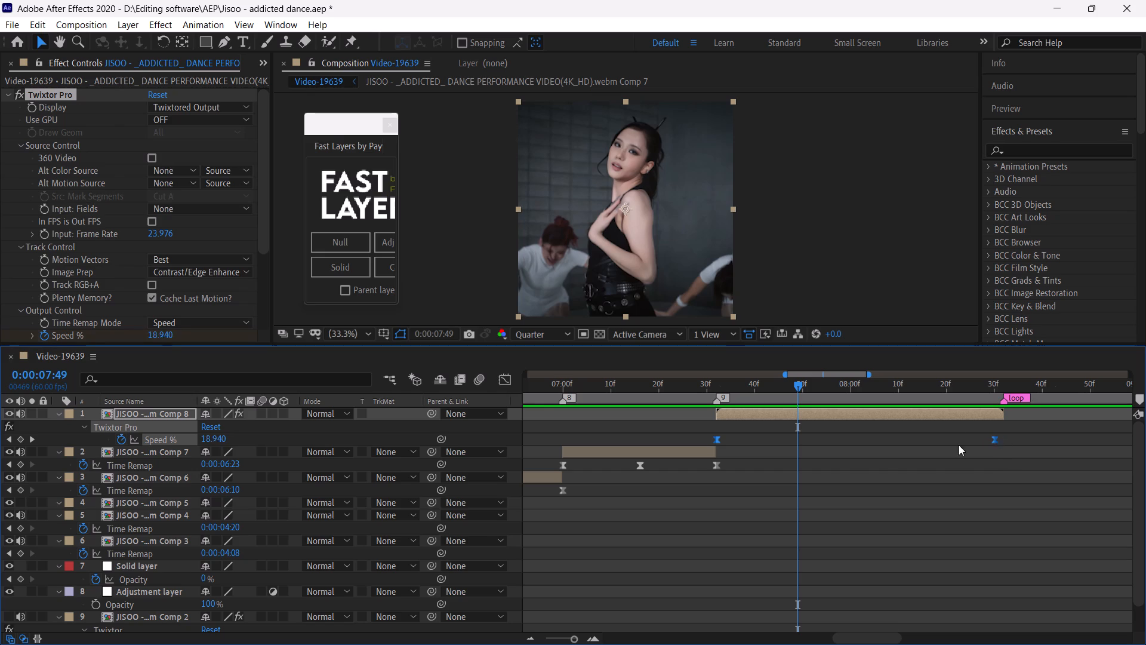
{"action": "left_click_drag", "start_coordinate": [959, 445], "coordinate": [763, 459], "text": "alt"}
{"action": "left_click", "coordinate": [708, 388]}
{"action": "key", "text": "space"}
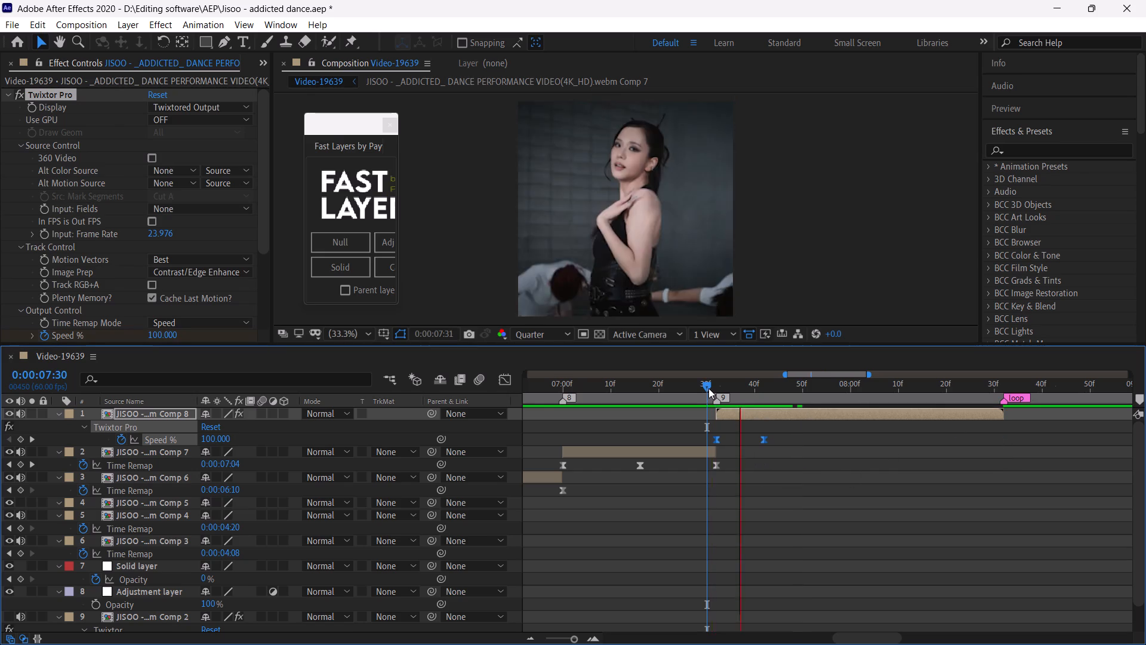
Undo Comp 8's Speed % keyframe moves and the Twixtor effect applied to it.
{"action": "left_click_drag", "start_coordinate": [708, 388], "coordinate": [753, 418]}
{"action": "key", "text": "ctrl+z"}
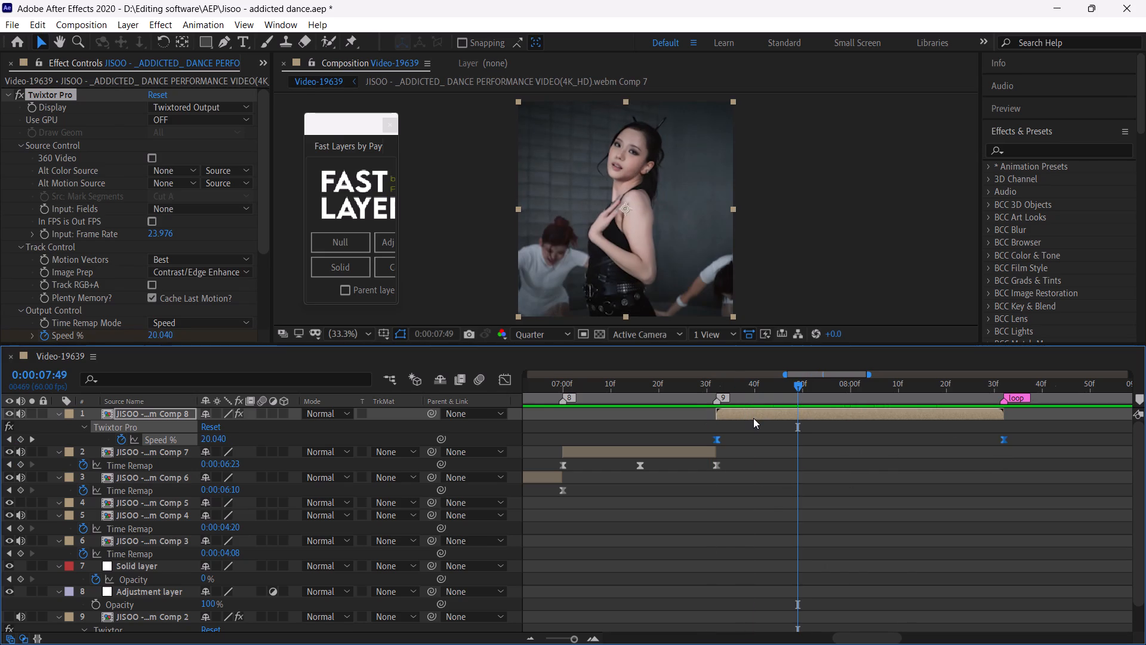
{"action": "key", "text": "ctrl+z"}
{"action": "key", "text": "ctrl+z"}
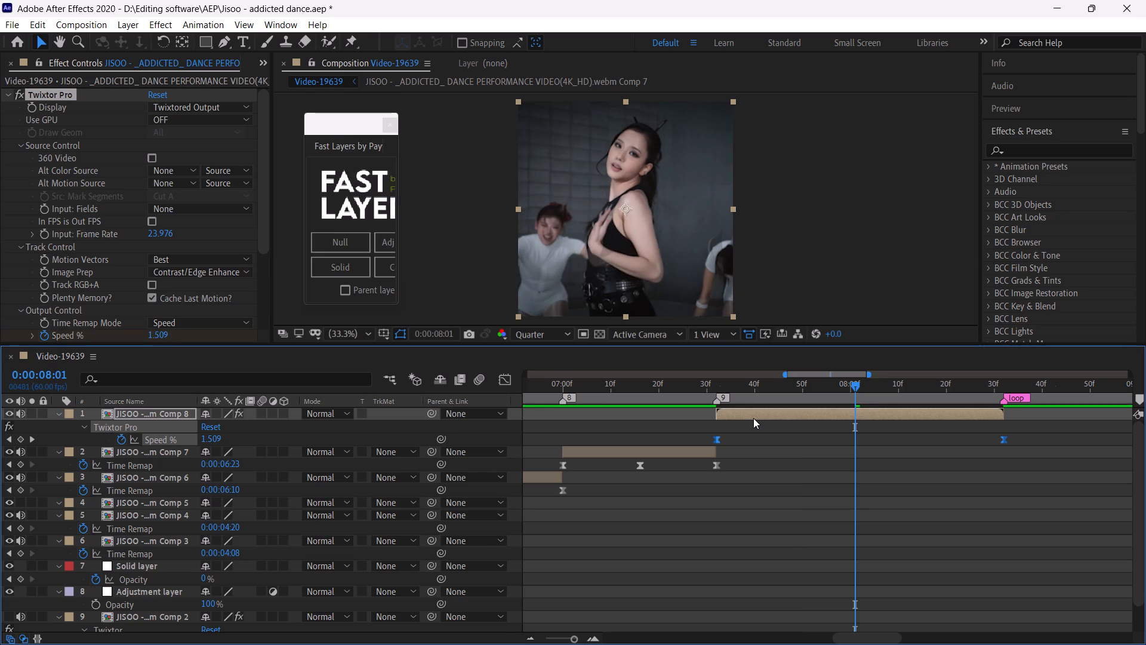
{"action": "key", "text": "ctrl+z"}
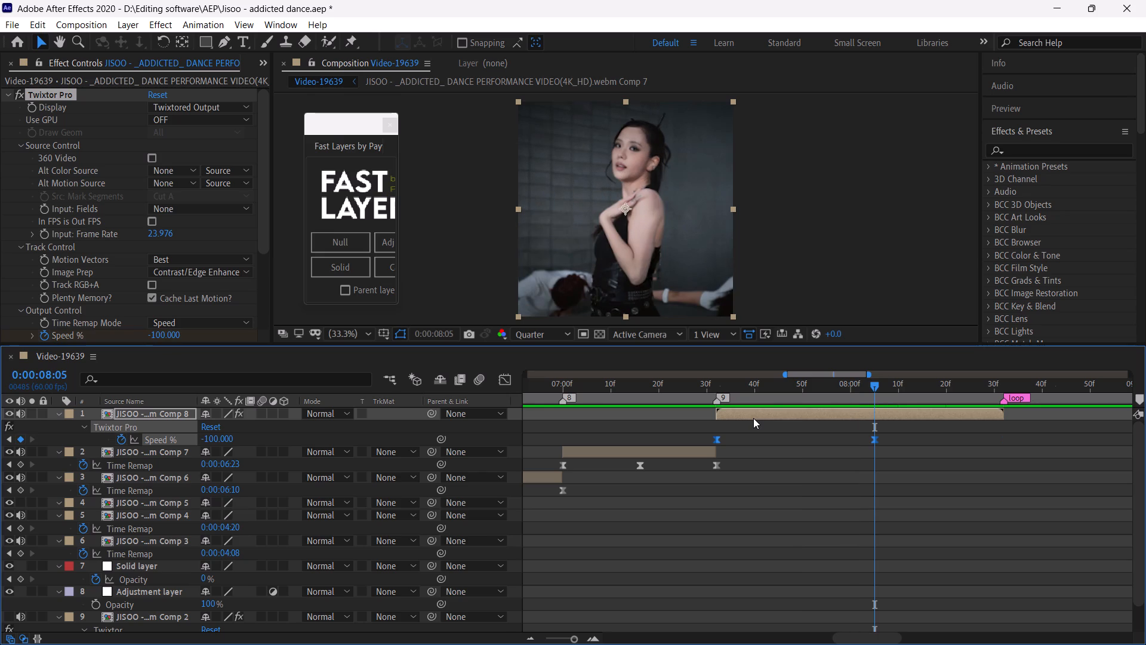
{"action": "key", "text": "ctrl+z"}
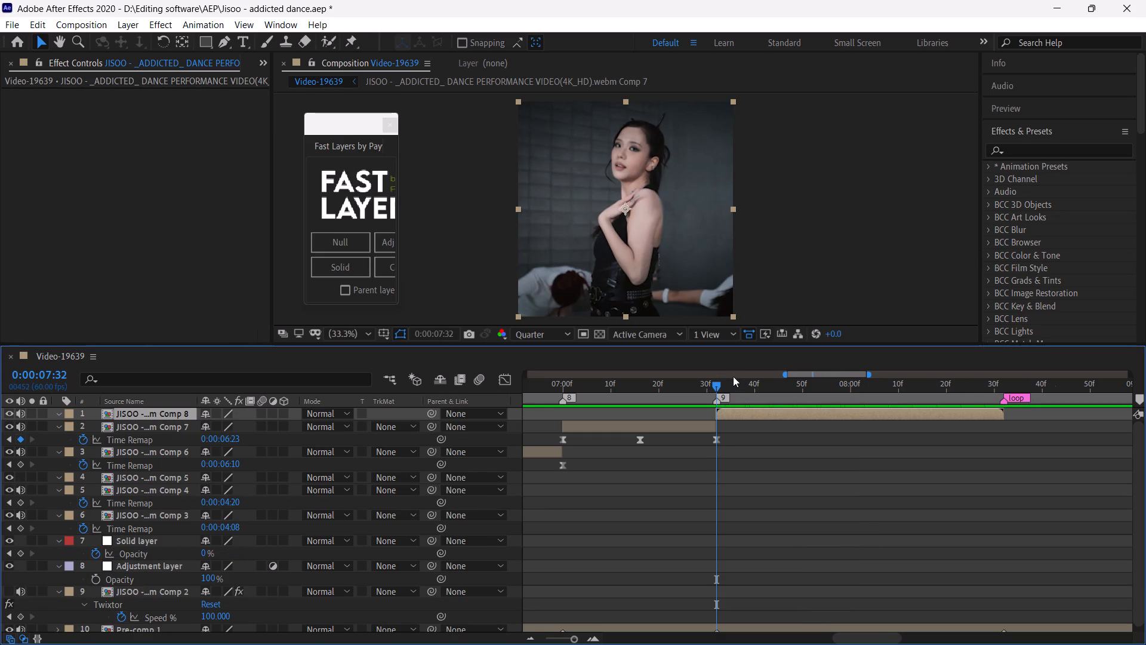
Replay Comp 8 from 0:00:07:32 and scrub through its first half to examine its unretimed motion.
{"action": "key", "text": "space"}
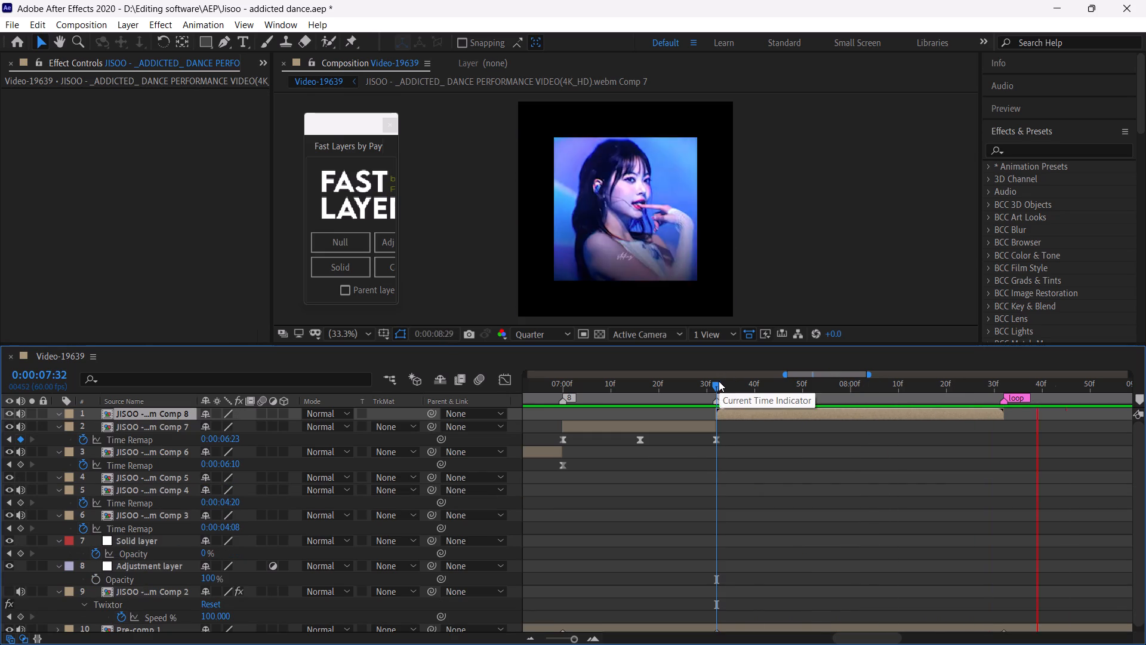
{"action": "left_click", "coordinate": [717, 388]}
{"action": "key", "text": "space"}
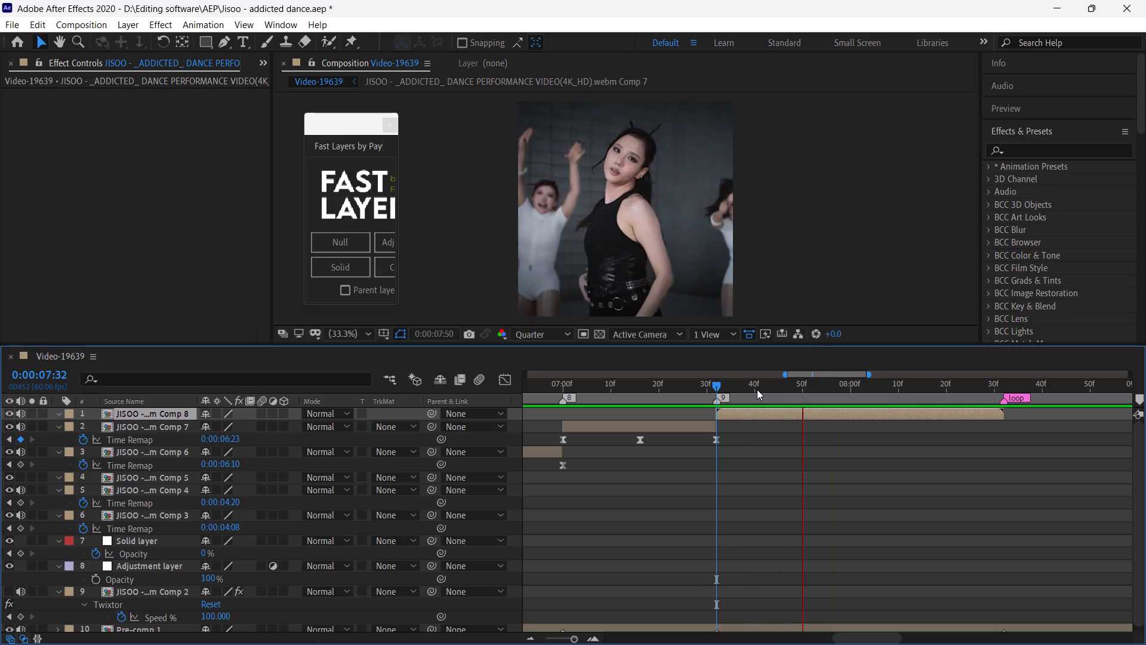
{"action": "left_click", "coordinate": [716, 389]}
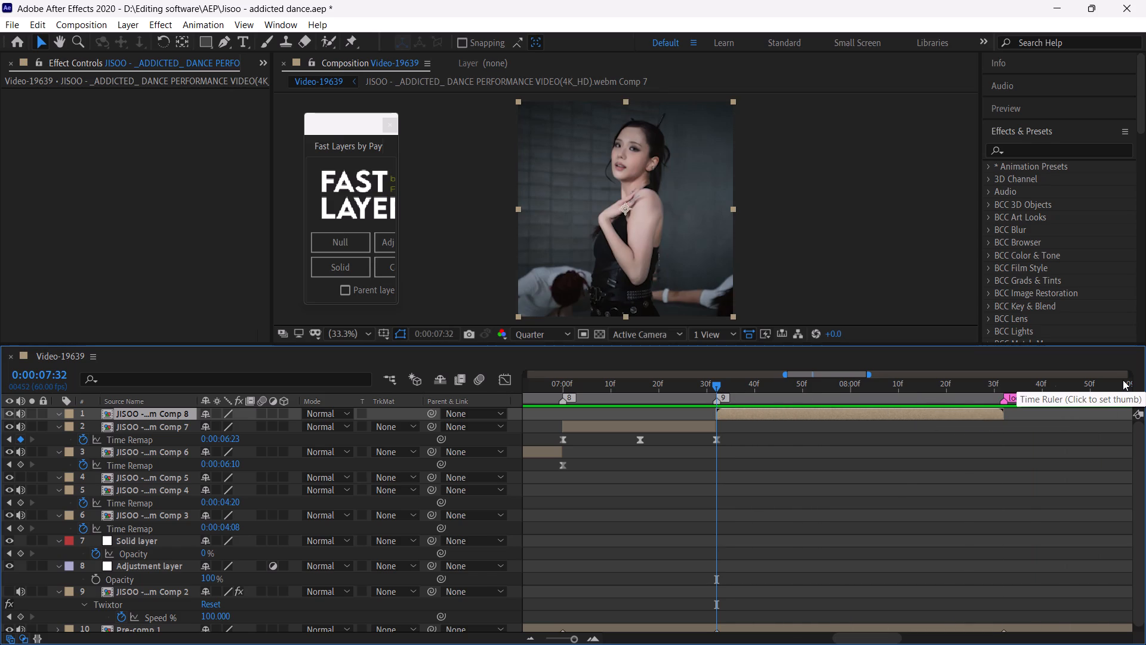
{"action": "left_click_drag", "start_coordinate": [717, 384], "coordinate": [746, 401]}
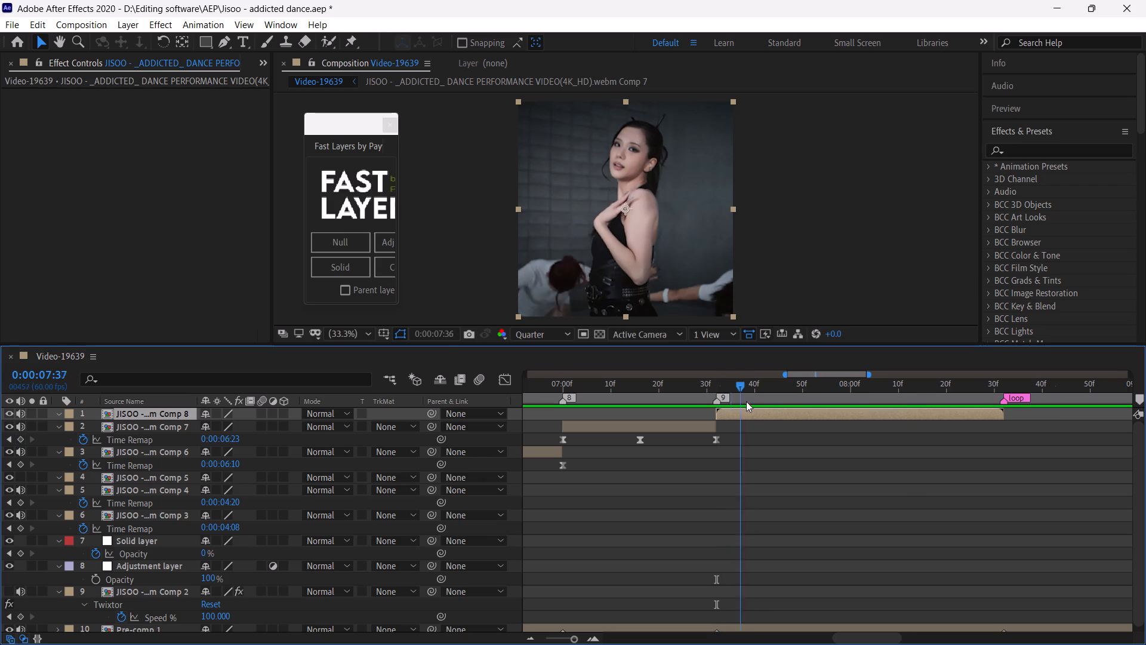
{"action": "left_click_drag", "start_coordinate": [746, 401], "coordinate": [843, 425]}
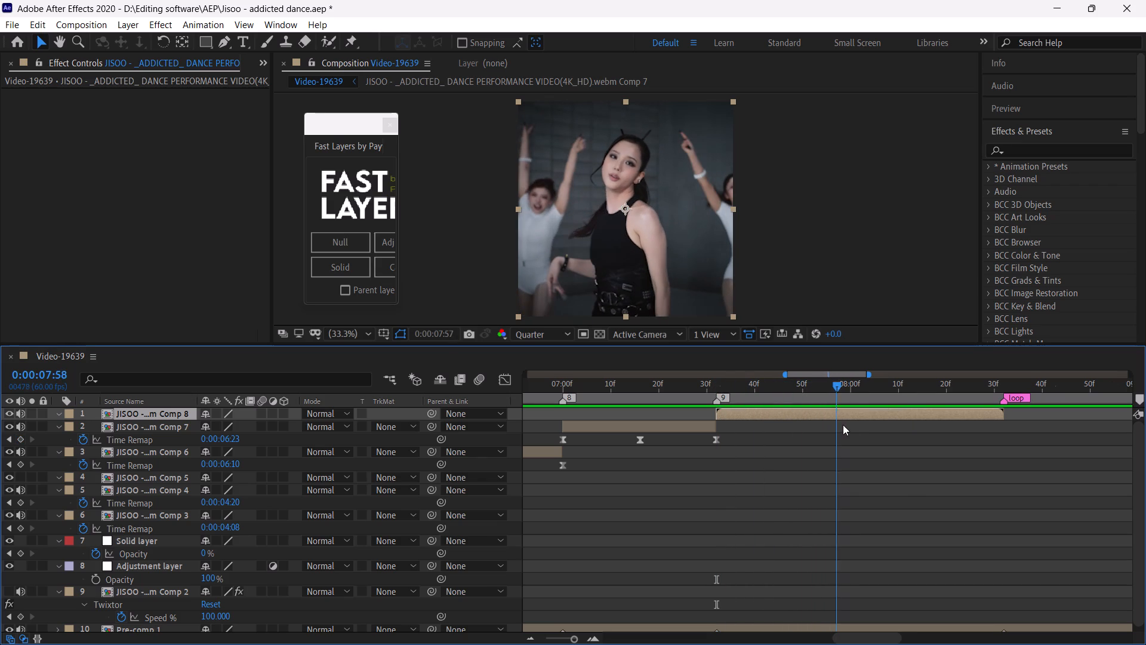
{"action": "left_click_drag", "start_coordinate": [843, 425], "coordinate": [854, 427]}
{"action": "left_click", "coordinate": [716, 385]}
{"action": "key", "text": "space"}
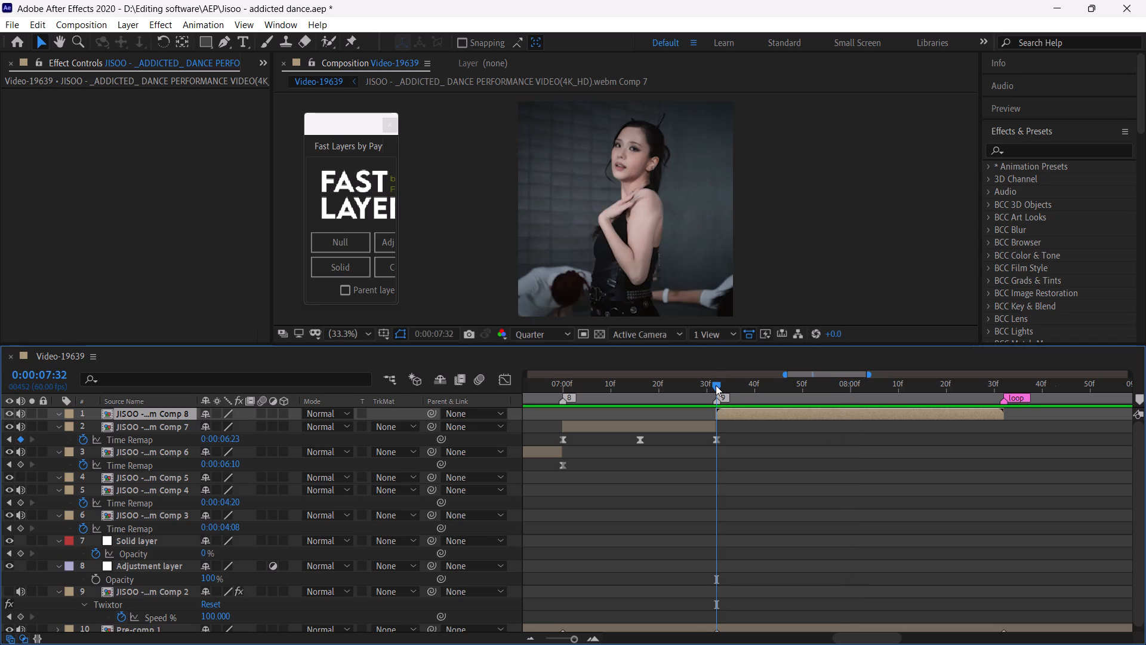
{"action": "left_click", "coordinate": [716, 385]}
{"action": "key", "text": "space"}
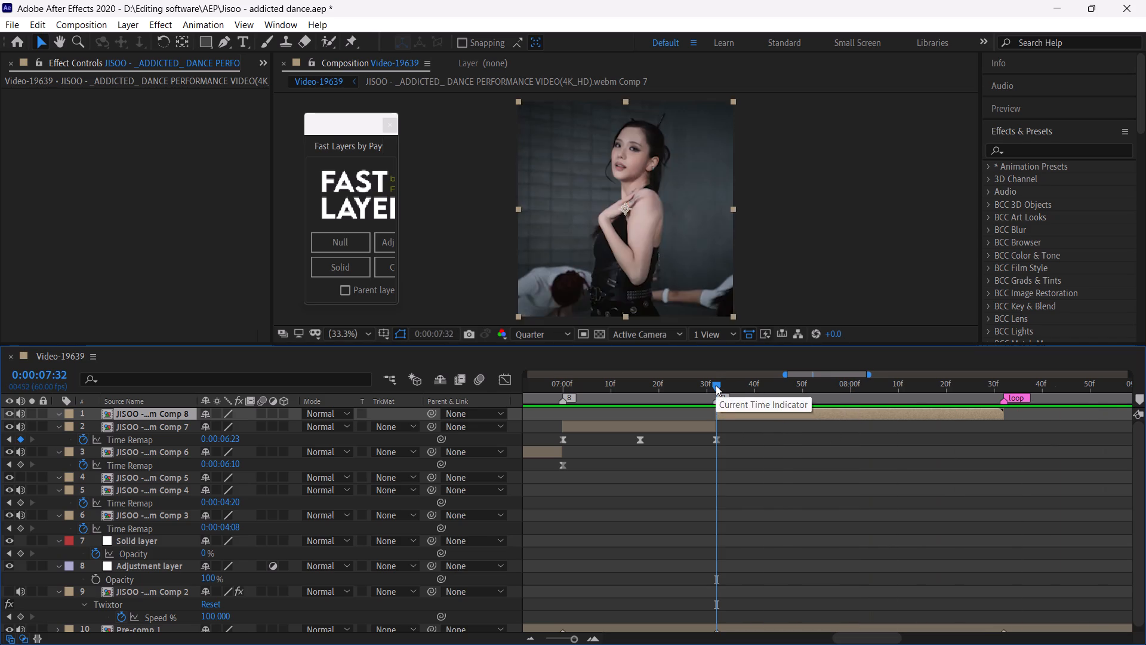
Enable Time Remapping on Comp 8 and move its end keyframe back to 0:00:08:02, midway through the clip.
{"action": "left_click", "coordinate": [716, 385]}
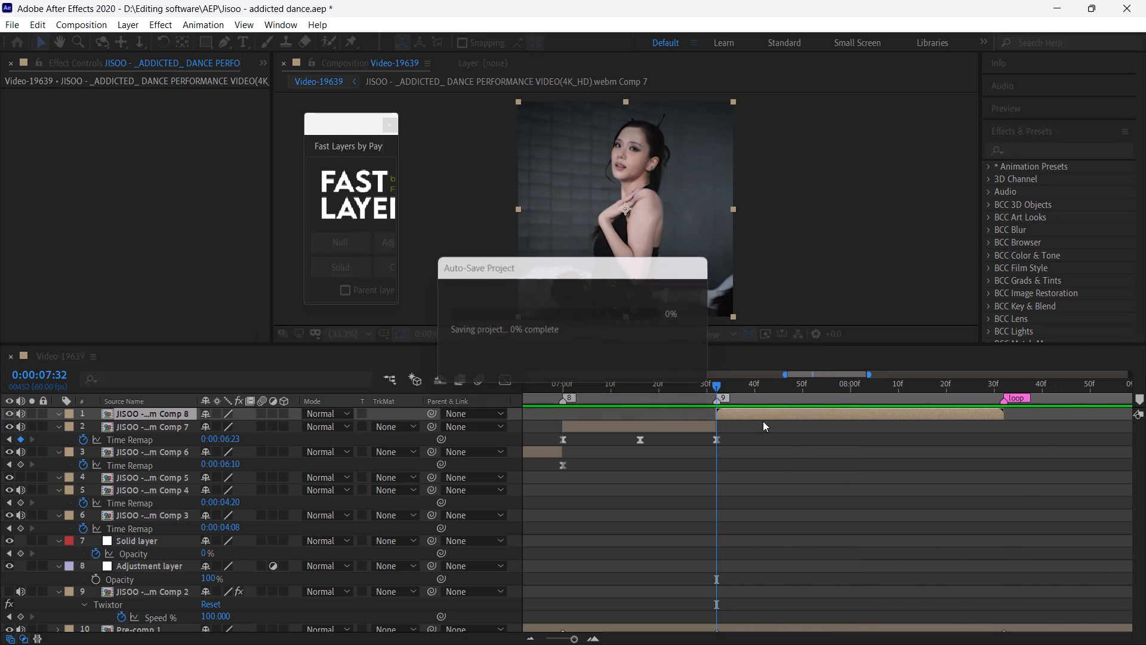
{"action": "right_click", "coordinate": [766, 416]}
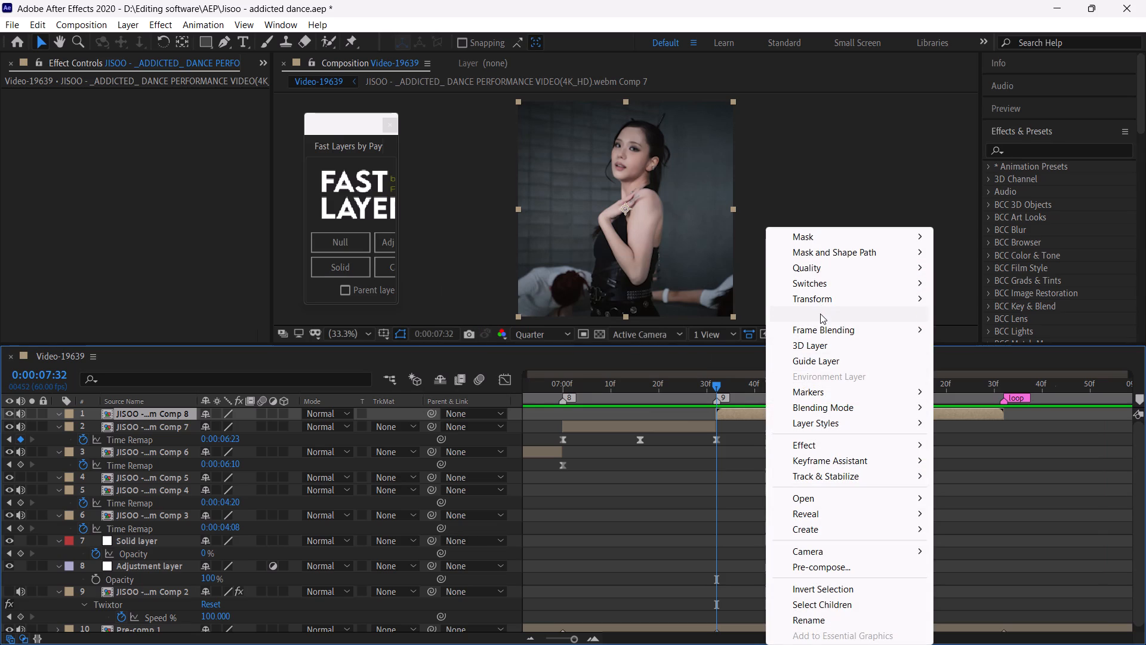
{"action": "left_click", "coordinate": [820, 314]}
{"action": "left_click", "coordinate": [987, 314]}
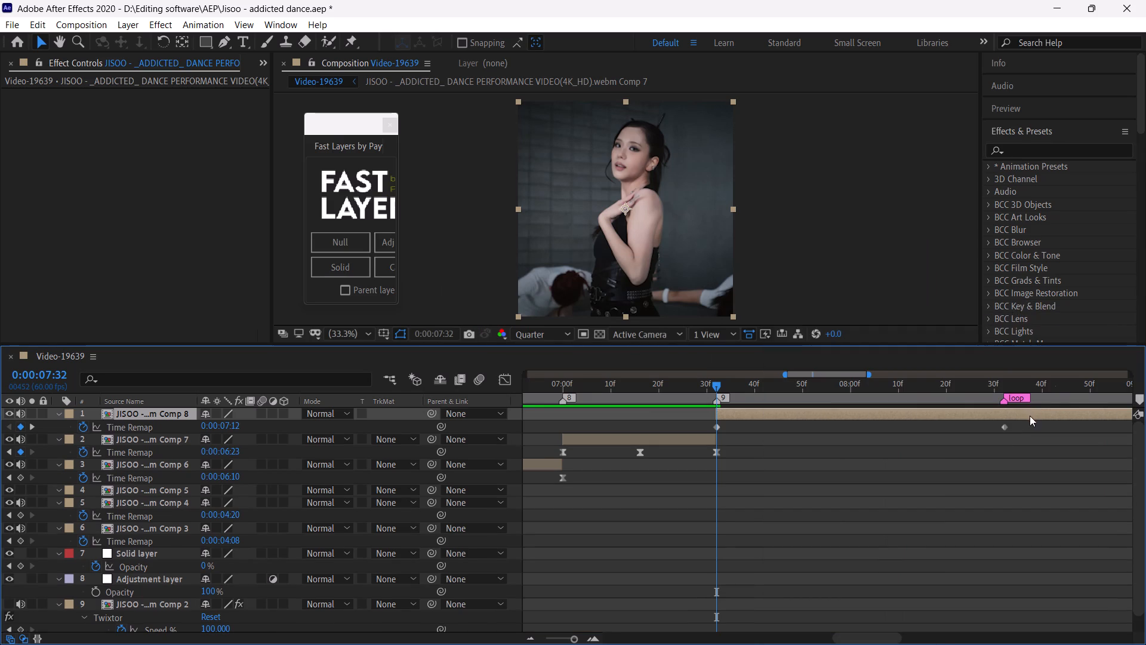
{"action": "left_click_drag", "start_coordinate": [1003, 428], "coordinate": [858, 433]}
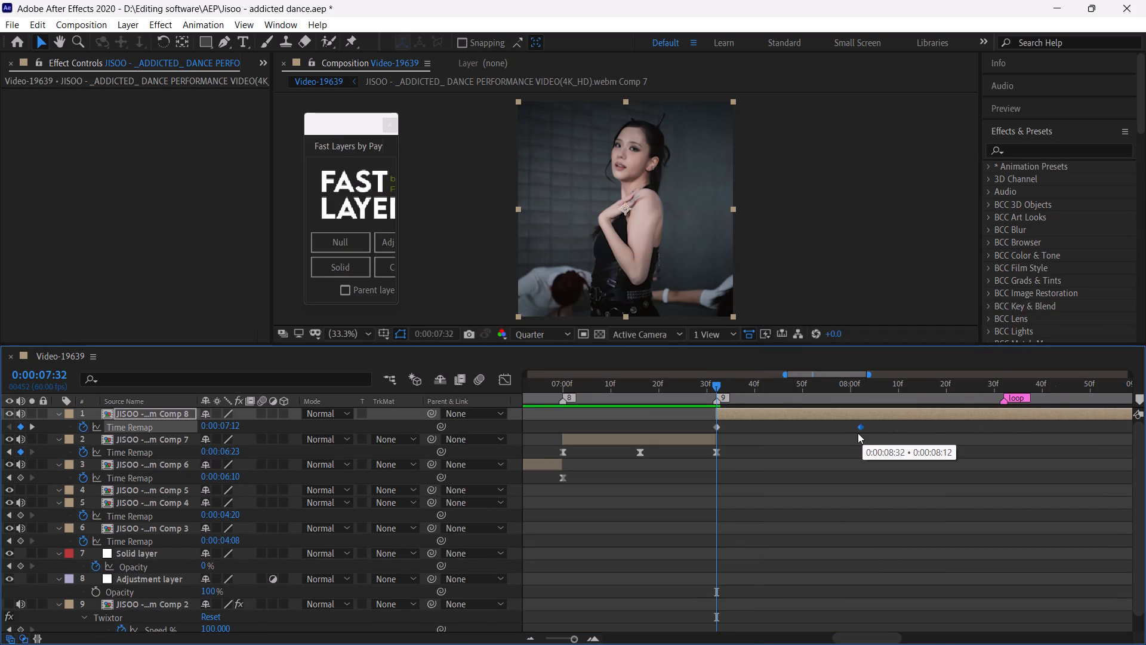
{"action": "left_click_drag", "start_coordinate": [858, 433], "coordinate": [857, 433]}
Copy Comp 8's first Time Remap keyframe to 0:00:08:32, at the loop marker.
{"action": "left_click", "coordinate": [713, 429]}
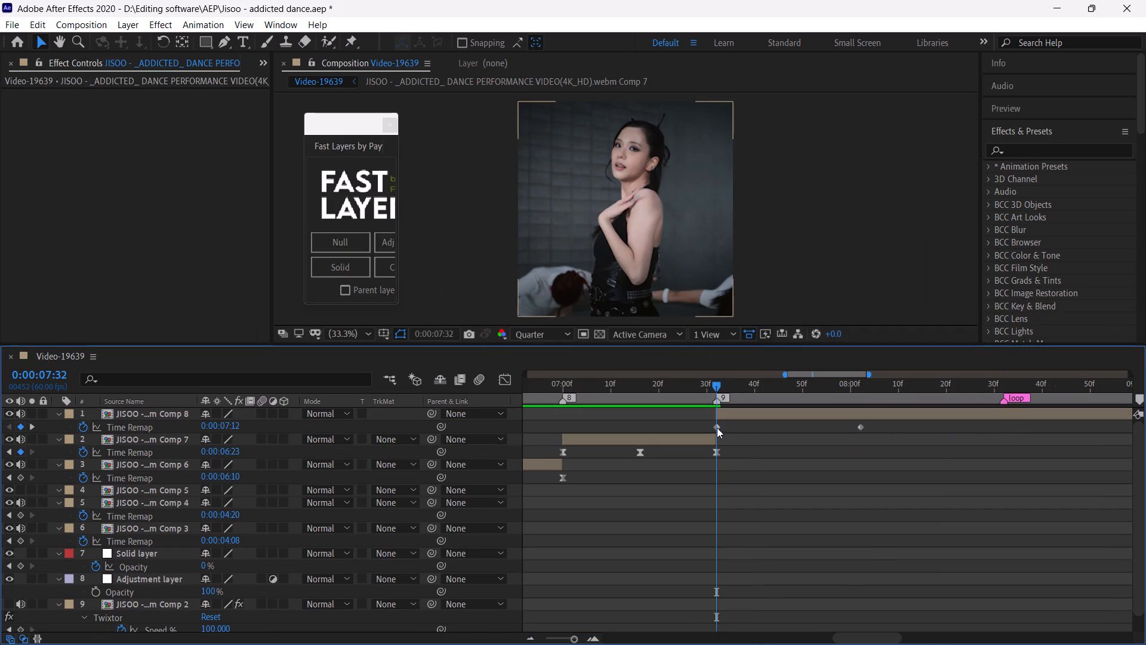
{"action": "left_click", "coordinate": [719, 429]}
{"action": "key", "text": "ctrl+c"}
{"action": "left_click_drag", "start_coordinate": [943, 395], "coordinate": [975, 407]}
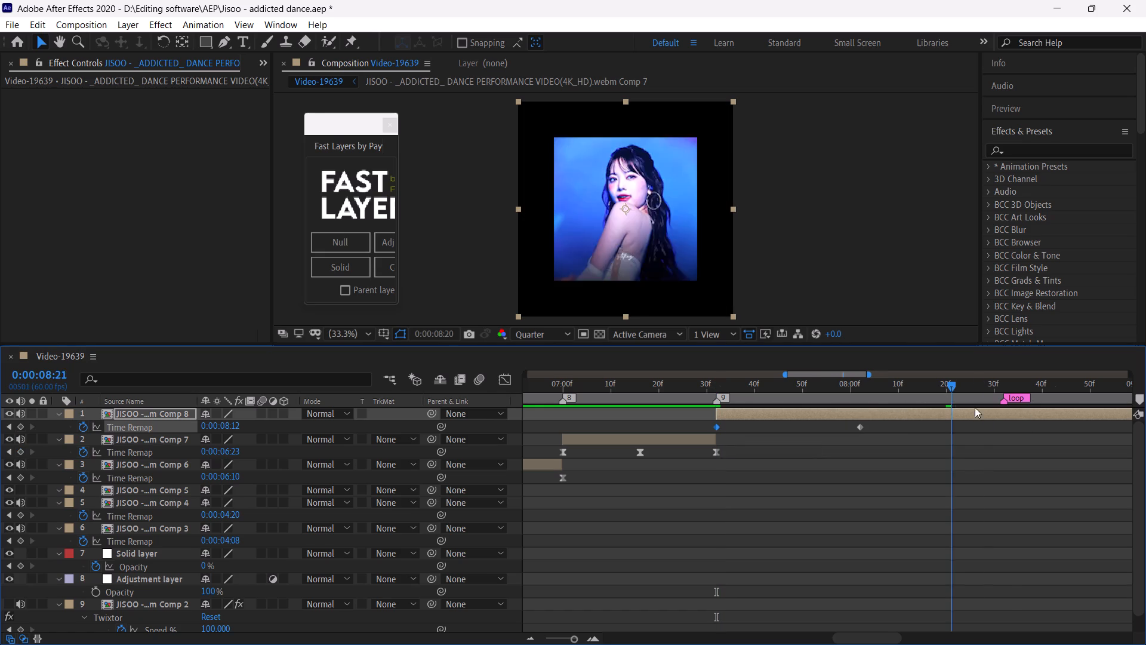
{"action": "left_click_drag", "start_coordinate": [975, 407], "coordinate": [1003, 417]}
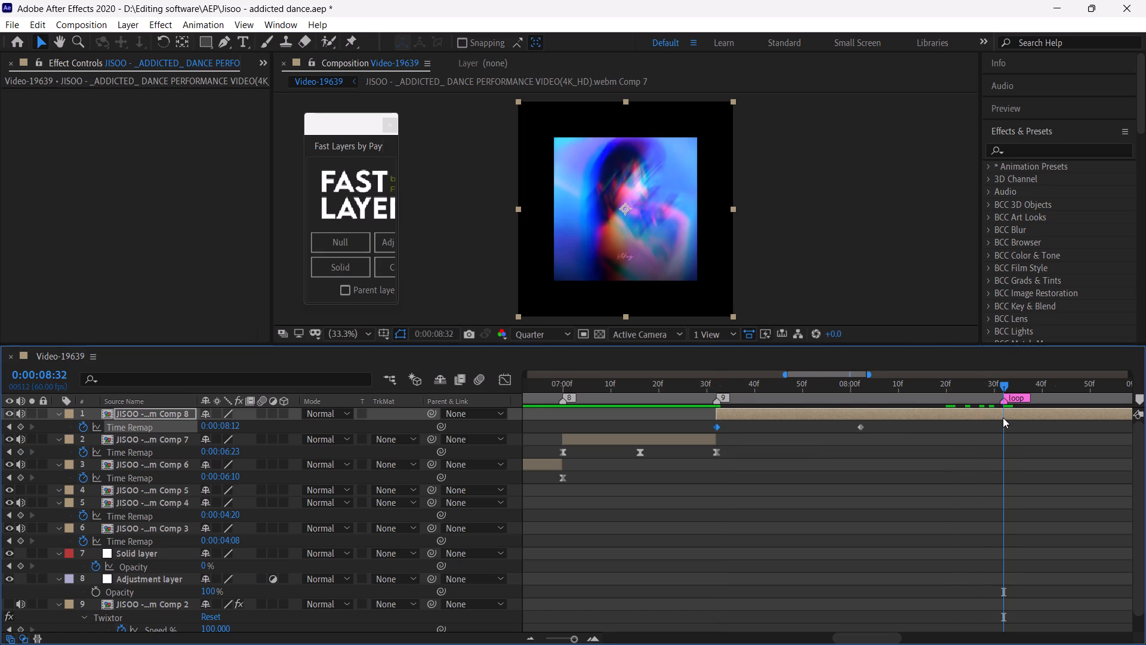
{"action": "key", "text": "ctrl+v"}
Apply Easy Ease to all three of Comp 8's Time Remap keyframes.
{"action": "left_click_drag", "start_coordinate": [1016, 426], "coordinate": [700, 432]}
{"action": "key", "text": "F9"}
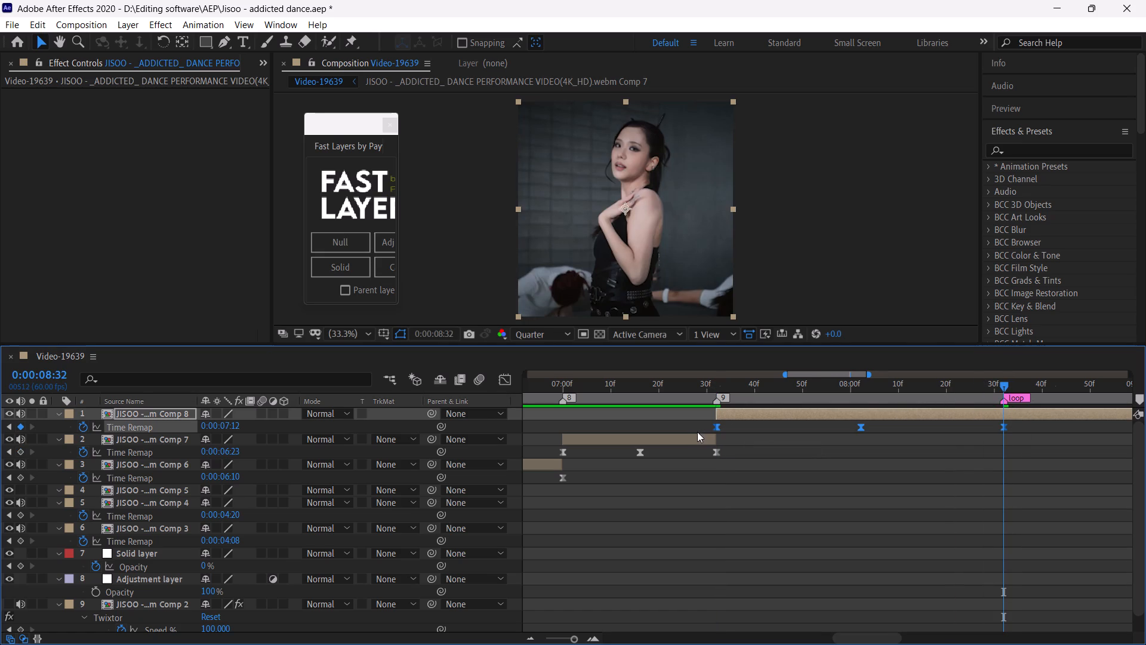
Replay Comp 8 from 0:00:07:32 and scrub to 0:00:08:02 to check the forward-and-reverse motion.
{"action": "left_click", "coordinate": [717, 385]}
{"action": "key", "text": "space"}
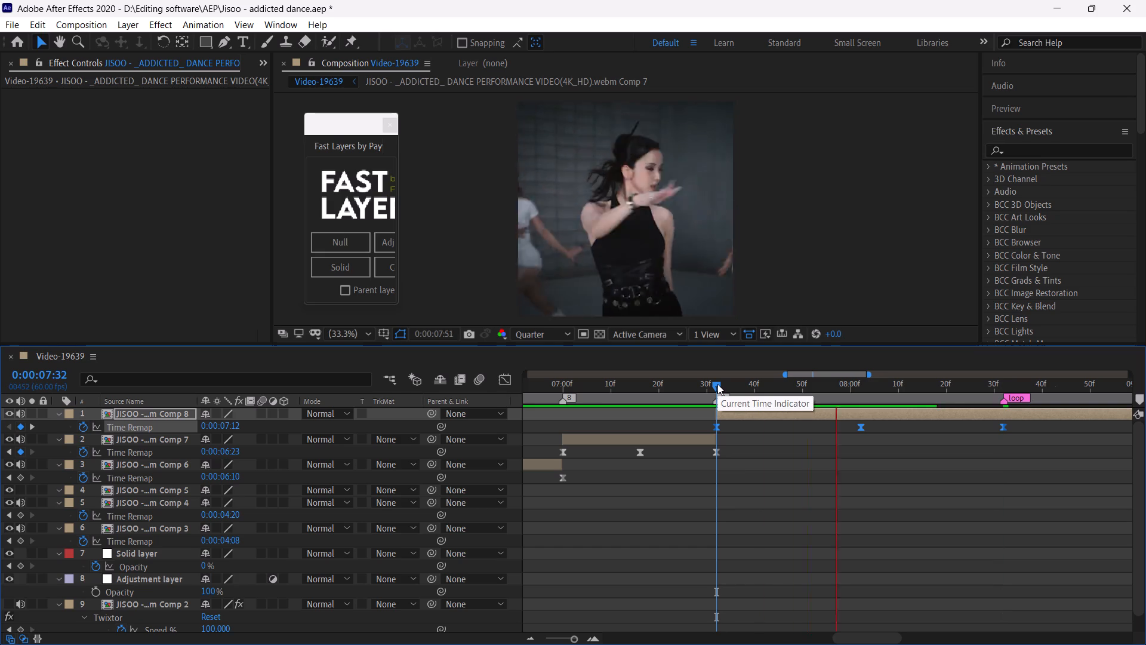
{"action": "left_click", "coordinate": [717, 384]}
{"action": "key", "text": "space"}
{"action": "left_click_drag", "start_coordinate": [717, 384], "coordinate": [862, 467]}
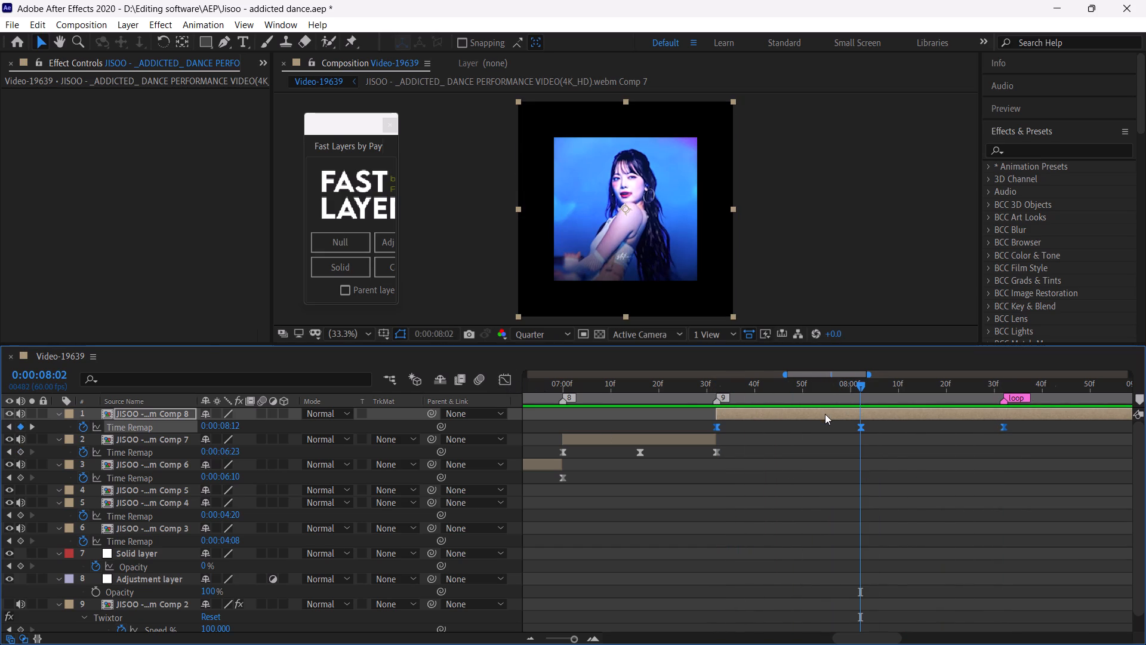
Turn on frame blending for the webm video layer inside Comp 8 and return to the Video-19639 composition.
{"action": "double_click", "coordinate": [825, 414]}
{"action": "double_click", "coordinate": [249, 416]}
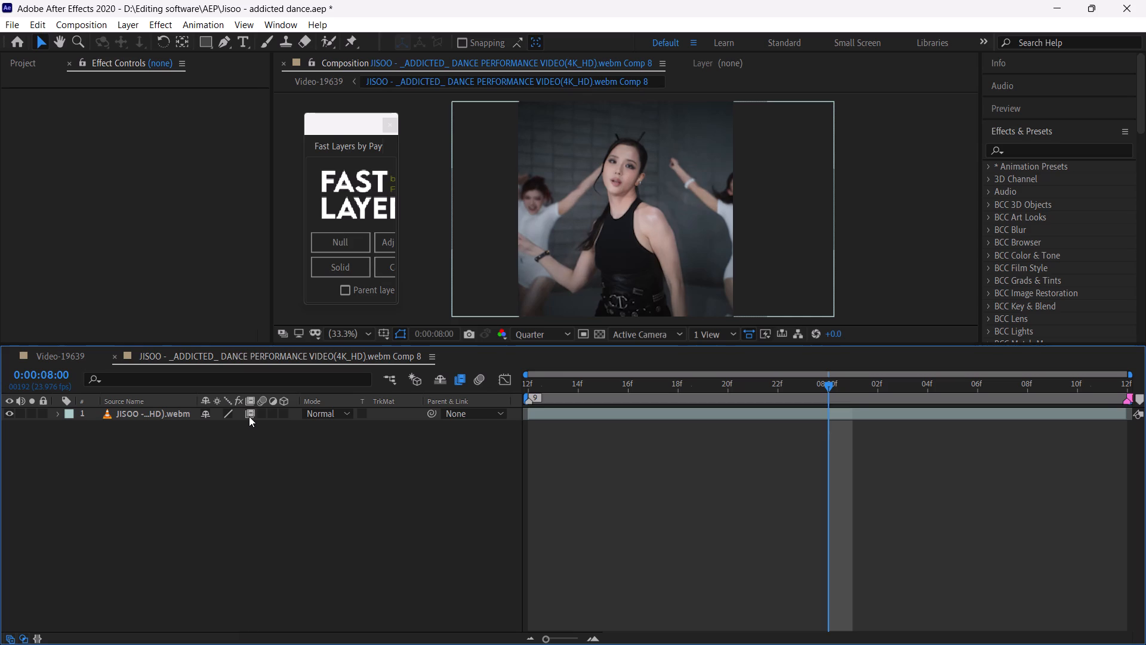
{"action": "left_click", "coordinate": [116, 361]}
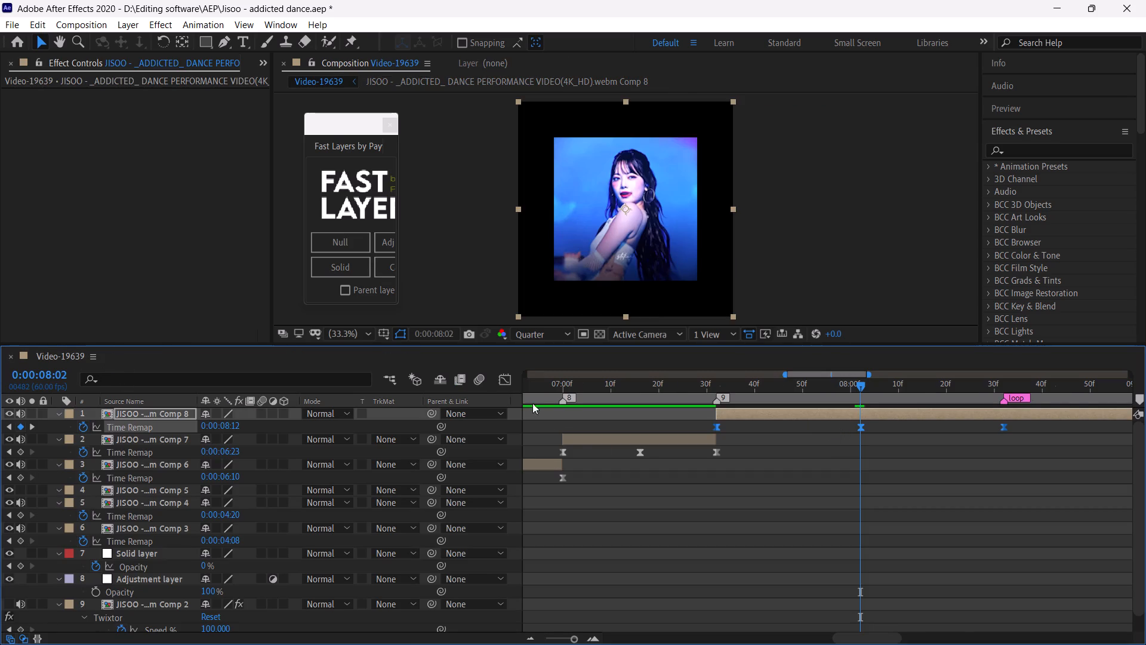
Reshape Comp 8's Time Remap value graph so it rises steeply from the first keyframe and falls steeply into the last.
{"action": "left_click", "coordinate": [508, 377]}
{"action": "left_click", "coordinate": [861, 422]}
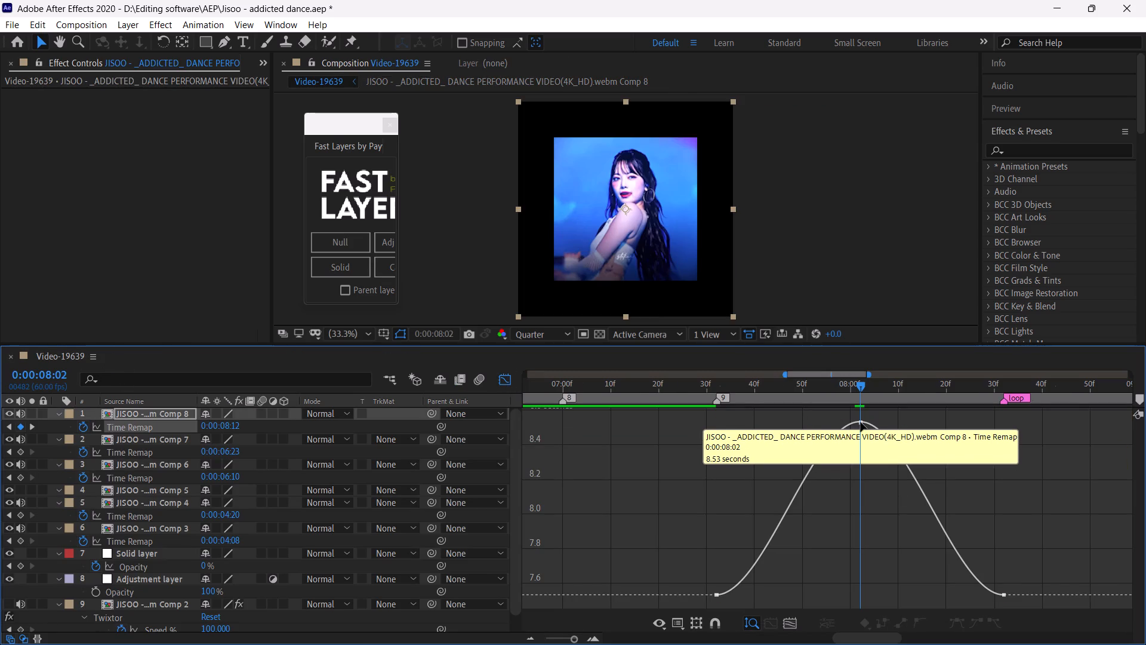
{"action": "left_click_drag", "start_coordinate": [765, 594], "coordinate": [694, 492]}
{"action": "left_click", "coordinate": [1002, 597]}
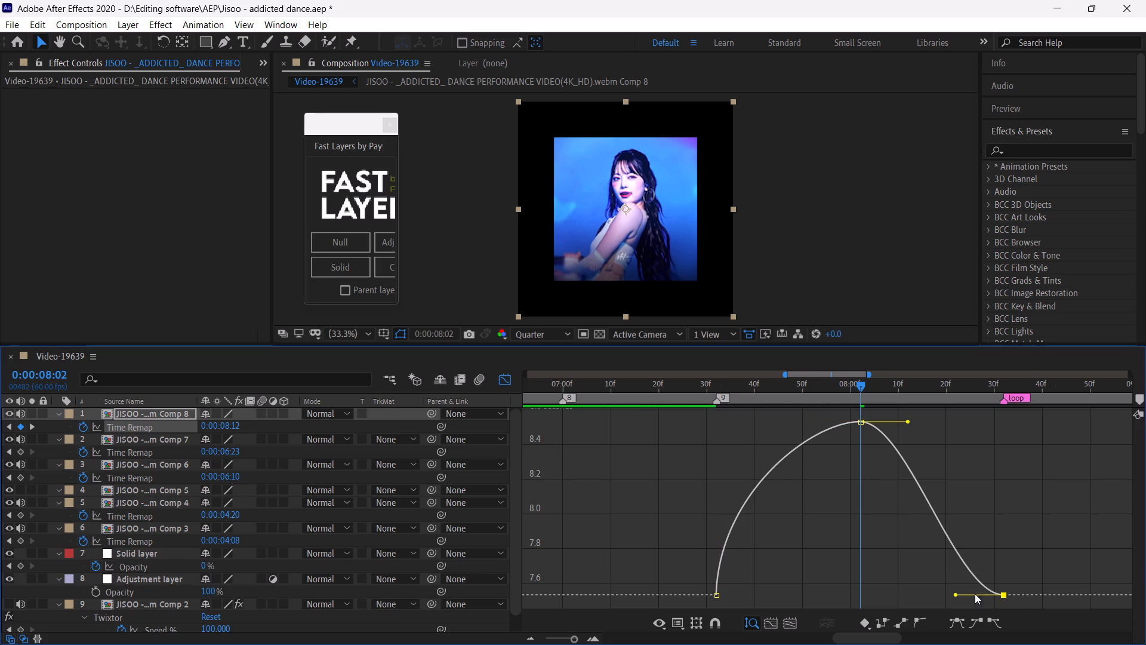
{"action": "left_click_drag", "start_coordinate": [954, 593], "coordinate": [1038, 499]}
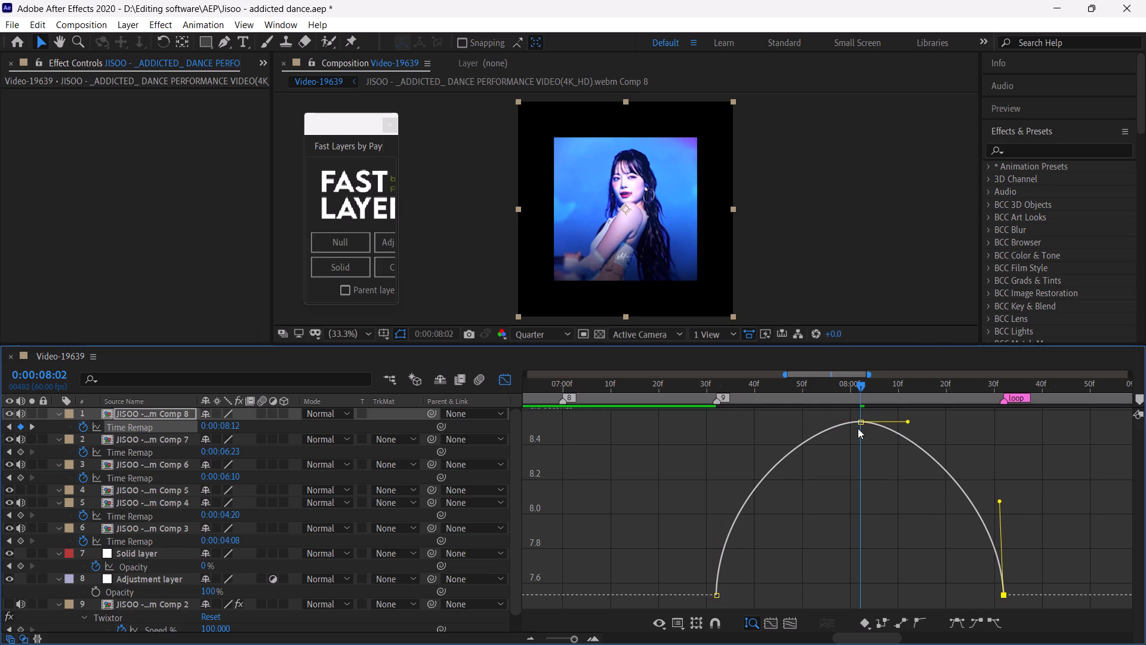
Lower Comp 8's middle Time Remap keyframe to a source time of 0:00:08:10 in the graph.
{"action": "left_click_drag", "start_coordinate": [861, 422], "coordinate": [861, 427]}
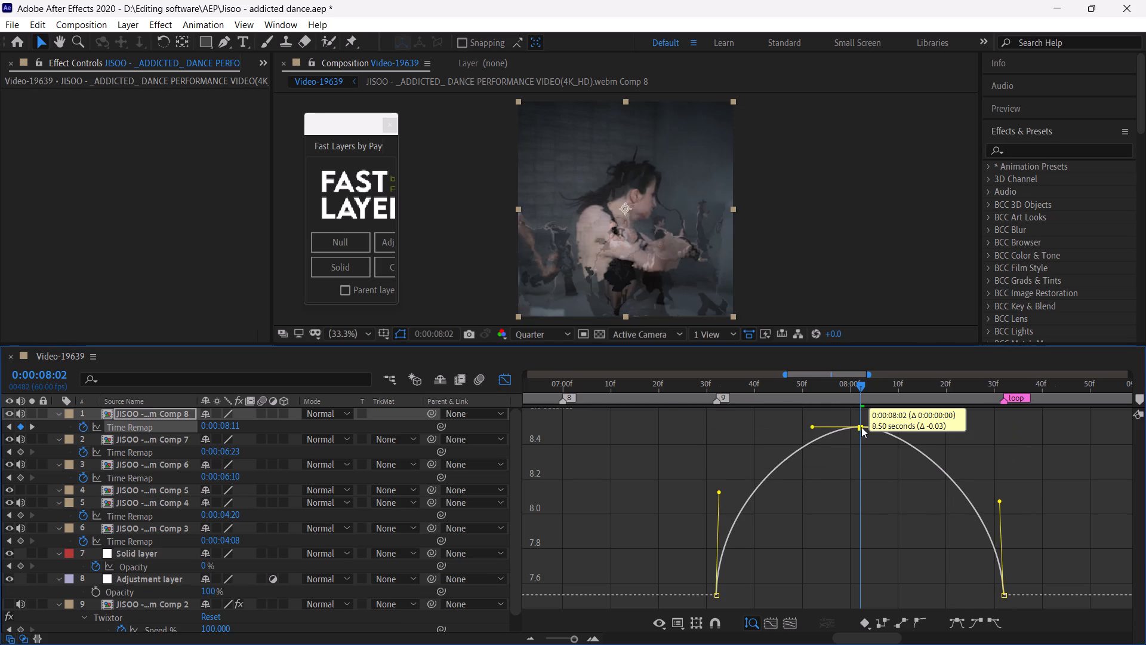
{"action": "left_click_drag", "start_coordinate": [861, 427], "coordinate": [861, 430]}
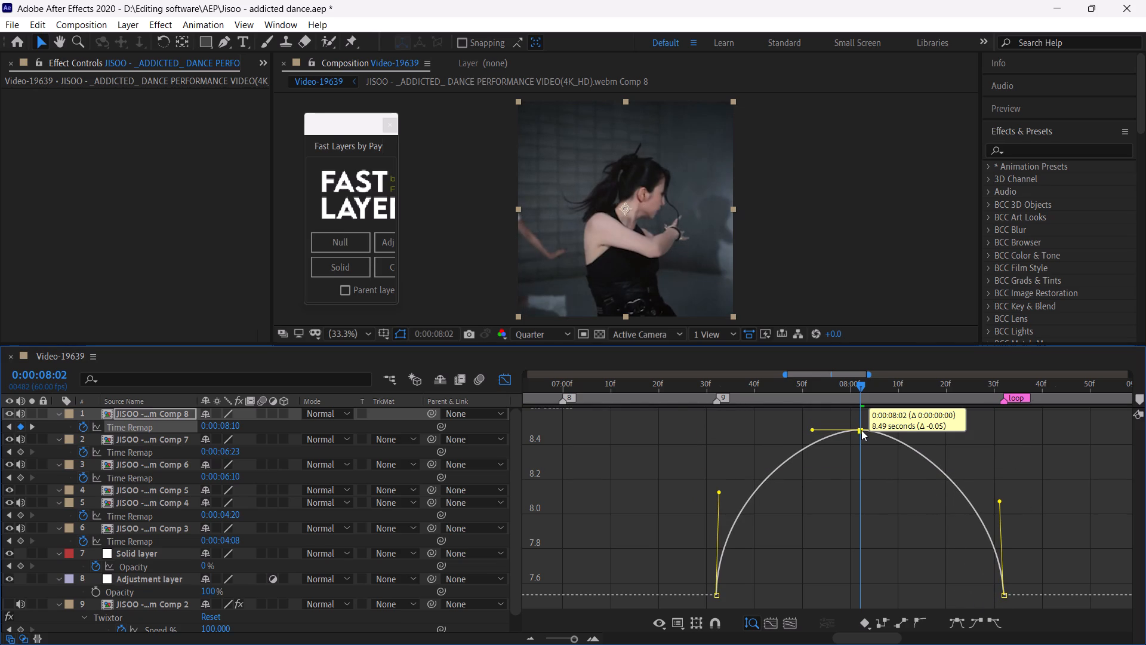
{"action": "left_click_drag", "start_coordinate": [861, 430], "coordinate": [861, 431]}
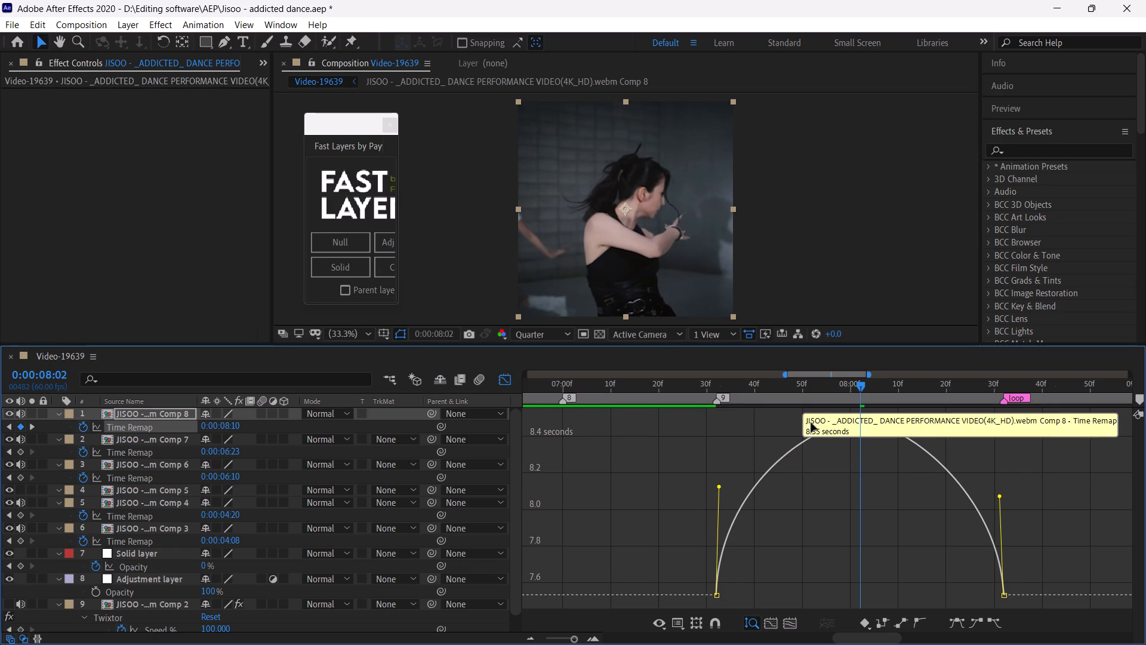
Lengthen both handles of the middle Time Remap keyframe outward, angled slightly down, to broaden the curve's rounded top.
{"action": "left_click_drag", "start_coordinate": [811, 423], "coordinate": [772, 429]}
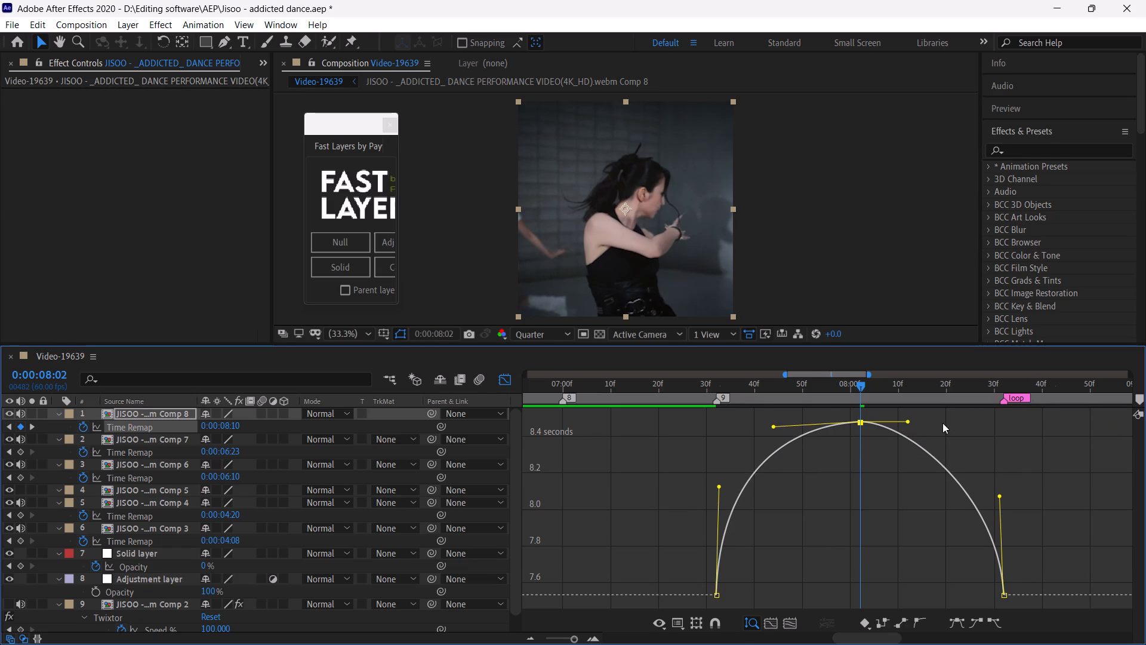
{"action": "left_click_drag", "start_coordinate": [910, 421], "coordinate": [950, 422]}
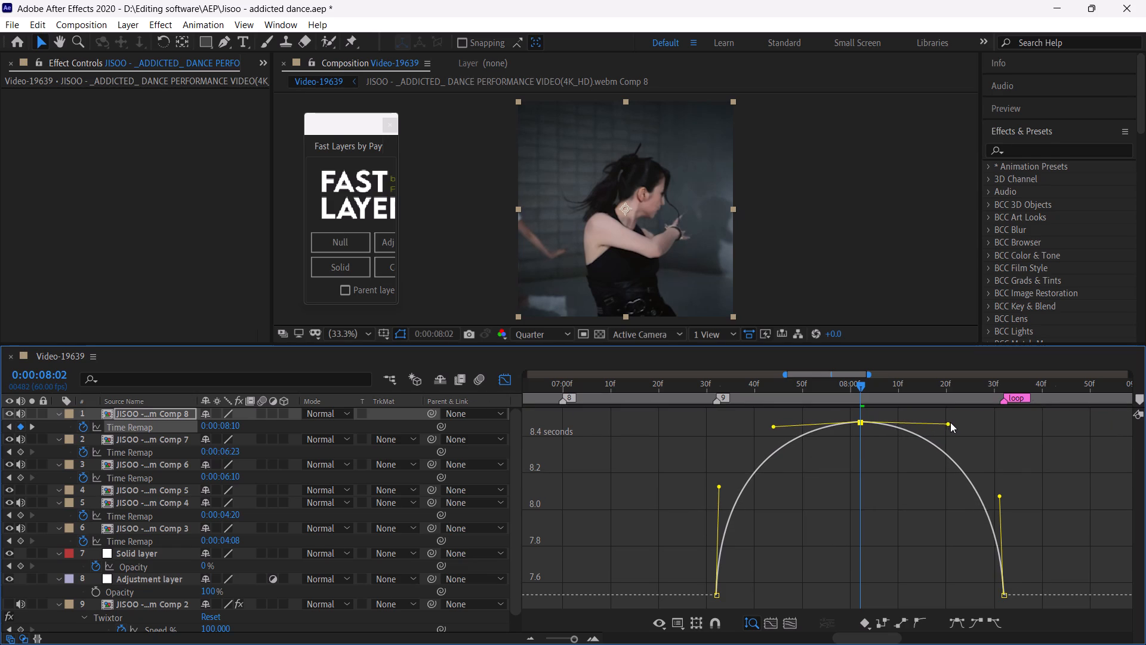
{"action": "left_click_drag", "start_coordinate": [950, 422], "coordinate": [947, 425]}
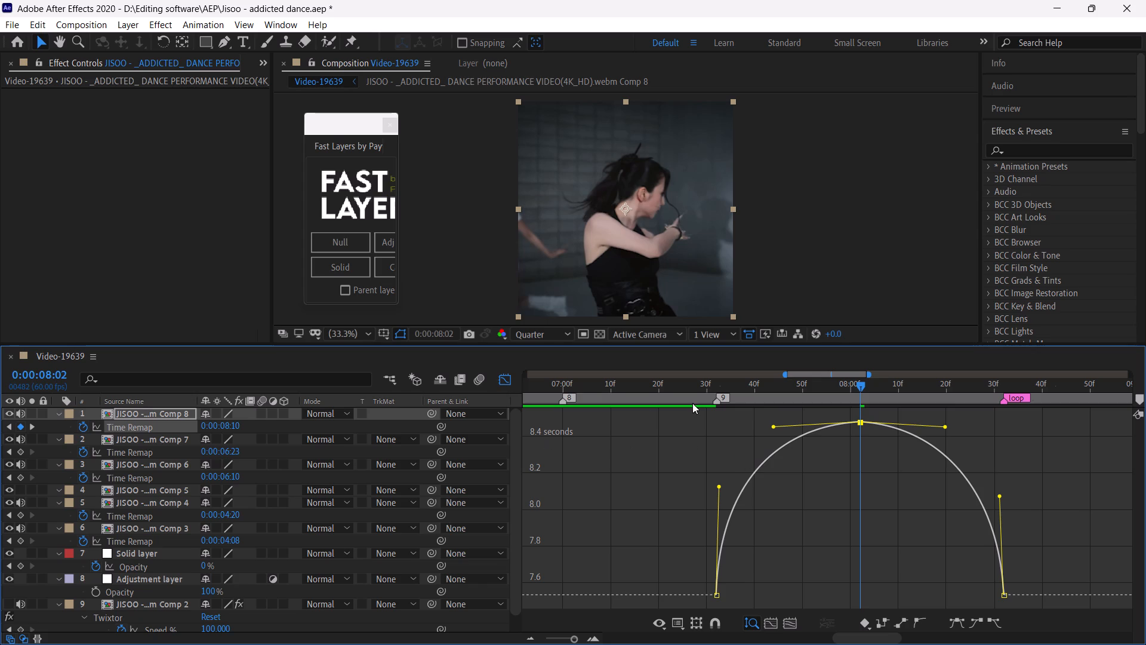
Replay from 0:00:07:31 to check Comp 8's reshaped Time Remap curve.
{"action": "left_click", "coordinate": [710, 391]}
{"action": "key", "text": "space"}
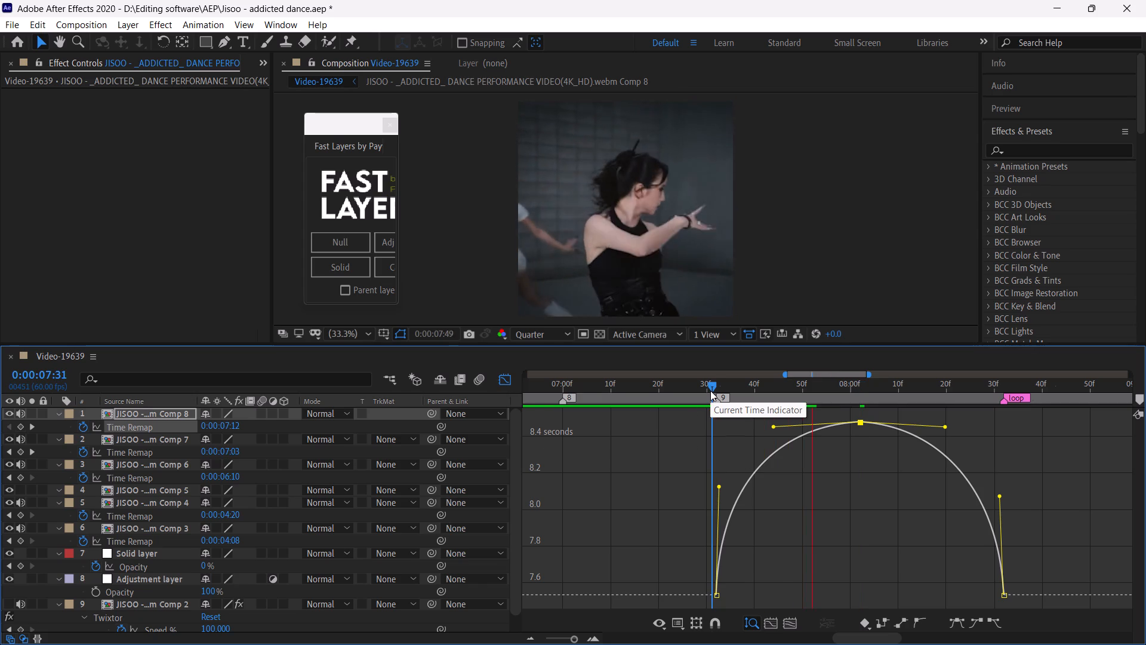
{"action": "left_click", "coordinate": [710, 391]}
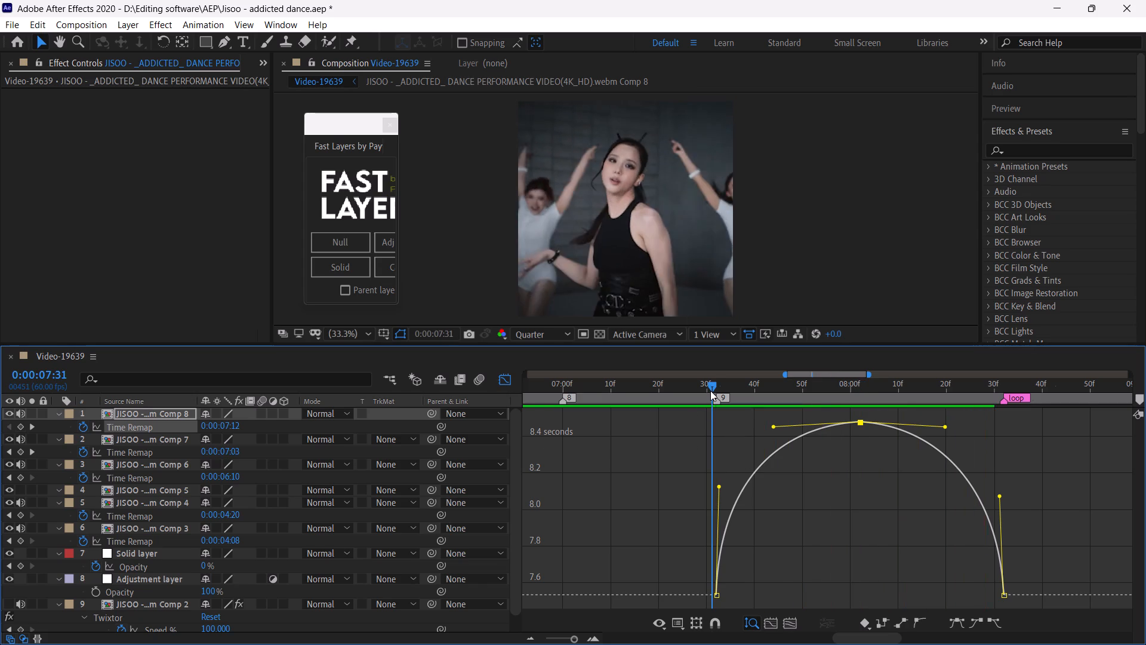
{"action": "key", "text": "space"}
{"action": "left_click", "coordinate": [710, 391]}
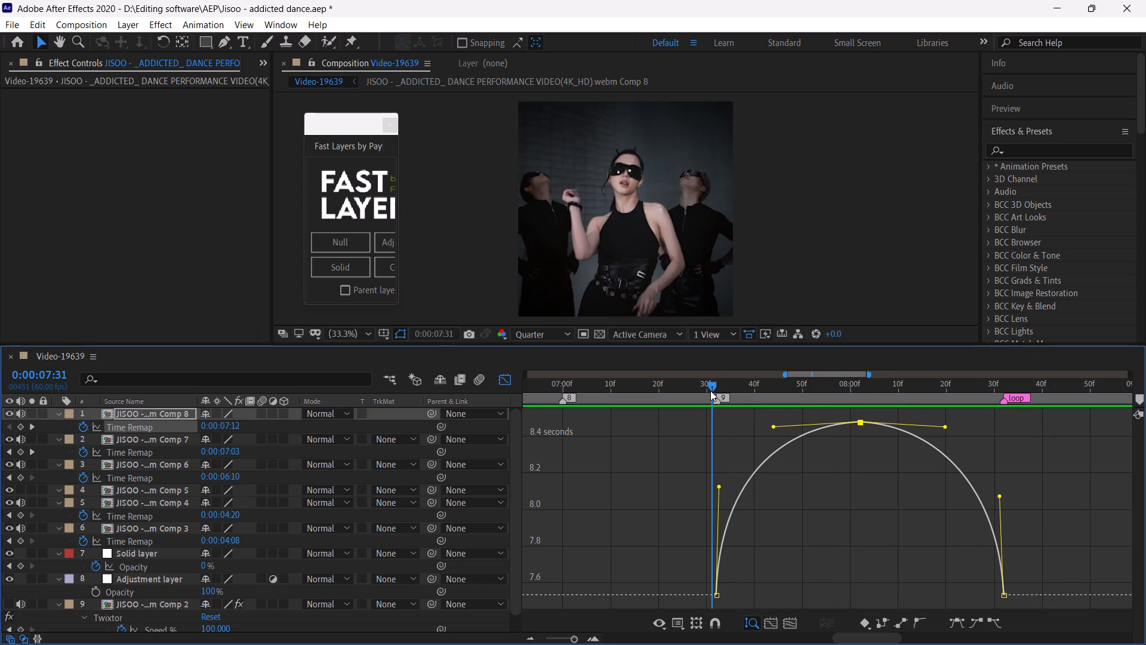
Set Comp 8's middle Time Remap keyframe at 0:00:08:02 to a value of 0:00:08:04.
{"action": "left_click", "coordinate": [506, 382]}
{"action": "left_click", "coordinate": [856, 397]}
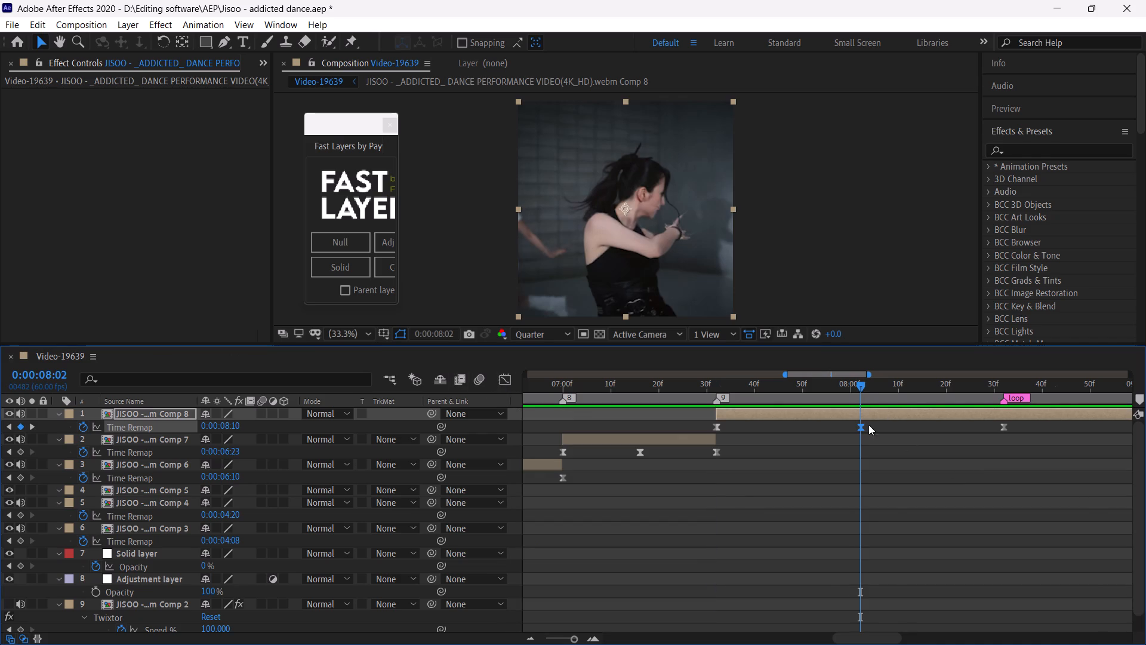
{"action": "left_click", "coordinate": [233, 423]}
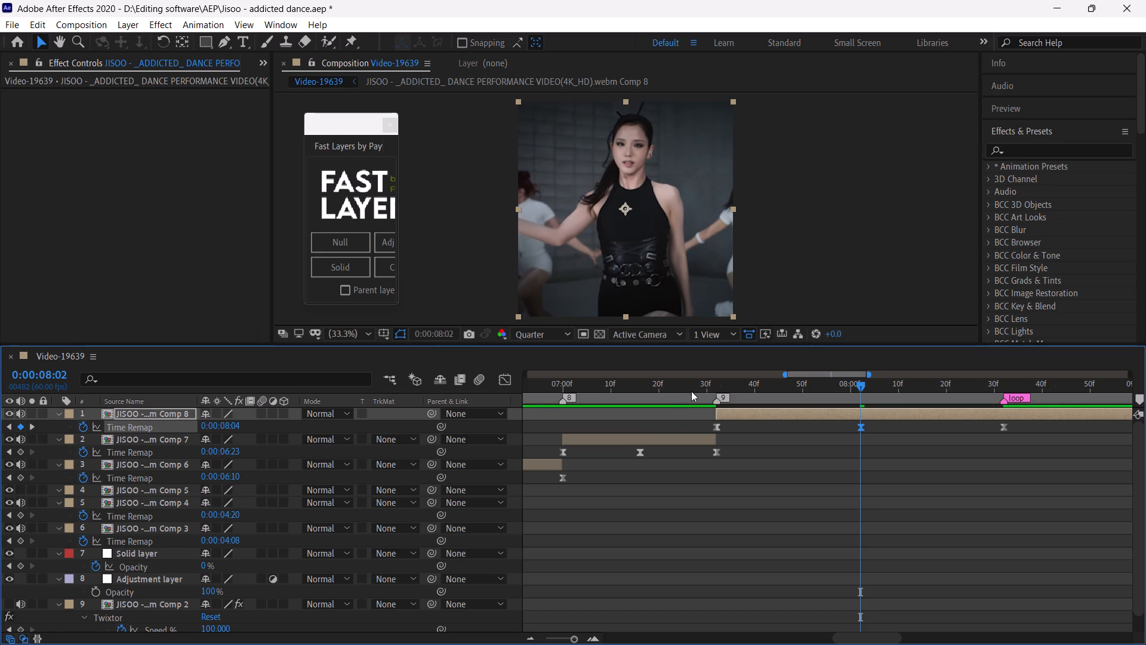
Replay from 0:00:07:30 and scrub through Comp 8 to about 0:00:08:33 to examine the retimed motion and its ending.
{"action": "left_click", "coordinate": [704, 383]}
{"action": "key", "text": "space"}
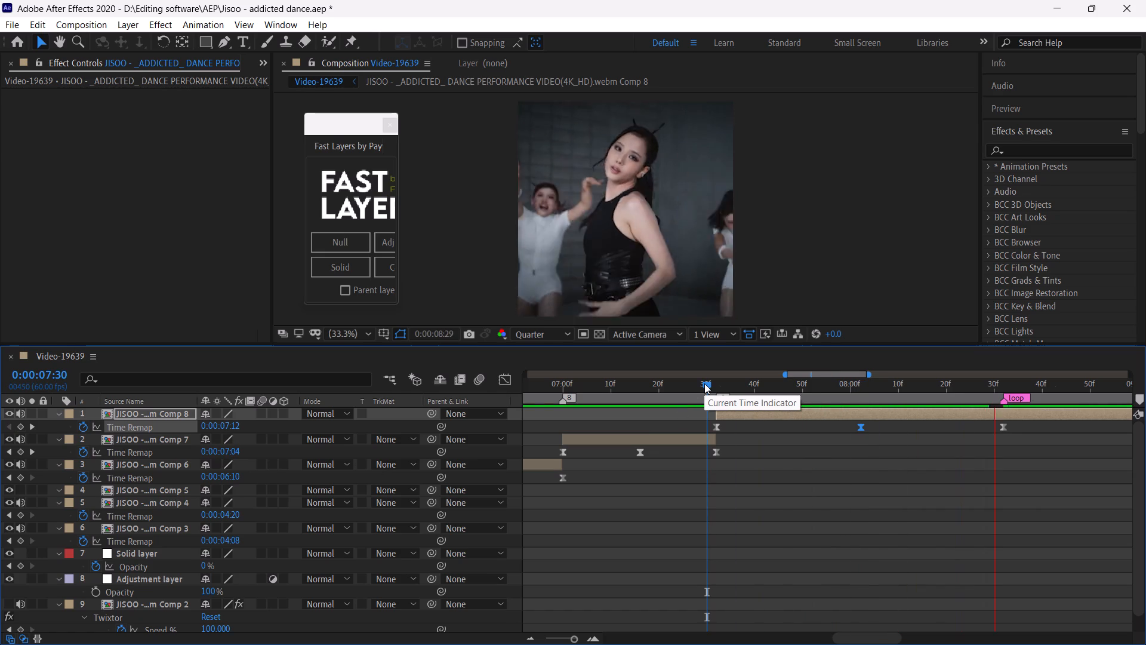
{"action": "left_click", "coordinate": [704, 383]}
{"action": "key", "text": "space"}
{"action": "left_click", "coordinate": [704, 383]}
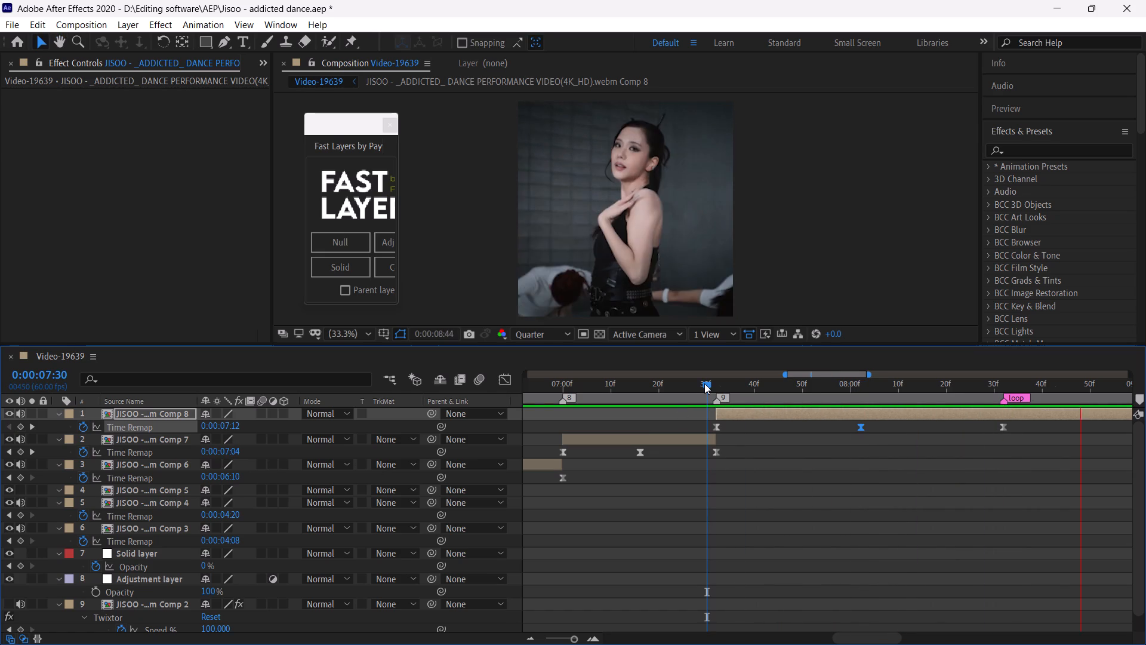
{"action": "key", "text": "space"}
{"action": "left_click_drag", "start_coordinate": [704, 383], "coordinate": [708, 385]}
{"action": "left_click_drag", "start_coordinate": [708, 385], "coordinate": [942, 481]}
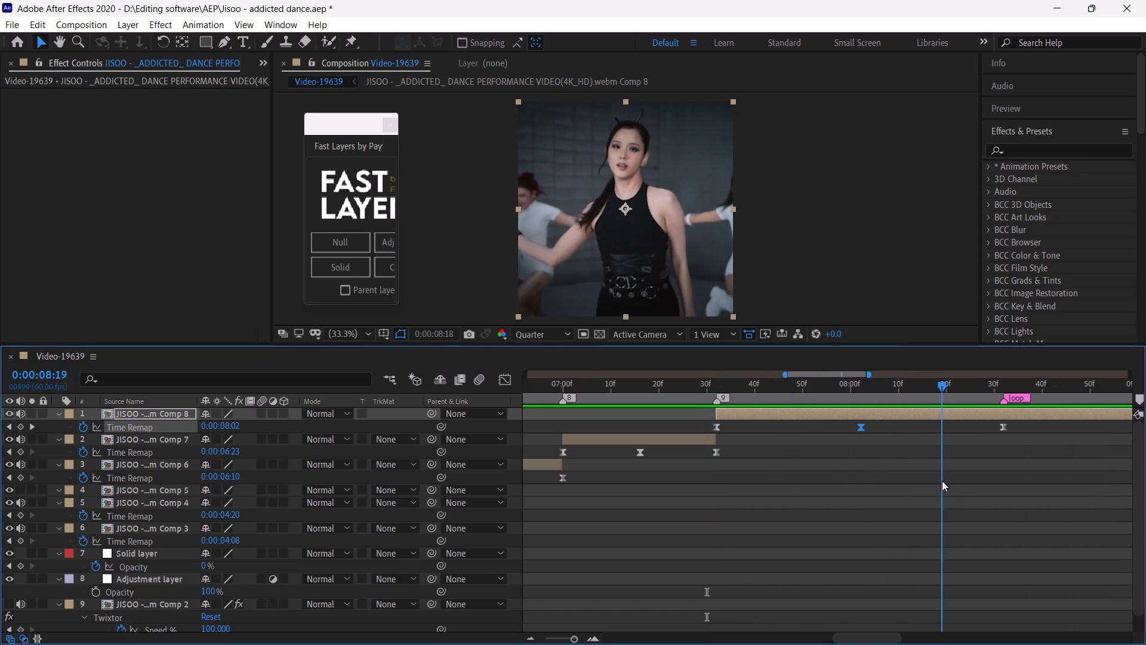
{"action": "left_click_drag", "start_coordinate": [942, 481], "coordinate": [996, 494]}
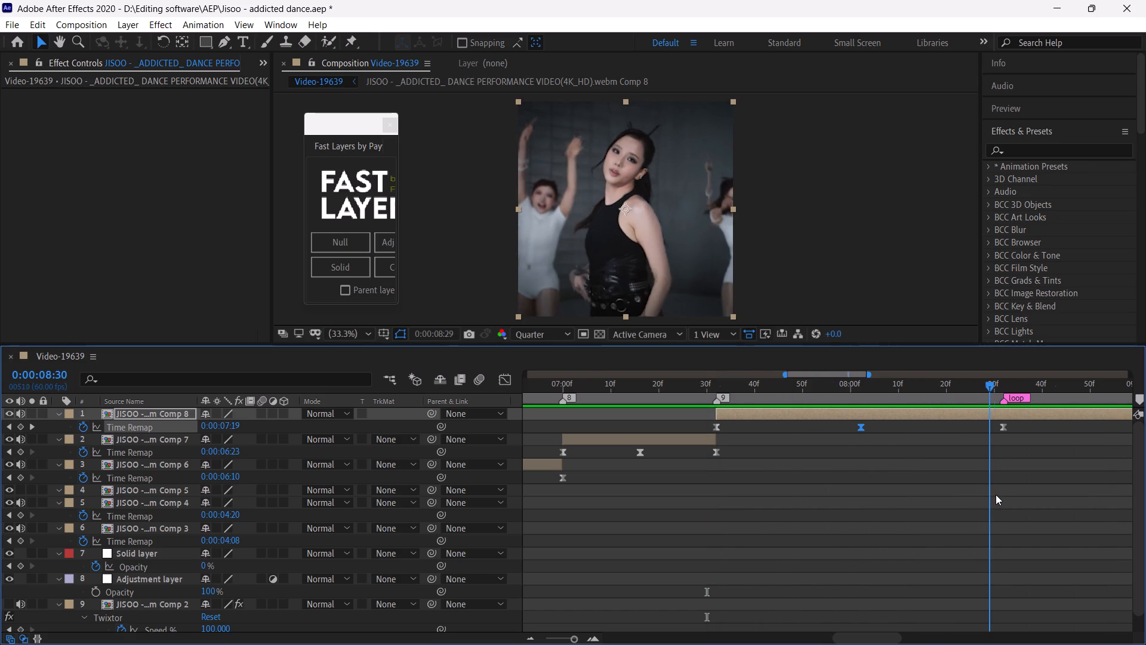
{"action": "left_click_drag", "start_coordinate": [996, 494], "coordinate": [1004, 496]}
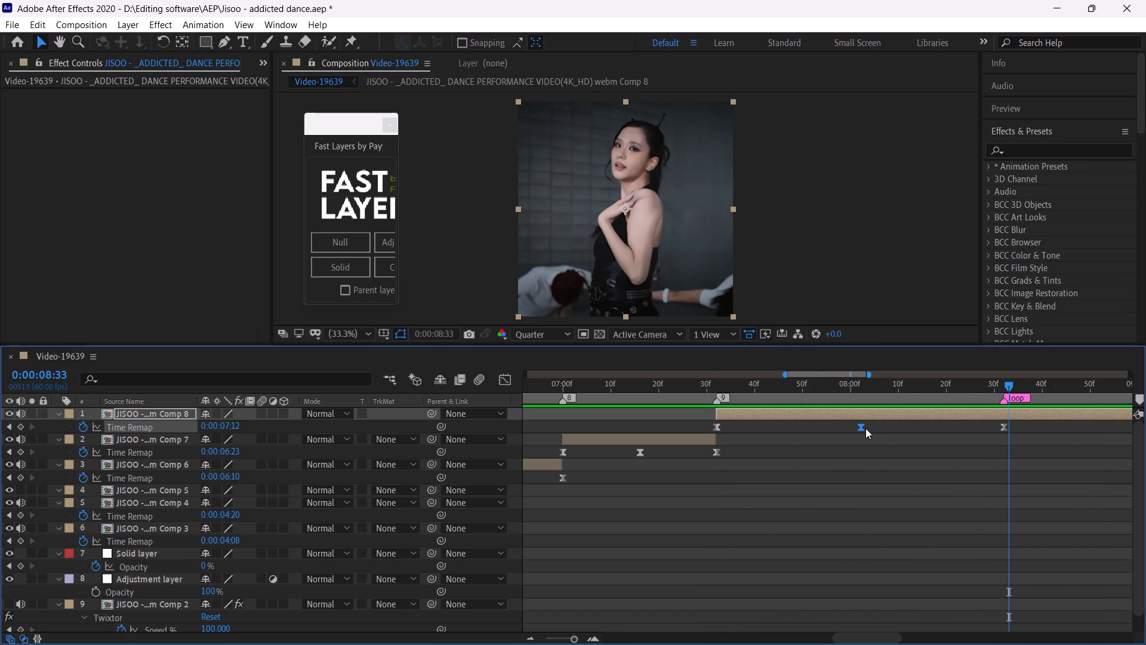
Shorten the outgoing handle of Comp 8's first Time Remap keyframe slightly in the value graph.
{"action": "left_click", "coordinate": [880, 429]}
{"action": "left_click_drag", "start_coordinate": [689, 425], "coordinate": [990, 435]}
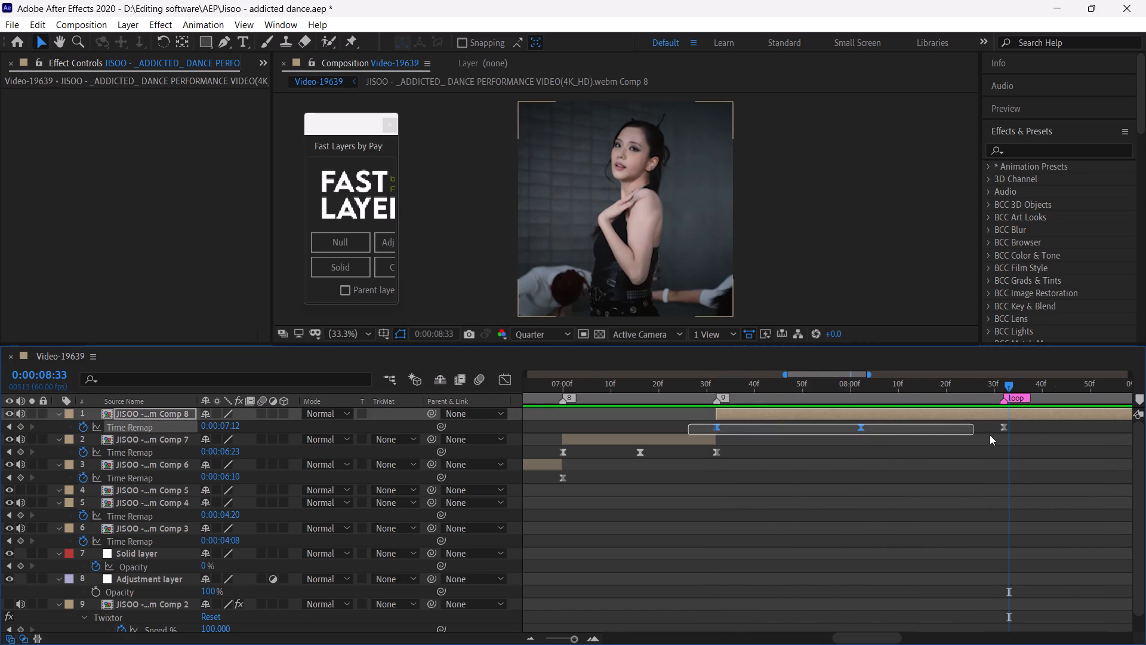
{"action": "left_click_drag", "start_coordinate": [990, 435], "coordinate": [1037, 435]}
{"action": "left_click", "coordinate": [507, 376]}
{"action": "left_click", "coordinate": [844, 467]}
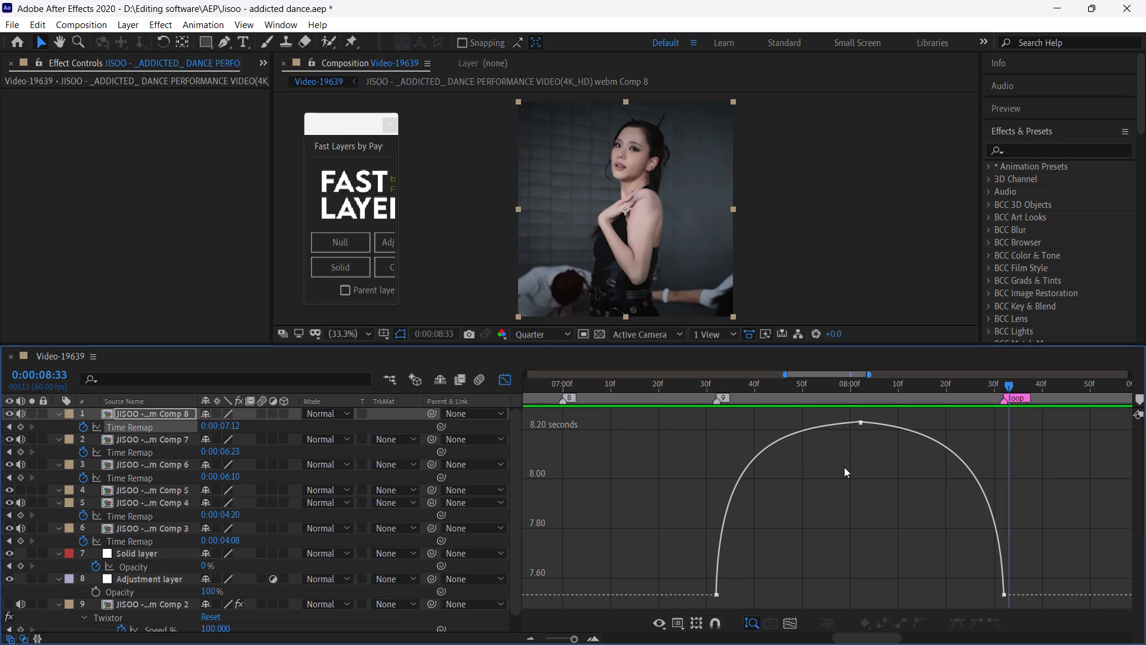
{"action": "left_click", "coordinate": [862, 425]}
{"action": "left_click", "coordinate": [842, 492]}
{"action": "left_click", "coordinate": [738, 476]}
{"action": "left_click_drag", "start_coordinate": [719, 449], "coordinate": [717, 464]}
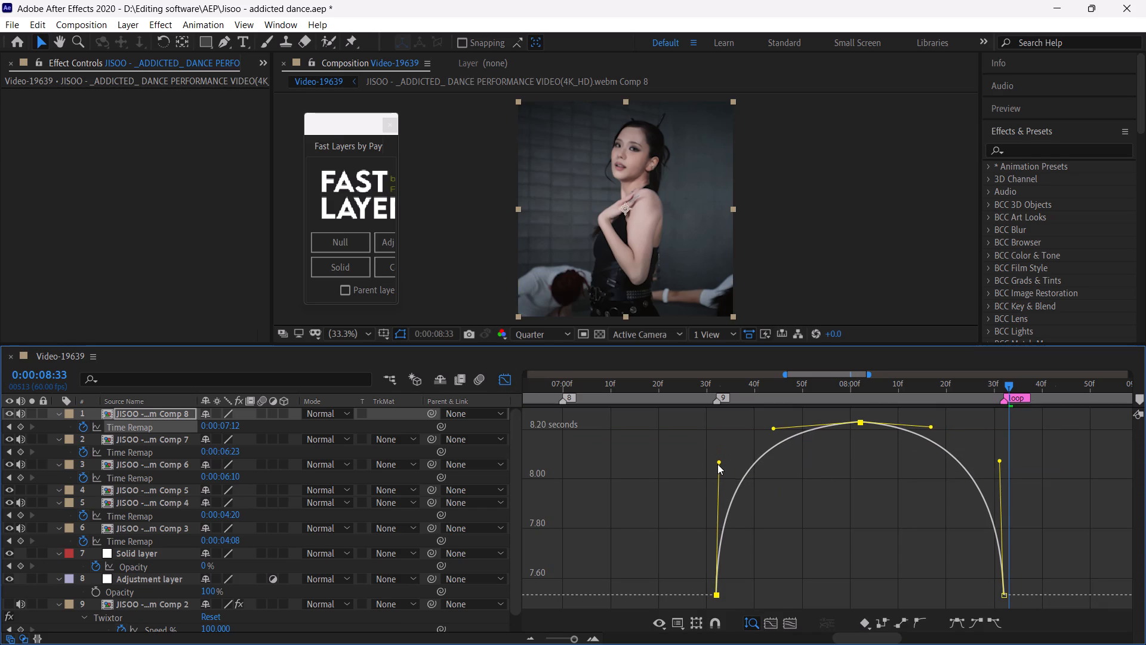
{"action": "left_click_drag", "start_coordinate": [717, 464], "coordinate": [717, 469]}
Shorten the steep handles of Comp 8's last and first Time Remap keyframes to matching heights, just below 8.00 seconds.
{"action": "left_click", "coordinate": [860, 499]}
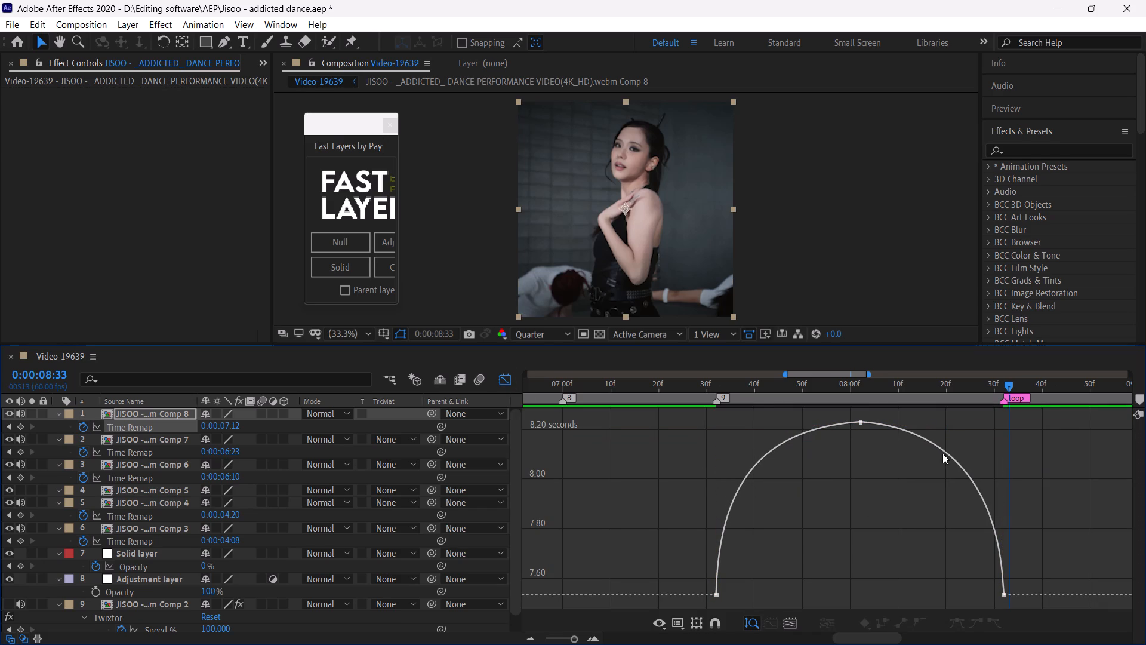
{"action": "left_click", "coordinate": [945, 453]}
{"action": "left_click", "coordinate": [1030, 582]}
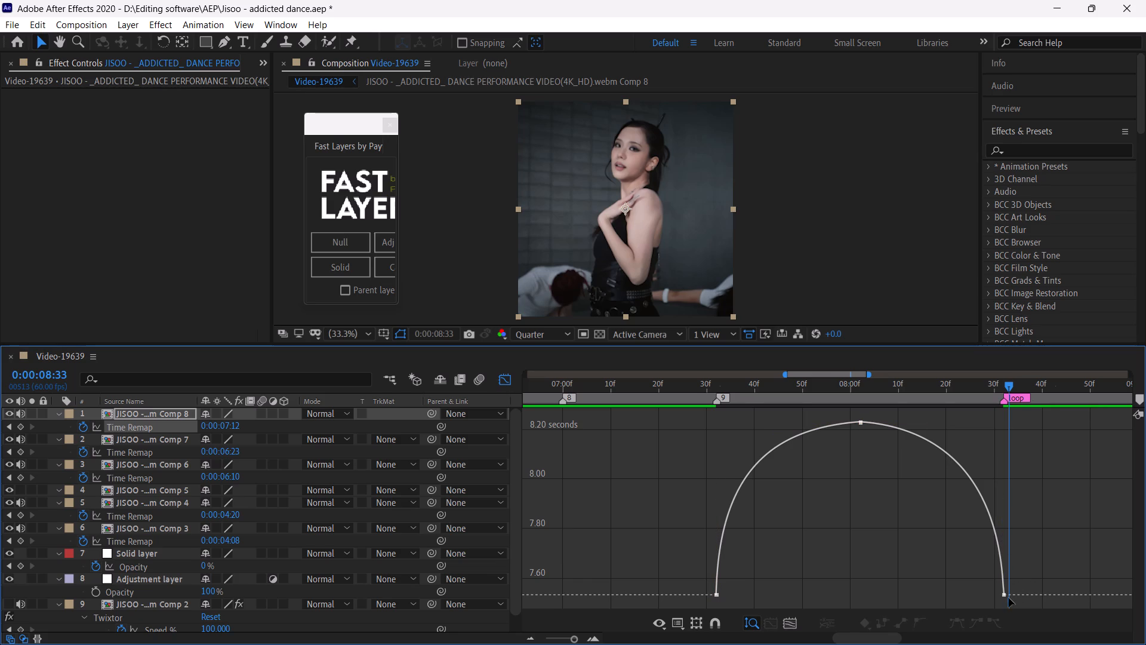
{"action": "left_click", "coordinate": [1003, 595]}
{"action": "left_click_drag", "start_coordinate": [999, 460], "coordinate": [1015, 488]}
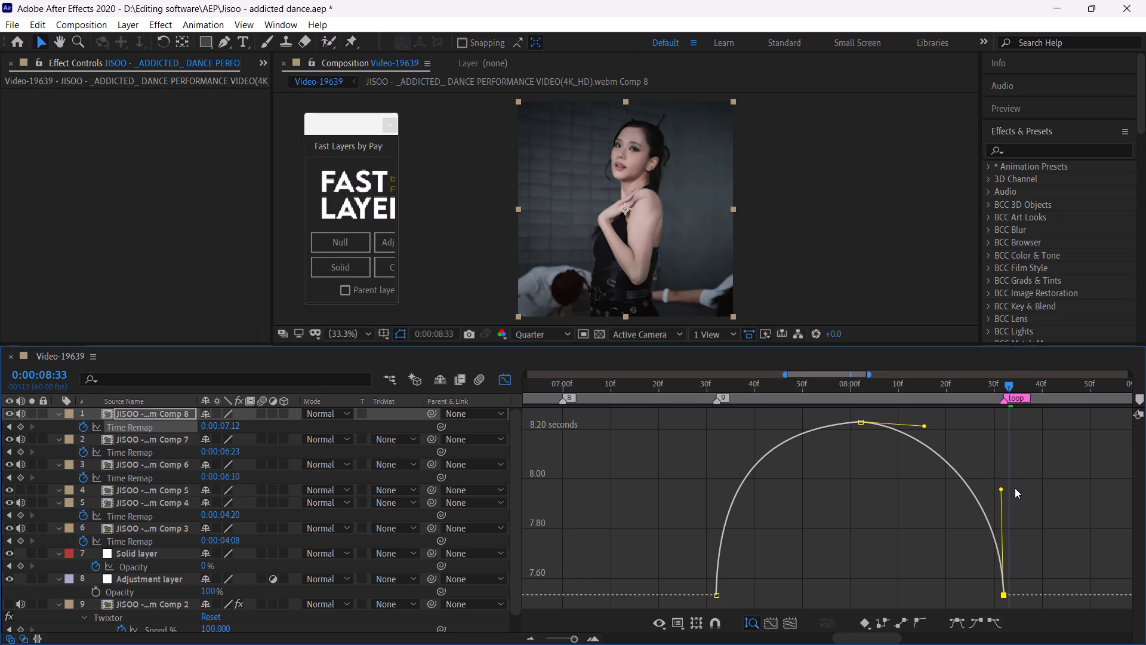
{"action": "left_click_drag", "start_coordinate": [1015, 488], "coordinate": [1024, 494]}
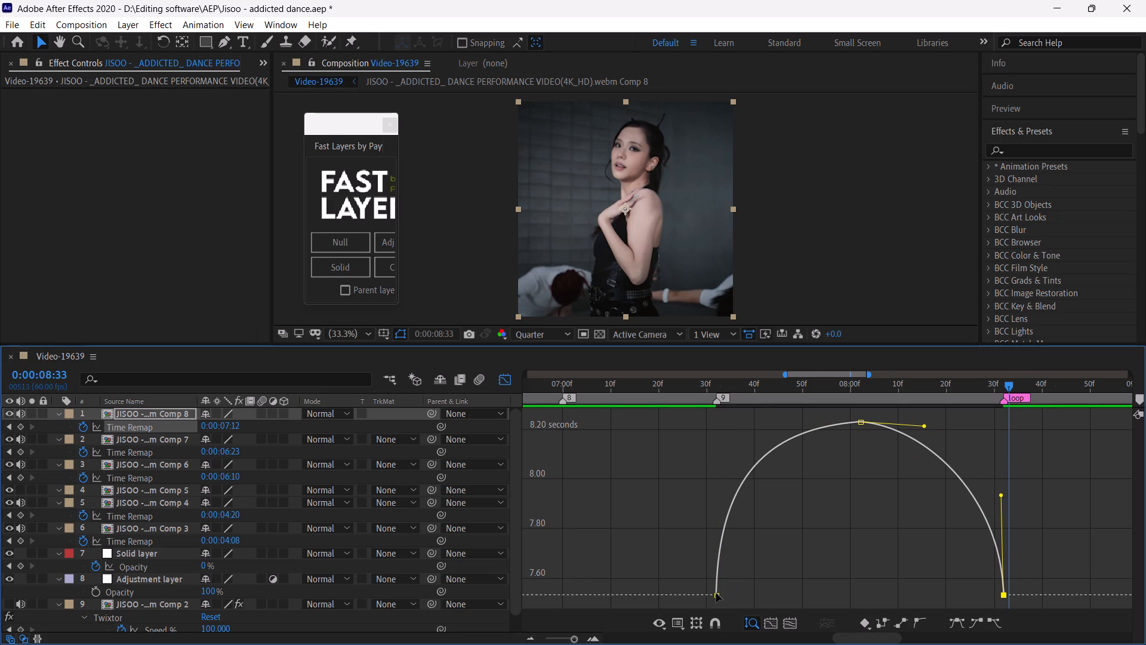
{"action": "left_click", "coordinate": [716, 593]}
{"action": "left_click_drag", "start_coordinate": [719, 467], "coordinate": [703, 496]}
Lengthen both handles of the middle Time Remap keyframe outward, nearly level, to widen the curve's rounded top.
{"action": "left_click_drag", "start_coordinate": [772, 431], "coordinate": [748, 427]}
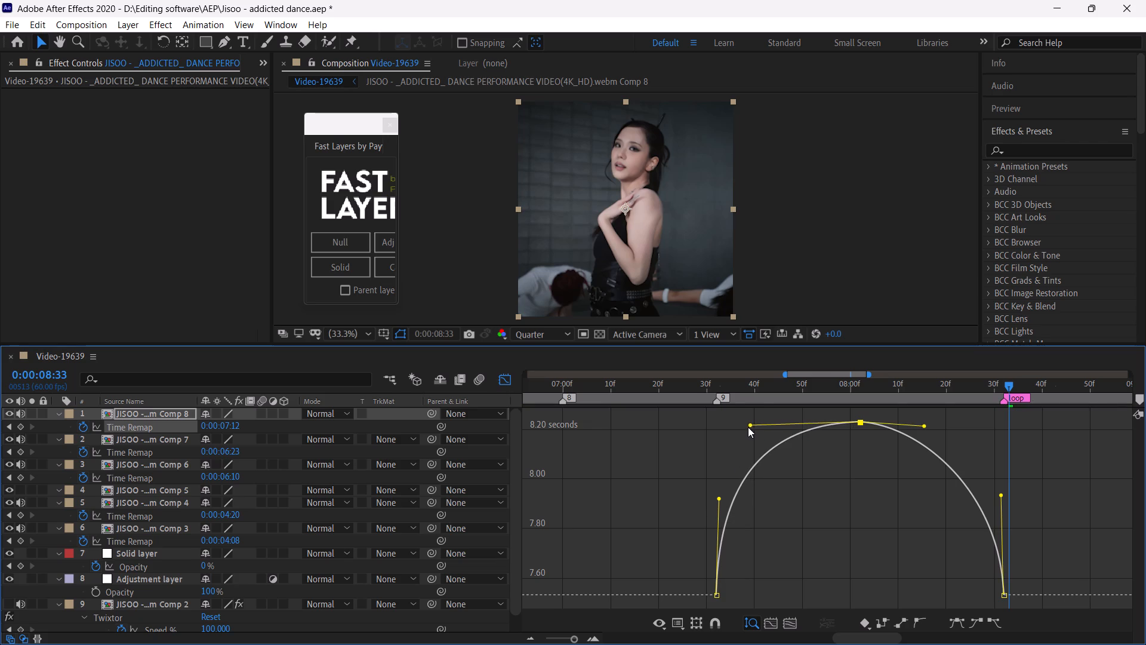
{"action": "left_click_drag", "start_coordinate": [748, 427], "coordinate": [747, 428]}
{"action": "left_click_drag", "start_coordinate": [926, 425], "coordinate": [939, 423]}
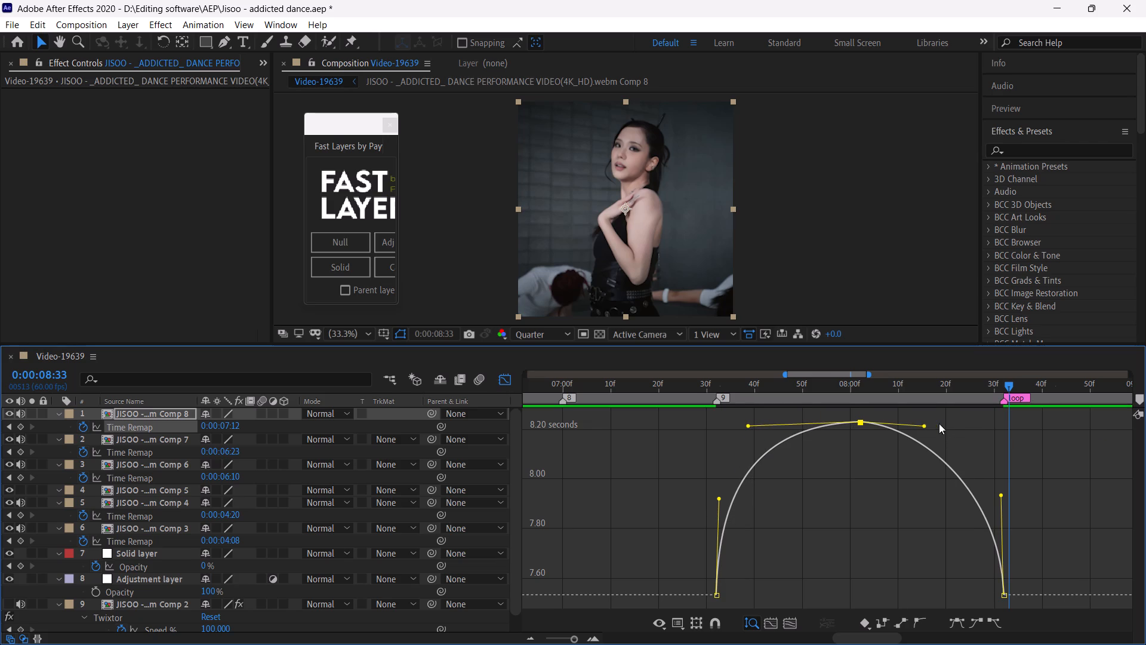
{"action": "left_click_drag", "start_coordinate": [939, 423], "coordinate": [960, 422]}
Replay Comp 8 repeatedly from about 0:00:07:32 and scrub through it to check the reshaped Time Remap curve.
{"action": "left_click", "coordinate": [718, 385]}
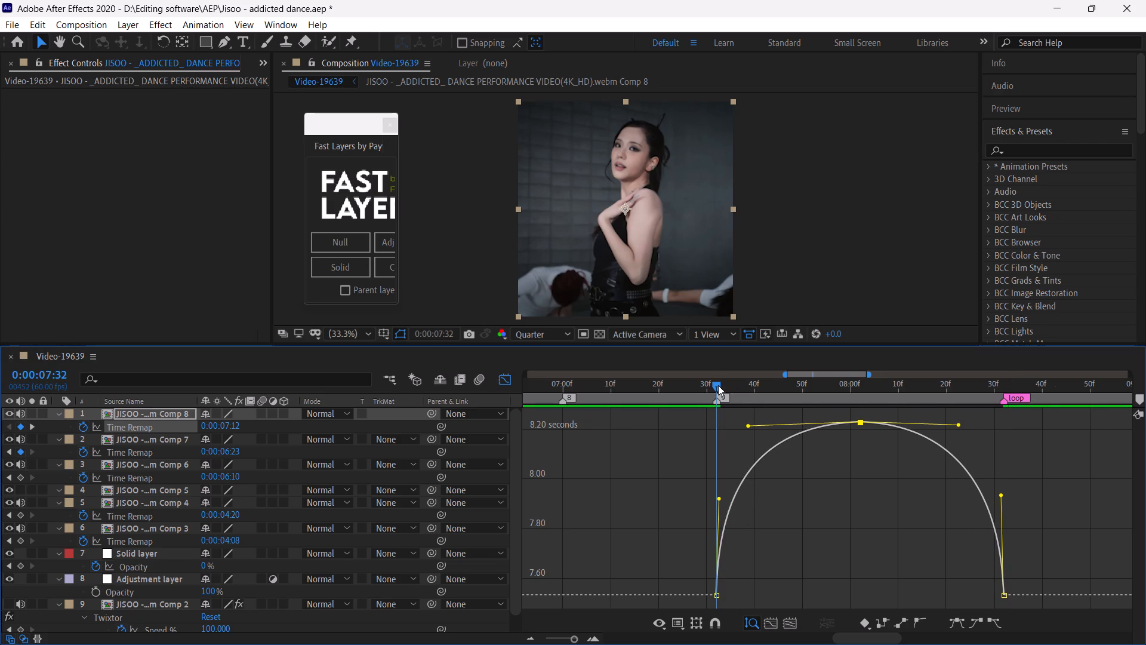
{"action": "key", "text": "space"}
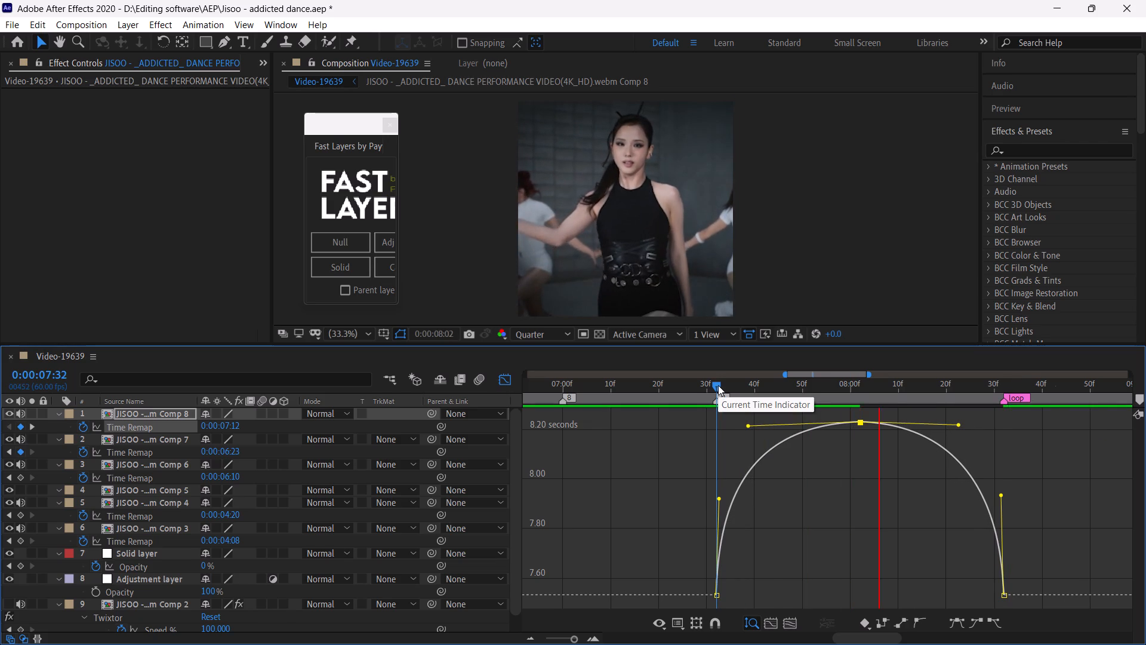
{"action": "left_click", "coordinate": [718, 385]}
{"action": "key", "text": "space"}
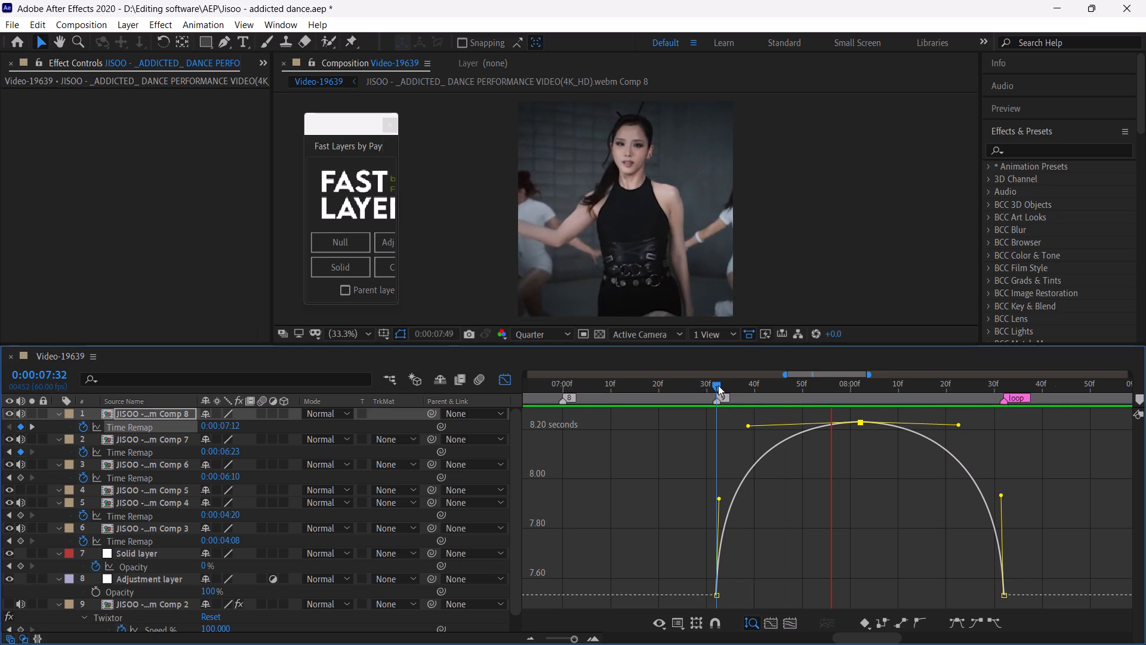
{"action": "left_click", "coordinate": [718, 385]}
{"action": "key", "text": "space"}
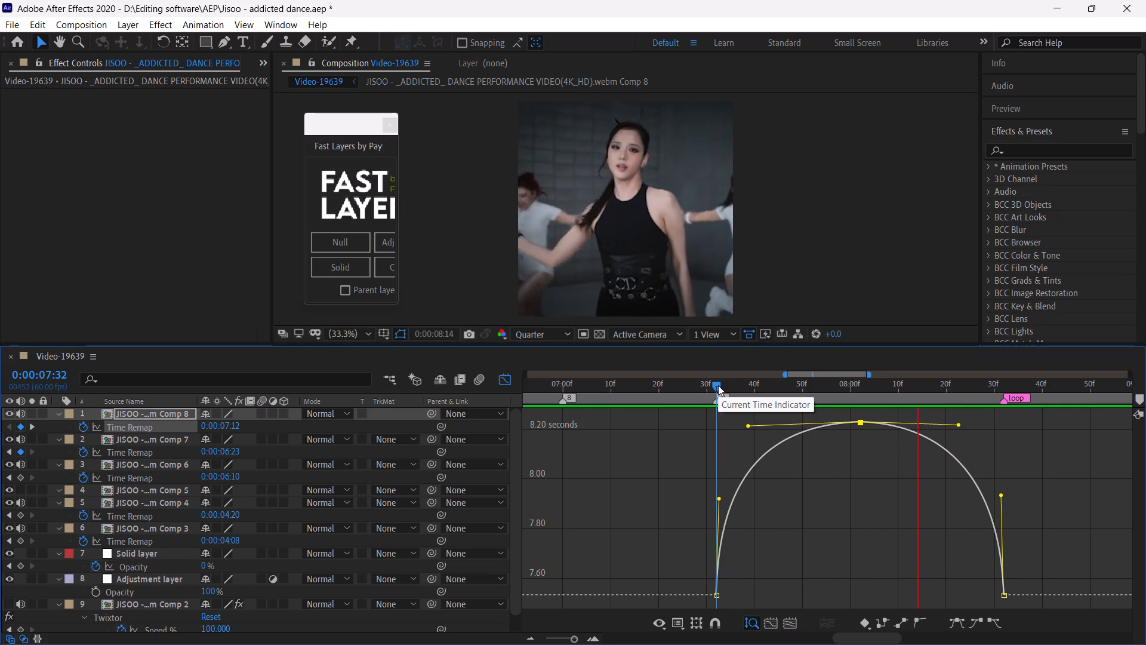
{"action": "left_click", "coordinate": [718, 385]}
{"action": "key", "text": "space"}
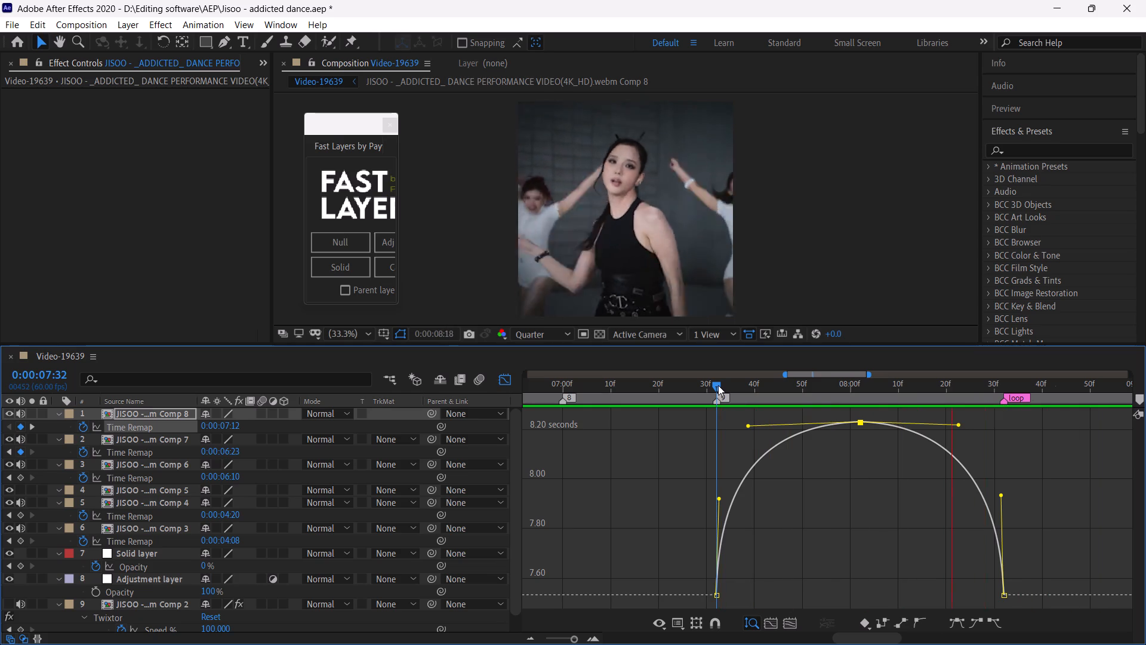
{"action": "left_click_drag", "start_coordinate": [718, 385], "coordinate": [754, 469]}
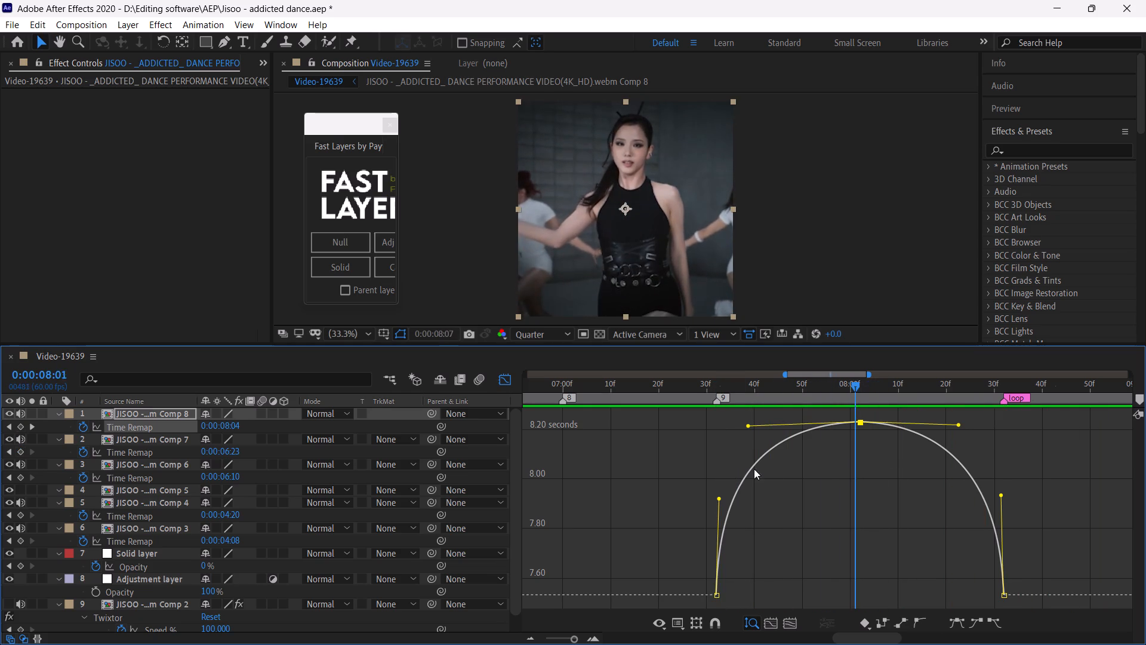
{"action": "left_click_drag", "start_coordinate": [754, 469], "coordinate": [722, 471]}
{"action": "key", "text": "space"}
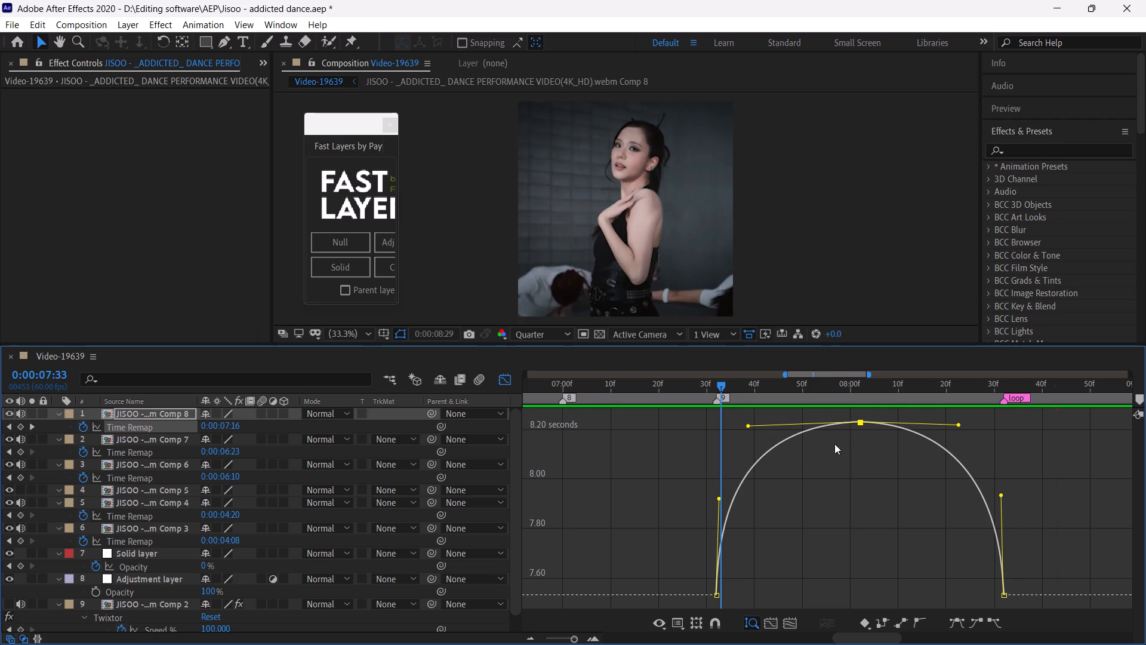
Split Comp 8 at the loop marker, 0:00:08:32, and delete the part after it.
{"action": "left_click_drag", "start_coordinate": [941, 389], "coordinate": [996, 424]}
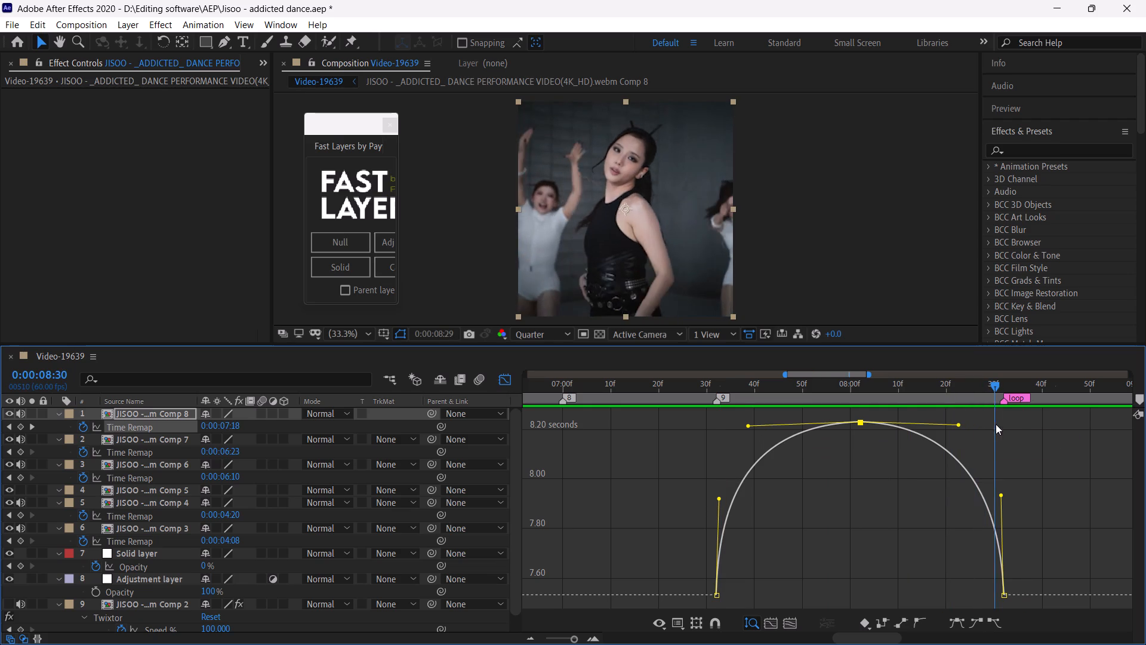
{"action": "left_click_drag", "start_coordinate": [996, 424], "coordinate": [1003, 426]}
{"action": "left_click", "coordinate": [501, 380]}
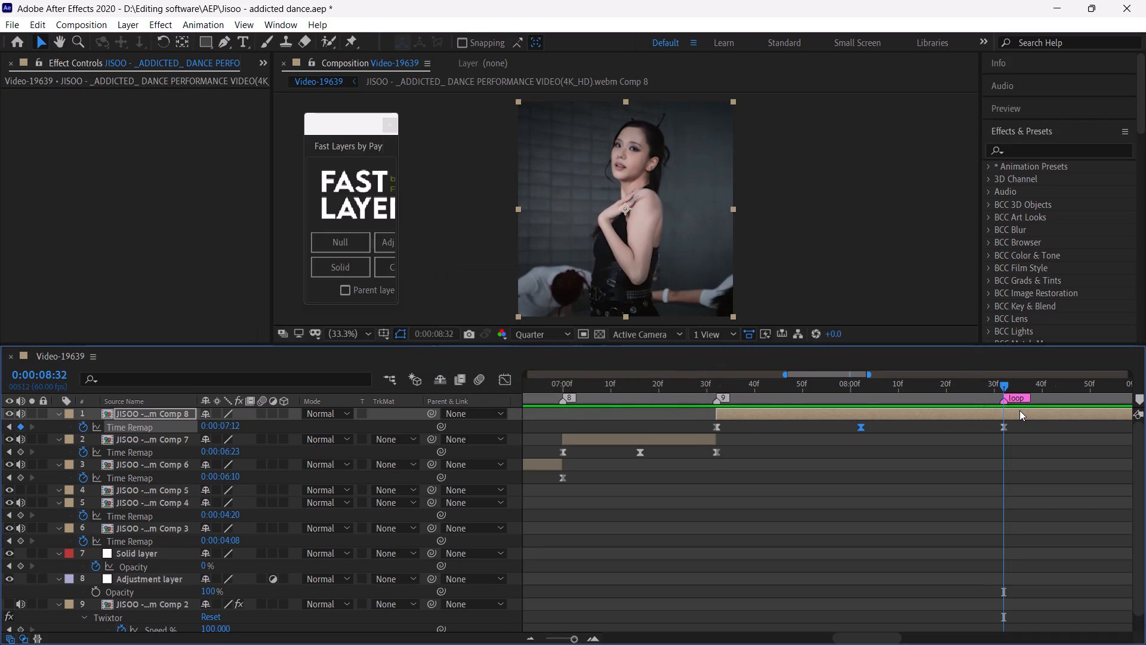
{"action": "key", "text": "ctrl+shift+d"}
{"action": "key", "text": "BackSpace"}
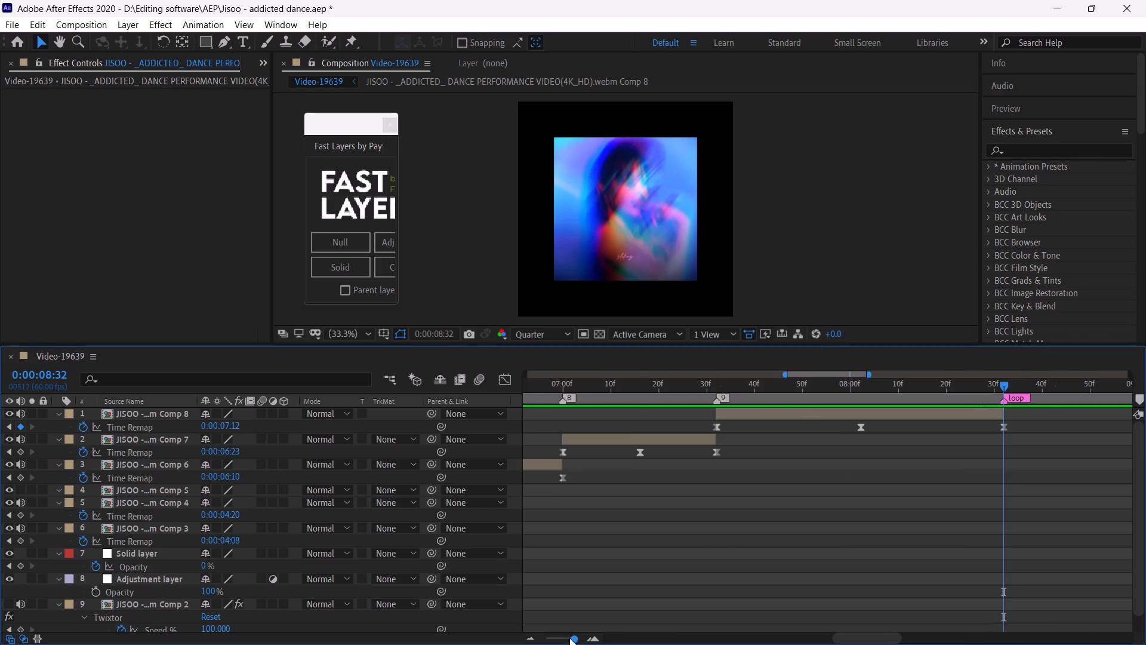
Play the whole edit from 0:00:00:00, then replay from 0:00:04:29 and 0:00:06:20 to review the retimed clips.
{"action": "left_click_drag", "start_coordinate": [569, 638], "coordinate": [504, 644]}
{"action": "left_click_drag", "start_coordinate": [542, 392], "coordinate": [482, 390]}
{"action": "key", "text": "space"}
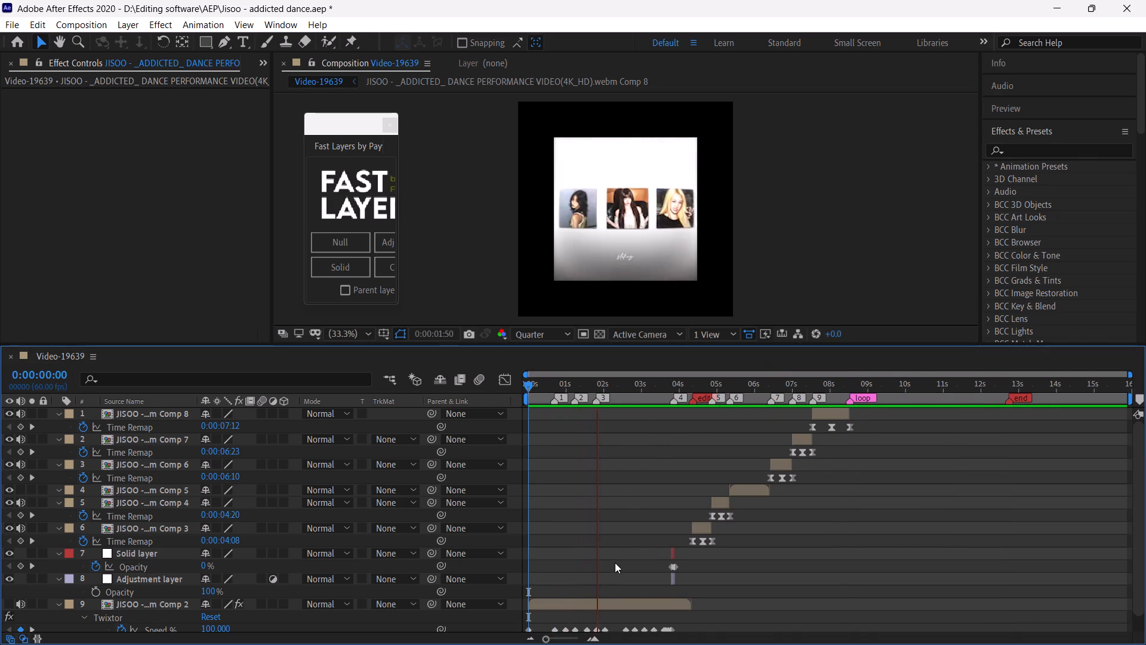
{"action": "scroll", "coordinate": [618, 563], "scroll_direction": "down", "scroll_amount": 1}
{"action": "left_click_drag", "start_coordinate": [1138, 457], "coordinate": [1139, 517]}
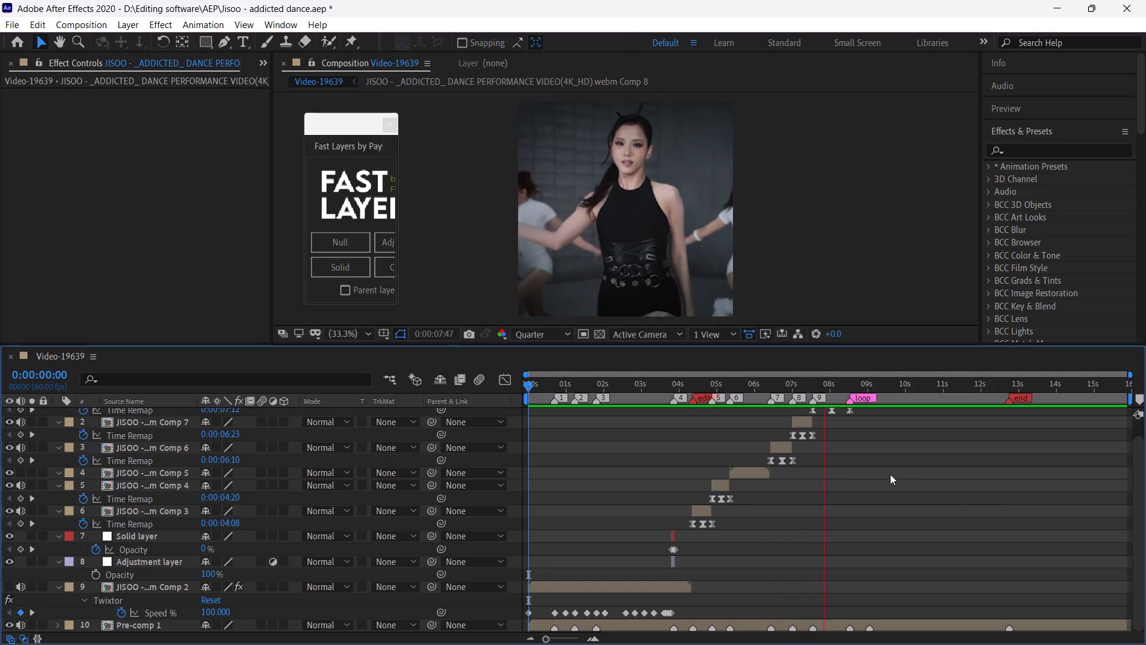
{"action": "left_click", "coordinate": [698, 385]}
{"action": "key", "text": "space"}
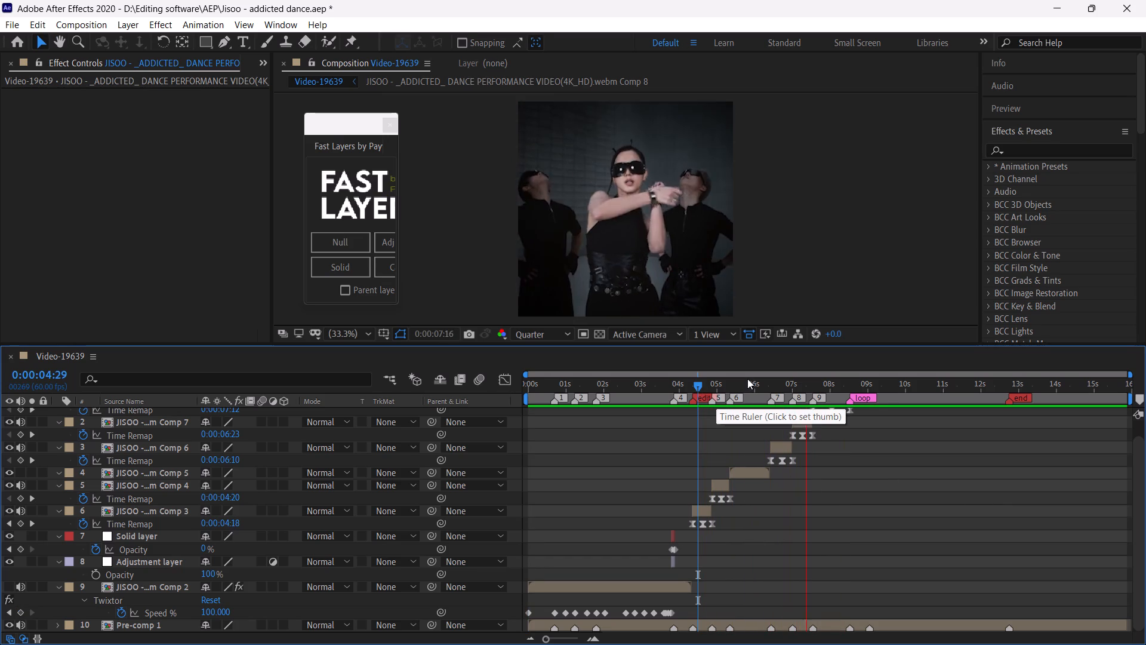
{"action": "left_click", "coordinate": [767, 387]}
{"action": "key", "text": "space"}
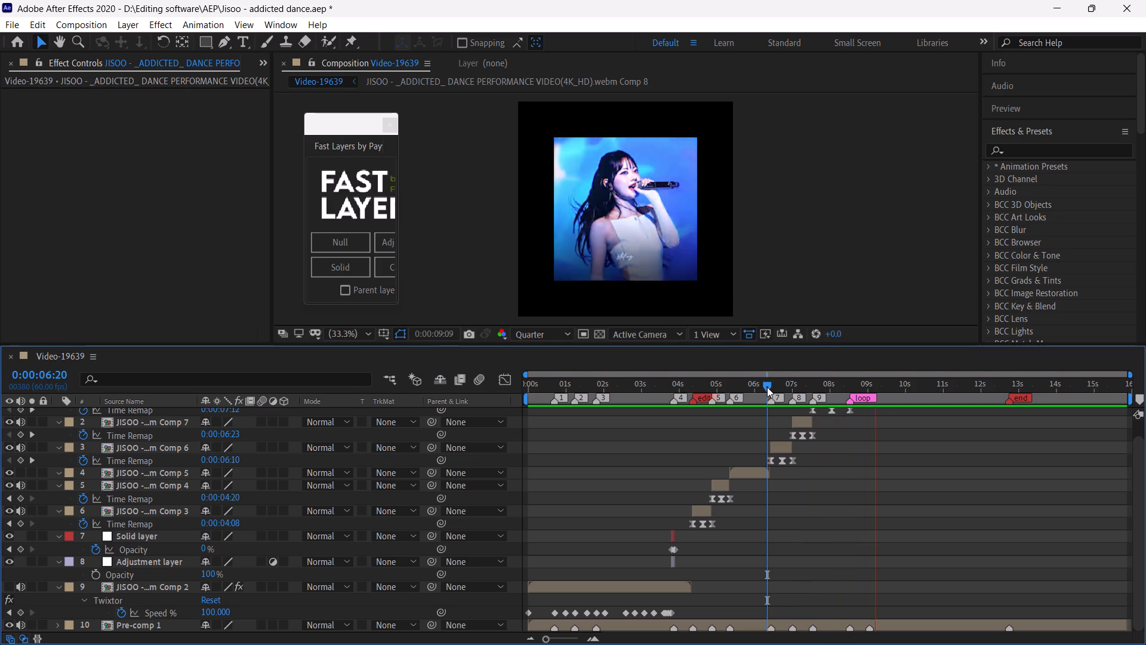
{"action": "left_click", "coordinate": [767, 387]}
Save the project.
{"action": "key", "text": "ctrl+s"}
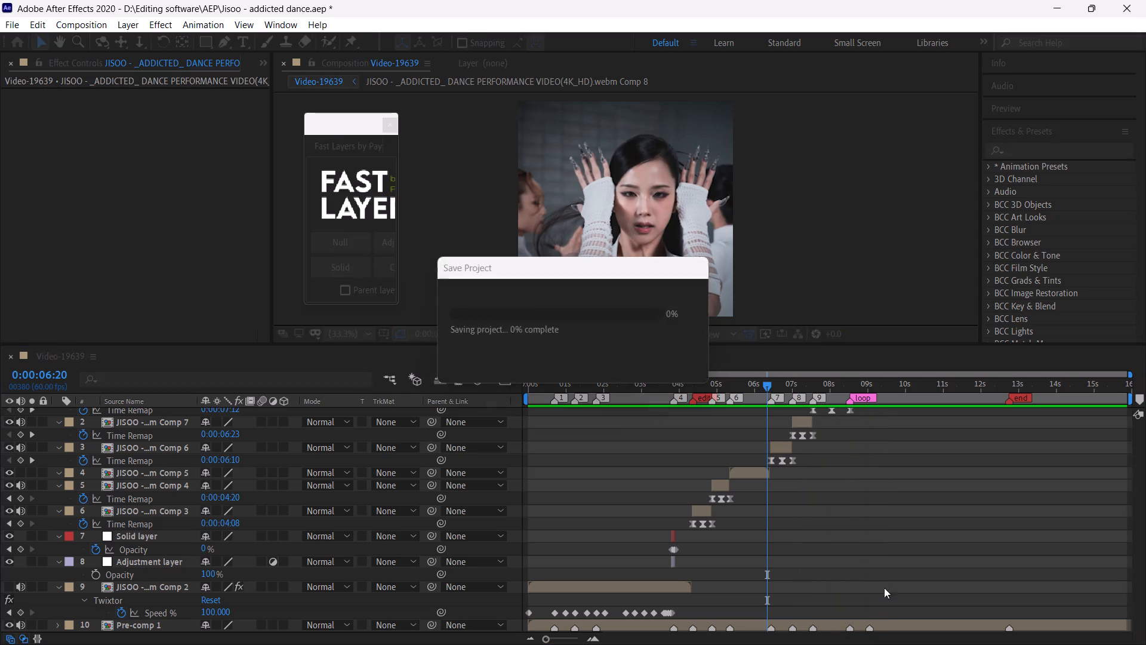
Hide the Pre-comp 1 reference layer's video and collapse the expanded properties of all layers.
{"action": "left_click", "coordinate": [855, 623]}
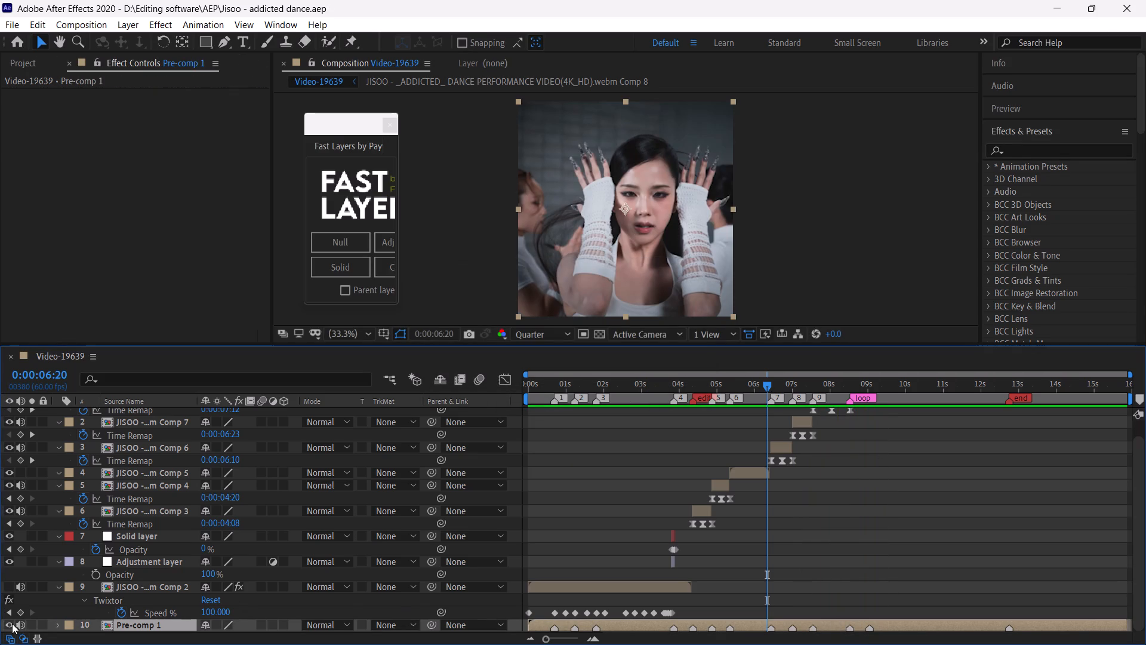
{"action": "left_click", "coordinate": [12, 623]}
{"action": "left_click", "coordinate": [734, 570]}
{"action": "key", "text": "u"}
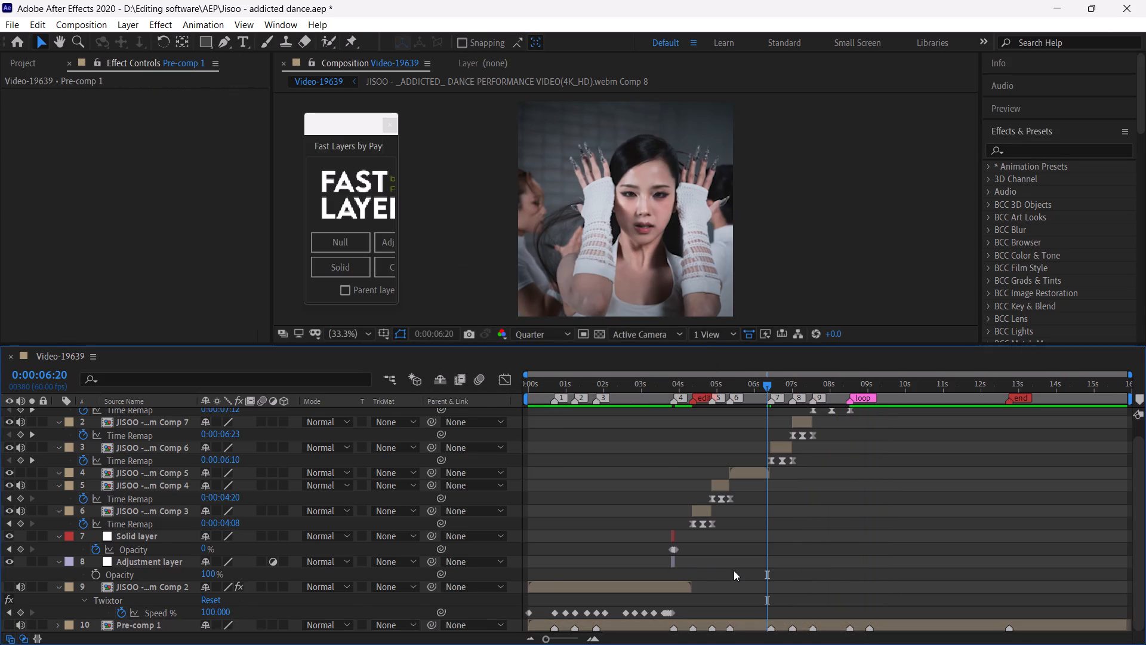
Place the playhead at 0:00:08:43, just past the loop marker.
{"action": "left_click", "coordinate": [852, 384]}
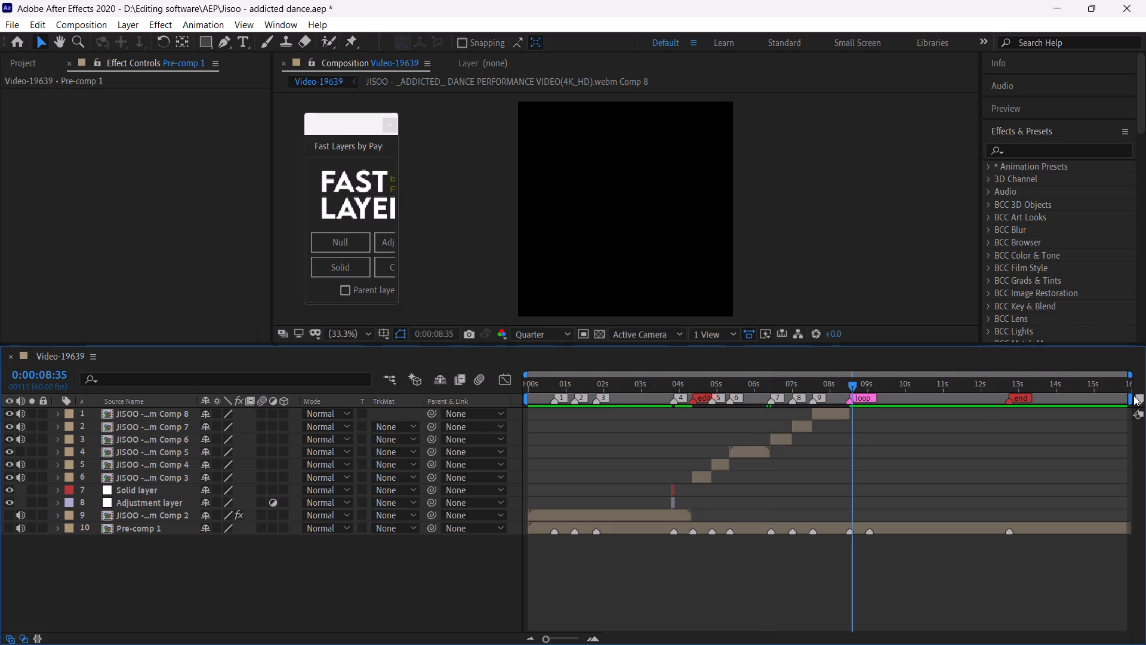
{"action": "left_click_drag", "start_coordinate": [1127, 398], "coordinate": [861, 442]}
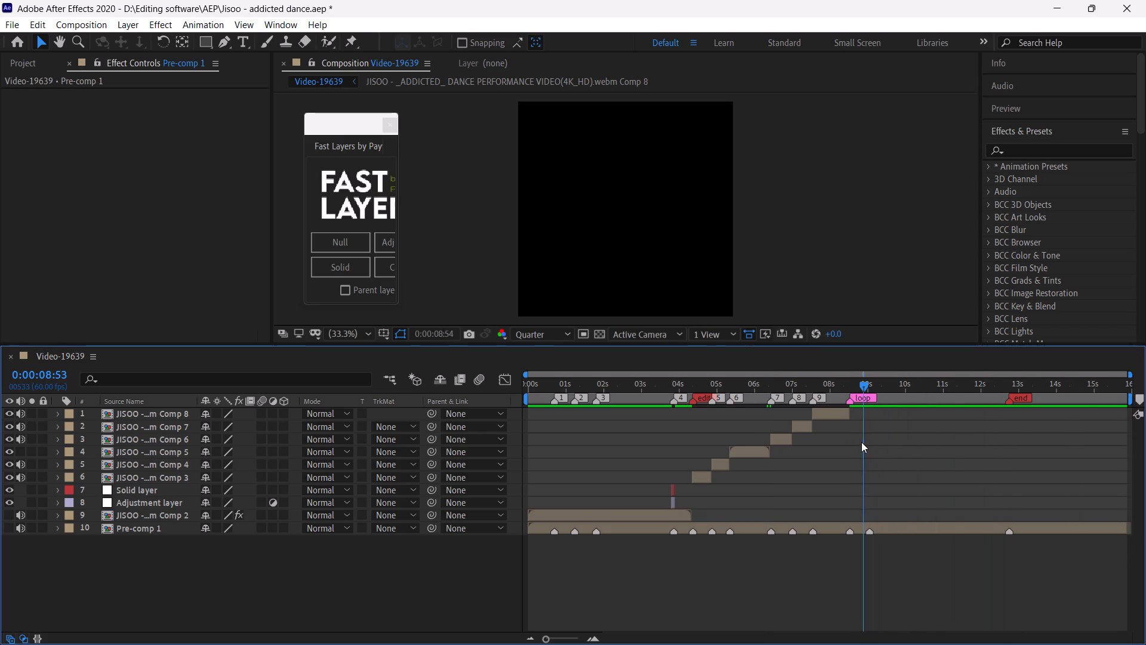
{"action": "left_click_drag", "start_coordinate": [861, 442], "coordinate": [860, 441]}
{"action": "left_click_drag", "start_coordinate": [556, 639], "coordinate": [576, 644]}
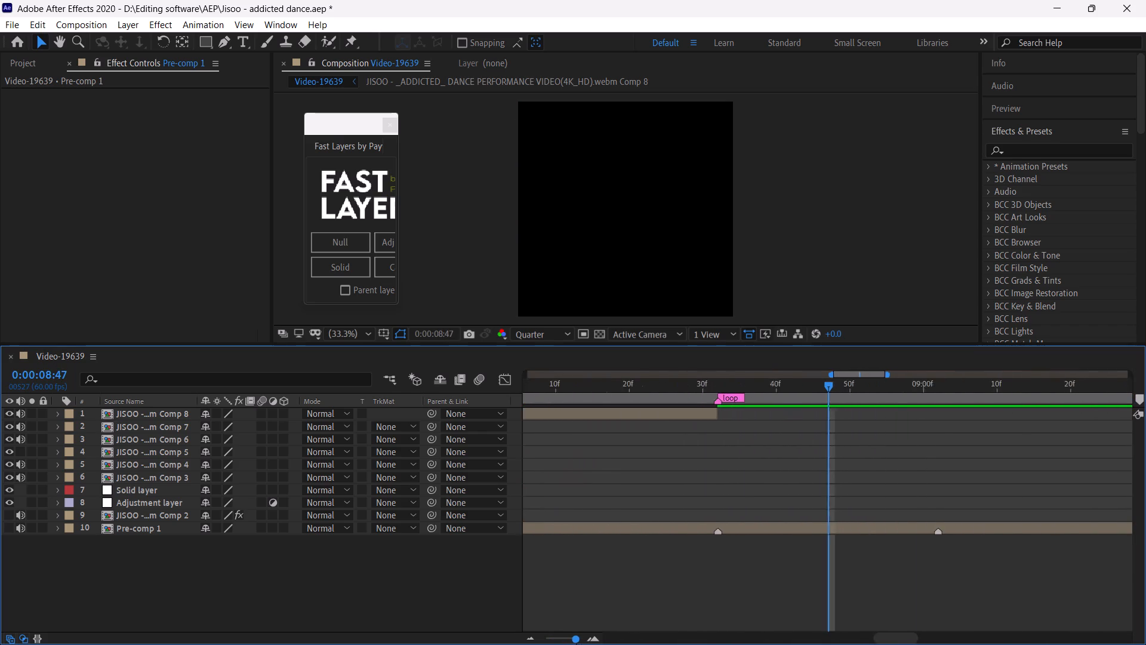
{"action": "left_click_drag", "start_coordinate": [576, 644], "coordinate": [571, 644]}
{"action": "left_click_drag", "start_coordinate": [827, 383], "coordinate": [811, 388]}
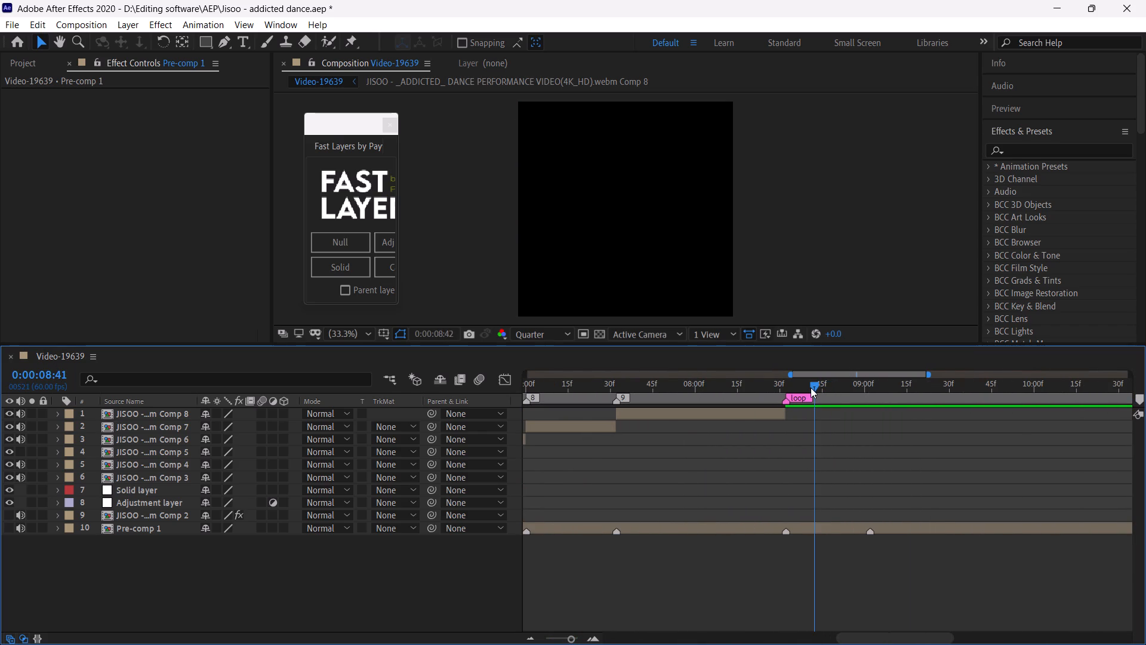
{"action": "left_click_drag", "start_coordinate": [811, 388], "coordinate": [815, 396]}
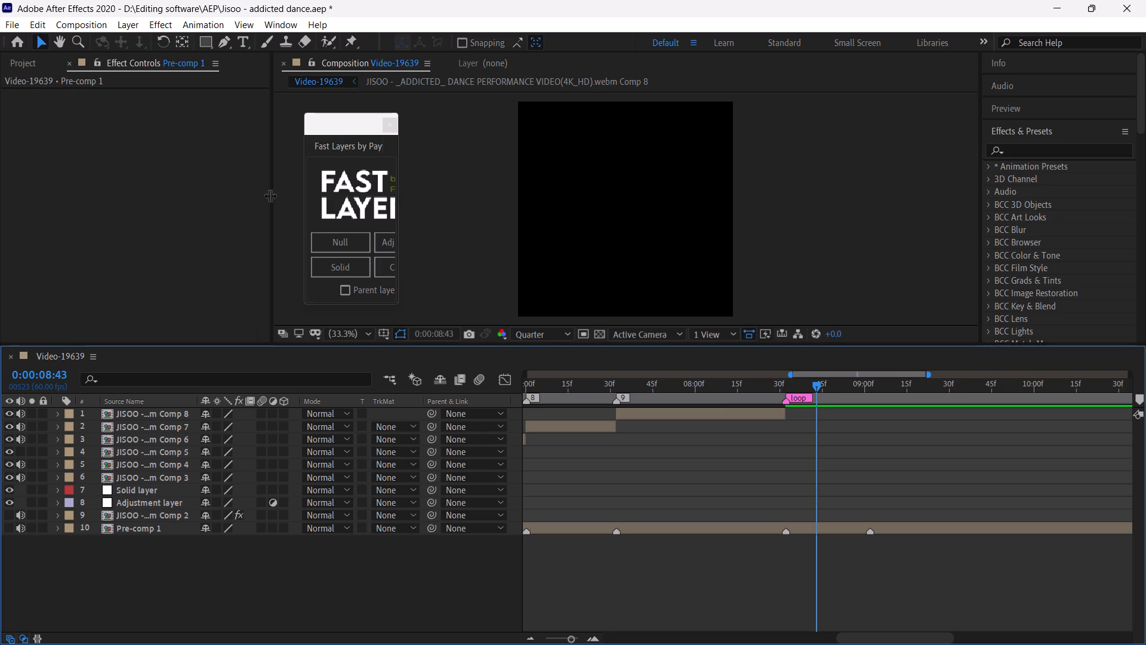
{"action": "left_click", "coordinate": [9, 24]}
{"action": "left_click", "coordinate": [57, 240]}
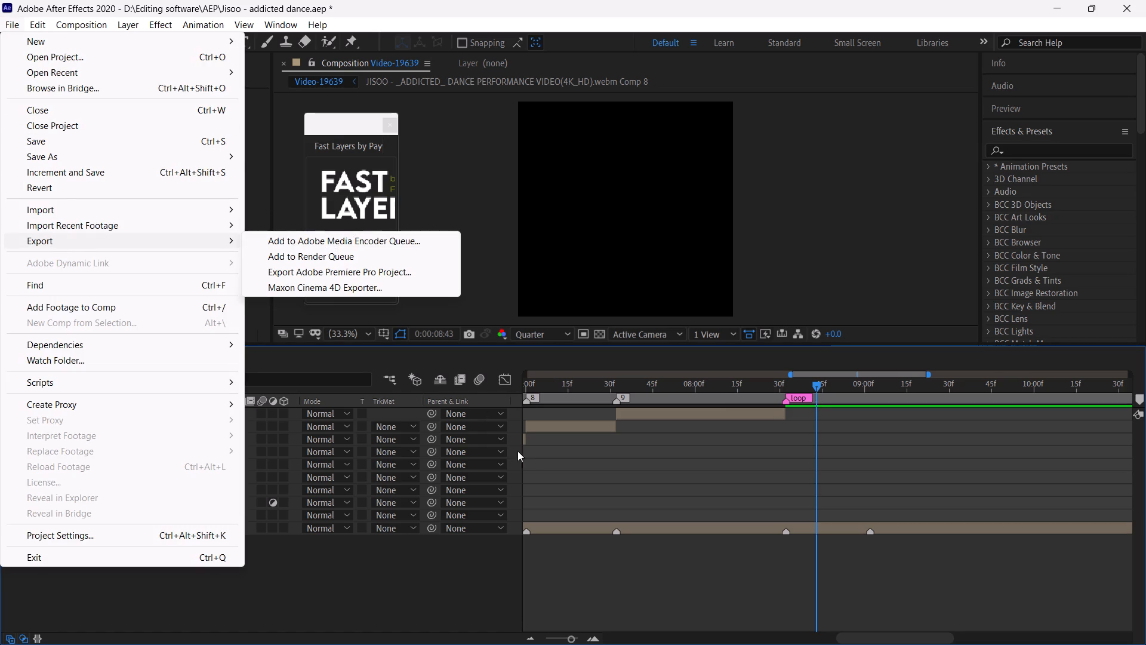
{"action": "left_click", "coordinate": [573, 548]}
Make the Comp 2 layer visible and mute the audio of all dance clip layers, Comp 2 through Comp 8.
{"action": "left_click", "coordinate": [10, 514]}
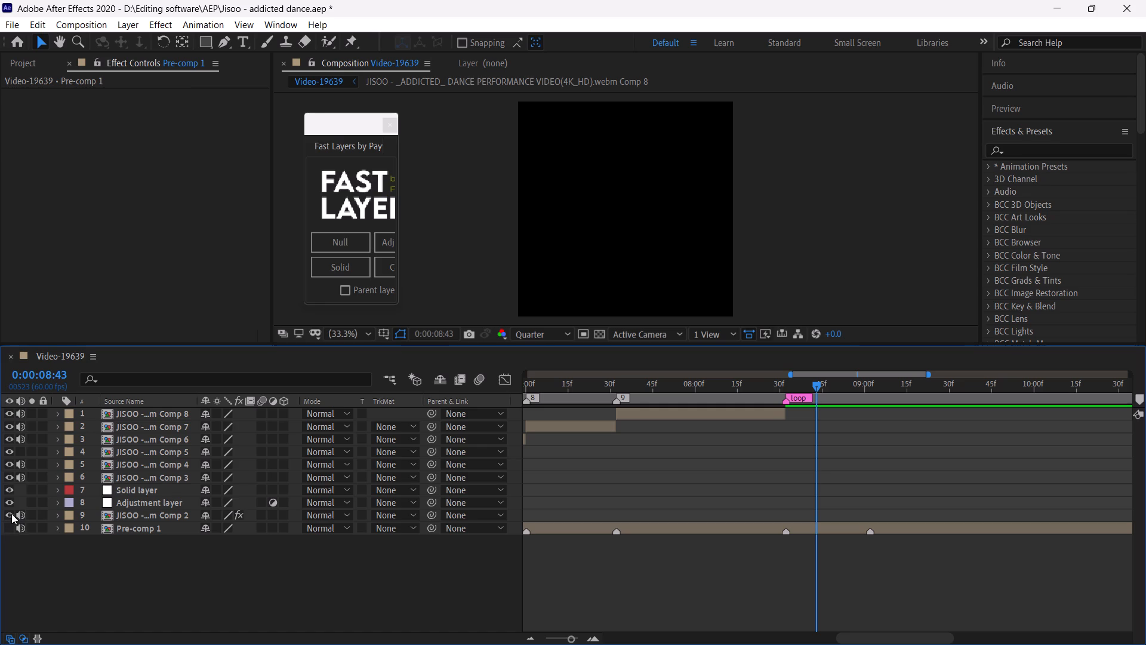
{"action": "left_click_drag", "start_coordinate": [19, 513], "coordinate": [24, 416]}
Shorten the work area of the Video-19639 composition by moving its end to the playhead at 0:00:08:43.
{"action": "left_click", "coordinate": [204, 578]}
{"action": "left_click_drag", "start_coordinate": [559, 636], "coordinate": [529, 637]}
{"action": "left_click_drag", "start_coordinate": [1127, 399], "coordinate": [929, 416]}
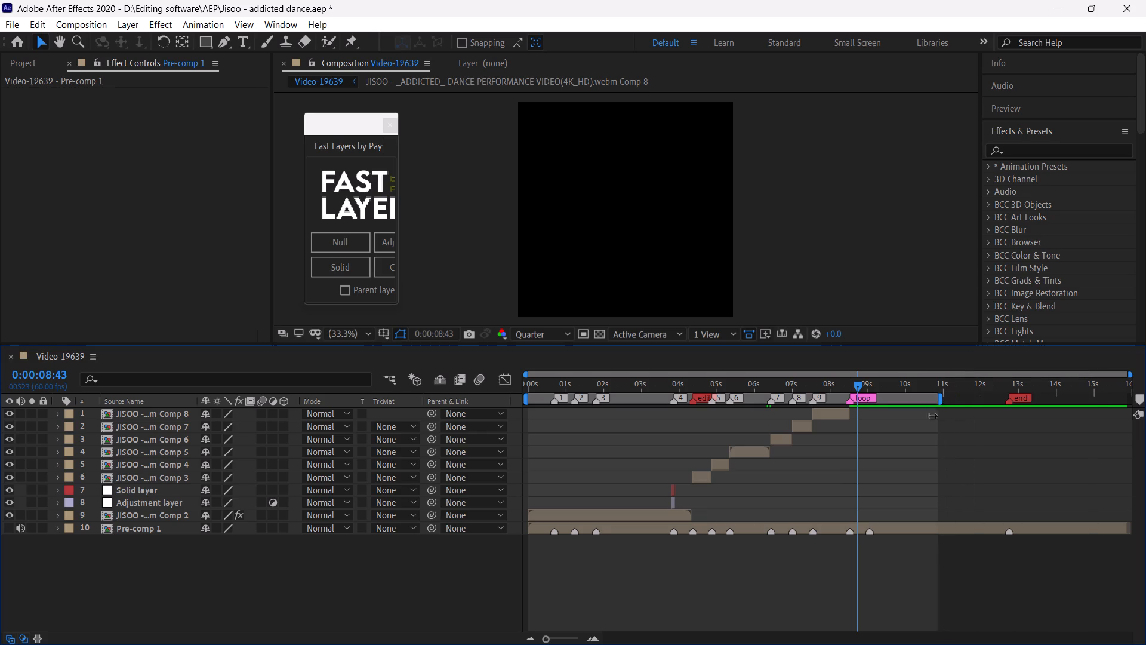
{"action": "left_click_drag", "start_coordinate": [929, 416], "coordinate": [861, 418]}
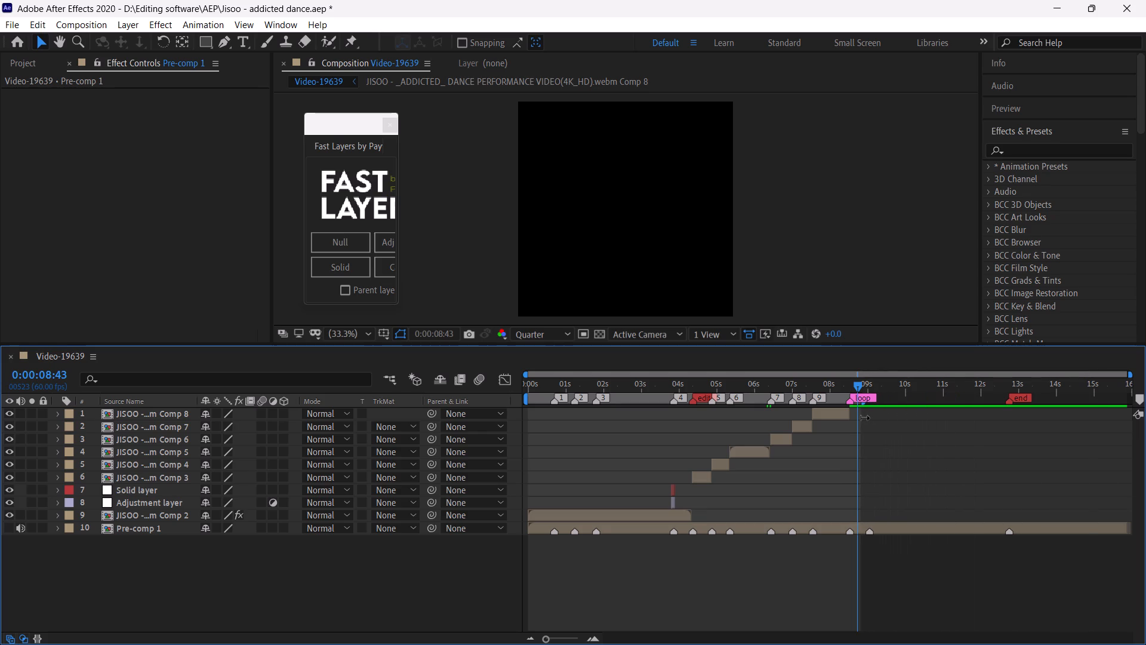
{"action": "left_click_drag", "start_coordinate": [861, 418], "coordinate": [860, 418]}
{"action": "left_click", "coordinate": [774, 569]}
Save the project.
{"action": "key", "text": "ctrl+s"}
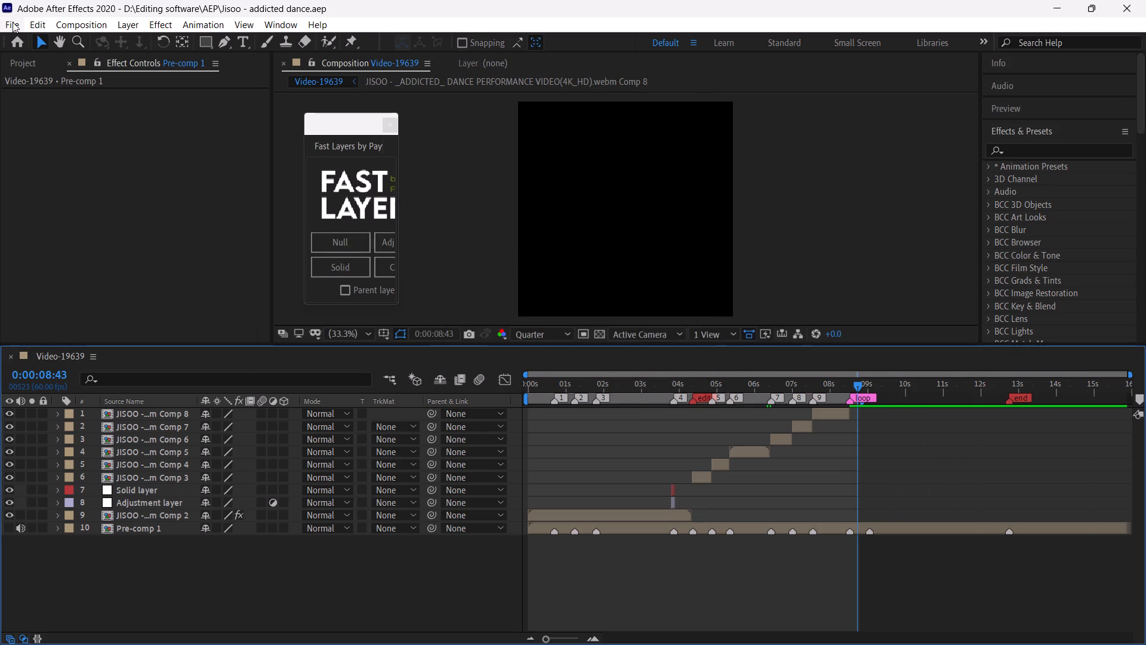
Export the Video-19639 composition to the Adobe Media Encoder queue.
{"action": "left_click", "coordinate": [13, 22]}
{"action": "left_click", "coordinate": [79, 240]}
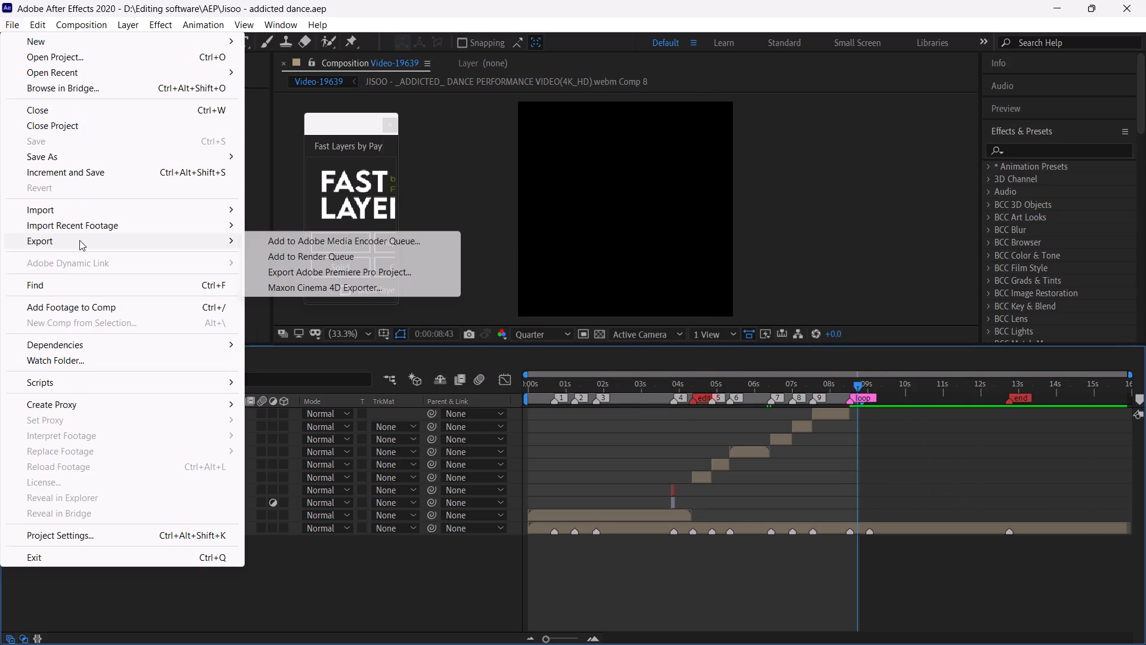
{"action": "left_click", "coordinate": [337, 244]}
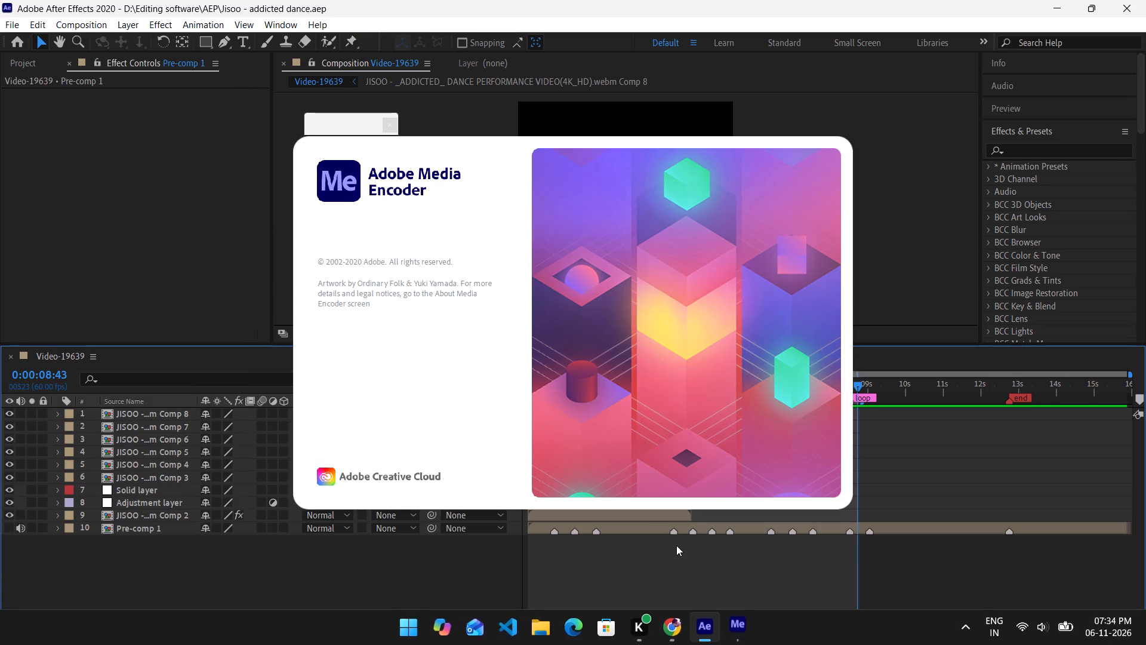
Return to After Effects and use Fast Layers to add an adjustment layer above every layer from Comp 8 down to Comp 2.
{"action": "left_click", "coordinate": [675, 551]}
{"action": "left_click", "coordinate": [711, 629]}
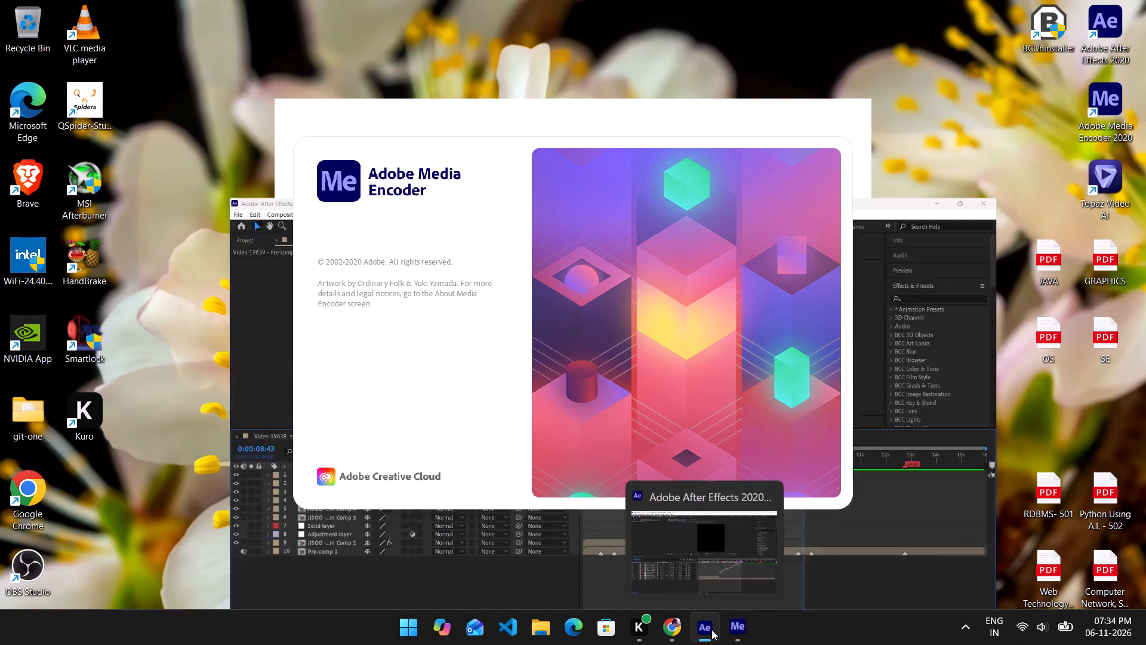
{"action": "left_click", "coordinate": [711, 629]}
{"action": "left_click", "coordinate": [599, 517]}
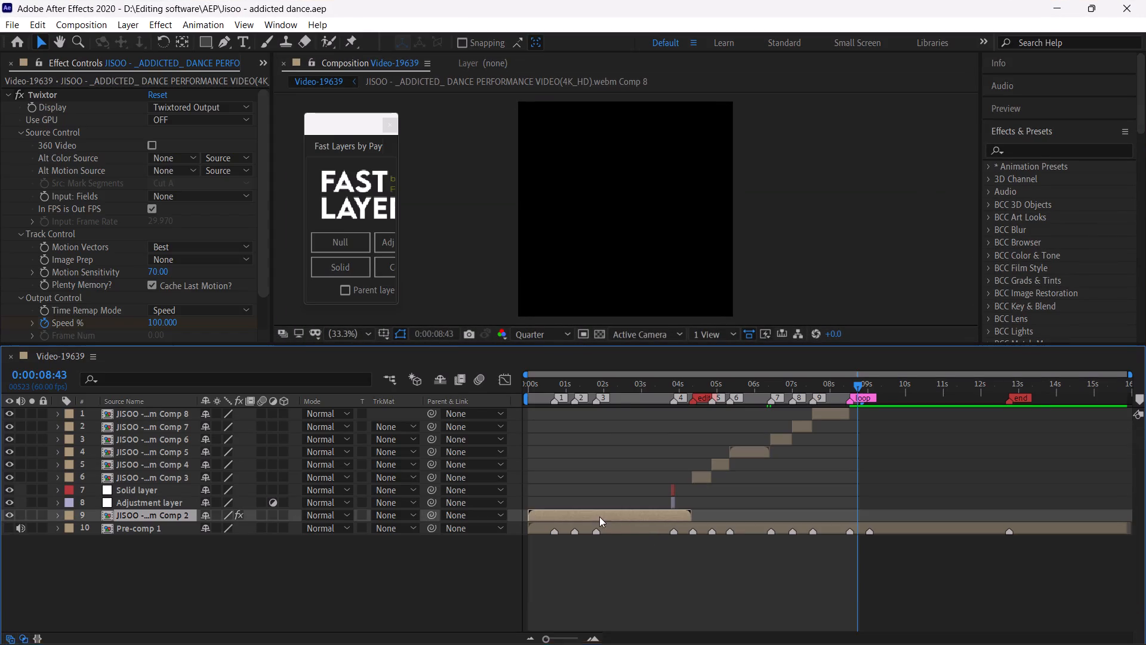
{"action": "left_click_drag", "start_coordinate": [520, 517], "coordinate": [514, 412]}
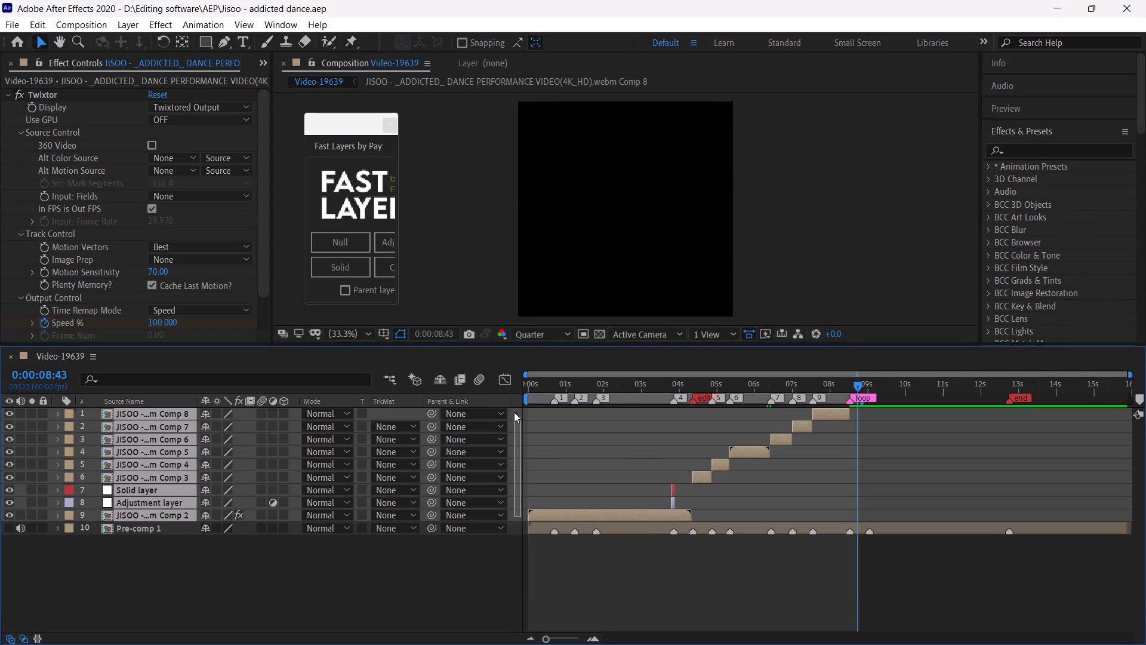
{"action": "left_click_drag", "start_coordinate": [514, 412], "coordinate": [515, 393]}
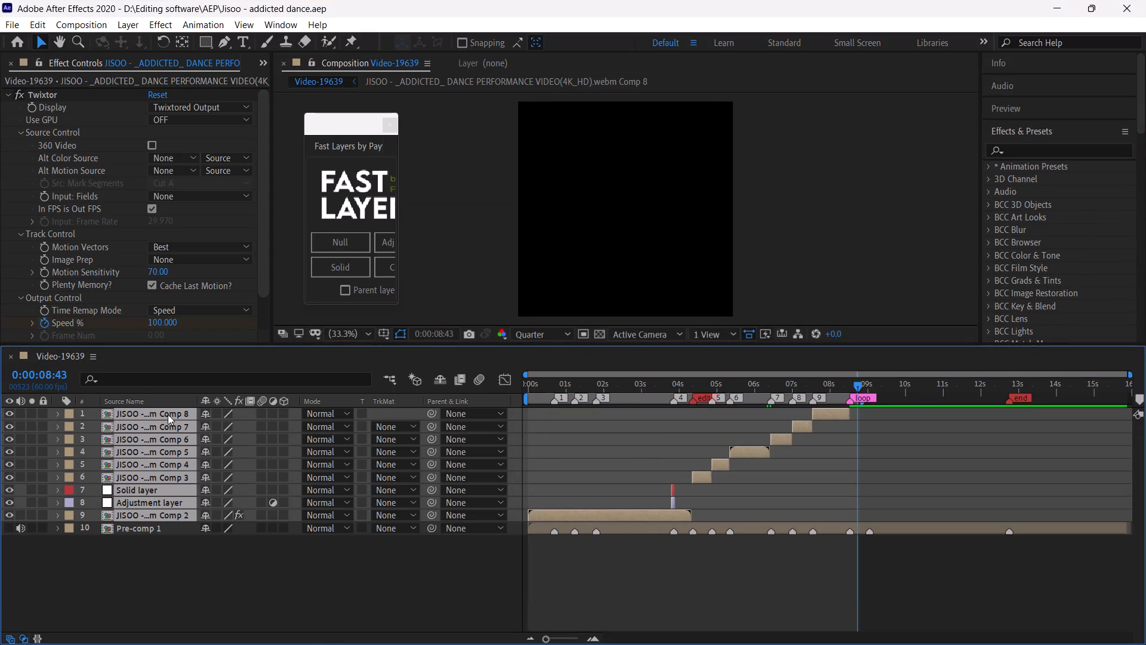
{"action": "right_click", "coordinate": [168, 414]}
{"action": "left_click", "coordinate": [673, 591]}
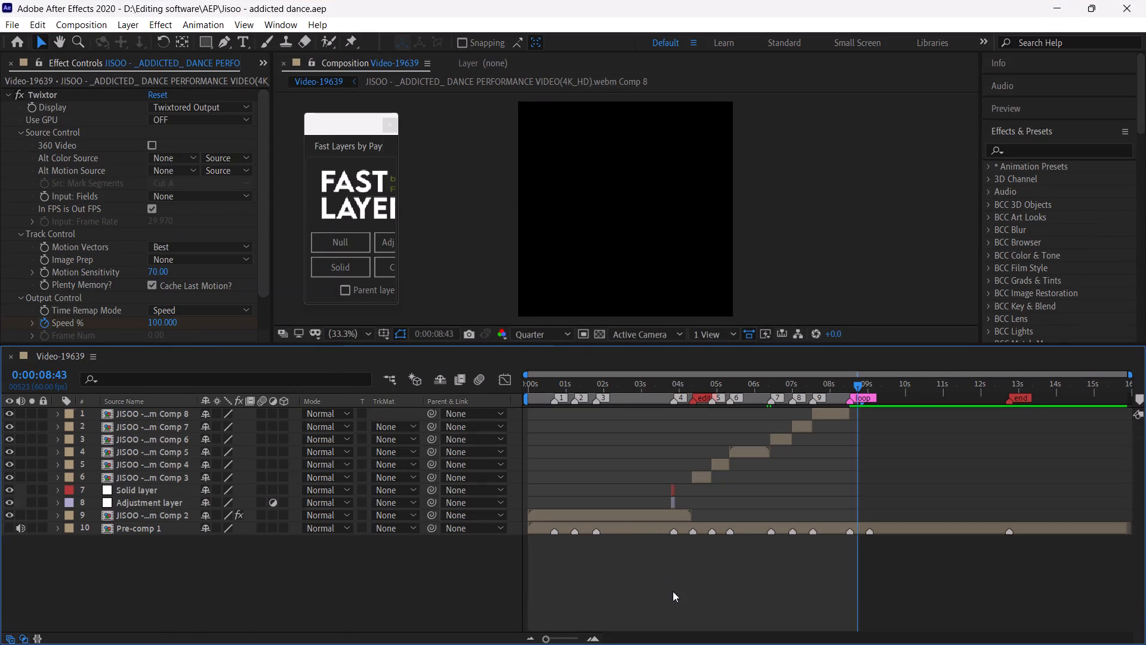
{"action": "left_click_drag", "start_coordinate": [513, 514], "coordinate": [515, 402]}
{"action": "left_click", "coordinate": [387, 236]}
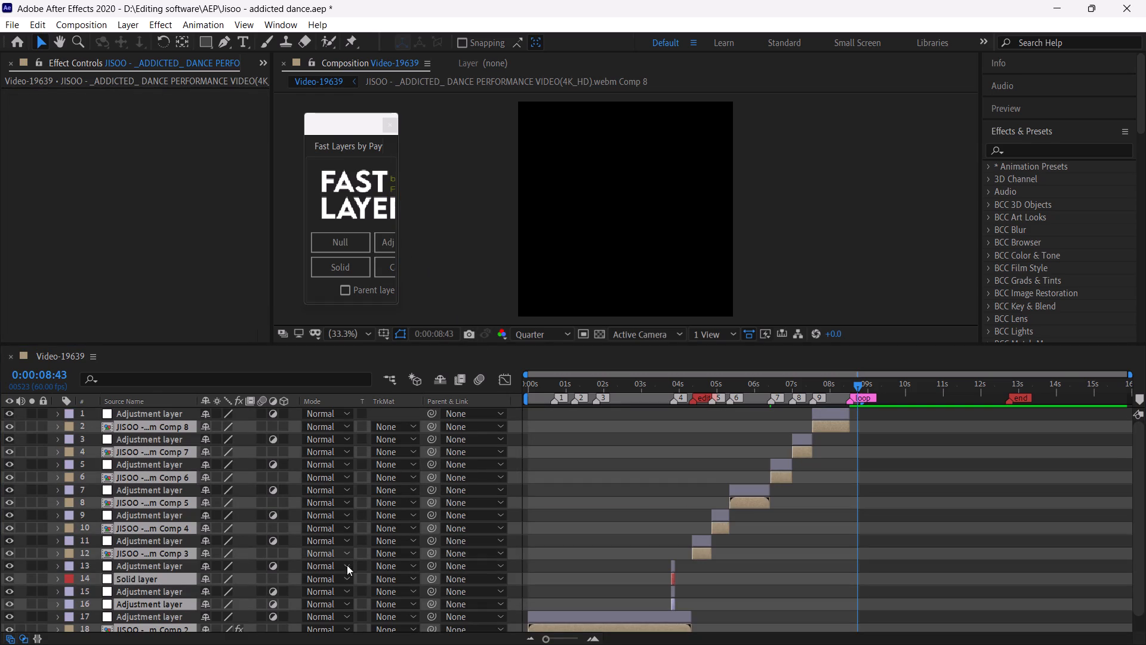
Look through the layer stack to examine how the new adjustment layers are interleaved with the clip layers.
{"action": "scroll", "coordinate": [371, 540], "scroll_direction": "down", "scroll_amount": 1}
{"action": "scroll", "coordinate": [371, 539], "scroll_direction": "up", "scroll_amount": 1}
{"action": "scroll", "coordinate": [371, 536], "scroll_direction": "down", "scroll_amount": 2}
{"action": "scroll", "coordinate": [372, 536], "scroll_direction": "up", "scroll_amount": 3}
{"action": "scroll", "coordinate": [592, 509], "scroll_direction": "down", "scroll_amount": 1}
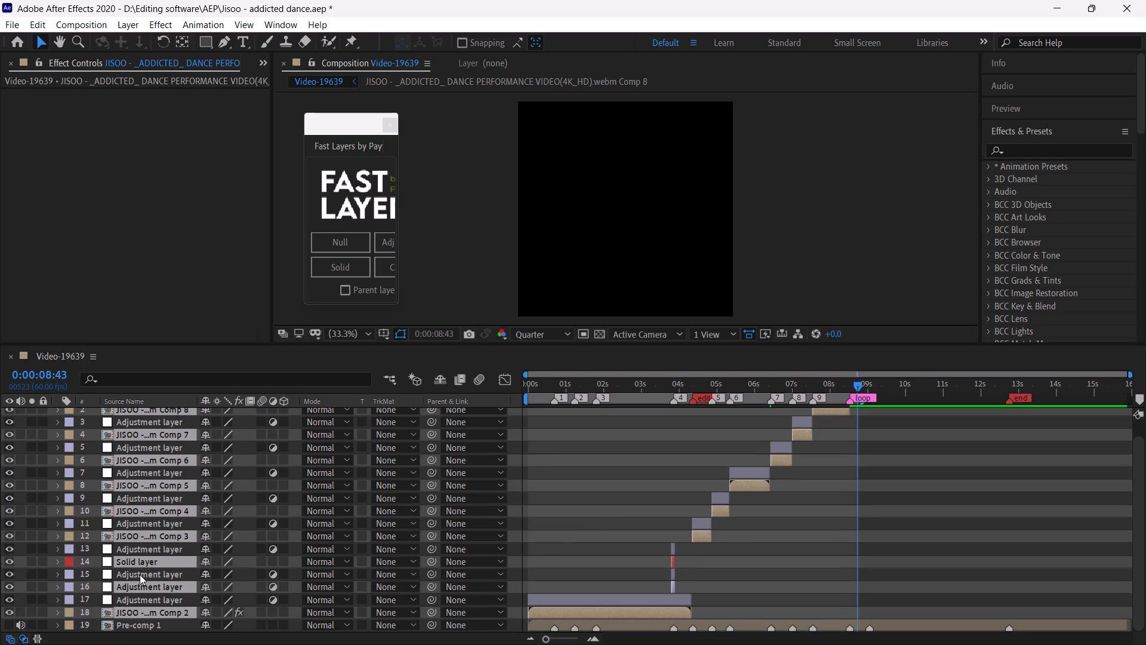
{"action": "scroll", "coordinate": [145, 601], "scroll_direction": "down", "scroll_amount": 1}
{"action": "scroll", "coordinate": [145, 601], "scroll_direction": "up", "scroll_amount": 1}
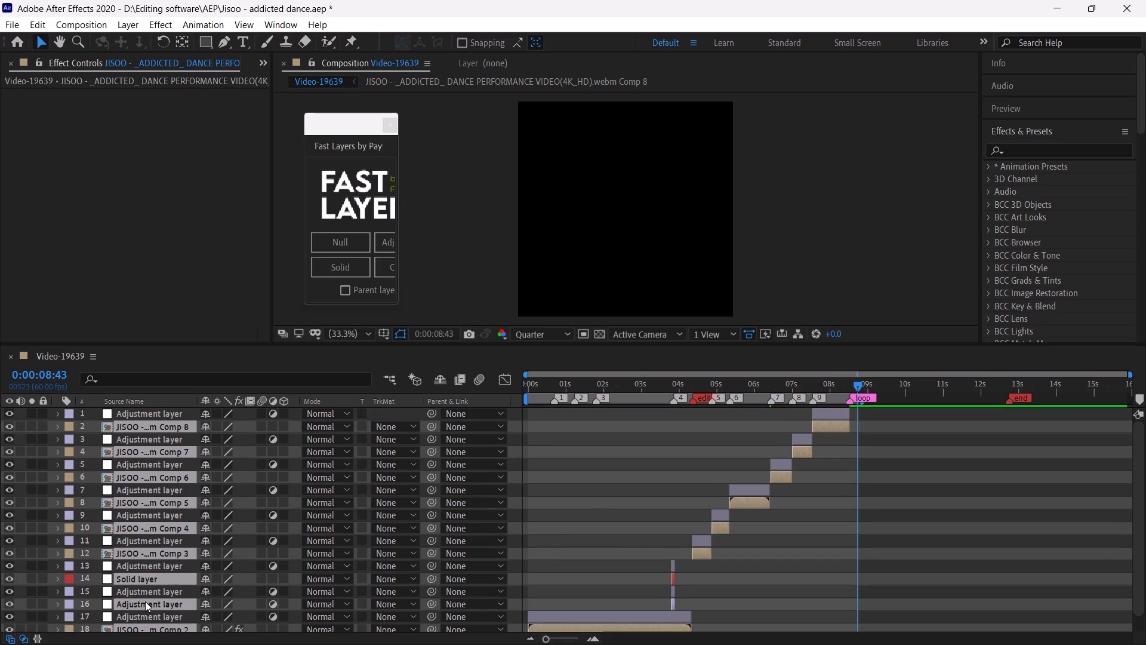
{"action": "scroll", "coordinate": [146, 601], "scroll_direction": "down", "scroll_amount": 1}
{"action": "scroll", "coordinate": [146, 601], "scroll_direction": "up", "scroll_amount": 1}
{"action": "scroll", "coordinate": [147, 601], "scroll_direction": "down", "scroll_amount": 2}
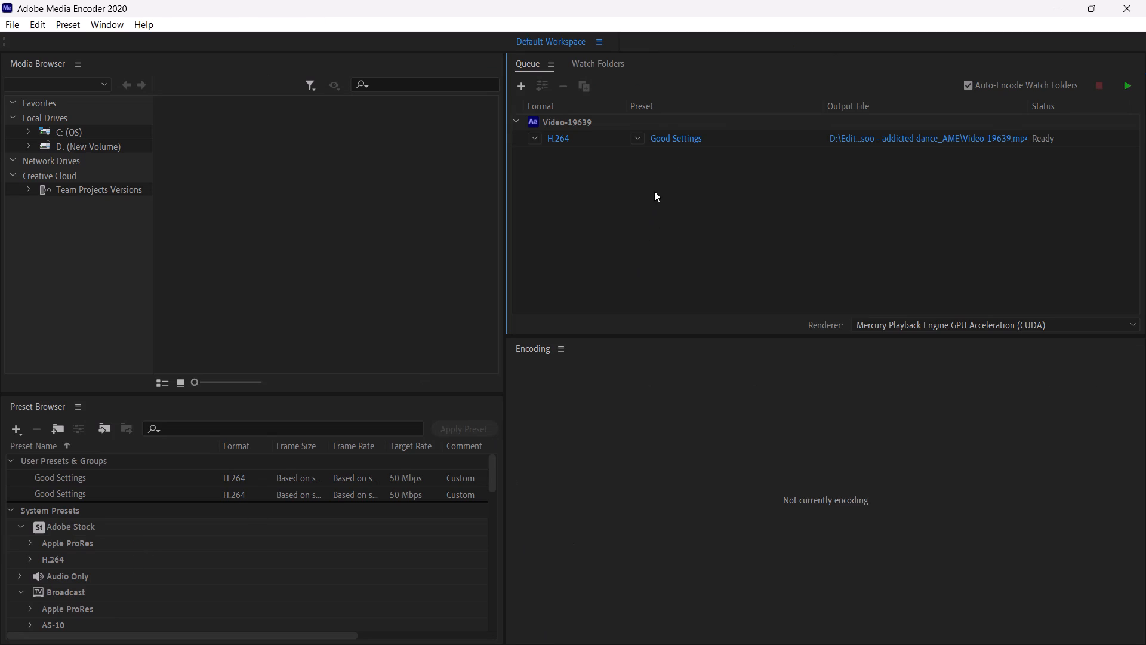
Review the export settings of the queued H.264 Good Settings output in Adobe Media Encoder.
{"action": "left_click", "coordinate": [671, 139]}
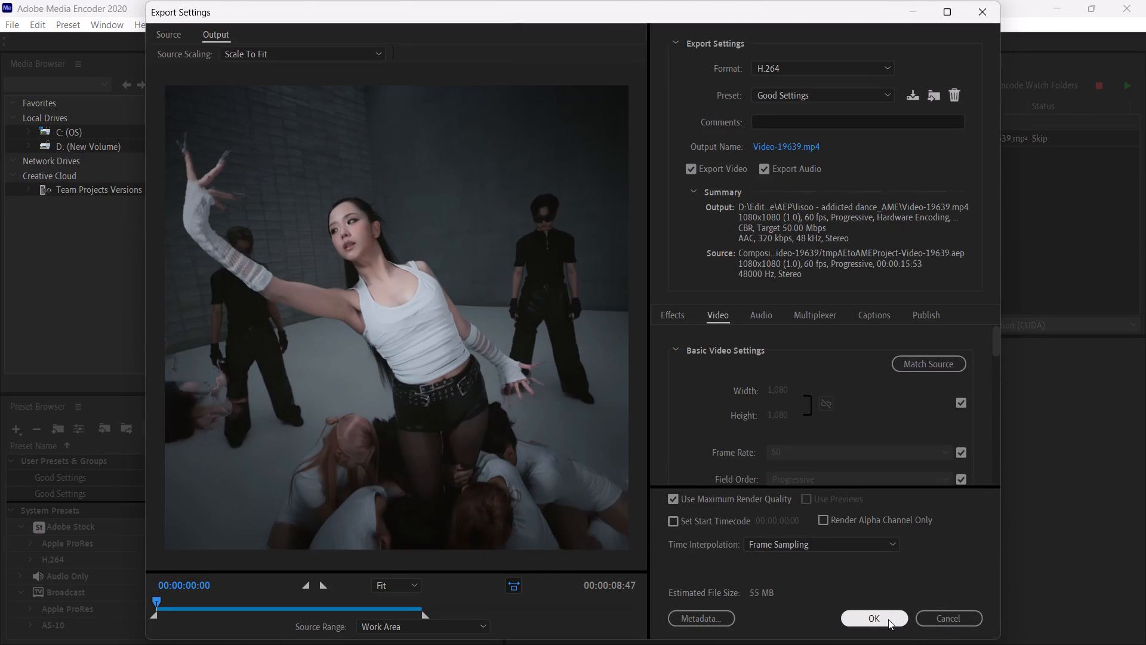
{"action": "left_click", "coordinate": [888, 619]}
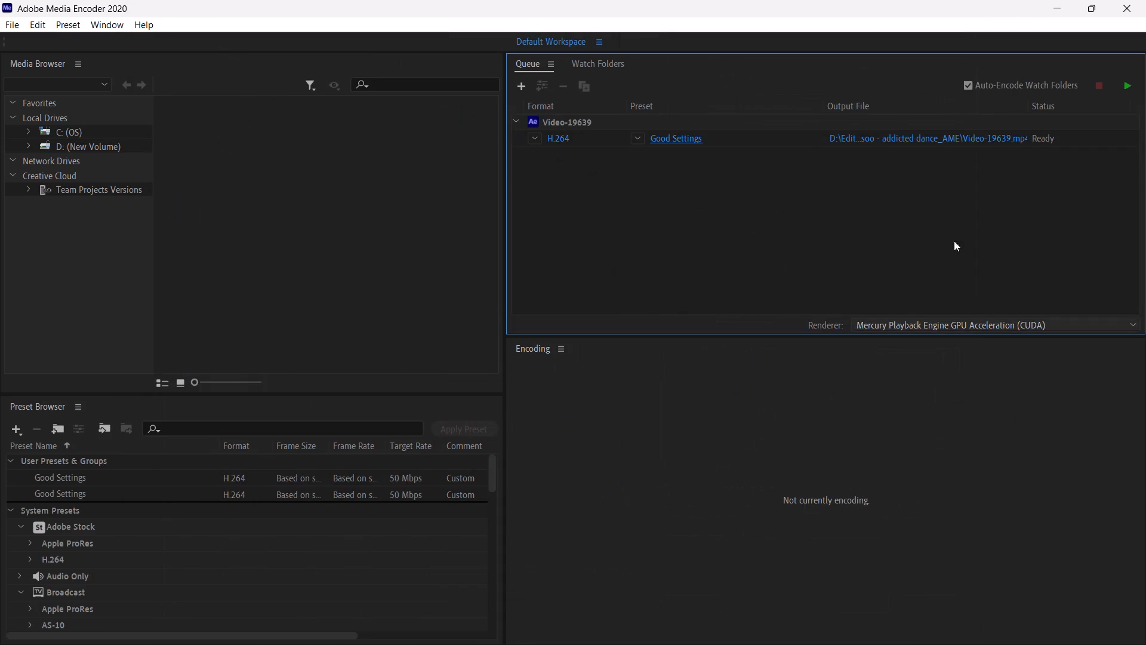
Set the queued output's destination to the Export folder inside D:\Editing software with the file name jisoo_dance.
{"action": "left_click", "coordinate": [930, 139]}
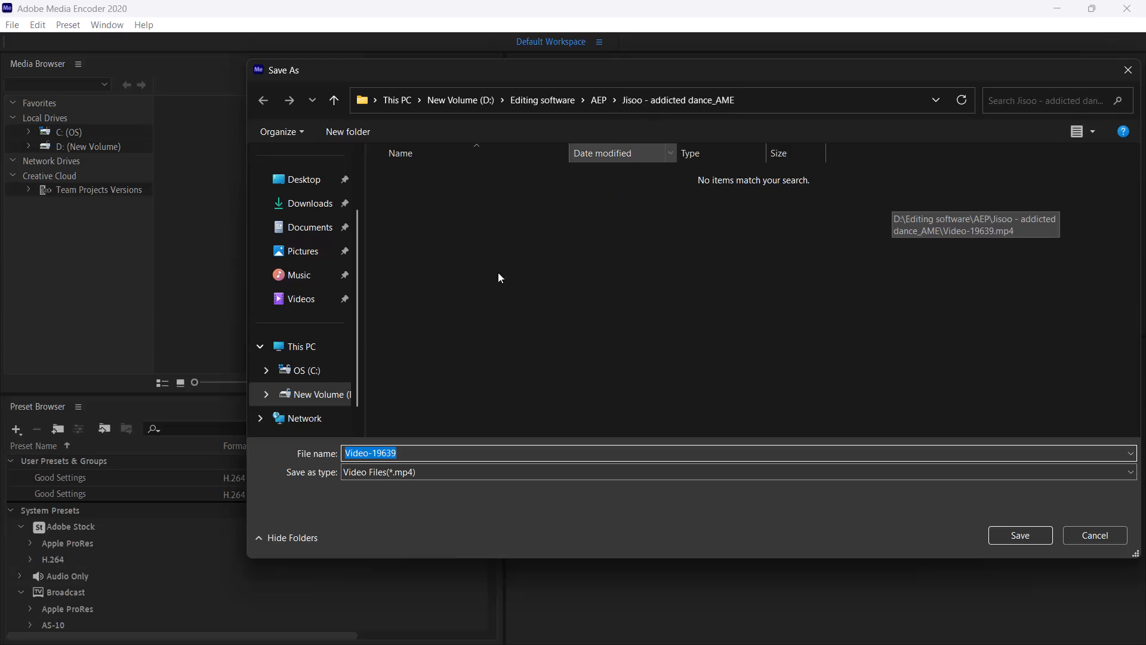
{"action": "left_click", "coordinate": [554, 100]}
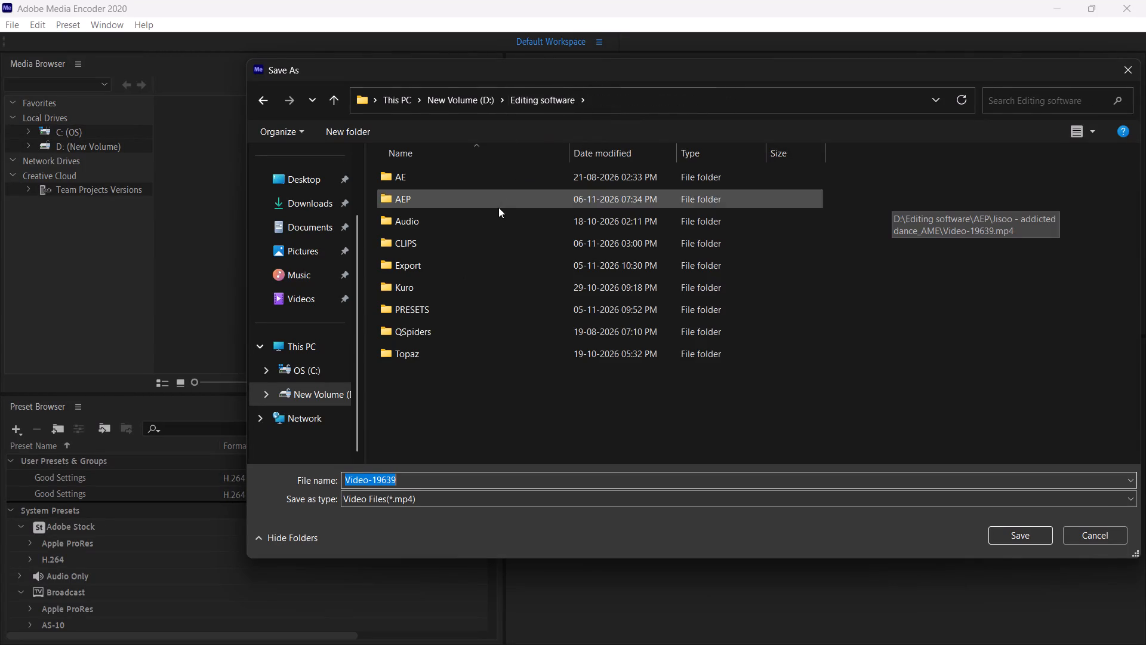
{"action": "double_click", "coordinate": [481, 262]}
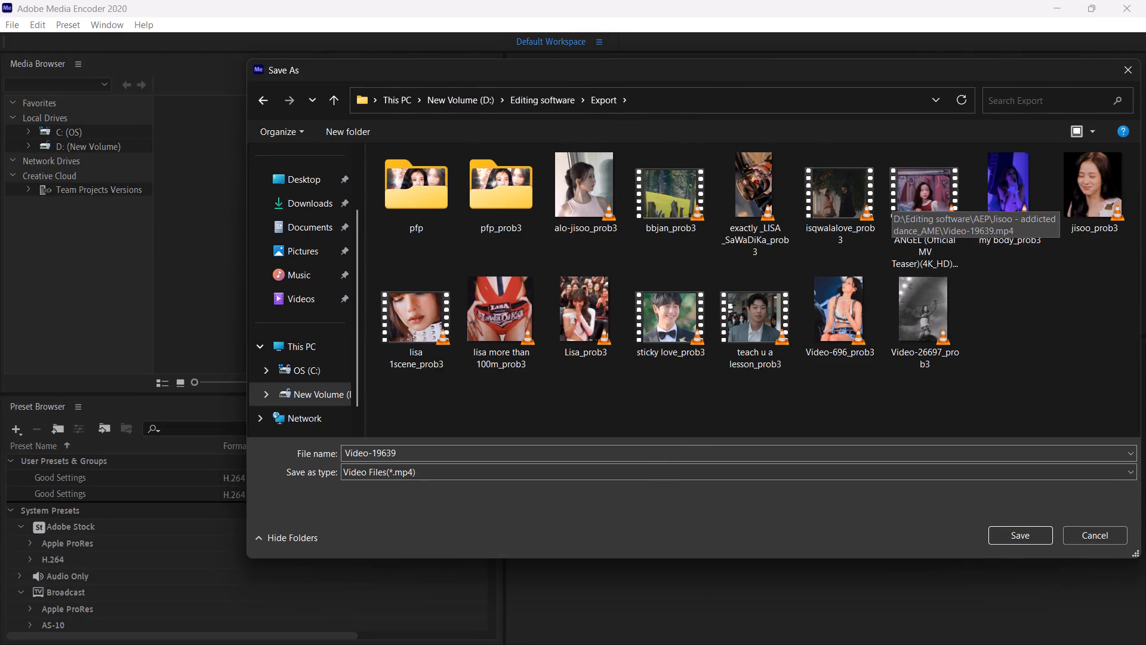
{"action": "left_click", "coordinate": [643, 453]}
{"action": "type", "text": "jis"}
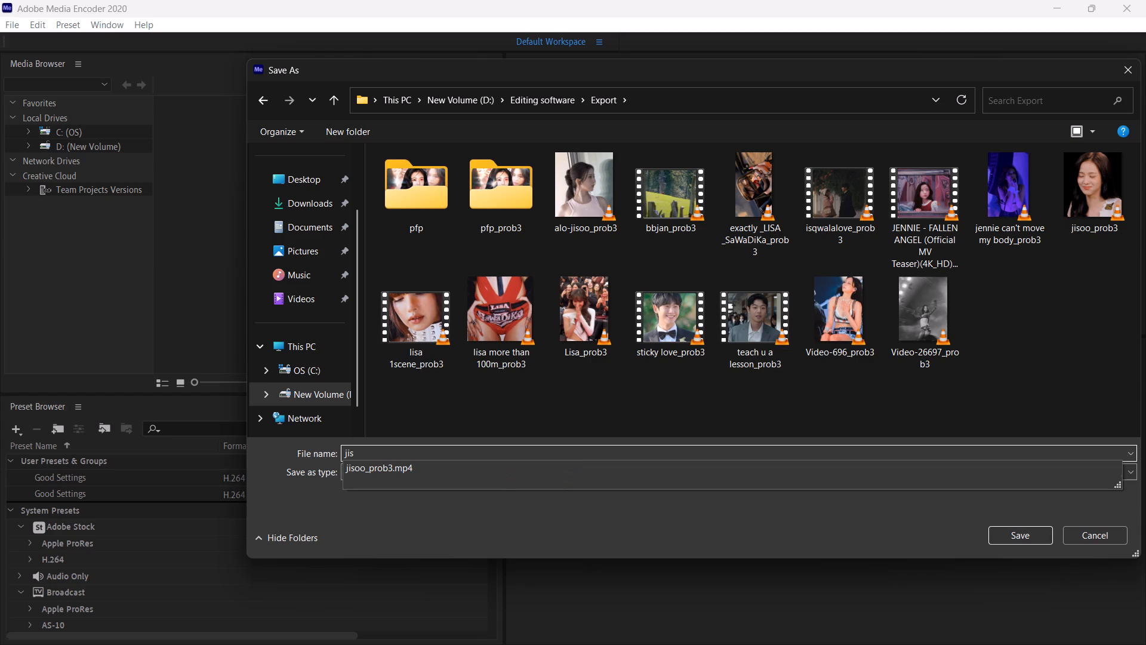
{"action": "type", "text": "oo"}
{"action": "type", "text": "_dance"}
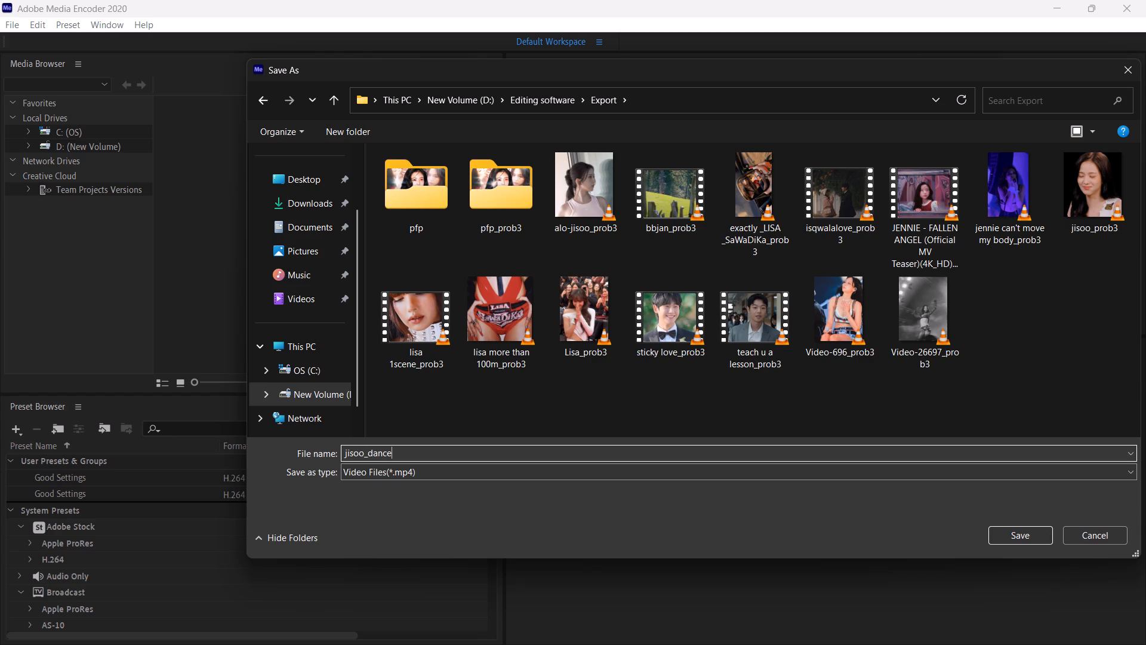
{"action": "key", "text": "Return"}
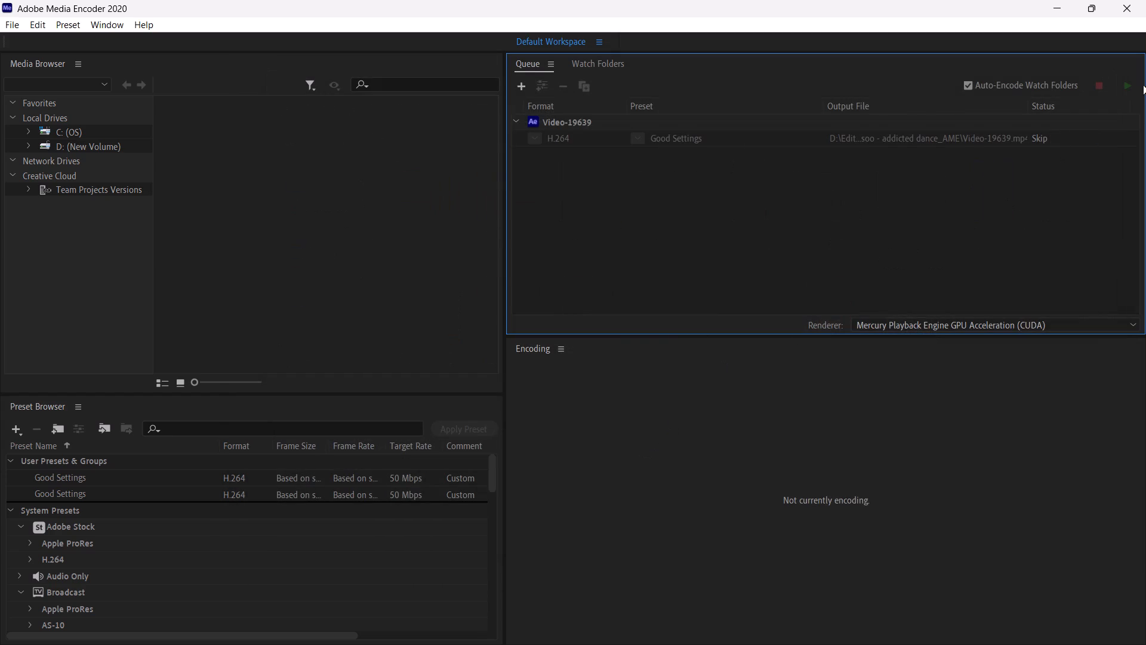
Start encoding the queue.
{"action": "left_click", "coordinate": [1126, 84]}
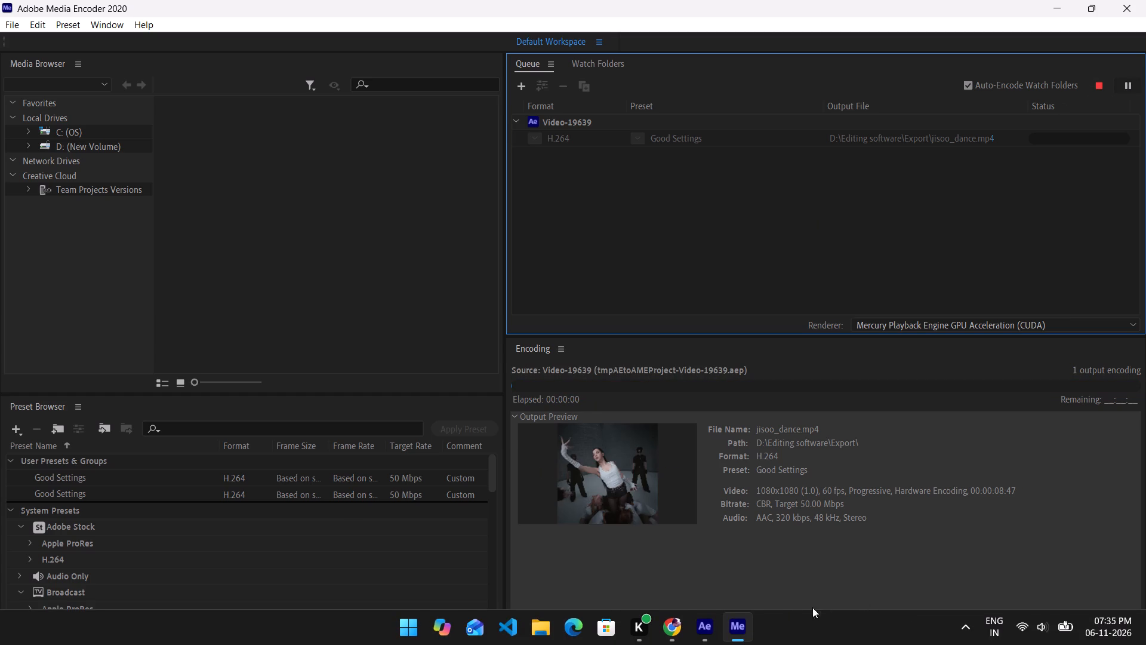
In After Effects, move the selected clip, solid and original adjustment layers together below the new adjustment layers, directly above Pre-comp 1.
{"action": "left_click", "coordinate": [700, 631]}
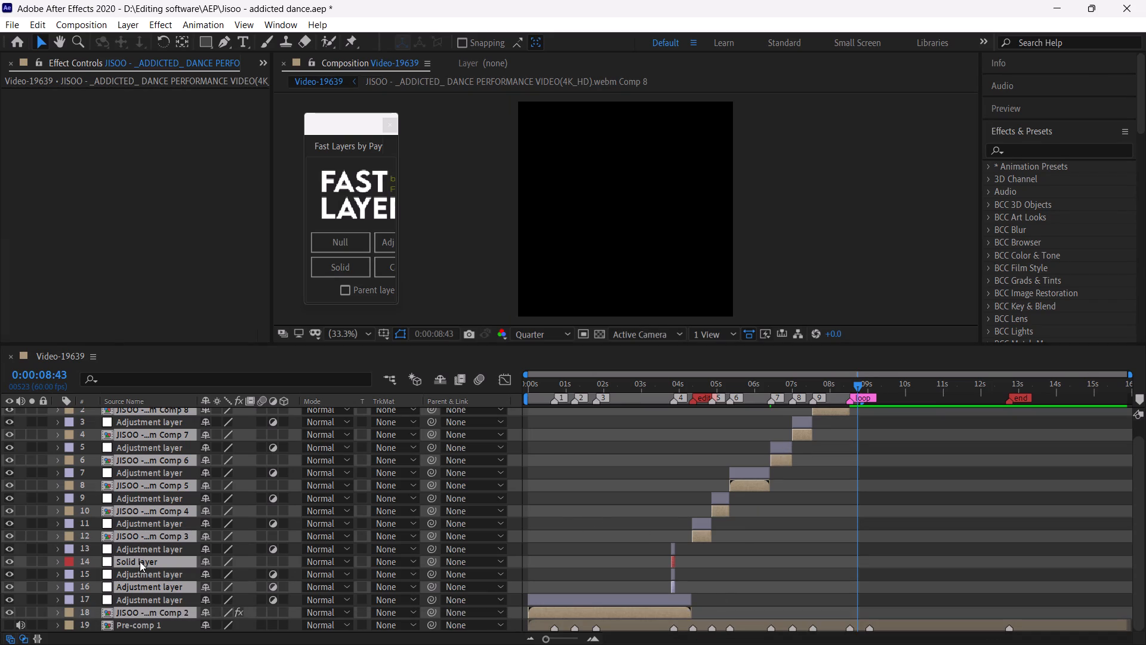
{"action": "left_click_drag", "start_coordinate": [138, 538], "coordinate": [152, 607]}
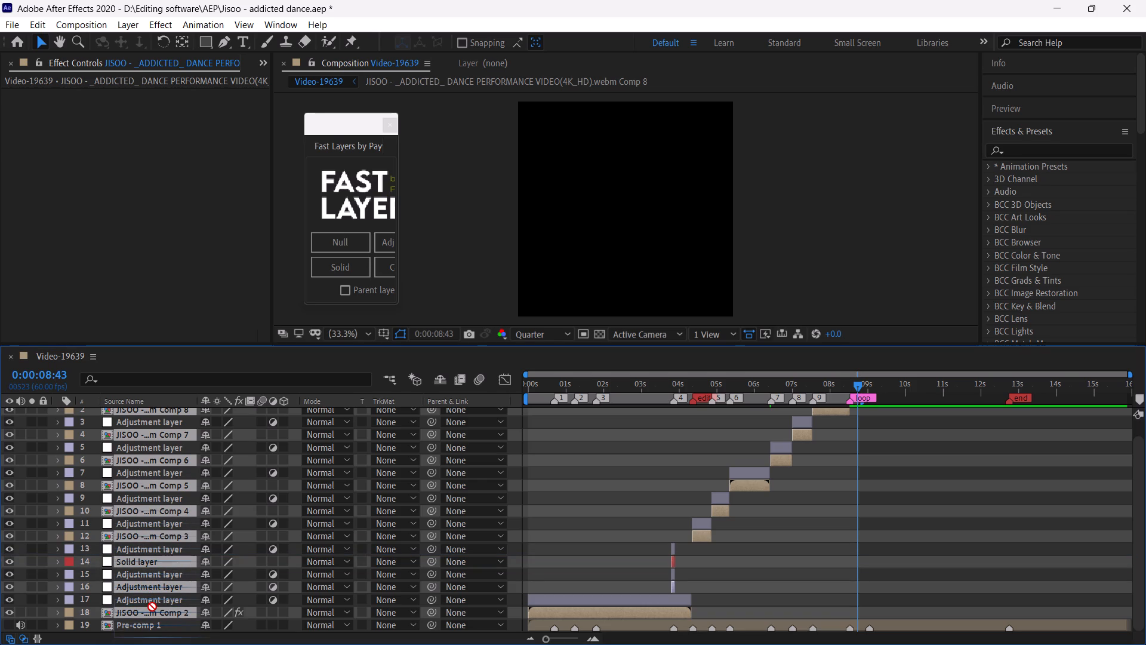
{"action": "left_click_drag", "start_coordinate": [152, 607], "coordinate": [155, 605]}
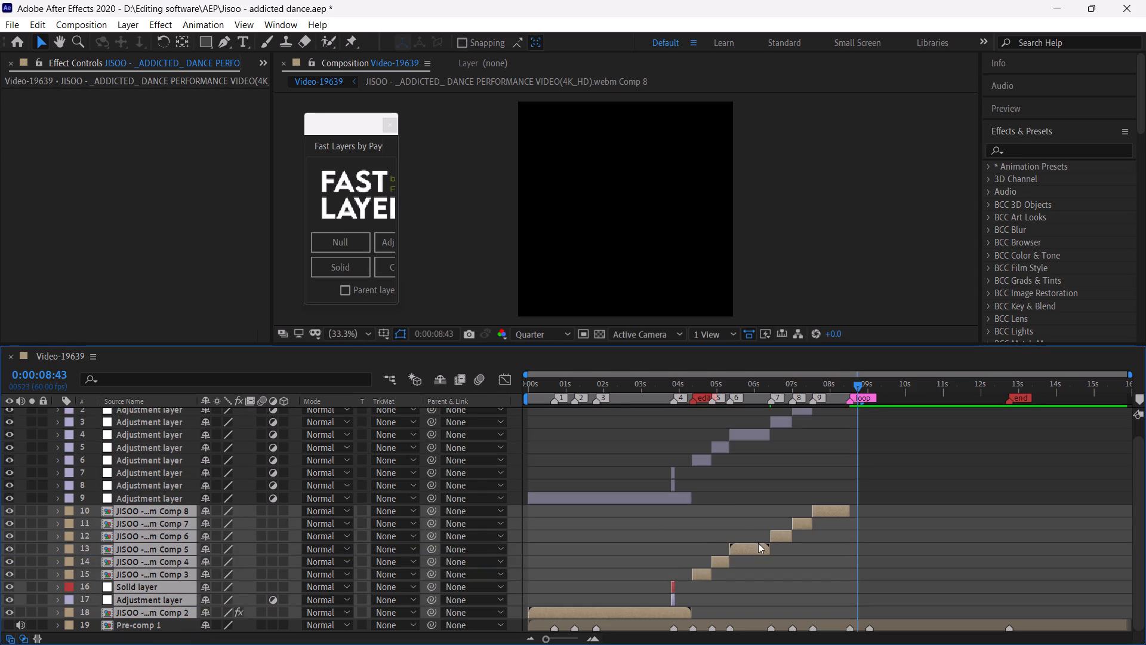
{"action": "left_click", "coordinate": [669, 548]}
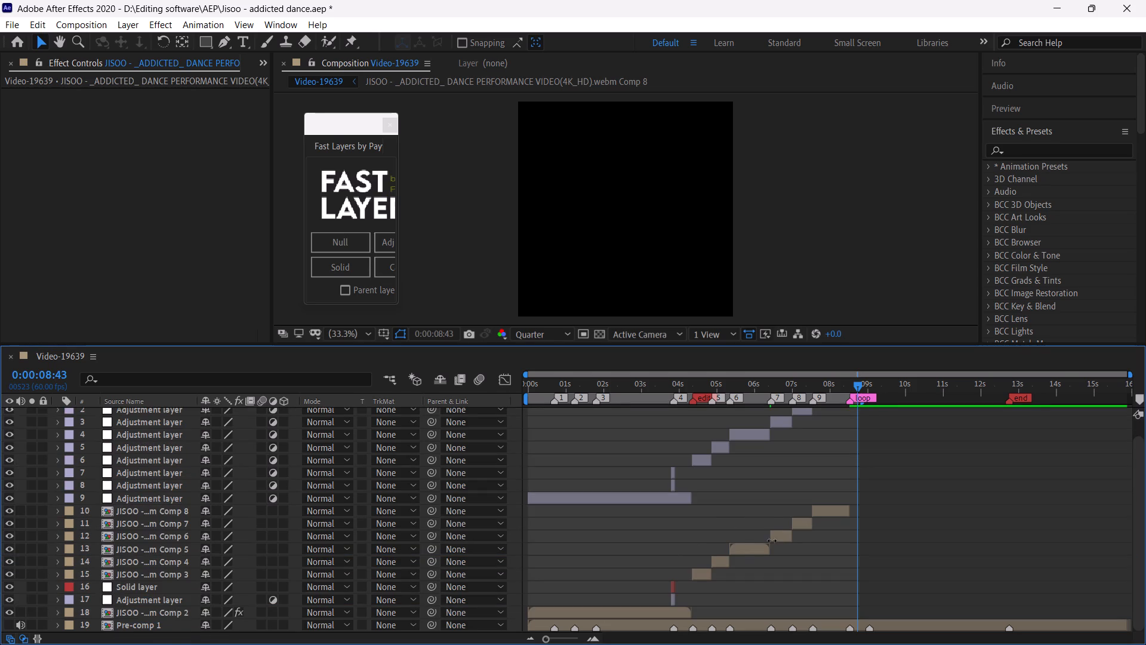
Pre-compose the layers from Comp 8 down to Comp 2, including the solid and its adjustment layer, moving all attributes into the new composition.
{"action": "left_click", "coordinate": [670, 588]}
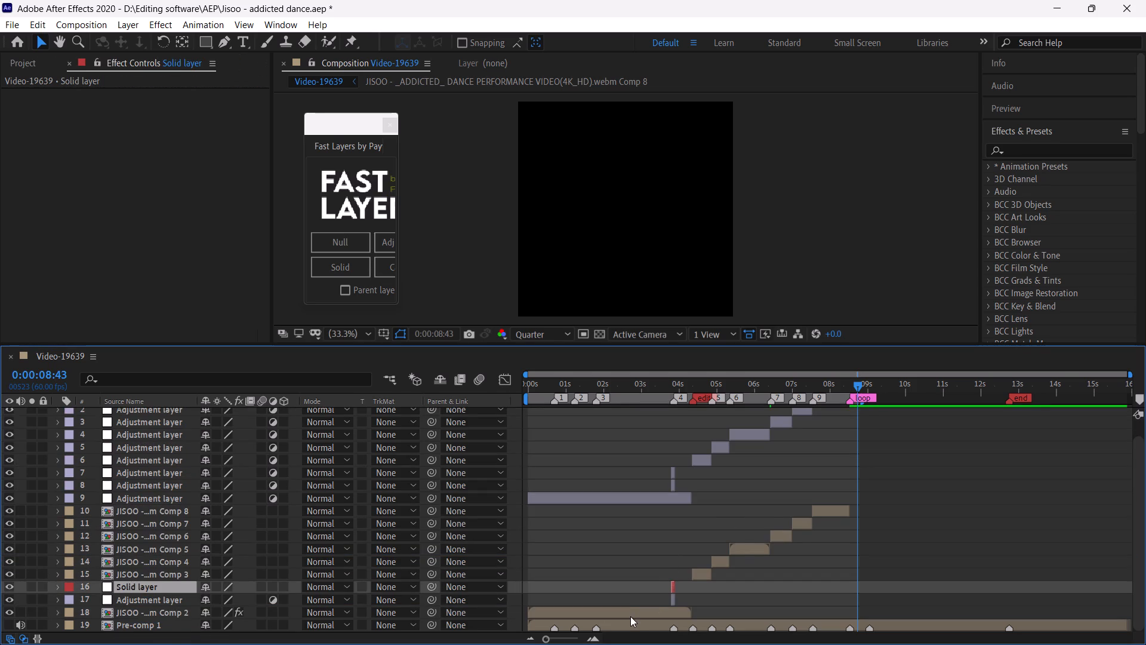
{"action": "left_click", "coordinate": [630, 616]}
{"action": "left_click_drag", "start_coordinate": [517, 613], "coordinate": [516, 584]}
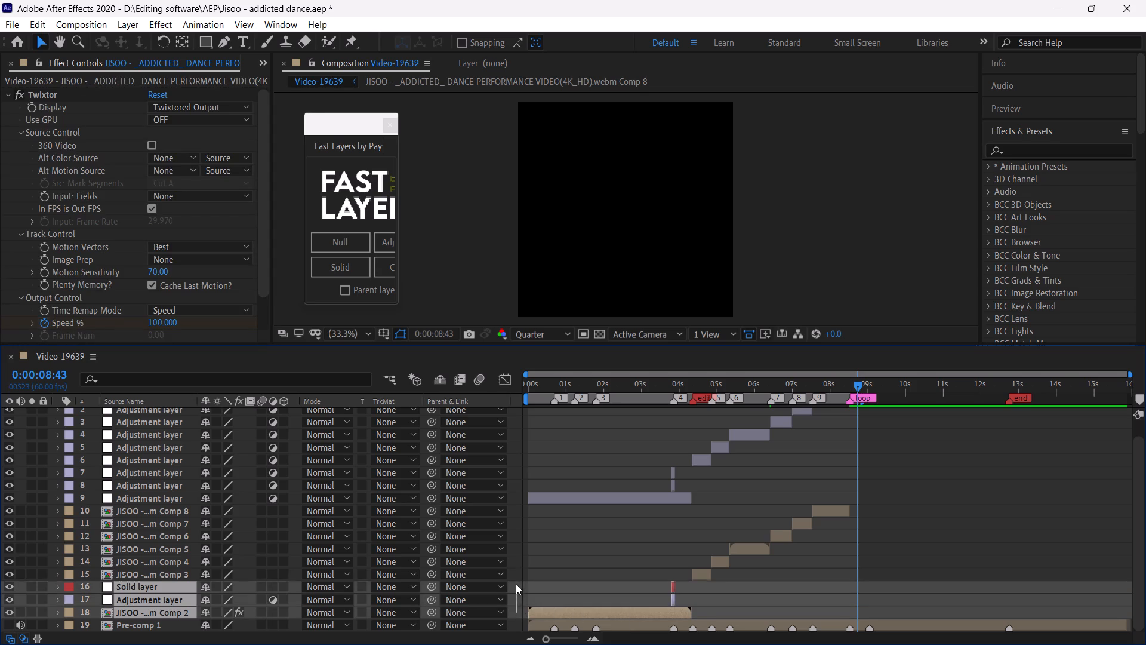
{"action": "left_click_drag", "start_coordinate": [516, 584], "coordinate": [519, 514]}
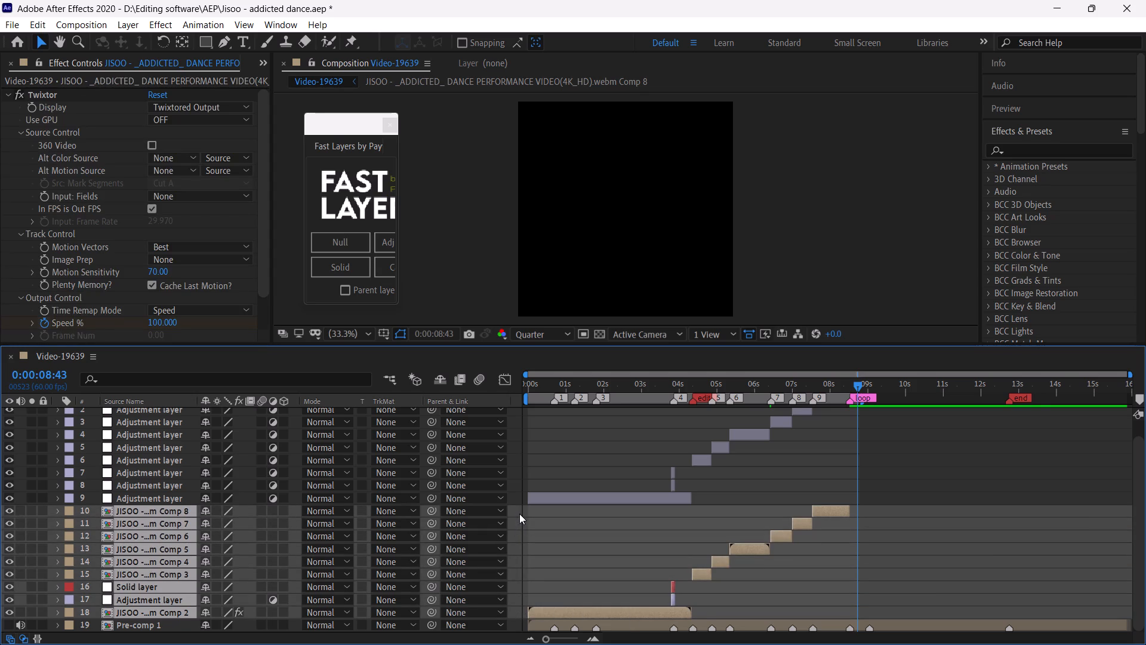
{"action": "right_click", "coordinate": [827, 509]}
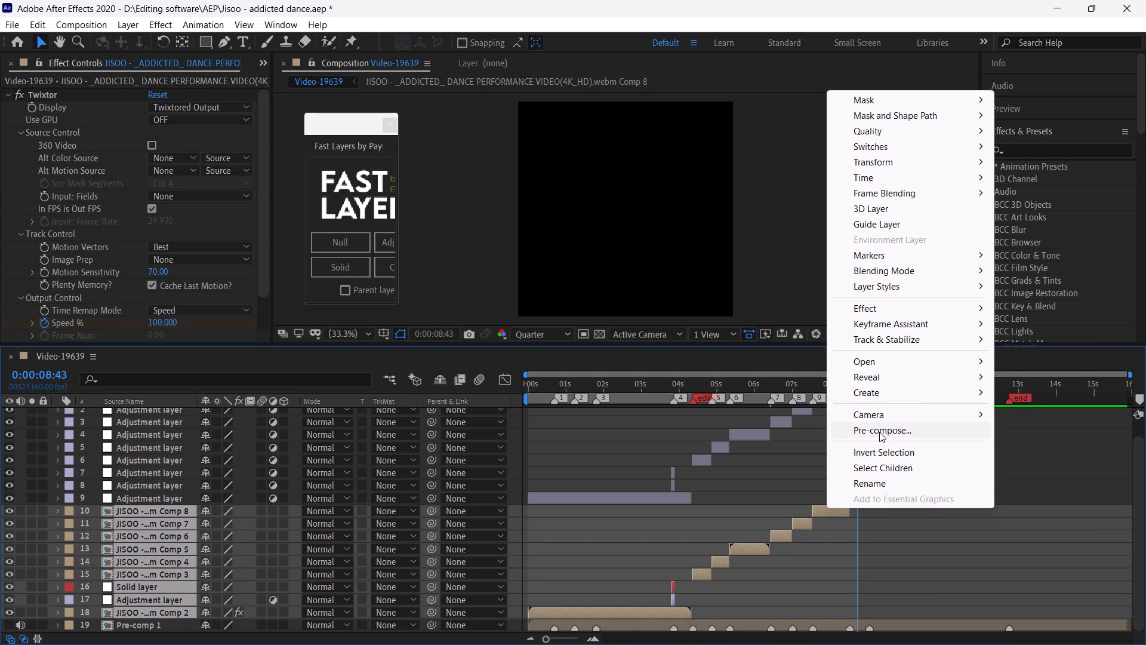
{"action": "left_click", "coordinate": [879, 432]}
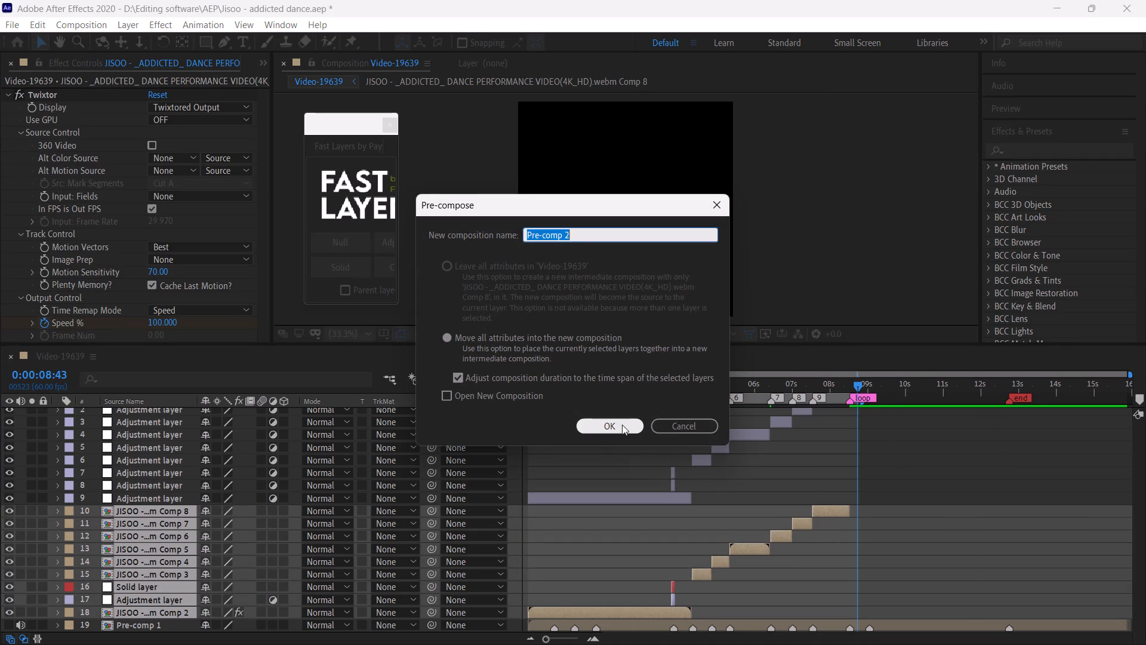
{"action": "left_click", "coordinate": [622, 425]}
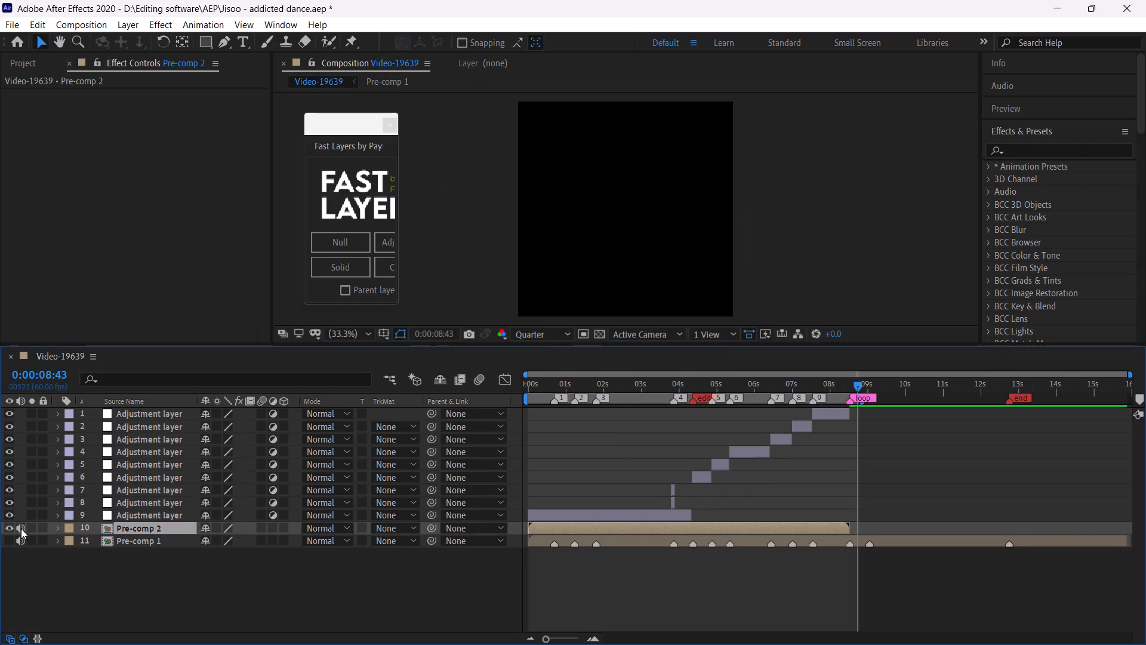
Mute the audio of Pre-comp 2, hide its video, and save the project.
{"action": "left_click_drag", "start_coordinate": [21, 529], "coordinate": [10, 527]}
{"action": "left_click", "coordinate": [10, 527]}
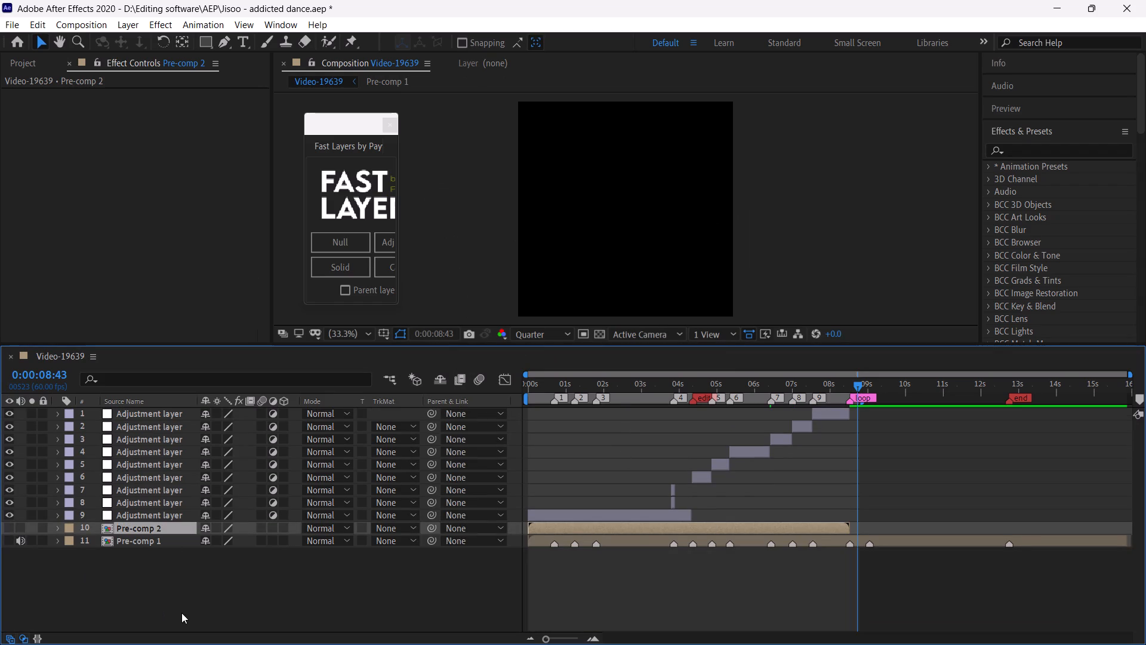
{"action": "left_click", "coordinate": [181, 613]}
{"action": "key", "text": "ctrl+s"}
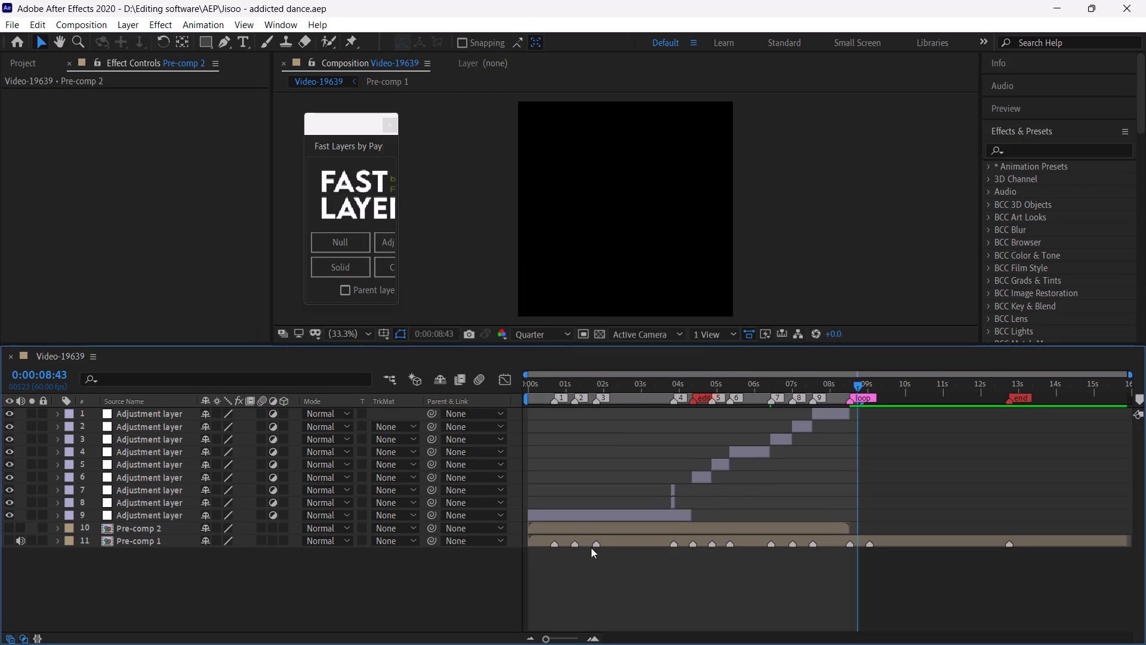
Switch to Media Encoder to check the encoding progress of the export and return to After Effects.
{"action": "left_click", "coordinate": [586, 534]}
{"action": "left_click", "coordinate": [736, 634]}
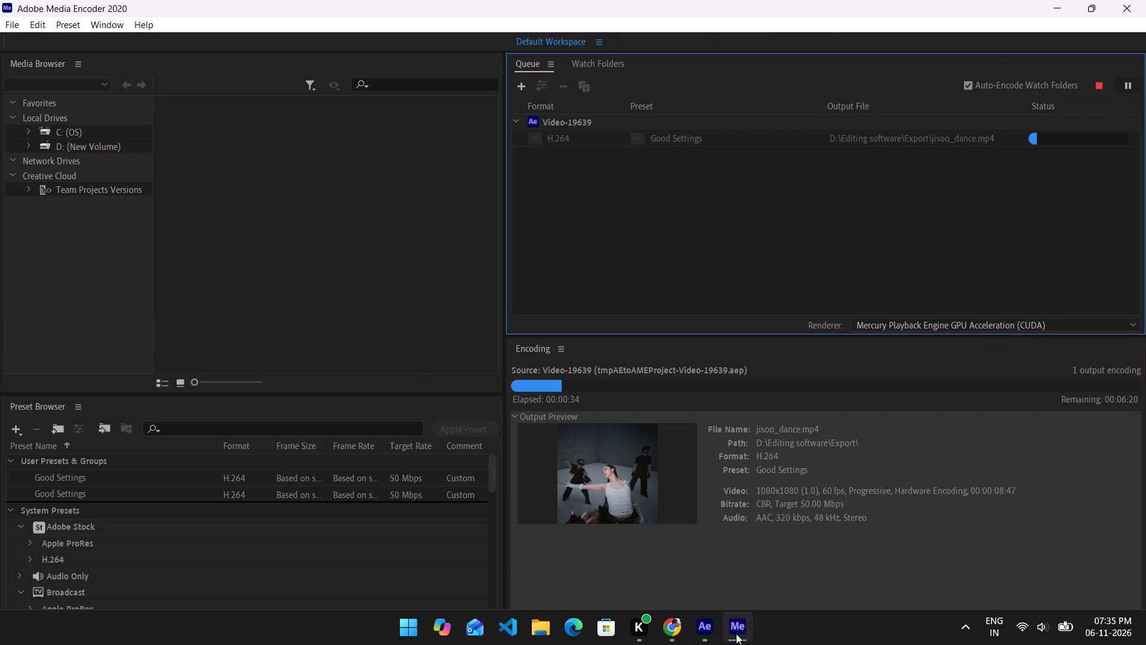
{"action": "left_click", "coordinate": [736, 634]}
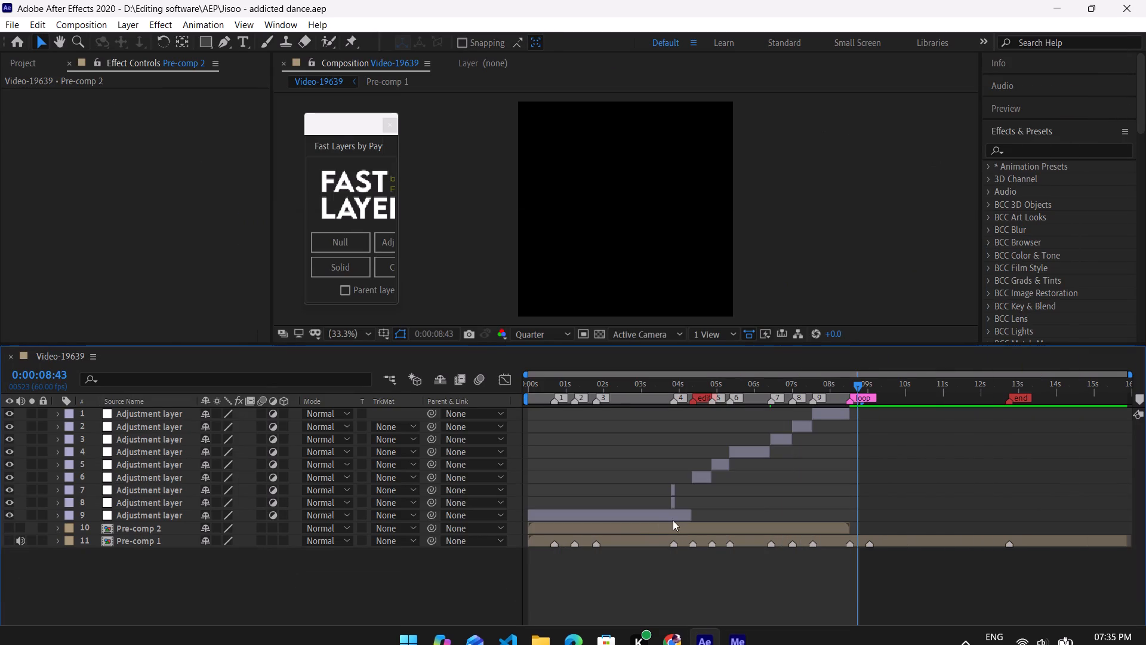
Turn the video visibility of Pre-comp 2 back on.
{"action": "left_click", "coordinate": [670, 533]}
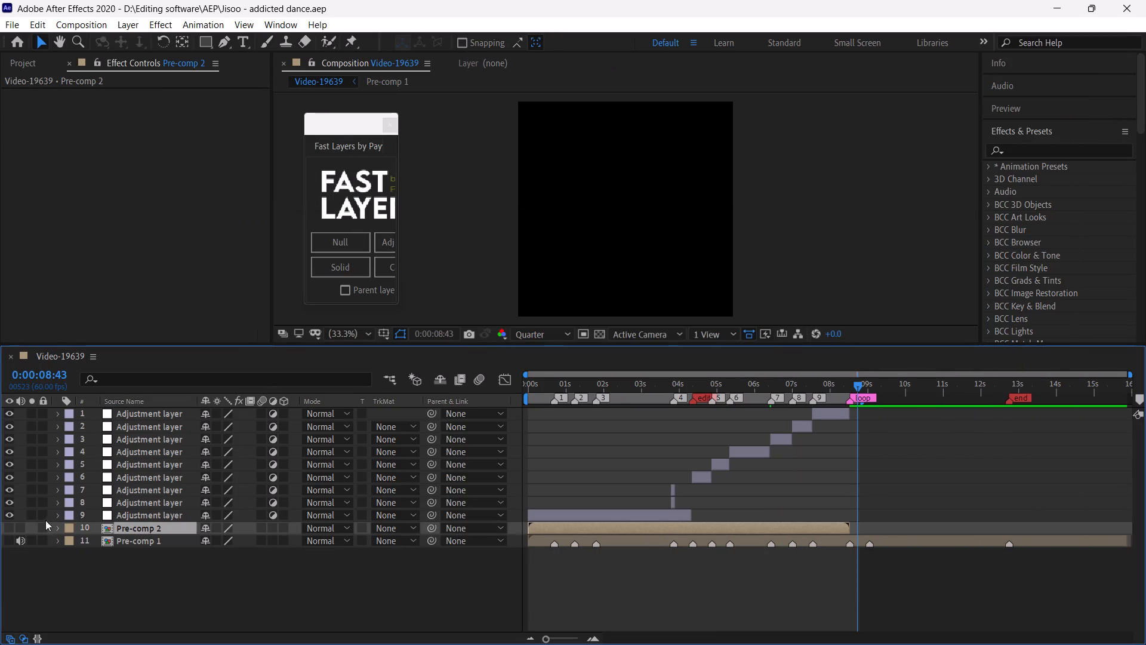
{"action": "left_click", "coordinate": [7, 529]}
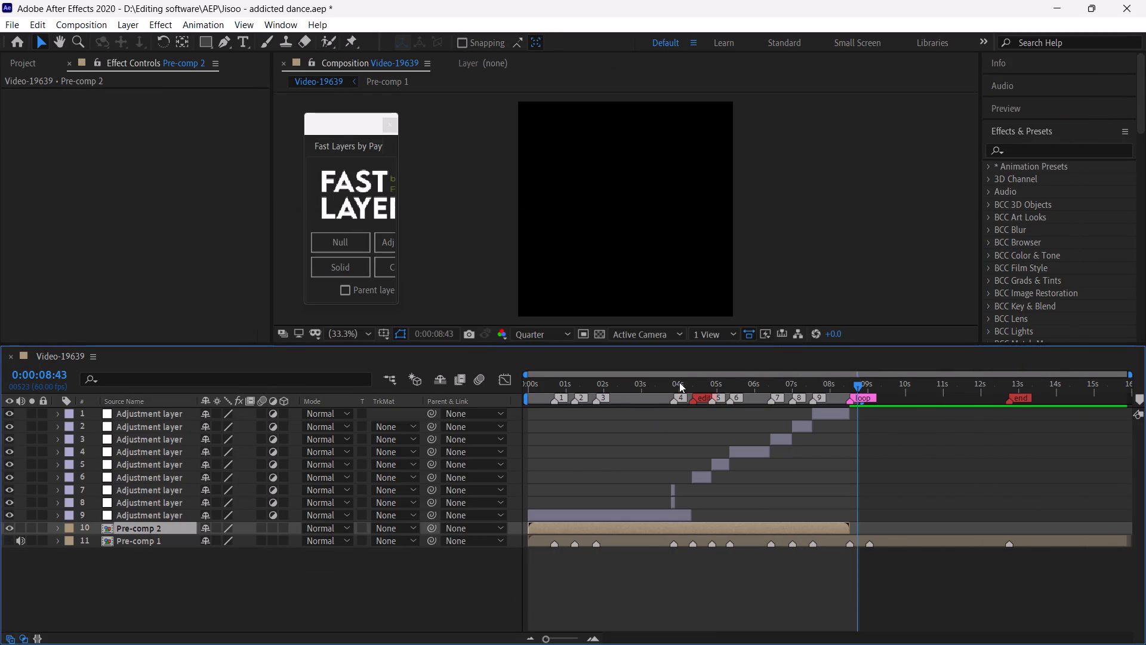
With the playhead on the edit marker at 0:00:04:21, add an extra adjustment layer for each of the six adjustment layers from there onward.
{"action": "left_click", "coordinate": [678, 377]}
{"action": "left_click", "coordinate": [694, 384]}
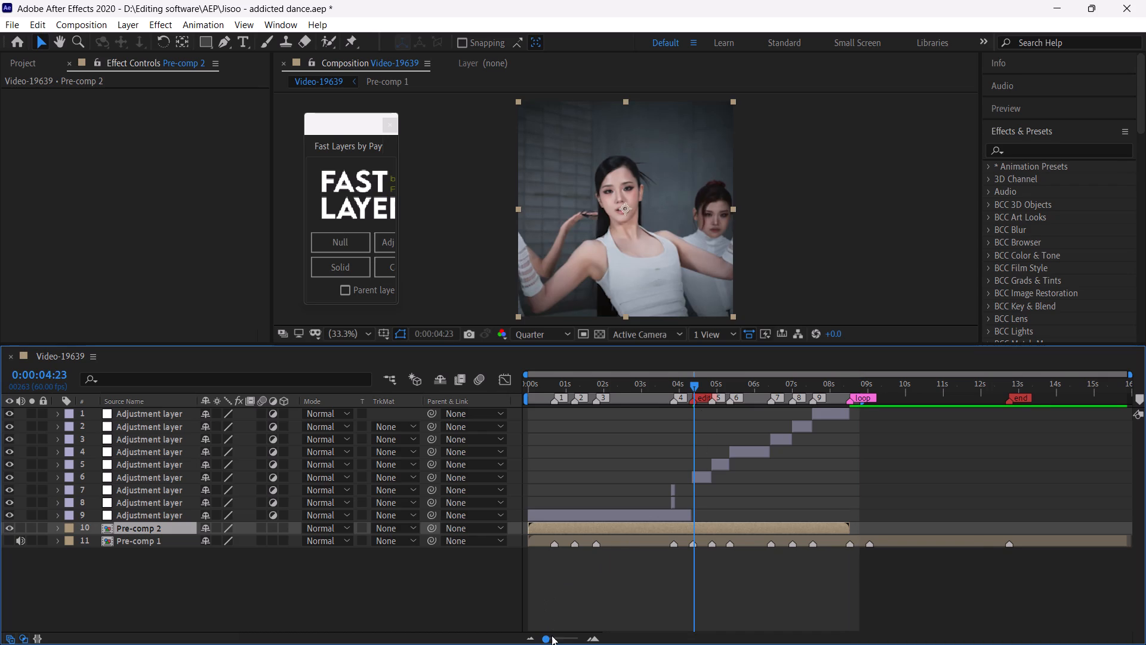
{"action": "left_click_drag", "start_coordinate": [550, 637], "coordinate": [573, 644]}
{"action": "left_click_drag", "start_coordinate": [808, 383], "coordinate": [821, 398]}
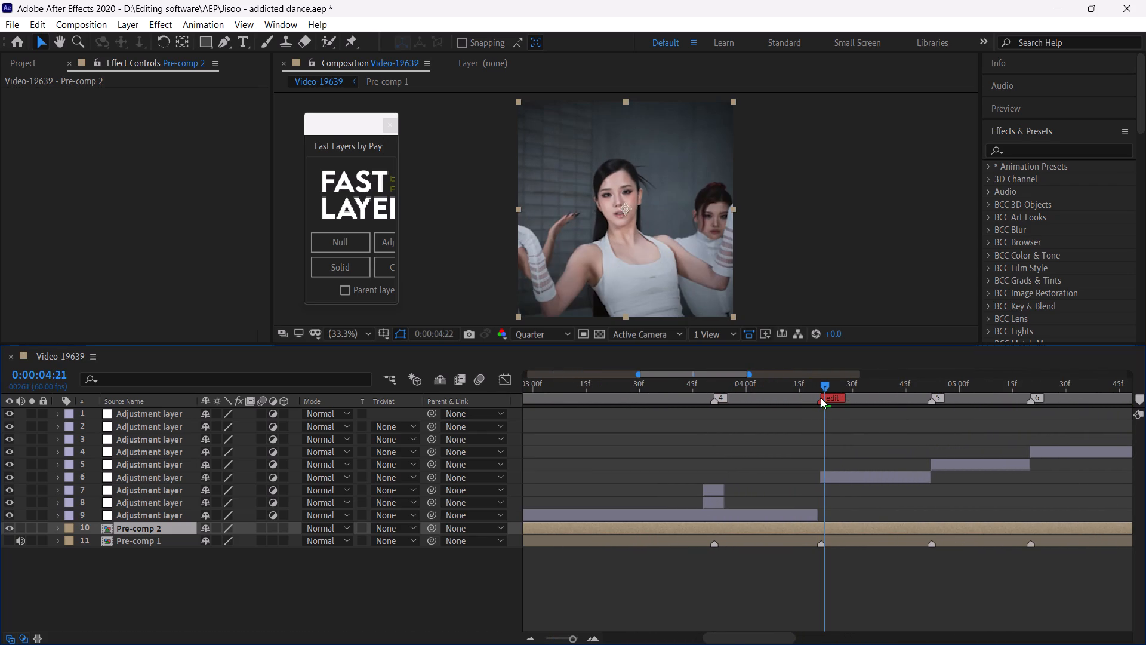
{"action": "left_click_drag", "start_coordinate": [821, 398], "coordinate": [819, 397]}
{"action": "left_click", "coordinate": [854, 472]}
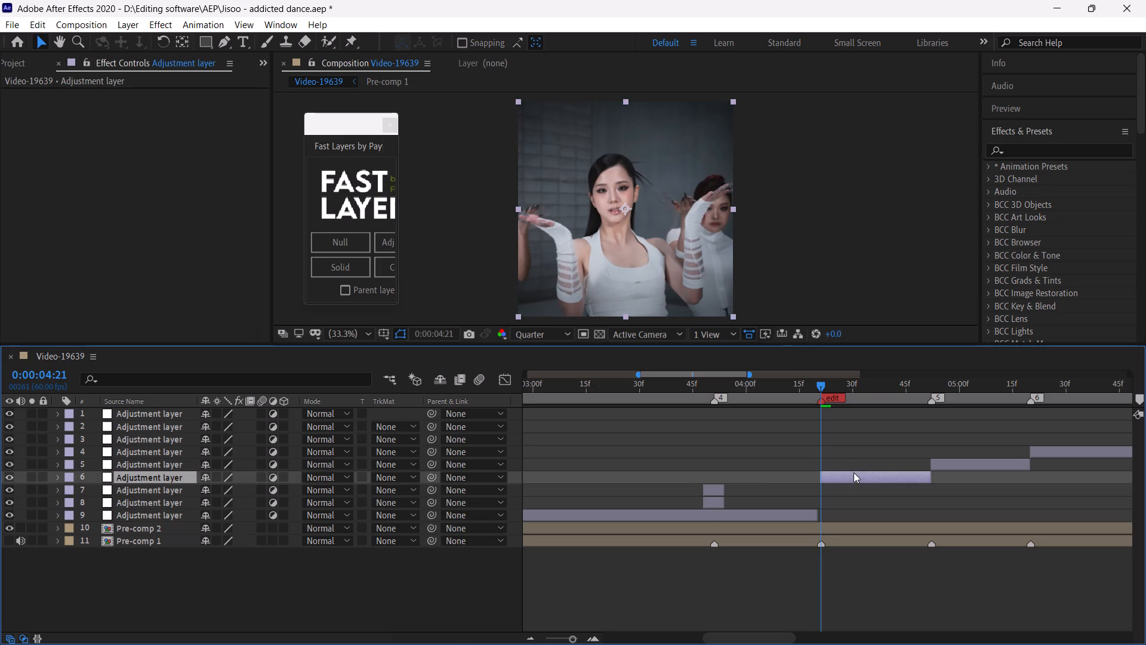
{"action": "left_click_drag", "start_coordinate": [516, 477], "coordinate": [533, 341]}
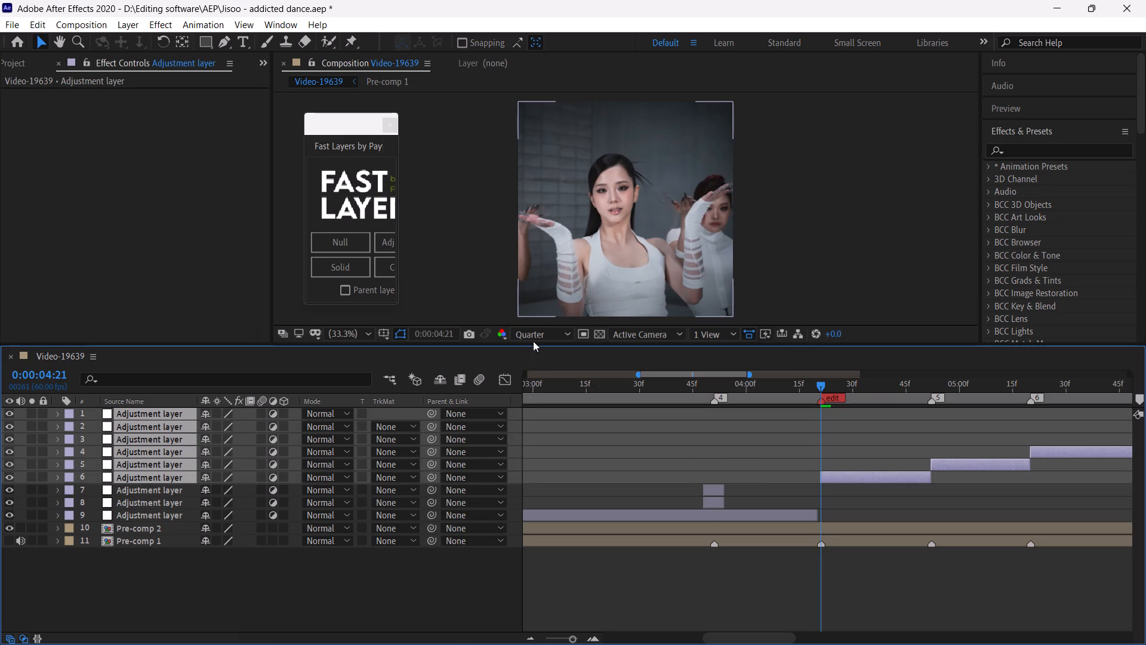
{"action": "left_click", "coordinate": [386, 244]}
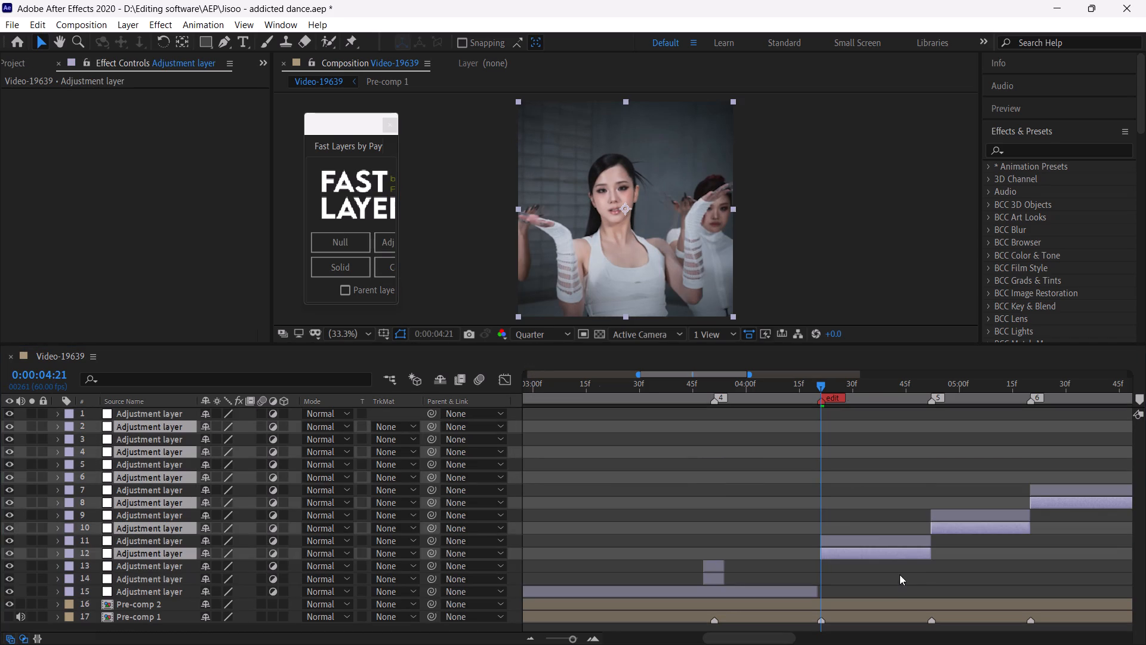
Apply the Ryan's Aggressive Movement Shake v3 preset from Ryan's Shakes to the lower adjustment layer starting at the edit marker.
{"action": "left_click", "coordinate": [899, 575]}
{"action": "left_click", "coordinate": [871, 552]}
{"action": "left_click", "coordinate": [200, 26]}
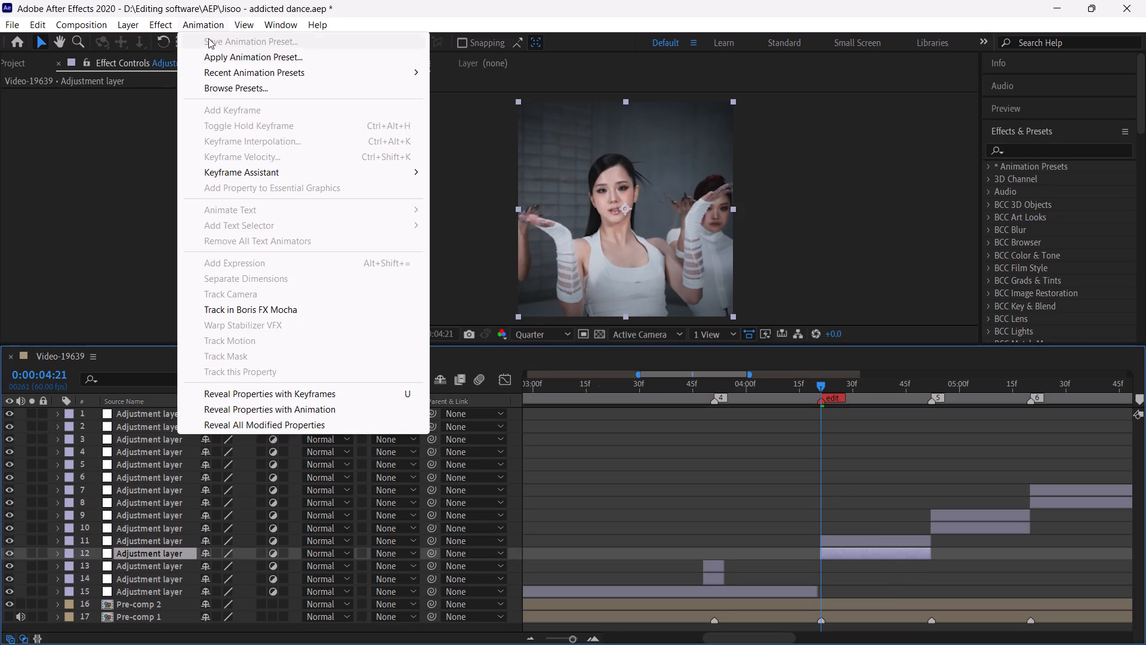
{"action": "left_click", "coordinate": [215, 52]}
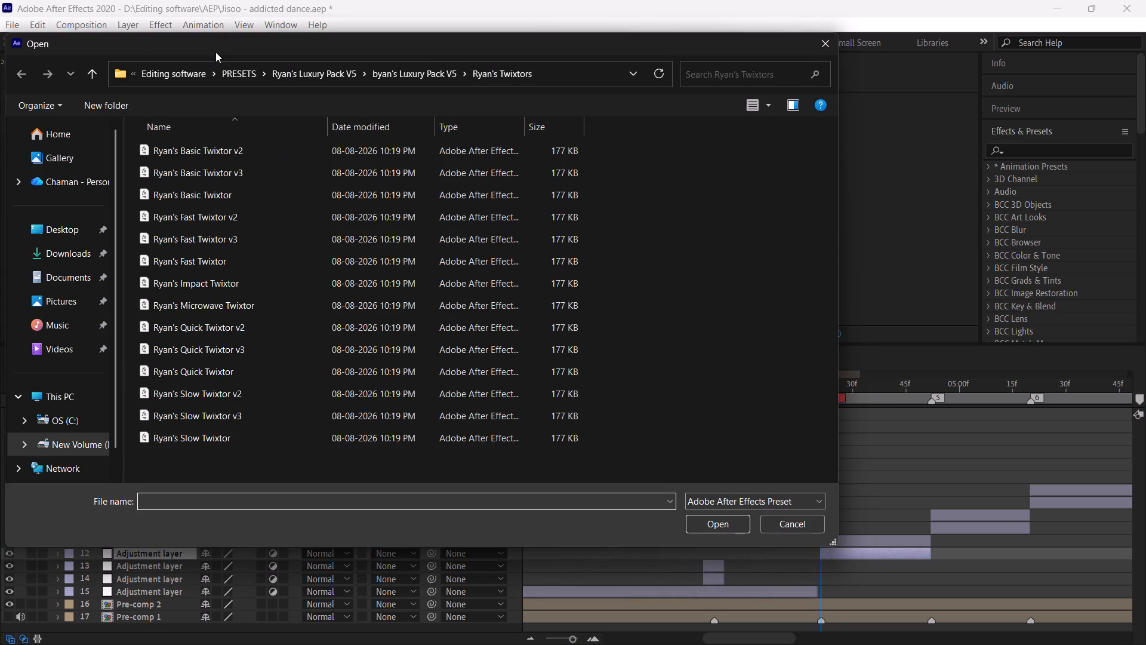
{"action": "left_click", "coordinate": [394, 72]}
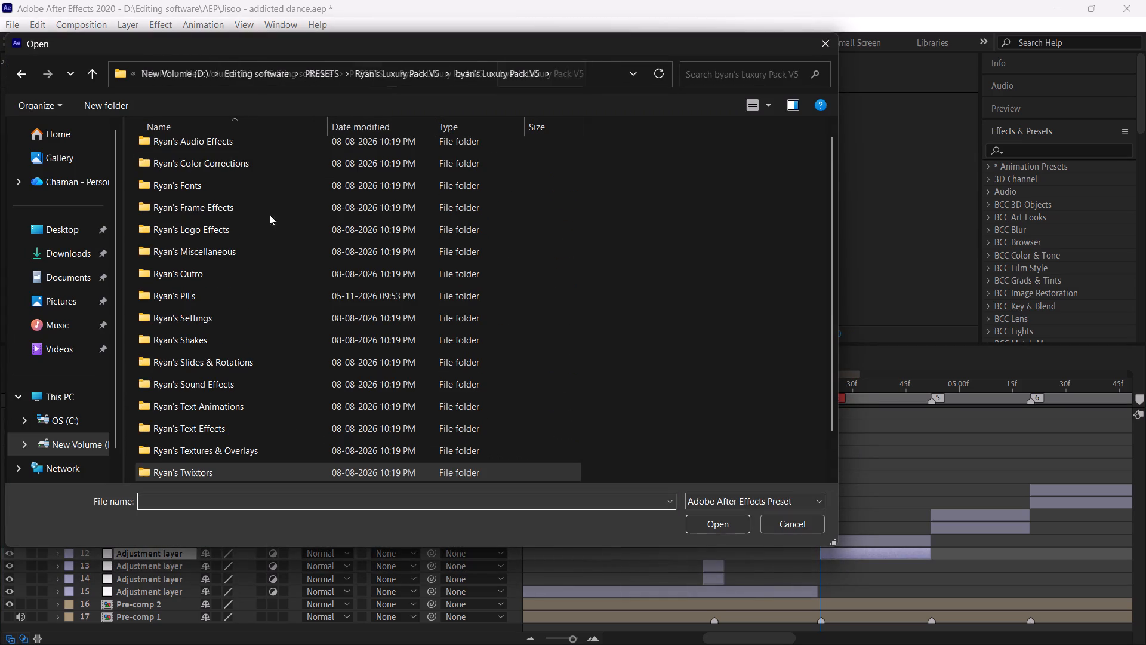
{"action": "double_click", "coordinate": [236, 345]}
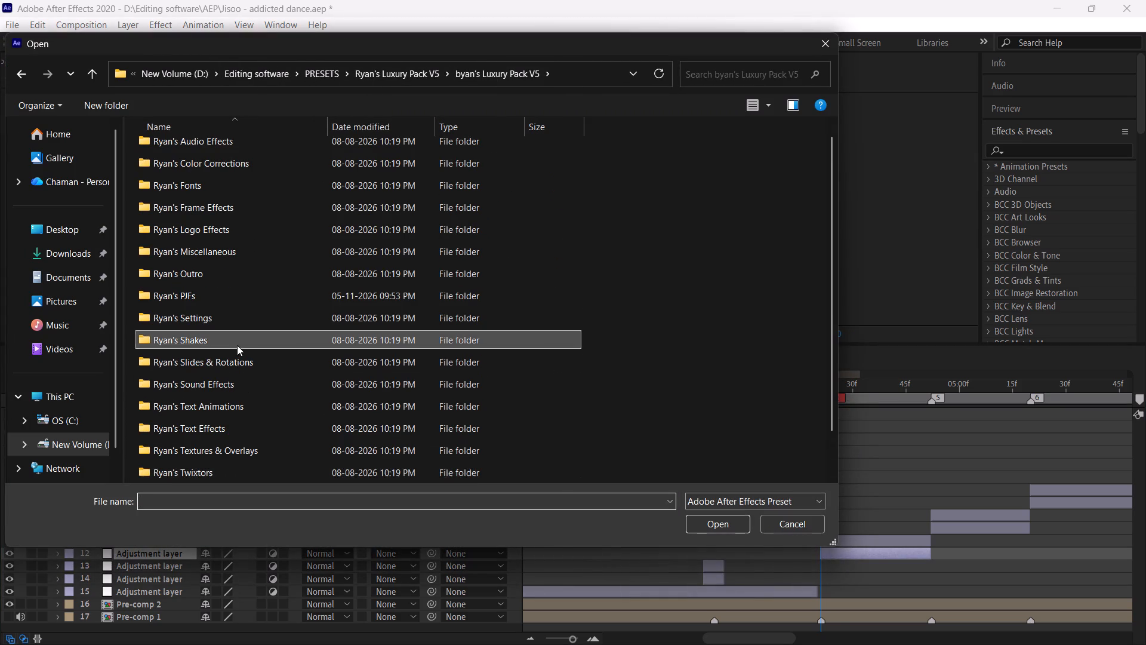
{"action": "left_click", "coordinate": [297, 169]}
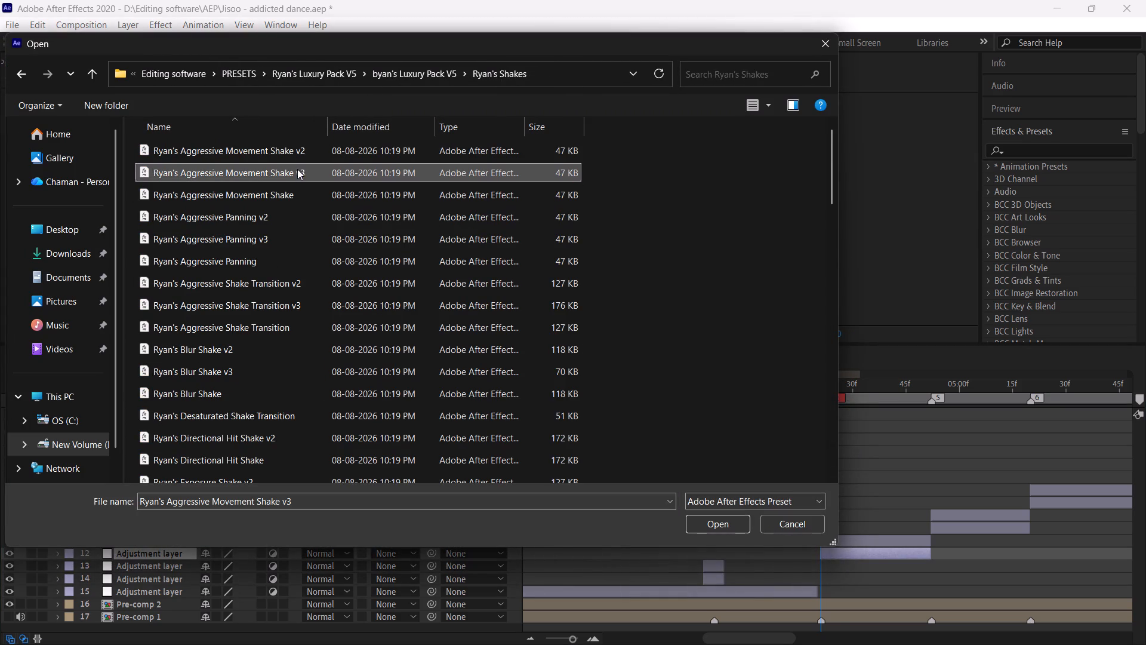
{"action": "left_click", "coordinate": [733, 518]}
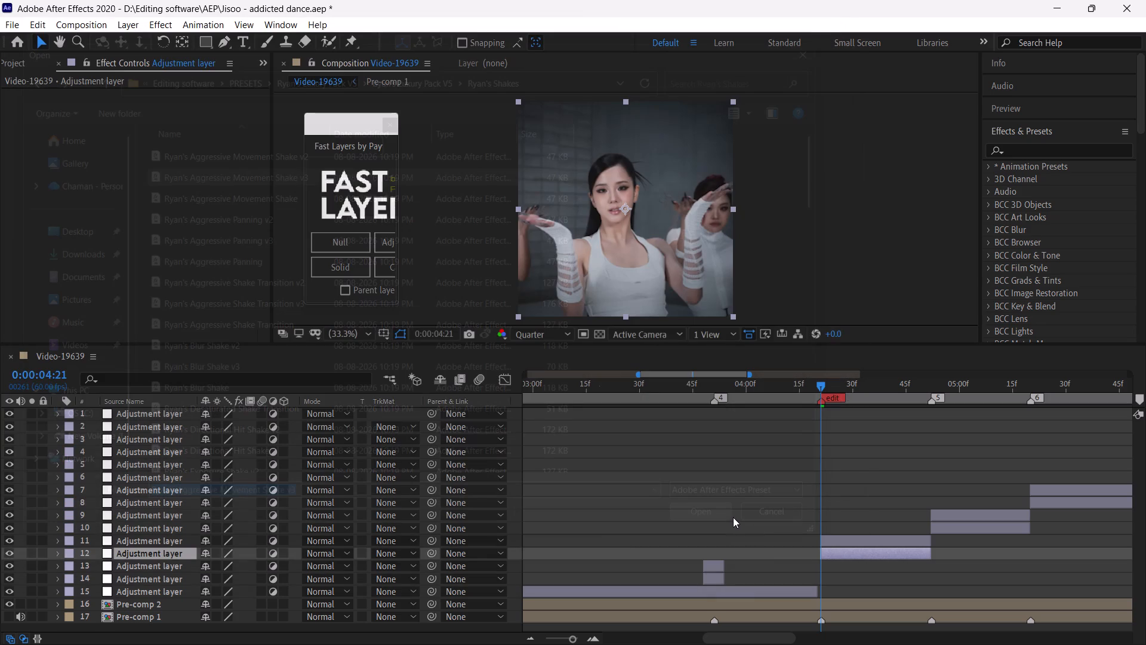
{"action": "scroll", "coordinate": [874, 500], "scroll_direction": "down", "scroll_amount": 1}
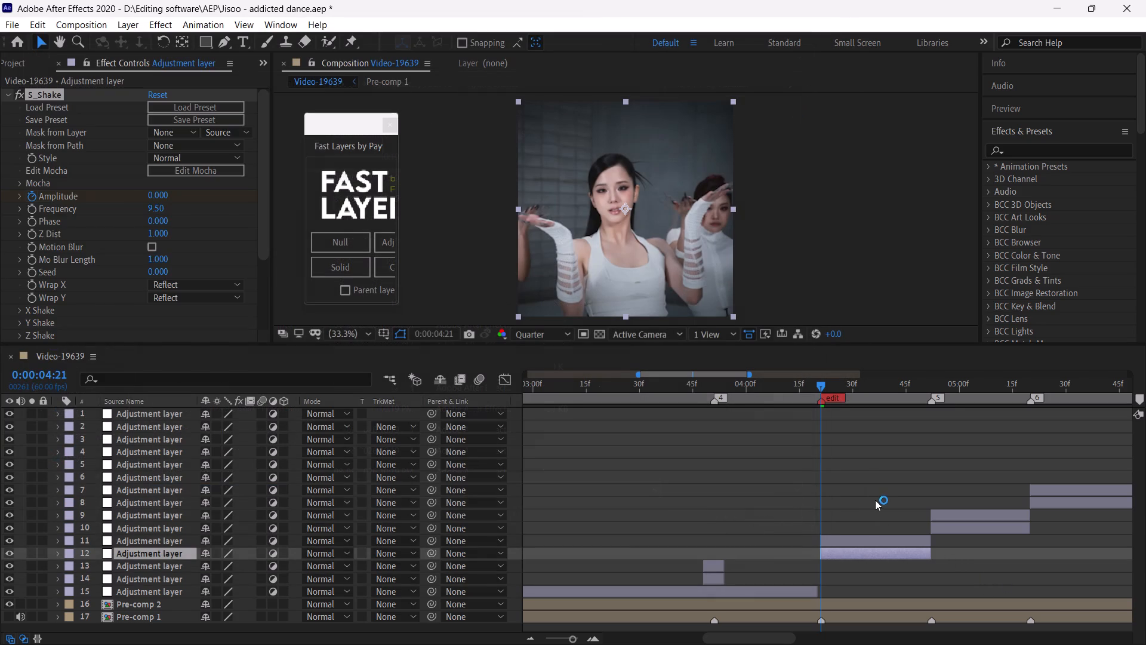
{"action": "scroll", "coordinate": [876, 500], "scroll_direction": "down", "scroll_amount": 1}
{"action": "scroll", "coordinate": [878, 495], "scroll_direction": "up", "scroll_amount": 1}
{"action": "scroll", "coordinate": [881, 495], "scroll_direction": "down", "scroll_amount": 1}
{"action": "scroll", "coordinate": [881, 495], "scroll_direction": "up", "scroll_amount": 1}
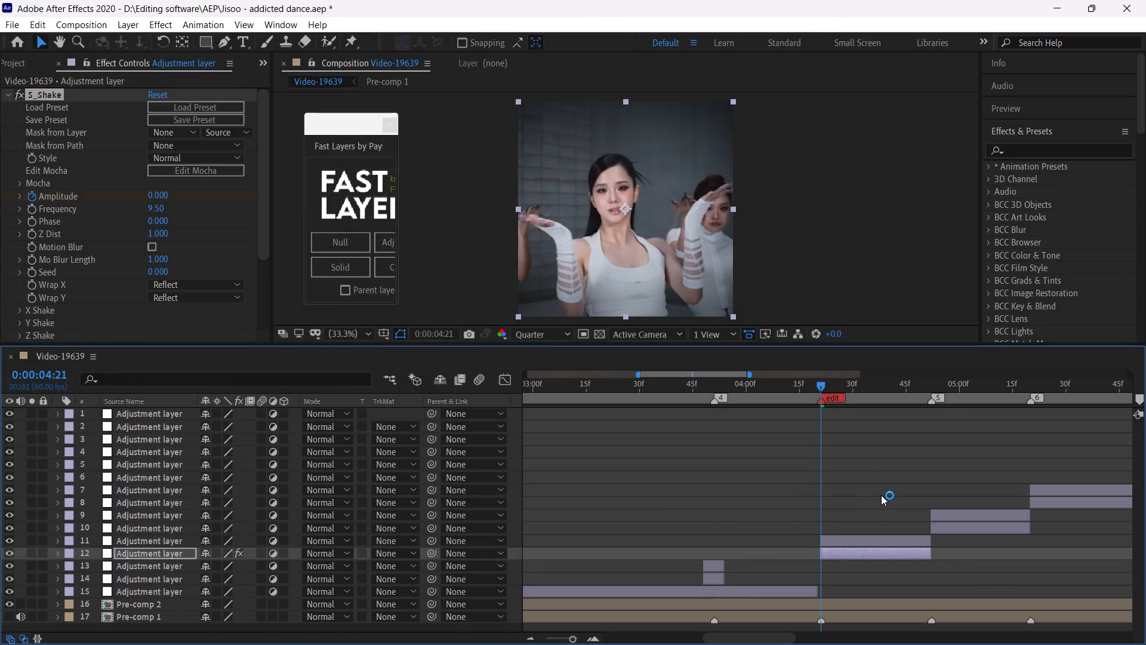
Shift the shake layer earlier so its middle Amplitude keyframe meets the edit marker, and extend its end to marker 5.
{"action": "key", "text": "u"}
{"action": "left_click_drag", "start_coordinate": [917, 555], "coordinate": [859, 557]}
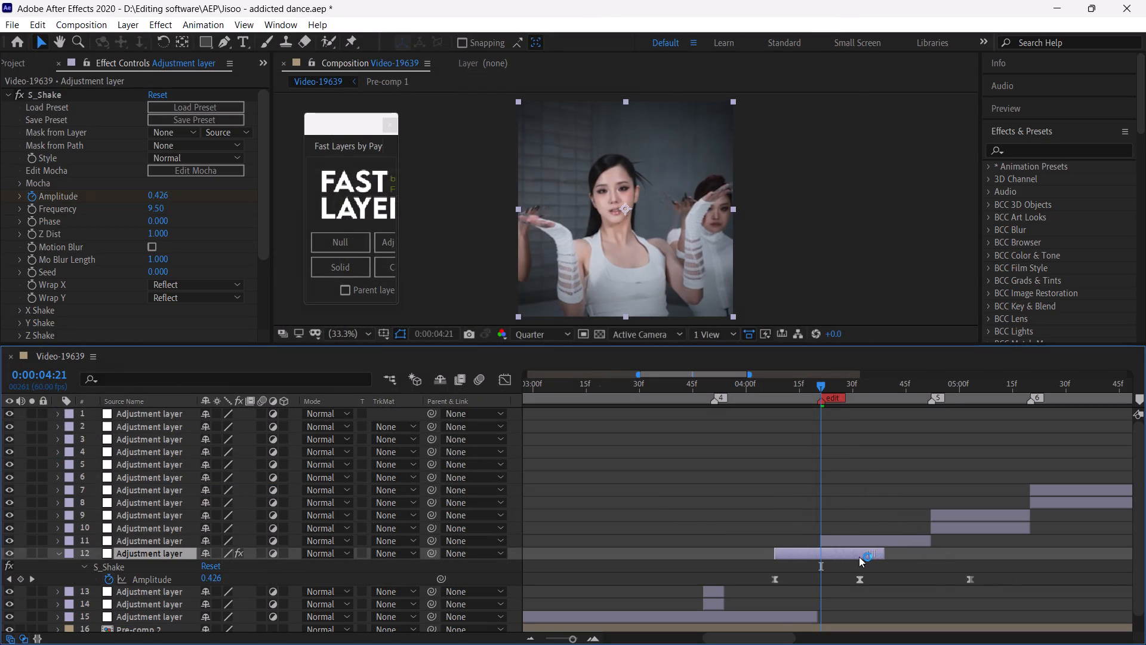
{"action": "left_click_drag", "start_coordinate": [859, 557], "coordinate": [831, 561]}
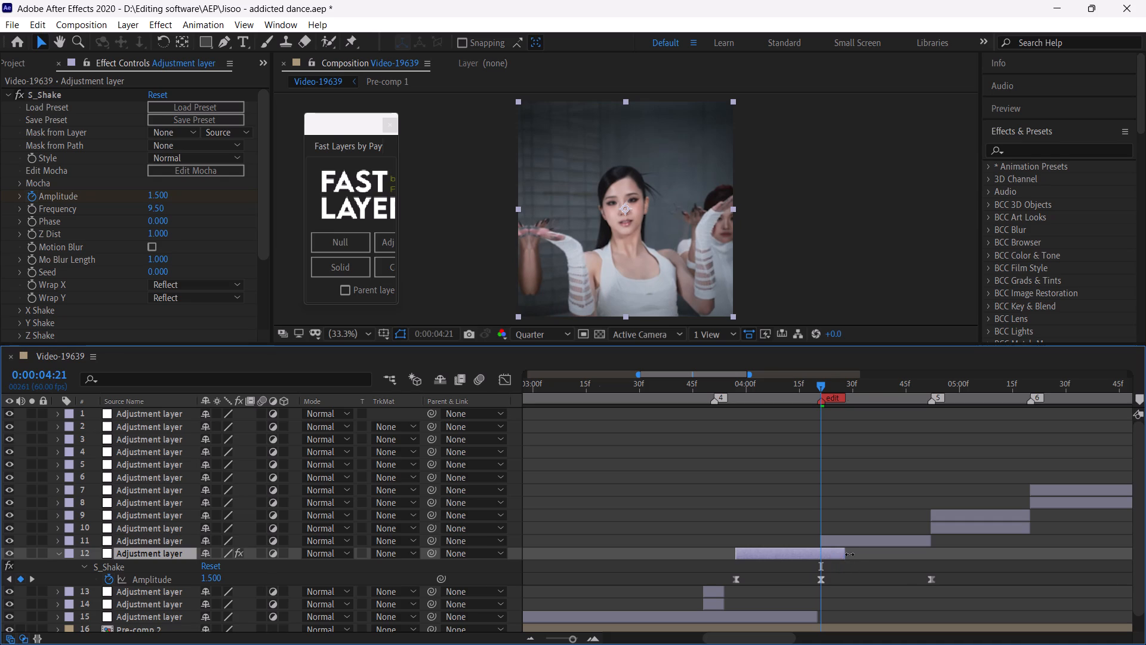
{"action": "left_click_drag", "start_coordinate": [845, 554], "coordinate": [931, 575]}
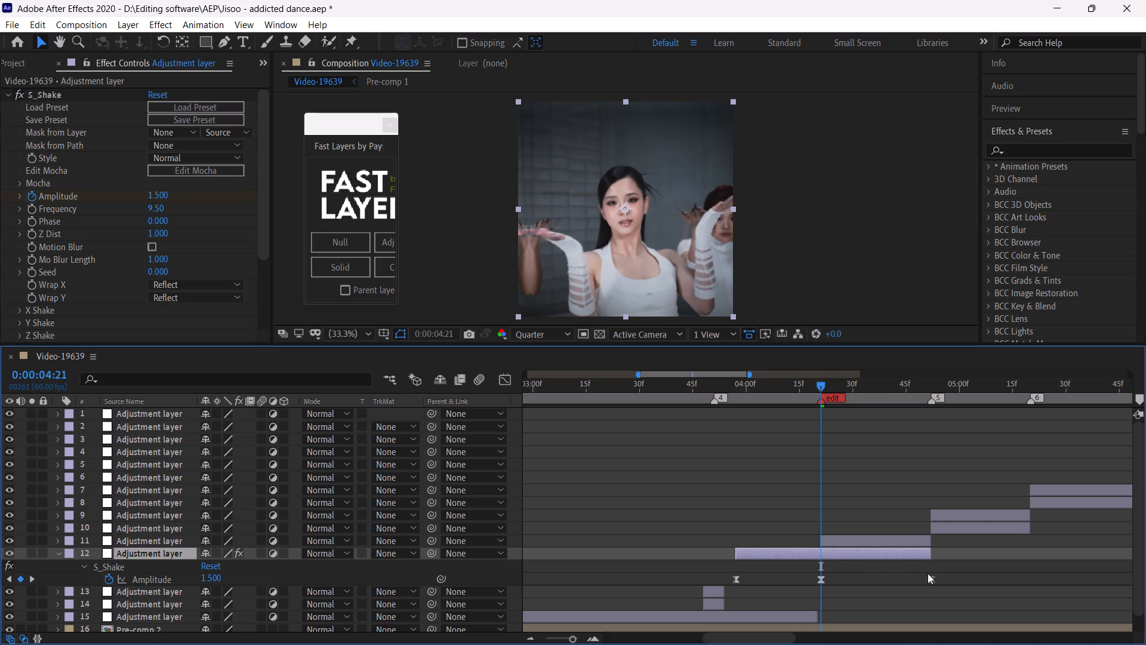
Play back the shake across the edit marker several times, starting from 0:00:03:55 and 0:00:04:08.
{"action": "left_click", "coordinate": [728, 385]}
{"action": "key", "text": "space"}
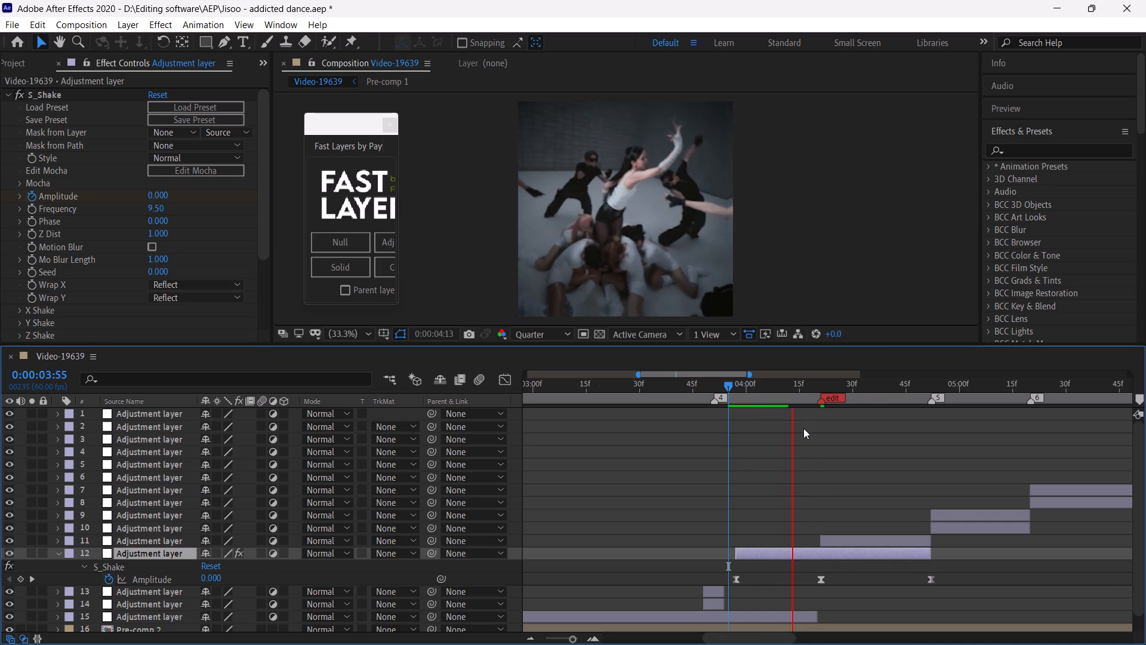
{"action": "left_click", "coordinate": [774, 389]}
{"action": "key", "text": "space"}
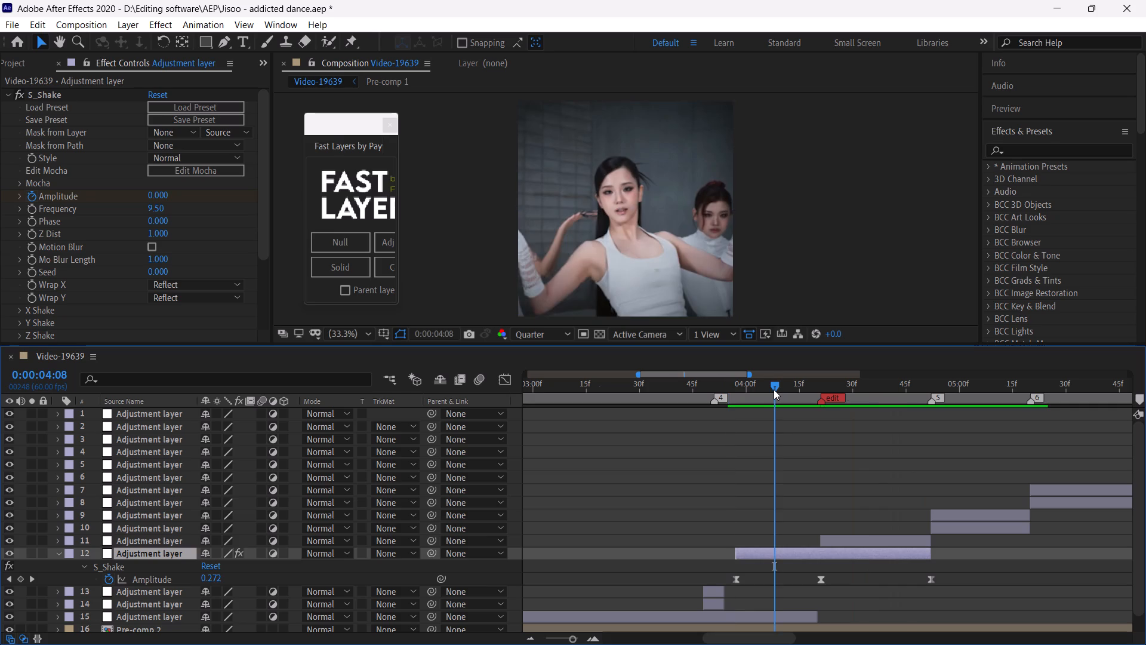
{"action": "left_click", "coordinate": [774, 389]}
{"action": "key", "text": "space"}
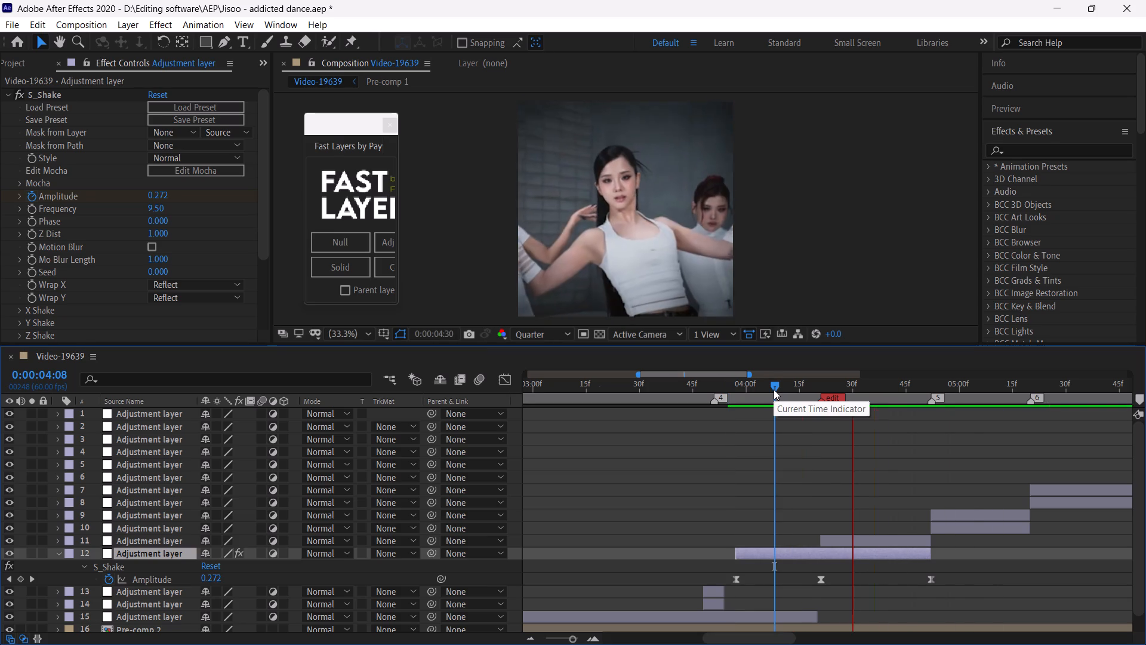
{"action": "left_click", "coordinate": [774, 389]}
{"action": "key", "text": "space"}
{"action": "left_click", "coordinate": [774, 389]}
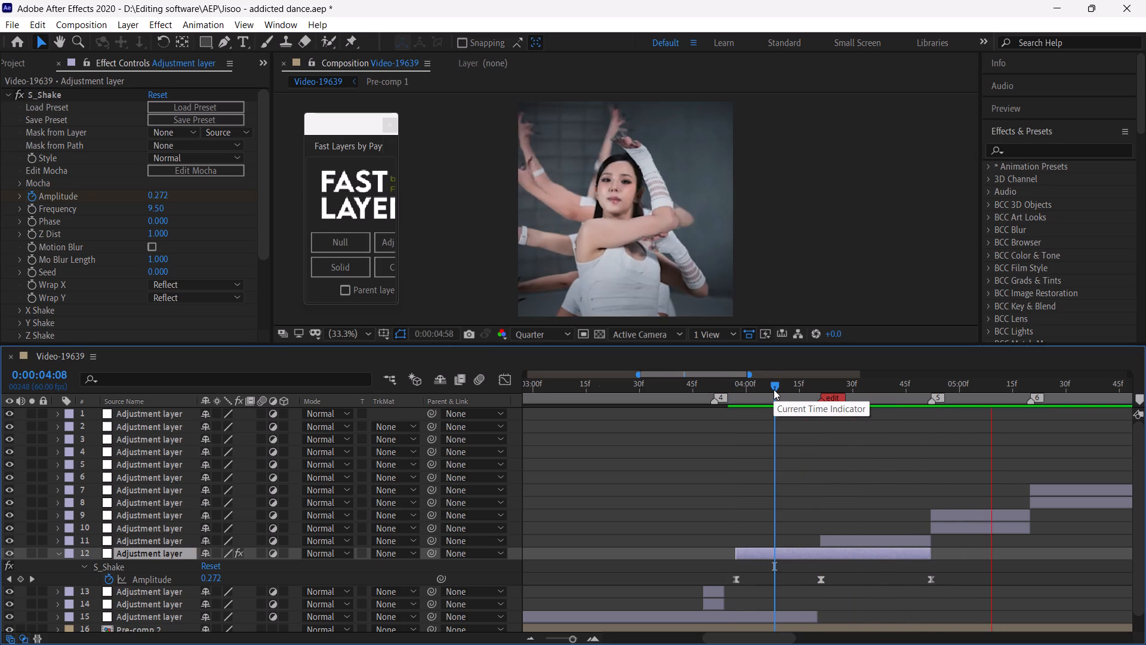
{"action": "key", "text": "space"}
{"action": "left_click", "coordinate": [774, 389]}
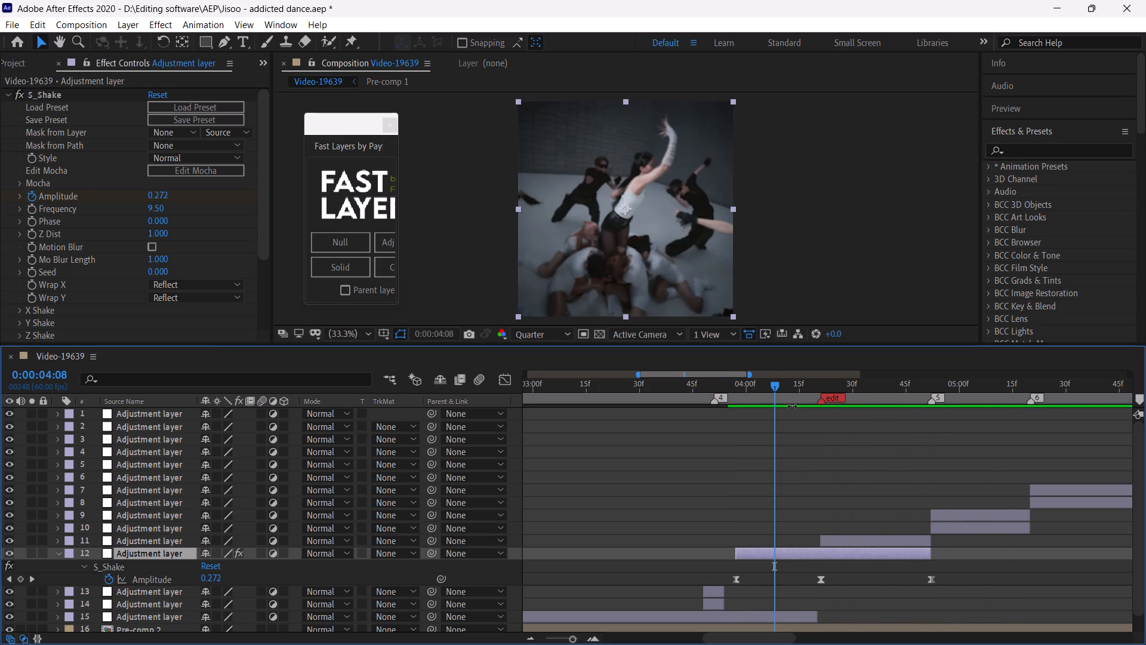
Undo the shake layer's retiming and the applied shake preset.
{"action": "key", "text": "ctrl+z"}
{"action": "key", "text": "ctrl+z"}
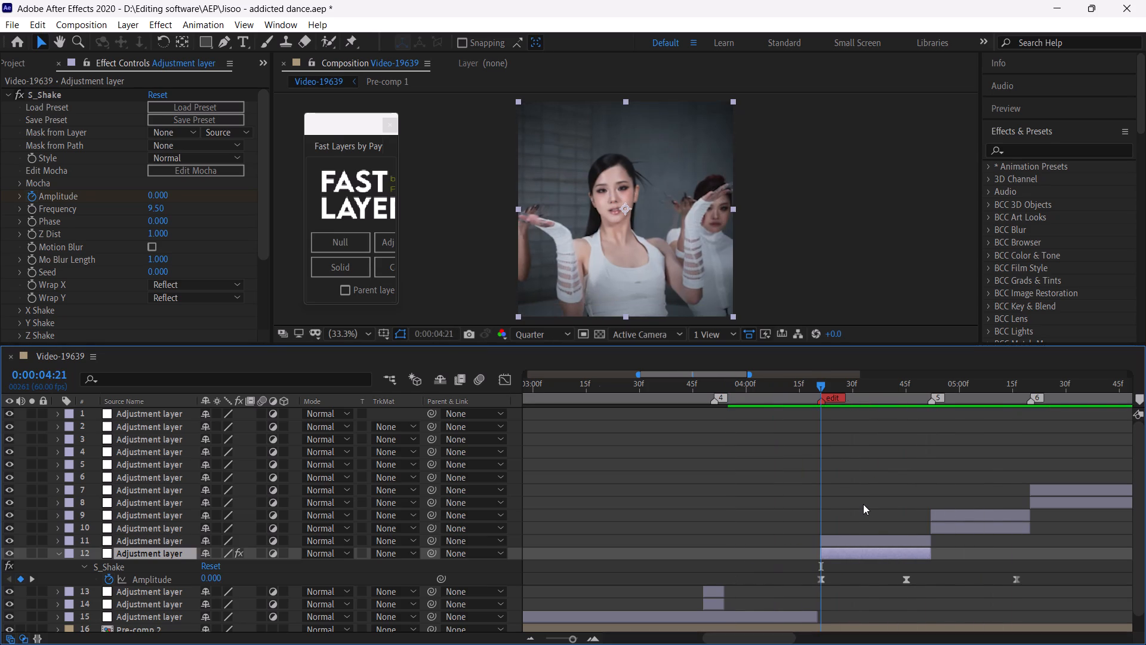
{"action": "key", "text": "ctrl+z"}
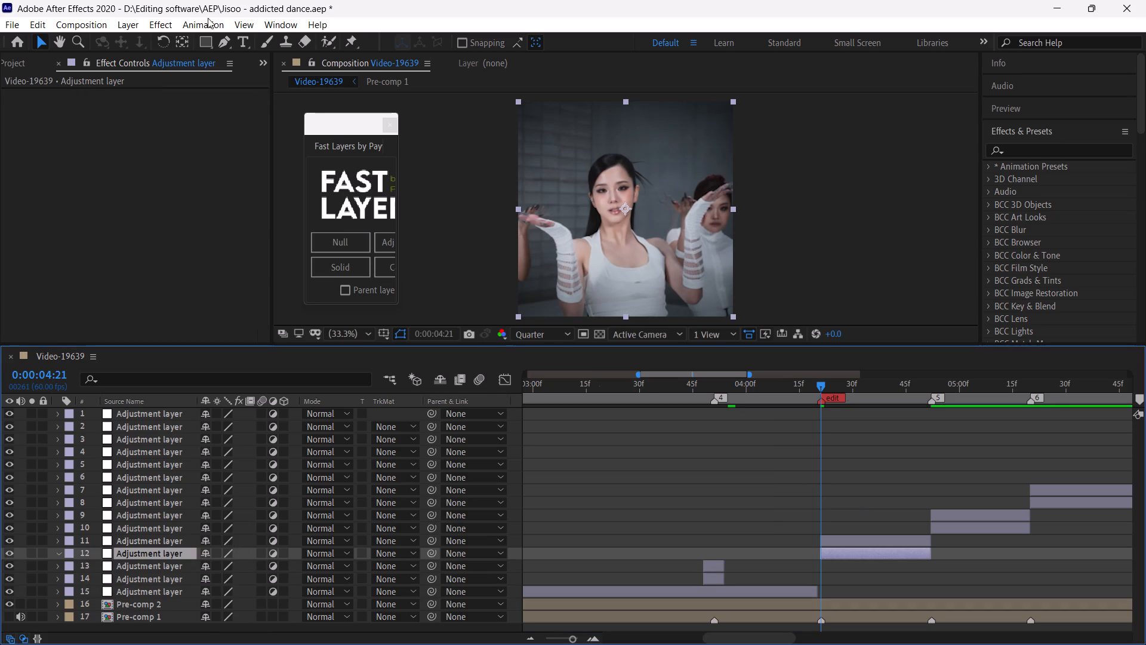
Apply the Ryan's Microwave Zoom preset from Ryan's Zooms, Microwave Zooms folder, to the selected adjustment layer at the edit marker.
{"action": "left_click", "coordinate": [205, 22]}
{"action": "left_click", "coordinate": [229, 49]}
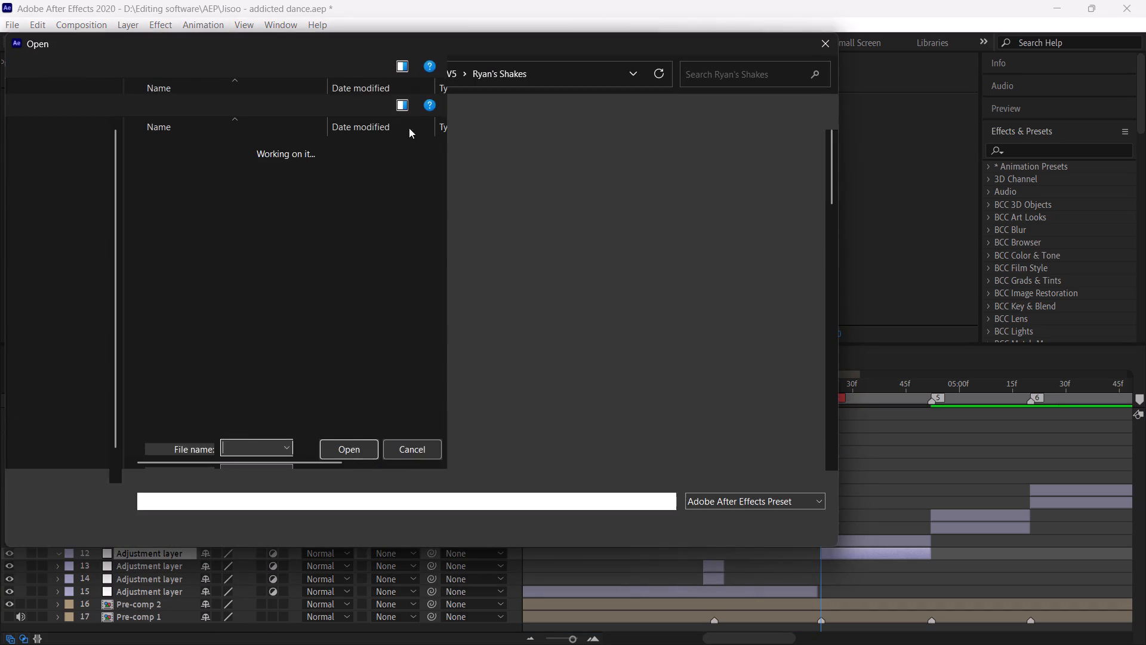
{"action": "left_click", "coordinate": [393, 70]}
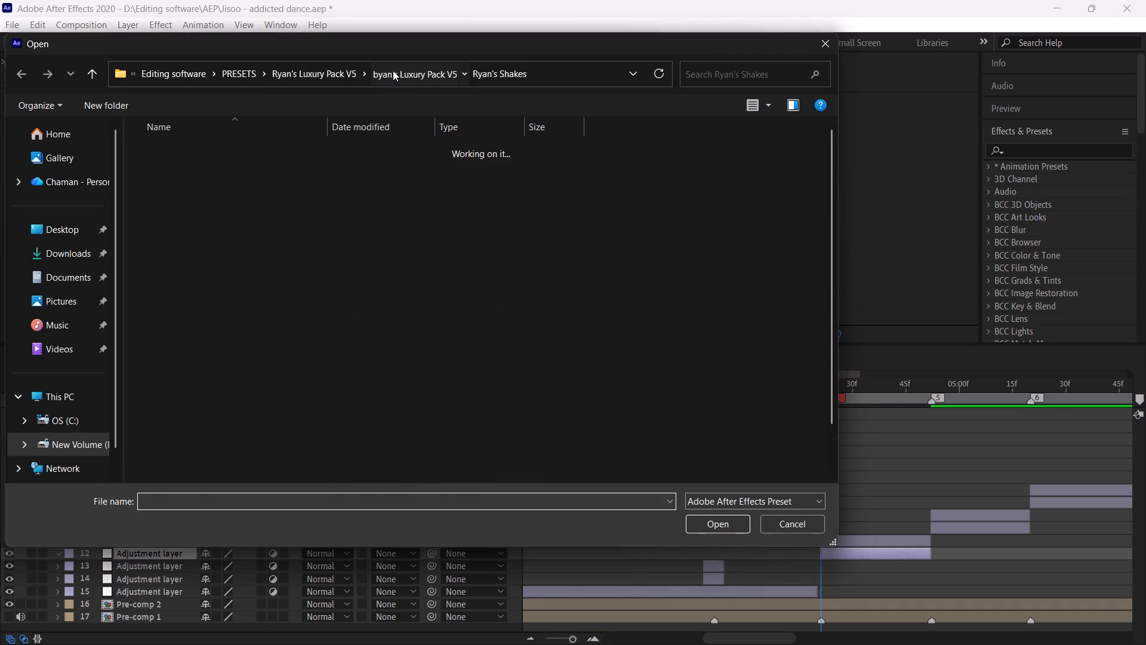
{"action": "scroll", "coordinate": [282, 410], "scroll_direction": "down", "scroll_amount": 1}
{"action": "double_click", "coordinate": [254, 470]}
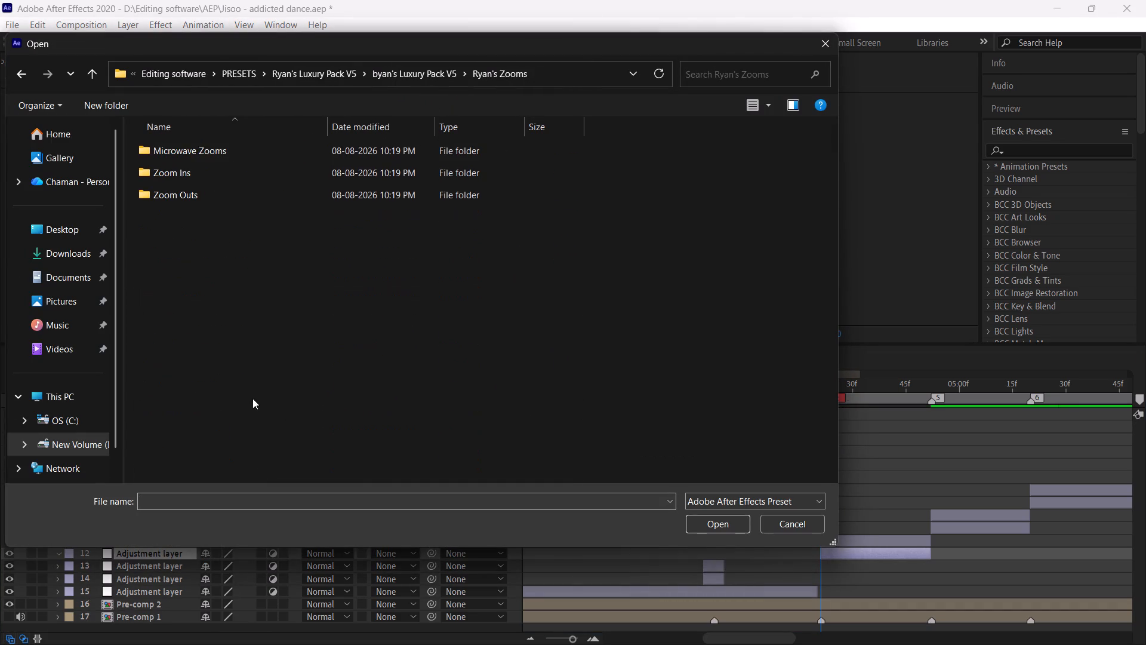
{"action": "double_click", "coordinate": [267, 151]}
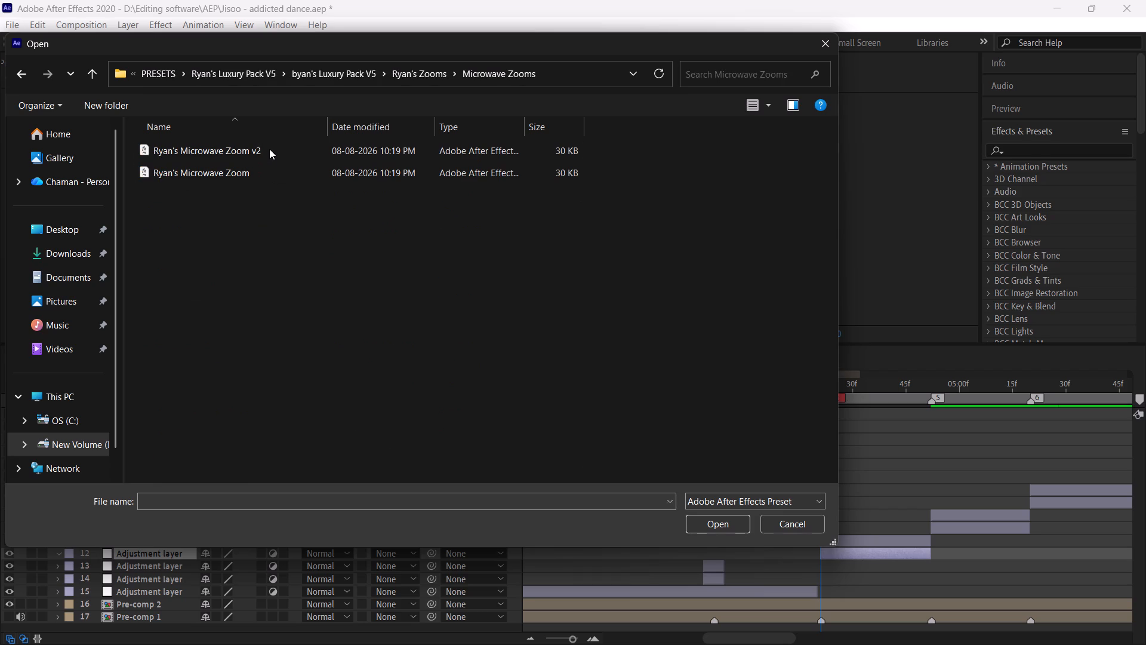
{"action": "left_click", "coordinate": [257, 176]}
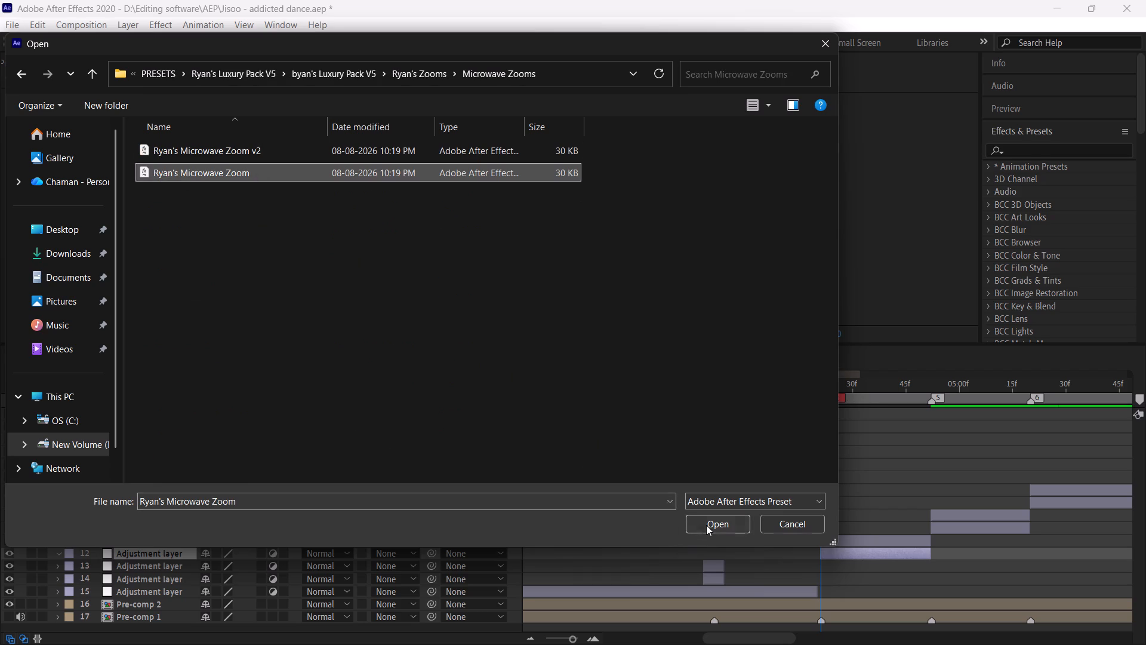
{"action": "left_click", "coordinate": [708, 525]}
{"action": "key", "text": "space"}
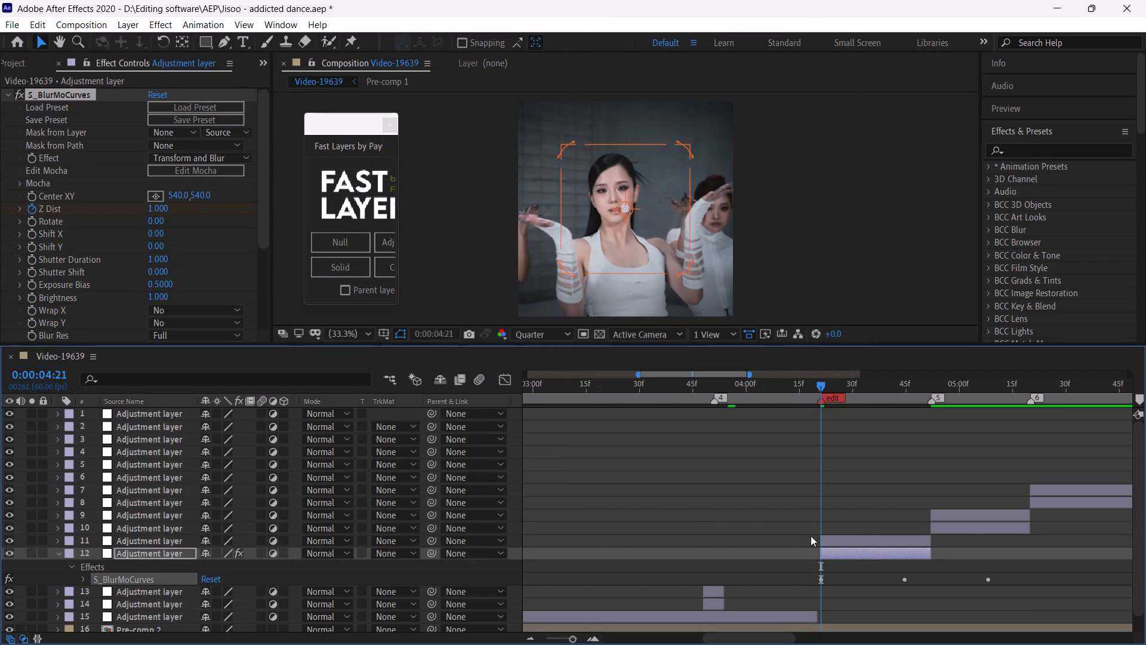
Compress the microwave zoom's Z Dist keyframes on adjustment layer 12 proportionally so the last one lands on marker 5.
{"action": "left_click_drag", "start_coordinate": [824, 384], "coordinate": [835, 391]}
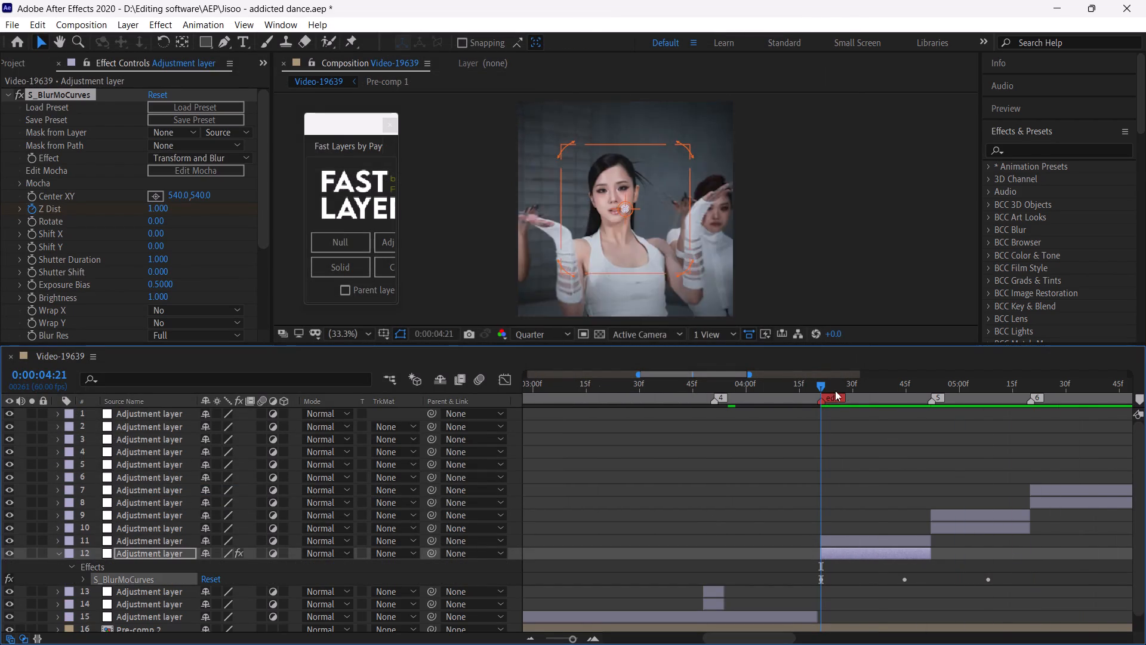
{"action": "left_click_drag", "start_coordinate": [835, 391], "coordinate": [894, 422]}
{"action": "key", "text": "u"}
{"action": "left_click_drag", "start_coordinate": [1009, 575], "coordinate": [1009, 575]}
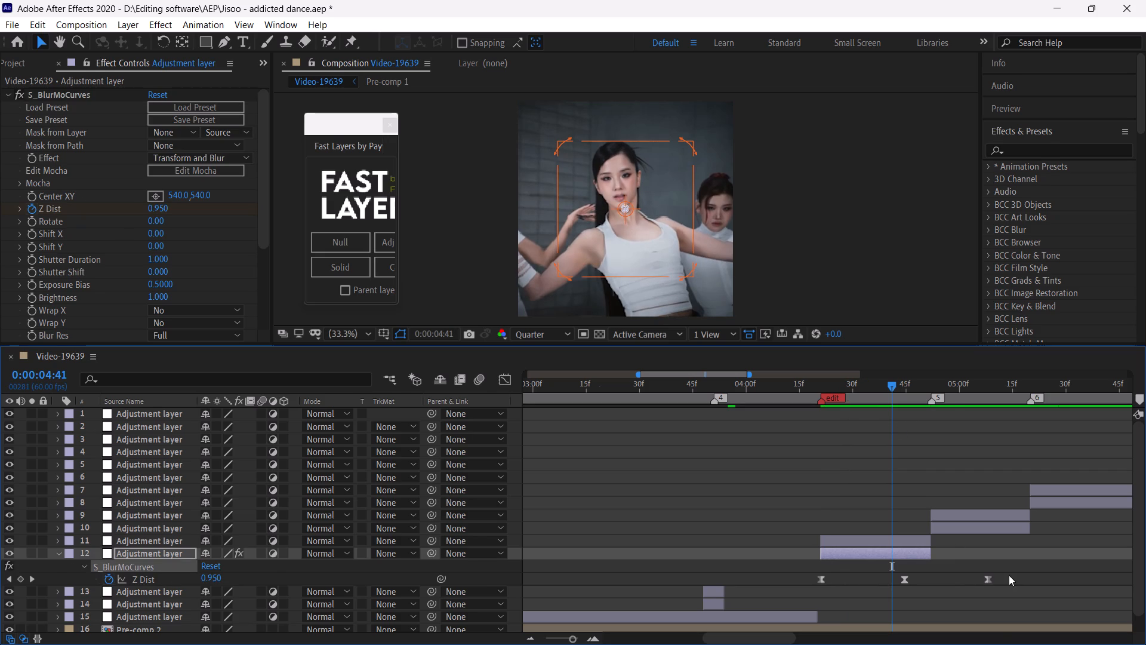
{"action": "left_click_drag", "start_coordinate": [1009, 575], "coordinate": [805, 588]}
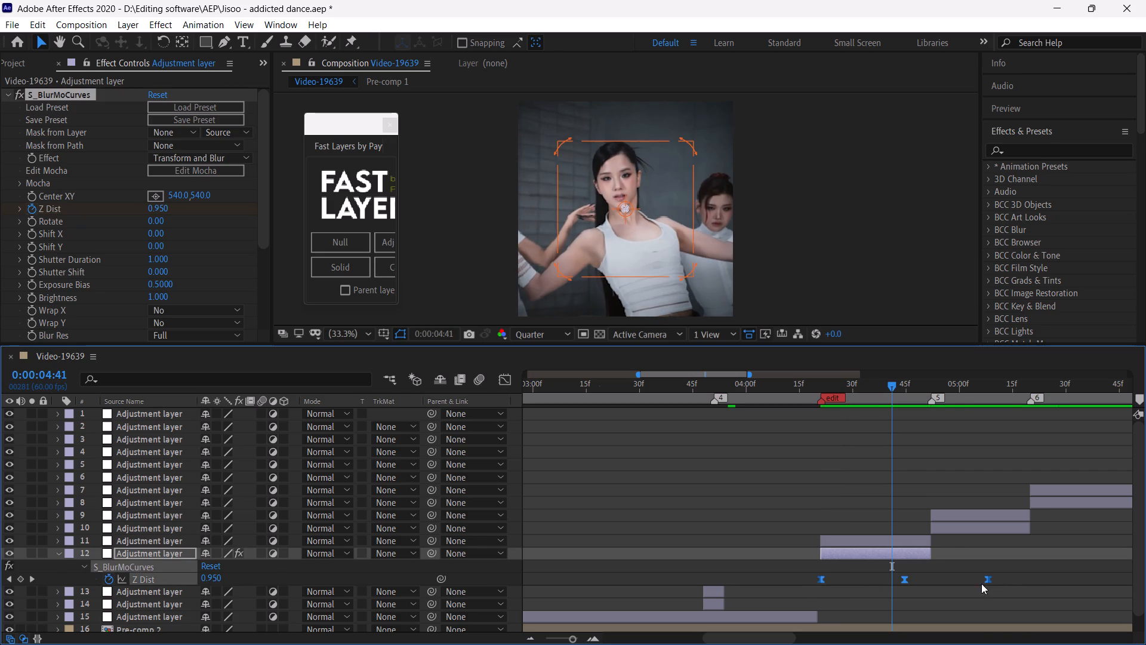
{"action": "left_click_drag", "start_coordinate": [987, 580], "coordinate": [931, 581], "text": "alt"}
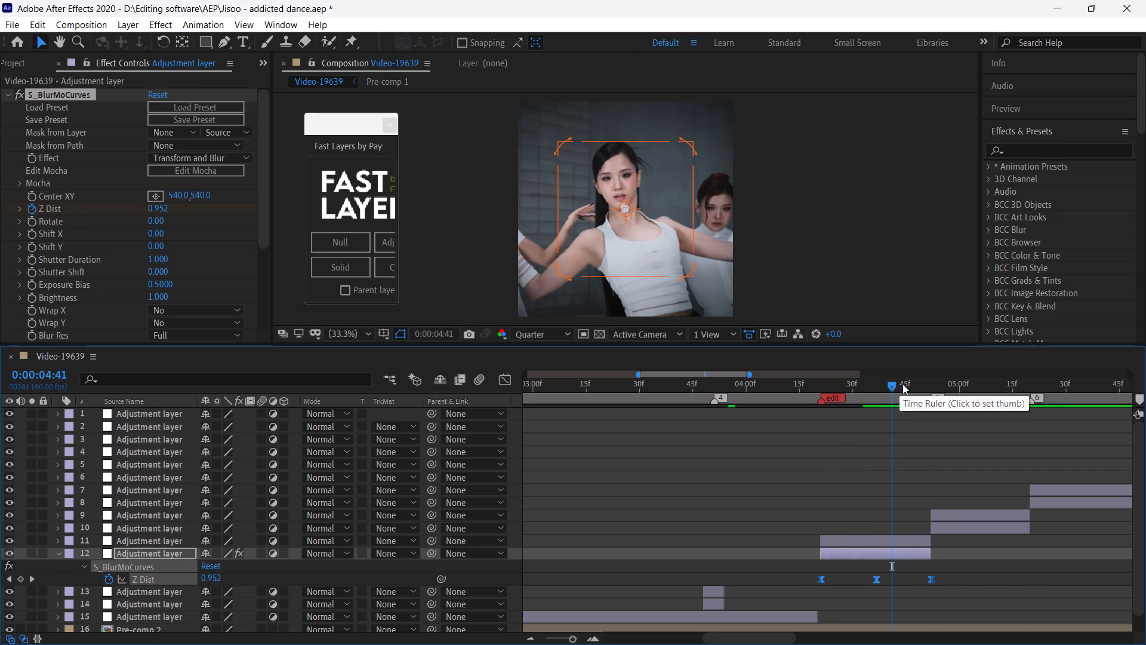
Play back and scrub the retimed microwave zoom from the edit marker at 0:00:04:21 to marker 5.
{"action": "left_click_drag", "start_coordinate": [902, 384], "coordinate": [932, 414]}
{"action": "left_click", "coordinate": [821, 374]}
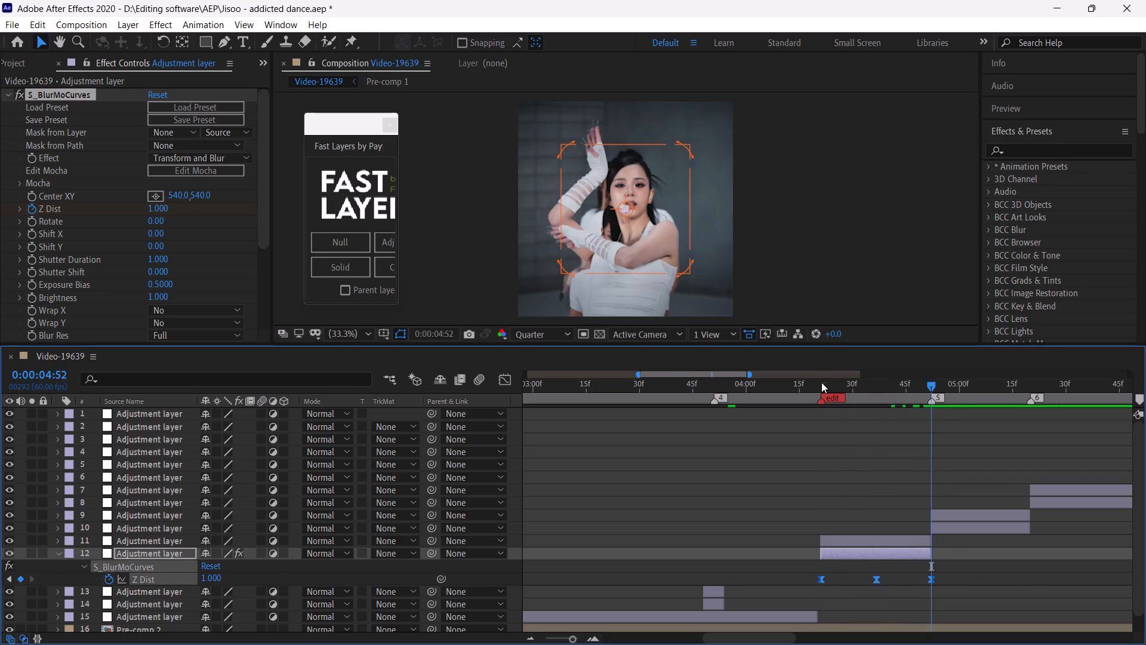
{"action": "left_click", "coordinate": [822, 388]}
{"action": "key", "text": "space"}
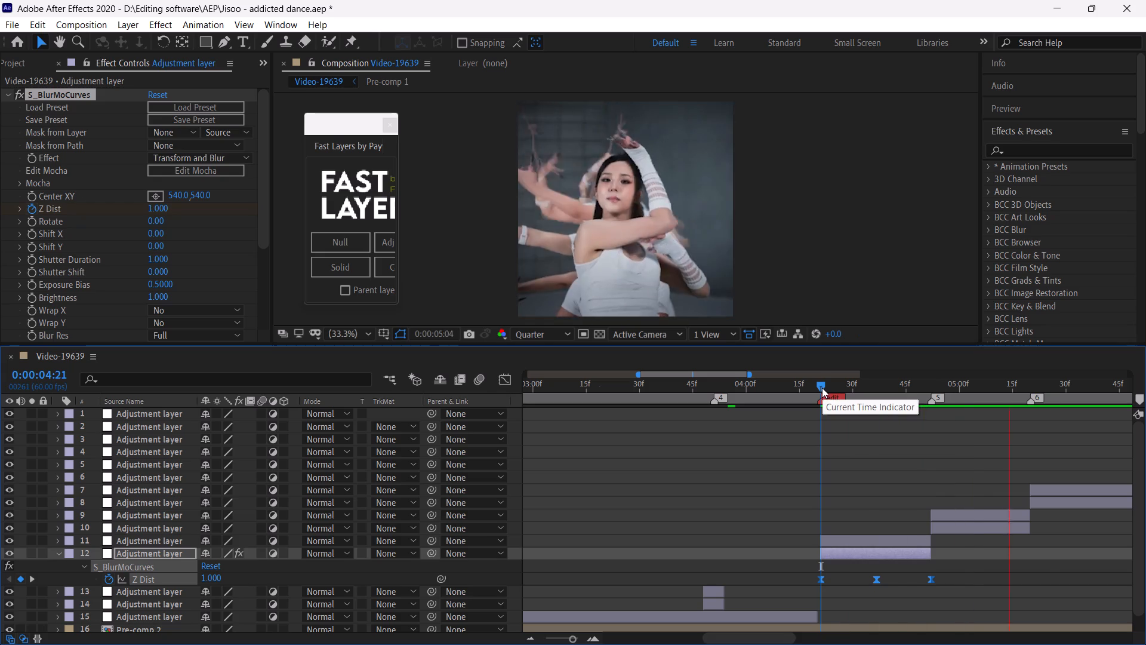
{"action": "left_click", "coordinate": [822, 388]}
{"action": "key", "text": "space"}
{"action": "left_click", "coordinate": [822, 388]}
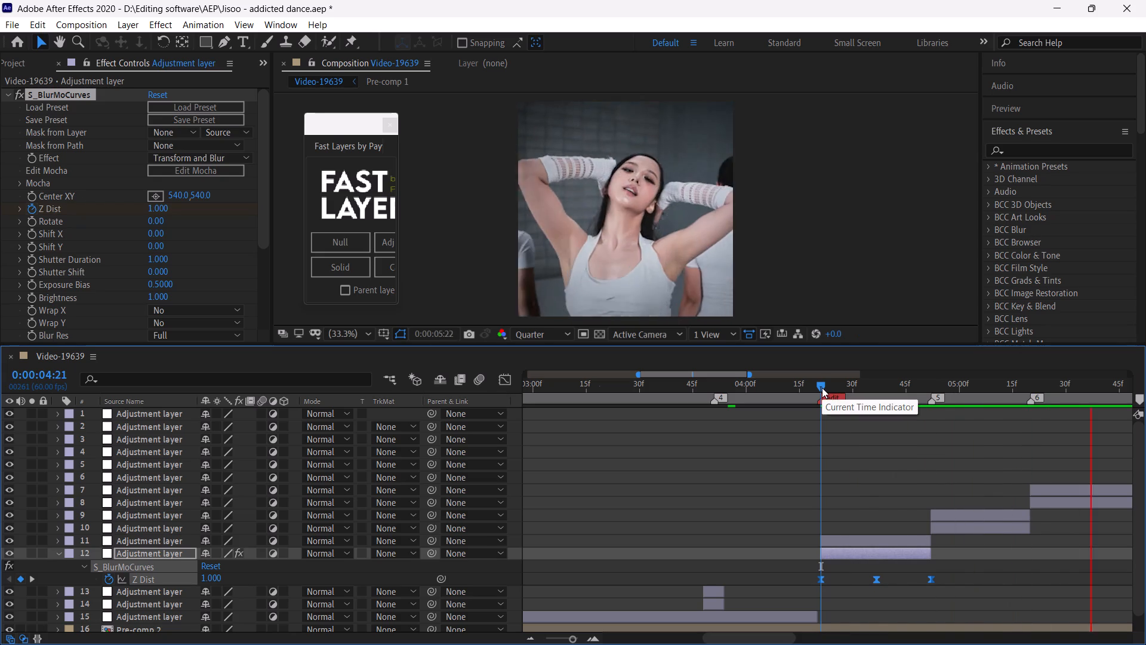
{"action": "key", "text": "space"}
{"action": "left_click_drag", "start_coordinate": [822, 388], "coordinate": [867, 419]}
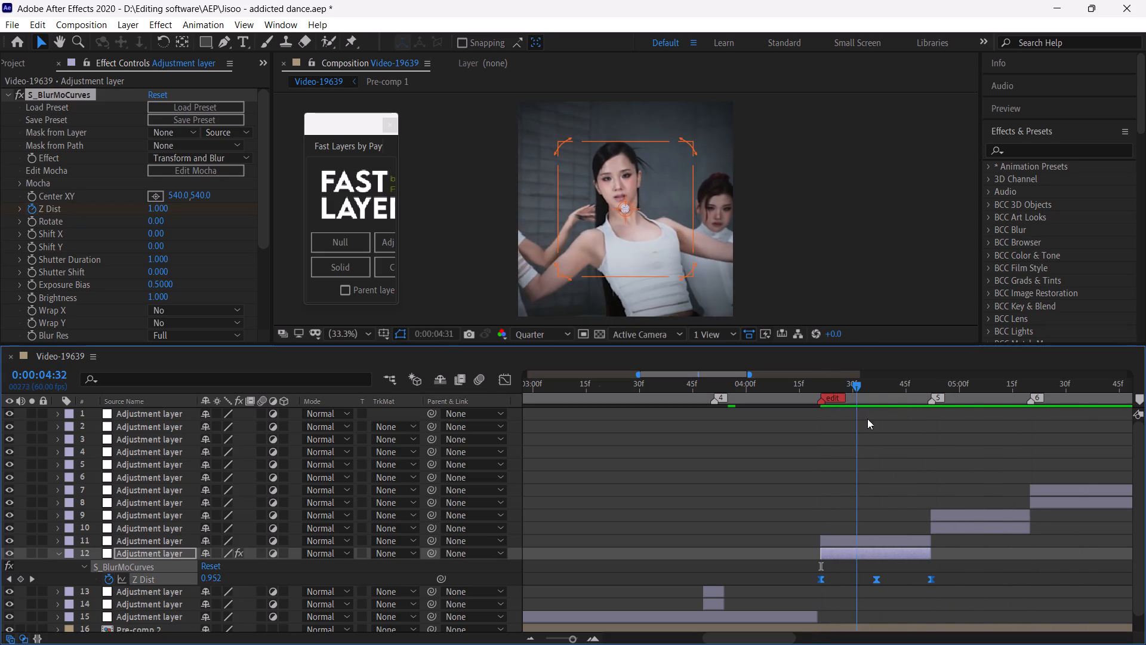
{"action": "left_click_drag", "start_coordinate": [867, 419], "coordinate": [882, 429]}
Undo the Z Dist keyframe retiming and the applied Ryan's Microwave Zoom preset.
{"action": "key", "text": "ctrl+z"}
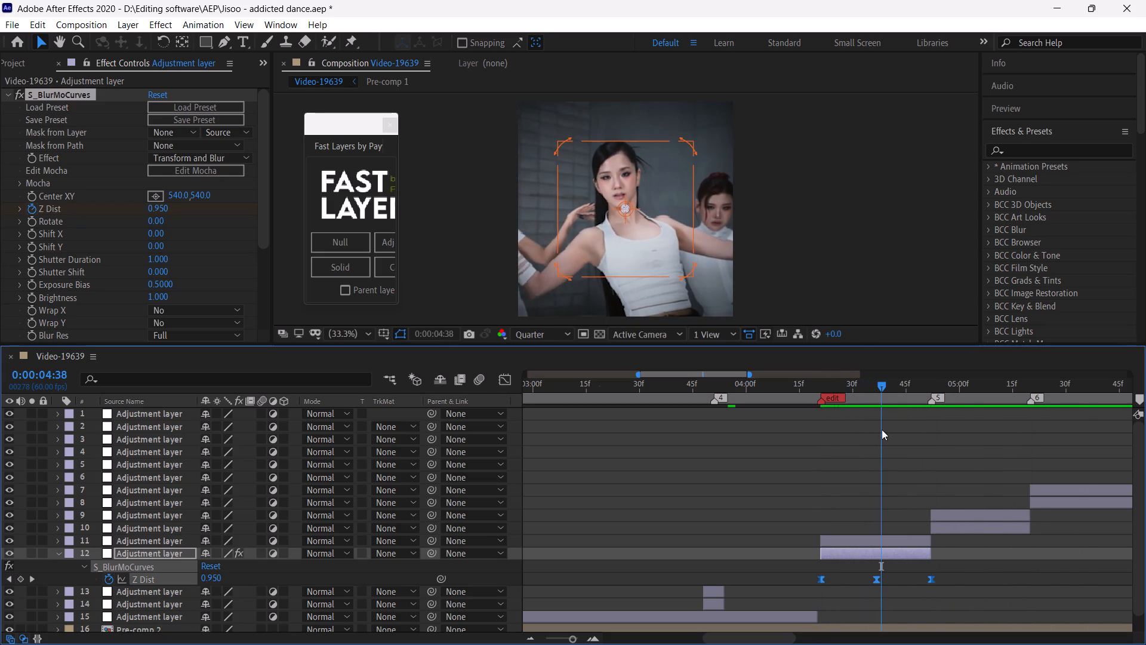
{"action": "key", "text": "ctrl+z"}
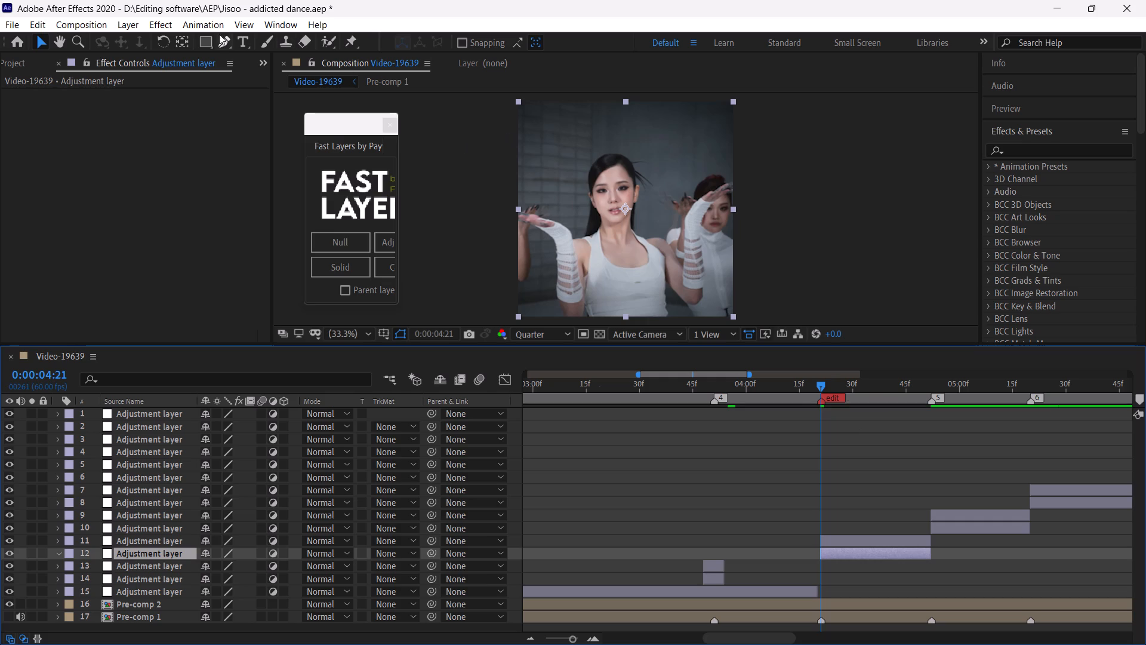
Apply the Ryan's Microwave Zoom v2 preset to adjustment layer 12 at the edit marker.
{"action": "left_click", "coordinate": [198, 25]}
{"action": "left_click", "coordinate": [224, 51]}
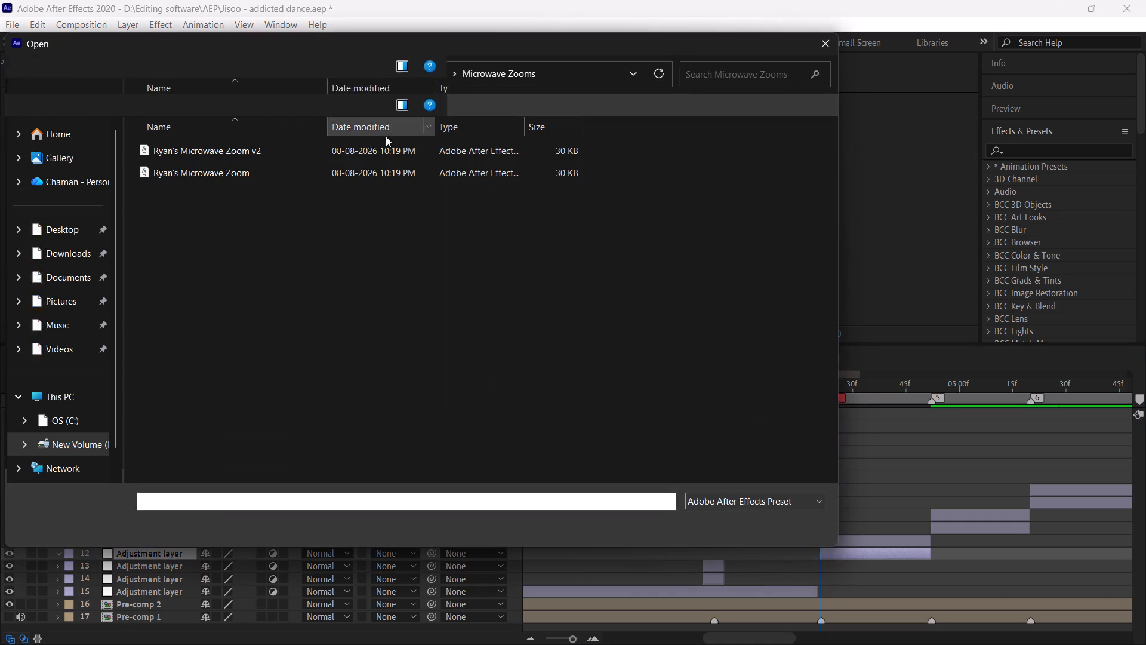
{"action": "left_click", "coordinate": [349, 151]}
{"action": "left_click", "coordinate": [739, 525]}
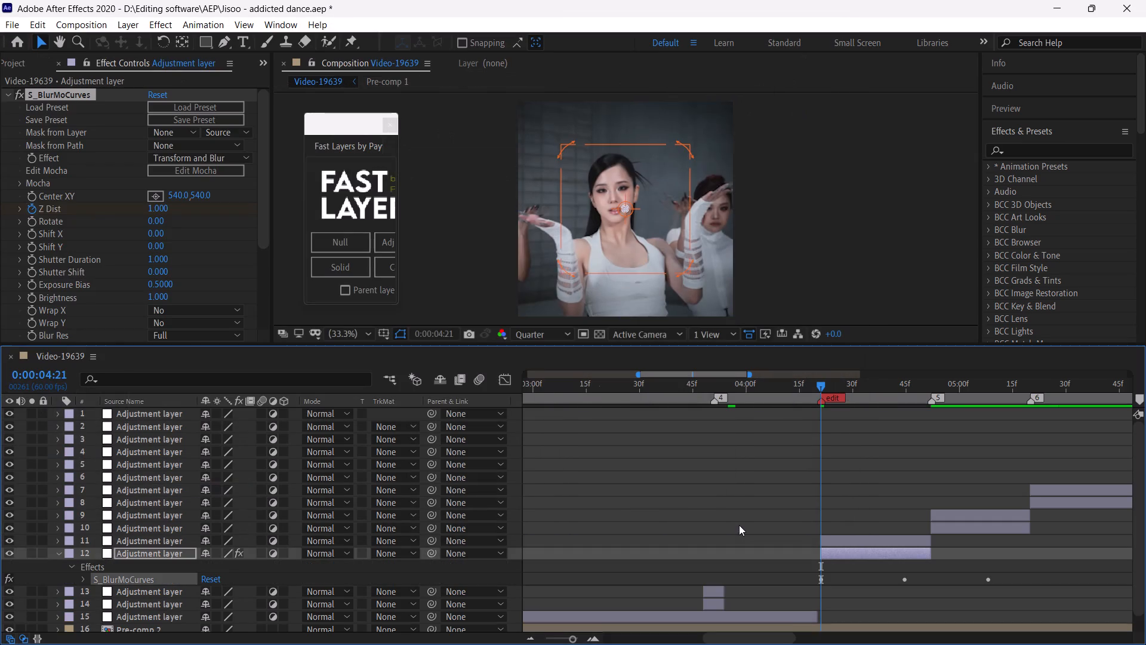
Compress the v2 zoom's Z Dist keyframes on layer 12 proportionally so the last one lands on marker 5.
{"action": "key", "text": "u"}
{"action": "left_click_drag", "start_coordinate": [1005, 579], "coordinate": [800, 586]}
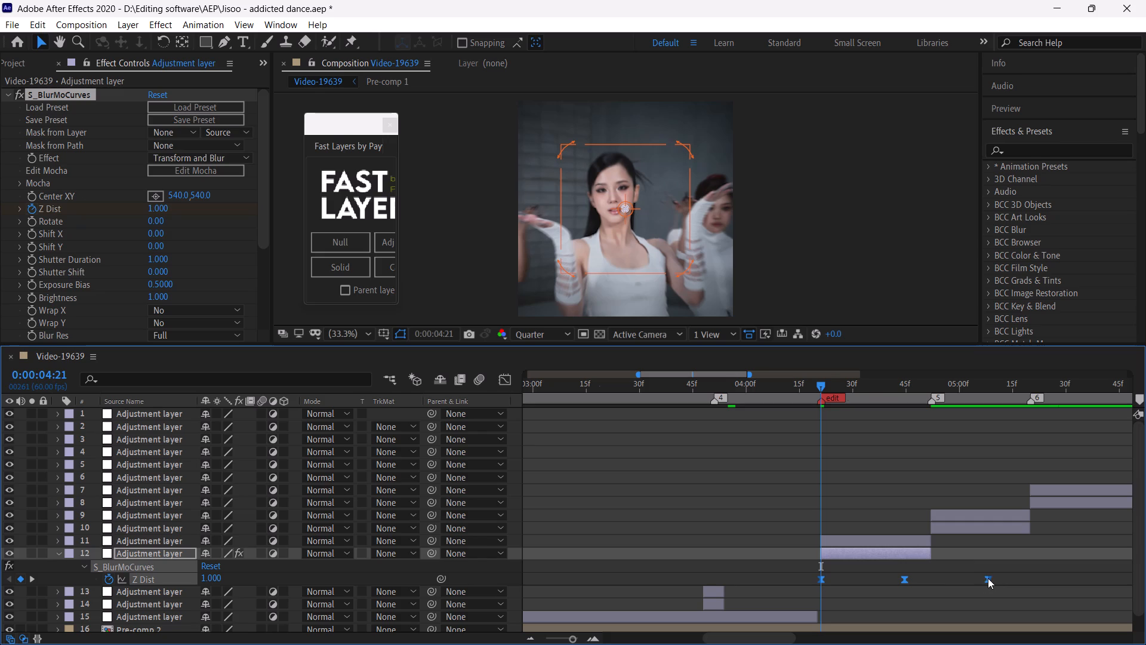
{"action": "left_click_drag", "start_coordinate": [988, 578], "coordinate": [932, 579], "text": "alt"}
Scrub to marker 5 and play back the v2 zoom from 0:00:04:19 and 0:00:04:21.
{"action": "left_click_drag", "start_coordinate": [917, 387], "coordinate": [930, 404]}
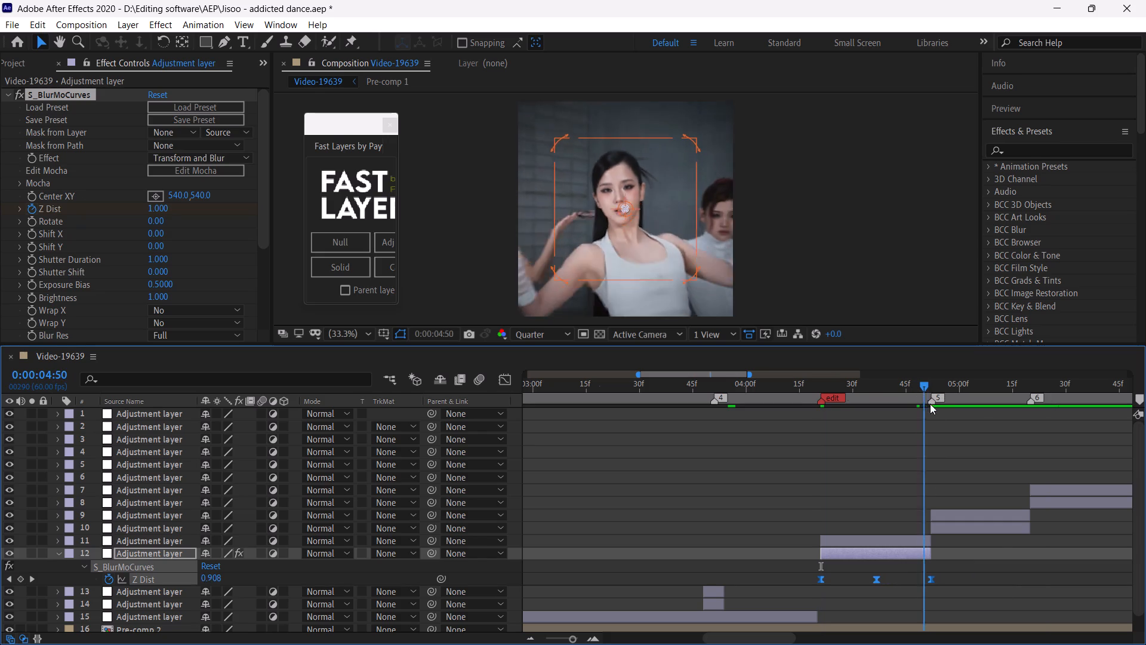
{"action": "left_click_drag", "start_coordinate": [930, 404], "coordinate": [932, 408]}
{"action": "left_click", "coordinate": [815, 380]}
{"action": "key", "text": "space"}
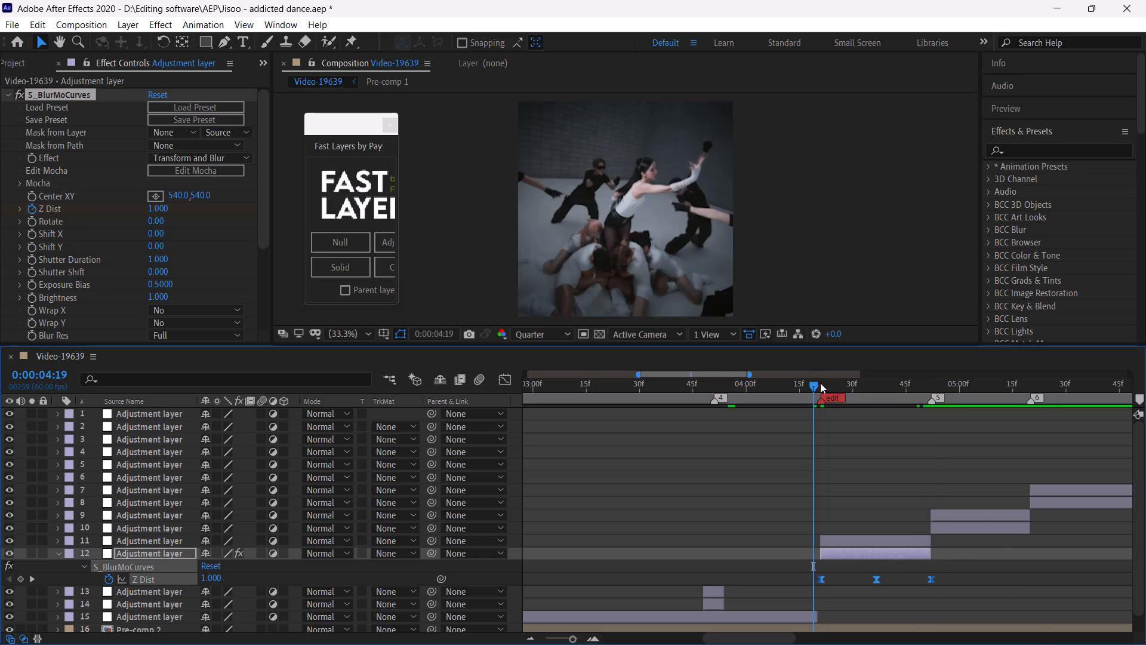
{"action": "left_click", "coordinate": [820, 388]}
{"action": "key", "text": "space"}
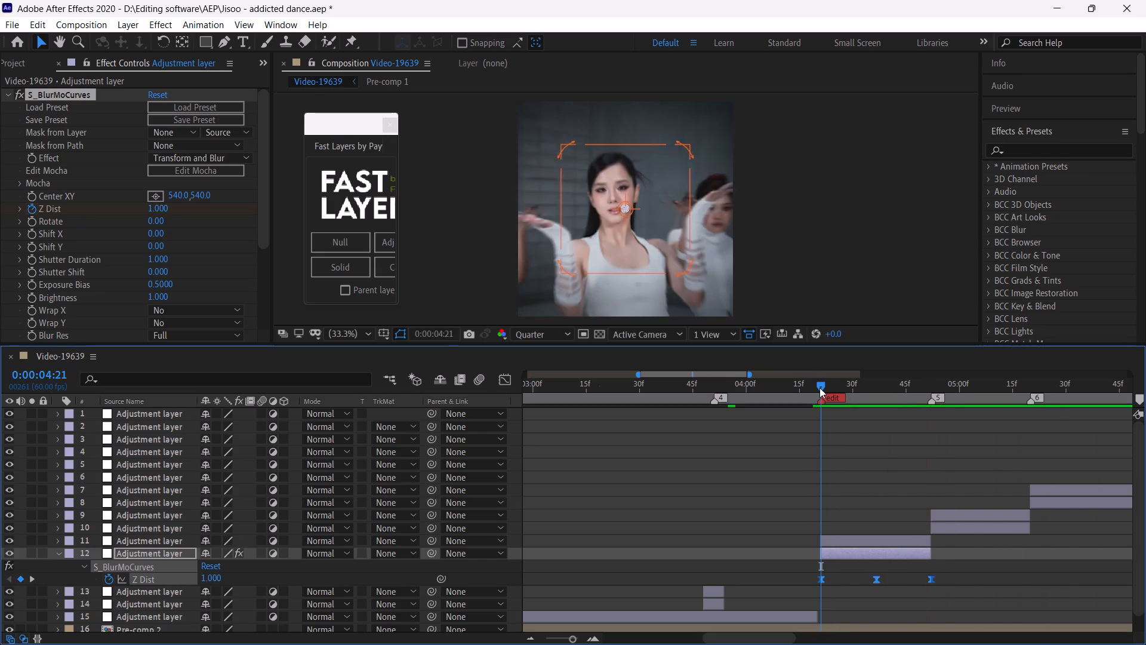
{"action": "left_click", "coordinate": [820, 388]}
{"action": "key", "text": "space"}
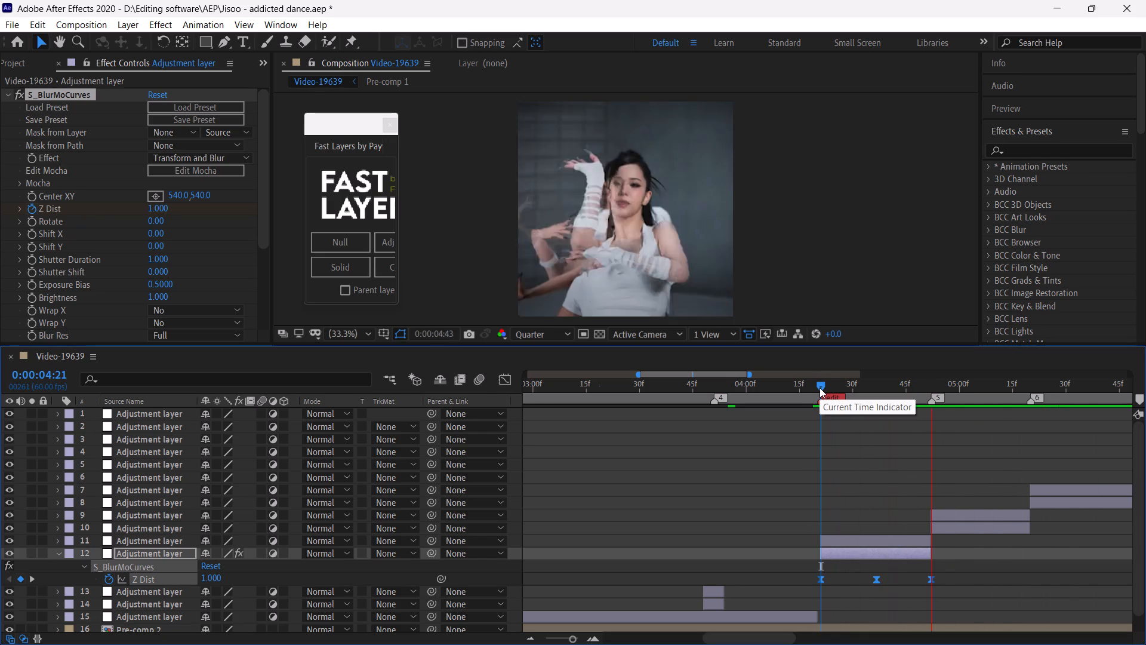
Copy layer 12's zoom effect with its keyframes onto adjustment layer 10, starting at marker 5 (0:00:04:52).
{"action": "left_click_drag", "start_coordinate": [820, 388], "coordinate": [926, 437]}
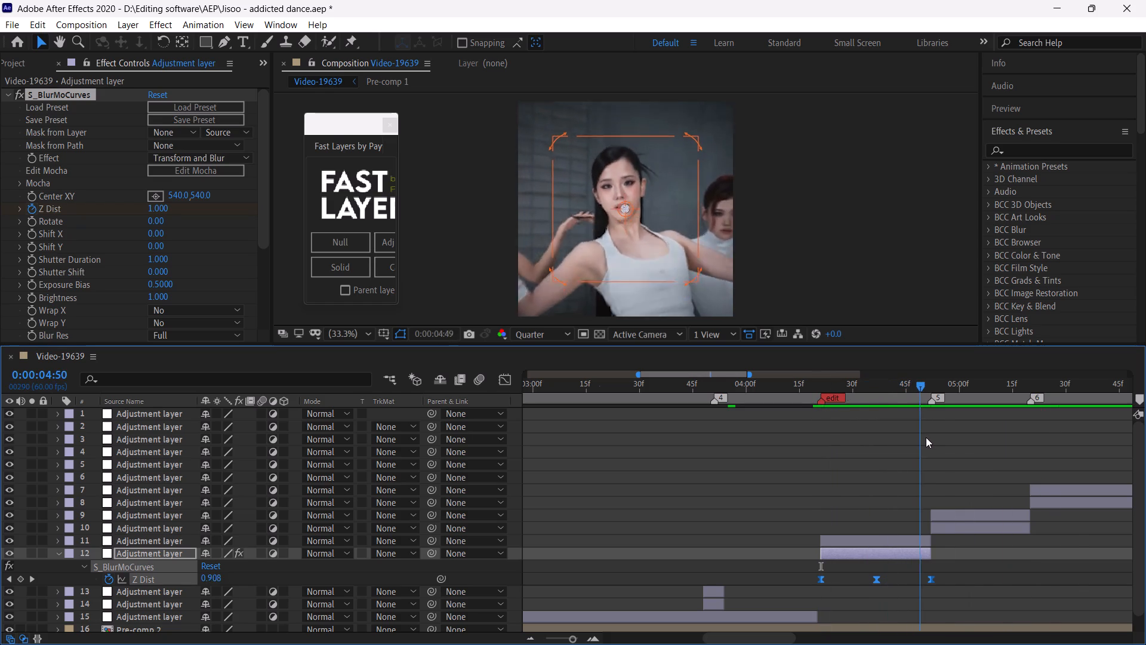
{"action": "left_click_drag", "start_coordinate": [926, 437], "coordinate": [929, 438]}
{"action": "key", "text": "ctrl+c"}
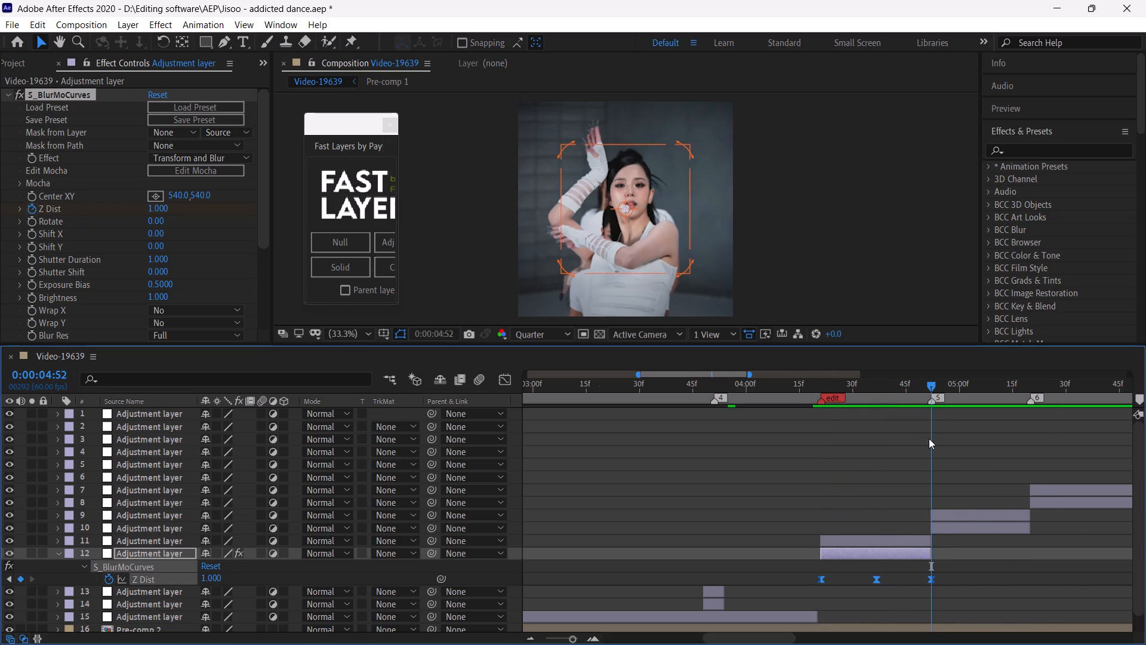
{"action": "left_click", "coordinate": [960, 528]}
{"action": "key", "text": "ctrl+v"}
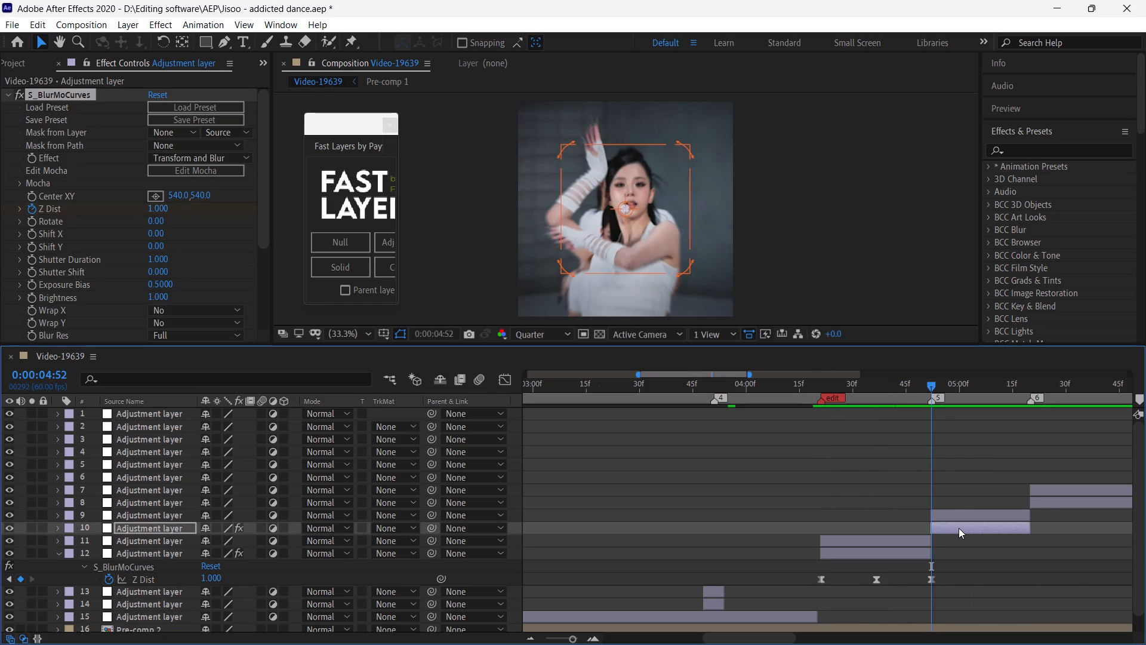
Compress layer 10's Z Dist keyframes proportionally so the last one lands on marker 6 at 0:00:05:20.
{"action": "key", "text": "u"}
{"action": "left_click_drag", "start_coordinate": [1015, 388], "coordinate": [1025, 403]}
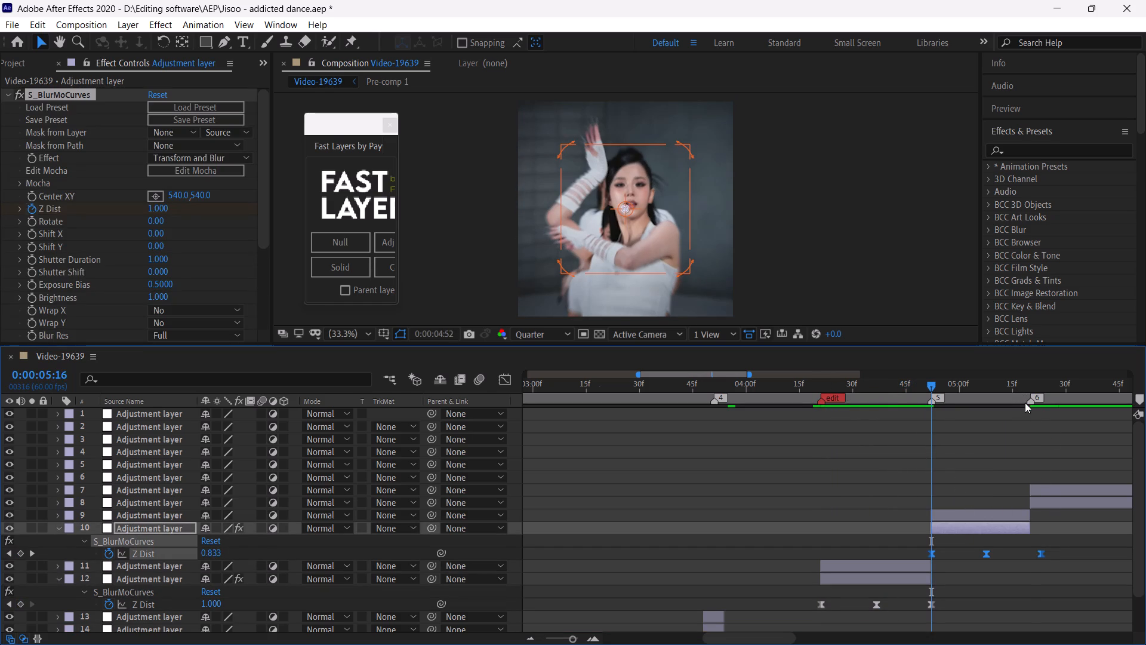
{"action": "left_click_drag", "start_coordinate": [1025, 403], "coordinate": [1031, 414]}
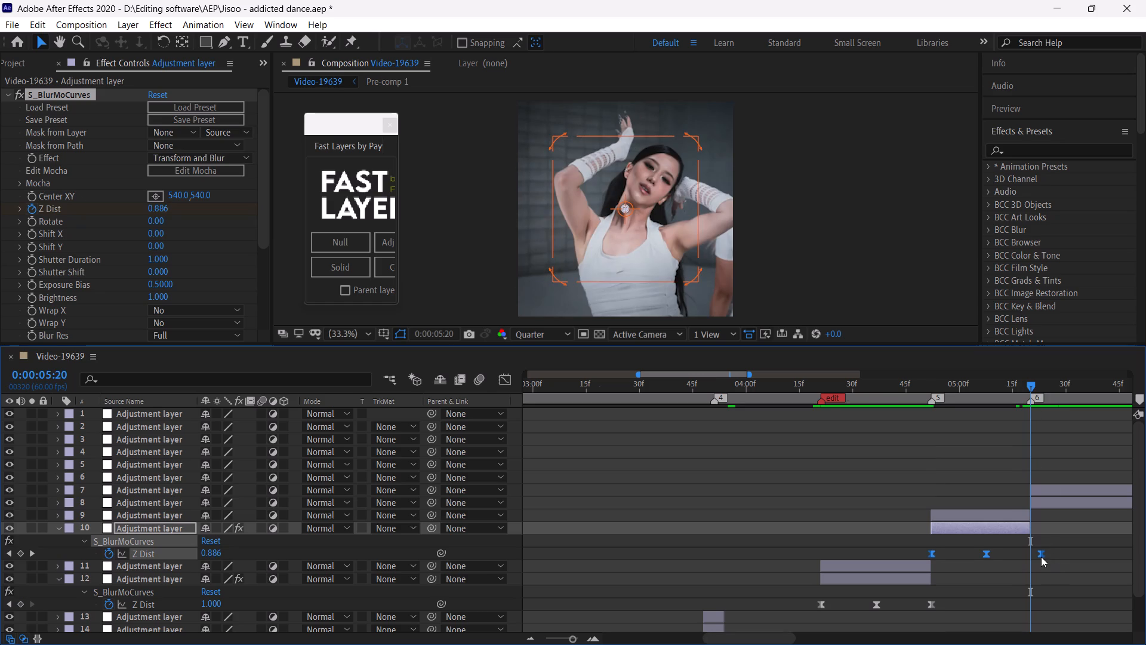
{"action": "left_click_drag", "start_coordinate": [1041, 557], "coordinate": [1030, 556], "text": "alt"}
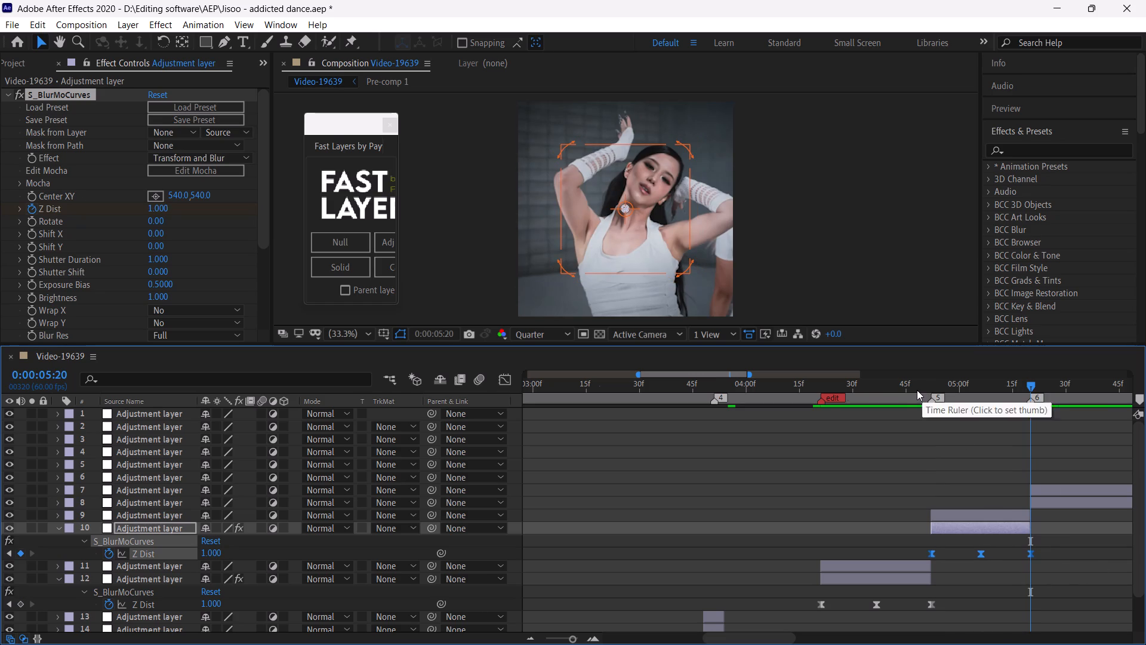
Play back the zooms over the two clips, starting from 0:00:04:47 and 0:00:04:20.
{"action": "left_click", "coordinate": [914, 389]}
{"action": "key", "text": "space"}
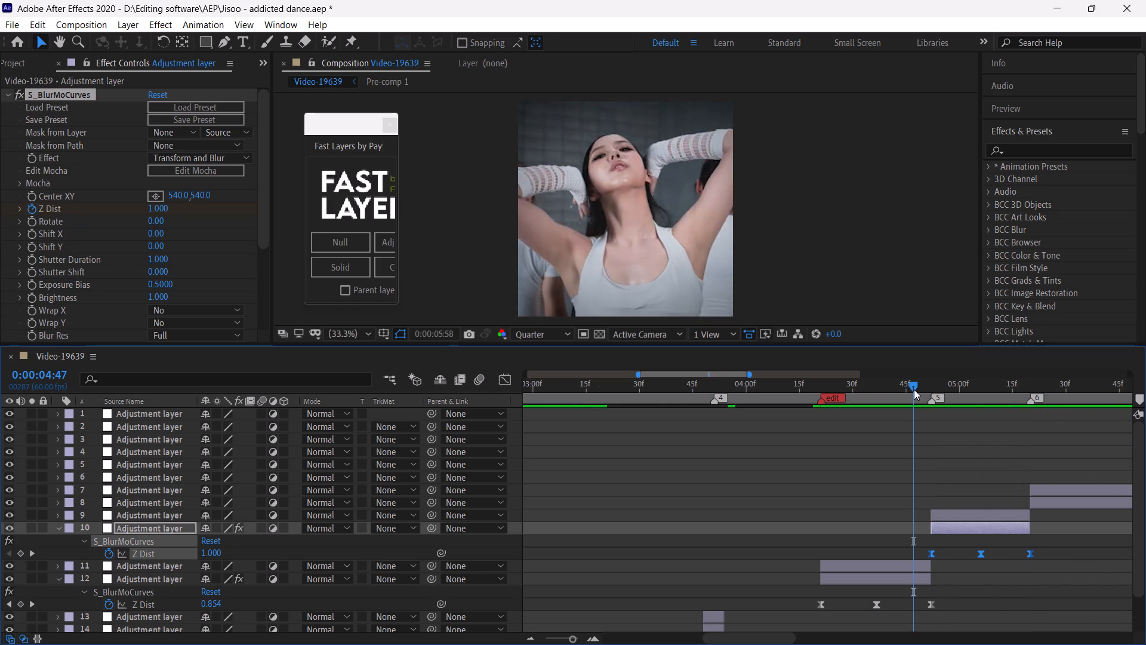
{"action": "left_click", "coordinate": [914, 389]}
{"action": "key", "text": "space"}
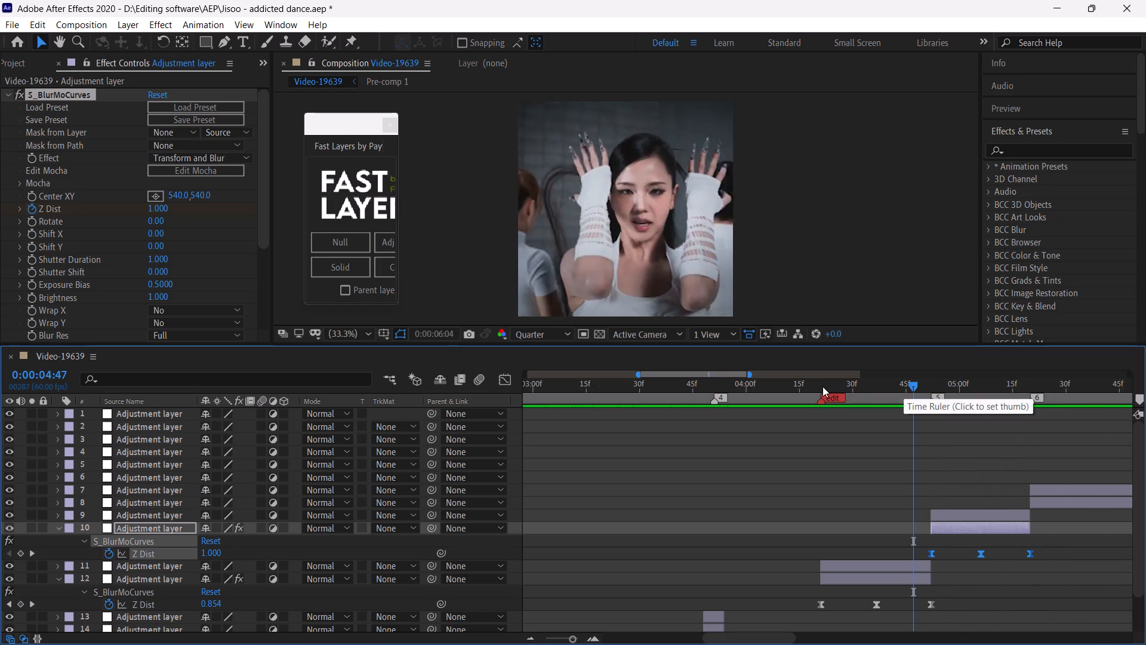
{"action": "left_click", "coordinate": [817, 386]}
{"action": "key", "text": "space"}
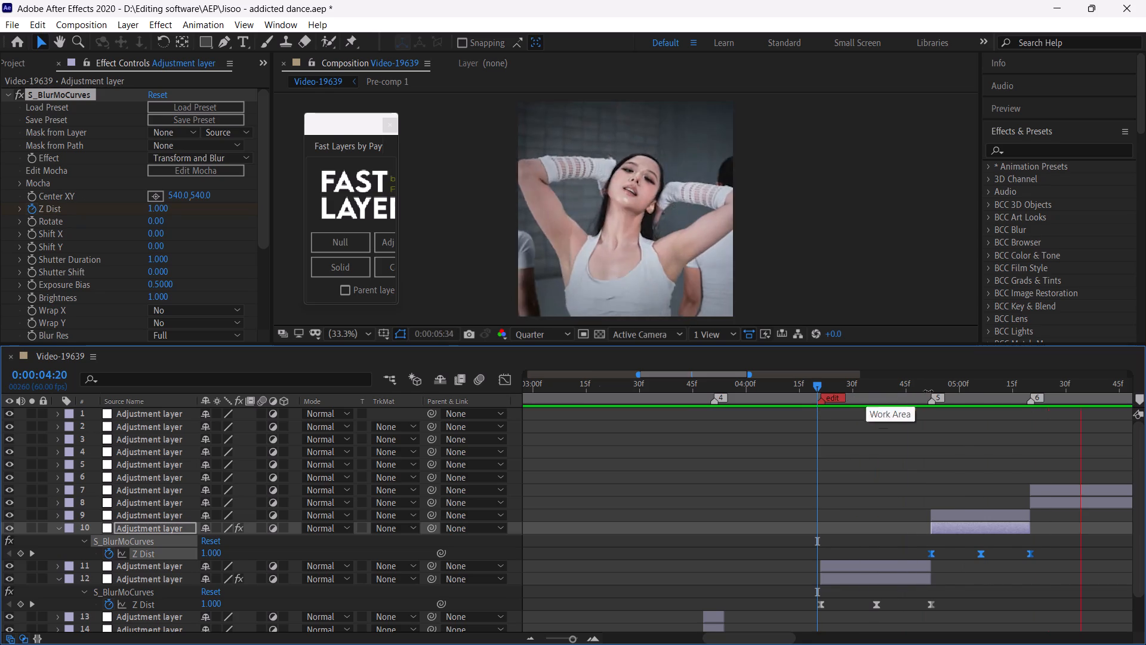
Paste the copied zoom effect onto adjustment layer 8, starting at marker 6 (0:00:05:20).
{"action": "left_click_drag", "start_coordinate": [992, 387], "coordinate": [1127, 440]}
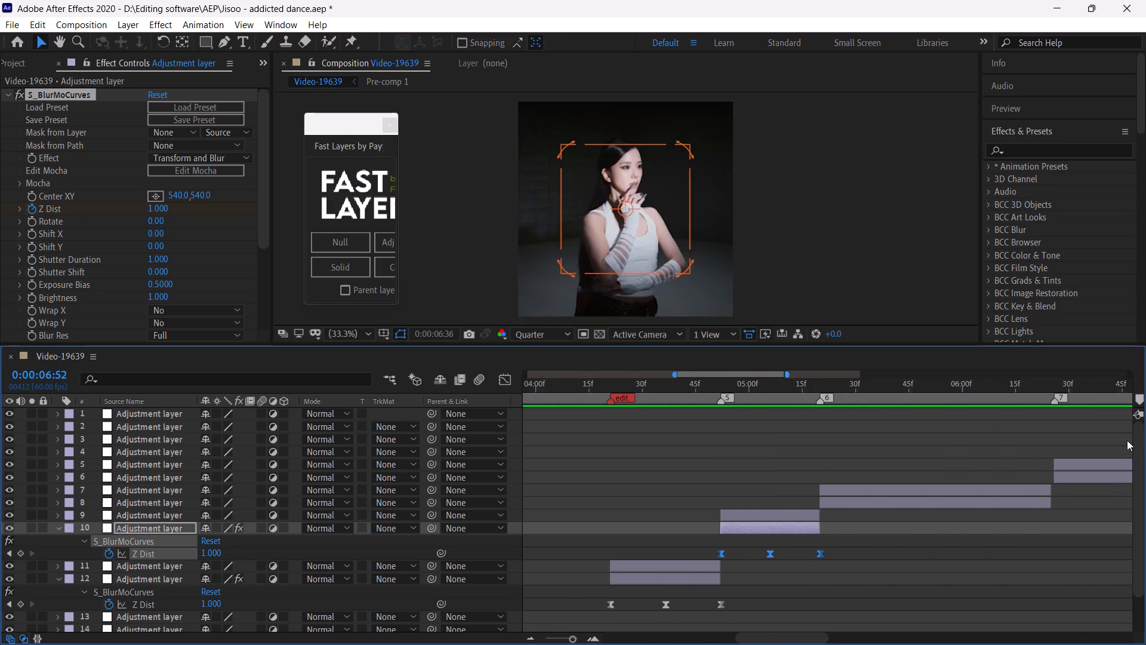
{"action": "left_click_drag", "start_coordinate": [1127, 440], "coordinate": [778, 471]}
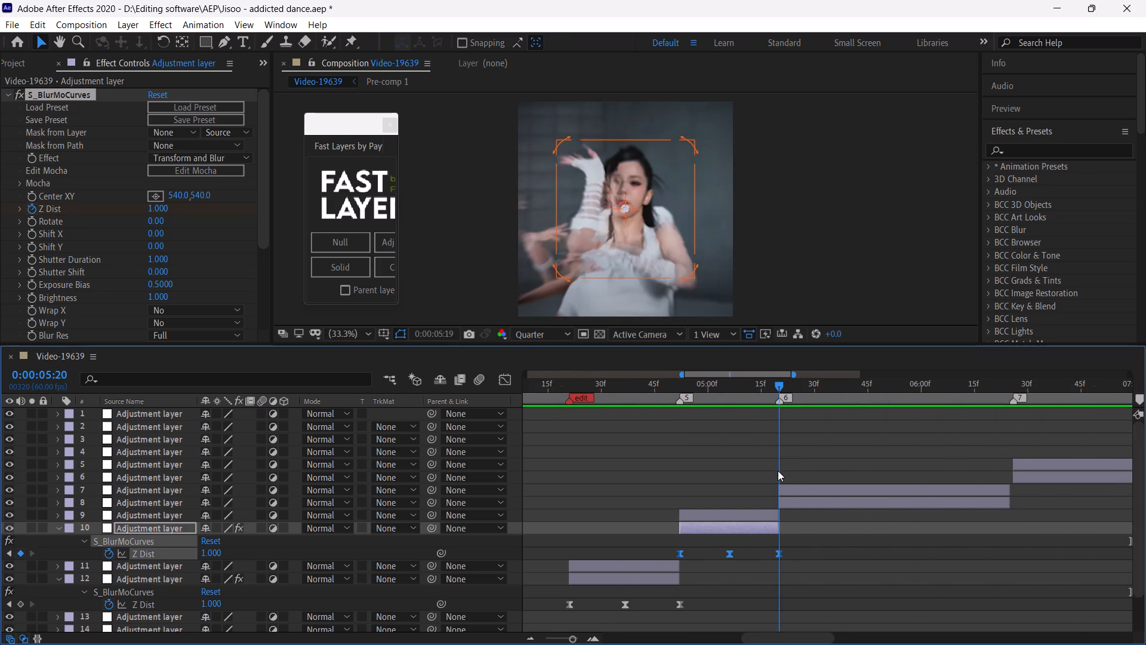
{"action": "left_click_drag", "start_coordinate": [778, 471], "coordinate": [778, 471]}
{"action": "left_click", "coordinate": [794, 502]}
{"action": "left_click", "coordinate": [810, 500]}
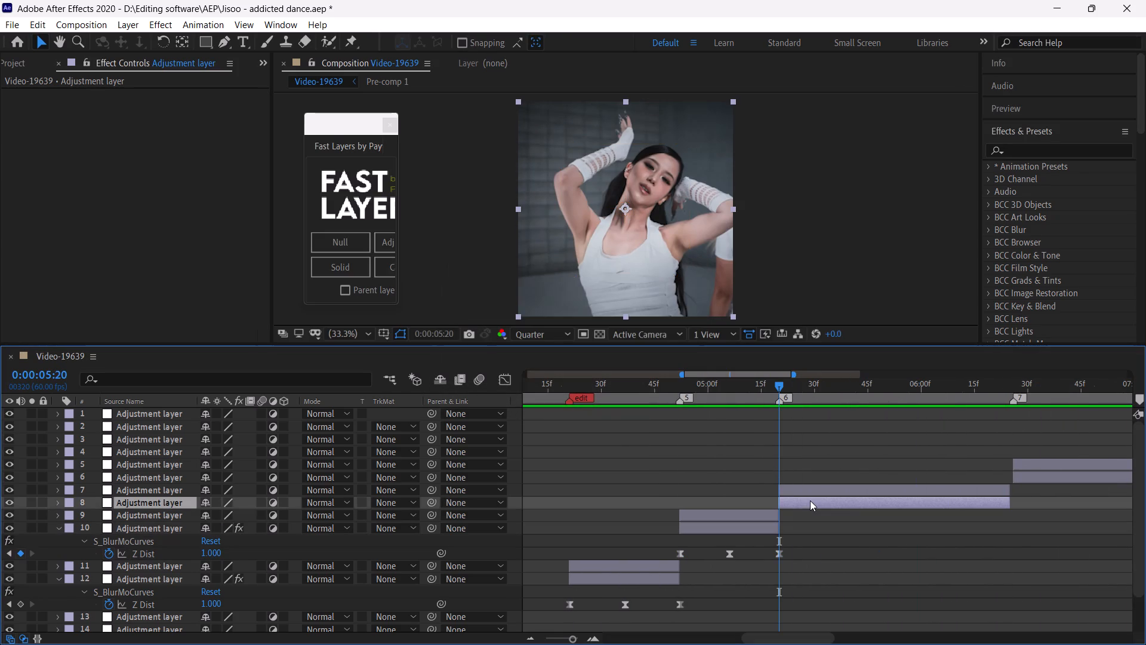
{"action": "key", "text": "ctrl+v"}
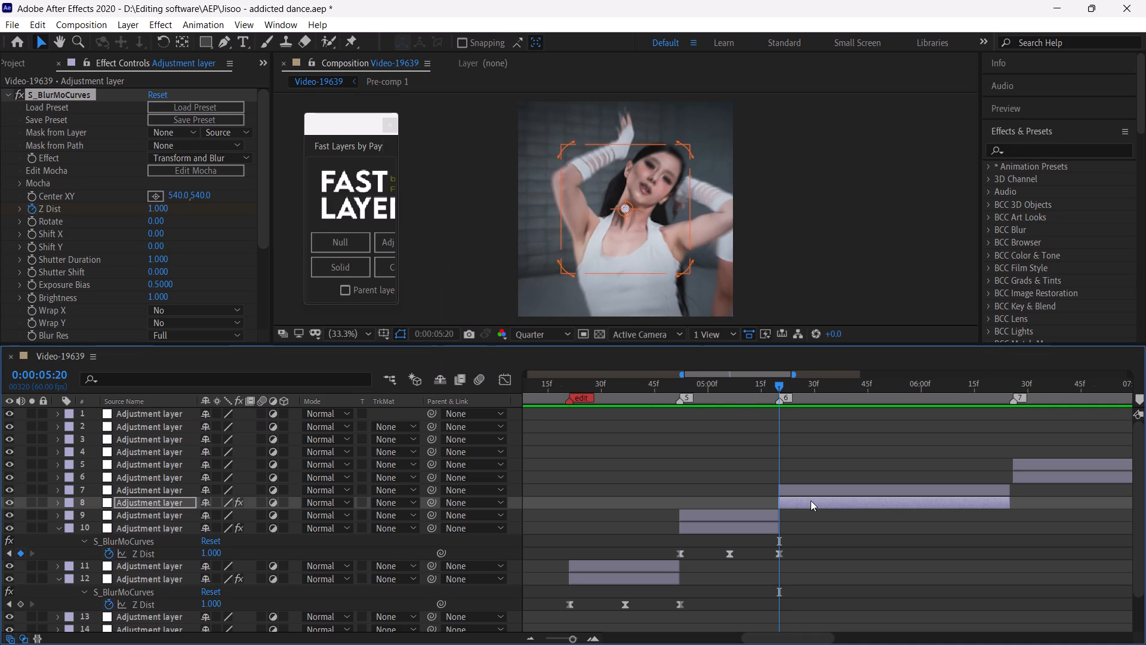
Copy the last two Z Dist keyframes on layer 8 and paste them at 0:00:06:06.
{"action": "key", "text": "u"}
{"action": "left_click_drag", "start_coordinate": [890, 382], "coordinate": [889, 390]}
{"action": "left_click", "coordinate": [904, 530]}
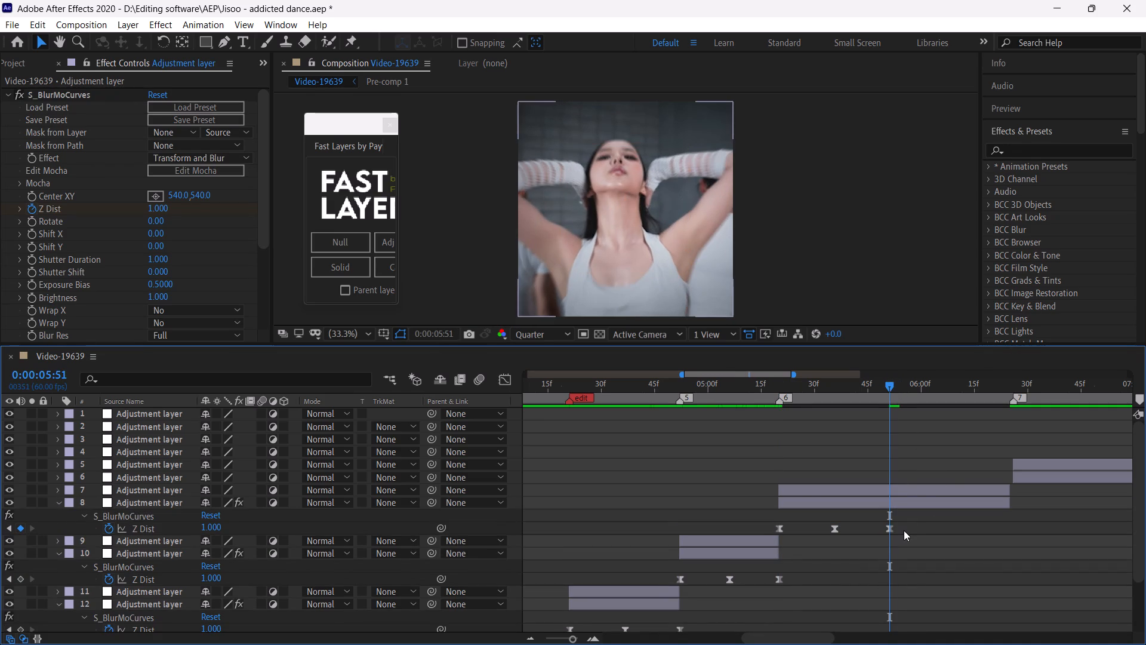
{"action": "left_click_drag", "start_coordinate": [907, 526], "coordinate": [824, 537]}
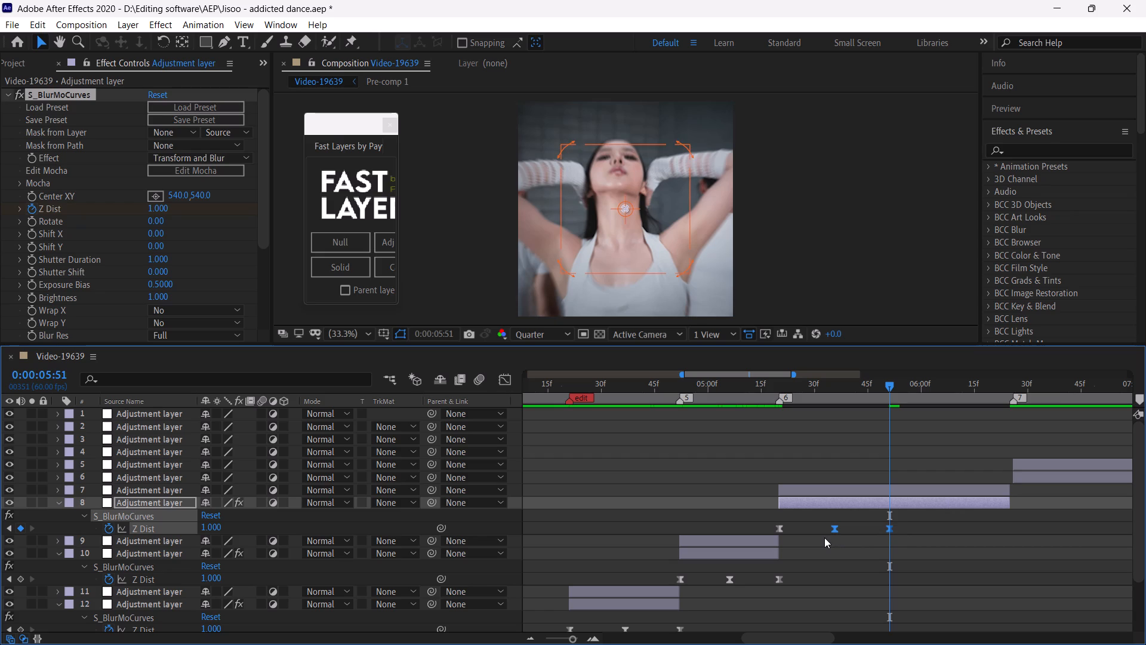
{"action": "key", "text": "ctrl+c"}
{"action": "key", "text": "ctrl+c"}
{"action": "left_click", "coordinate": [944, 385]}
{"action": "key", "text": "ctrl+v"}
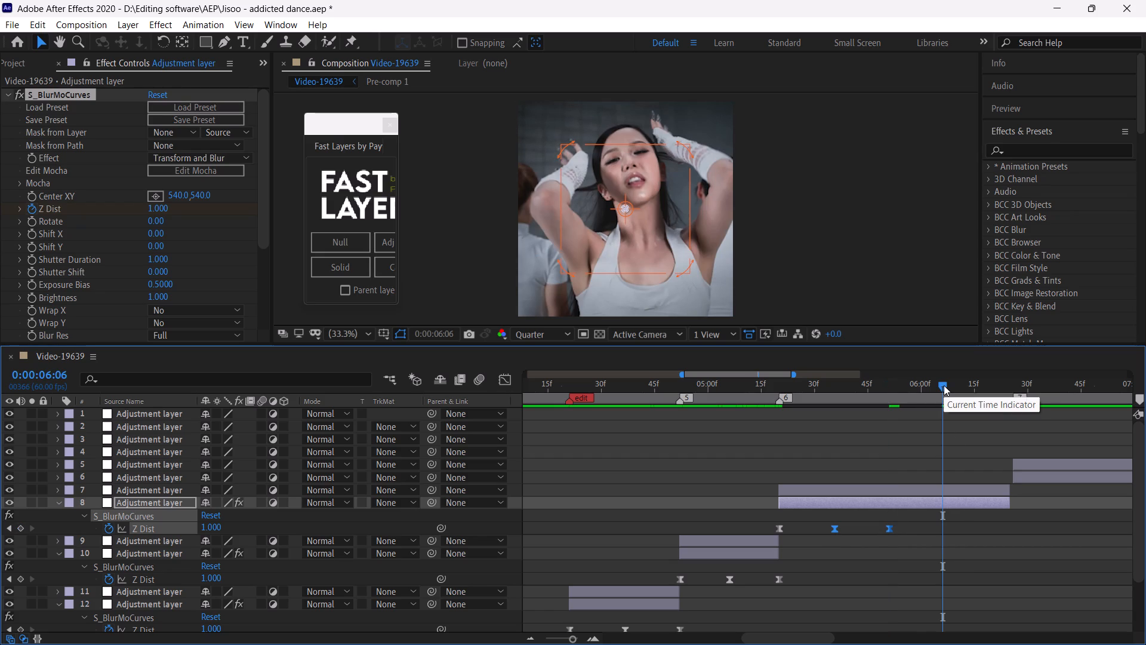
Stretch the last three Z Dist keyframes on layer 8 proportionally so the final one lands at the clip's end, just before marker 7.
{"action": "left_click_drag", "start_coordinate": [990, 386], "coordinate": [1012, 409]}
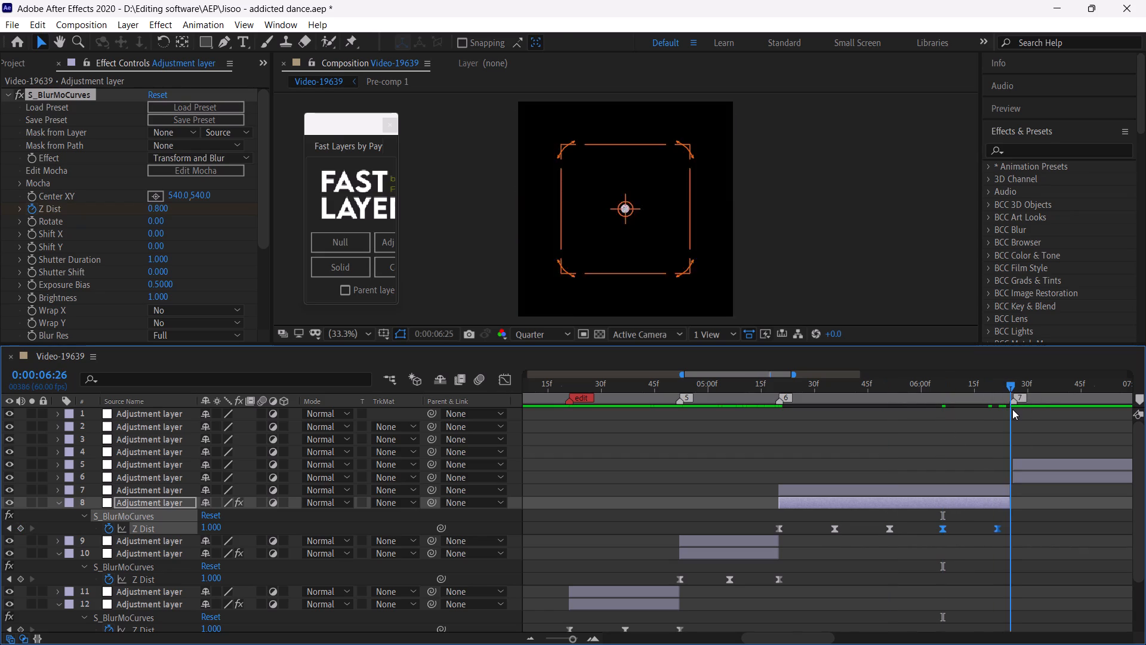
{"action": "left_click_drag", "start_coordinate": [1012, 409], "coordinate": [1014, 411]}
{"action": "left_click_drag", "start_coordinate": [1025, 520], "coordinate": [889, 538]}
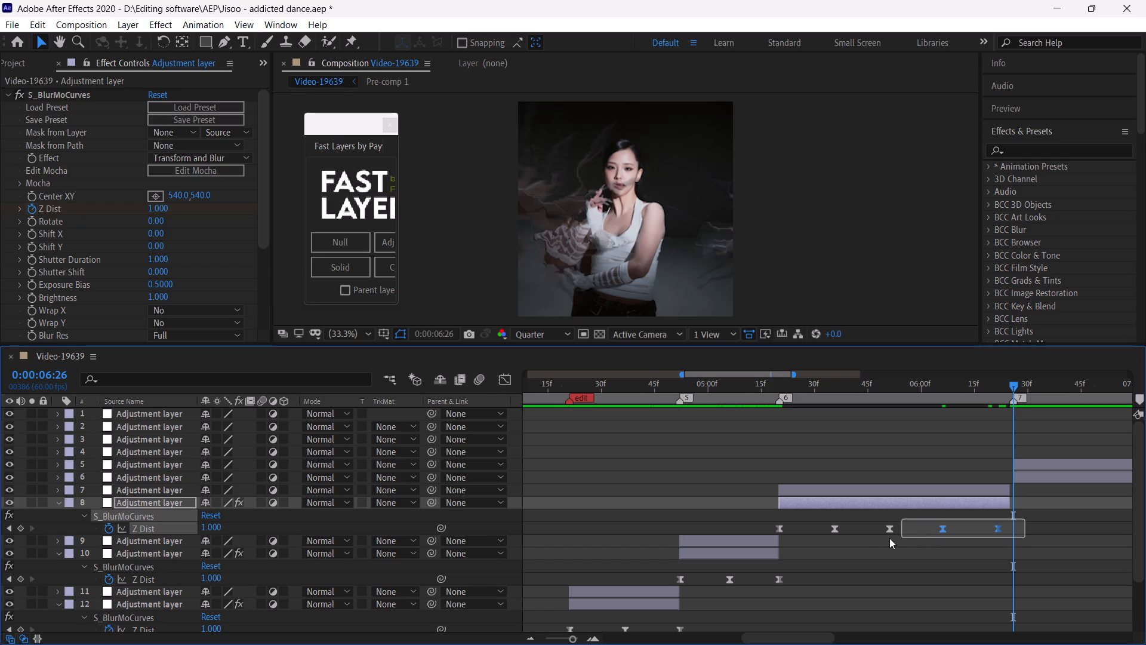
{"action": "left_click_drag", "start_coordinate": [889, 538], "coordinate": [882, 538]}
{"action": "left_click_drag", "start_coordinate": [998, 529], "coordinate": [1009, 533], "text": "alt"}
Play back and scrub the repeated zoom on layer 8's clip, between marker 6 (0:00:05:20) and marker 7.
{"action": "left_click", "coordinate": [781, 385]}
{"action": "key", "text": "space"}
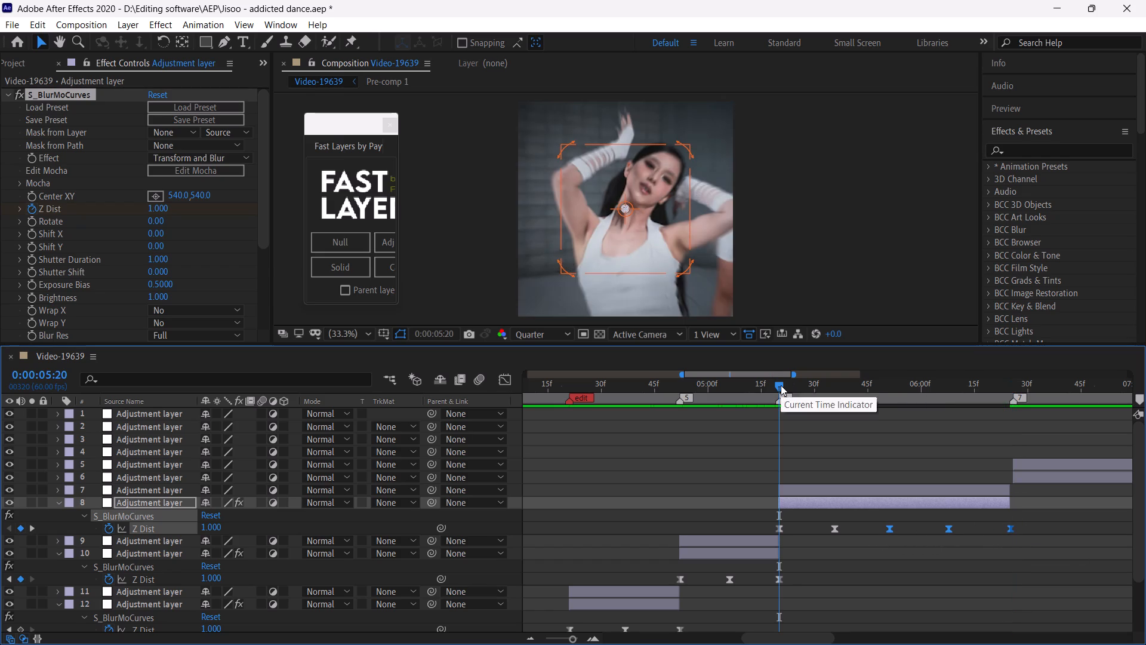
{"action": "left_click", "coordinate": [781, 385]}
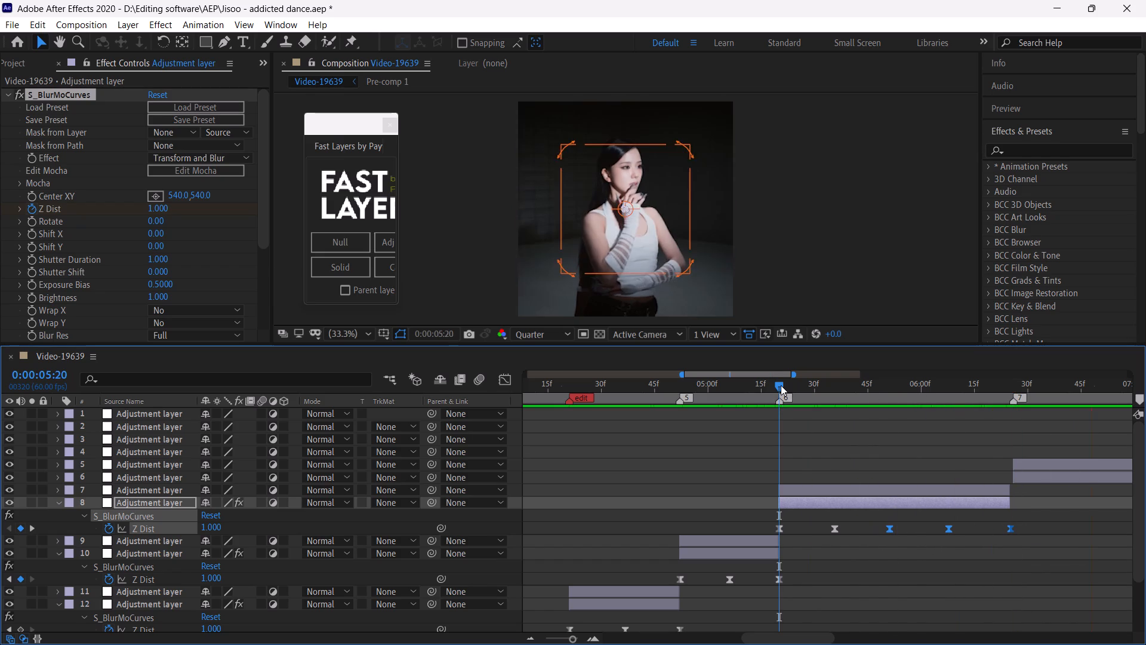
{"action": "key", "text": "space"}
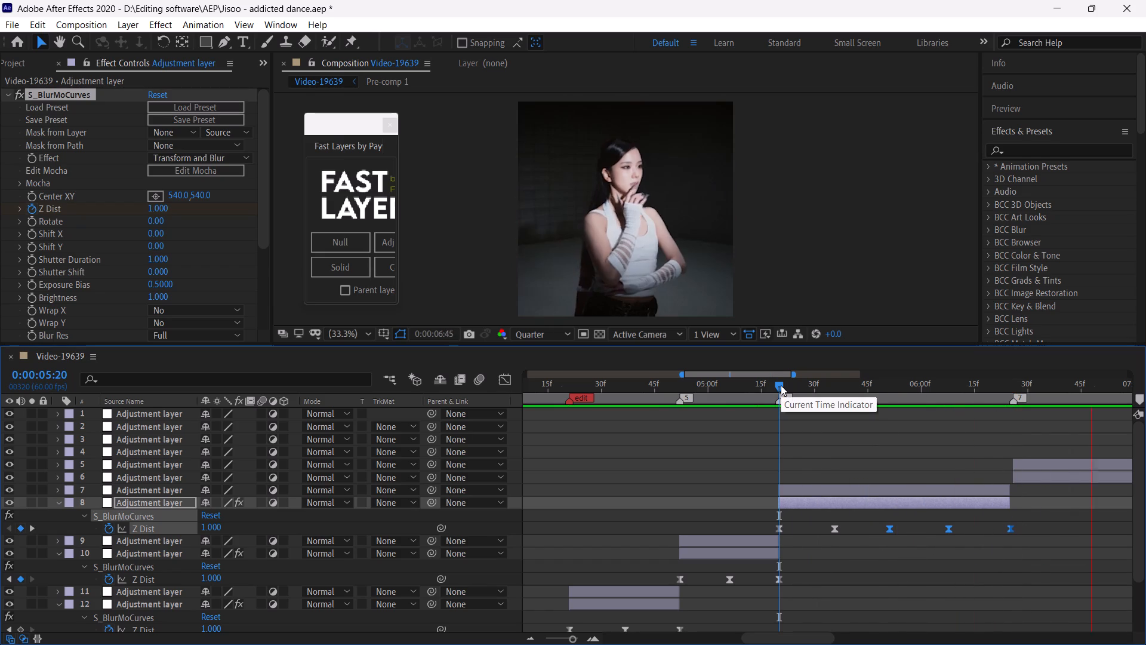
{"action": "left_click_drag", "start_coordinate": [781, 385], "coordinate": [903, 447]}
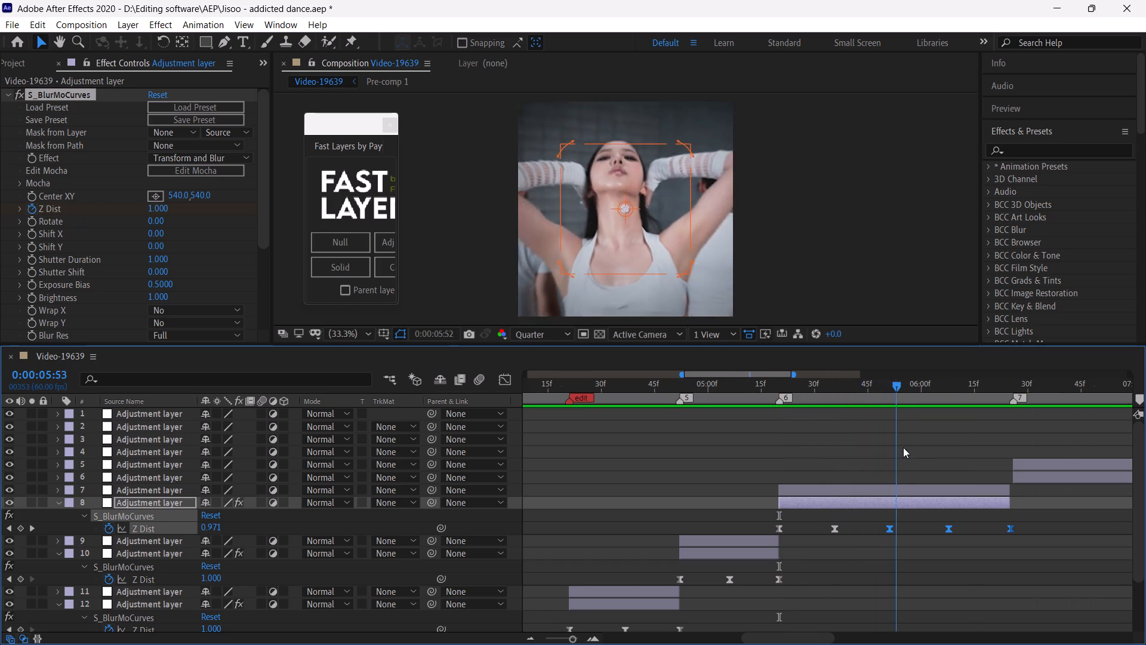
{"action": "left_click_drag", "start_coordinate": [903, 447], "coordinate": [987, 468]}
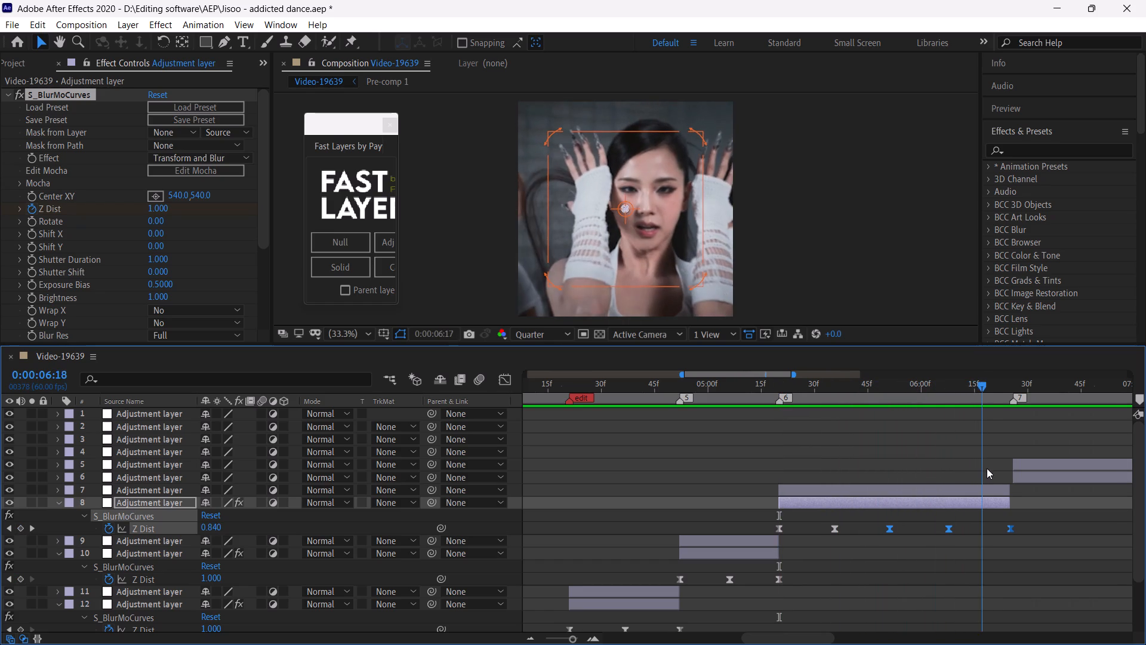
{"action": "left_click_drag", "start_coordinate": [987, 468], "coordinate": [891, 480]}
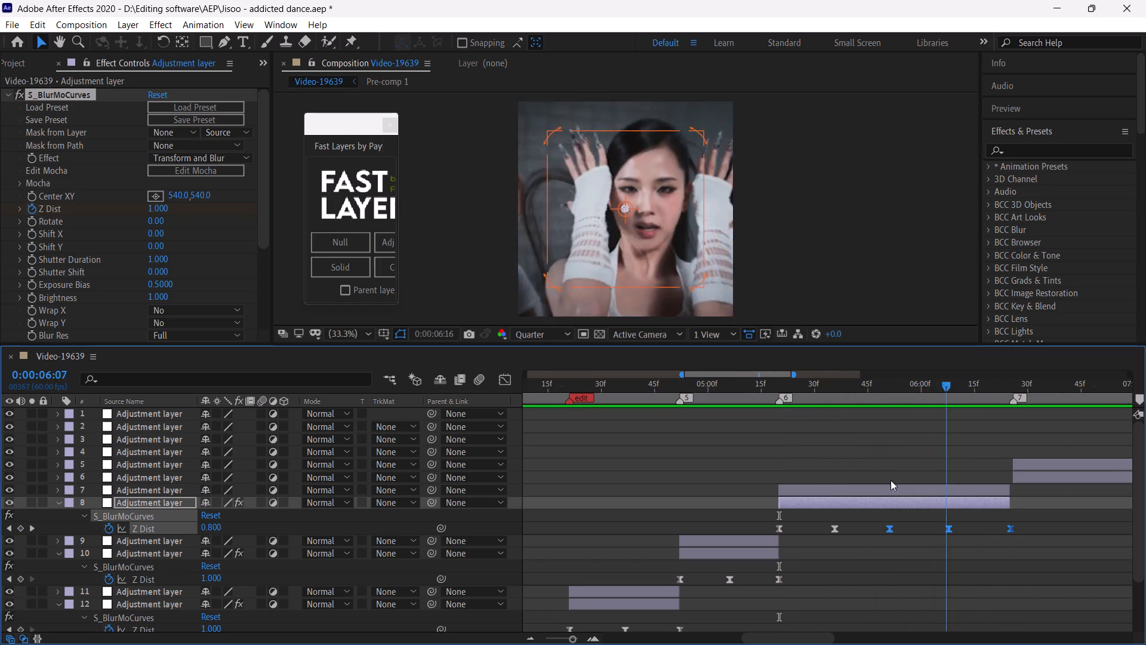
{"action": "left_click_drag", "start_coordinate": [891, 480], "coordinate": [776, 466]}
{"action": "key", "text": "space"}
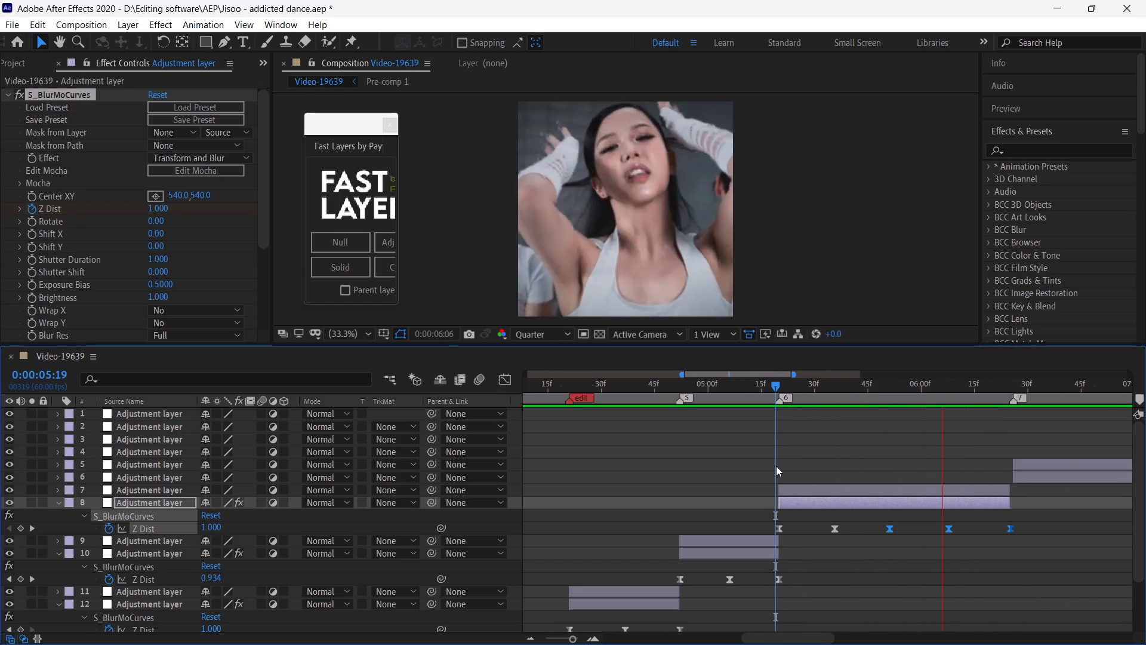
{"action": "left_click", "coordinate": [858, 384]}
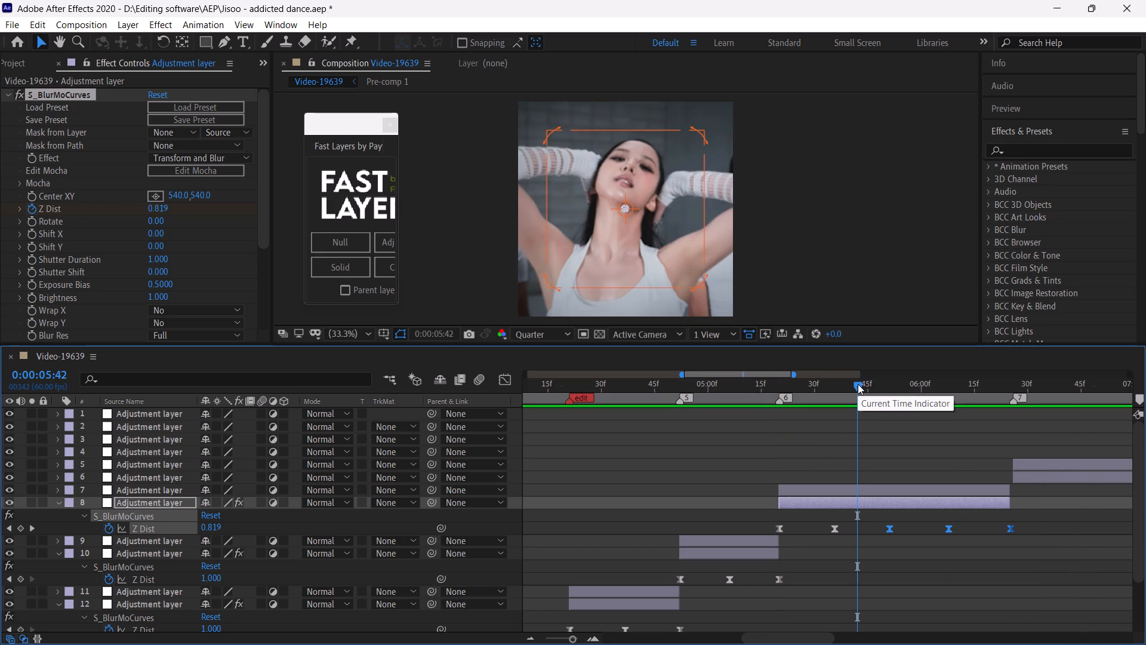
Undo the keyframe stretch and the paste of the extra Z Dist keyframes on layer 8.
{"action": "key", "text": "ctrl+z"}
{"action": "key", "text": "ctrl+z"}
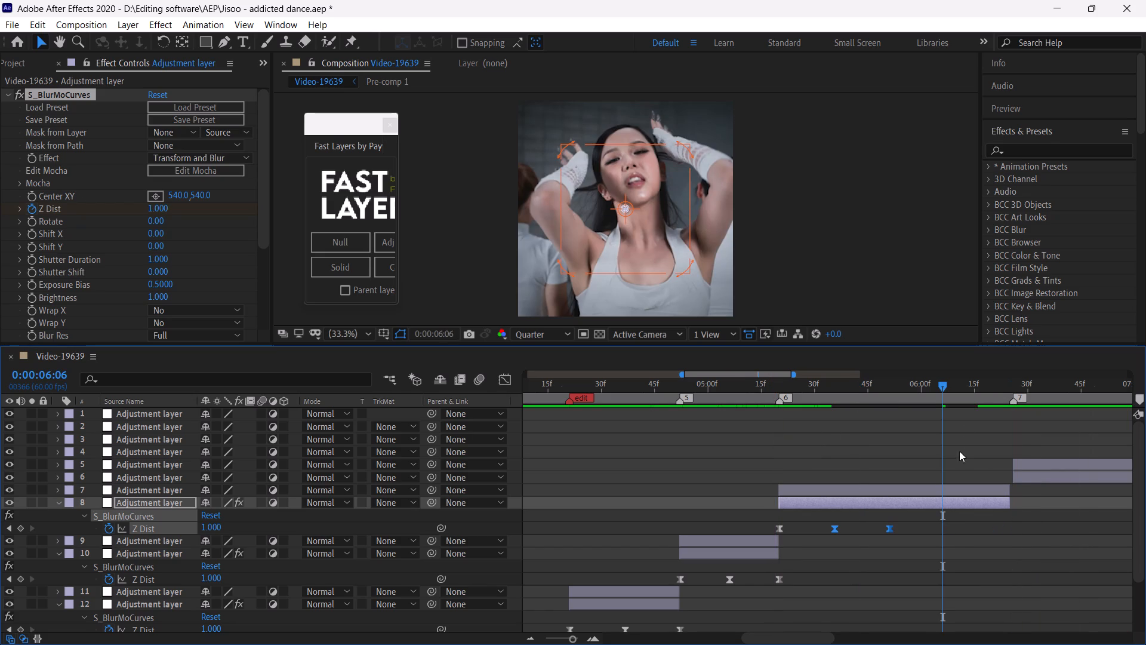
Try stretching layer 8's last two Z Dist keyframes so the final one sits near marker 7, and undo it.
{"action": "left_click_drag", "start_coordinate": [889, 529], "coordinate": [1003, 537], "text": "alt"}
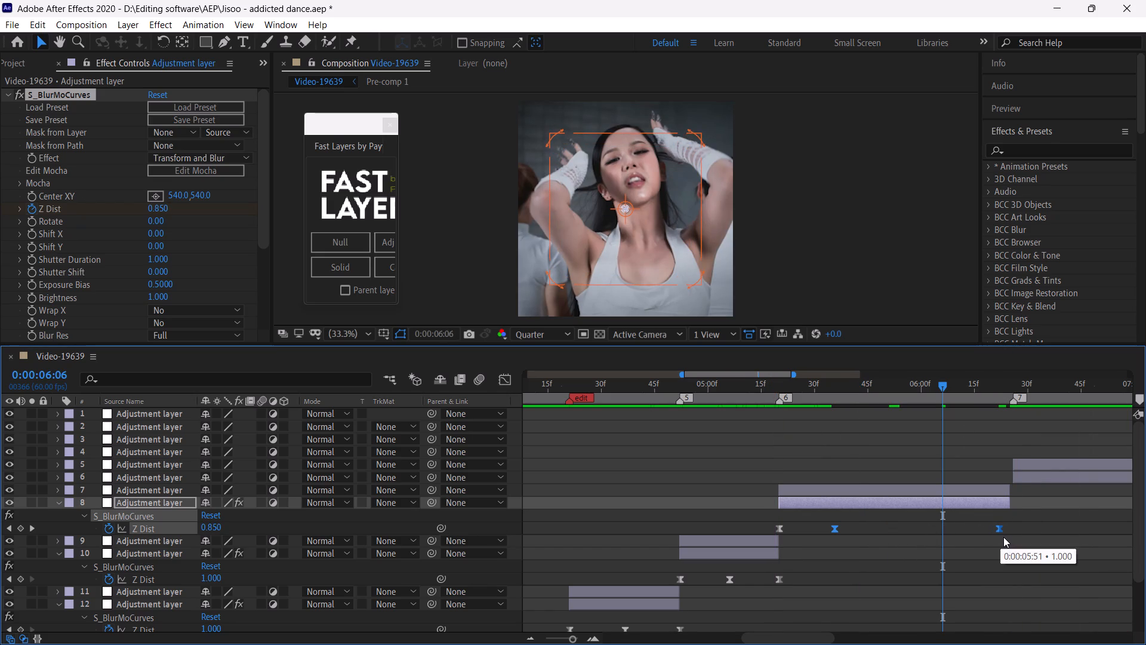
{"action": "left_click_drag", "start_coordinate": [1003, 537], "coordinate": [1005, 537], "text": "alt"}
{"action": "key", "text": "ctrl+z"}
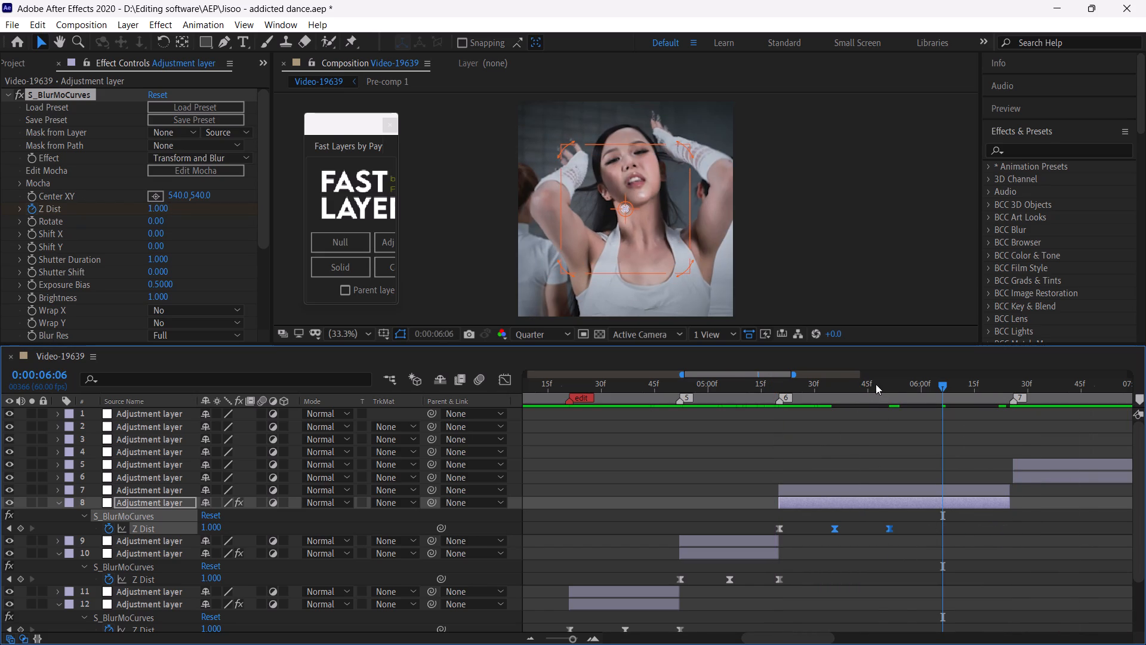
Play back the single zoom on layer 8's clip from 0:00:05:17 and scrub past marker 6.
{"action": "left_click_drag", "start_coordinate": [876, 384], "coordinate": [770, 419]}
{"action": "key", "text": "space"}
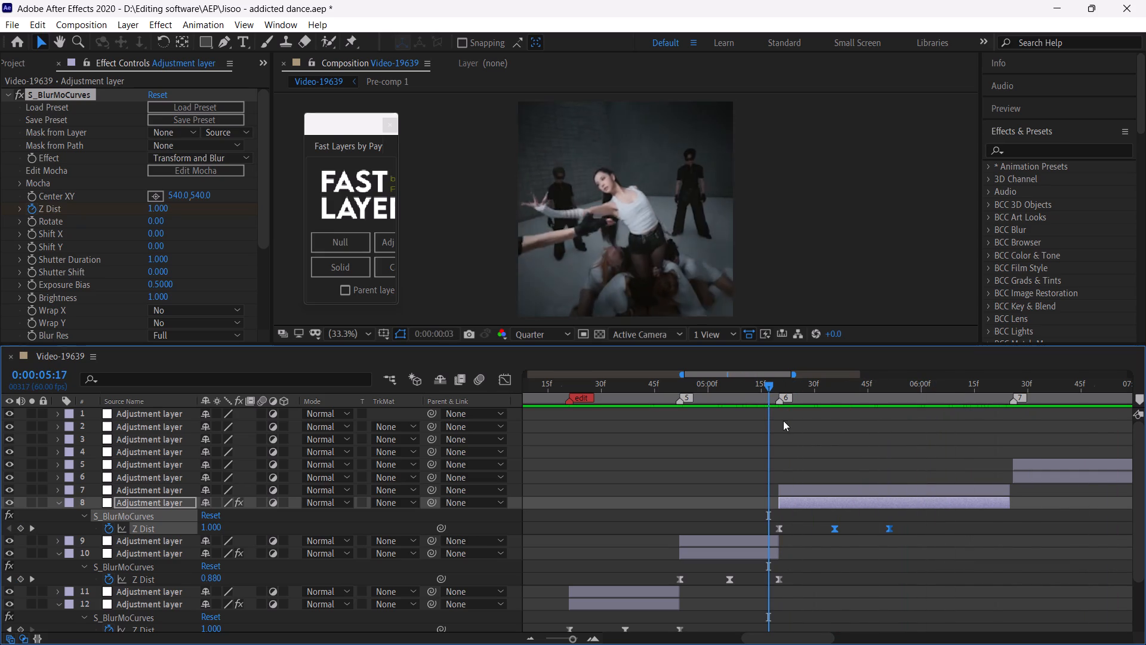
{"action": "left_click_drag", "start_coordinate": [778, 381], "coordinate": [814, 406]}
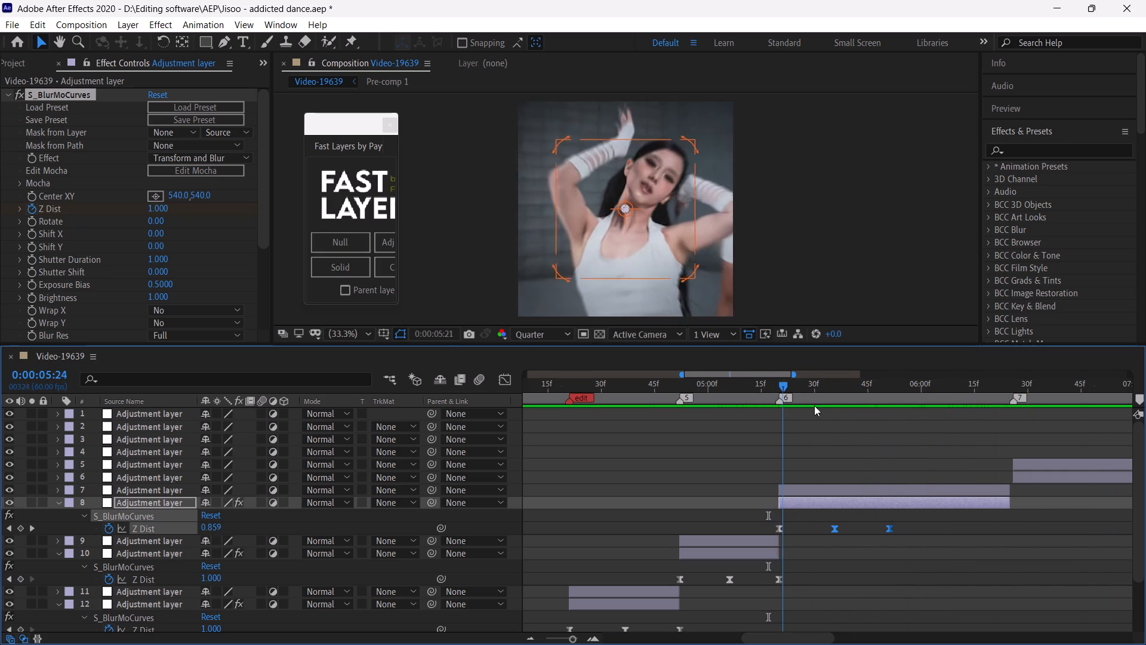
{"action": "left_click_drag", "start_coordinate": [814, 406], "coordinate": [845, 423]}
Stretch all three Z Dist keyframes on layer 8 proportionally so the last one lands at the clip's end, just before marker 7.
{"action": "key", "text": "u"}
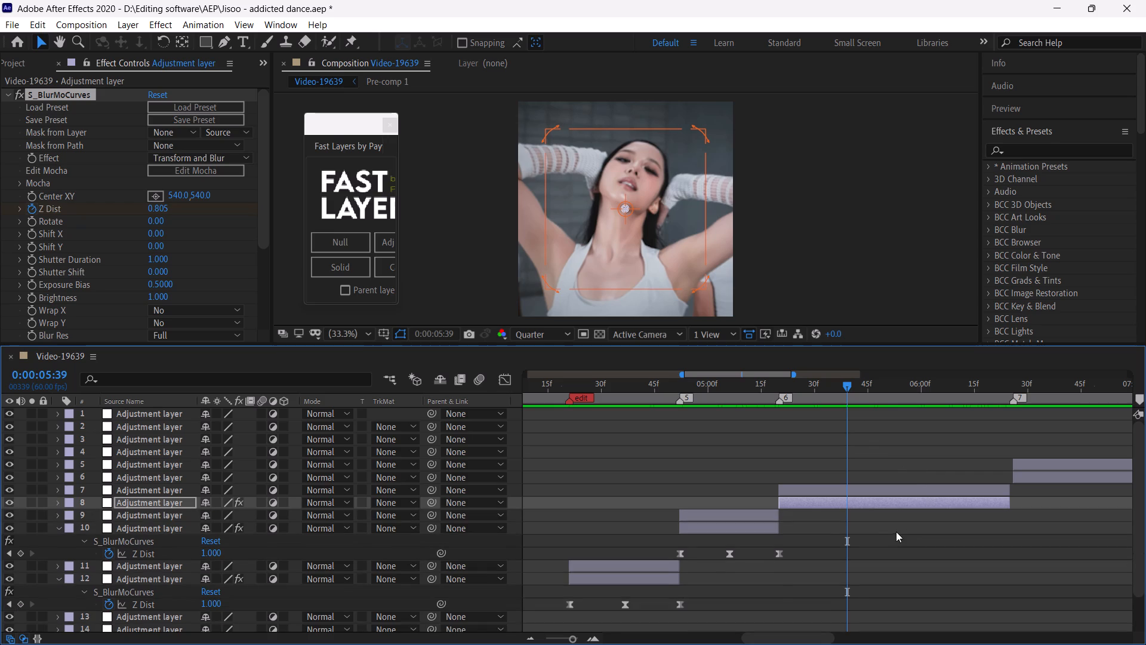
{"action": "key", "text": "u"}
{"action": "left_click_drag", "start_coordinate": [902, 523], "coordinate": [728, 535]}
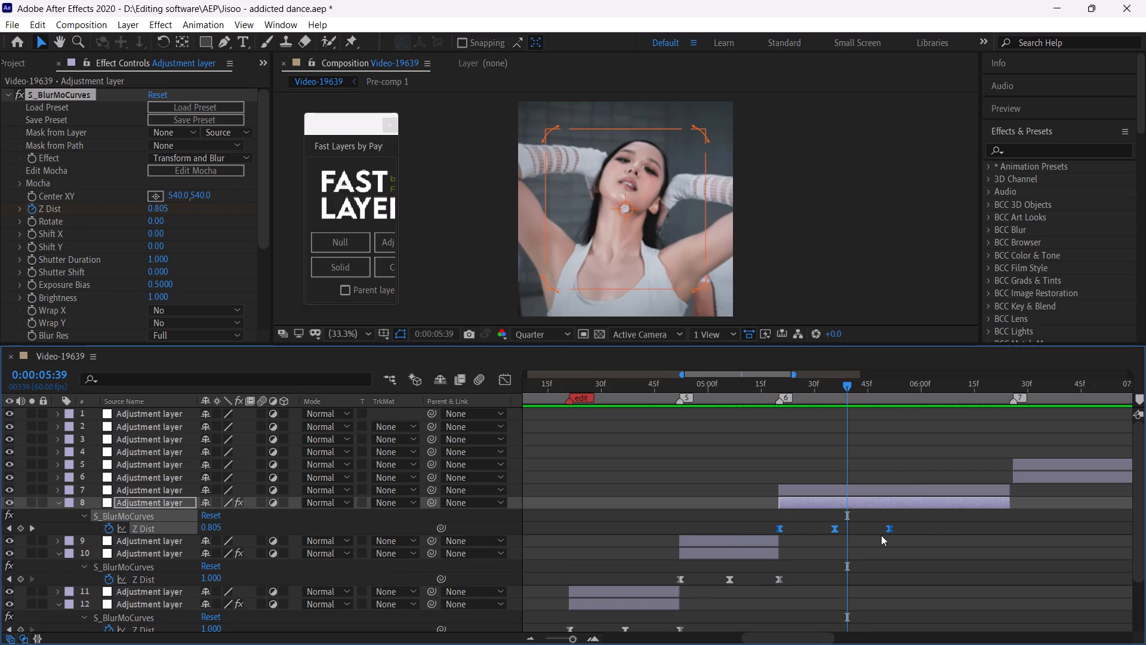
{"action": "left_click_drag", "start_coordinate": [891, 531], "coordinate": [1012, 542], "text": "alt"}
{"action": "left_click_drag", "start_coordinate": [990, 385], "coordinate": [1004, 400]}
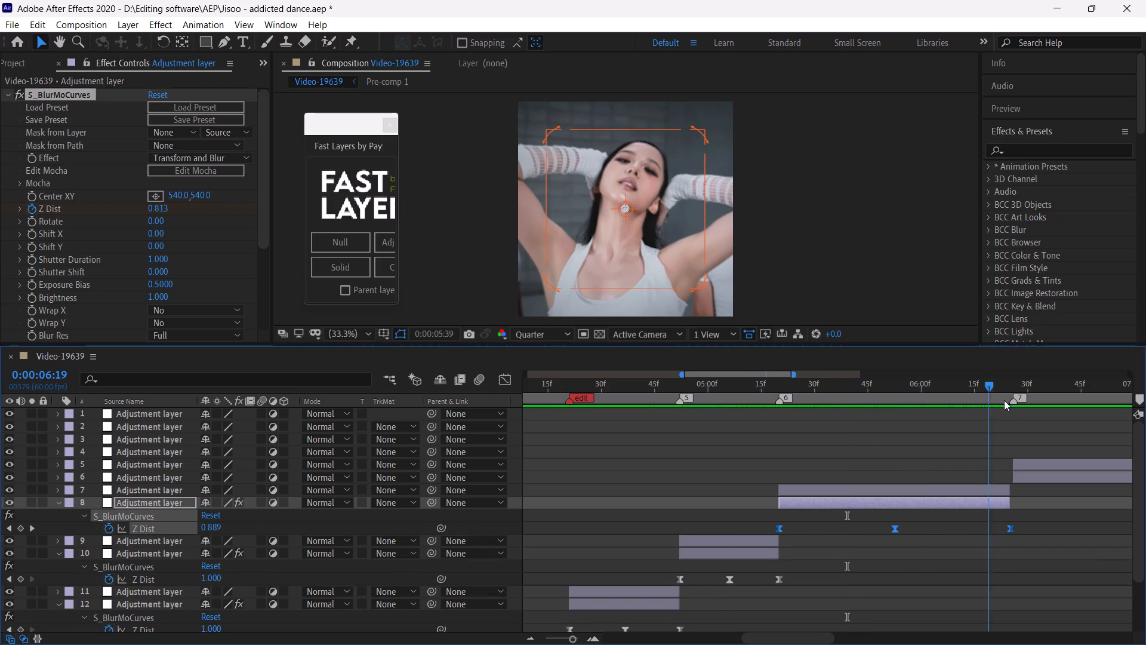
{"action": "left_click_drag", "start_coordinate": [1004, 400], "coordinate": [1013, 422]}
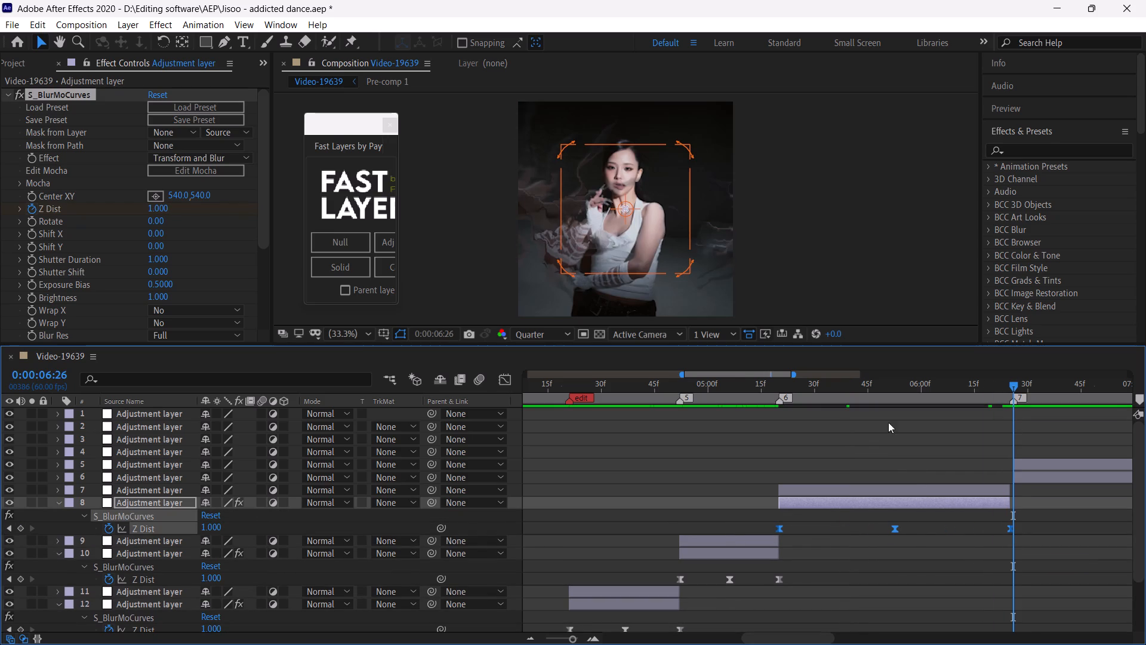
Play back the stretched zoom on layer 8 from 0:00:05:22 and scrub through to marker 7.
{"action": "left_click", "coordinate": [785, 386]}
{"action": "key", "text": "space"}
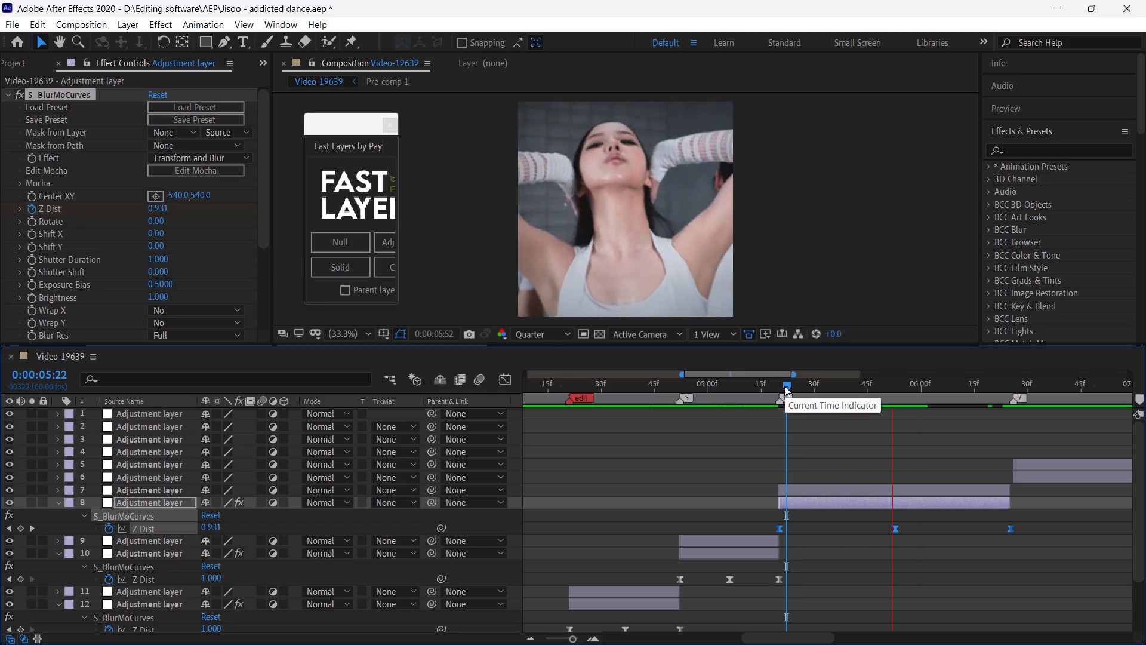
{"action": "left_click_drag", "start_coordinate": [944, 382], "coordinate": [982, 410]}
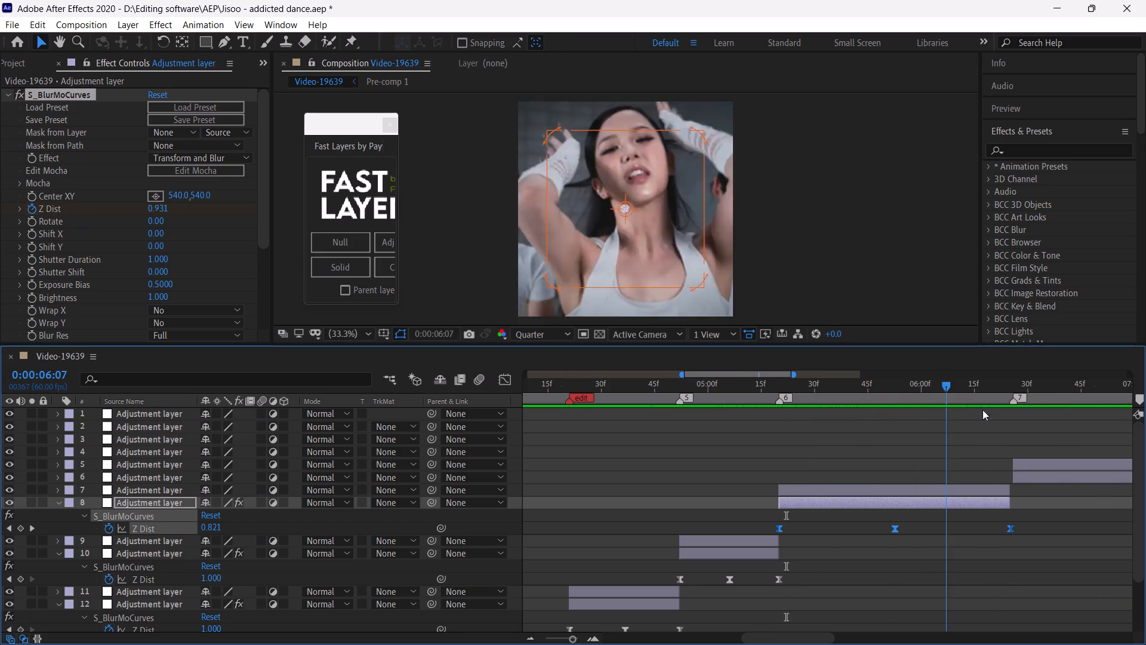
{"action": "left_click_drag", "start_coordinate": [982, 410], "coordinate": [1015, 441]}
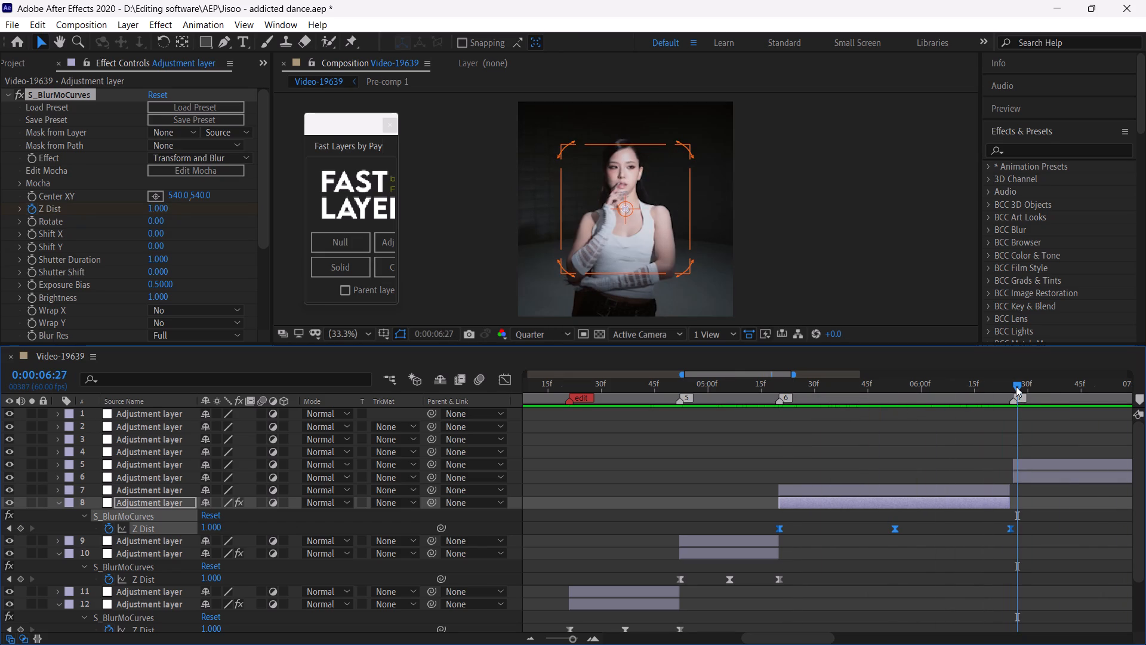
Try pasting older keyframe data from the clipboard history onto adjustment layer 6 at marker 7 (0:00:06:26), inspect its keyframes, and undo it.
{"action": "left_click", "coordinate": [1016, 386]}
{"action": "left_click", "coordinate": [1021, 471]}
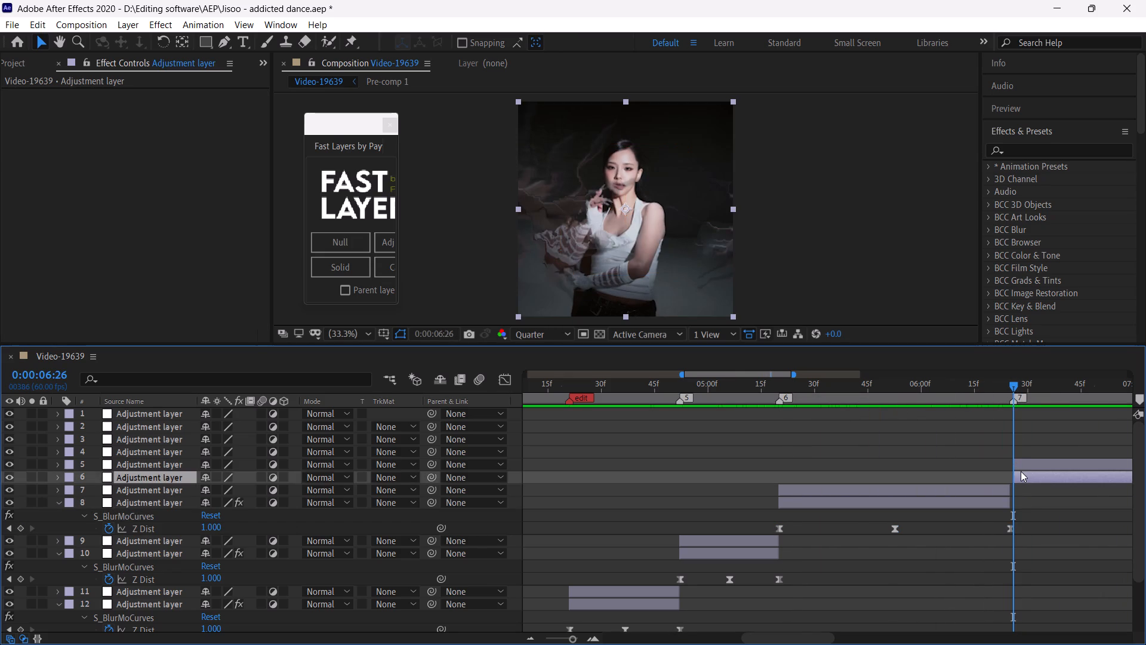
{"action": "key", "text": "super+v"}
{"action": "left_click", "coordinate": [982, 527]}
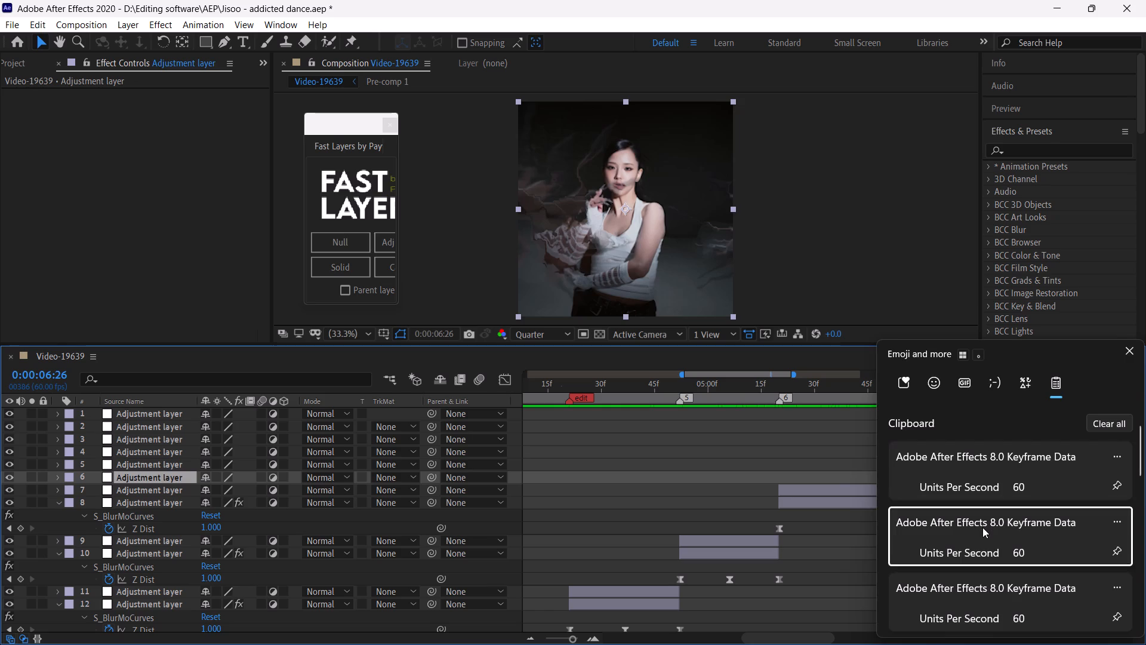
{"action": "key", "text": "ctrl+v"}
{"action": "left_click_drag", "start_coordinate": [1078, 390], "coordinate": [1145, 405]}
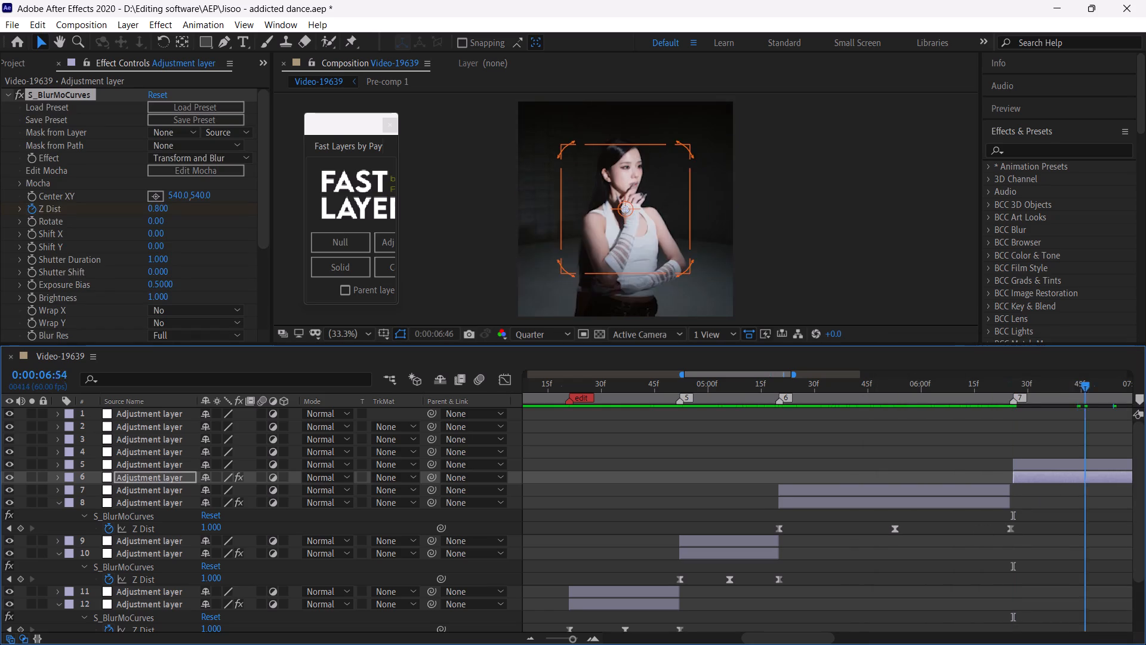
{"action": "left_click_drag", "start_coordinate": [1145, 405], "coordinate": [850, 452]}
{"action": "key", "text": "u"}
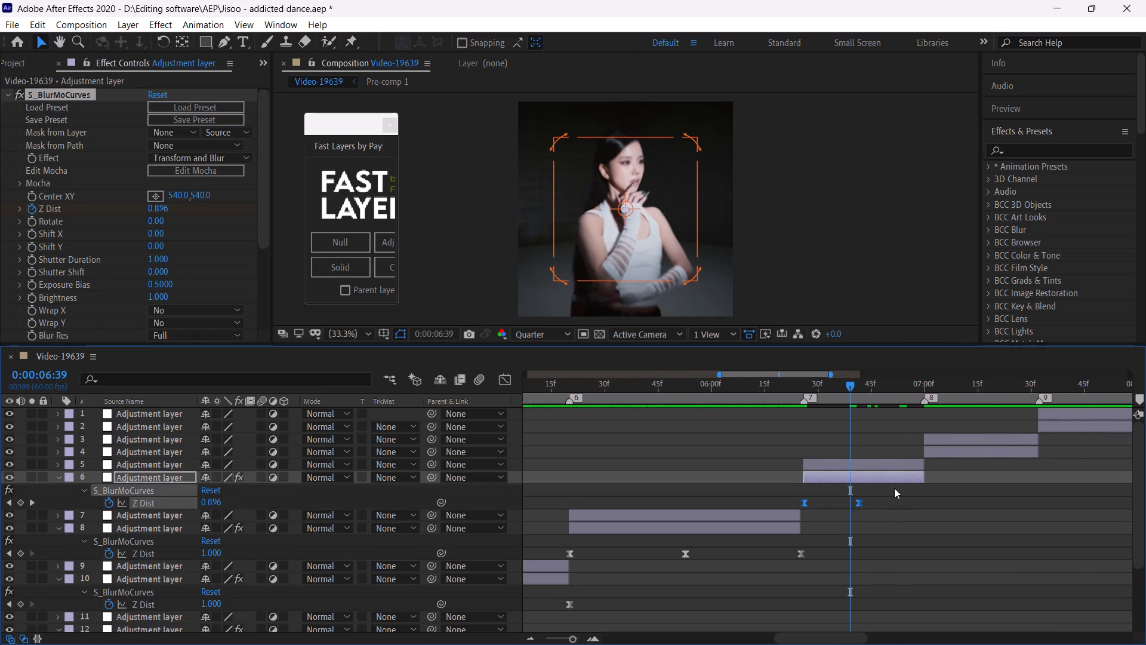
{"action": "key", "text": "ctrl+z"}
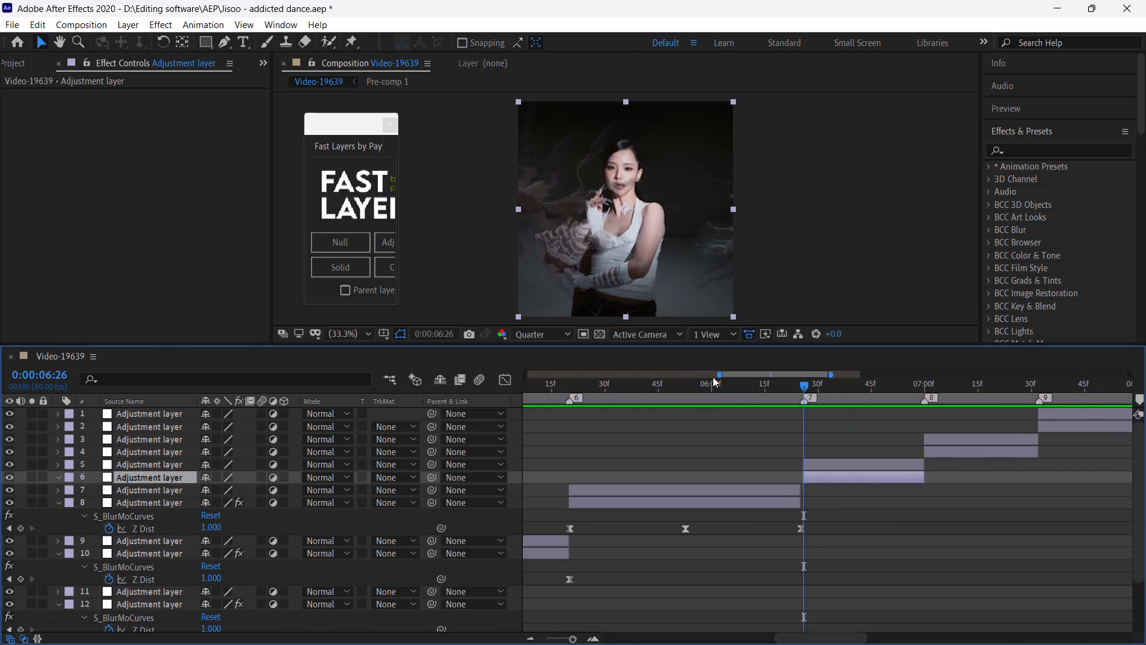
Apply the Ryan's Microwave Zoom v2 preset to adjustment layer 6 at marker 7 (0:00:06:26) and reveal its keyframes.
{"action": "left_click", "coordinate": [202, 24]}
{"action": "left_click", "coordinate": [218, 69]}
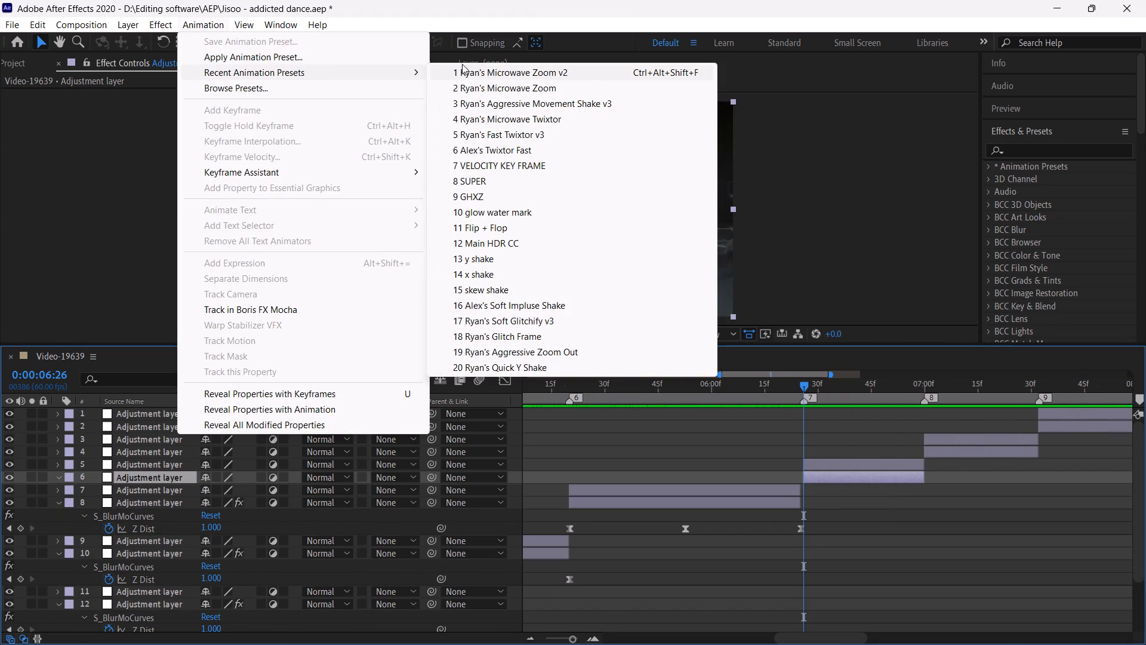
{"action": "left_click", "coordinate": [480, 72]}
{"action": "key", "text": "u"}
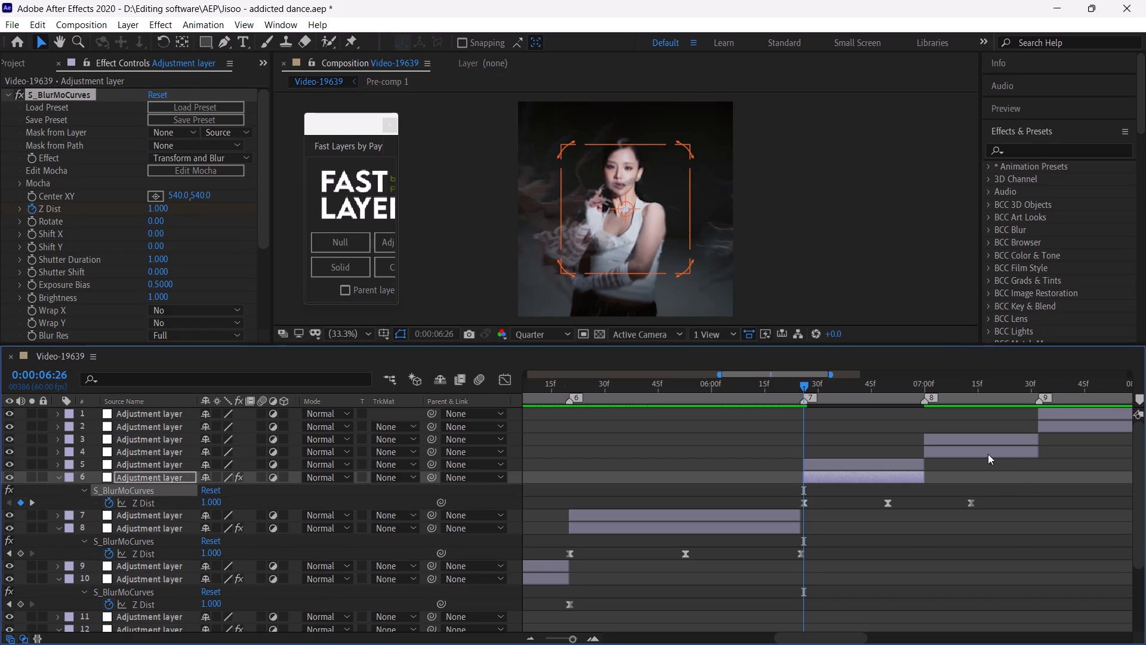
Compress layer 6's three Z Dist keyframes proportionally so the last one lands on marker 8 at 0:00:07:00.
{"action": "left_click_drag", "start_coordinate": [999, 496], "coordinate": [799, 508]}
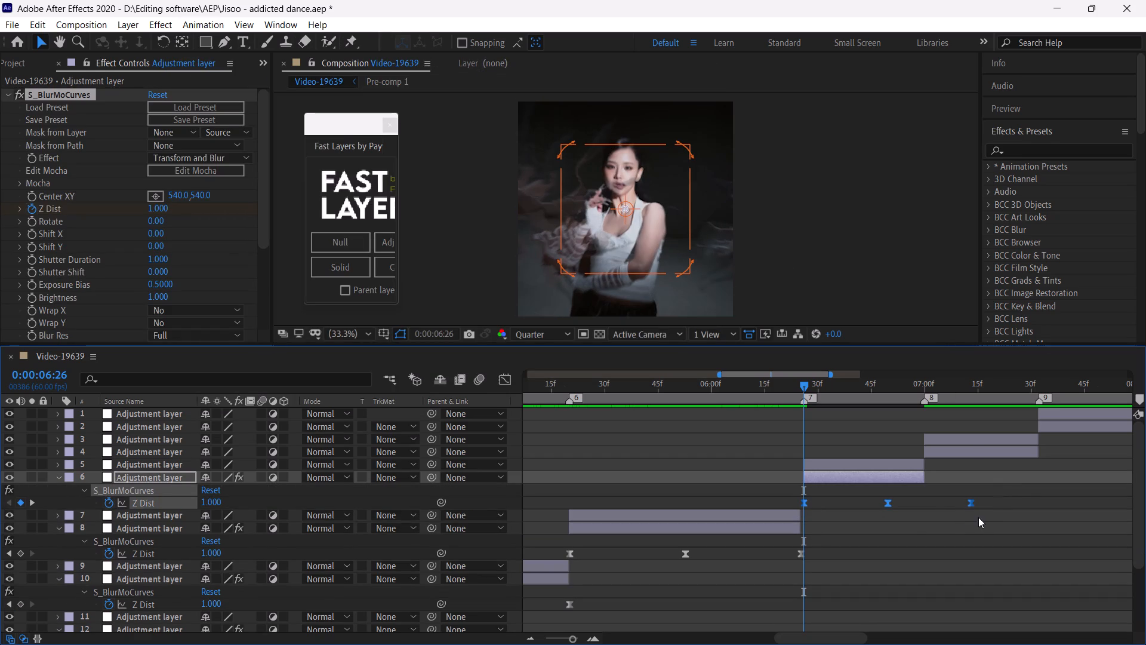
{"action": "left_click_drag", "start_coordinate": [972, 505], "coordinate": [928, 508], "text": "alt"}
{"action": "left_click_drag", "start_coordinate": [913, 388], "coordinate": [923, 403]}
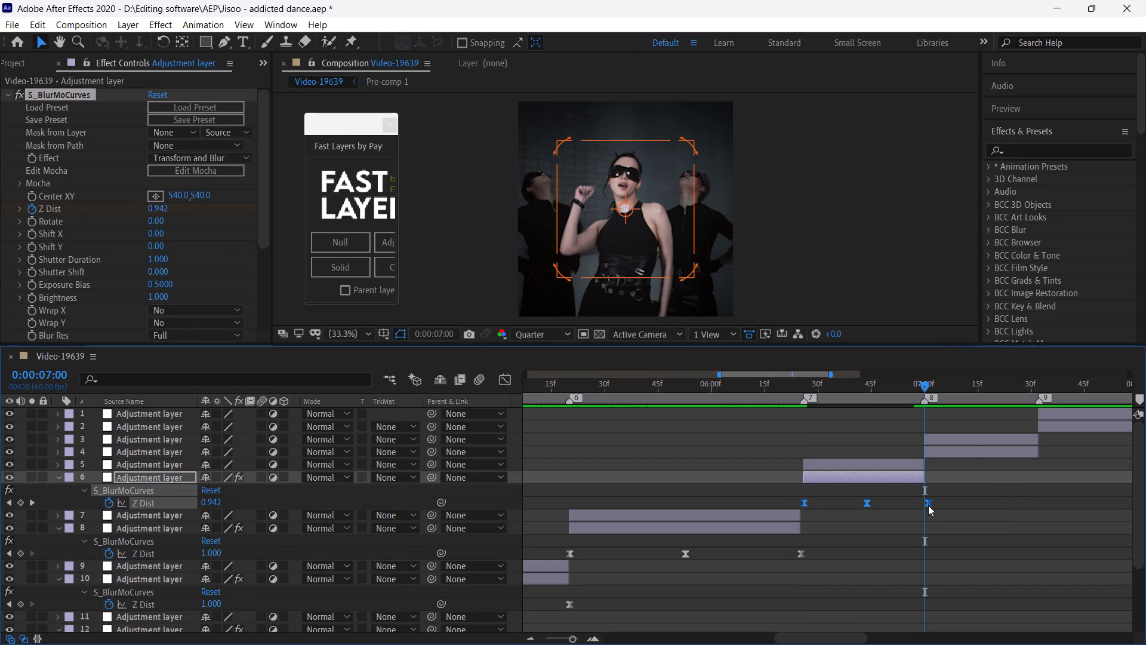
{"action": "left_click", "coordinate": [928, 505], "text": "alt"}
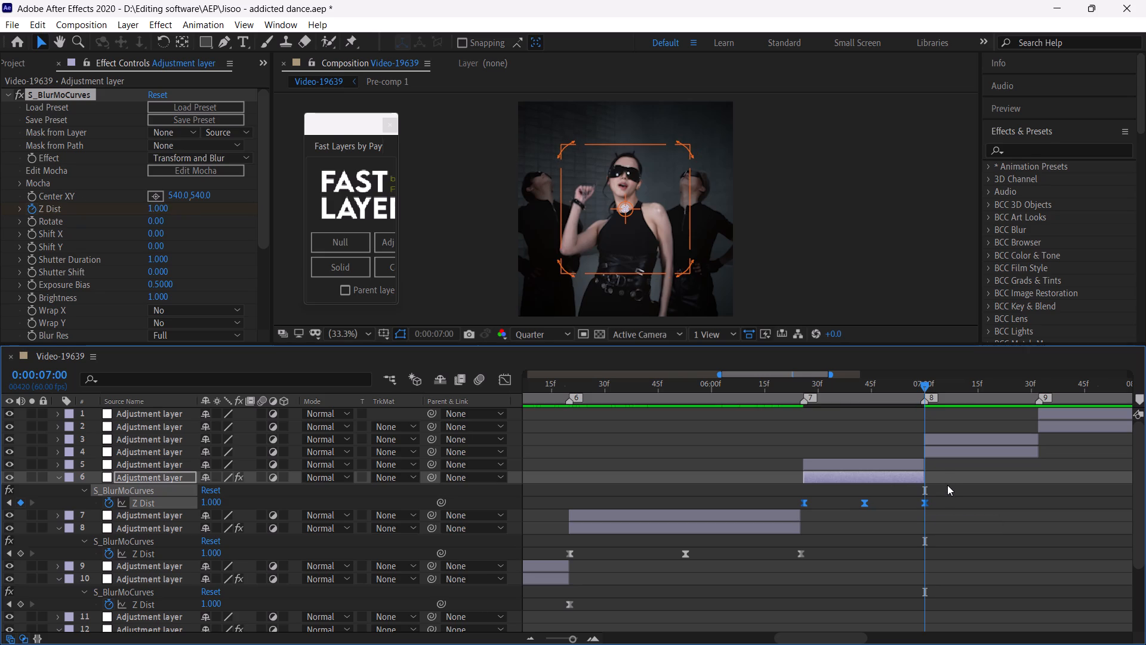
Copy layer 6's zoom keyframes, paste them onto adjustment layer 4 at marker 8 (0:00:07:00), and reveal them.
{"action": "key", "text": "ctrl+c"}
{"action": "left_click", "coordinate": [961, 452]}
{"action": "key", "text": "ctrl+v"}
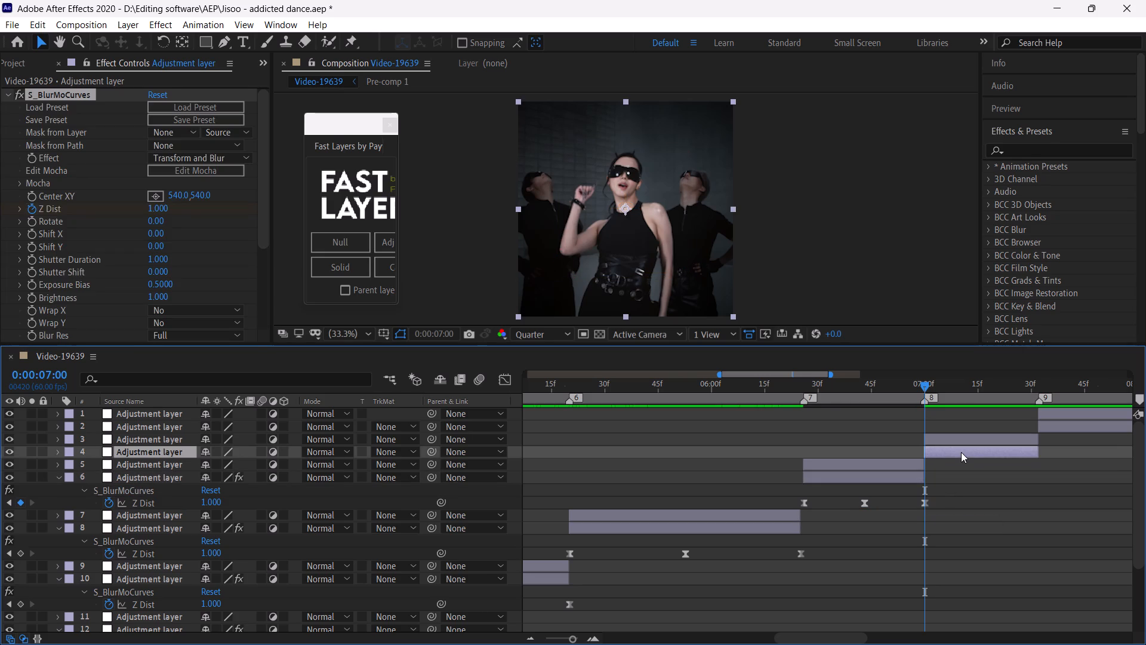
{"action": "key", "text": "u"}
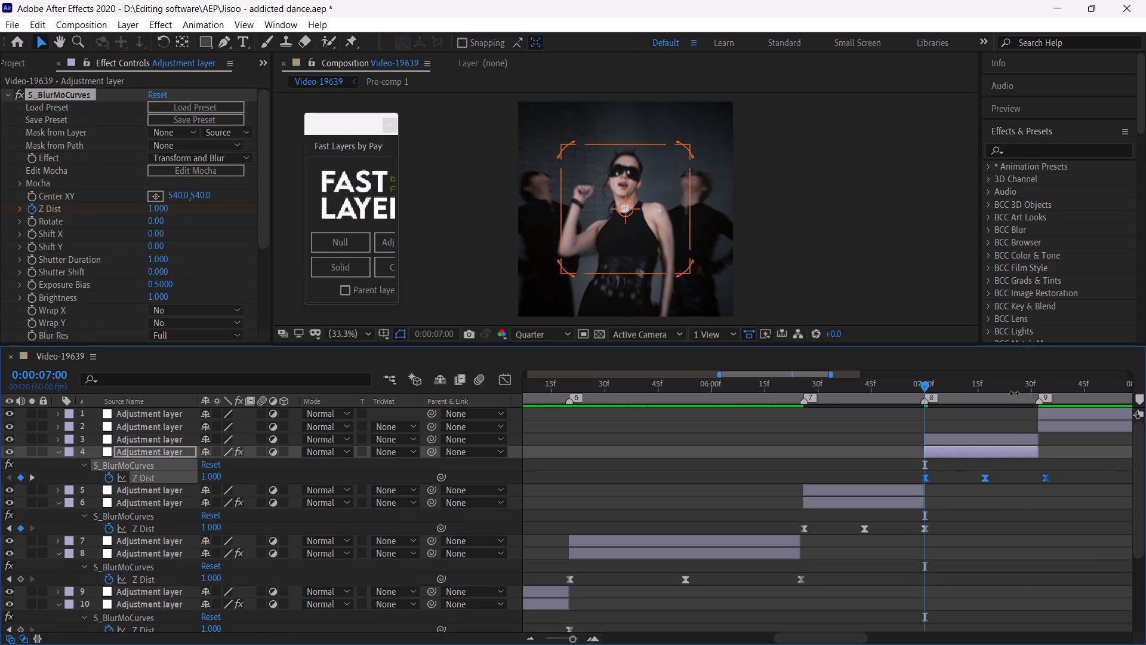
Compress layer 4's Z Dist keyframes proportionally so the last one lands on marker 9 at 0:00:07:32, and play back from marker 7.
{"action": "left_click_drag", "start_coordinate": [1013, 390], "coordinate": [1038, 422]}
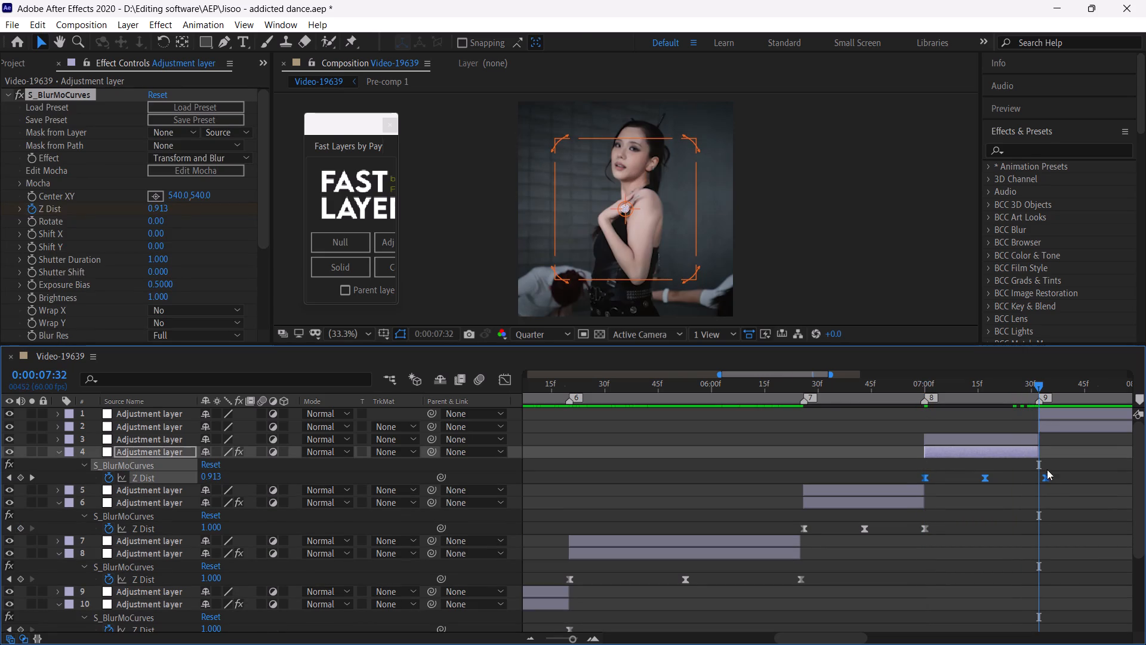
{"action": "left_click_drag", "start_coordinate": [1048, 477], "coordinate": [1041, 477], "text": "alt"}
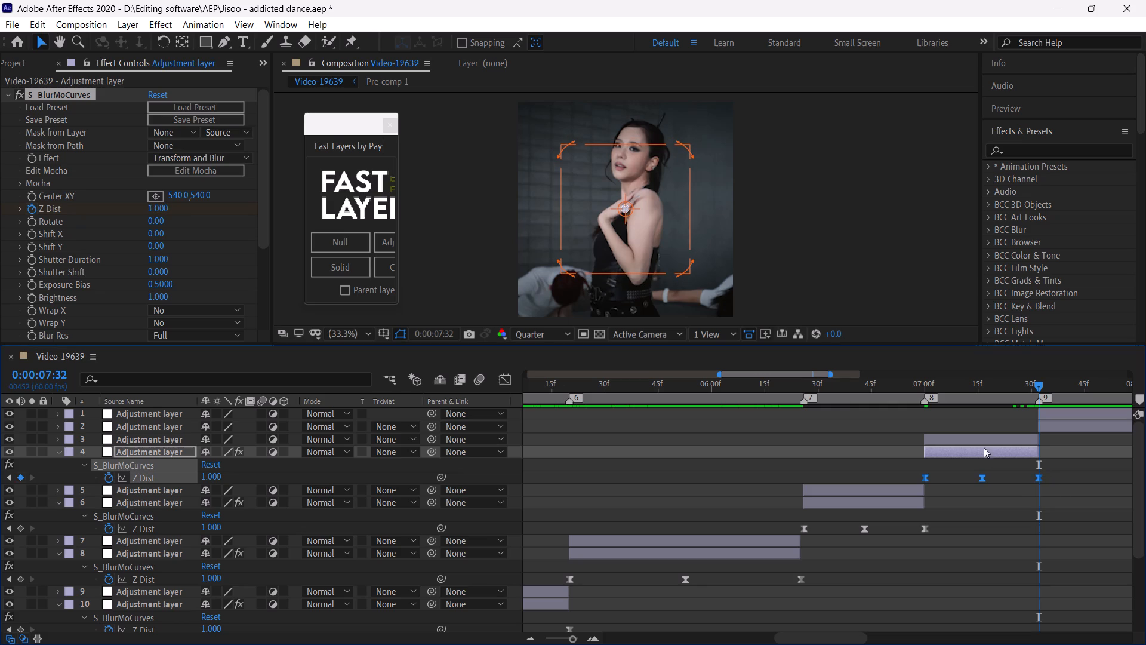
{"action": "left_click", "coordinate": [845, 379]}
{"action": "key", "text": "space"}
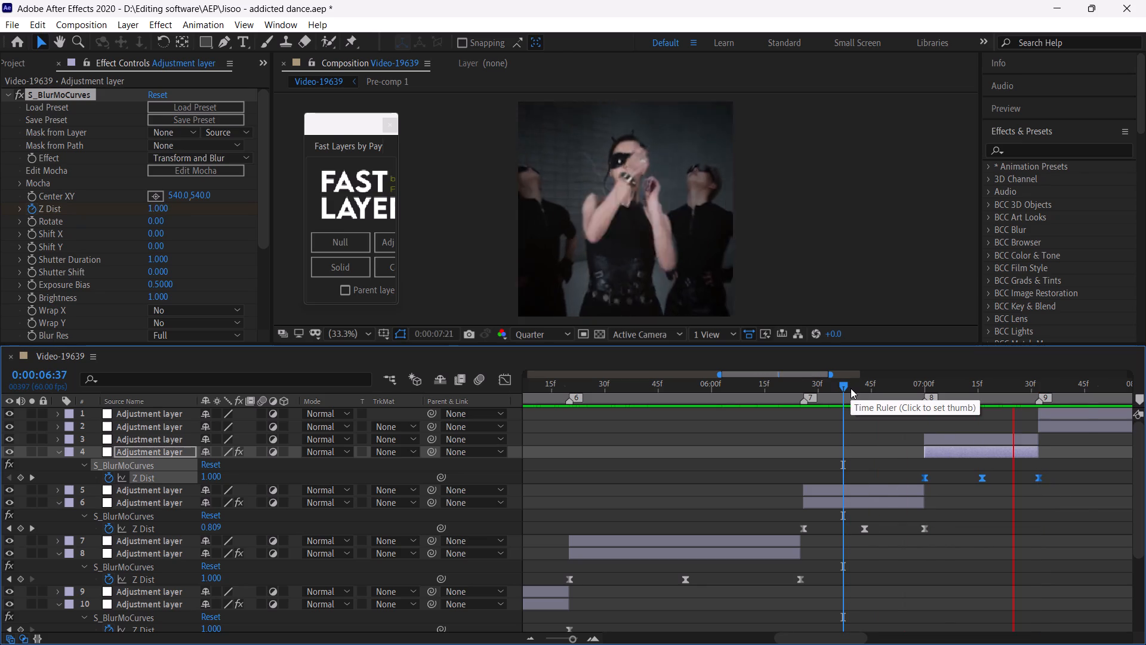
{"action": "left_click", "coordinate": [804, 386]}
{"action": "key", "text": "space"}
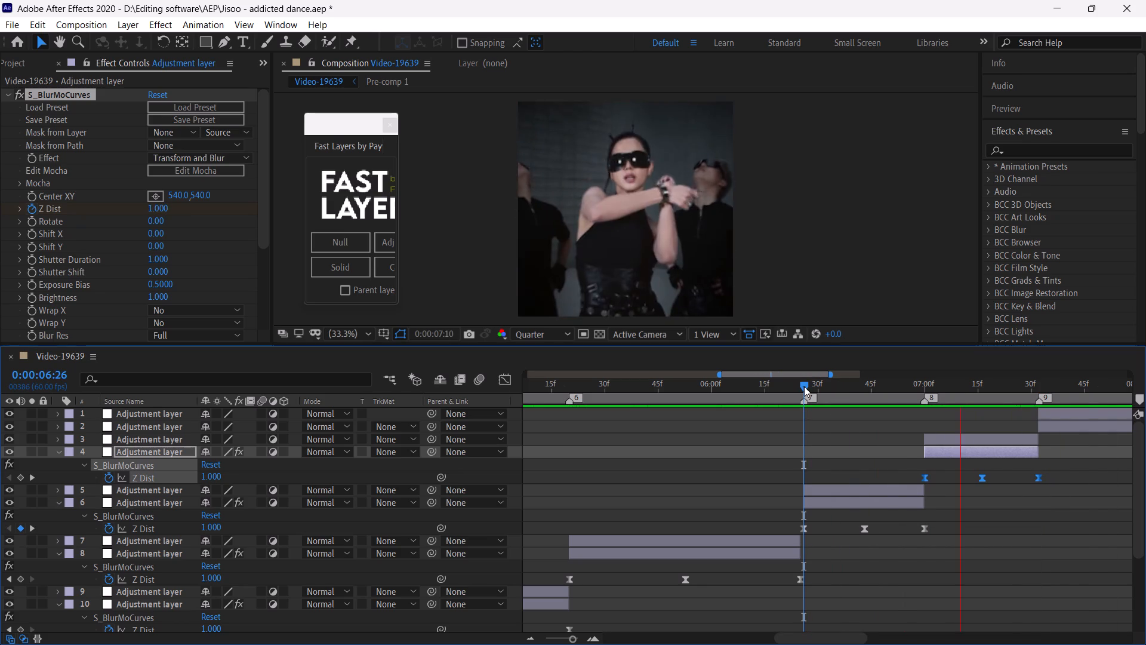
{"action": "left_click", "coordinate": [804, 386]}
{"action": "key", "text": "space"}
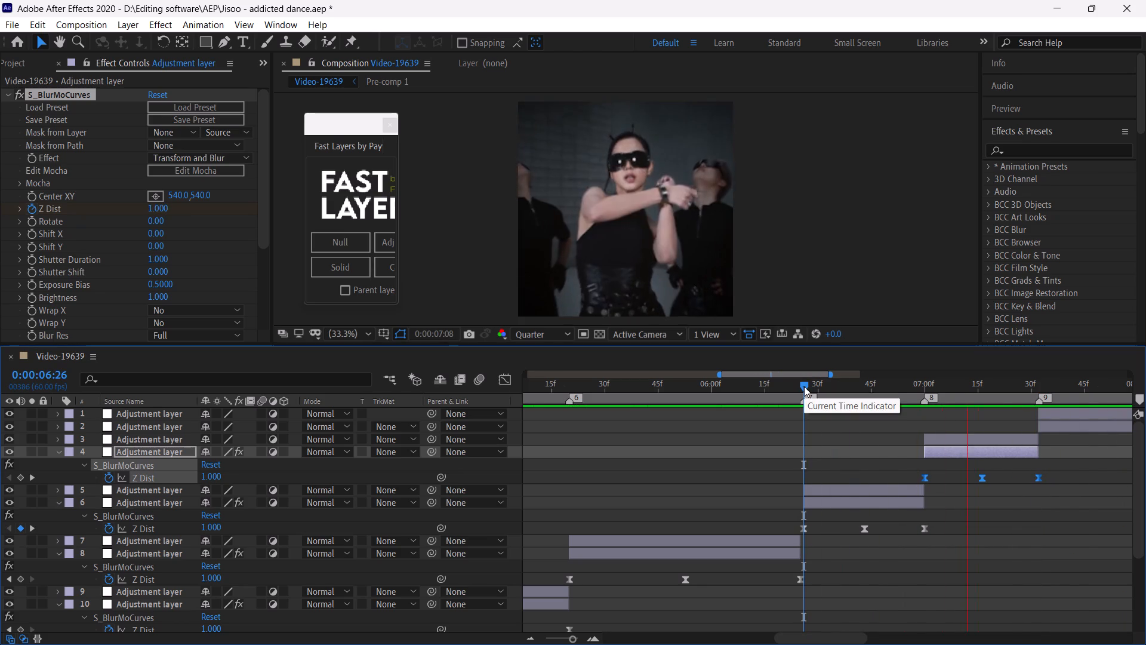
Apply the Ryan's Microwave Zoom v2 preset to adjustment layer 2 at marker 9 (0:00:07:32) and reveal its keyframes.
{"action": "left_click_drag", "start_coordinate": [1022, 389], "coordinate": [1145, 412]}
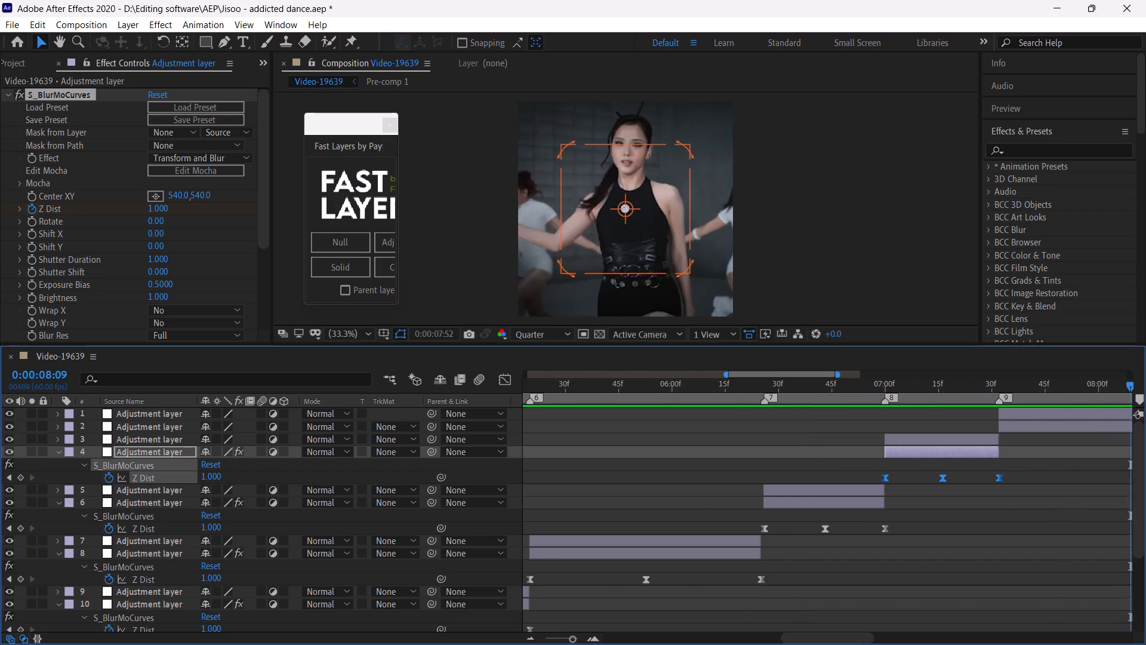
{"action": "left_click_drag", "start_coordinate": [1145, 412], "coordinate": [833, 456]}
{"action": "left_click", "coordinate": [864, 428]}
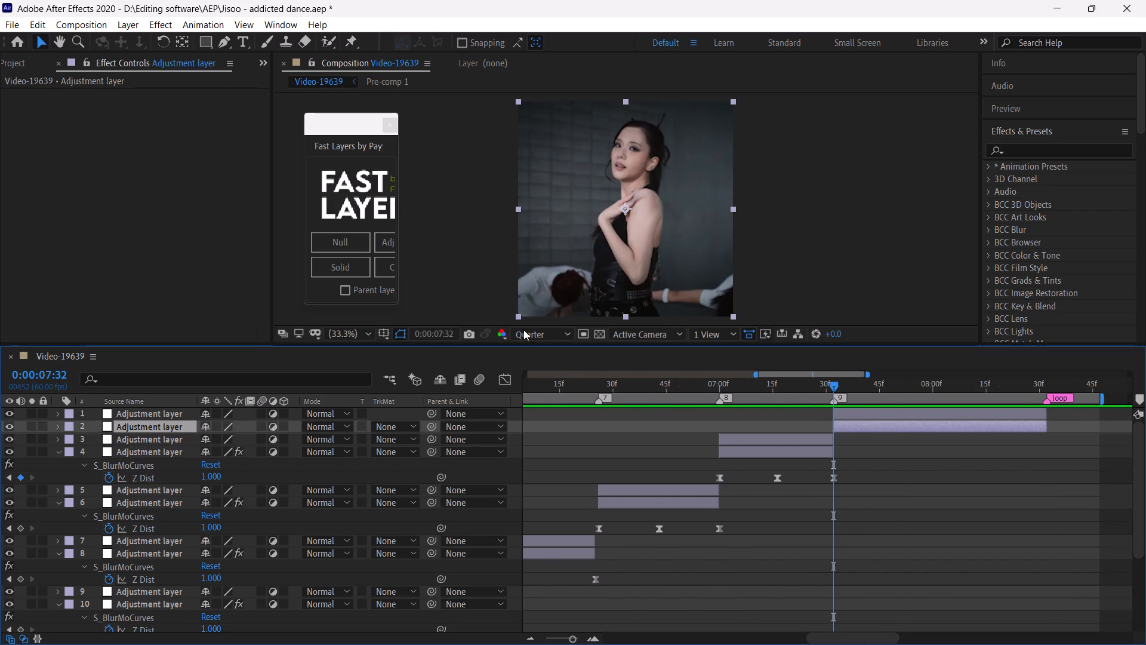
{"action": "left_click", "coordinate": [208, 24]}
{"action": "left_click", "coordinate": [226, 69]}
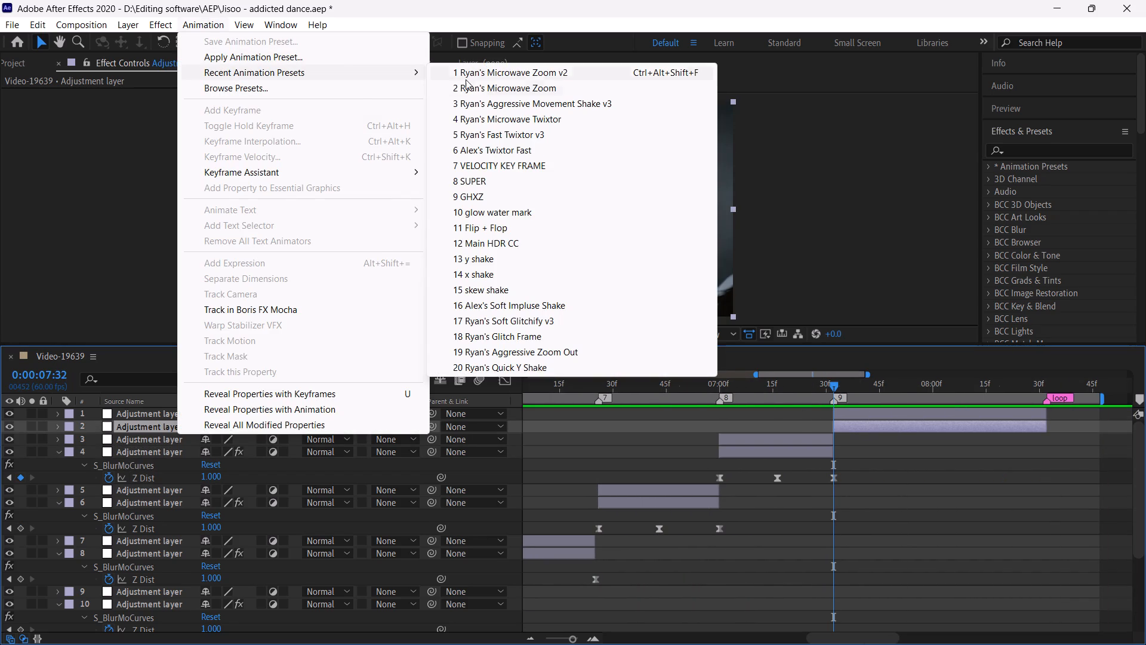
{"action": "left_click", "coordinate": [485, 69]}
{"action": "key", "text": "space"}
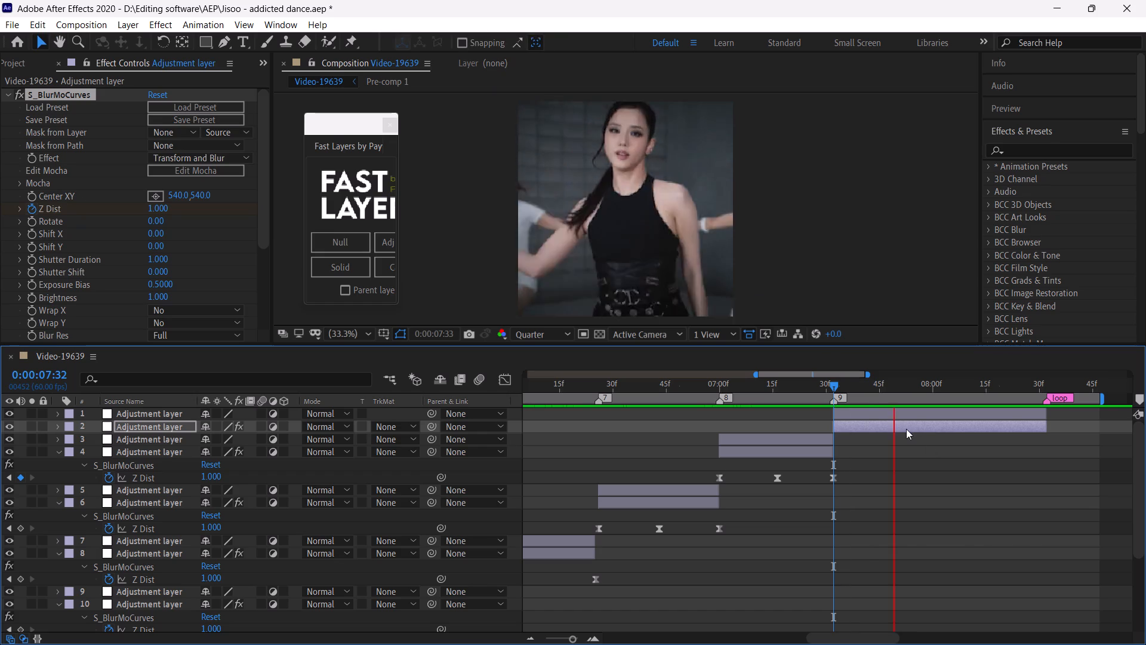
{"action": "left_click", "coordinate": [897, 387]}
{"action": "key", "text": "u"}
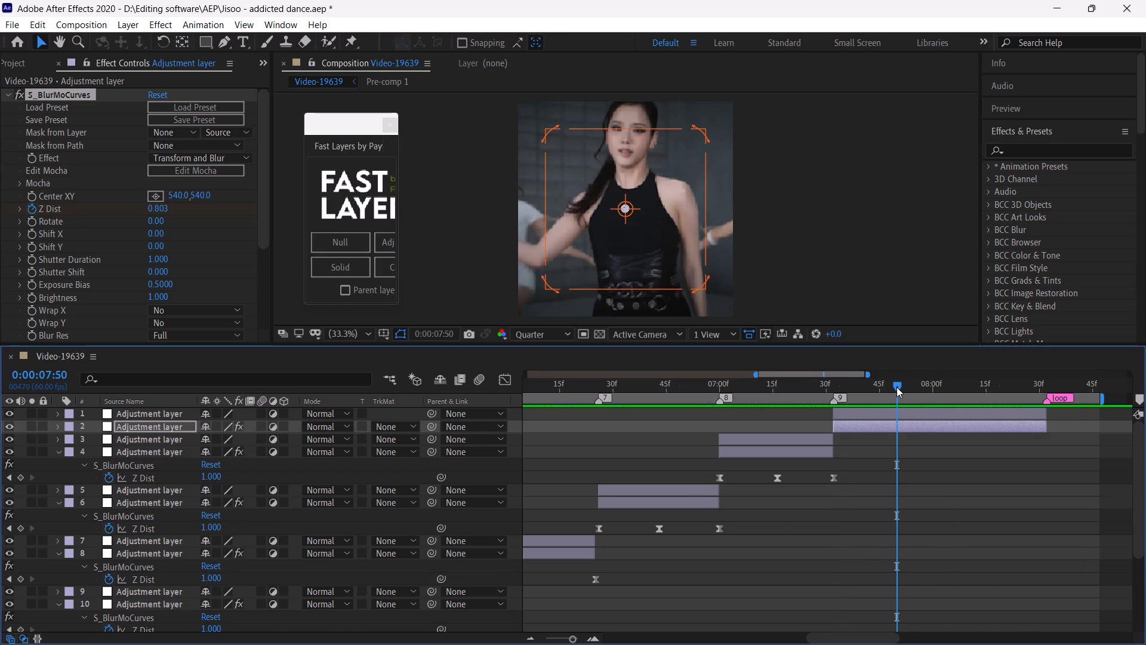
Play back the last clip from marker 9 (0:00:07:32) to check layer 2's zoom timing.
{"action": "key", "text": "space"}
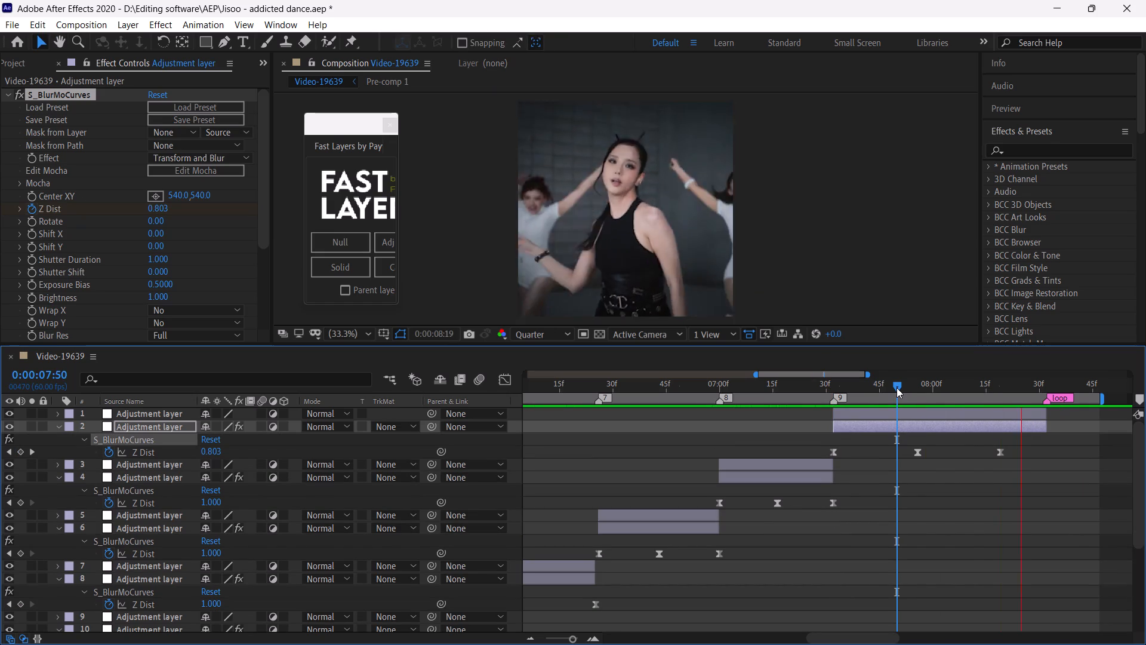
{"action": "left_click", "coordinate": [833, 385]}
{"action": "key", "text": "space"}
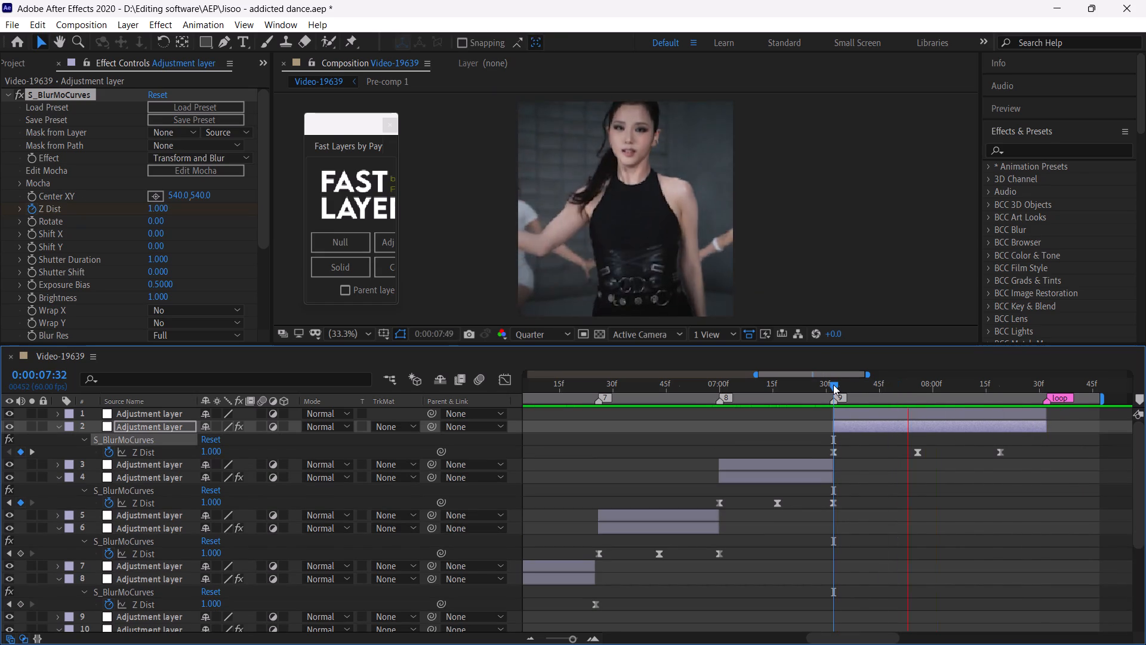
{"action": "left_click", "coordinate": [833, 385]}
{"action": "key", "text": "space"}
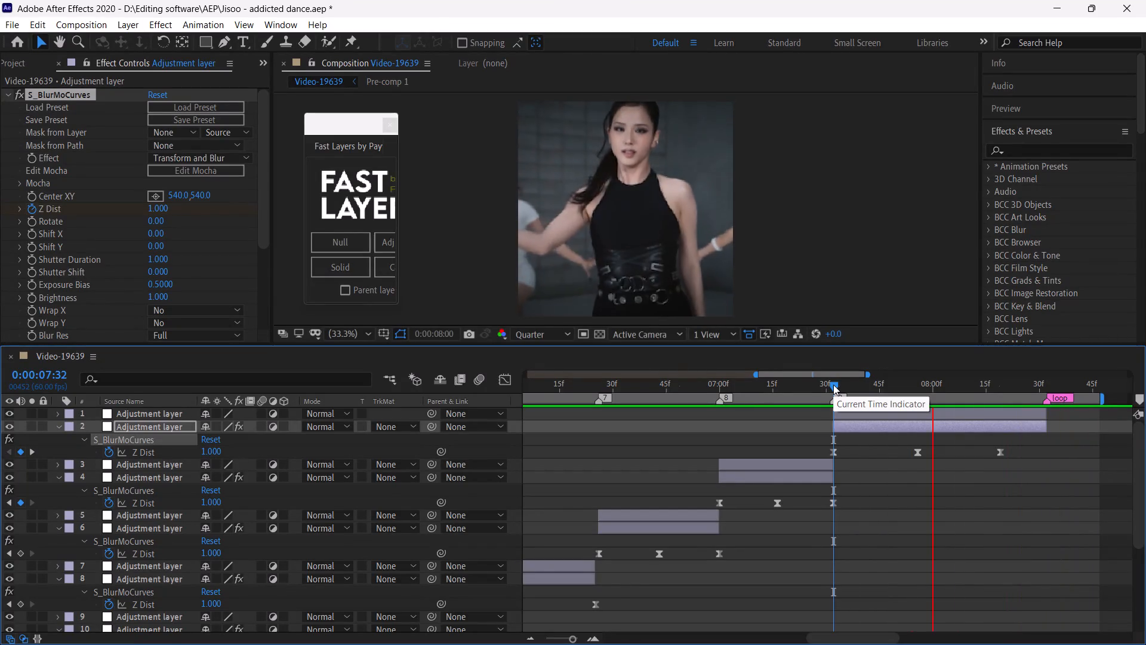
{"action": "left_click", "coordinate": [833, 385]}
{"action": "key", "text": "space"}
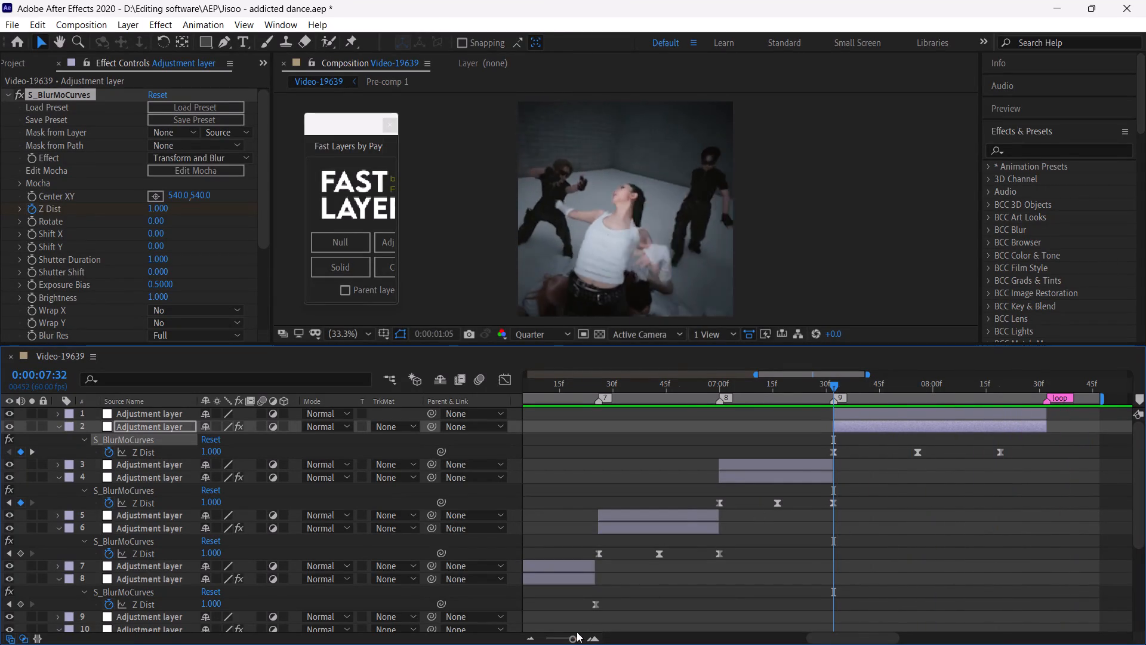
{"action": "left_click_drag", "start_coordinate": [569, 638], "coordinate": [540, 635]}
Switch to Adobe Media Encoder and close it.
{"action": "left_click", "coordinate": [737, 625]}
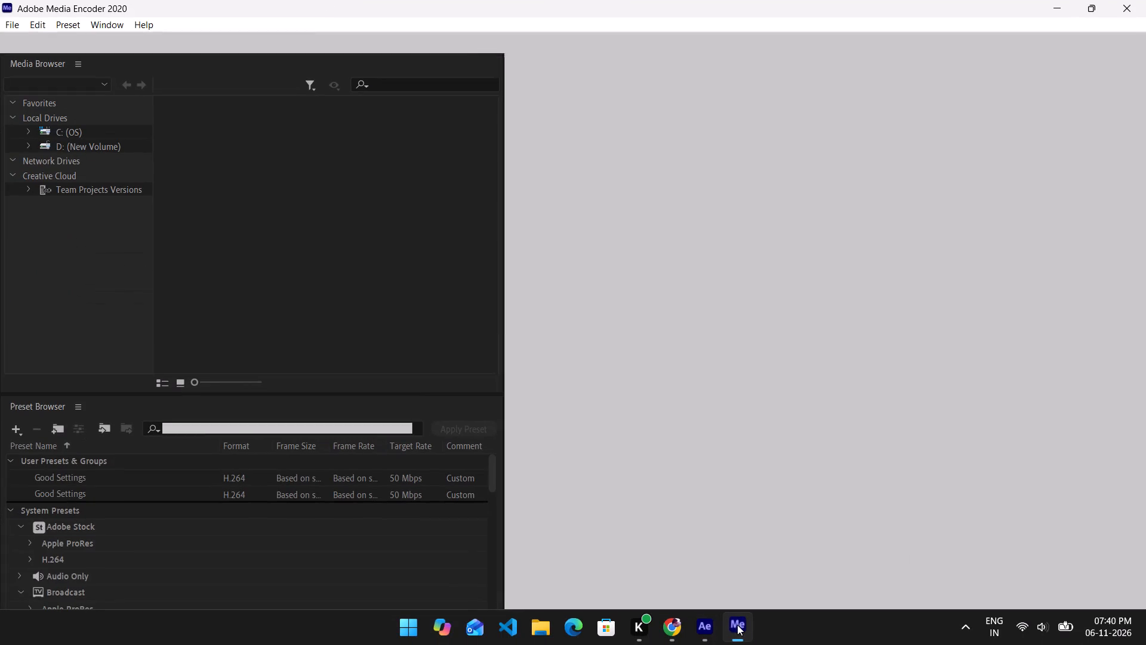
{"action": "left_click", "coordinate": [1133, 10]}
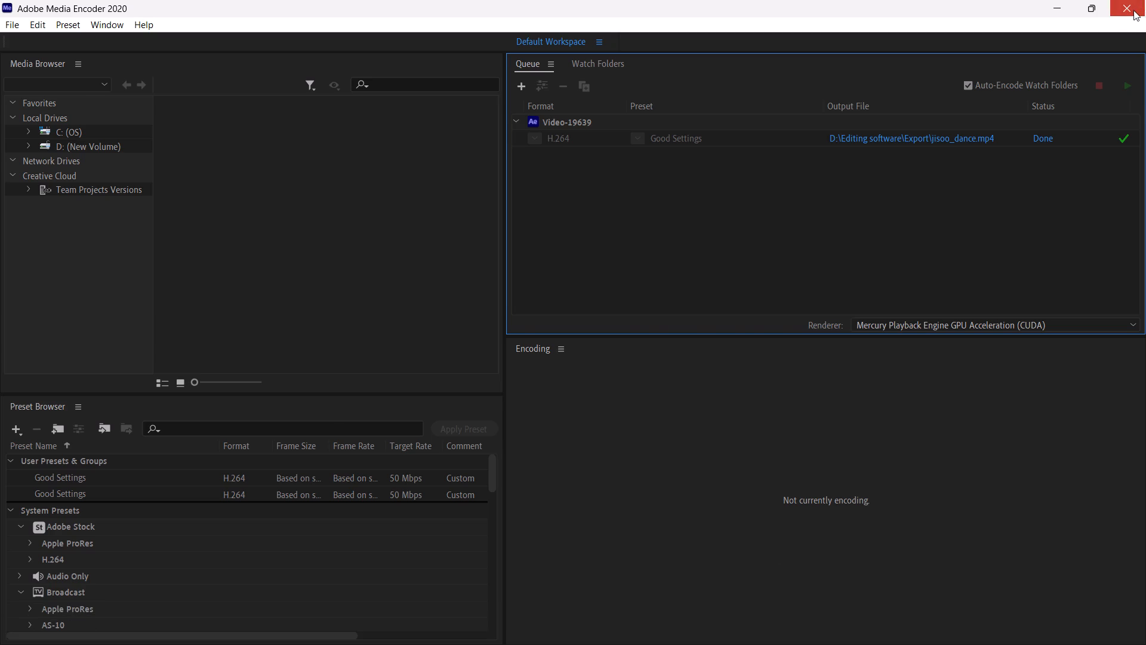
Search the system for Topaz Video AI and launch it.
{"action": "left_click", "coordinate": [768, 389]}
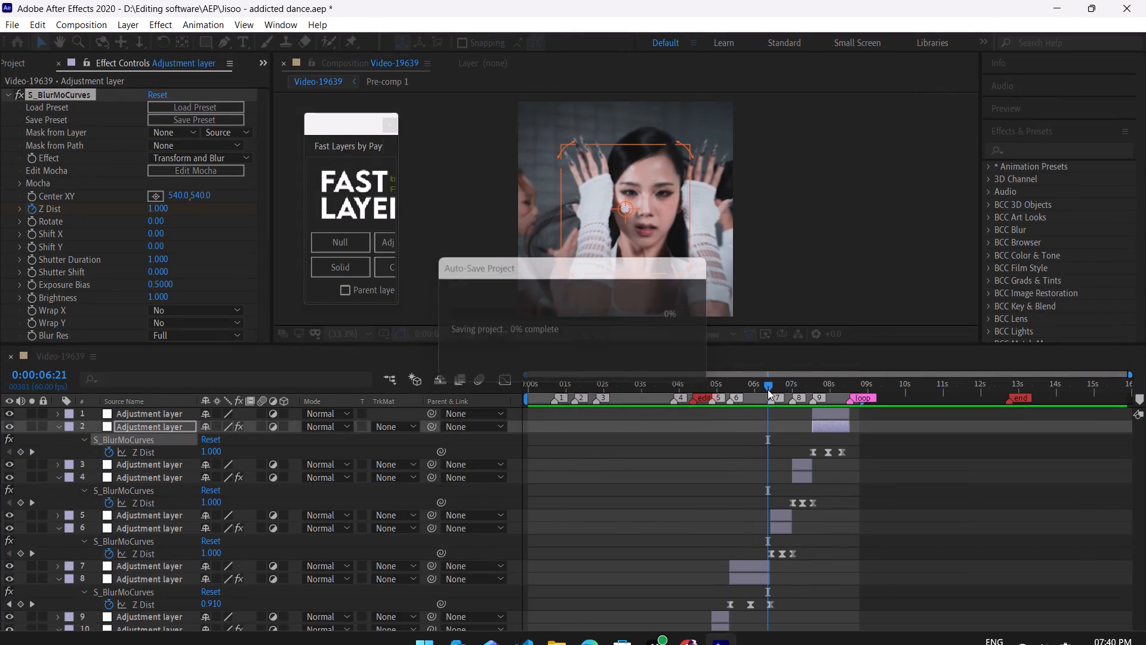
{"action": "type", "text": "topa"}
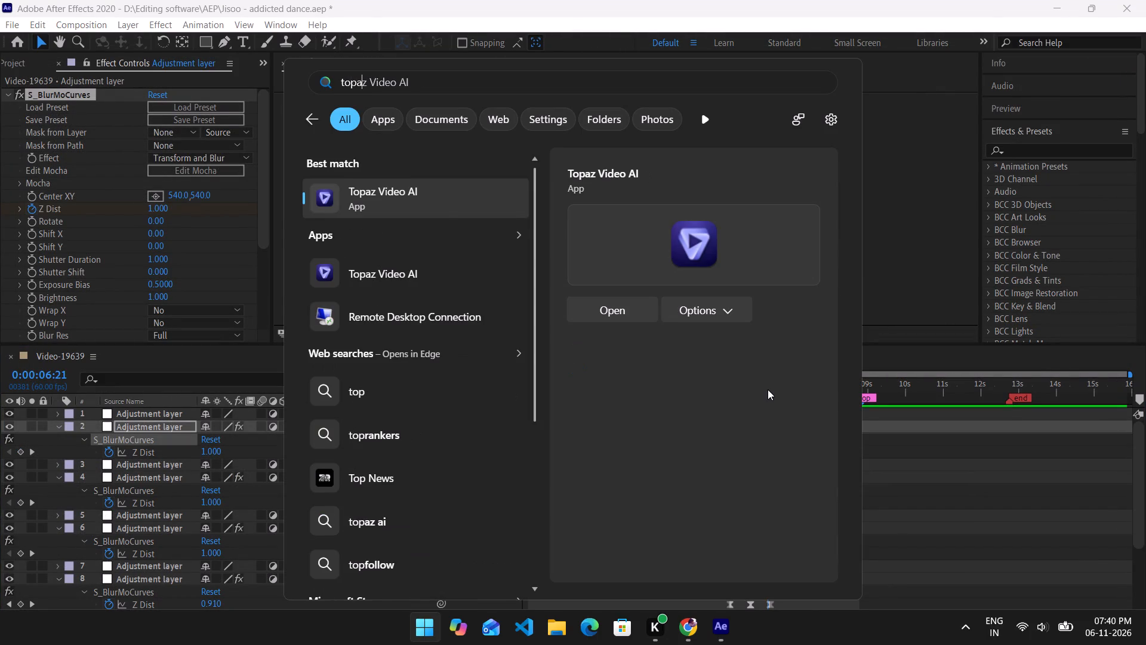
{"action": "left_click", "coordinate": [443, 199]}
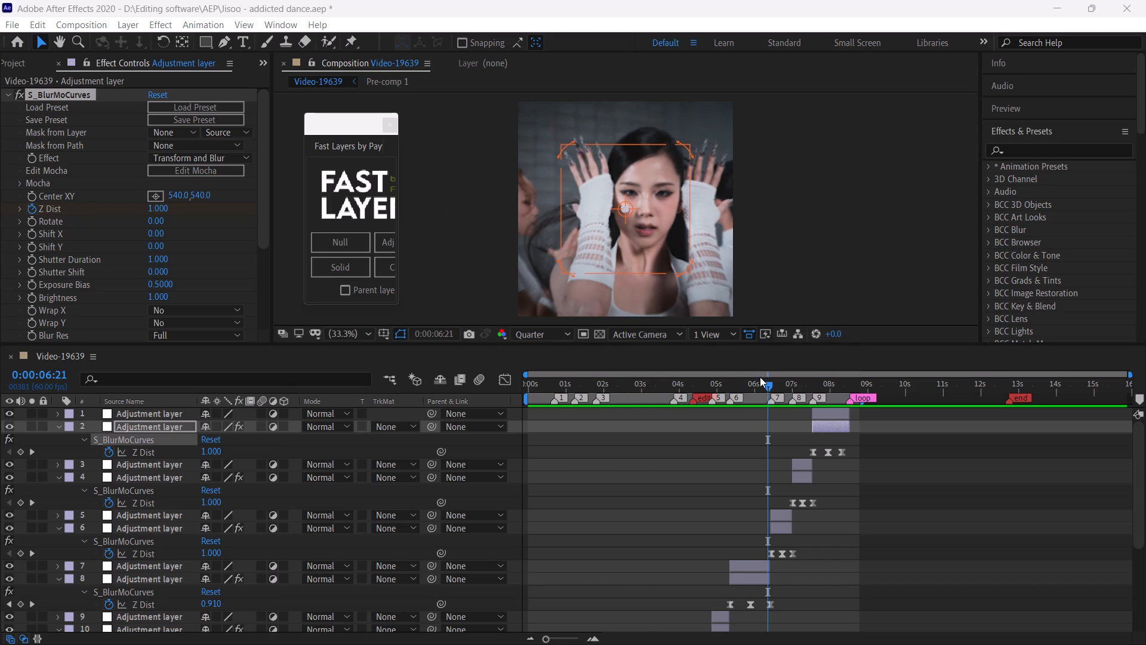
Play back the edit from just before marker 4 to review the zooms across the clips.
{"action": "left_click_drag", "start_coordinate": [771, 382], "coordinate": [678, 407]}
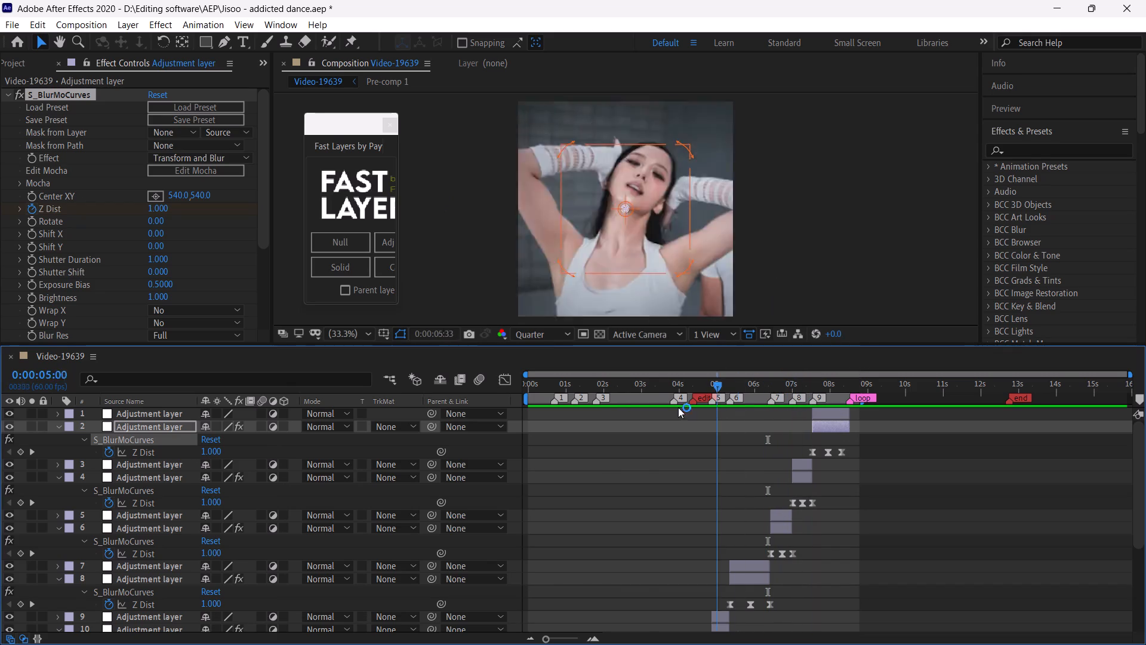
{"action": "left_click_drag", "start_coordinate": [678, 407], "coordinate": [651, 414]}
{"action": "key", "text": "space"}
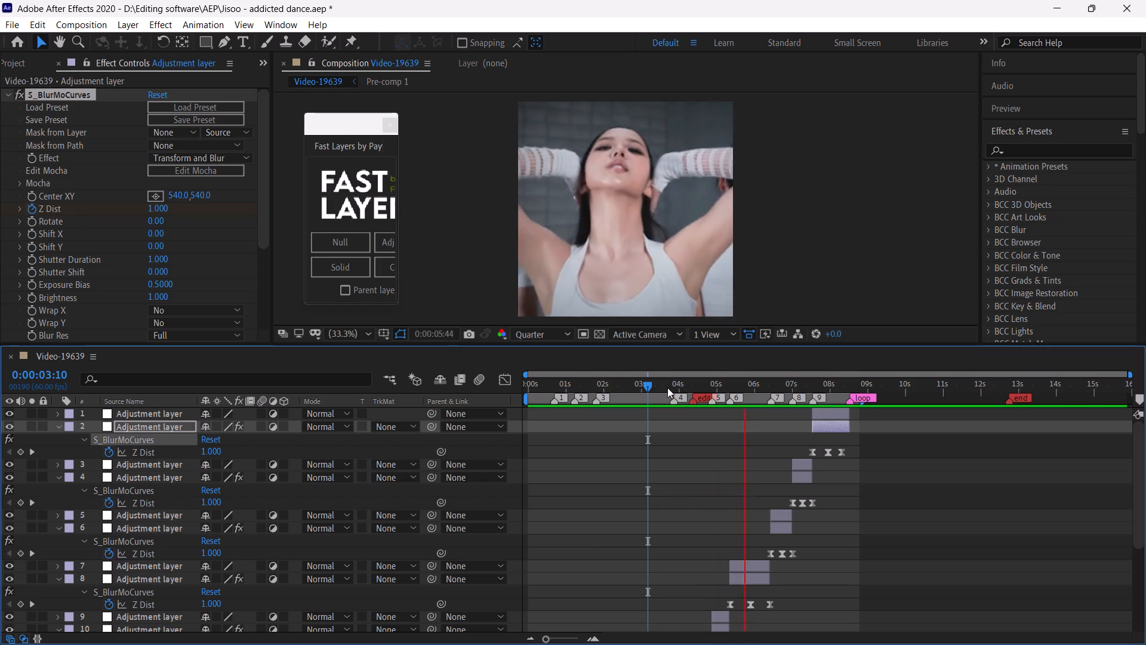
{"action": "left_click", "coordinate": [667, 388]}
{"action": "key", "text": "space"}
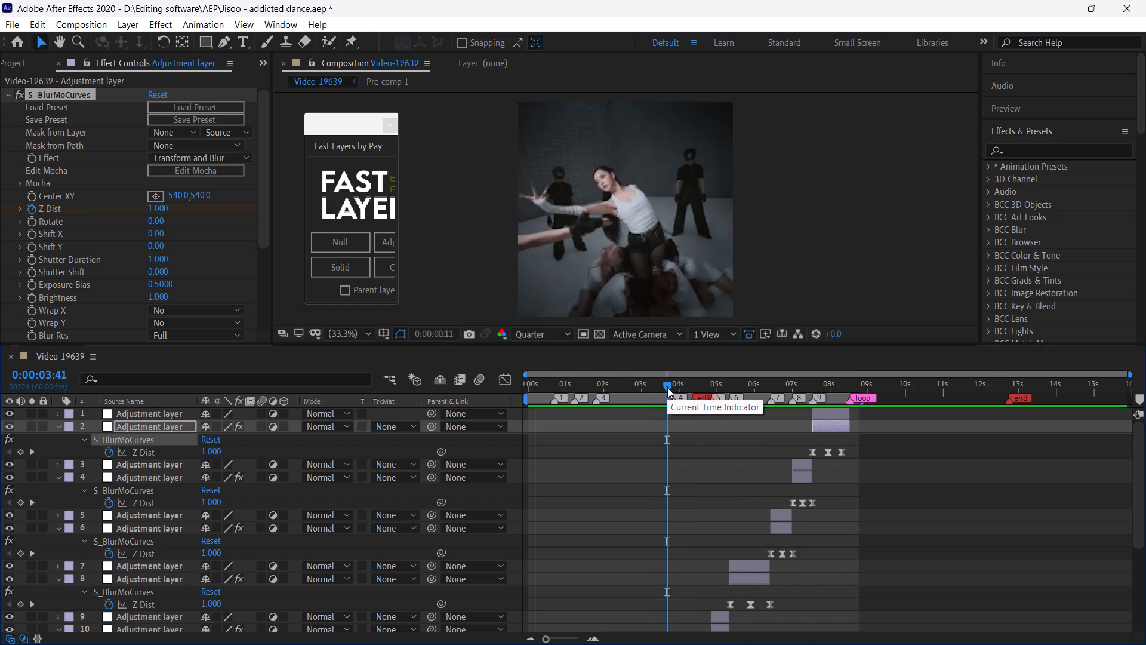
{"action": "left_click", "coordinate": [667, 388]}
{"action": "key", "text": "space"}
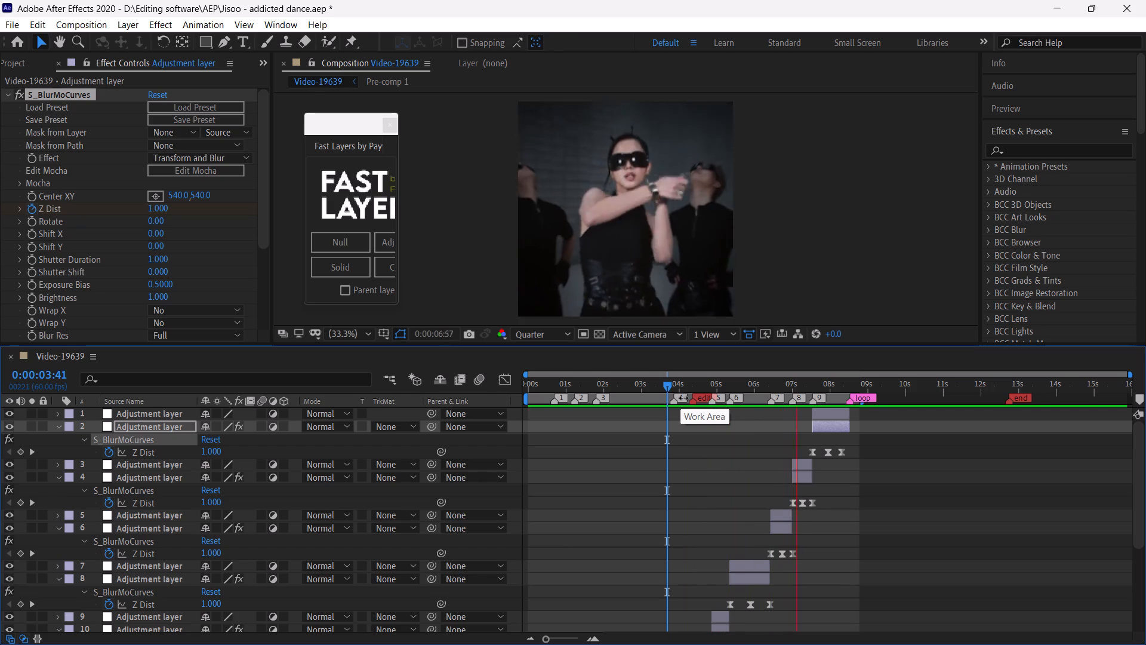
{"action": "left_click", "coordinate": [673, 385]}
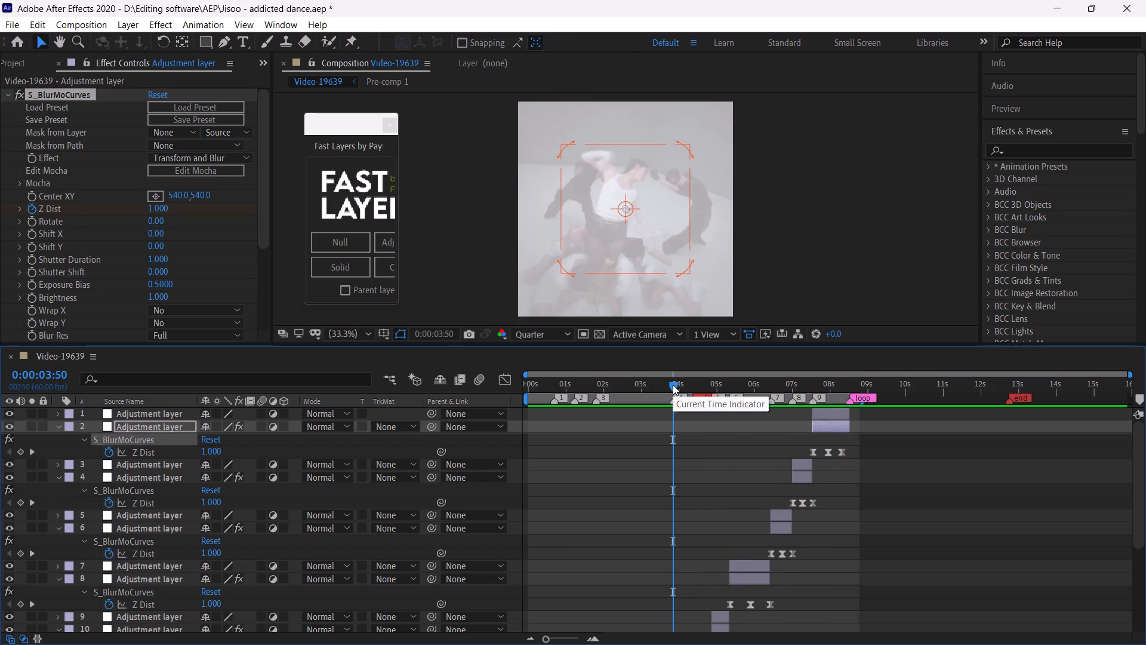
{"action": "left_click", "coordinate": [691, 477]}
{"action": "key", "text": "u"}
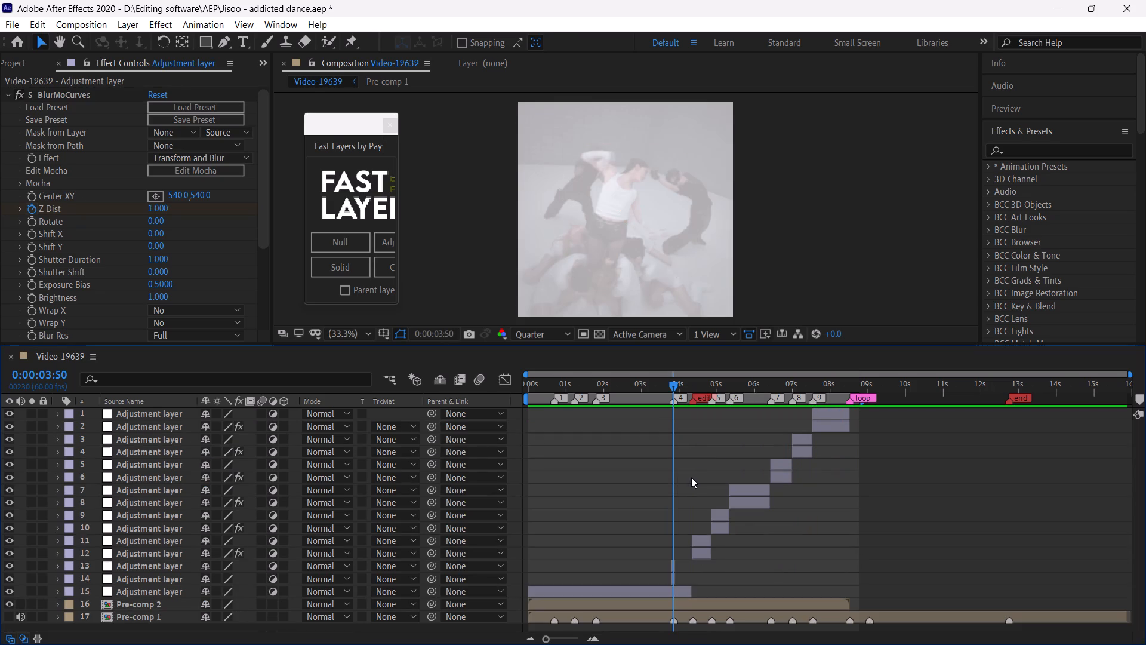
{"action": "left_click", "coordinate": [703, 542]}
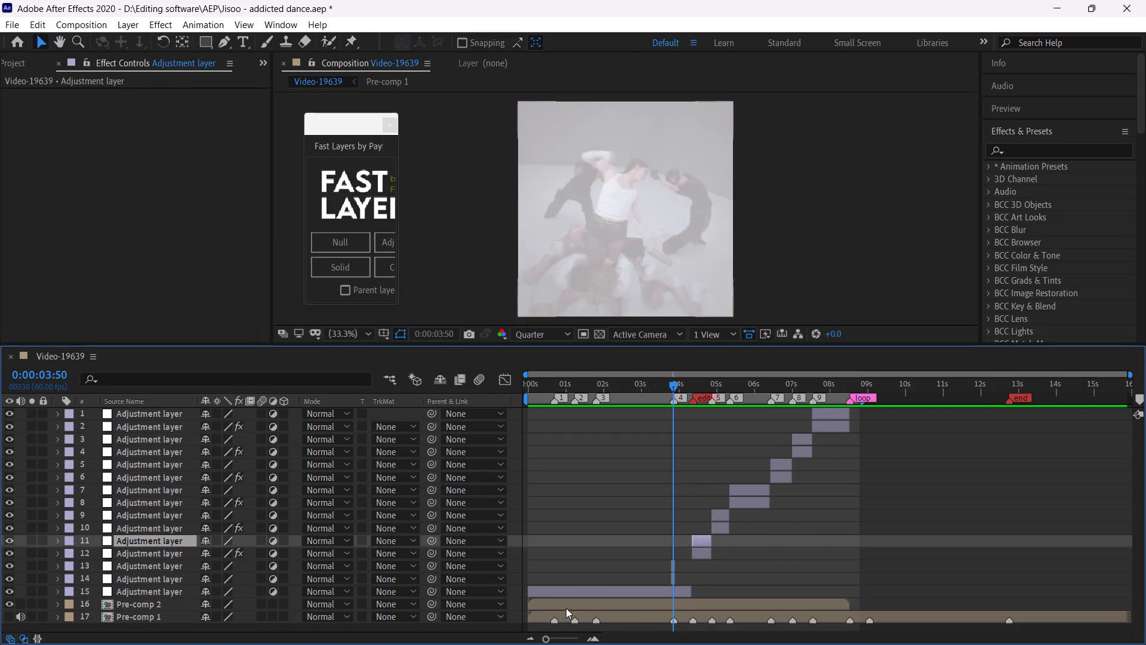
{"action": "left_click_drag", "start_coordinate": [553, 641], "coordinate": [574, 644]}
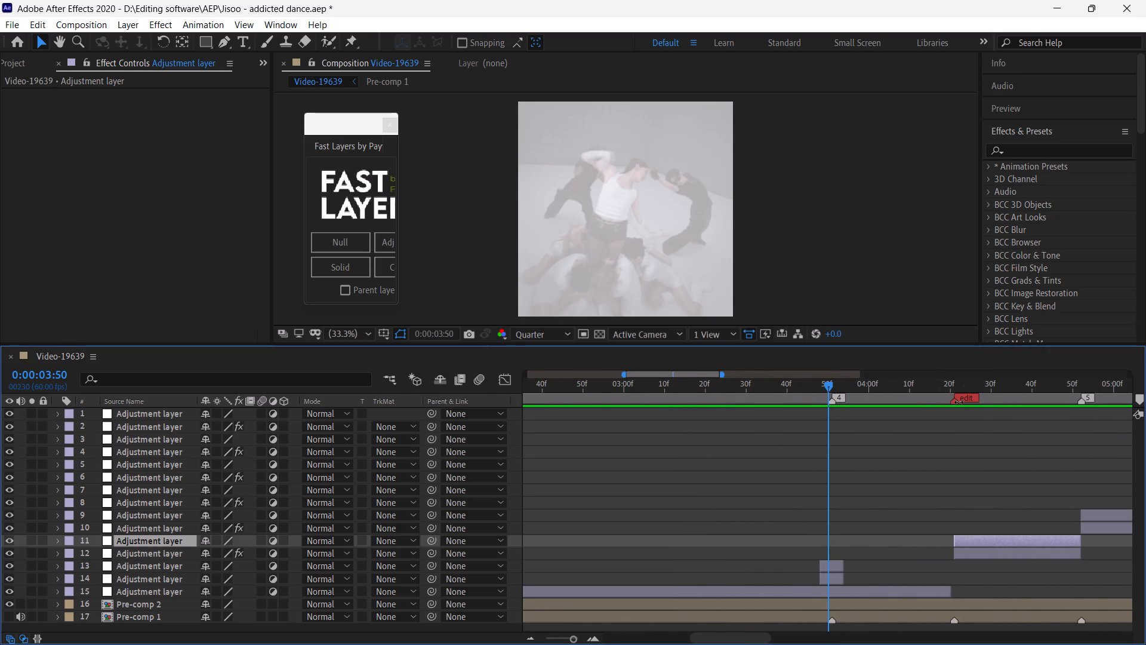
{"action": "left_click_drag", "start_coordinate": [926, 388], "coordinate": [948, 418]}
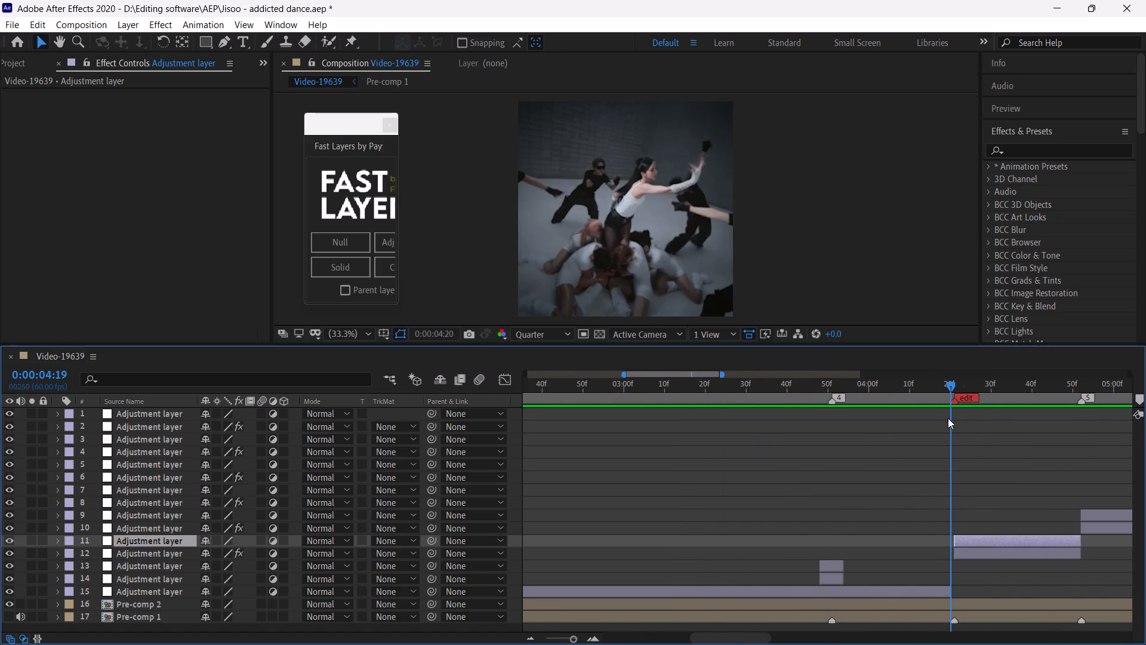
{"action": "left_click_drag", "start_coordinate": [948, 418], "coordinate": [953, 426]}
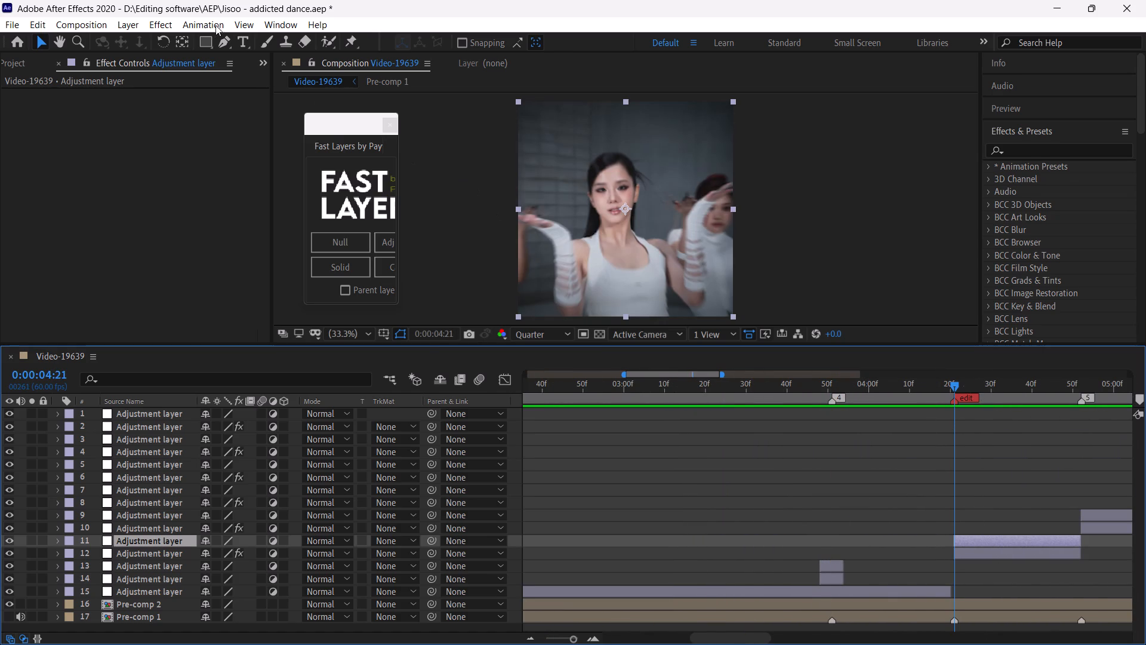
{"action": "left_click", "coordinate": [211, 24]}
{"action": "left_click", "coordinate": [227, 57]}
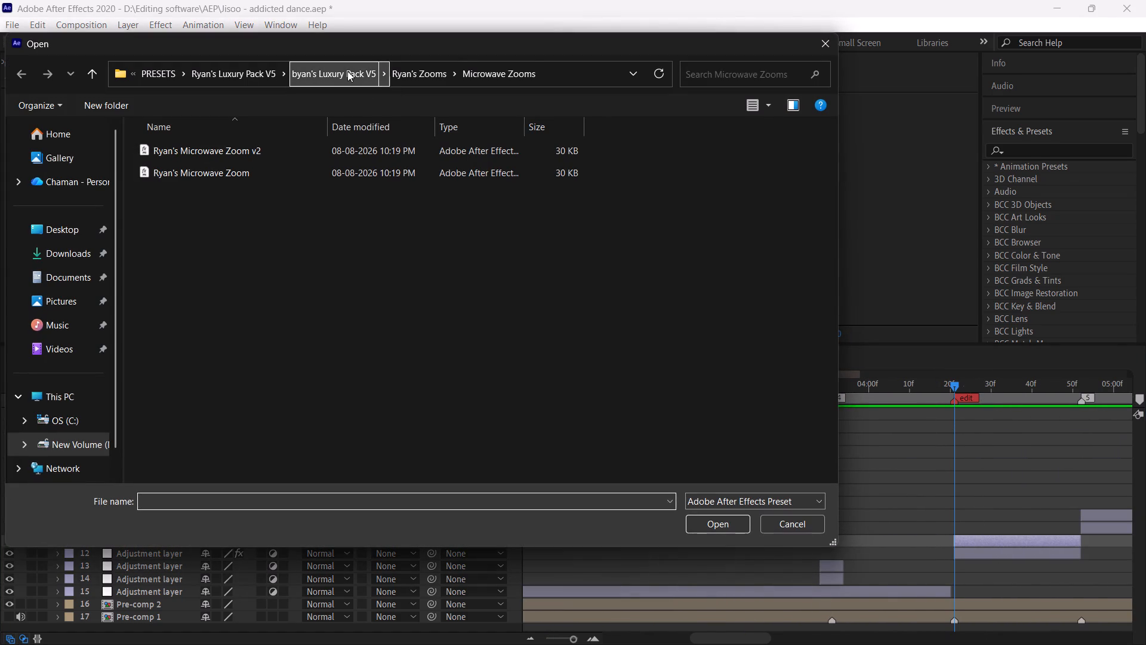
{"action": "left_click", "coordinate": [352, 69]}
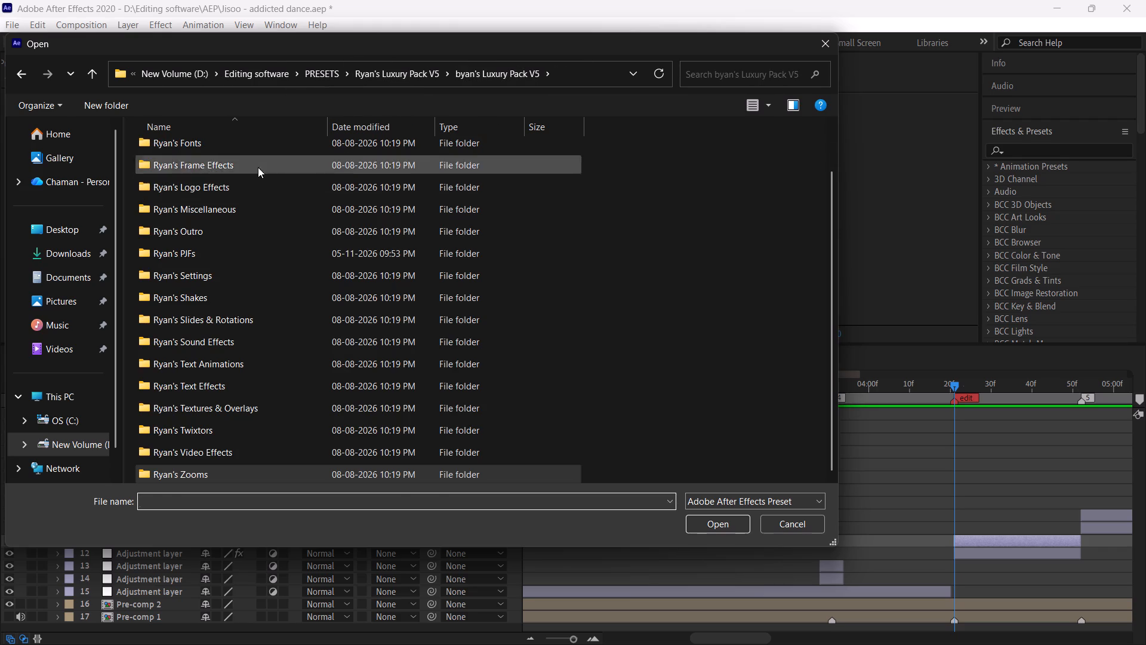
{"action": "double_click", "coordinate": [246, 289]}
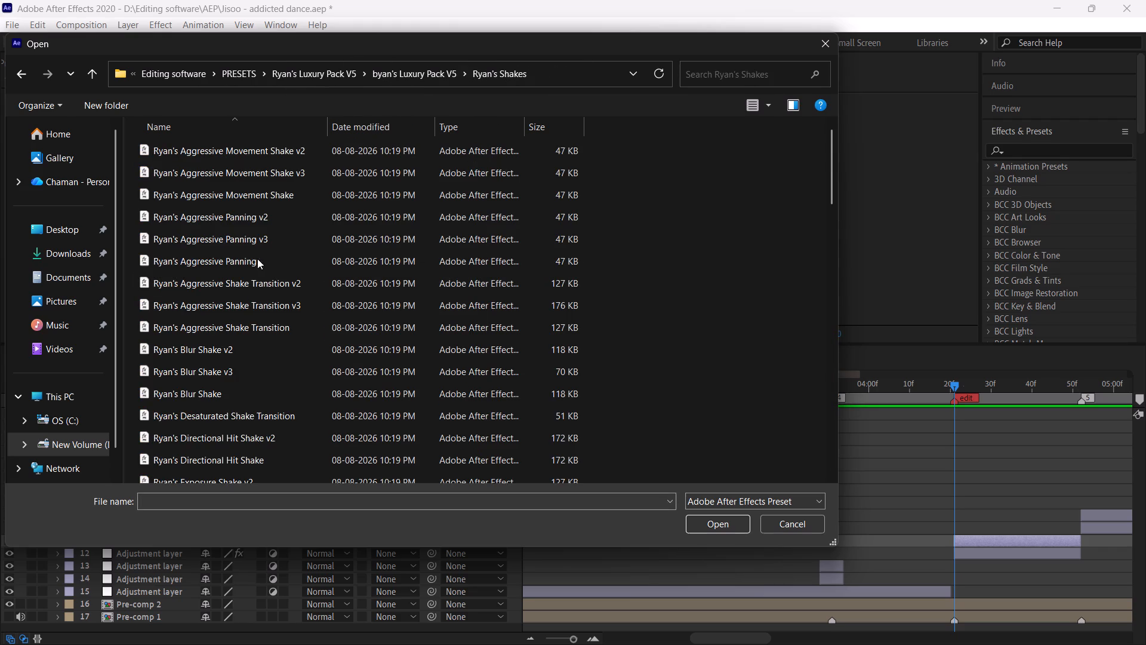
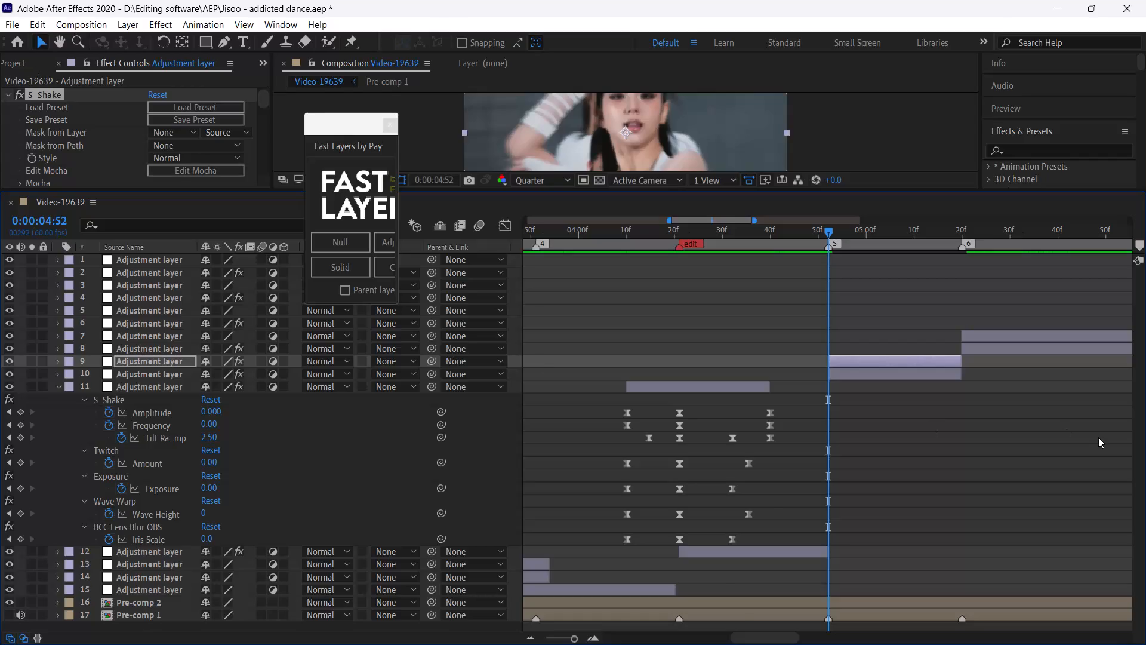
Reveal adjustment layer 9's keyframes and compress them all proportionally to span from marker 5 (0:00:04:52) to marker 6 (0:00:05:20).
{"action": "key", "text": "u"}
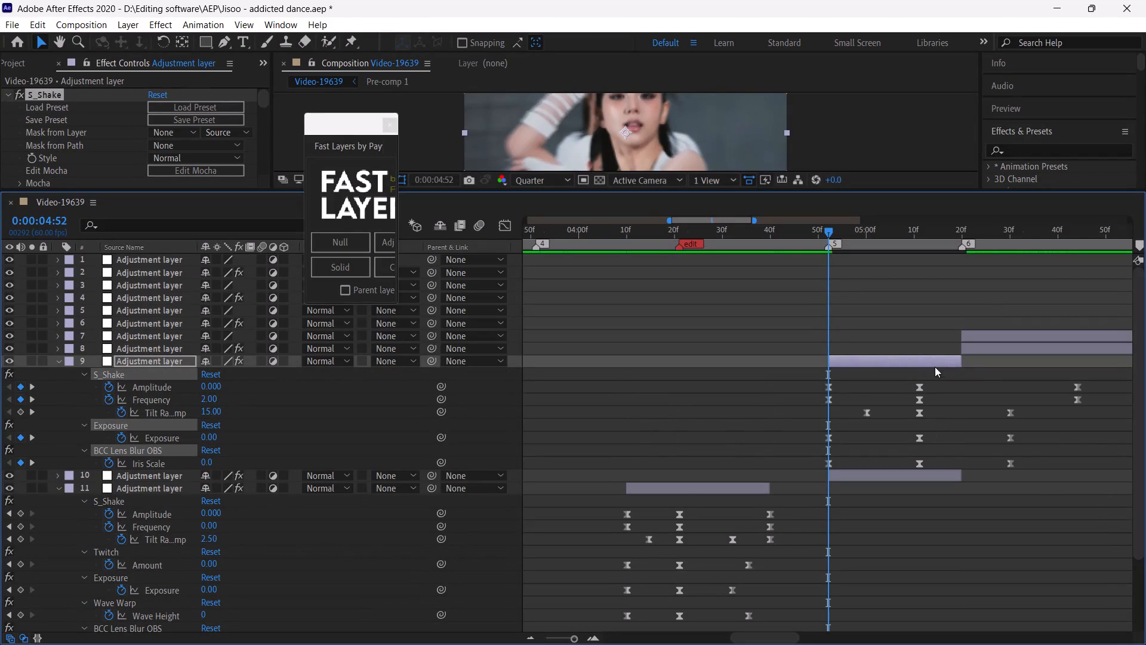
{"action": "left_click_drag", "start_coordinate": [819, 383], "coordinate": [1016, 469]}
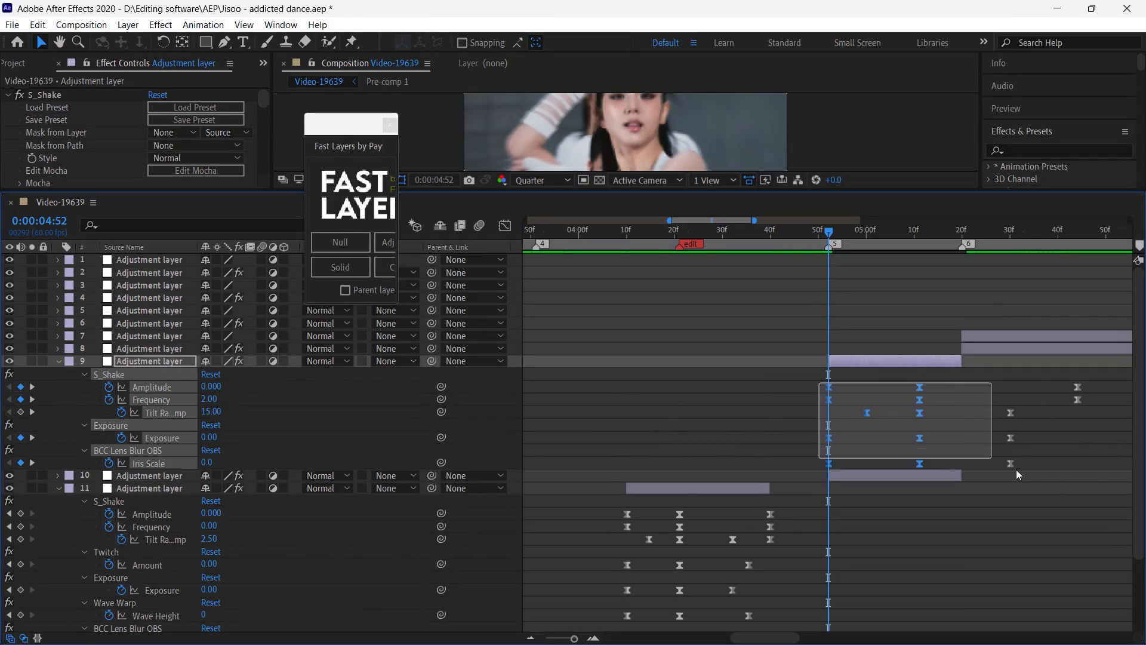
{"action": "left_click_drag", "start_coordinate": [1016, 469], "coordinate": [1095, 480]}
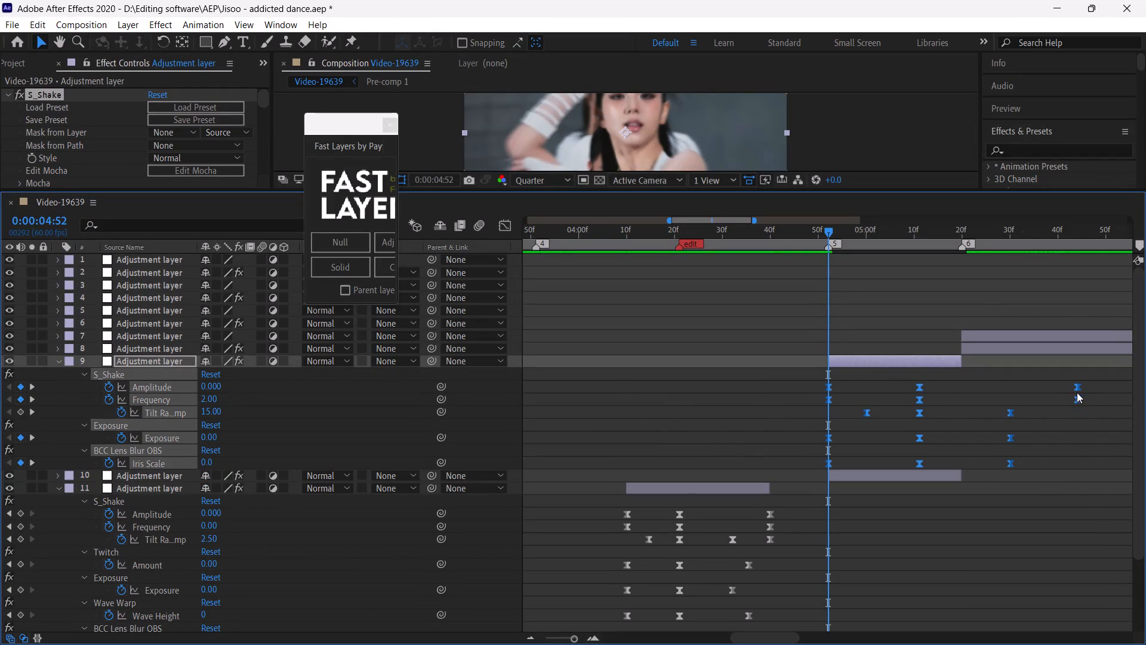
{"action": "left_click_drag", "start_coordinate": [1077, 401], "coordinate": [963, 424], "text": "alt"}
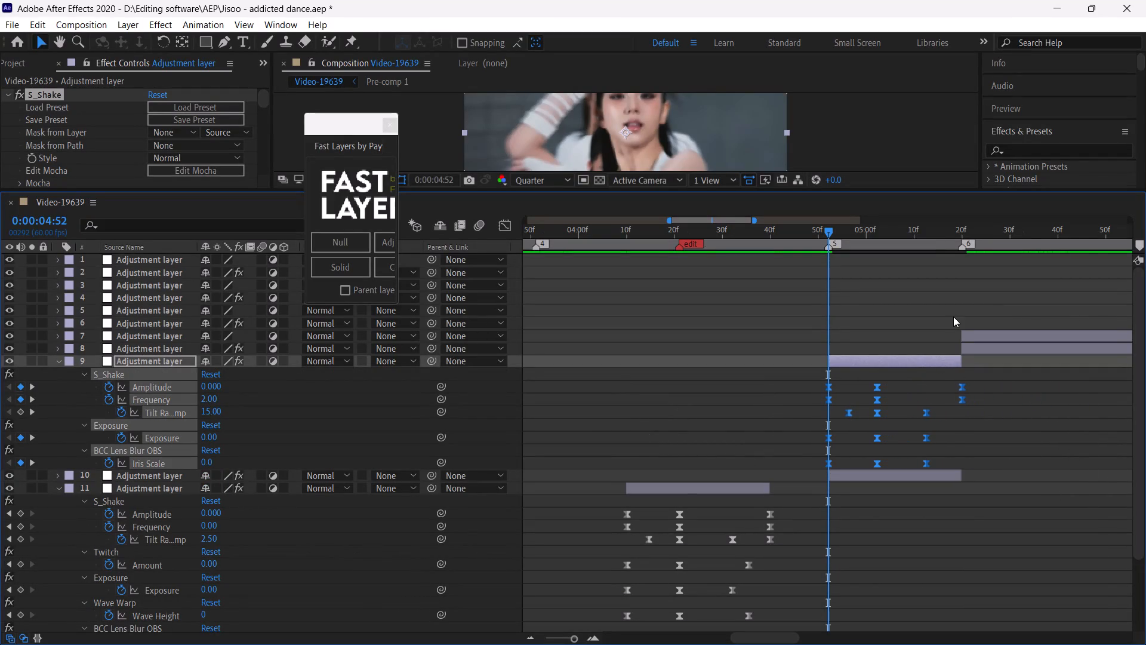
{"action": "left_click_drag", "start_coordinate": [947, 231], "coordinate": [964, 256]}
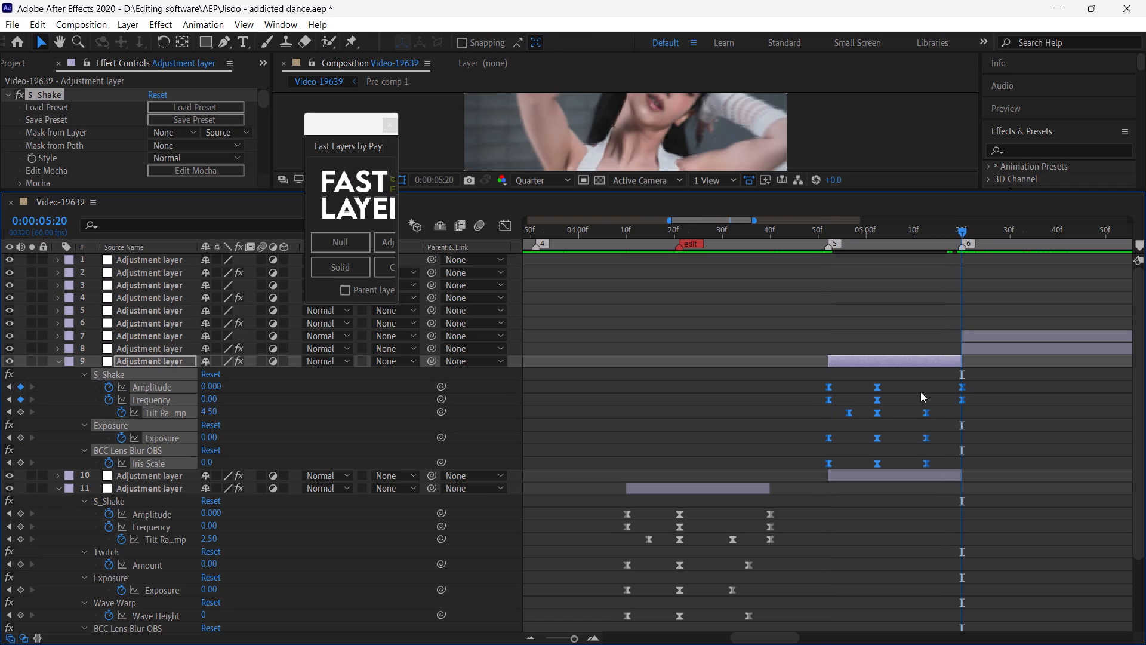
{"action": "left_click_drag", "start_coordinate": [806, 235], "coordinate": [830, 260]}
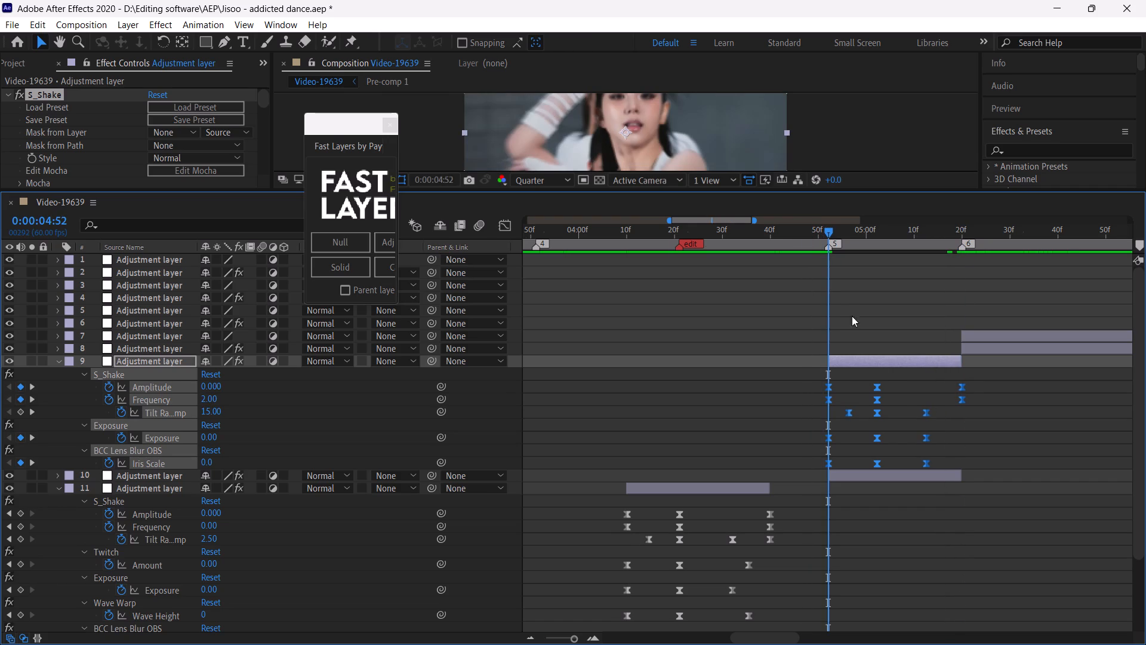
Shift adjustment layer 9 earlier in time so its middle shake keyframes line up with marker 5.
{"action": "left_click_drag", "start_coordinate": [893, 362], "coordinate": [846, 373]}
Enlarge the composition preview and play back and scrub the section around the edit marker and marker 5 to review the shake transition.
{"action": "left_click", "coordinate": [772, 231]}
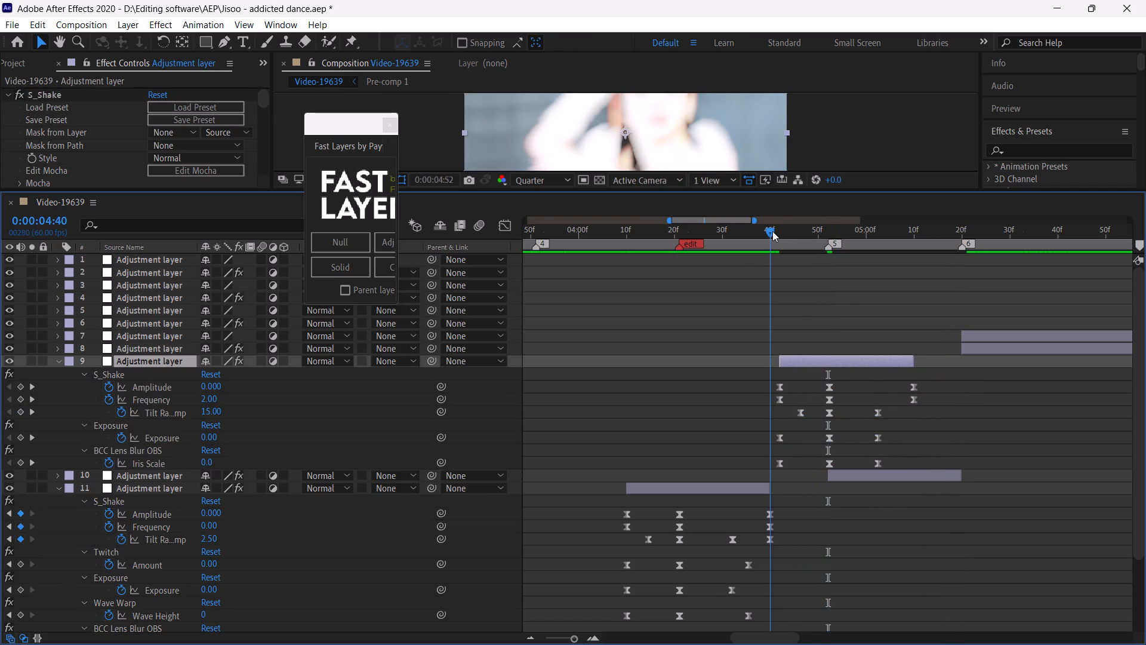
{"action": "key", "text": "space"}
{"action": "left_click", "coordinate": [772, 232]}
{"action": "key", "text": "space"}
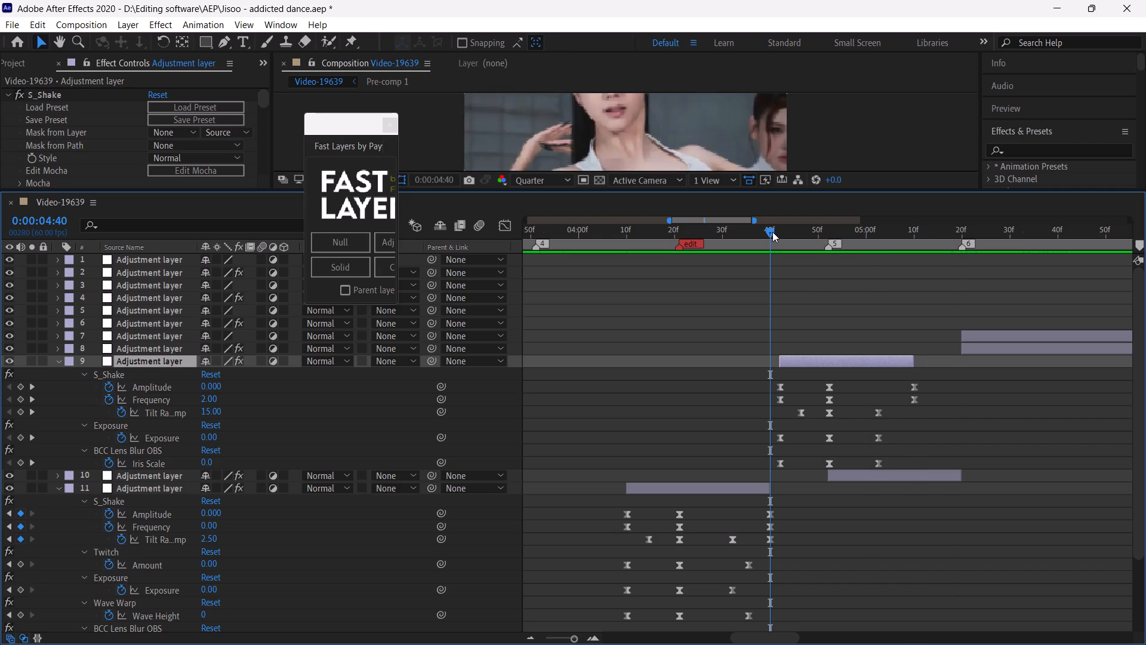
{"action": "left_click", "coordinate": [772, 232]}
{"action": "left_click_drag", "start_coordinate": [858, 189], "coordinate": [871, 277]}
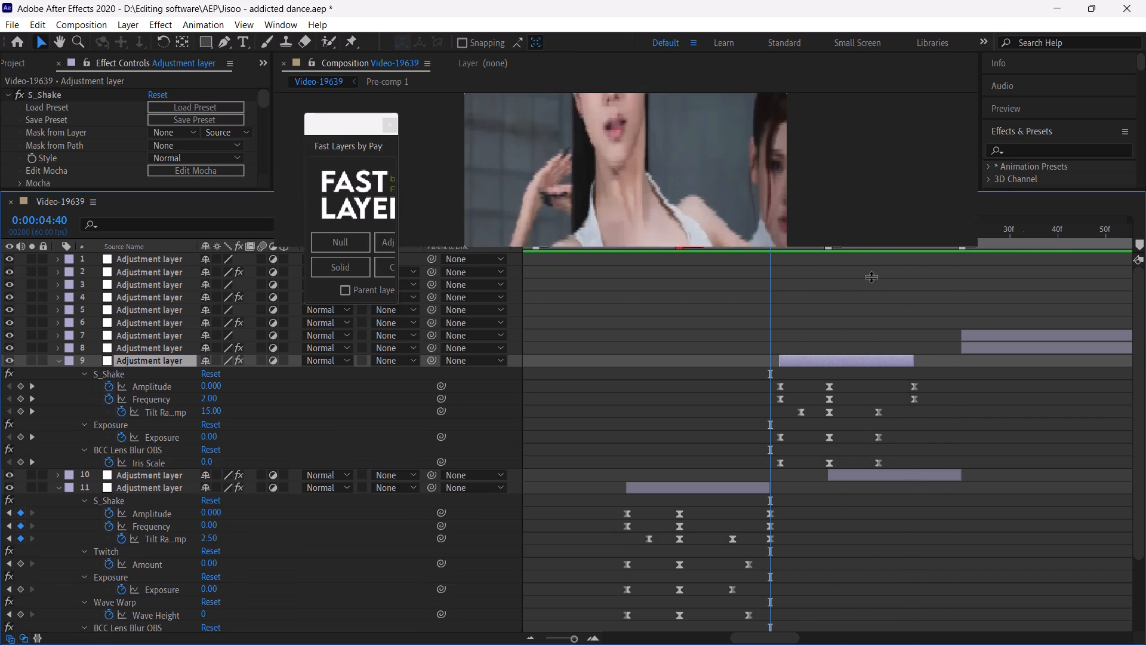
{"action": "left_click_drag", "start_coordinate": [871, 277], "coordinate": [872, 362]}
{"action": "key", "text": "space"}
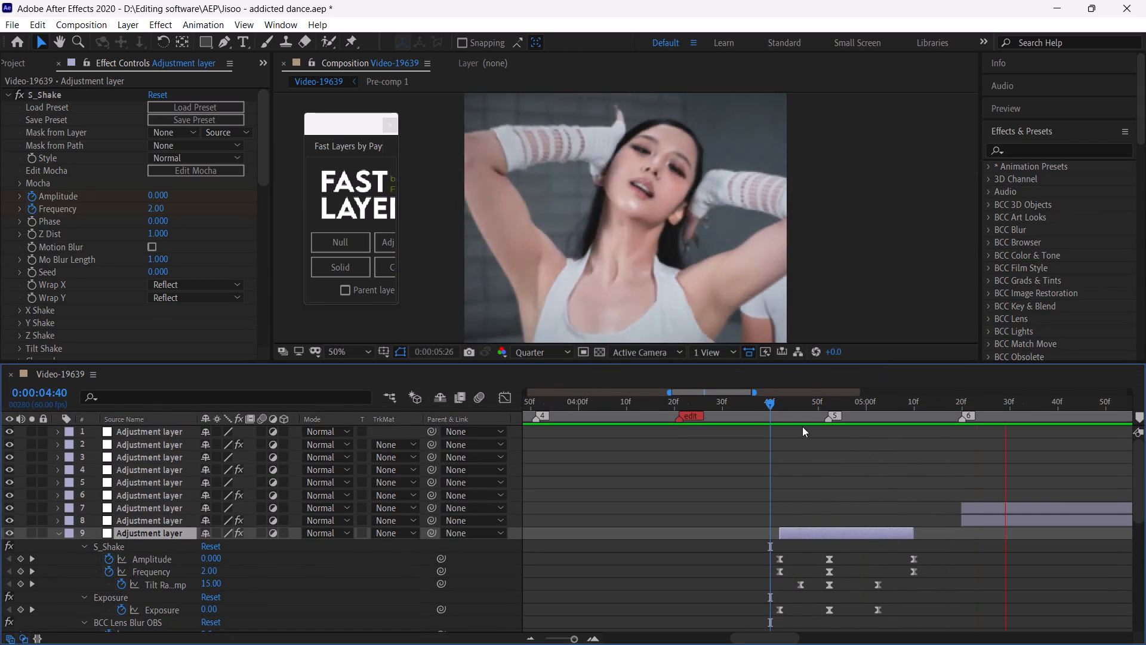
{"action": "left_click", "coordinate": [770, 402]}
{"action": "key", "text": "space"}
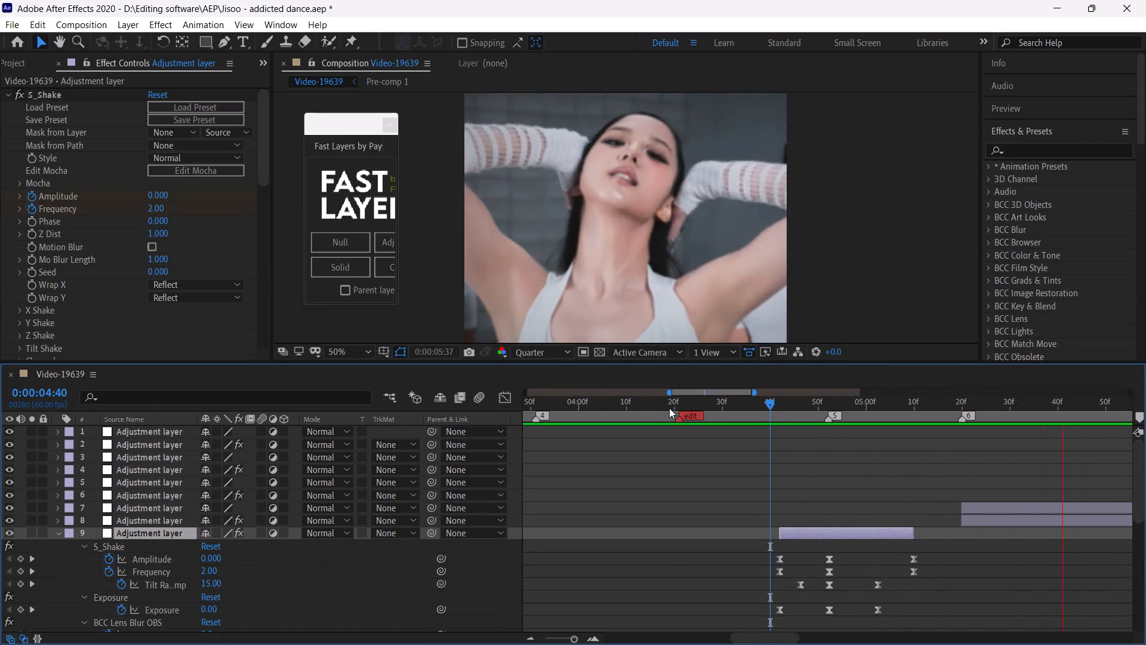
{"action": "left_click", "coordinate": [669, 408]}
{"action": "key", "text": "space"}
{"action": "left_click", "coordinate": [669, 408]}
{"action": "key", "text": "space"}
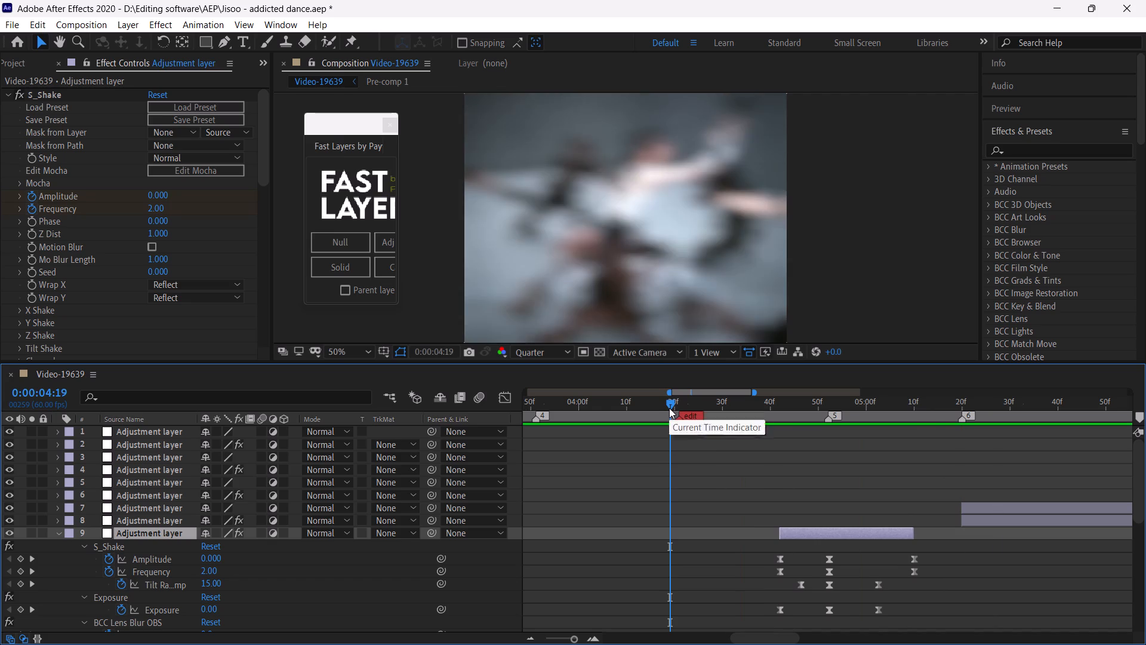
{"action": "left_click_drag", "start_coordinate": [669, 408], "coordinate": [778, 448]}
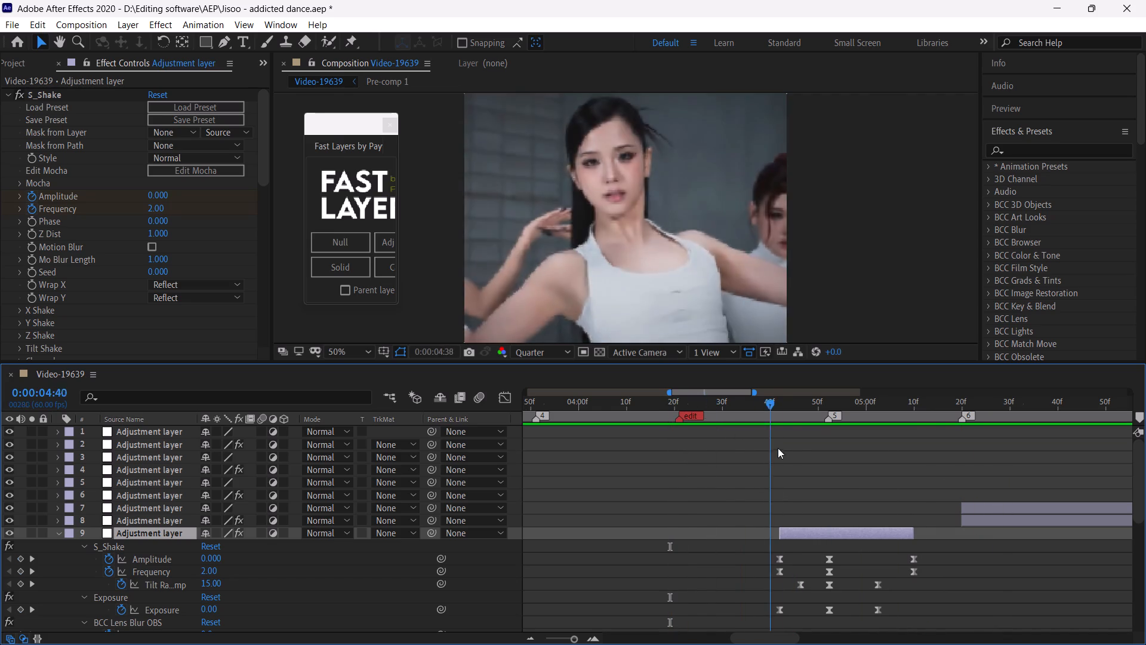
{"action": "left_click_drag", "start_coordinate": [778, 448], "coordinate": [857, 488]}
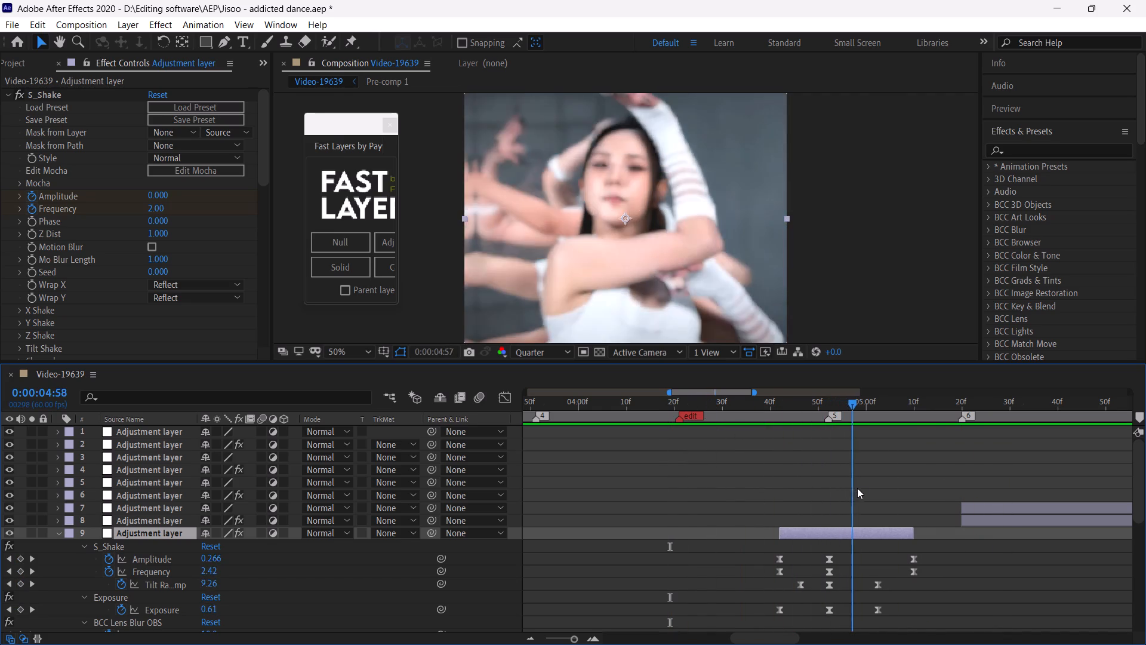
{"action": "left_click_drag", "start_coordinate": [857, 488], "coordinate": [870, 492]}
Save the project.
{"action": "key", "text": "ctrl+s"}
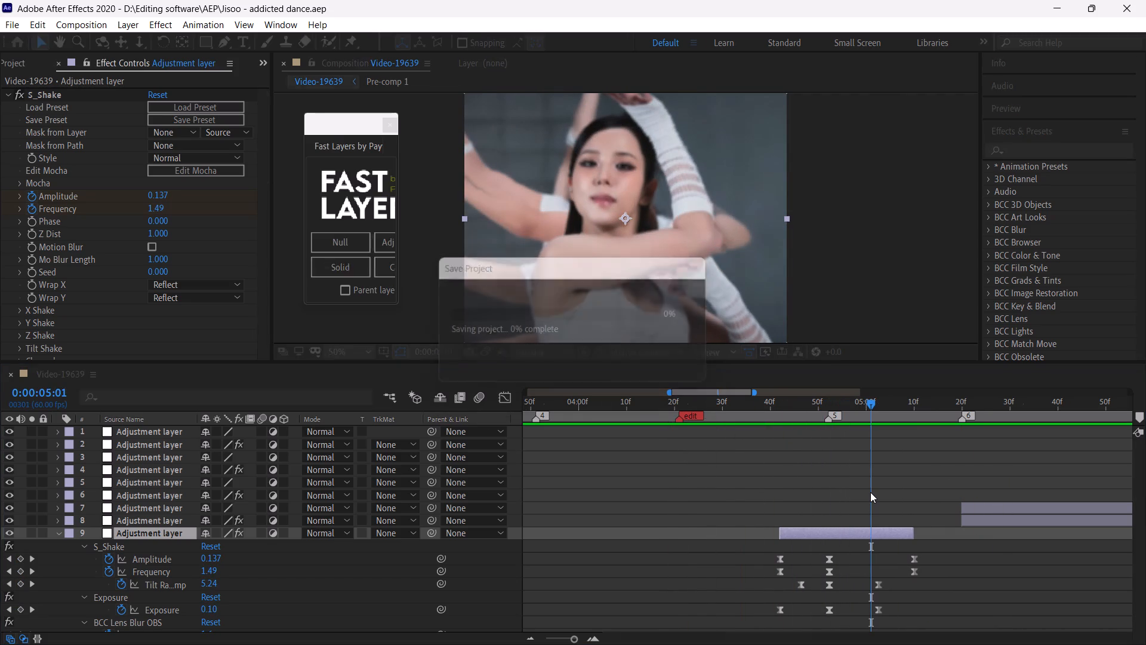
Import jisoo_dance_prob3 as footage from the Export folder inside Editing software on drive D.
{"action": "left_click", "coordinate": [26, 61]}
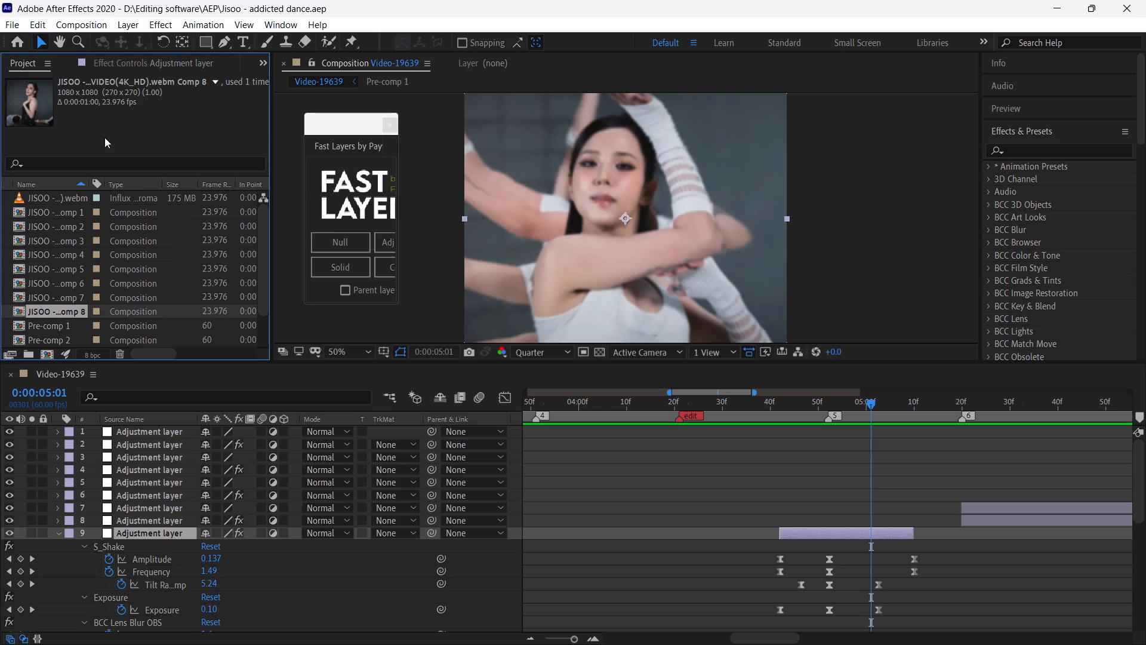
{"action": "left_click", "coordinate": [6, 222]}
{"action": "right_click", "coordinate": [6, 222]}
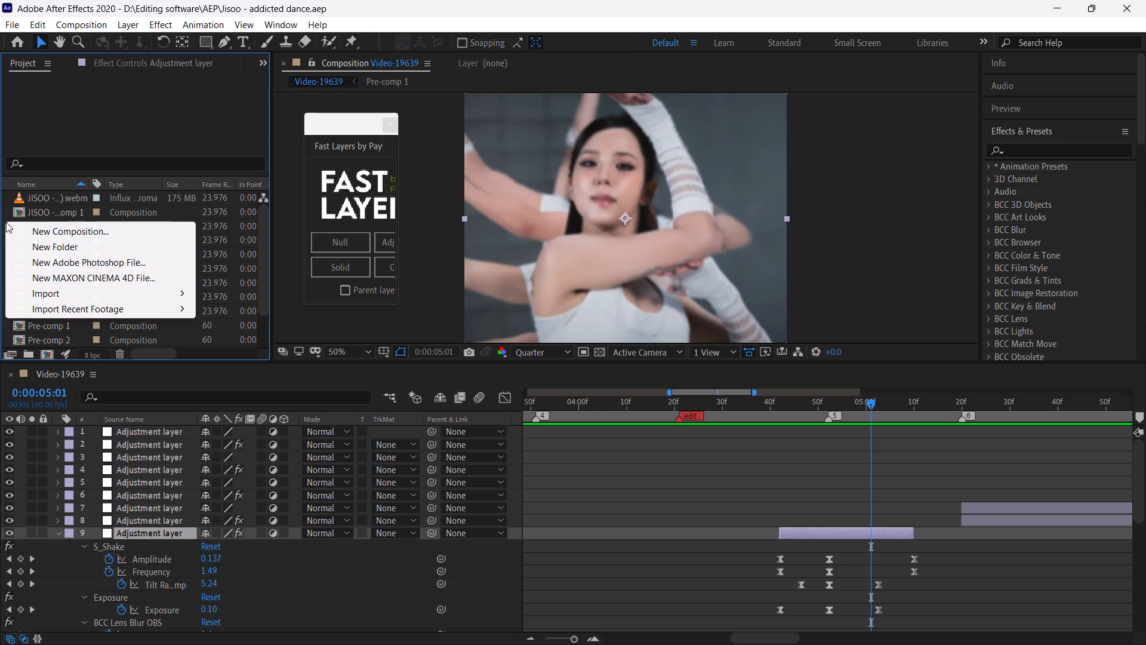
{"action": "left_click", "coordinate": [58, 291]}
{"action": "left_click", "coordinate": [275, 289]}
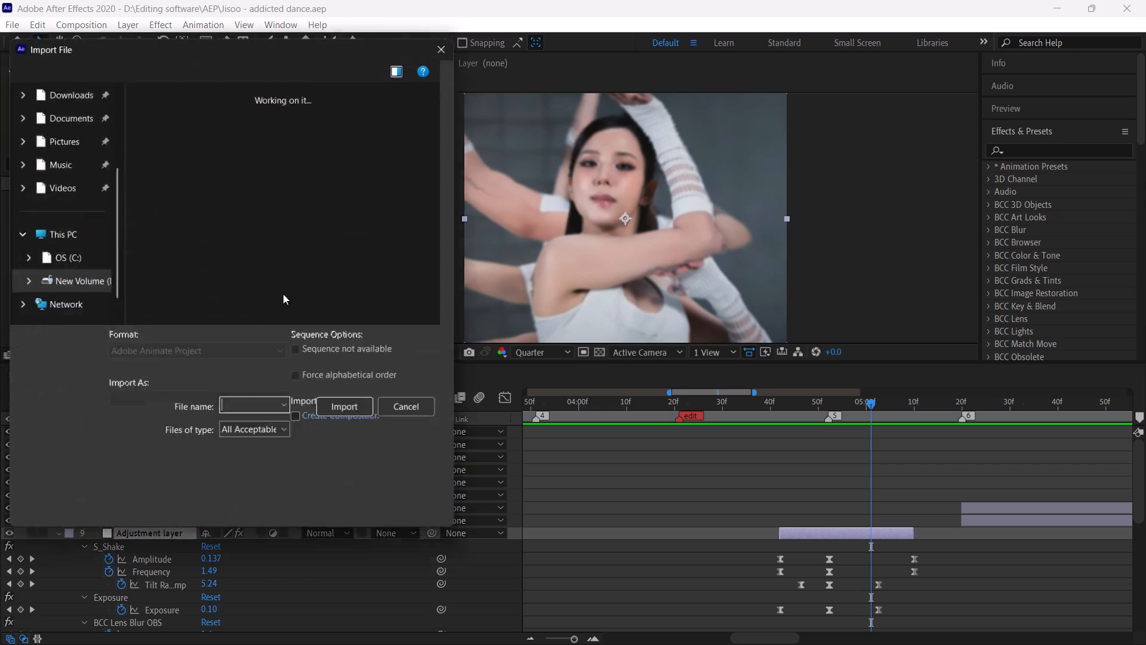
{"action": "left_click", "coordinate": [390, 387]}
{"action": "double_click", "coordinate": [582, 185]}
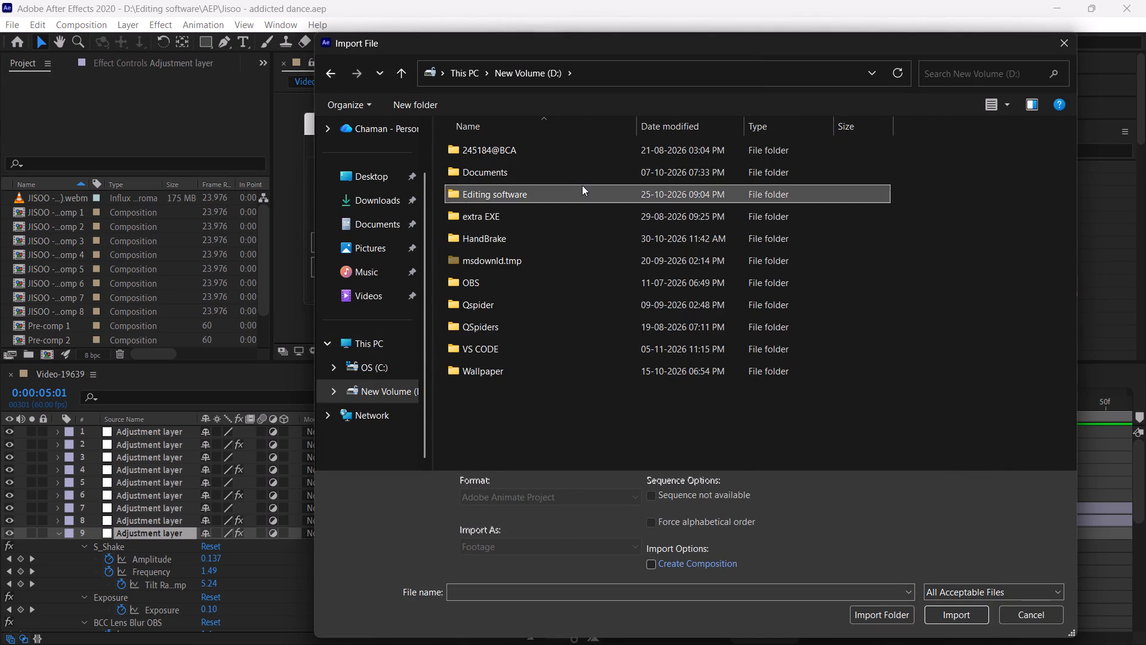
{"action": "double_click", "coordinate": [528, 236]}
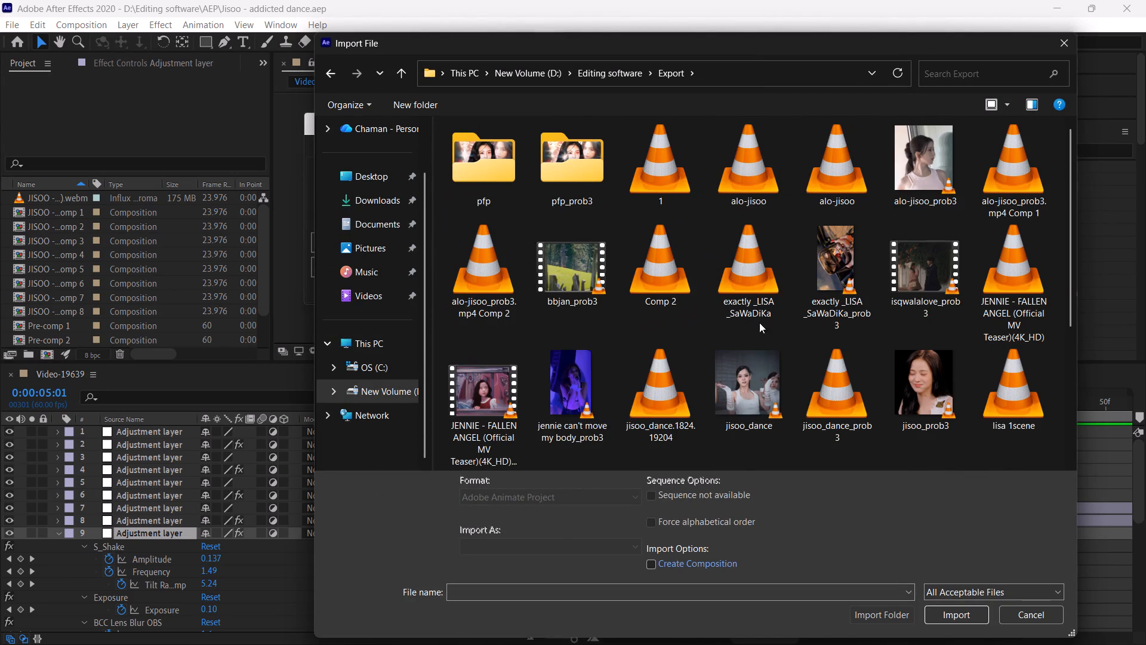
{"action": "left_click", "coordinate": [856, 401]}
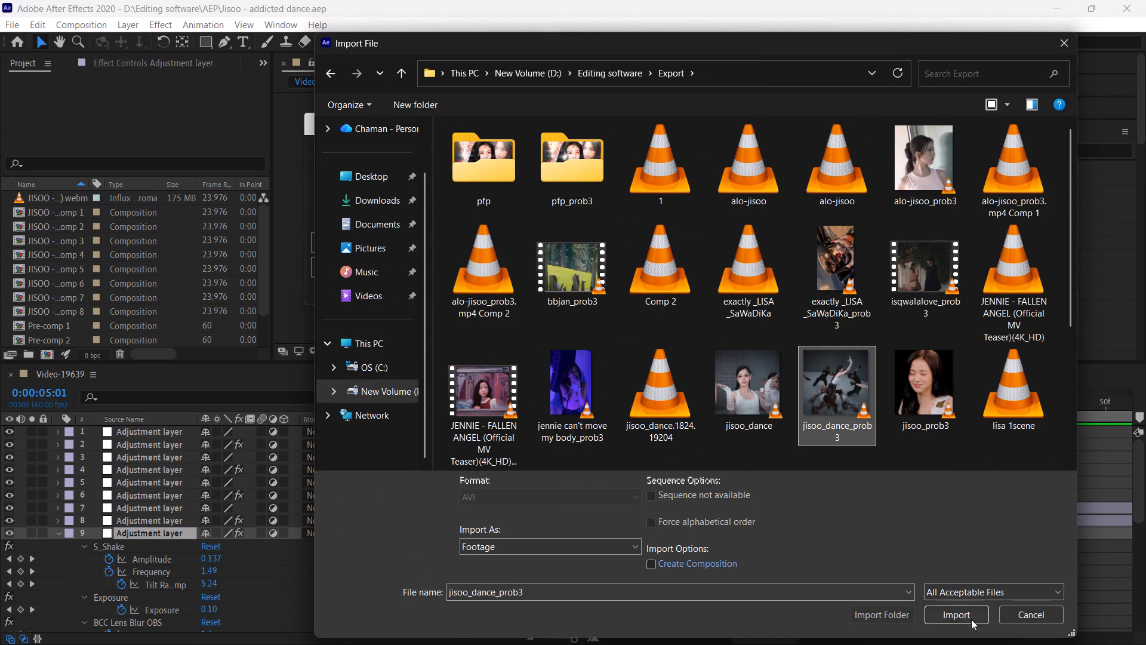
{"action": "left_click", "coordinate": [971, 619]}
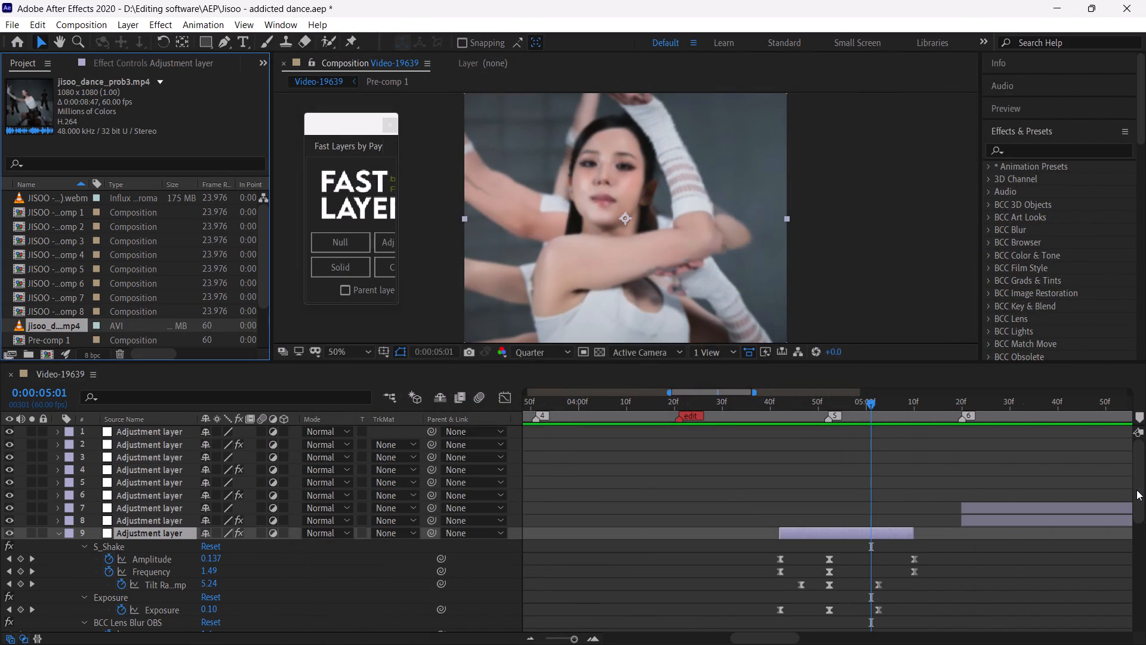
Hide the Pre-comp 2 layer and add jisoo_dance_prob3.mp4 to the timeline directly above it, below the adjustment layers.
{"action": "left_click_drag", "start_coordinate": [1136, 490], "coordinate": [1135, 644]}
{"action": "left_click", "coordinate": [753, 613]}
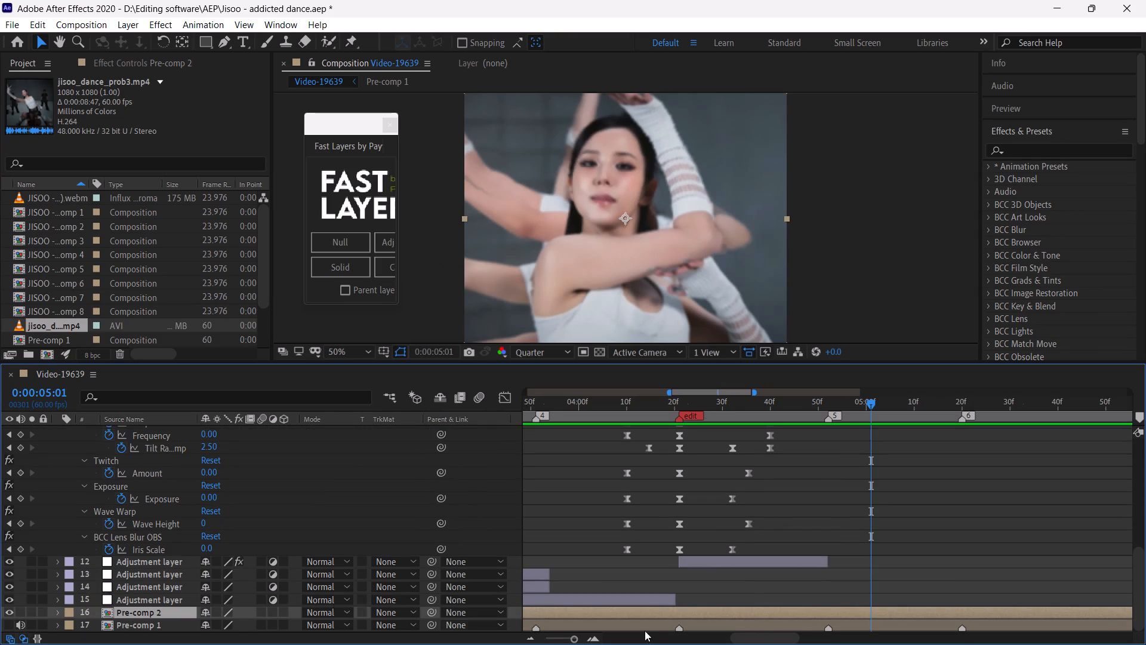
{"action": "left_click", "coordinate": [8, 612]}
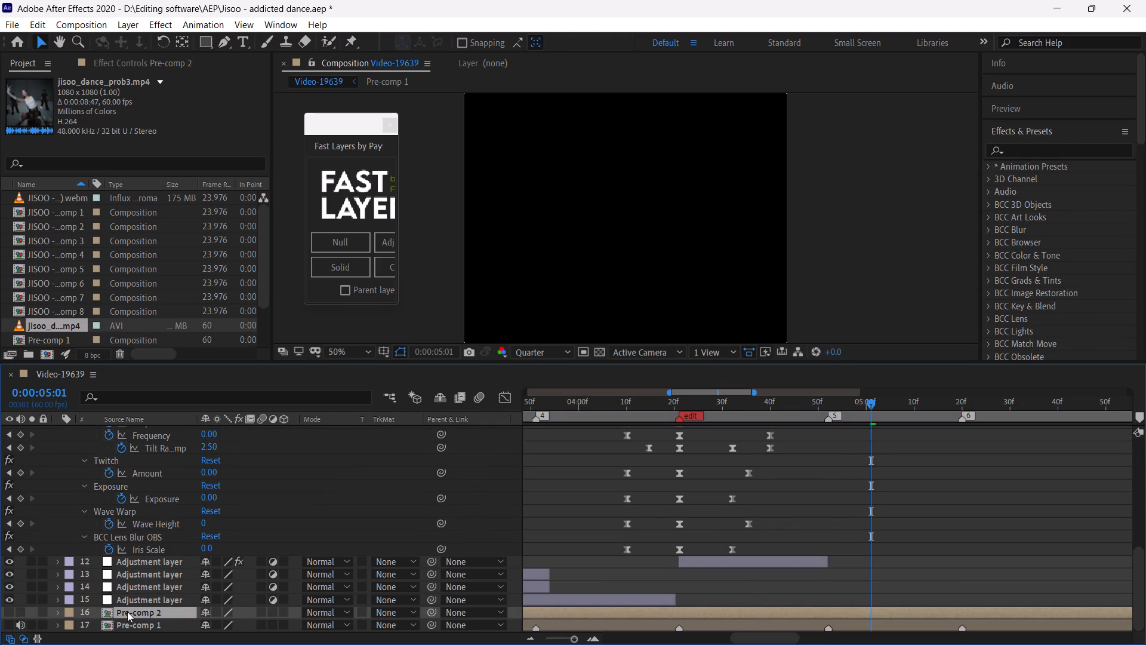
{"action": "left_click_drag", "start_coordinate": [58, 324], "coordinate": [112, 587]}
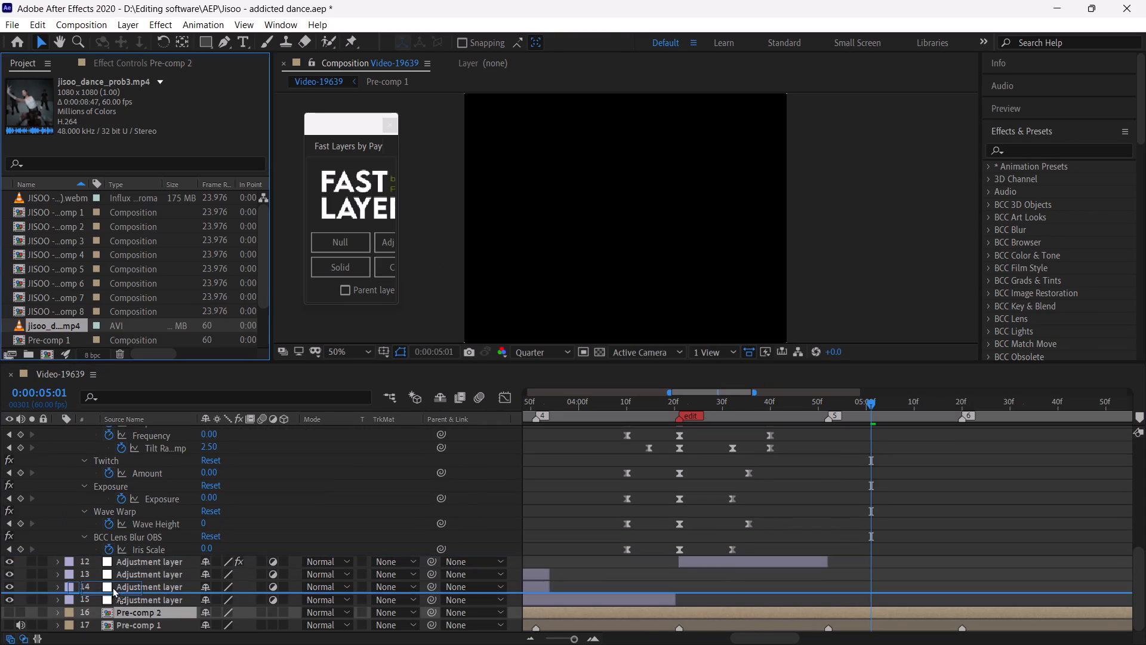
{"action": "left_click_drag", "start_coordinate": [112, 587], "coordinate": [116, 603]}
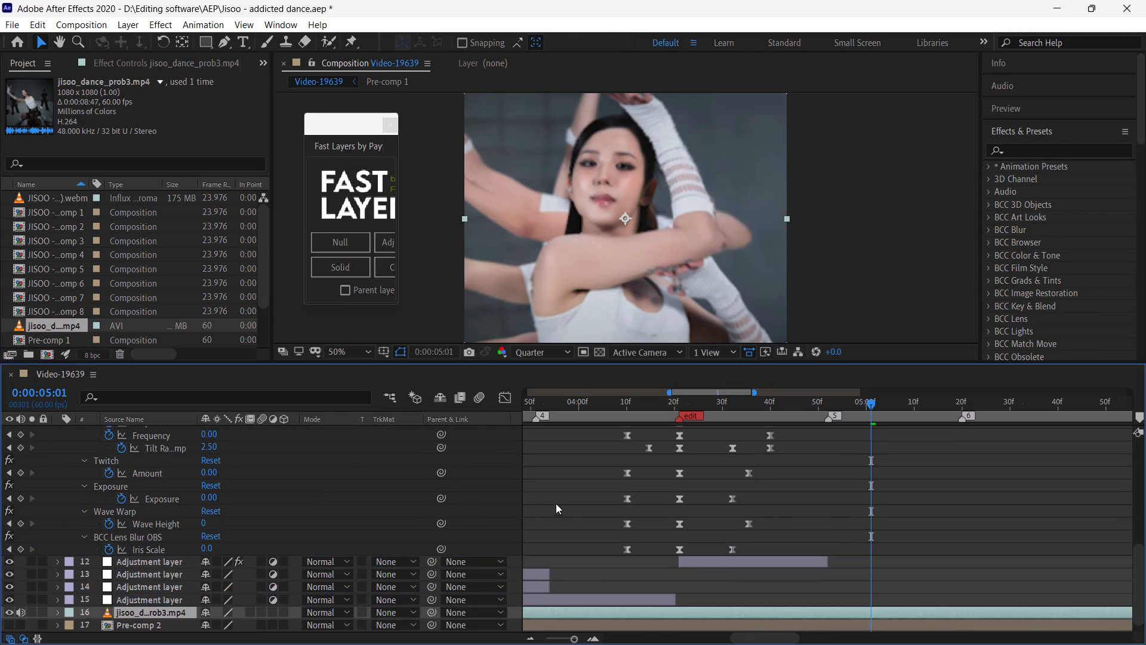
Set the composition preview resolution to Full.
{"action": "left_click_drag", "start_coordinate": [562, 640], "coordinate": [535, 644]}
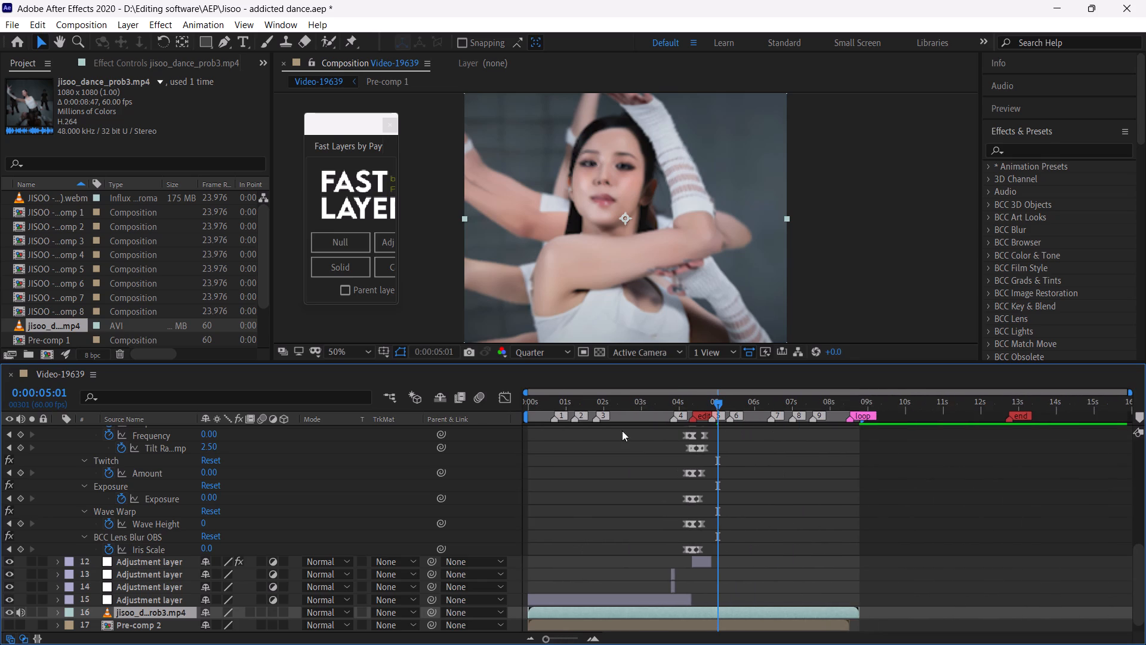
{"action": "left_click", "coordinate": [539, 349]}
{"action": "left_click", "coordinate": [547, 382]}
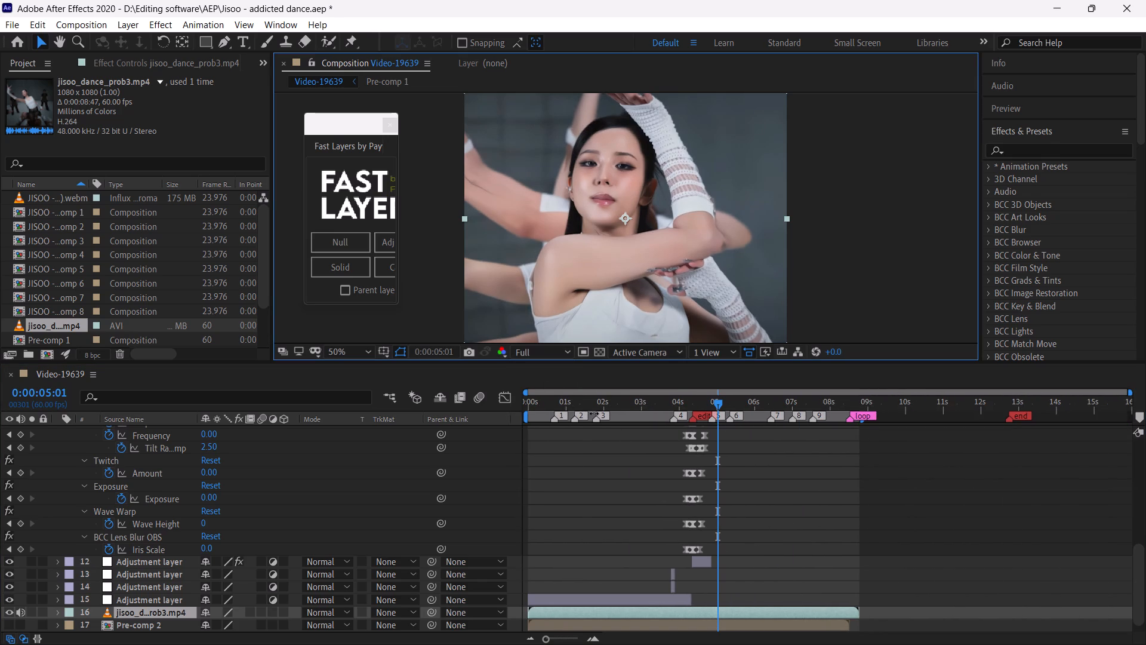
Play back the edit from the start and repeatedly from 0:00:03:35 and 0:00:03:45, then scrub to 0:00:04:53 to review the transitions.
{"action": "left_click_drag", "start_coordinate": [566, 401], "coordinate": [480, 412]}
{"action": "key", "text": "space"}
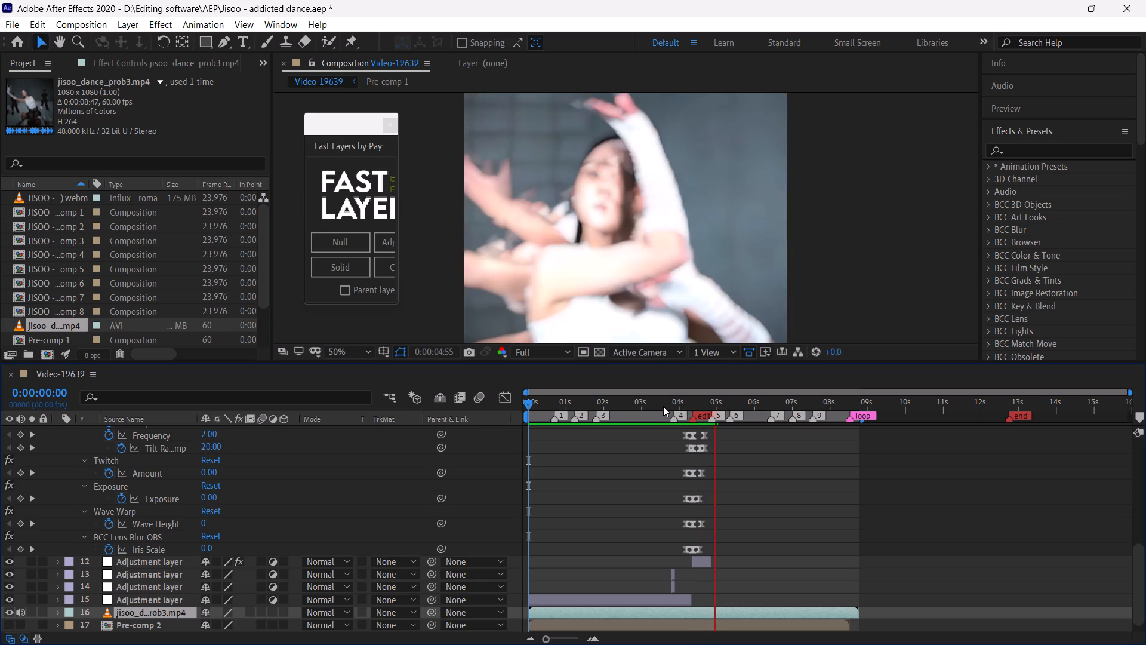
{"action": "left_click", "coordinate": [663, 406]}
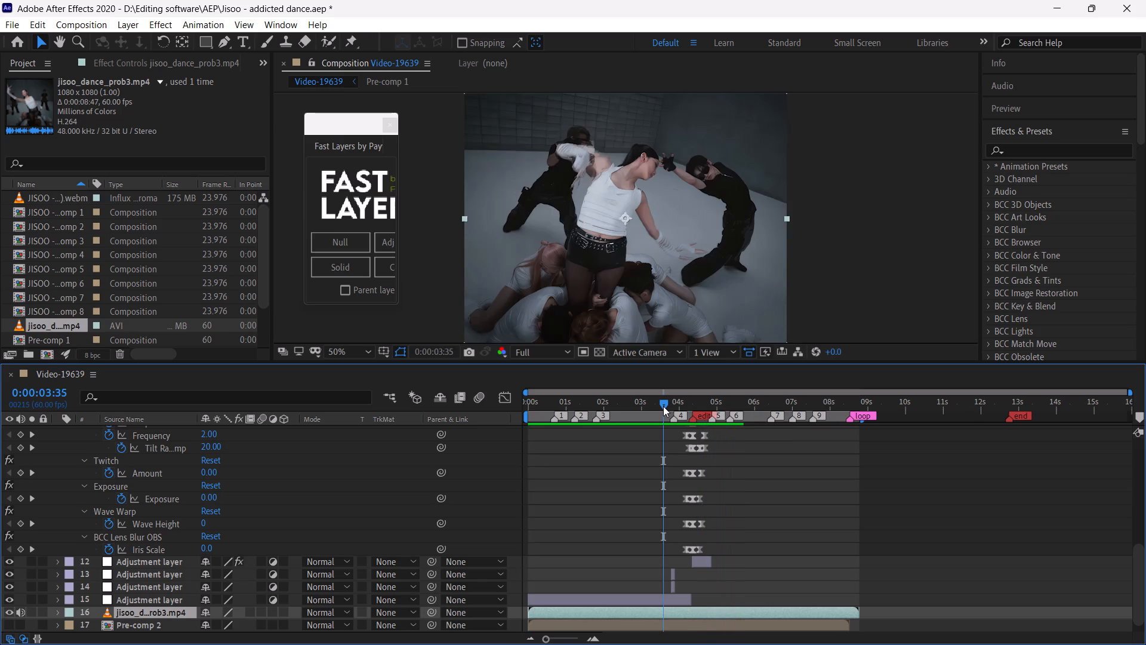
{"action": "key", "text": "space"}
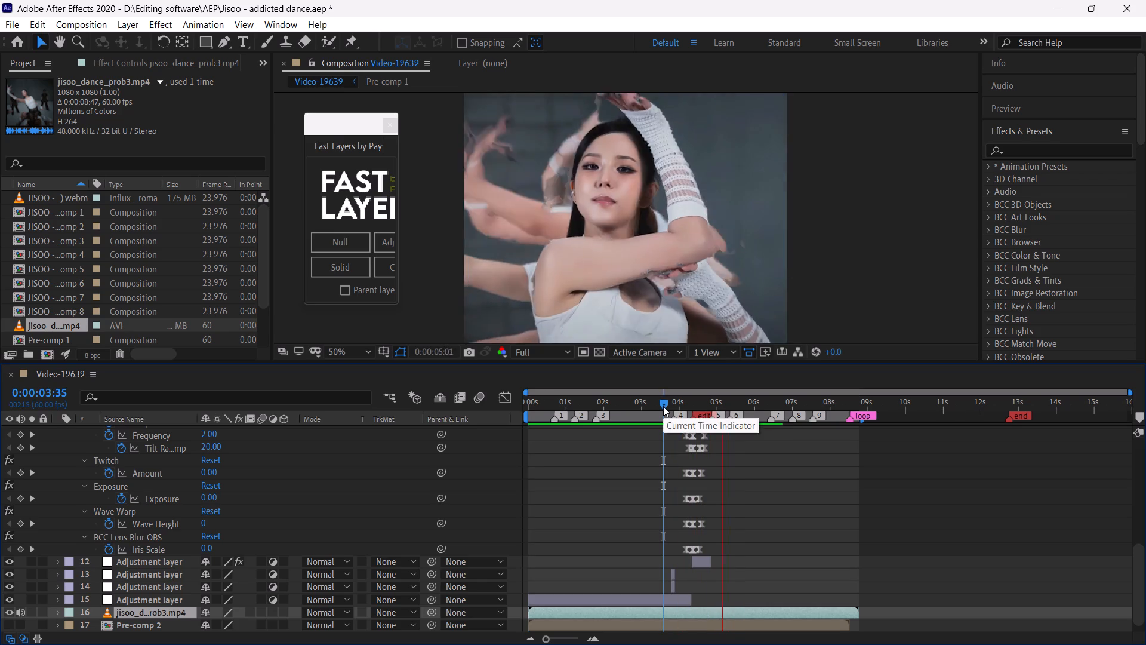
{"action": "left_click", "coordinate": [663, 406]}
{"action": "key", "text": "space"}
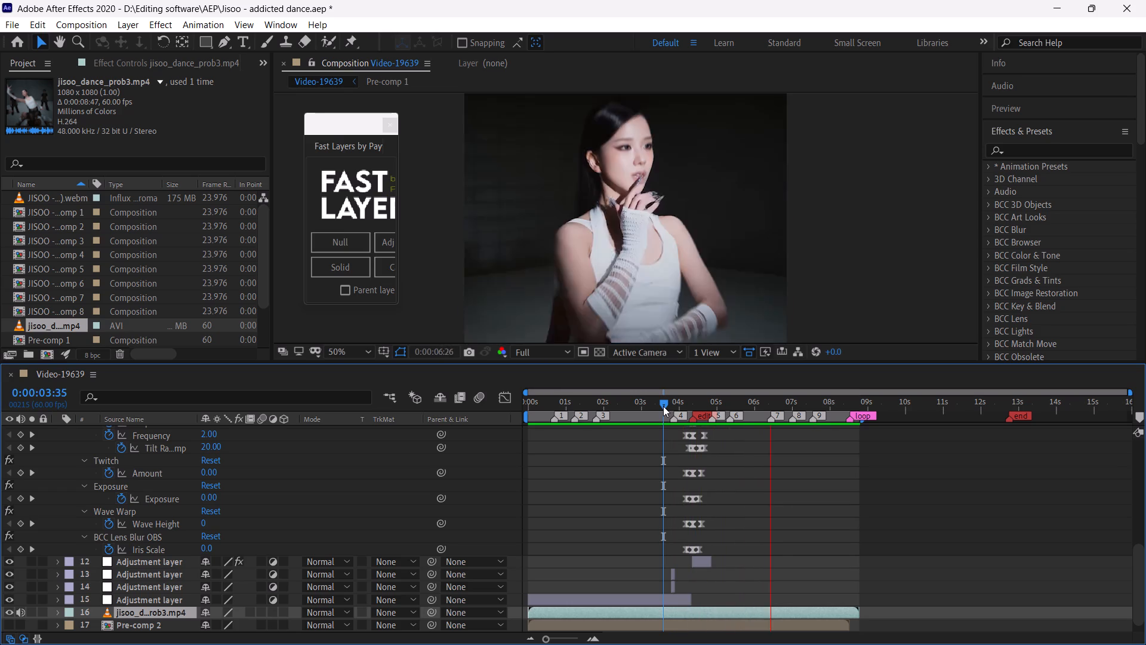
{"action": "left_click", "coordinate": [663, 406]}
{"action": "key", "text": "space"}
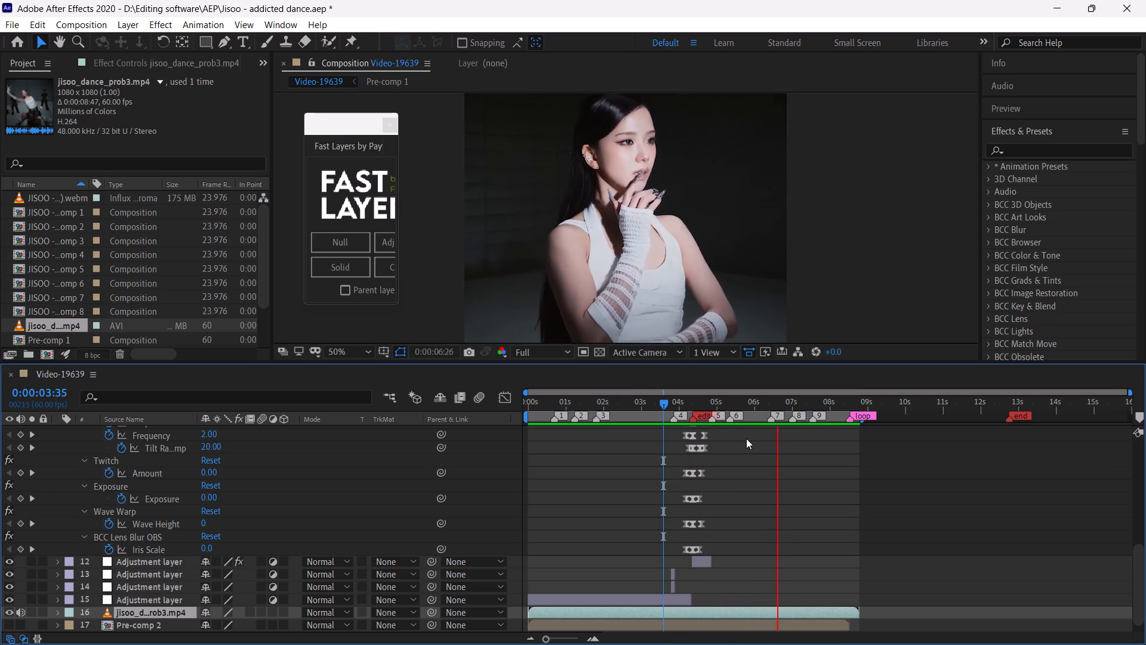
{"action": "left_click", "coordinate": [728, 403]}
{"action": "left_click", "coordinate": [670, 404]}
{"action": "key", "text": "space"}
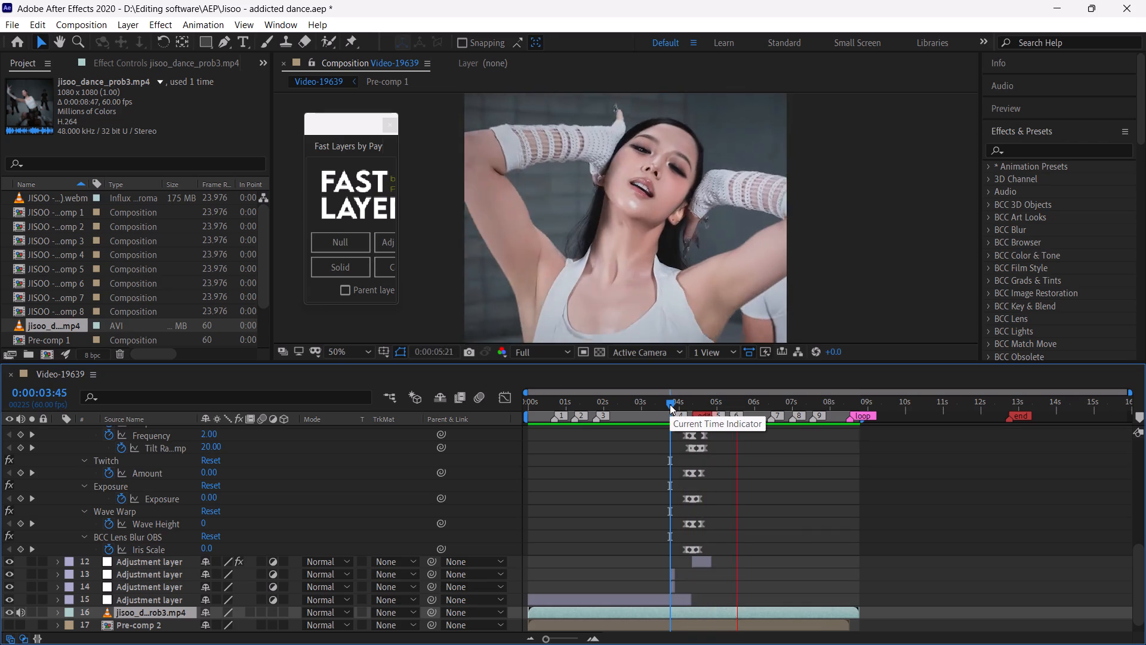
{"action": "left_click", "coordinate": [670, 404]}
{"action": "left_click_drag", "start_coordinate": [670, 404], "coordinate": [702, 427]}
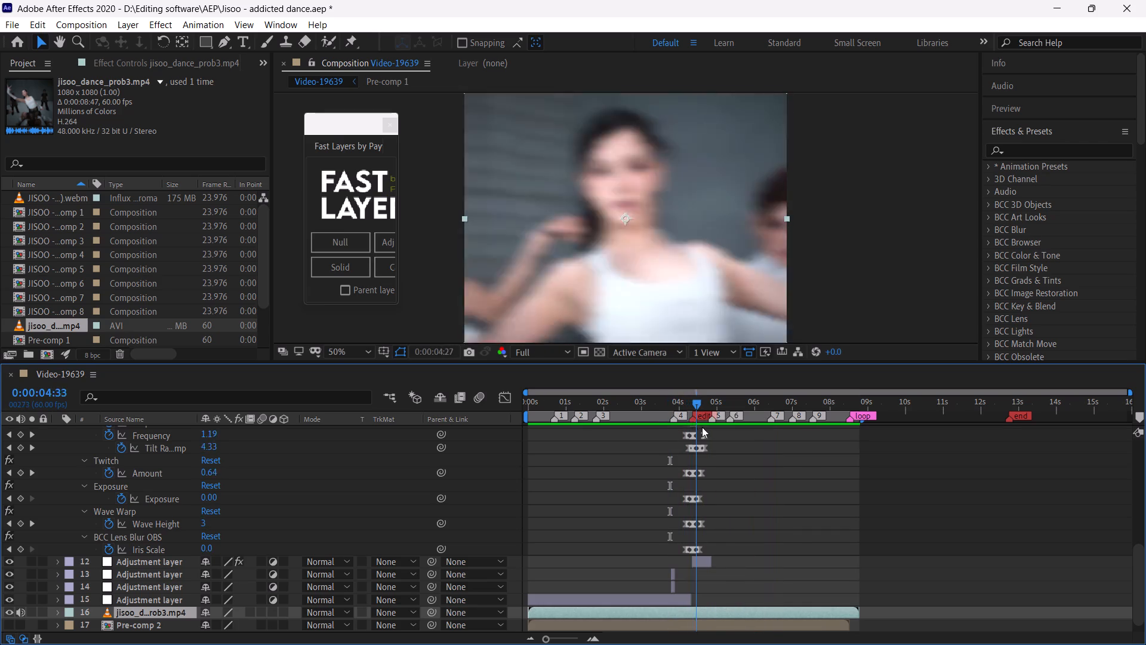
{"action": "left_click_drag", "start_coordinate": [702, 427], "coordinate": [713, 437]}
Duplicate the shake adjustment layer at marker 5 and stack the copy directly above the two adjustment layers starting at marker 6.
{"action": "left_click_drag", "start_coordinate": [557, 640], "coordinate": [575, 643]}
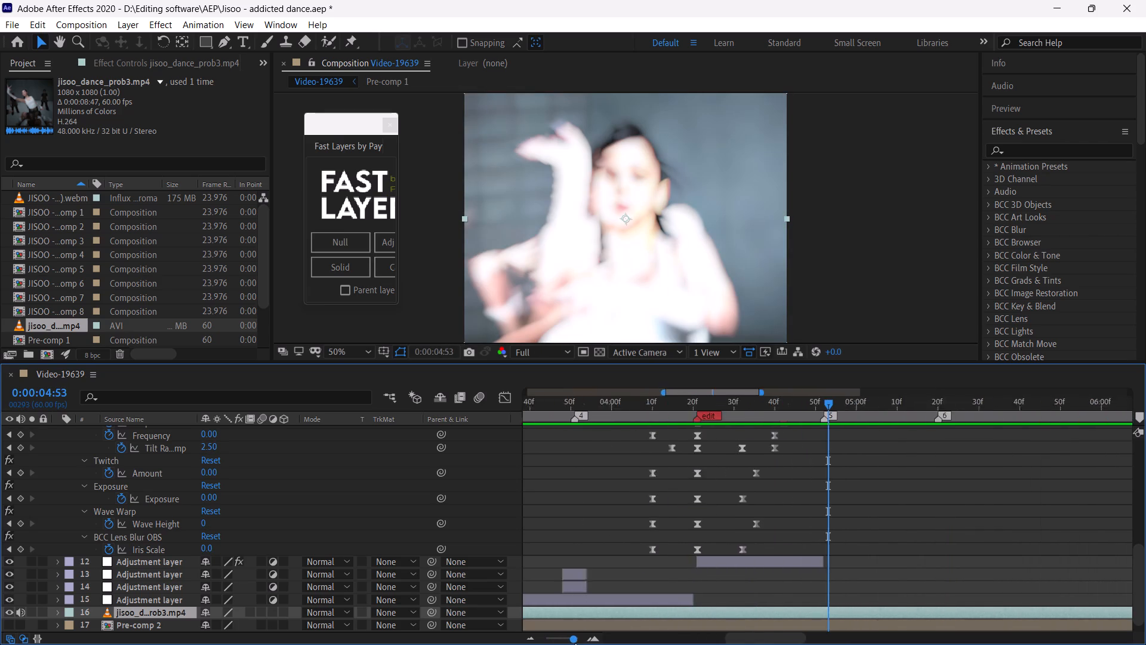
{"action": "left_click_drag", "start_coordinate": [575, 643], "coordinate": [573, 644]}
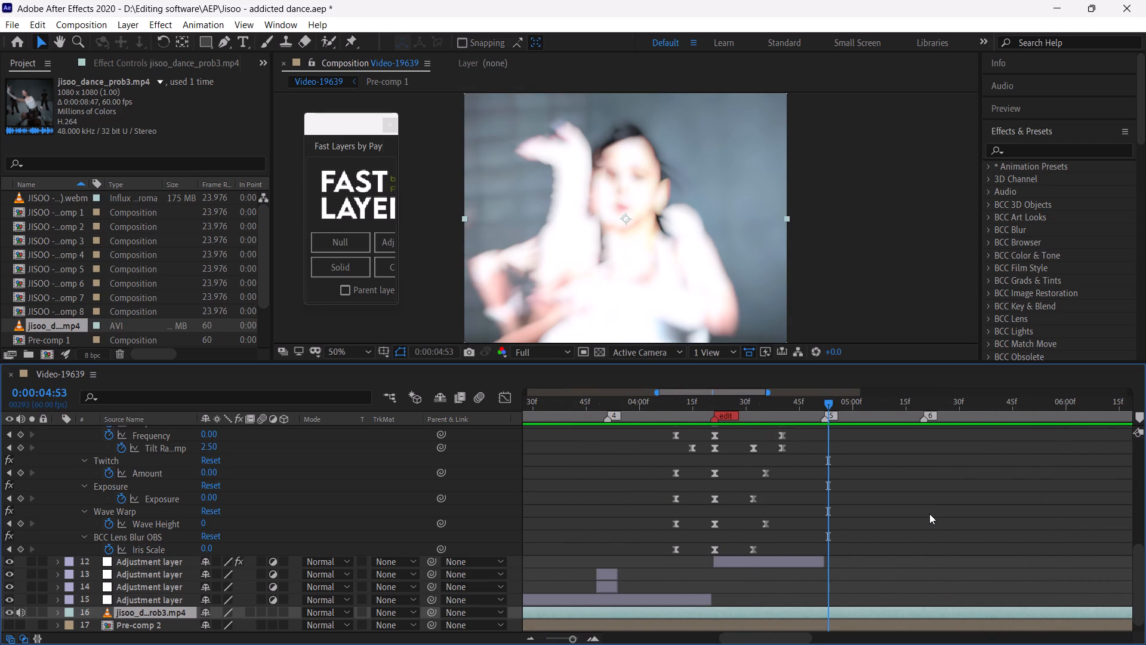
{"action": "scroll", "coordinate": [929, 514], "scroll_direction": "up", "scroll_amount": 3}
{"action": "scroll", "coordinate": [929, 514], "scroll_direction": "down", "scroll_amount": 1}
{"action": "scroll", "coordinate": [929, 514], "scroll_direction": "up", "scroll_amount": 4}
{"action": "left_click", "coordinate": [865, 495]}
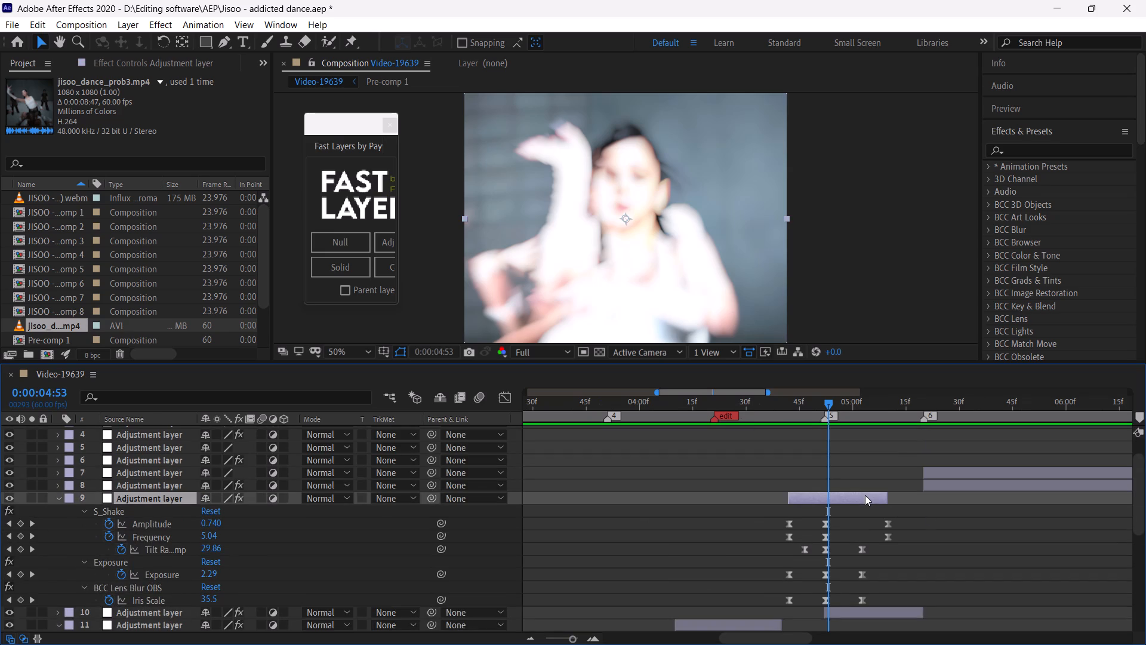
{"action": "key", "text": "ctrl+d"}
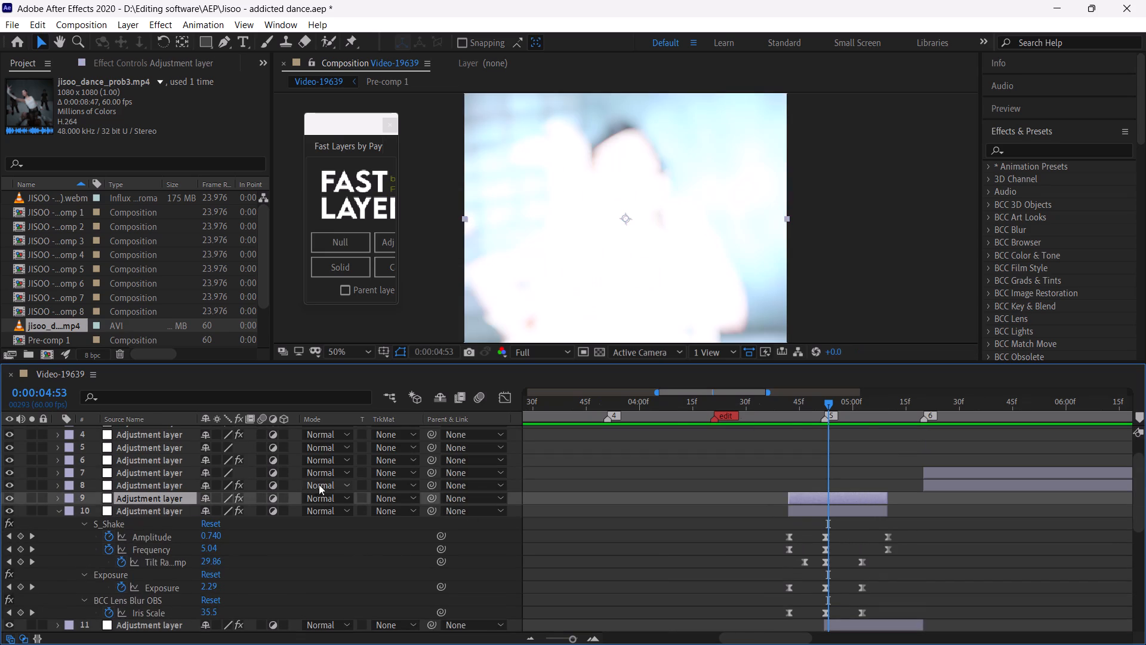
{"action": "left_click_drag", "start_coordinate": [181, 496], "coordinate": [181, 468]}
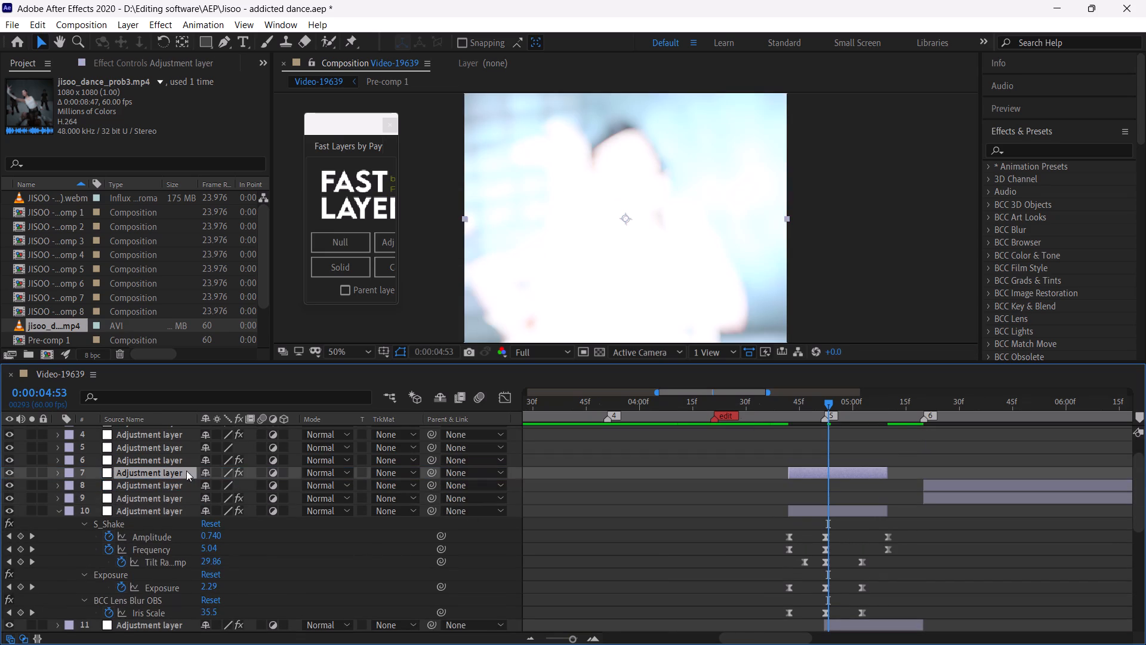
Reveal the copied shake layer's keyframes and shift the layer in time so its peak keyframes sit at marker 6, 0:00:05:20.
{"action": "key", "text": "u"}
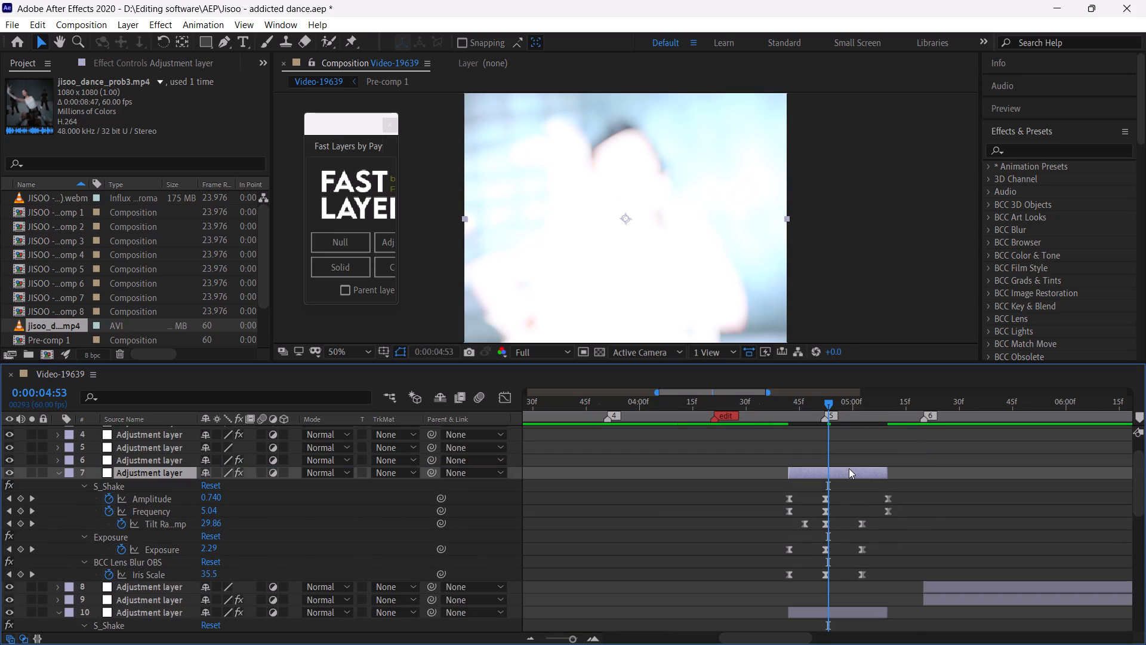
{"action": "left_click_drag", "start_coordinate": [842, 470], "coordinate": [962, 492]}
{"action": "left_click_drag", "start_coordinate": [910, 403], "coordinate": [916, 408]}
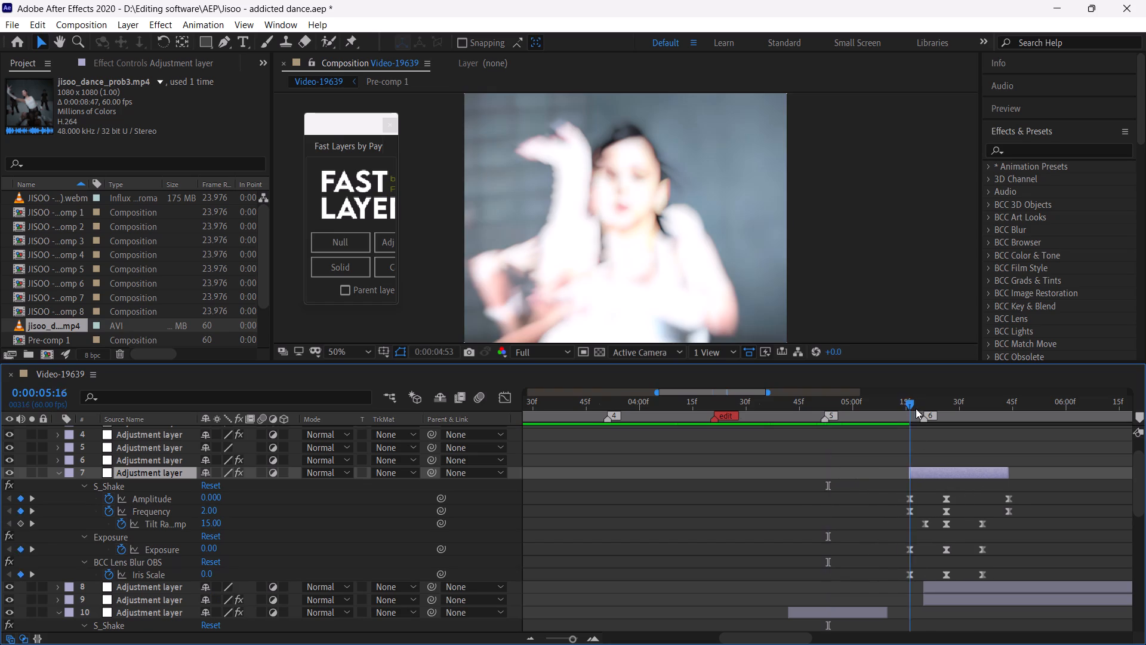
{"action": "left_click_drag", "start_coordinate": [916, 408], "coordinate": [926, 426]}
{"action": "left_click_drag", "start_coordinate": [951, 469], "coordinate": [939, 470]}
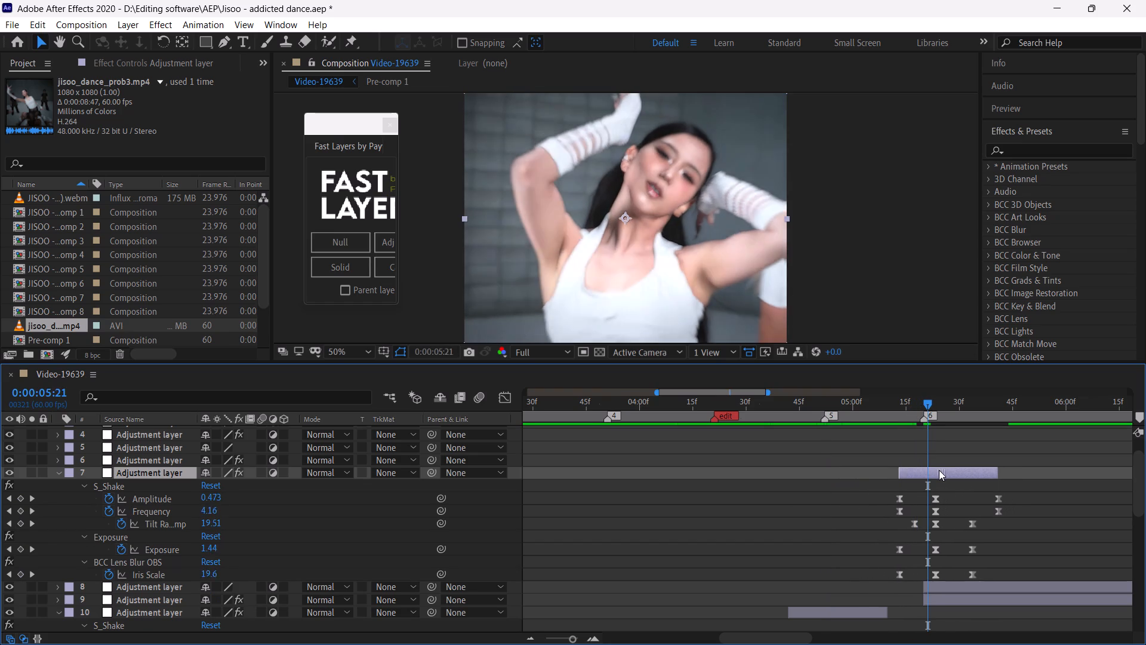
{"action": "left_click_drag", "start_coordinate": [939, 470], "coordinate": [933, 470]}
{"action": "left_click_drag", "start_coordinate": [931, 401], "coordinate": [926, 401]}
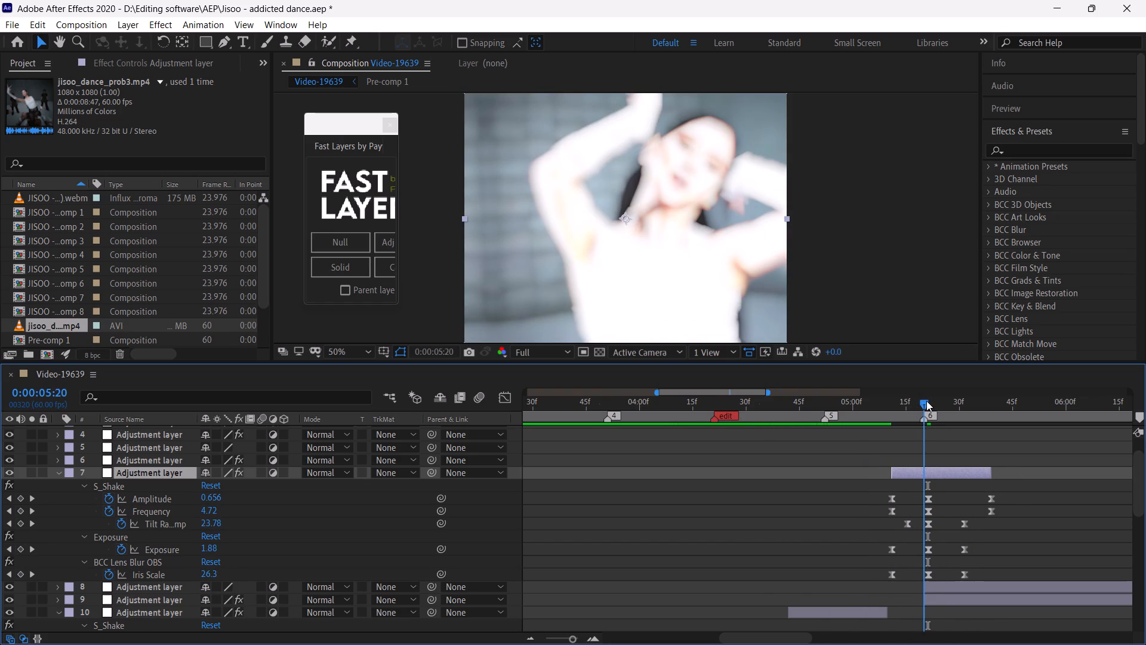
{"action": "left_click_drag", "start_coordinate": [926, 401], "coordinate": [926, 401]}
{"action": "left_click_drag", "start_coordinate": [945, 472], "coordinate": [940, 473]}
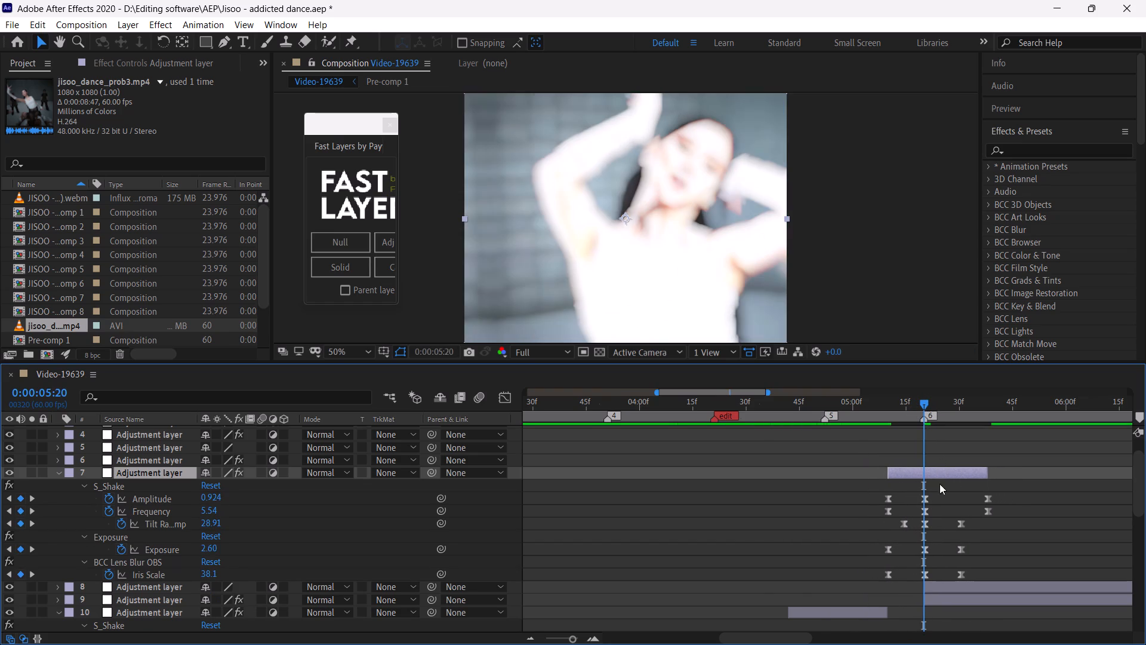
{"action": "left_click", "coordinate": [940, 510]}
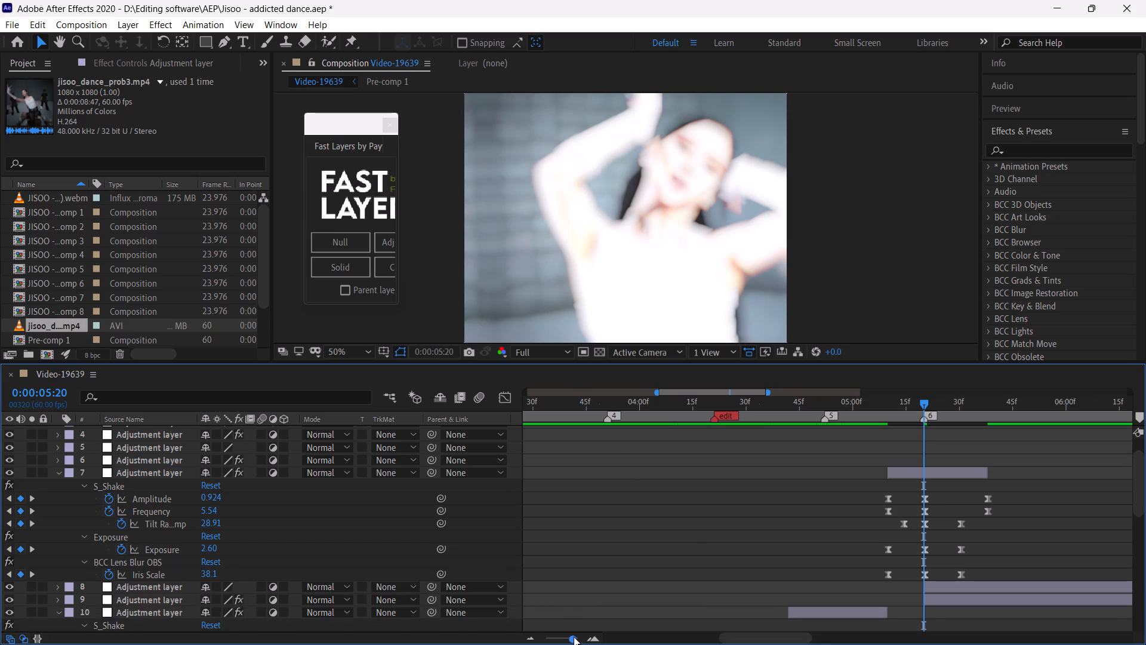
Align the copy's middle BCC Lens Blur Iris Scale keyframe exactly to 0:00:05:20 and set its value to 35.
{"action": "left_click_drag", "start_coordinate": [574, 637], "coordinate": [581, 640]}
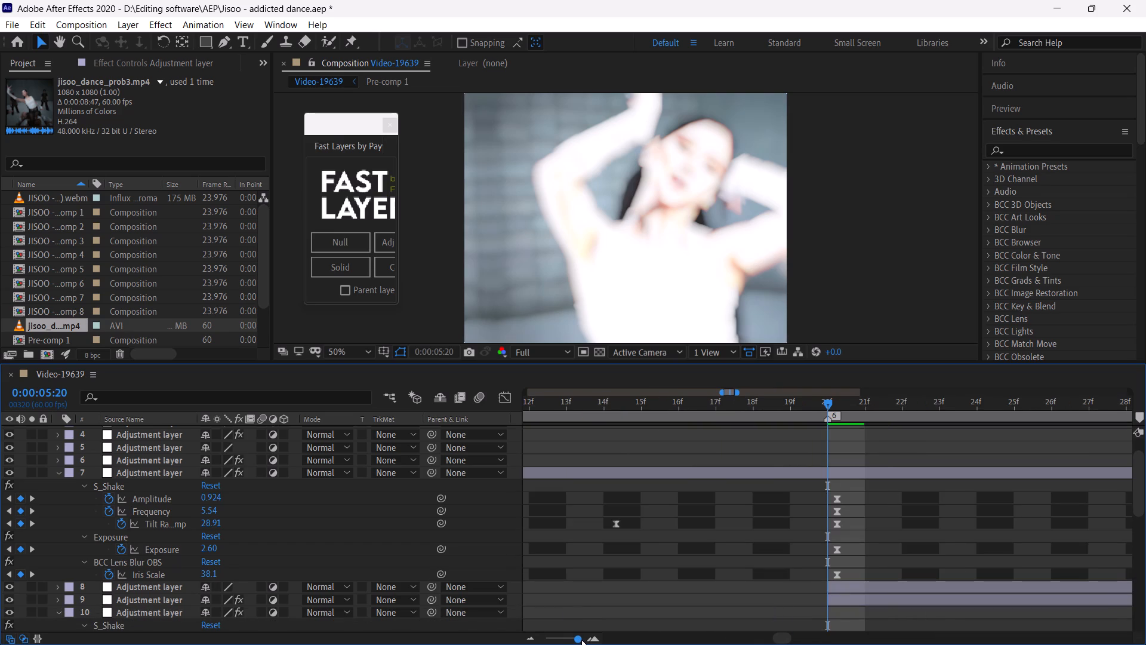
{"action": "left_click_drag", "start_coordinate": [581, 640], "coordinate": [581, 640]}
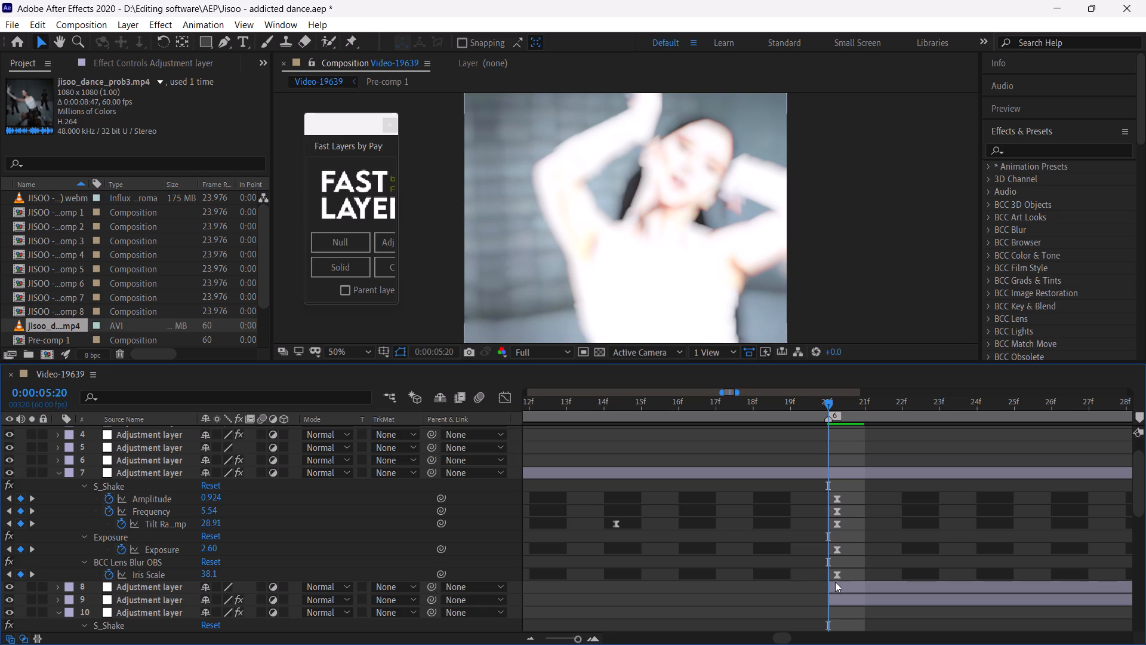
{"action": "left_click", "coordinate": [839, 578]}
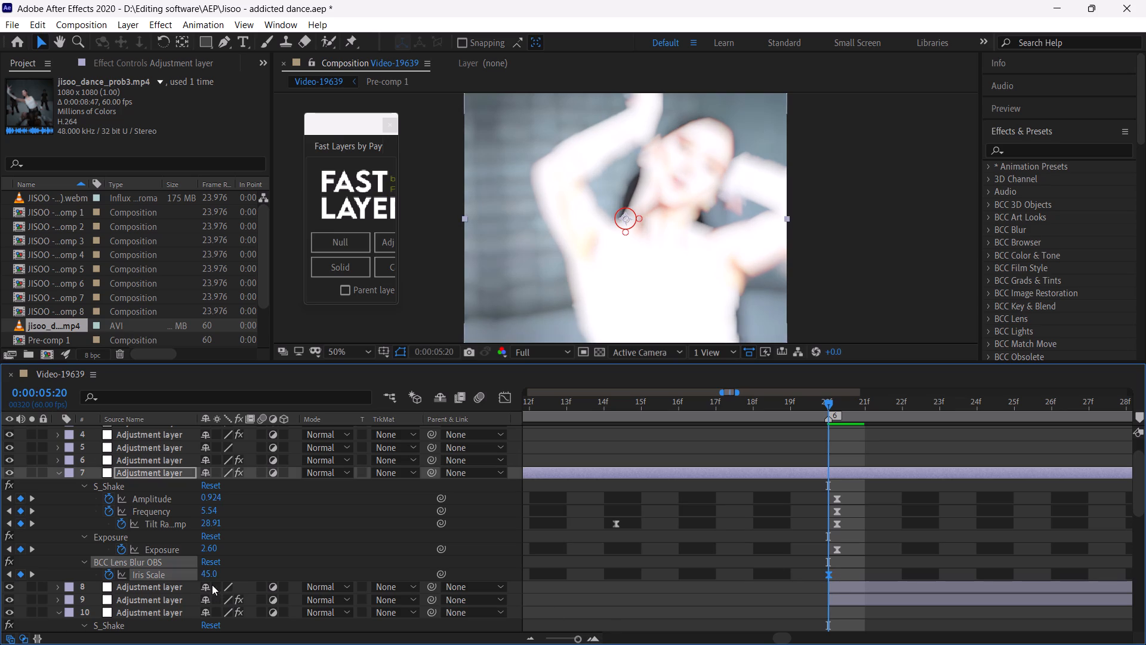
{"action": "left_click", "coordinate": [210, 577]}
{"action": "type", "text": "35"}
{"action": "key", "text": "Return"}
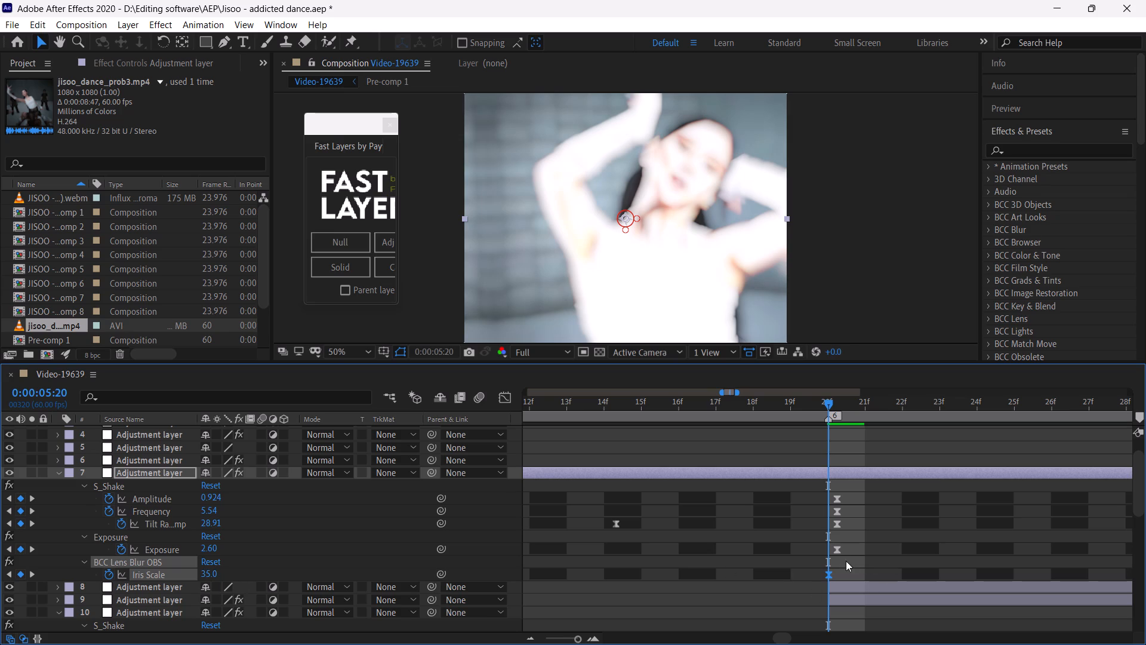
Align the copy's middle Exposure keyframe exactly to 0:00:05:20 and set its value to 2.
{"action": "left_click", "coordinate": [838, 548]}
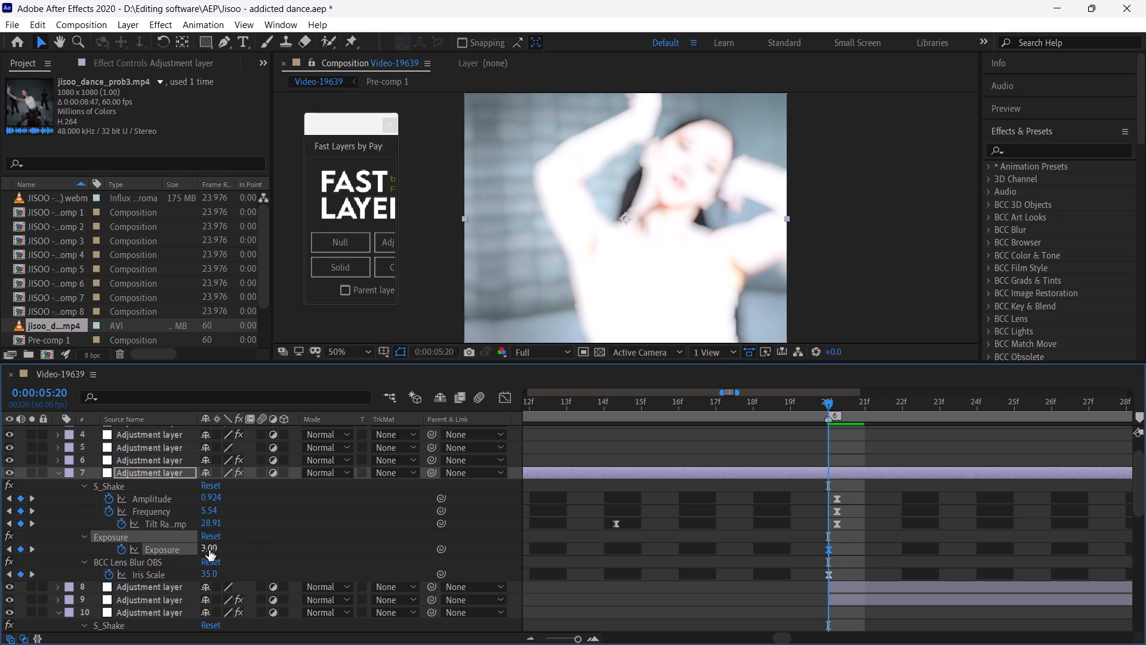
{"action": "left_click", "coordinate": [209, 550]}
{"action": "key", "text": "2"}
{"action": "key", "text": "Return"}
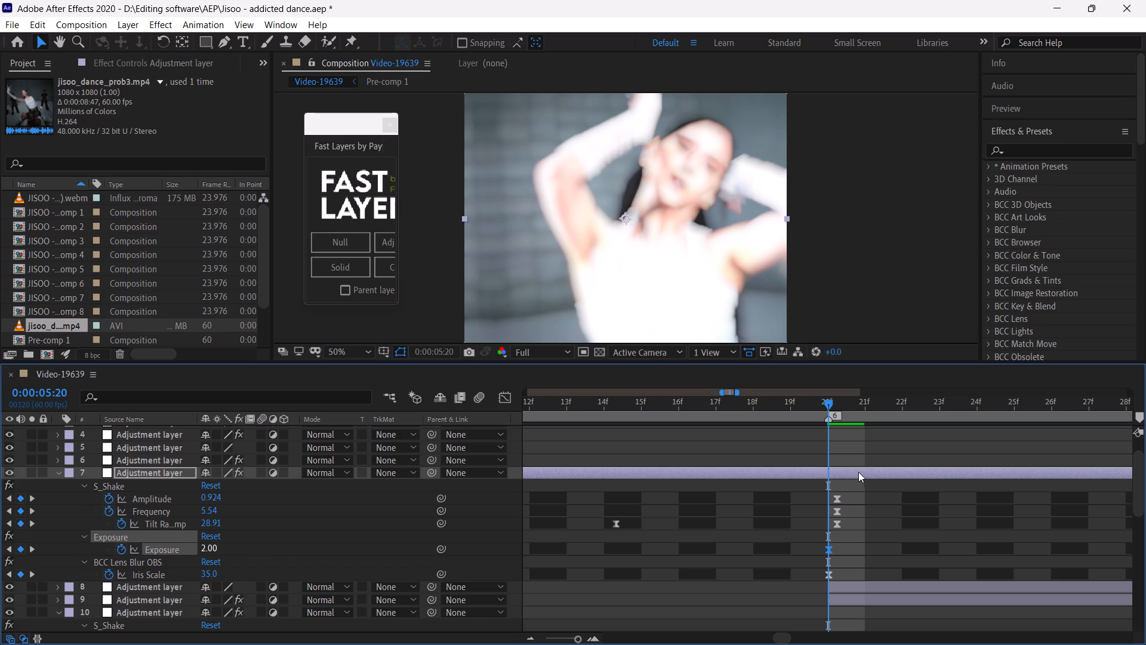
Align the middle S_Shake Amplitude, Frequency and Tilt keyframes of the marker 6 shake layer exactly to 0:00:05:20.
{"action": "left_click", "coordinate": [837, 522]}
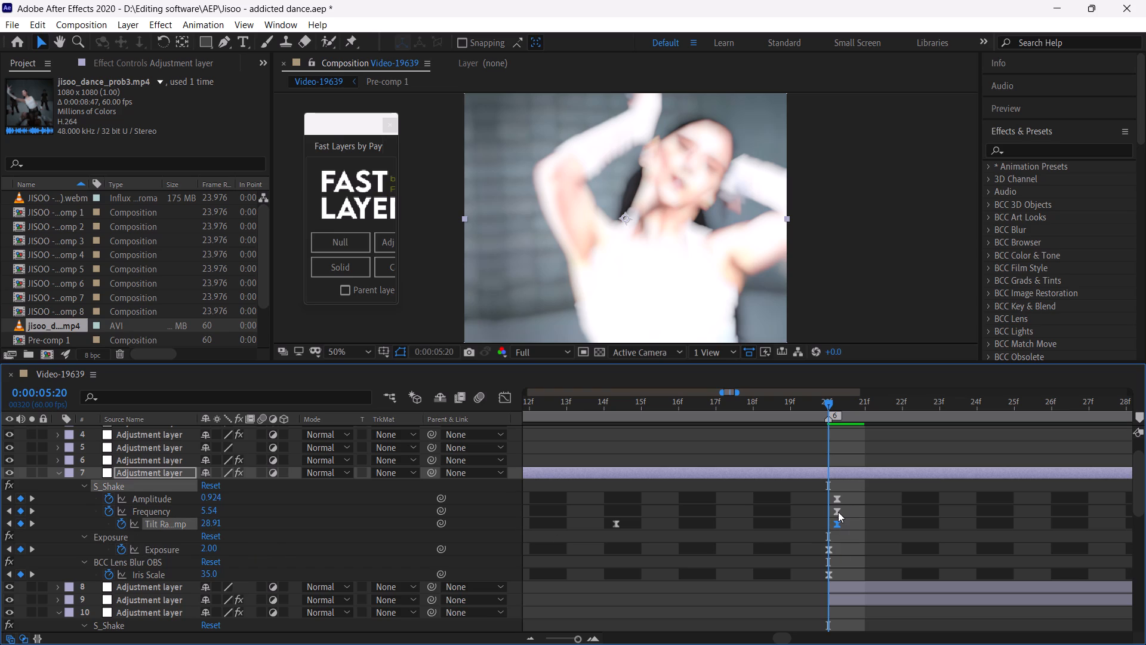
{"action": "left_click", "coordinate": [838, 511]}
{"action": "left_click", "coordinate": [837, 499]}
{"action": "left_click", "coordinate": [836, 524]}
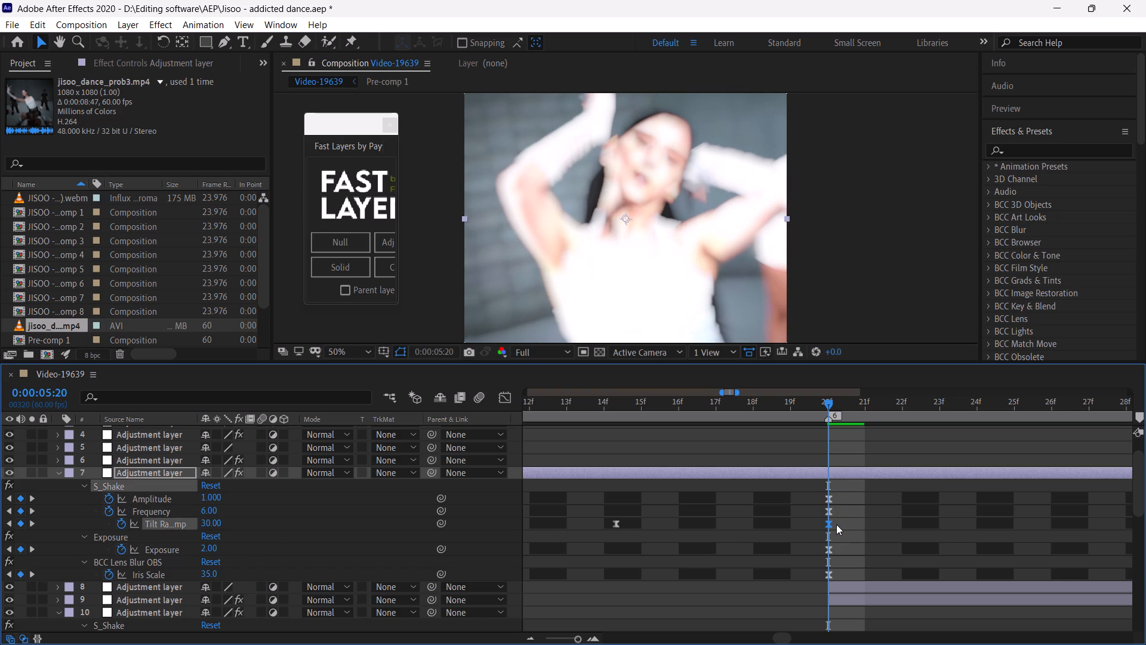
{"action": "left_click", "coordinate": [839, 524]}
Save the project.
{"action": "left_click", "coordinate": [577, 641]}
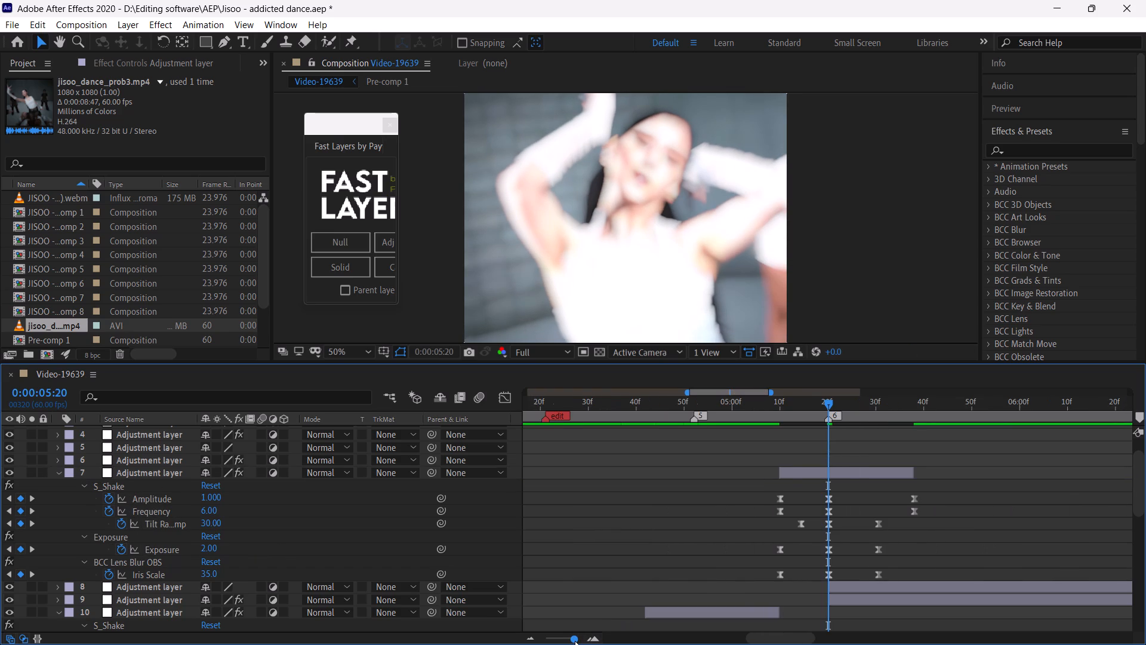
{"action": "key", "text": "ctrl+s"}
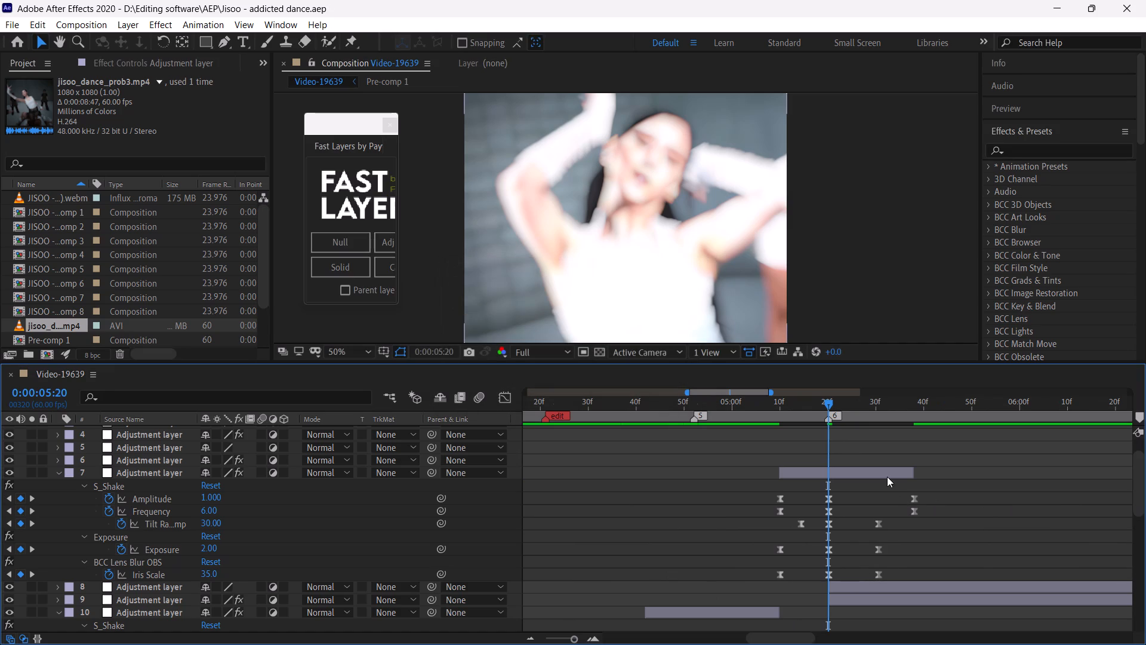
Duplicate the marker 6 shake layer, stack it above the marker 7 adjustment layers, and align its peak keyframes to 0:00:06:26.
{"action": "left_click", "coordinate": [886, 475]}
{"action": "key", "text": "ctrl+d"}
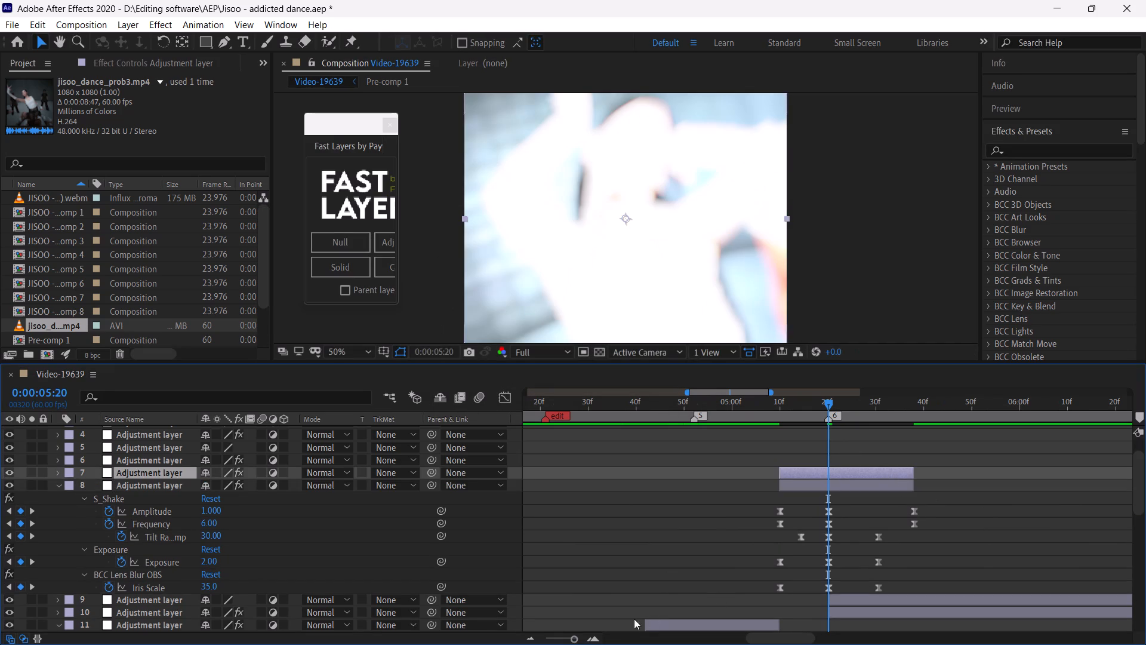
{"action": "left_click_drag", "start_coordinate": [569, 637], "coordinate": [563, 637]}
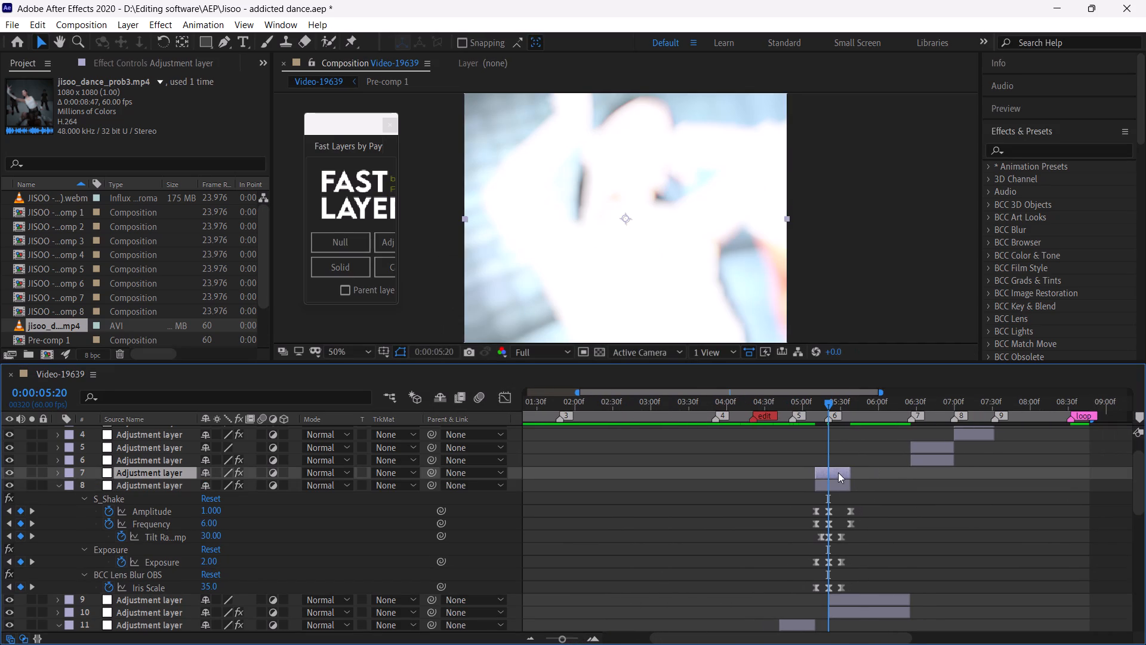
{"action": "left_click_drag", "start_coordinate": [177, 474], "coordinate": [180, 451]}
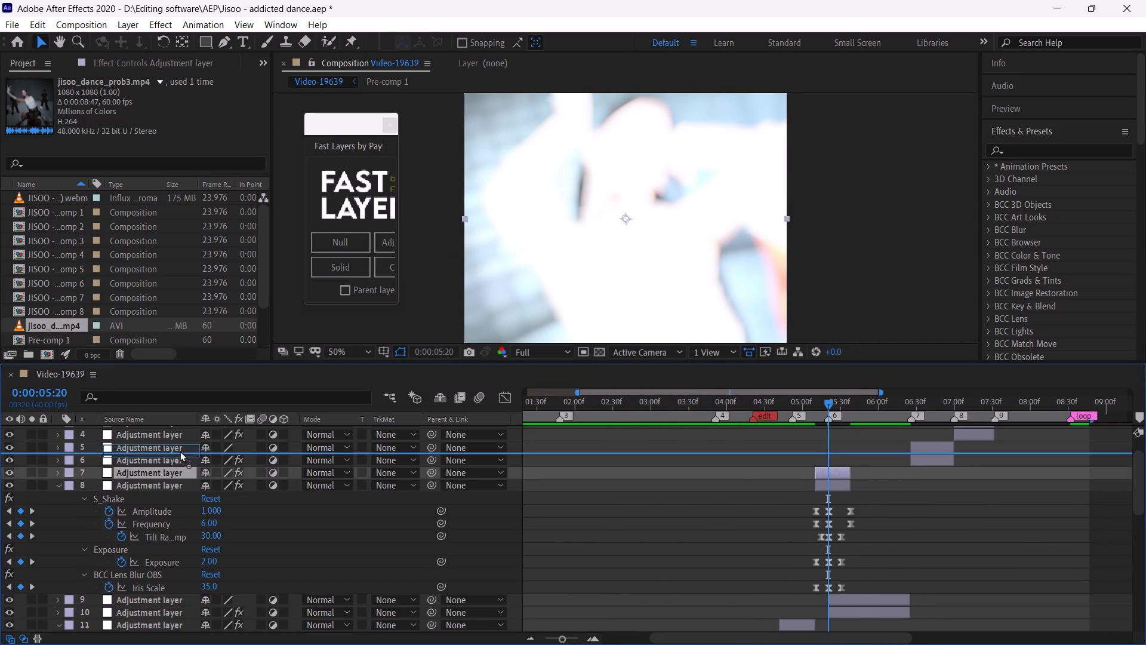
{"action": "left_click_drag", "start_coordinate": [180, 451], "coordinate": [181, 441]}
{"action": "left_click_drag", "start_coordinate": [830, 446], "coordinate": [908, 462]}
{"action": "left_click_drag", "start_coordinate": [903, 403], "coordinate": [913, 414]}
{"action": "left_click_drag", "start_coordinate": [566, 641], "coordinate": [577, 644]}
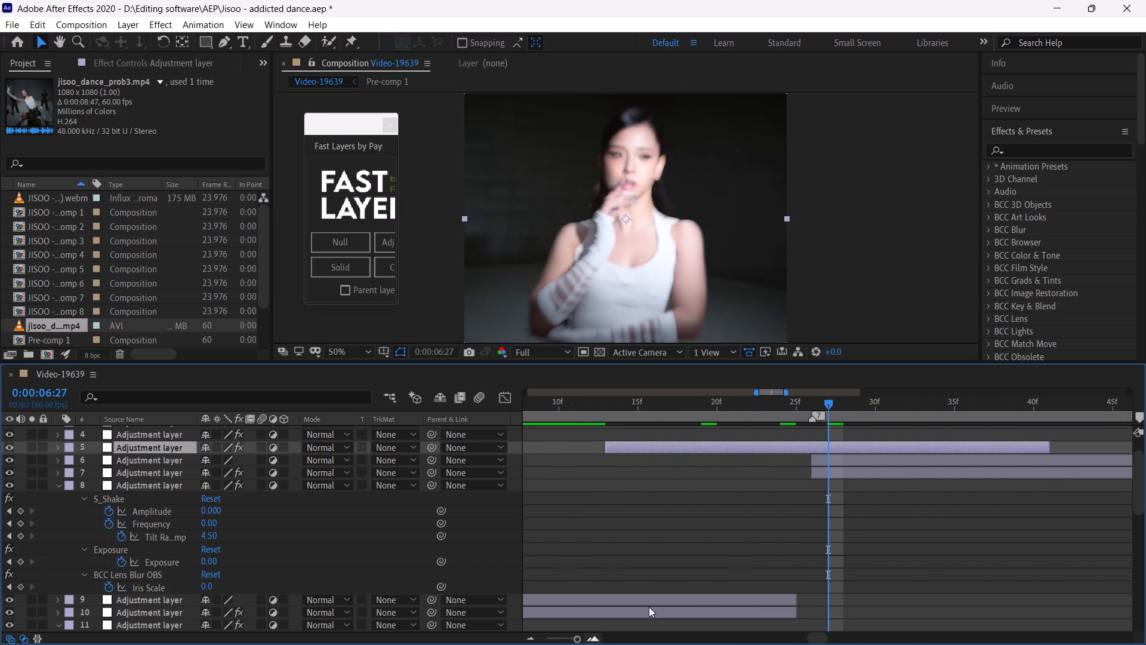
{"action": "left_click_drag", "start_coordinate": [805, 403], "coordinate": [816, 417]}
{"action": "key", "text": "u"}
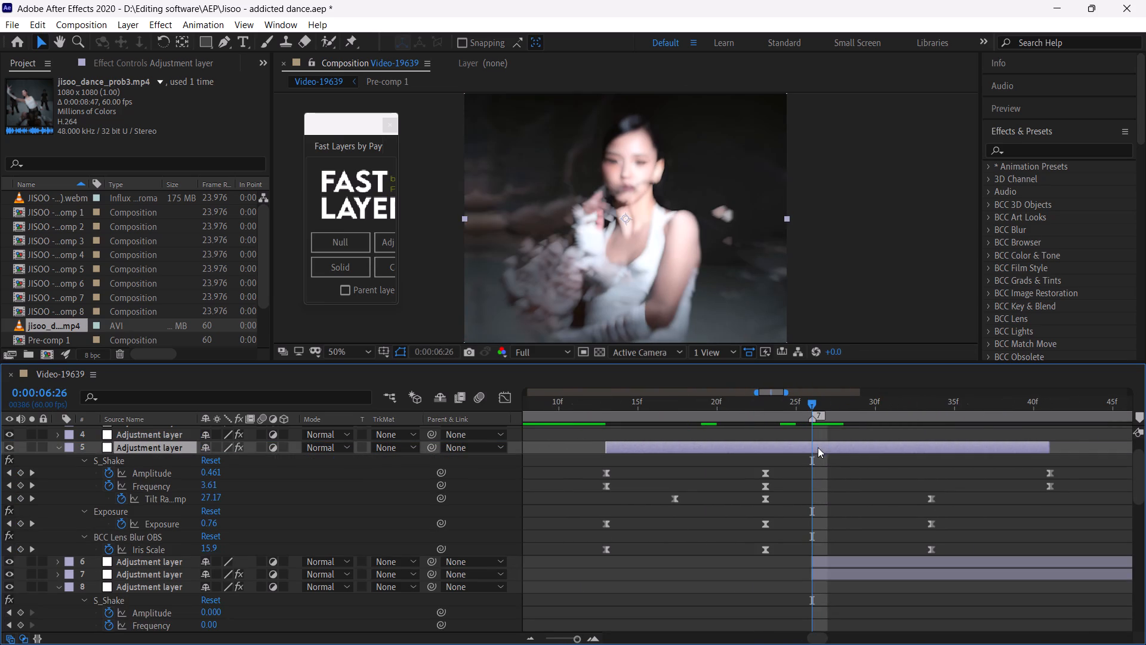
{"action": "left_click_drag", "start_coordinate": [818, 448], "coordinate": [862, 455]}
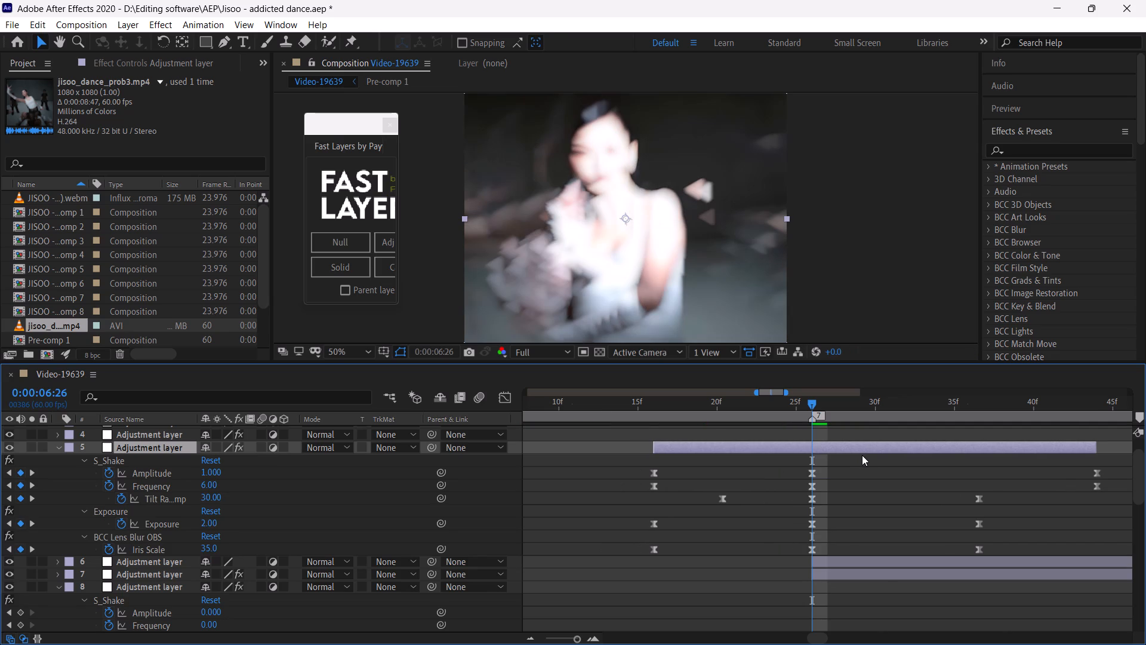
Duplicate the marker 7 shake layer, stack it above the marker 8 adjustment layers, and align its peak keyframes to 0:00:07:00.
{"action": "key", "text": "ctrl+d"}
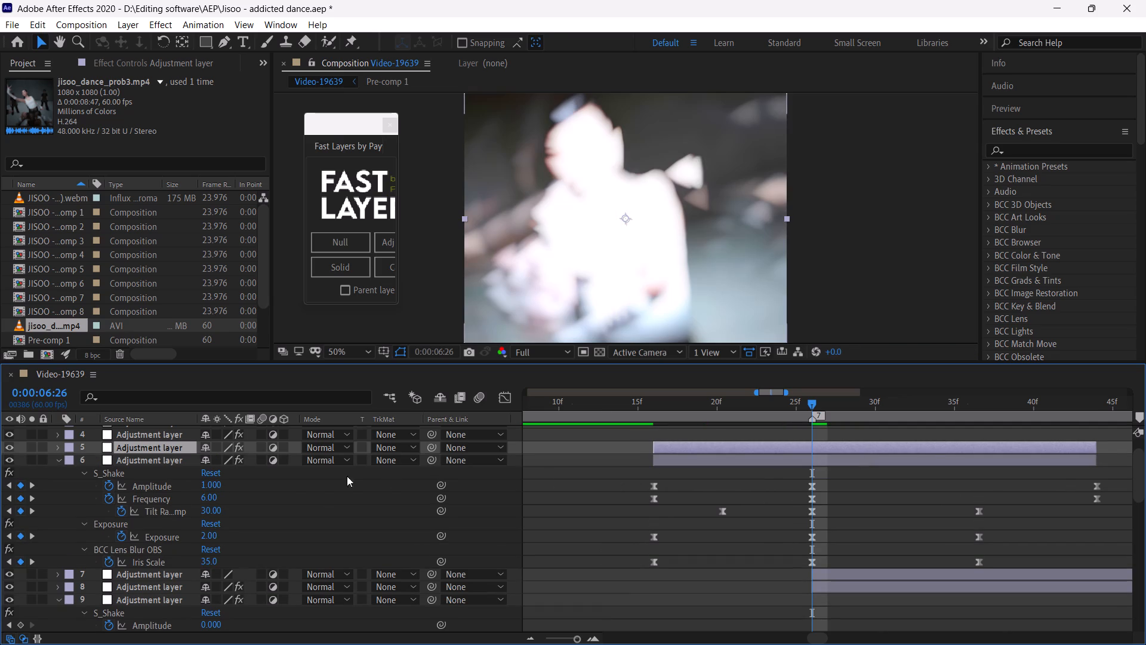
{"action": "left_click_drag", "start_coordinate": [186, 446], "coordinate": [185, 432]}
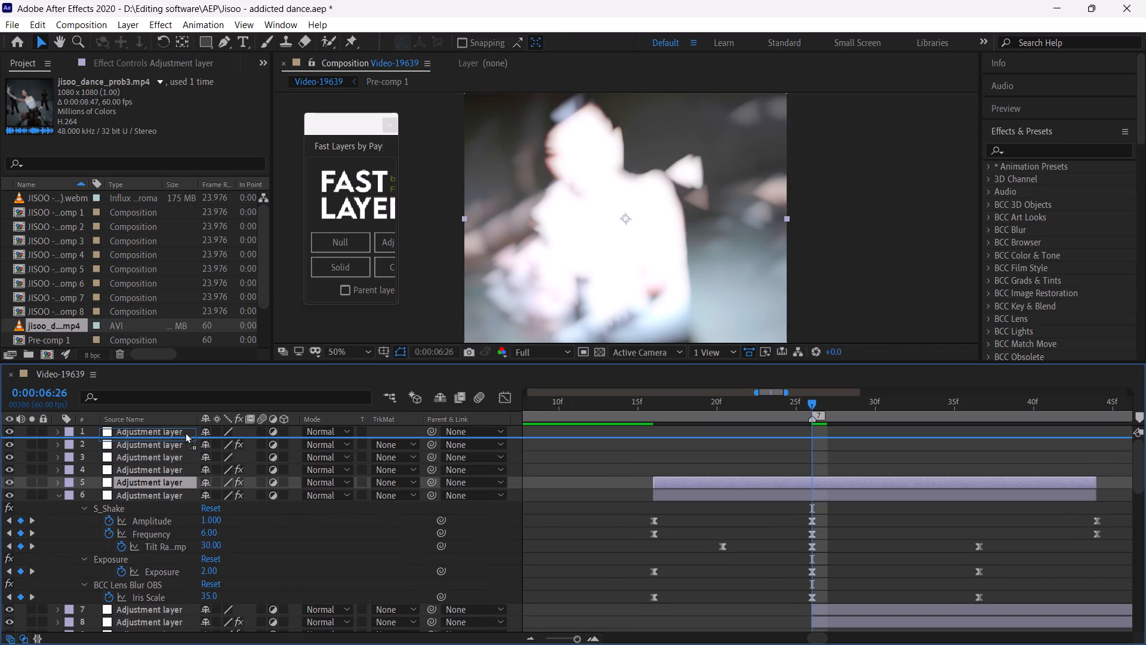
{"action": "left_click_drag", "start_coordinate": [185, 432], "coordinate": [190, 454]}
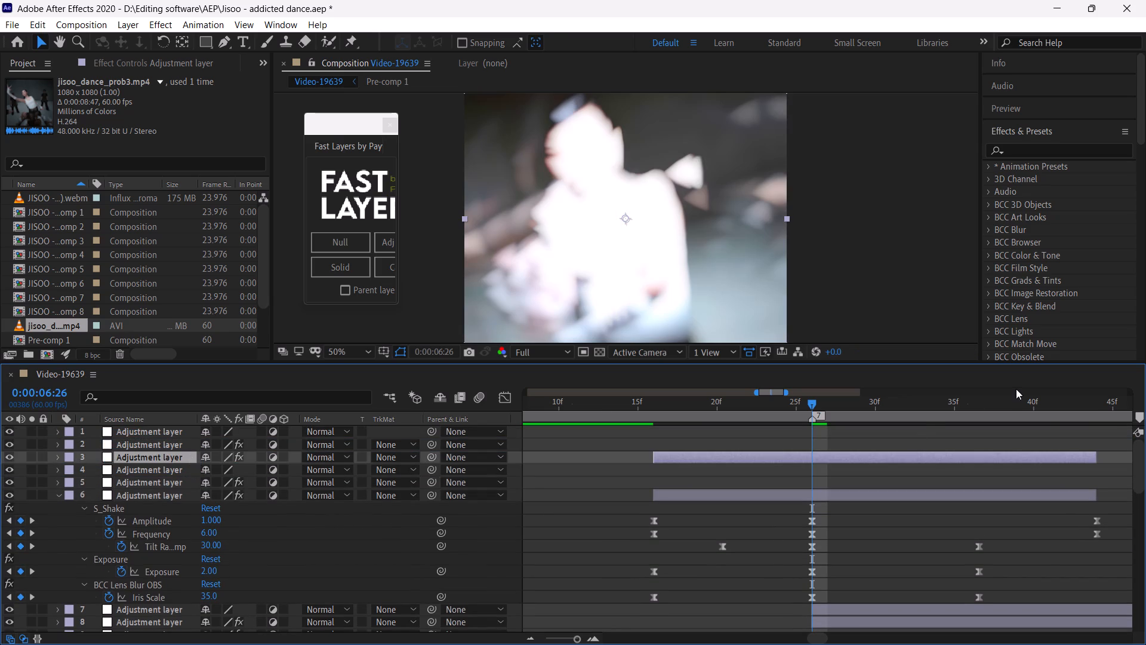
{"action": "left_click_drag", "start_coordinate": [1013, 398], "coordinate": [980, 487]}
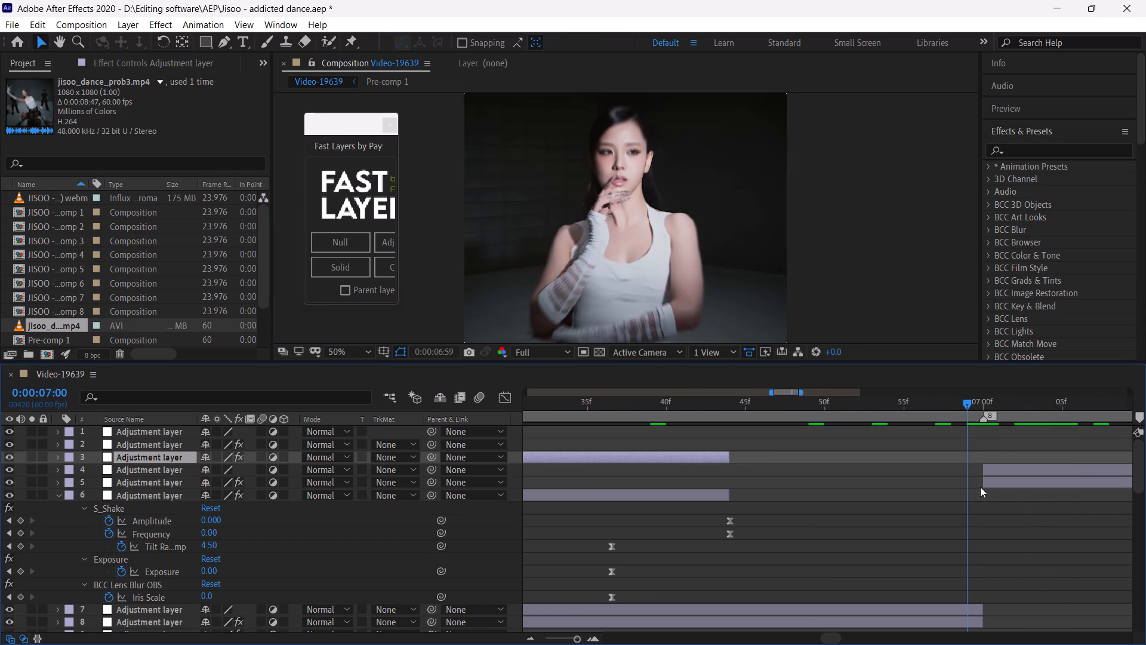
{"action": "left_click_drag", "start_coordinate": [980, 487], "coordinate": [982, 489]}
{"action": "left_click_drag", "start_coordinate": [590, 457], "coordinate": [1086, 482]}
{"action": "key", "text": "u"}
{"action": "left_click_drag", "start_coordinate": [954, 456], "coordinate": [1005, 462]}
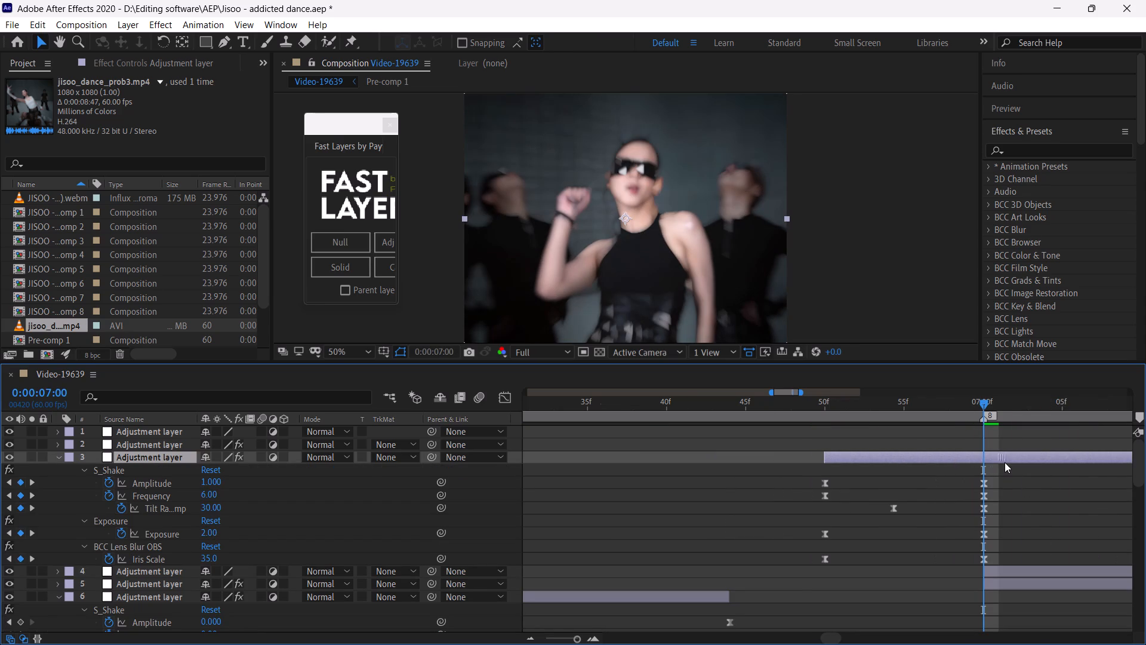
{"action": "left_click_drag", "start_coordinate": [1005, 462], "coordinate": [1005, 462]}
Duplicate the marker 8 shake layer, stack it above the marker 9 adjustment layers, and align its peak keyframes to 0:00:07:32.
{"action": "left_click", "coordinate": [571, 635]}
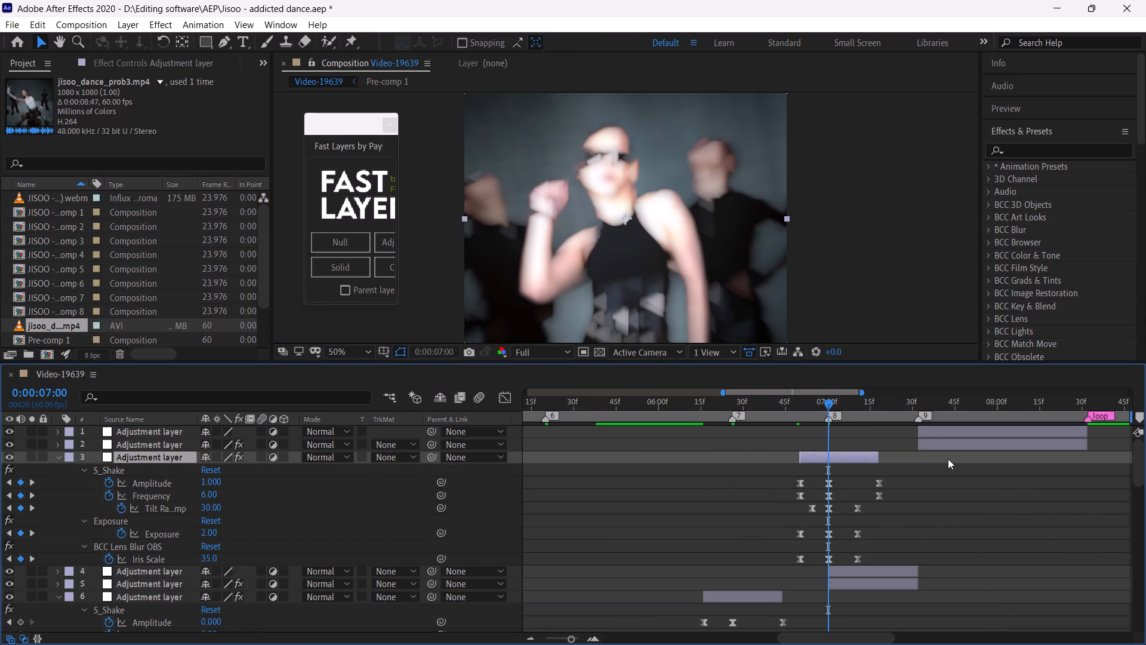
{"action": "key", "text": "ctrl+d"}
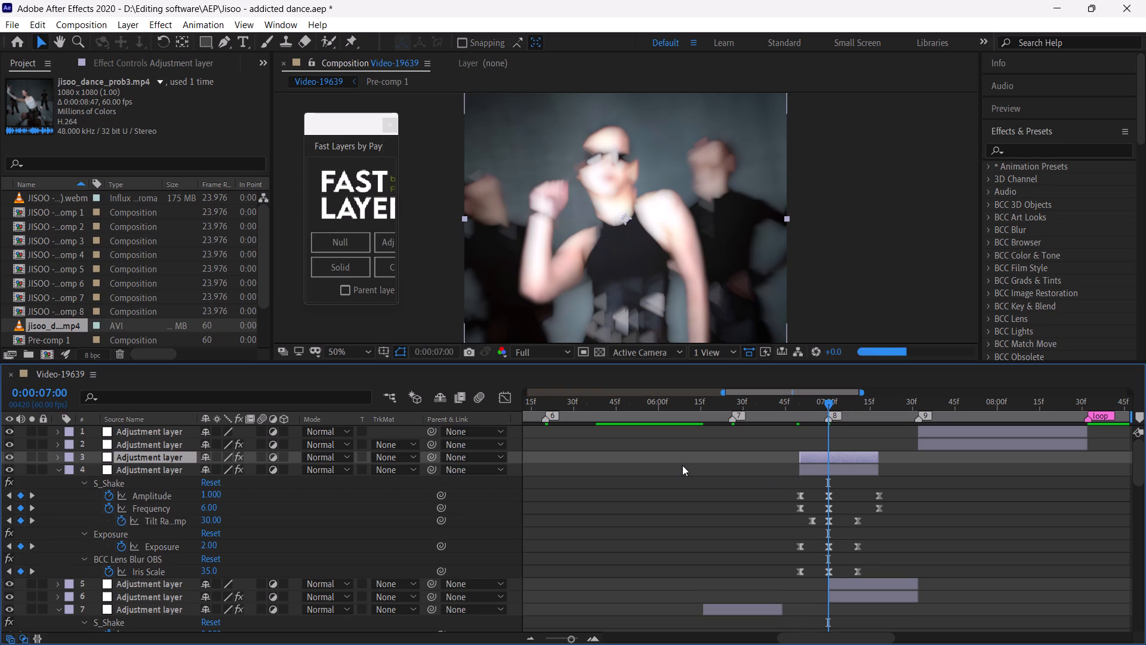
{"action": "left_click_drag", "start_coordinate": [159, 454], "coordinate": [162, 429]}
{"action": "left_click_drag", "start_coordinate": [828, 428], "coordinate": [904, 443]}
{"action": "key", "text": "u"}
{"action": "left_click_drag", "start_coordinate": [921, 431], "coordinate": [943, 435]}
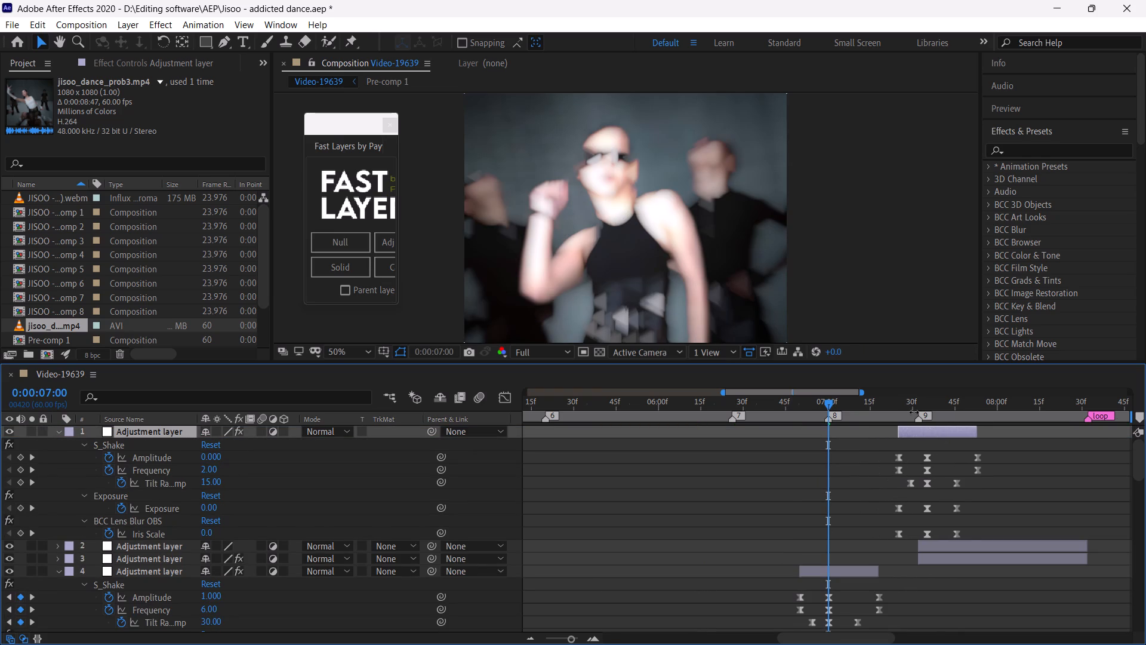
{"action": "left_click_drag", "start_coordinate": [908, 407], "coordinate": [917, 420]}
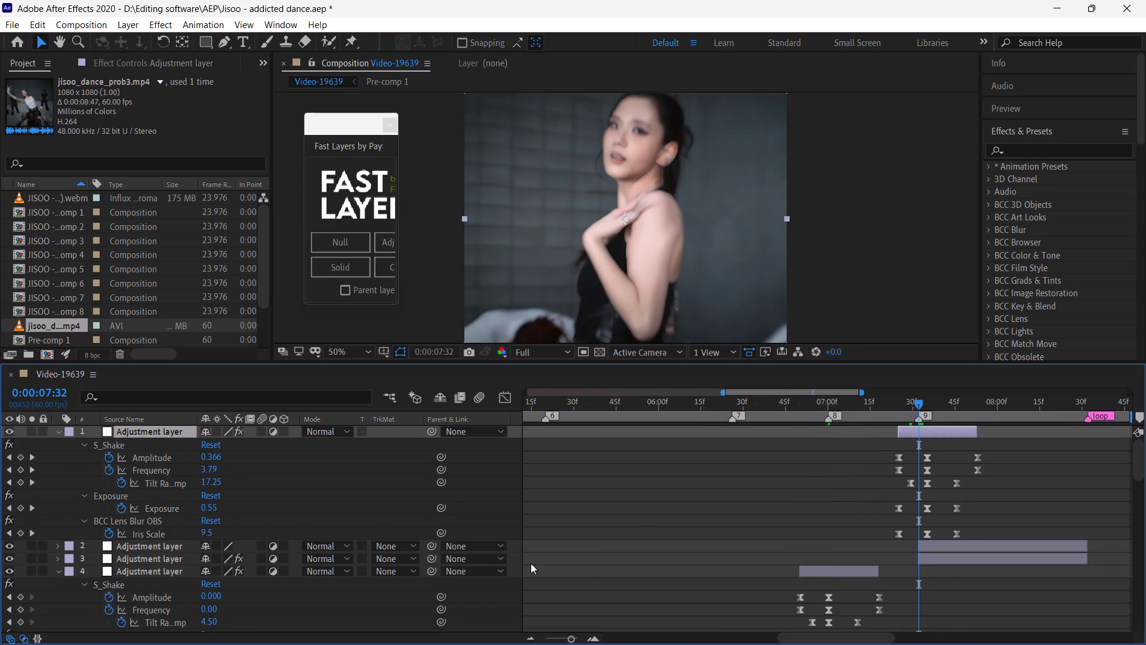
{"action": "left_click_drag", "start_coordinate": [567, 637], "coordinate": [580, 642]}
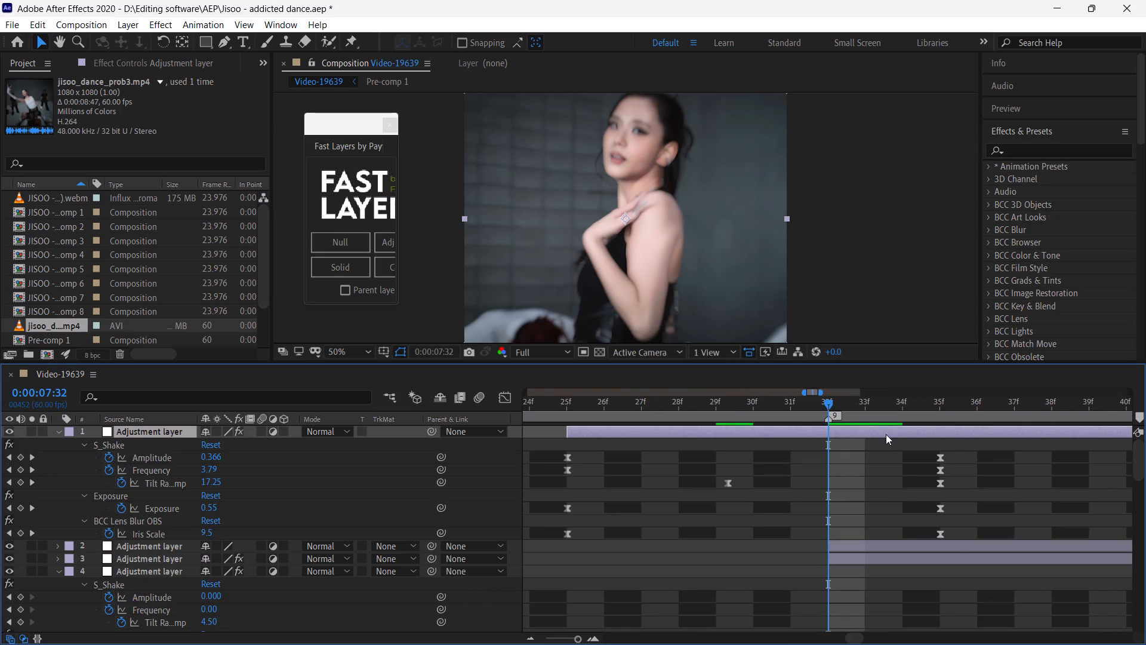
{"action": "left_click_drag", "start_coordinate": [887, 434], "coordinate": [805, 450]}
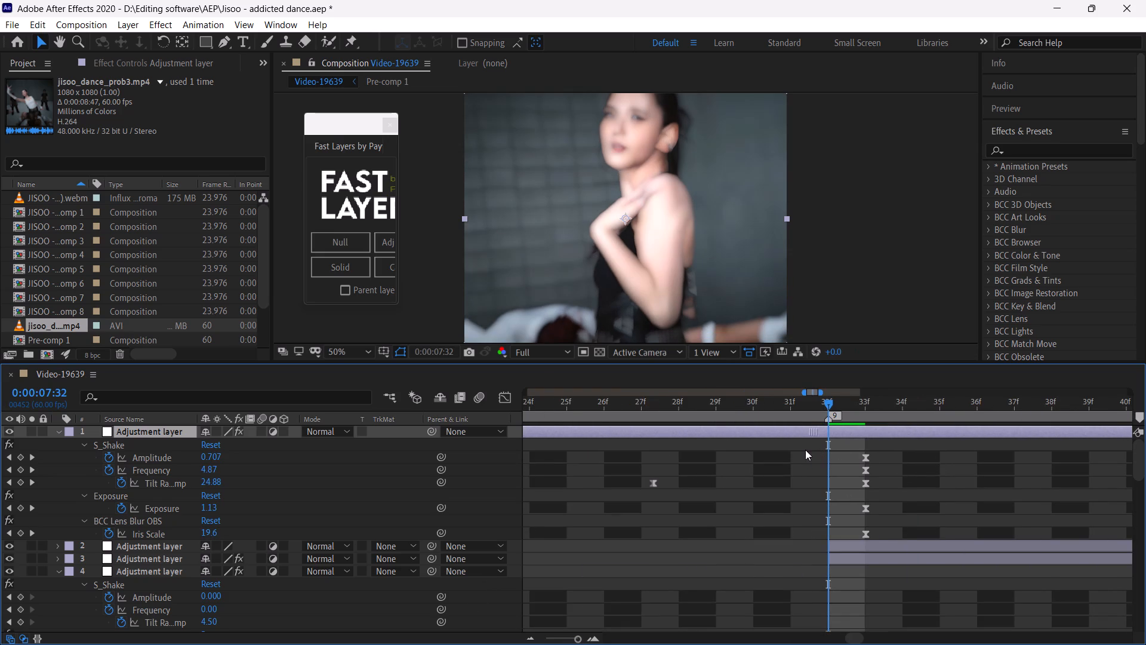
{"action": "left_click_drag", "start_coordinate": [805, 450], "coordinate": [800, 449]}
{"action": "left_click_drag", "start_coordinate": [886, 430], "coordinate": [858, 434]}
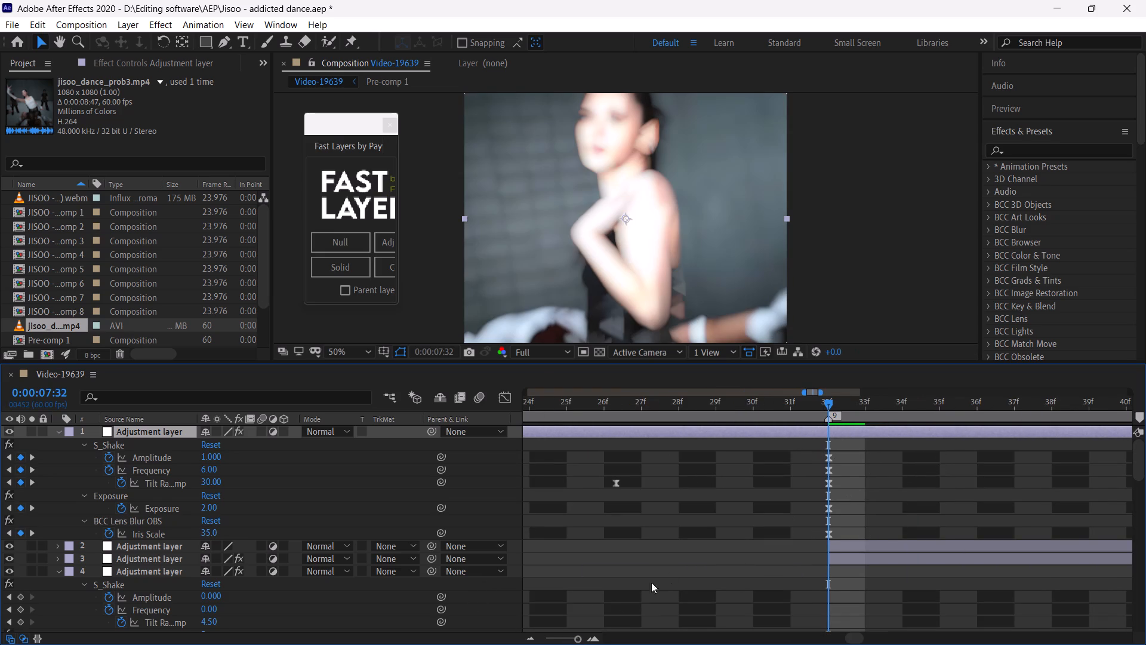
Save the project.
{"action": "left_click_drag", "start_coordinate": [574, 640], "coordinate": [534, 644]}
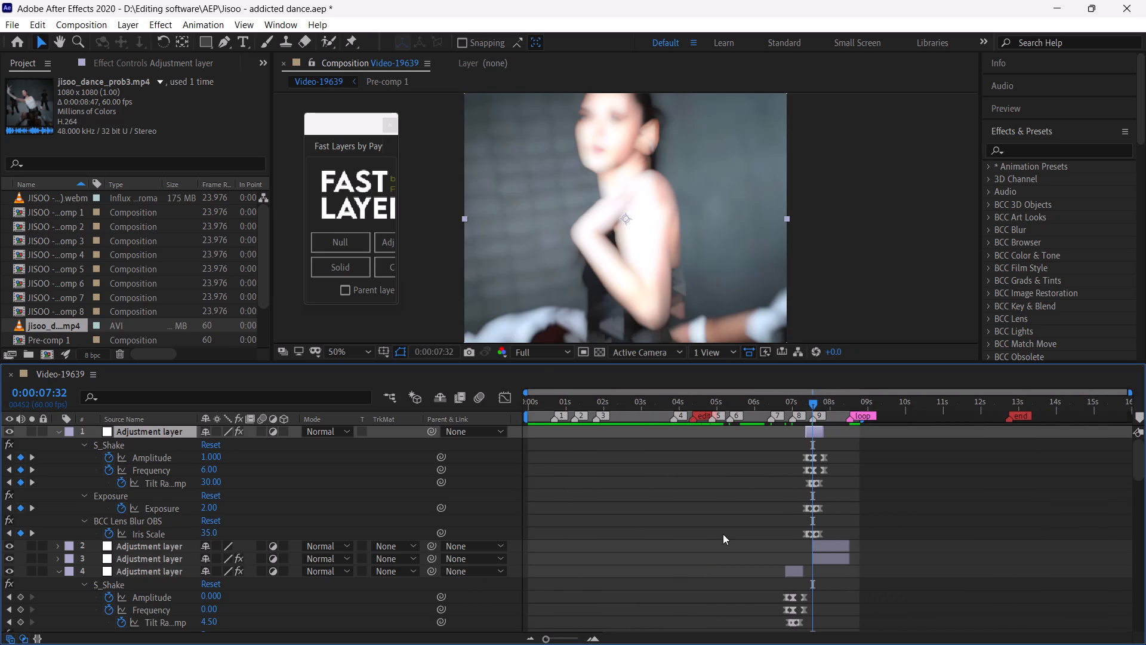
{"action": "key", "text": "ctrl+s"}
Play back the edit from 0:00:03:31 and from 0:00:05:56 to examine the shake transitions at the markers.
{"action": "left_click", "coordinate": [654, 415]}
{"action": "left_click", "coordinate": [661, 409]}
{"action": "key", "text": "space"}
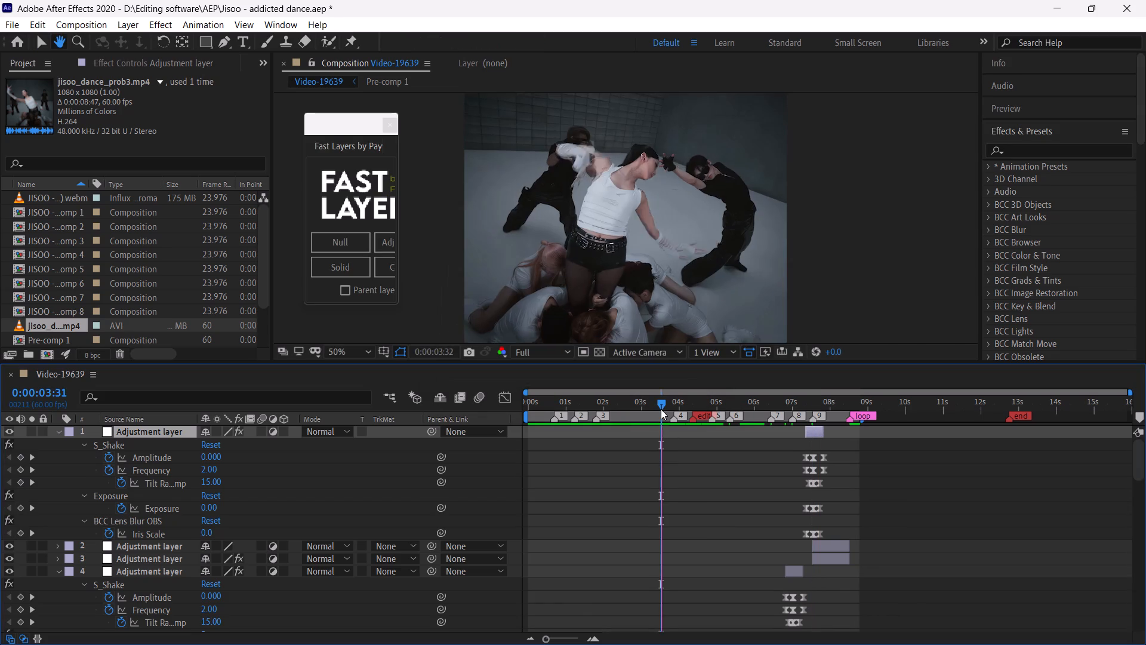
{"action": "left_click", "coordinate": [661, 409]}
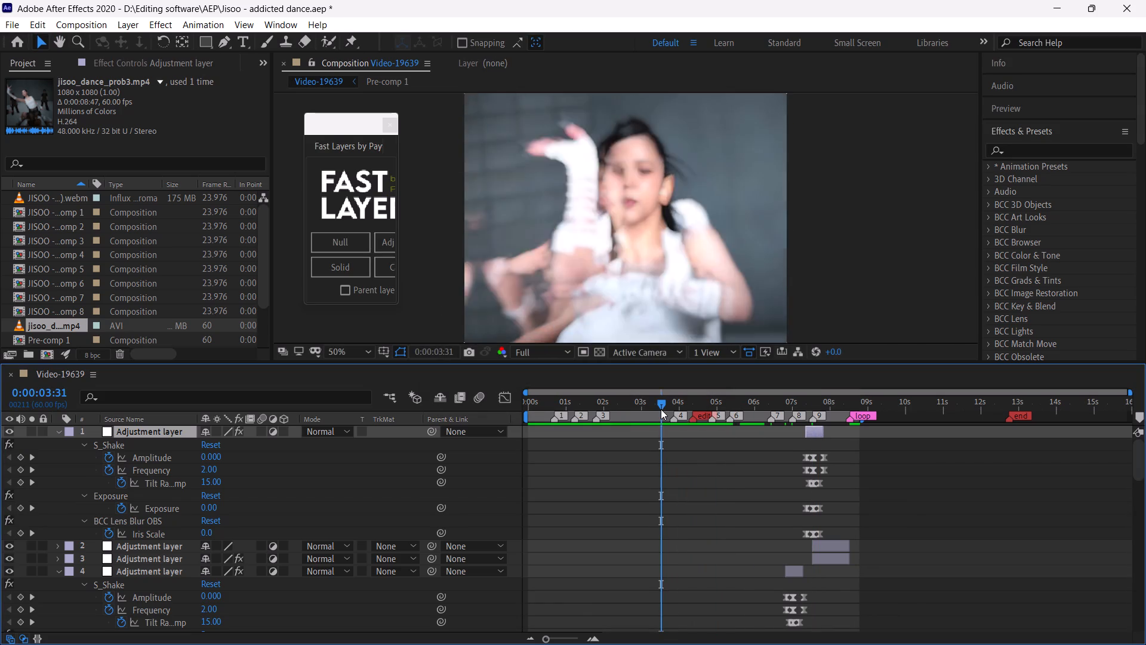
{"action": "key", "text": "space"}
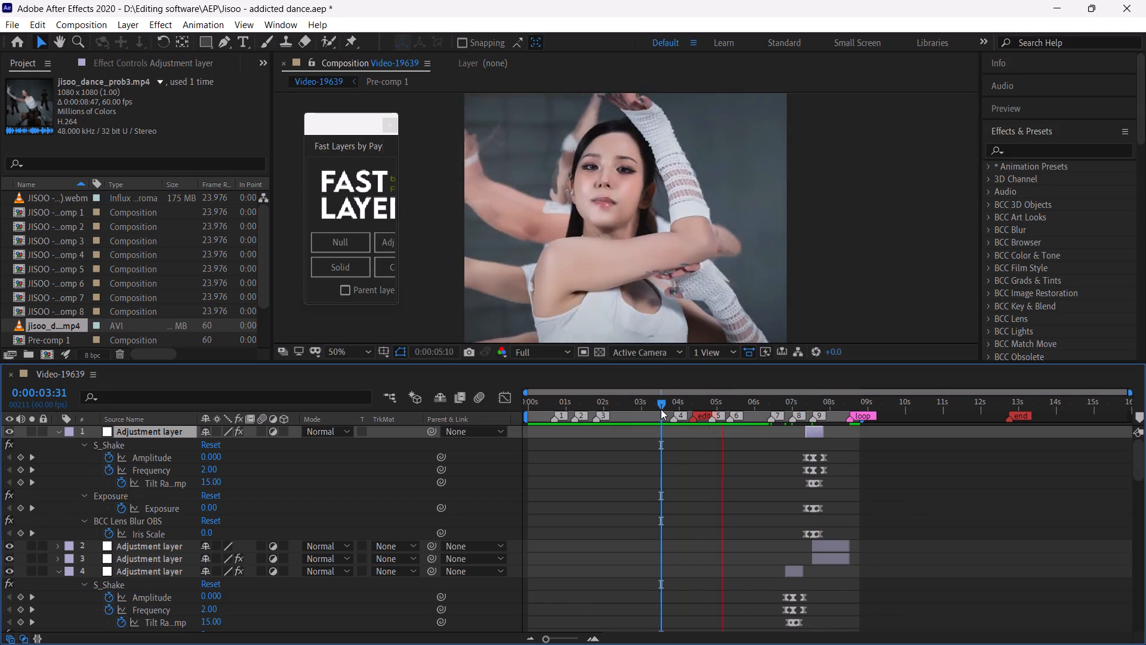
{"action": "left_click", "coordinate": [661, 409]}
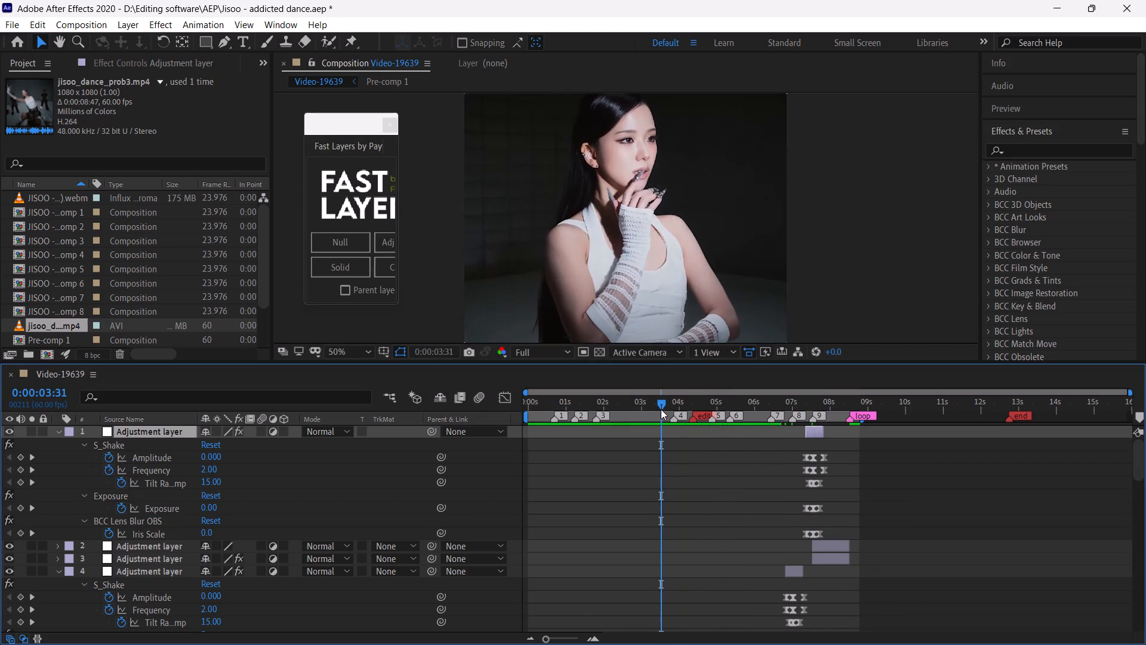
{"action": "key", "text": "space"}
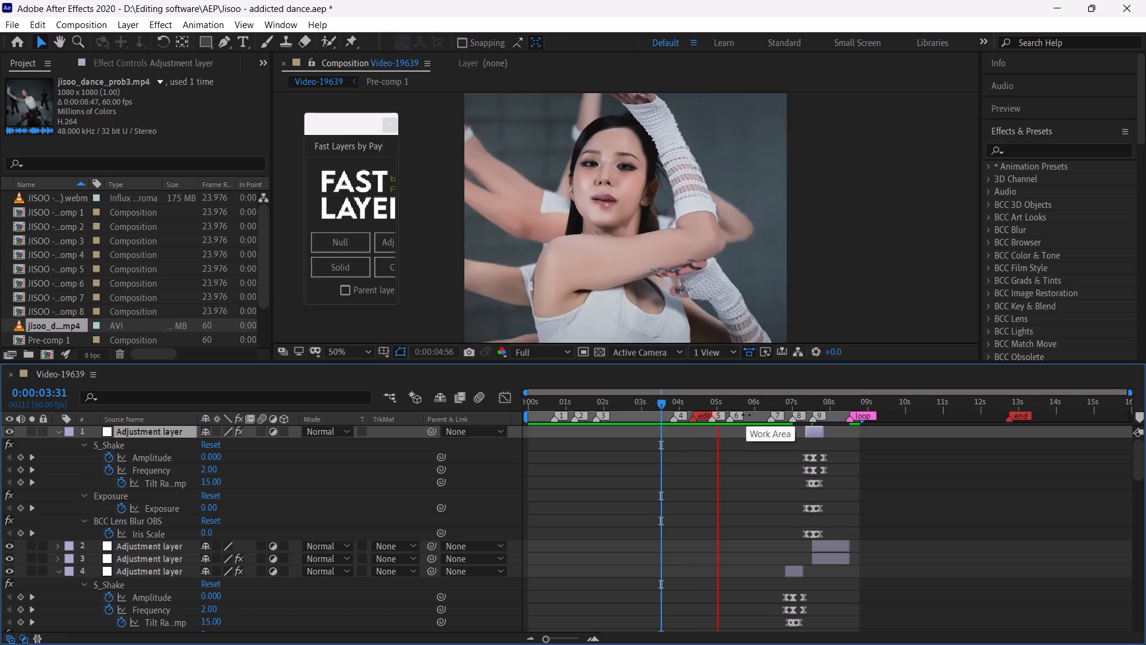
{"action": "left_click", "coordinate": [752, 407]}
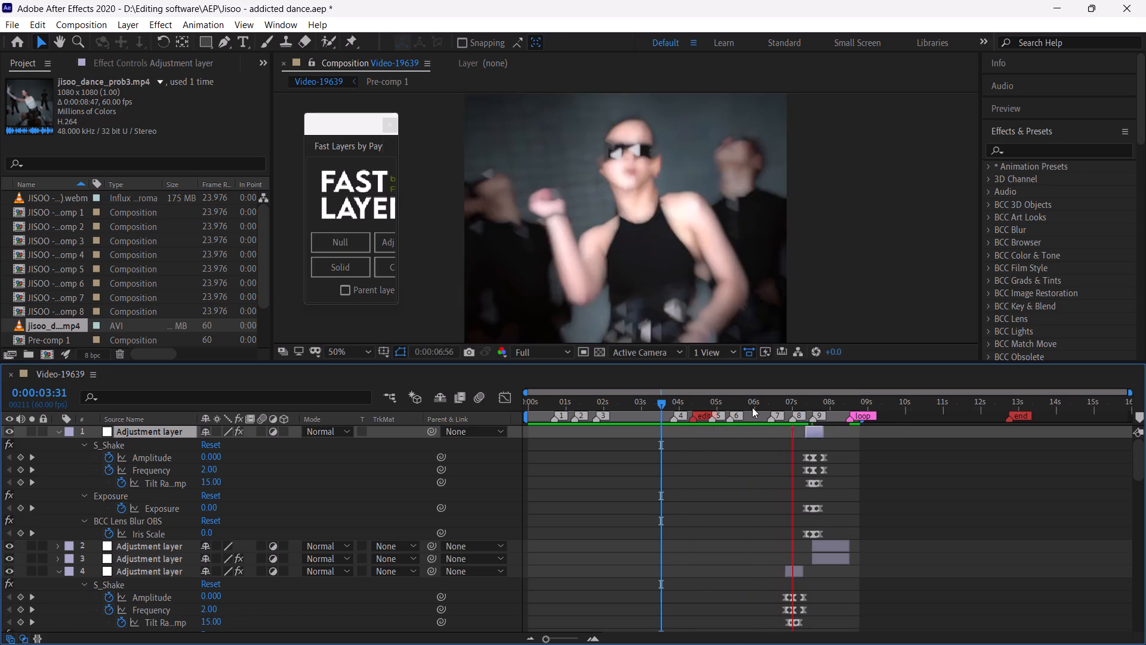
{"action": "key", "text": "space"}
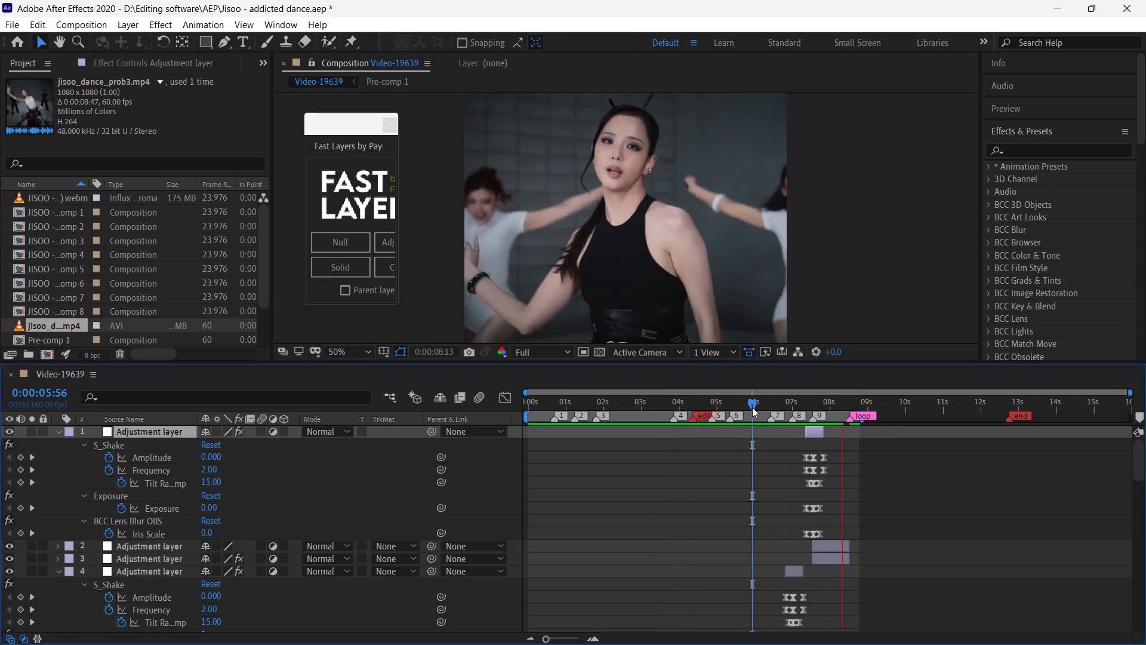
{"action": "left_click", "coordinate": [752, 407]}
{"action": "key", "text": "space"}
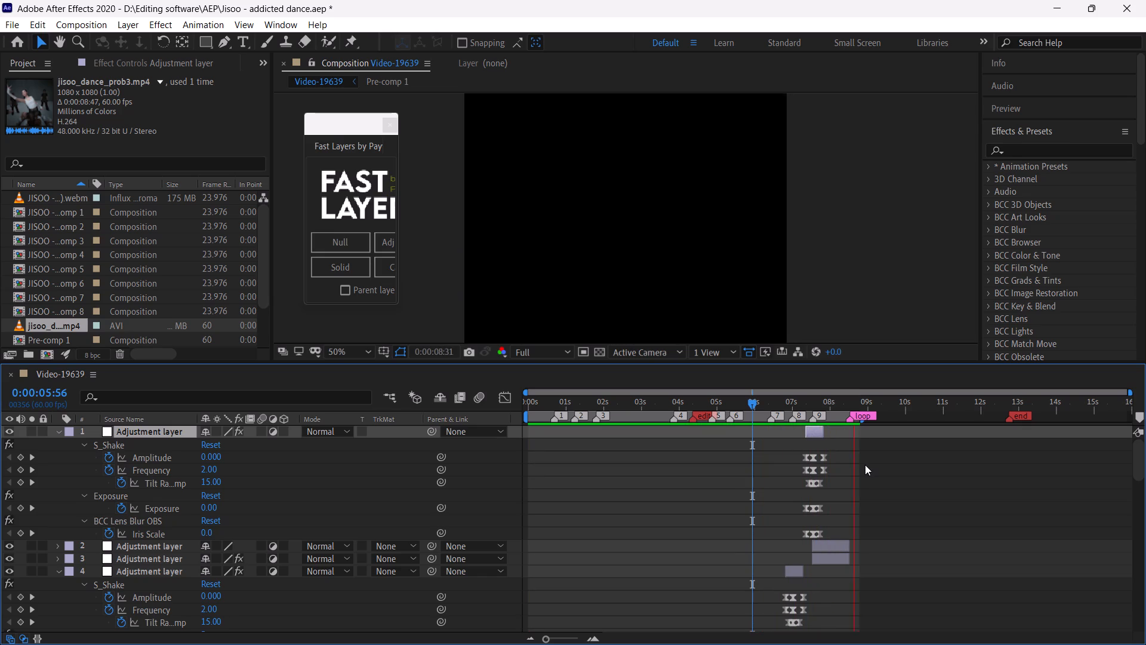
Play back the closing section from 0:00:08:04 to examine the shot before the loop marker.
{"action": "left_click", "coordinate": [833, 406]}
{"action": "key", "text": "space"}
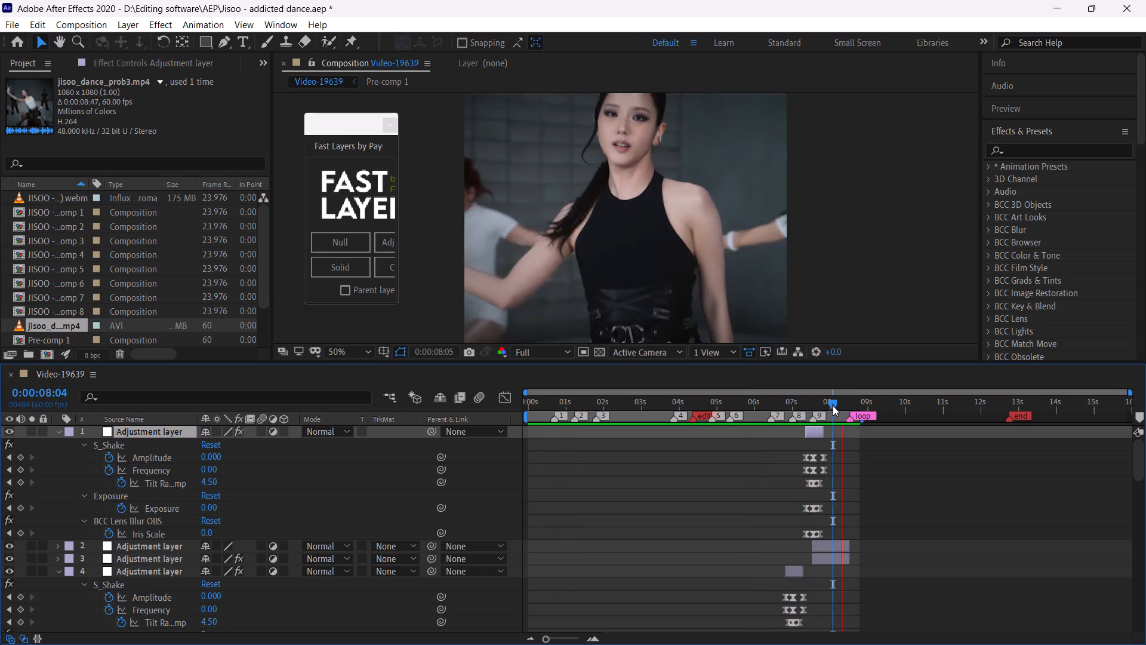
{"action": "left_click", "coordinate": [833, 406]}
{"action": "key", "text": "space"}
{"action": "left_click", "coordinate": [833, 406]}
{"action": "key", "text": "space"}
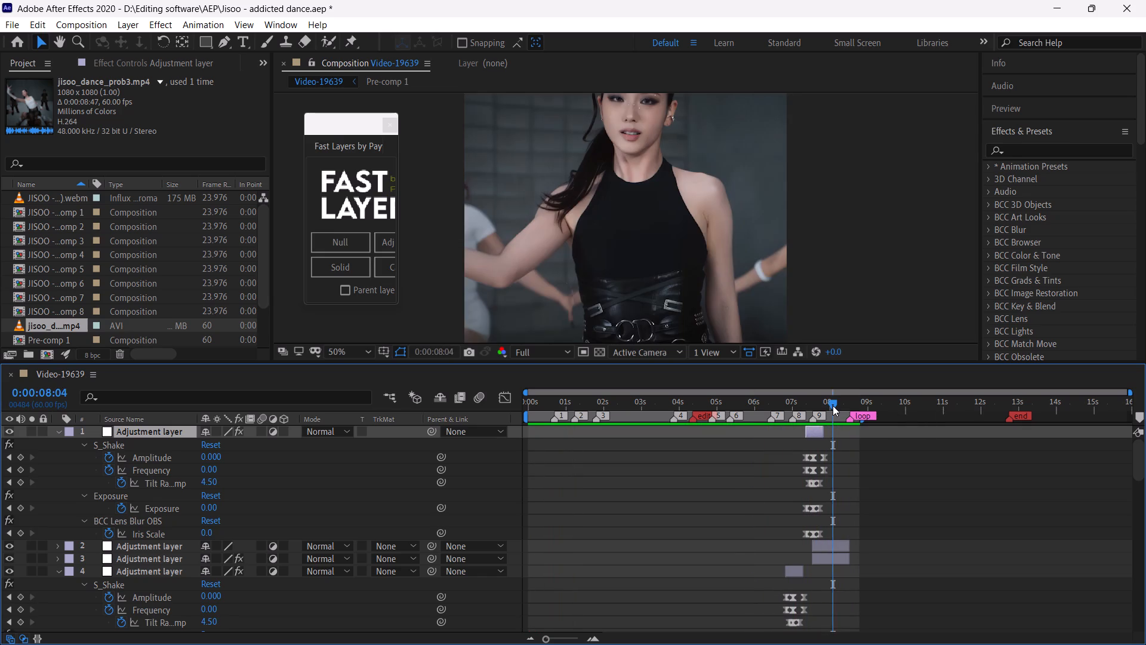
{"action": "left_click", "coordinate": [833, 406]}
Enlarge the composition preview area and set its magnification to fit the whole frame.
{"action": "left_click_drag", "start_coordinate": [802, 361], "coordinate": [799, 452]}
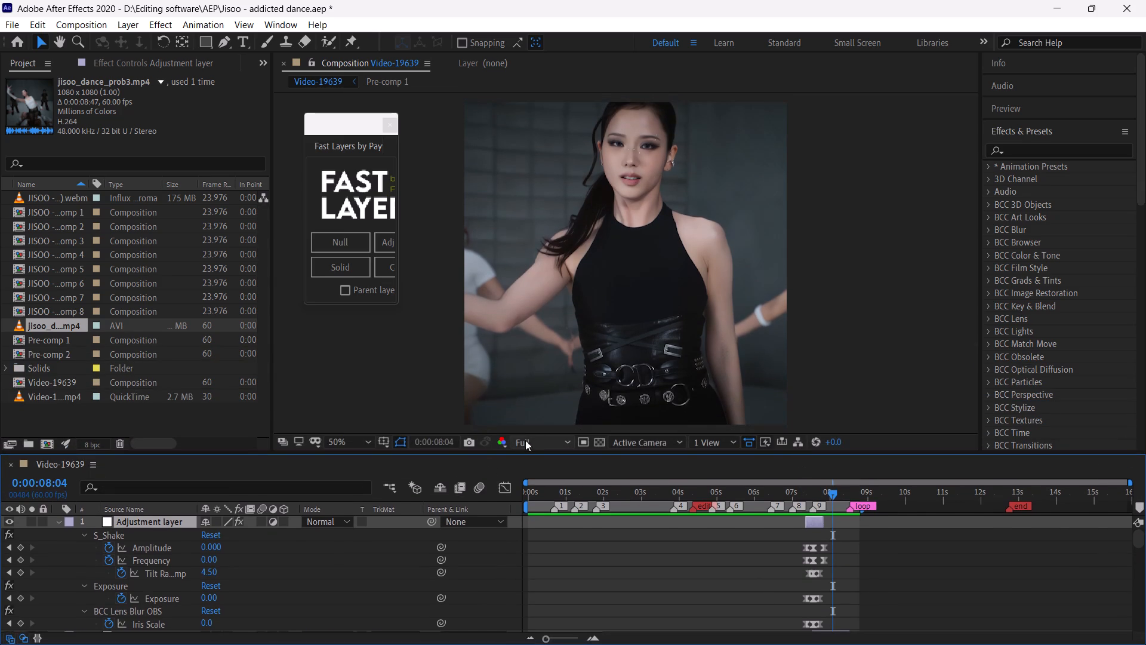
{"action": "left_click", "coordinate": [354, 438]}
{"action": "left_click", "coordinate": [362, 179]}
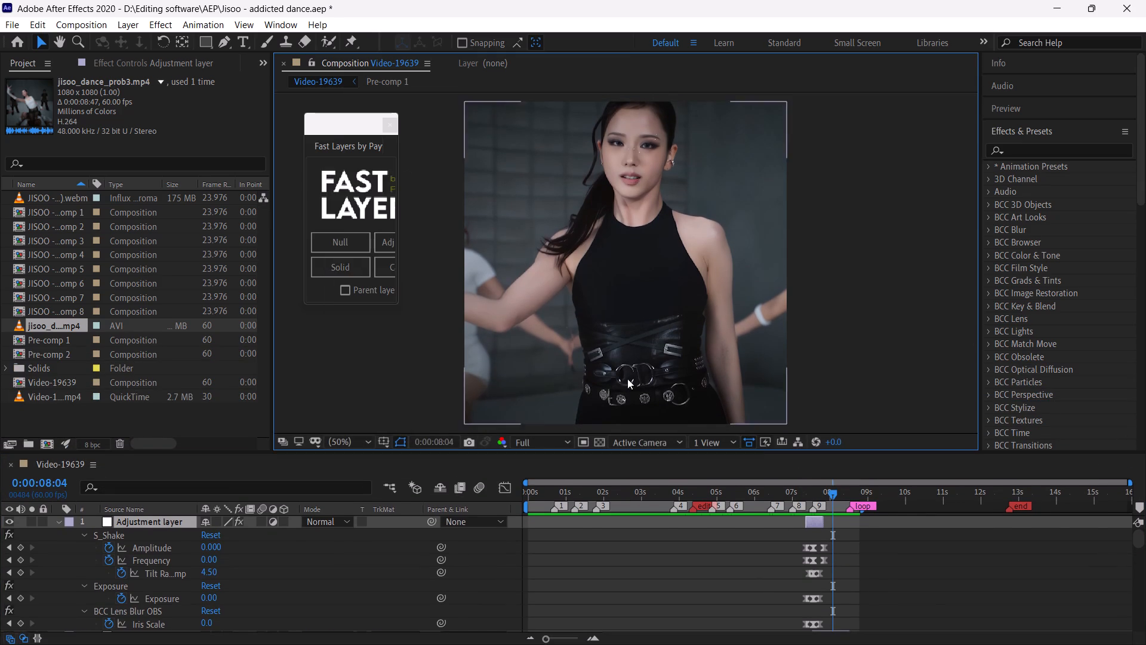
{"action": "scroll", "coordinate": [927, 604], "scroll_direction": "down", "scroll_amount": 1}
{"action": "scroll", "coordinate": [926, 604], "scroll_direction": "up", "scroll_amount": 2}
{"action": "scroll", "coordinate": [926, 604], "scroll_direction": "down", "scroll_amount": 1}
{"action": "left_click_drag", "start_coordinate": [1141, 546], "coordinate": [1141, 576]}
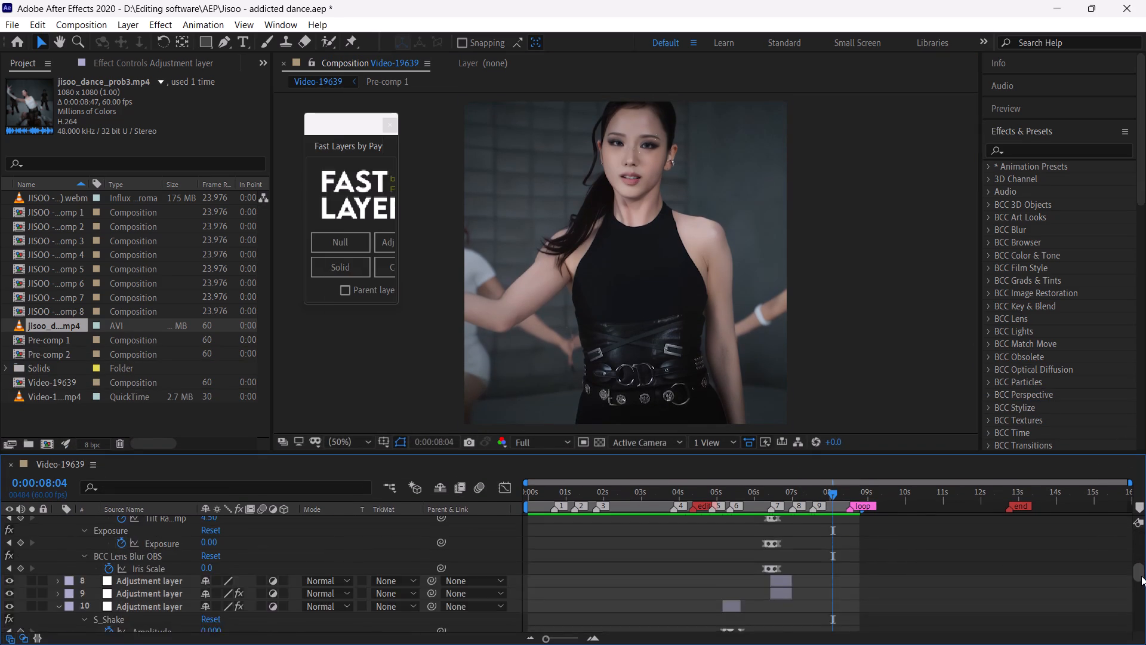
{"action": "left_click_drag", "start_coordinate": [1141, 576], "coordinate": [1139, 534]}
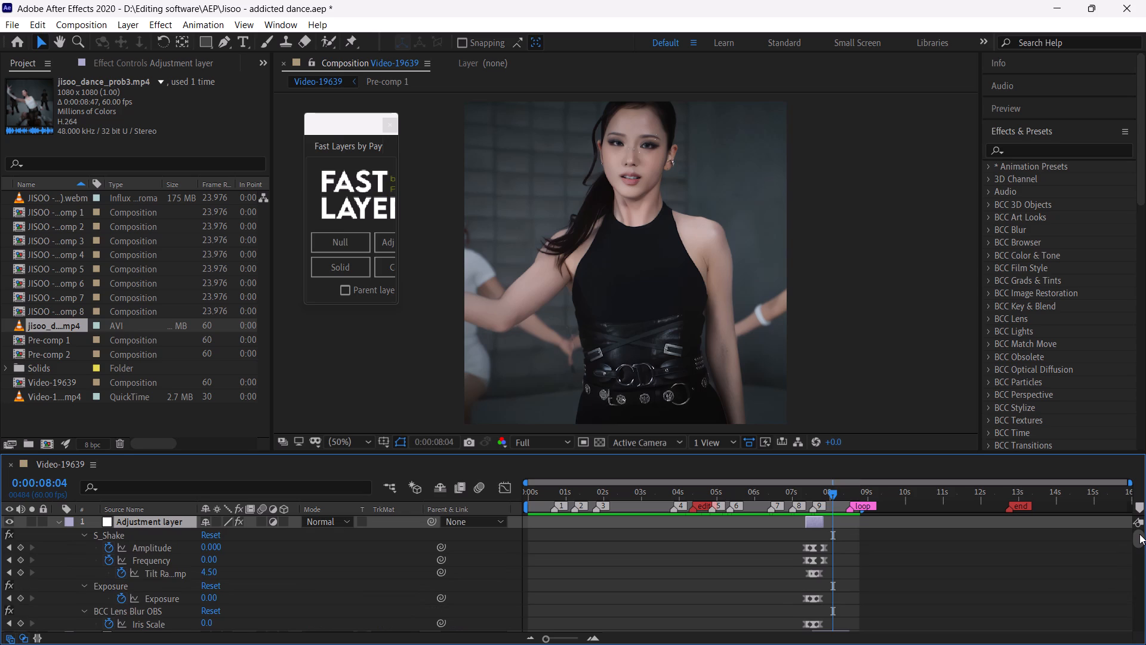
Collapse the marker 9 shake layer's keyframes and add a new adjustment layer spanning marker 9 to the loop marker.
{"action": "key", "text": "u"}
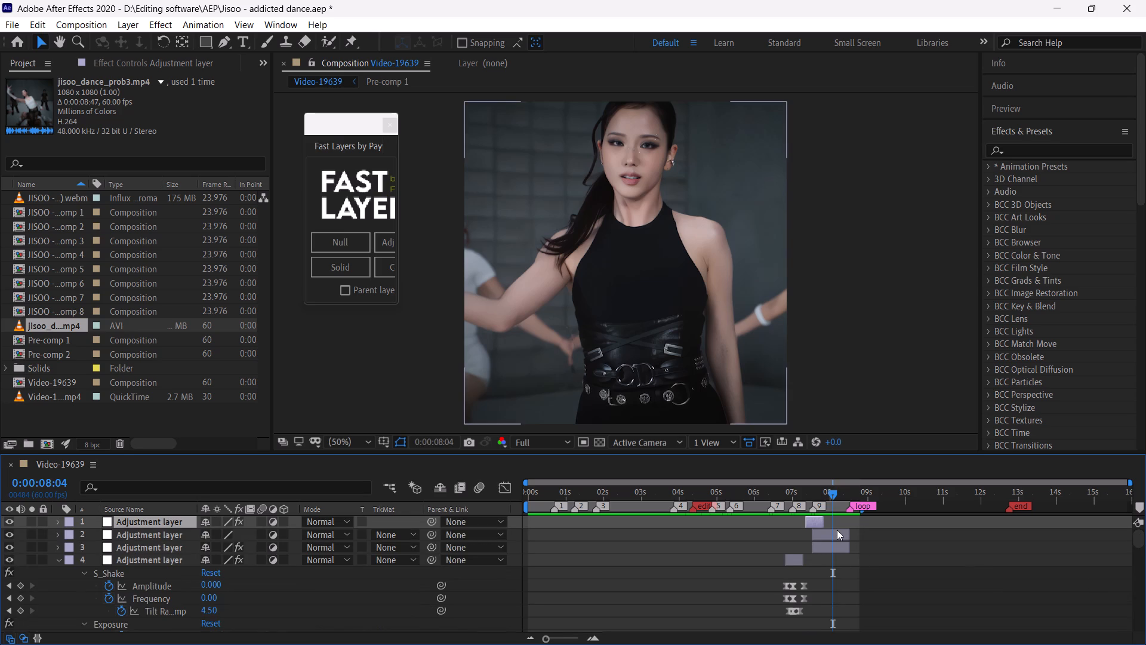
{"action": "left_click", "coordinate": [837, 530]}
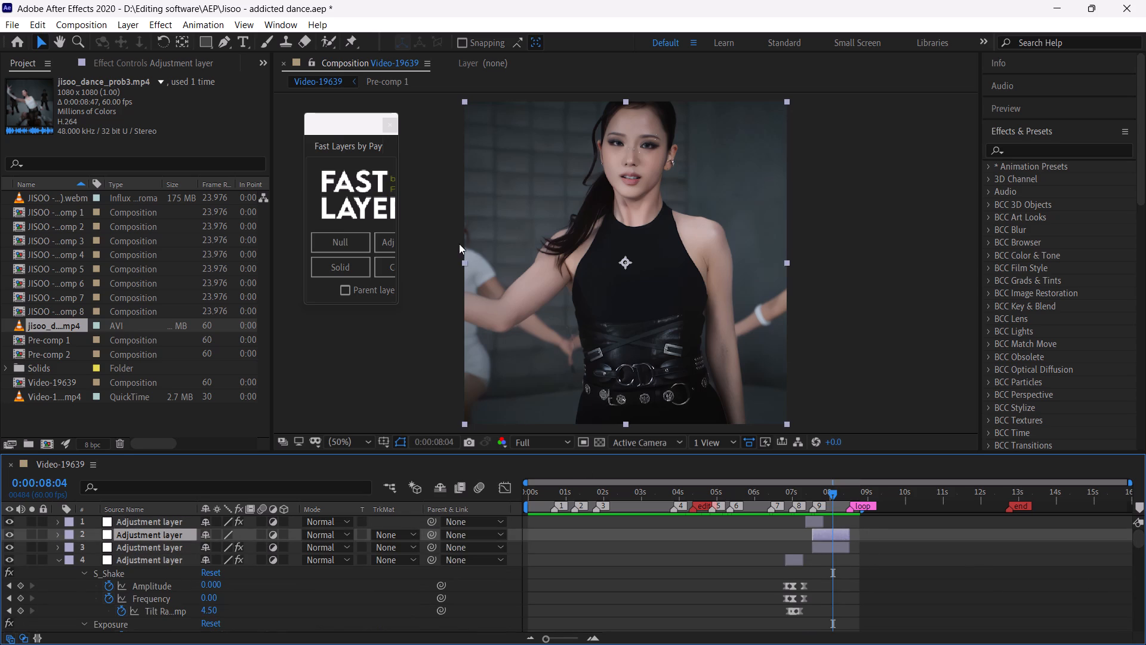
{"action": "left_click", "coordinate": [392, 242]}
{"action": "left_click", "coordinate": [825, 537]}
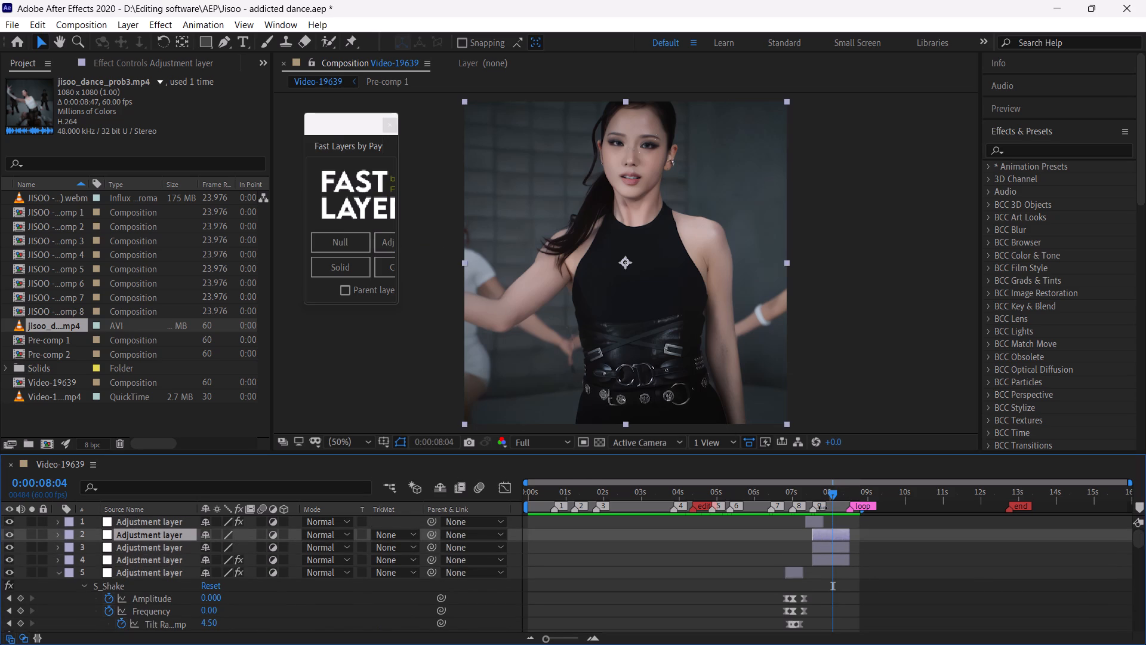
Apply the animation preset Ryan's Desaturated Shake Transition to the new adjustment layer at 0:00:07:33.
{"action": "left_click_drag", "start_coordinate": [824, 496], "coordinate": [814, 496]}
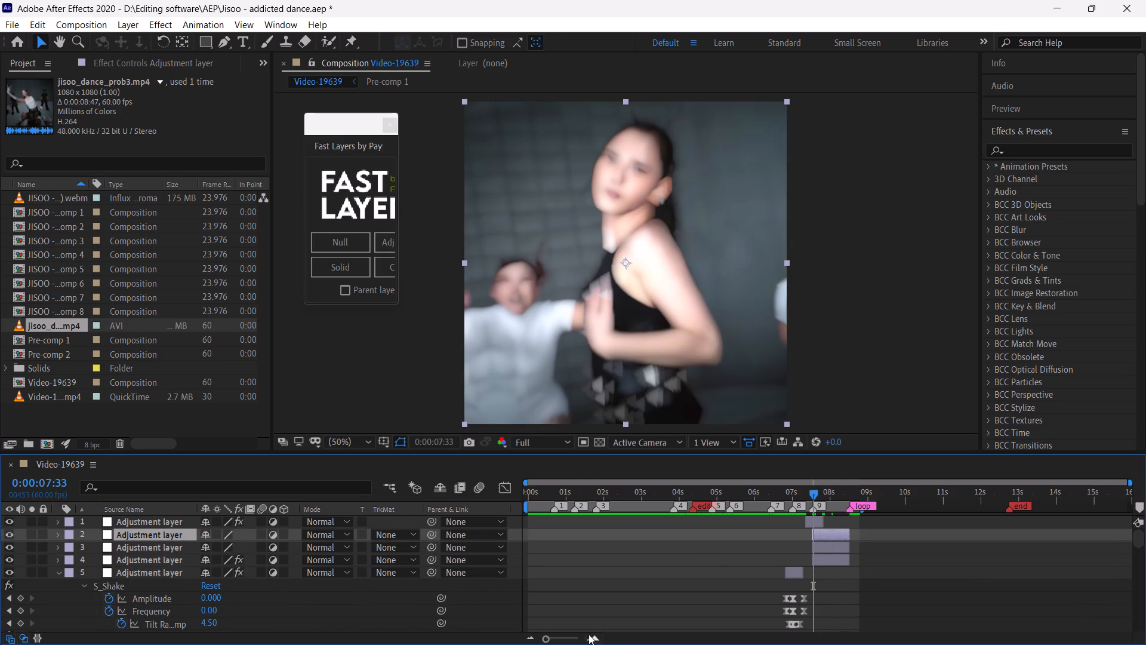
{"action": "left_click_drag", "start_coordinate": [559, 640], "coordinate": [572, 644]}
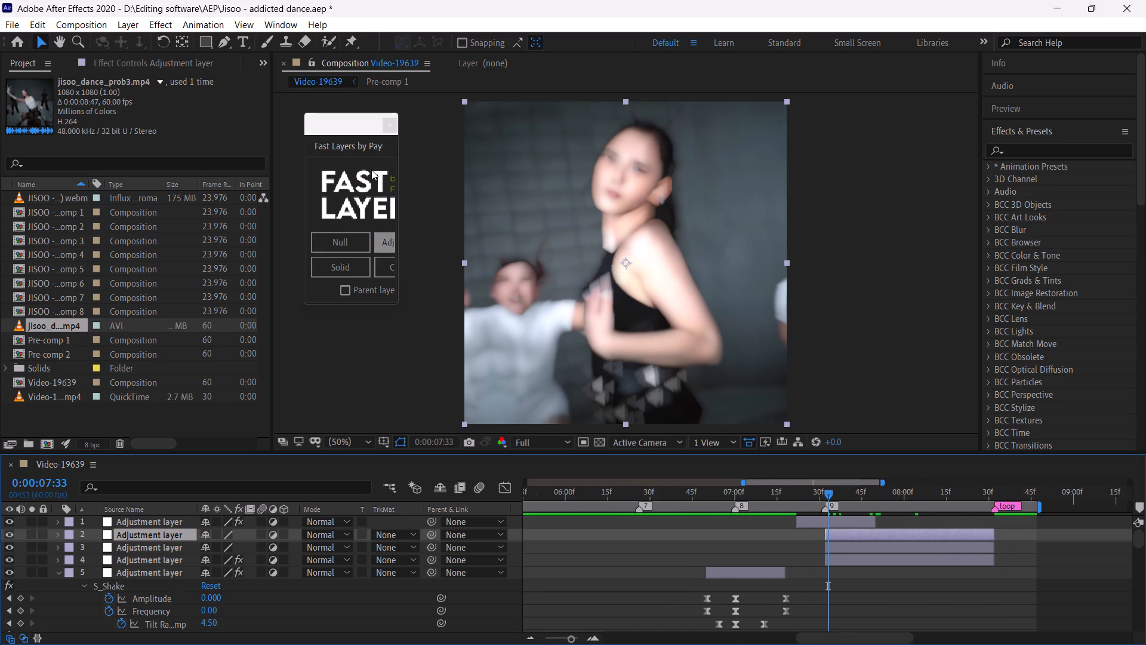
{"action": "left_click", "coordinate": [205, 24]}
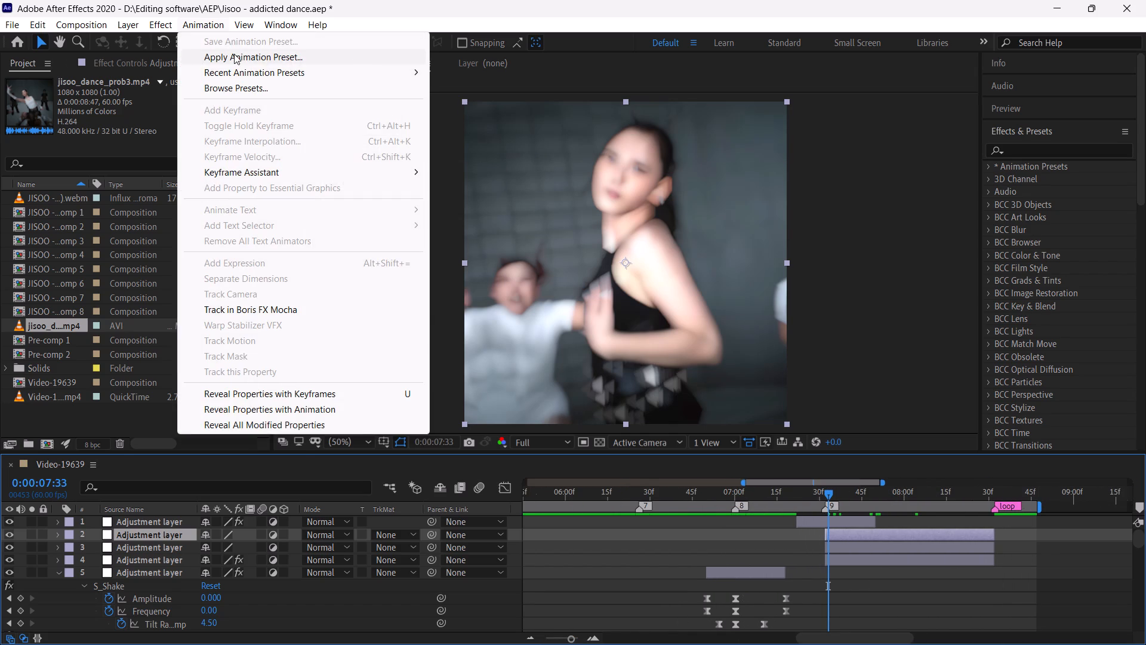
{"action": "left_click", "coordinate": [234, 54]}
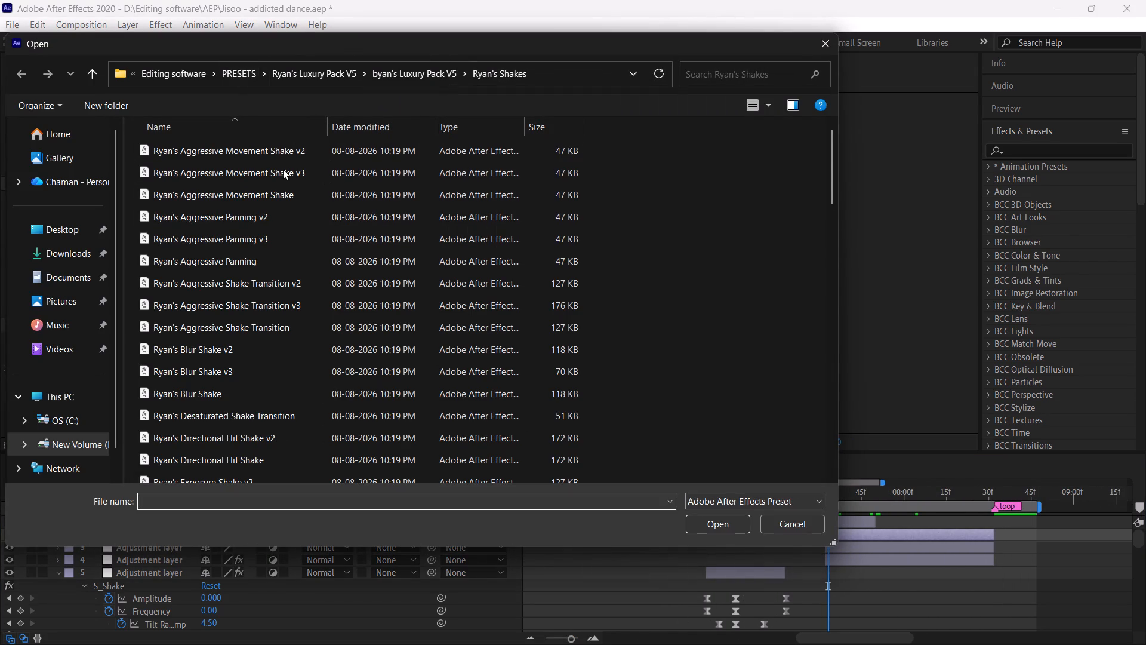
{"action": "scroll", "coordinate": [284, 332], "scroll_direction": "down", "scroll_amount": 1}
{"action": "left_click", "coordinate": [288, 363]}
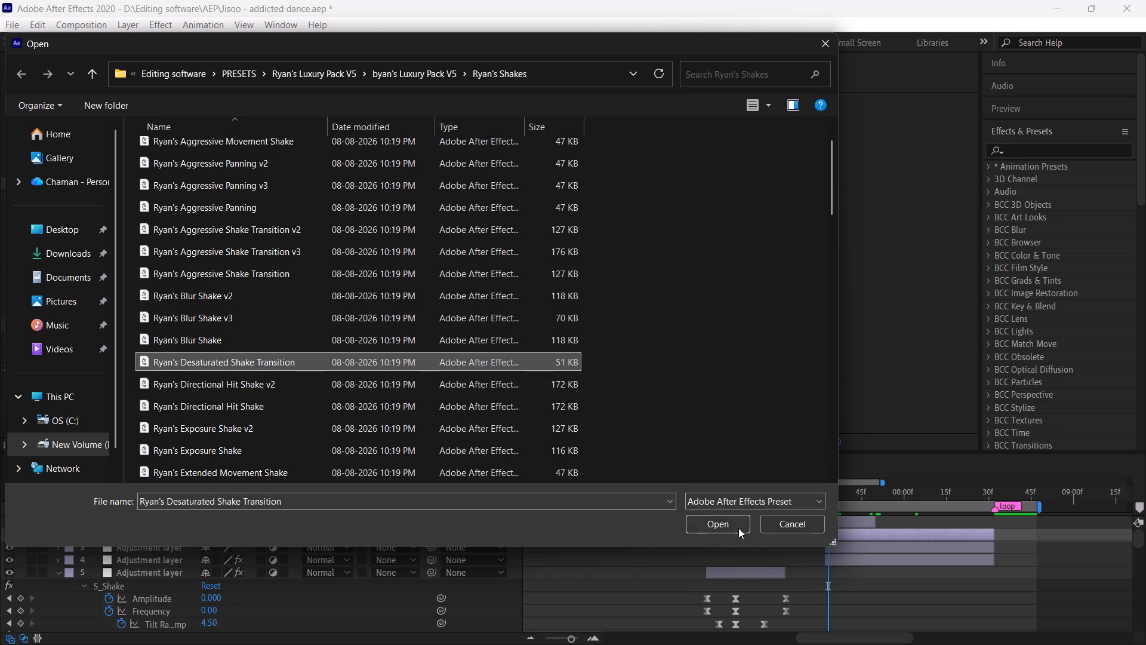
{"action": "left_click", "coordinate": [717, 523]}
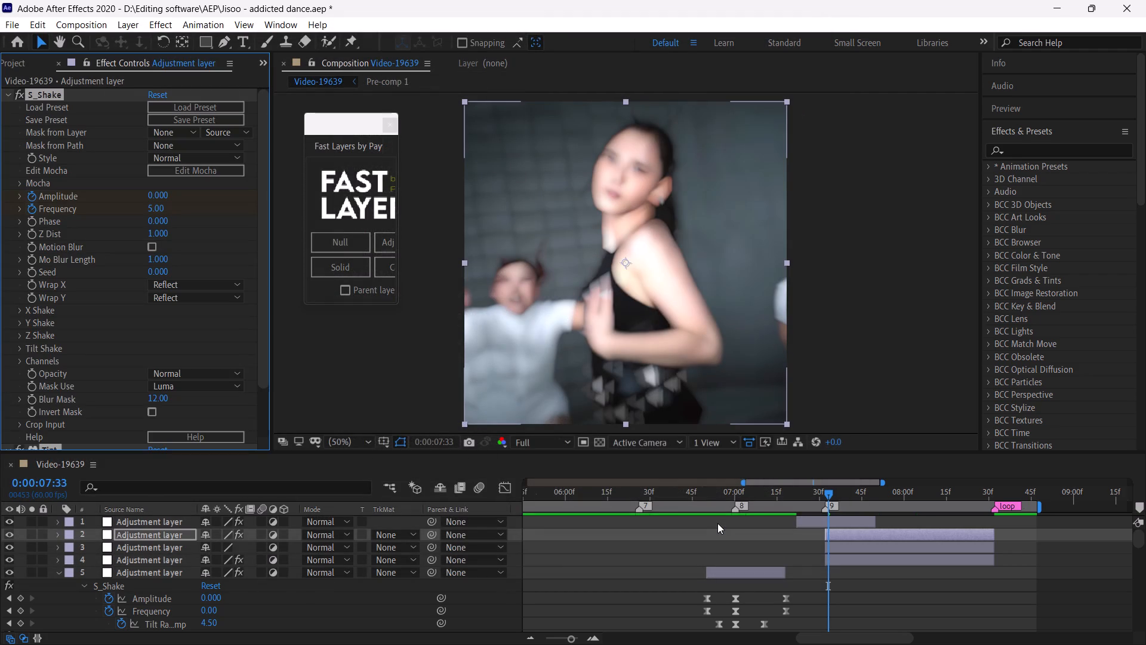
Reveal the new desaturated shake layer's keyframes and shift the layer later so its peak keyframes sit at 0:00:08:02.
{"action": "key", "text": "u"}
{"action": "left_click_drag", "start_coordinate": [893, 493], "coordinate": [898, 497]}
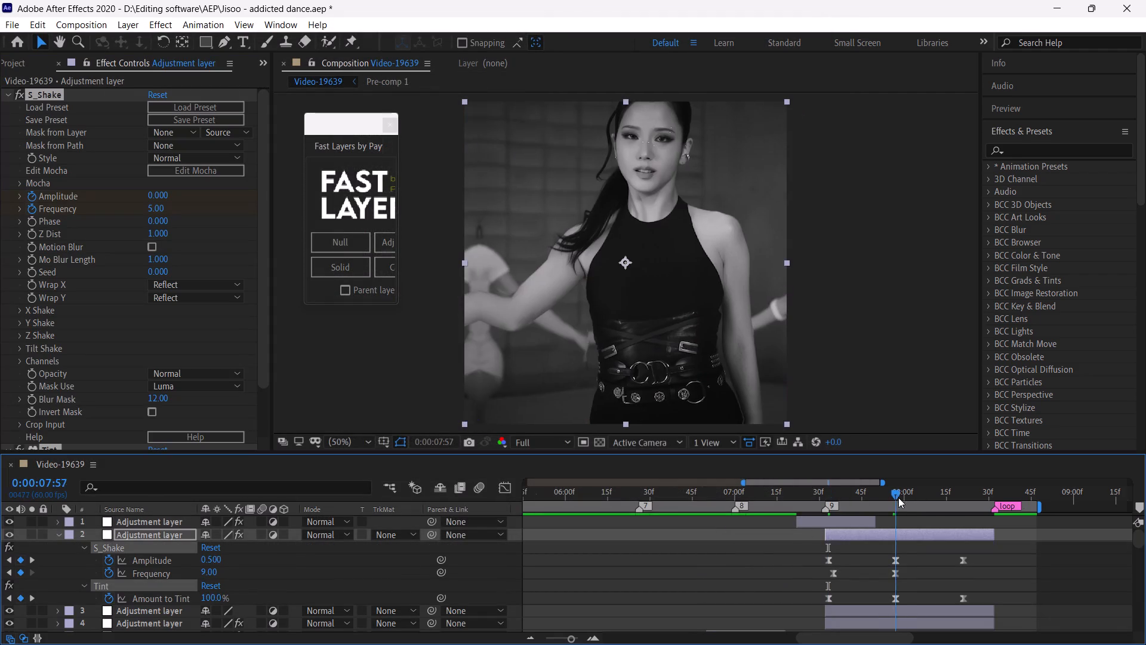
{"action": "left_click_drag", "start_coordinate": [898, 497], "coordinate": [897, 502]}
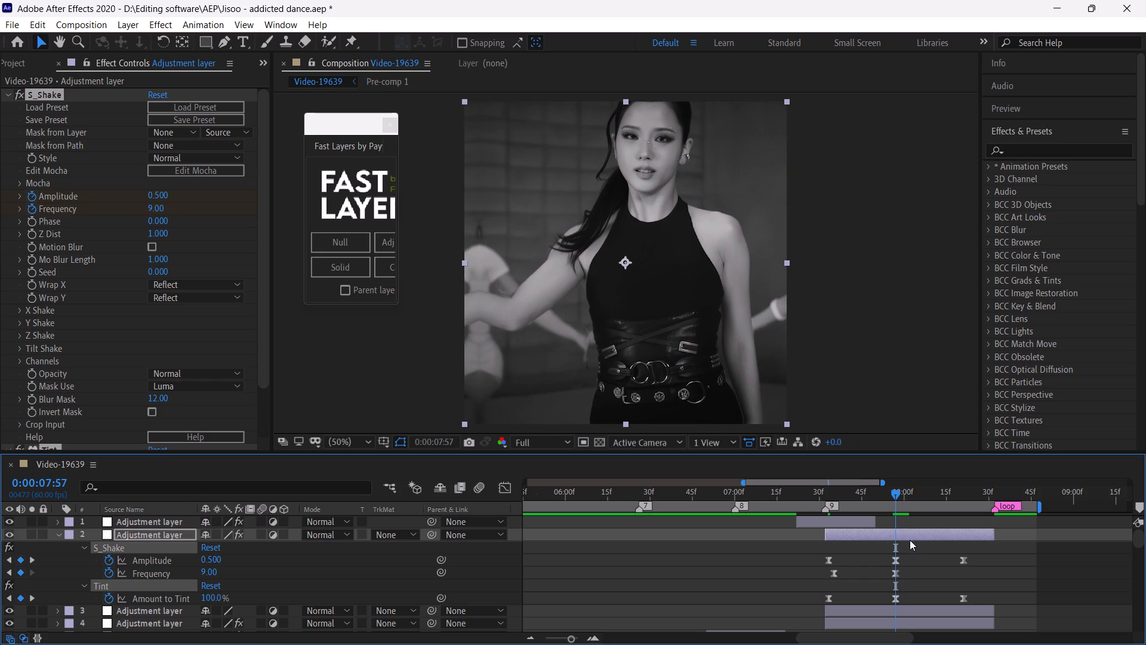
{"action": "left_click_drag", "start_coordinate": [910, 535], "coordinate": [924, 537]}
Play back the desaturated shake transition repeatedly from 0:00:07:29 and from 0:00:08:02 to check its timing.
{"action": "left_click", "coordinate": [818, 494]}
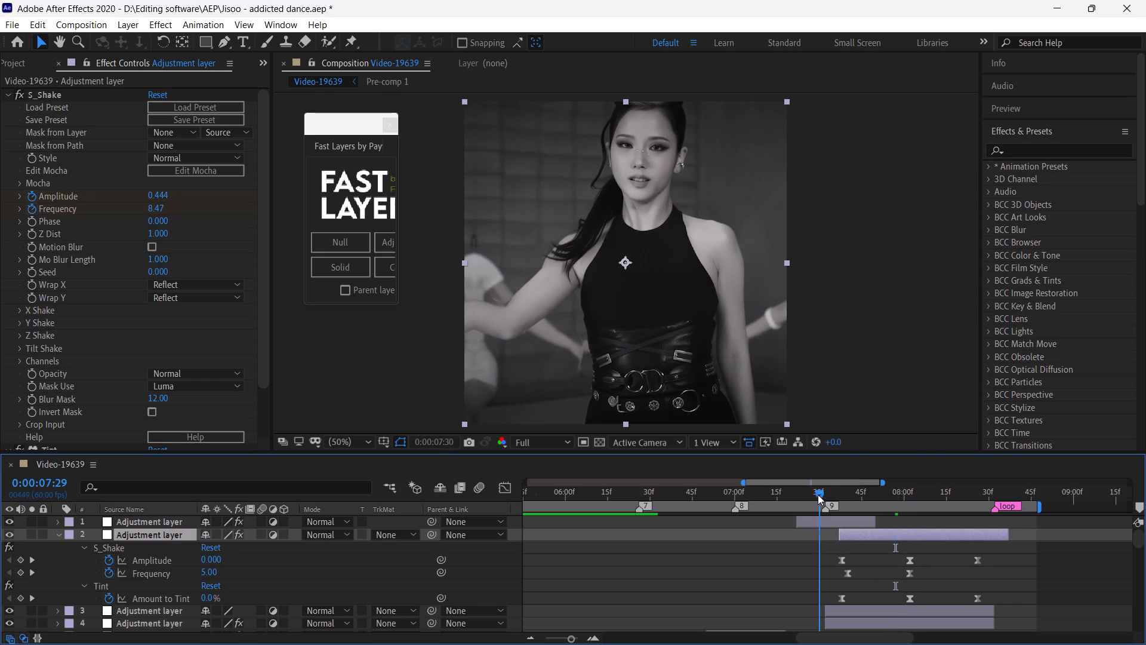
{"action": "key", "text": "space"}
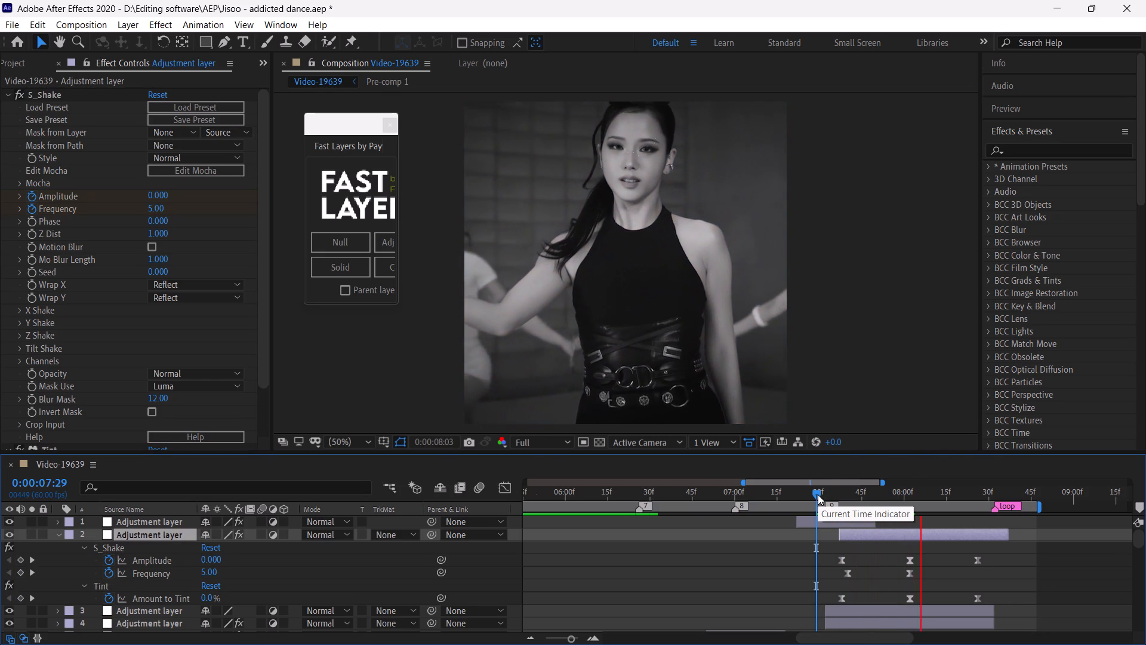
{"action": "left_click", "coordinate": [818, 494]}
{"action": "key", "text": "space"}
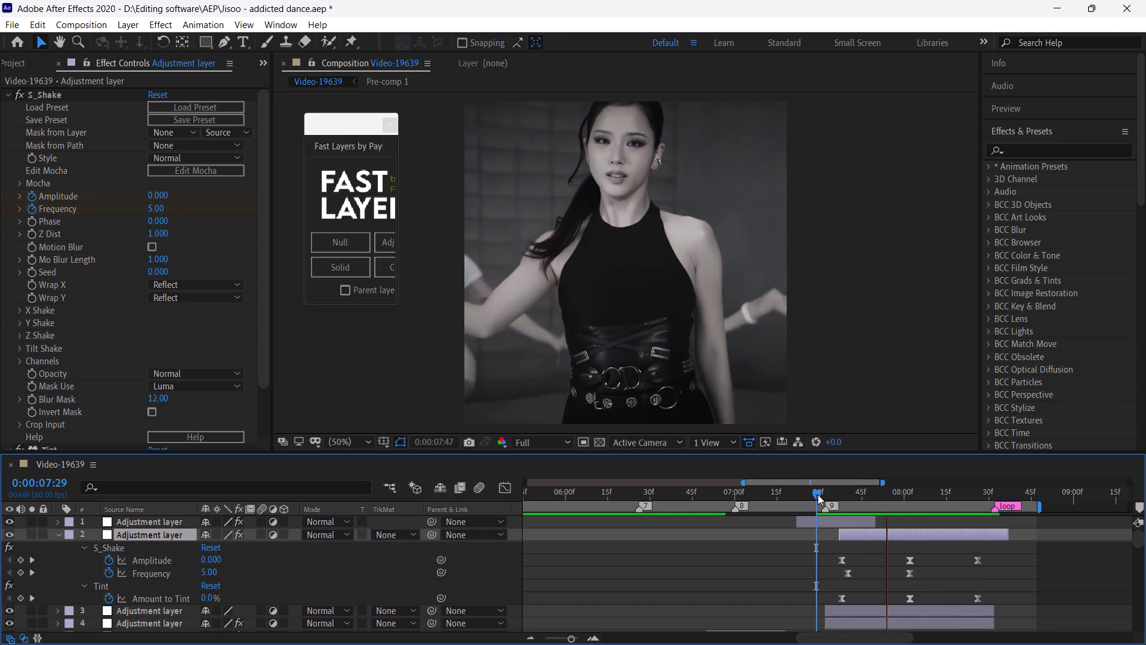
{"action": "left_click", "coordinate": [818, 494]}
{"action": "key", "text": "space"}
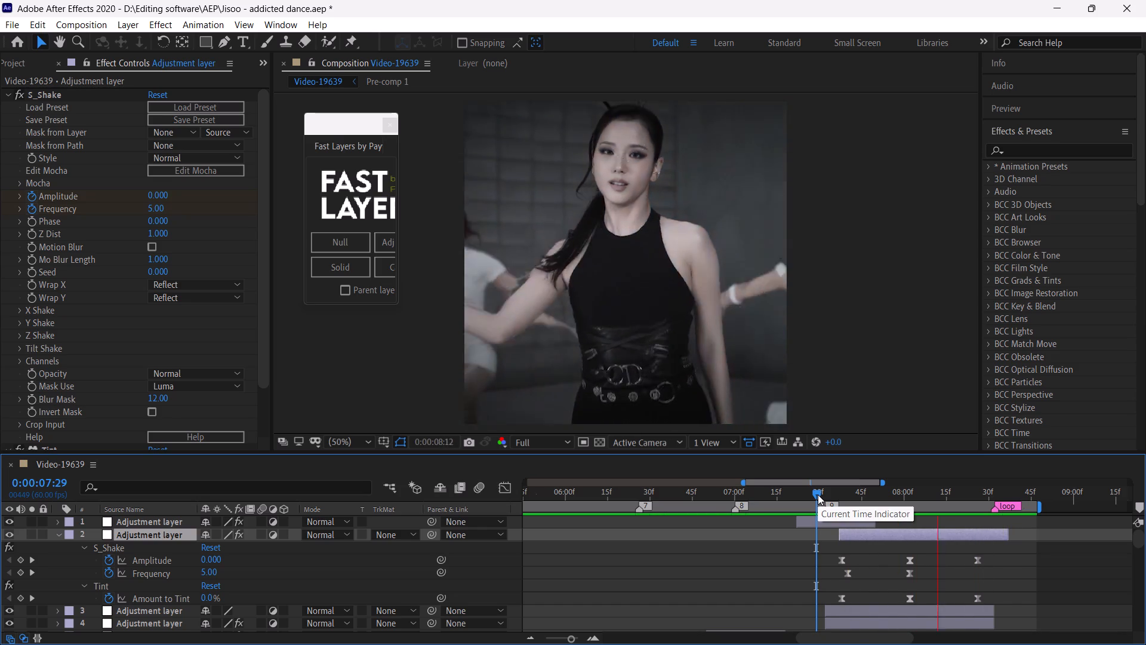
{"action": "left_click", "coordinate": [820, 496]}
{"action": "key", "text": "space"}
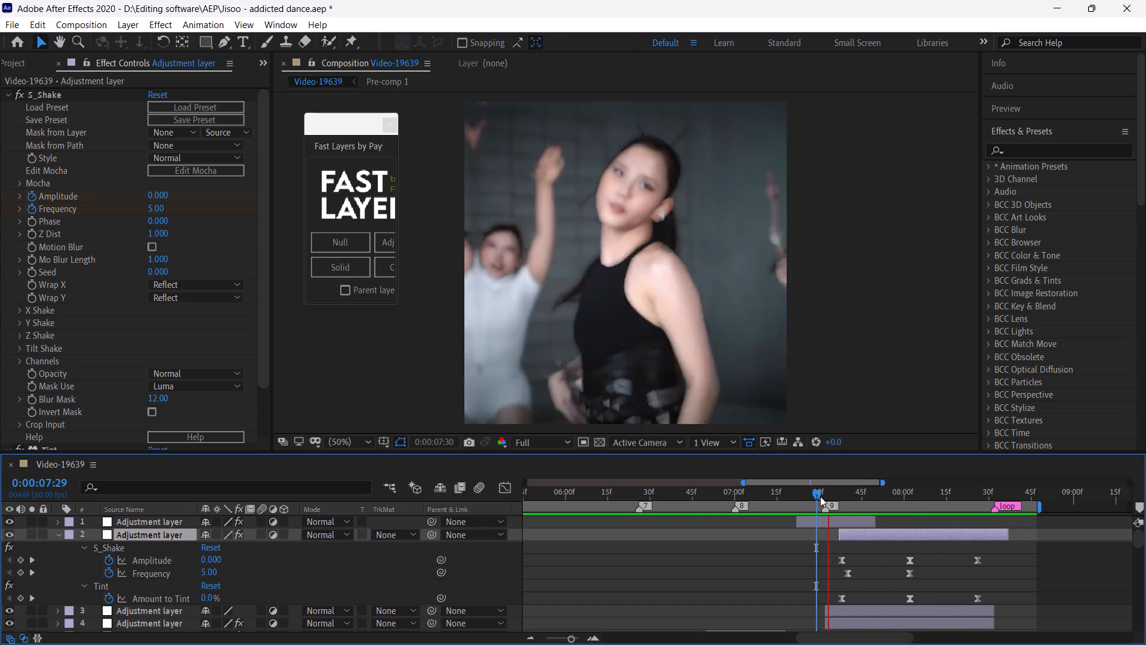
{"action": "left_click_drag", "start_coordinate": [898, 496], "coordinate": [912, 512]}
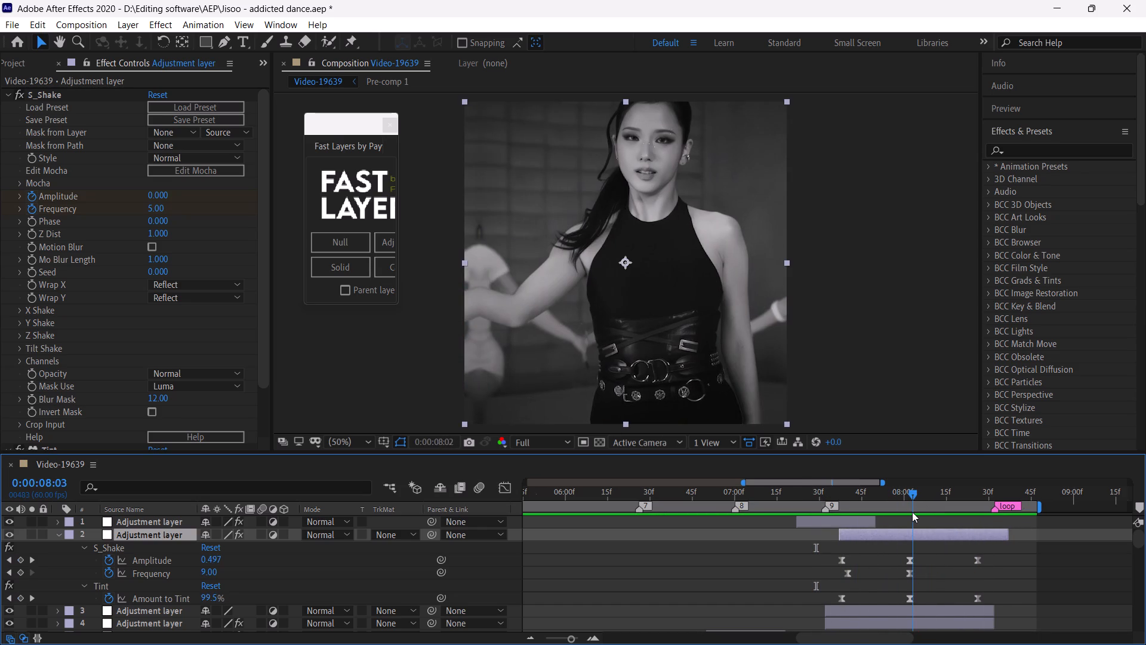
{"action": "left_click_drag", "start_coordinate": [912, 512], "coordinate": [911, 516]}
{"action": "key", "text": "space"}
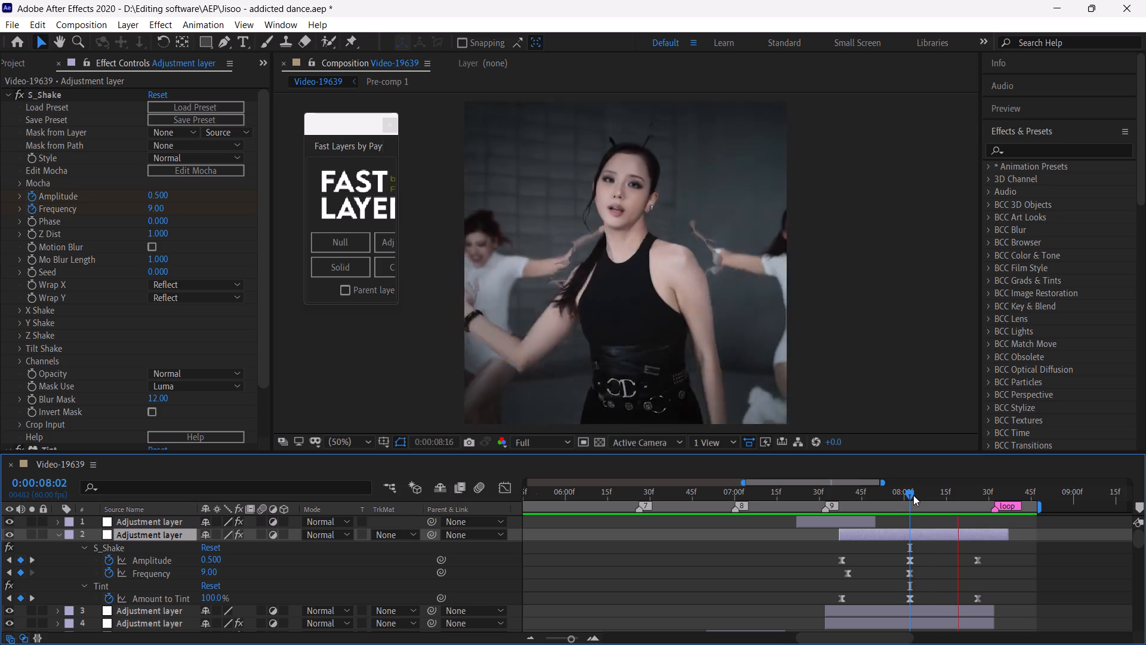
{"action": "left_click", "coordinate": [912, 493]}
{"action": "key", "text": "space"}
{"action": "left_click", "coordinate": [912, 493]}
{"action": "key", "text": "space"}
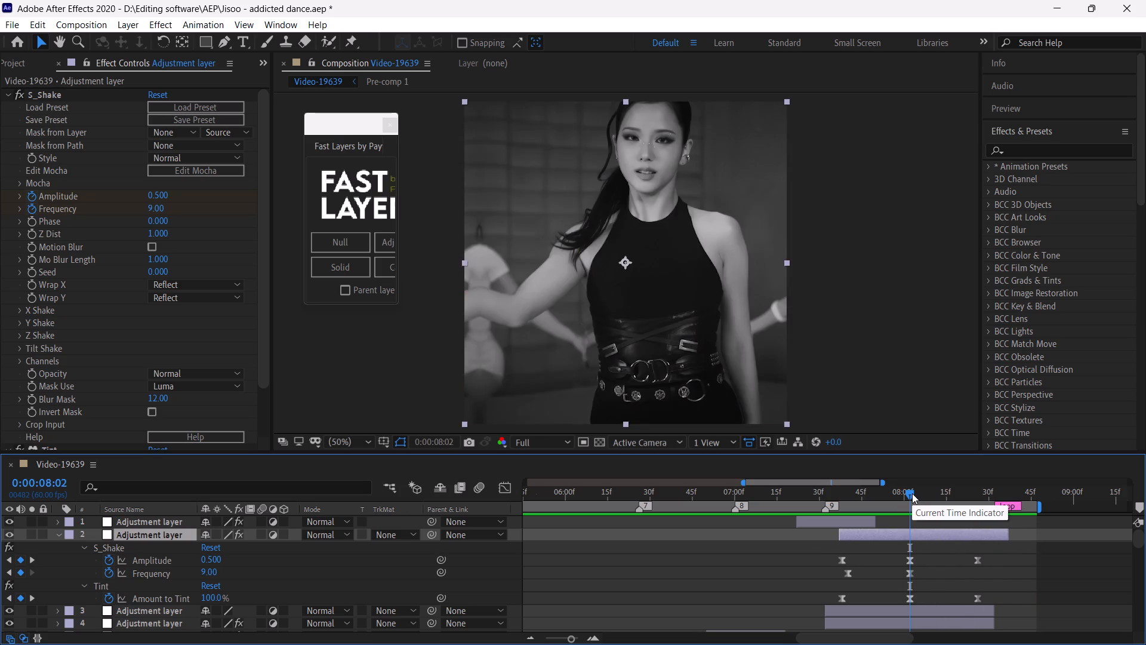
{"action": "left_click", "coordinate": [912, 493]}
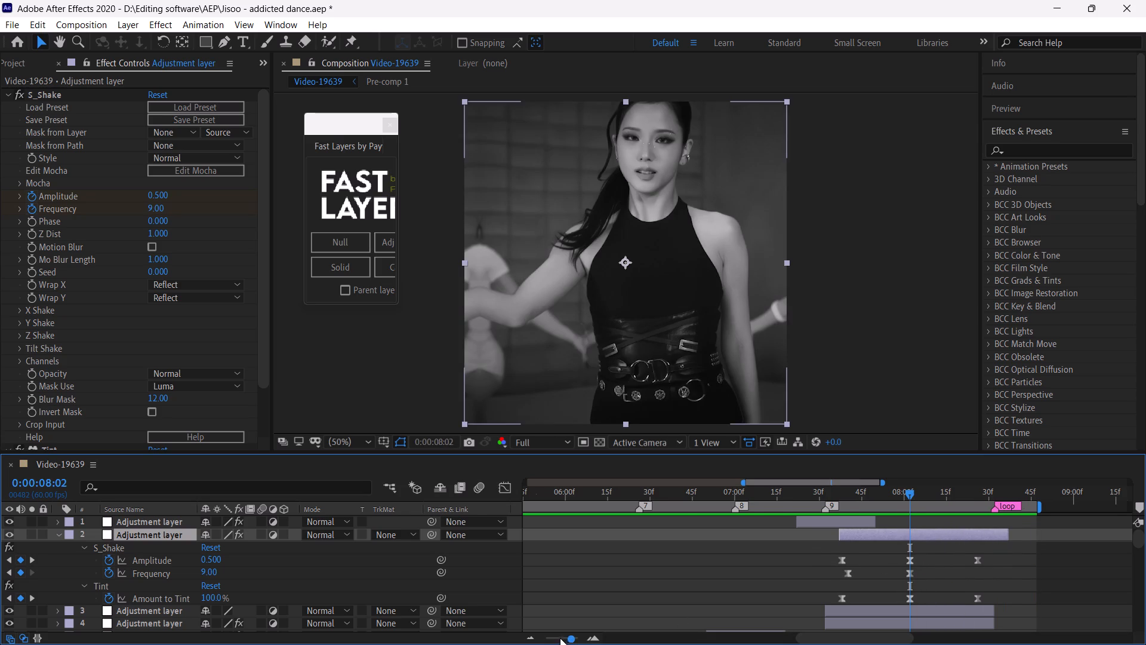
Duplicate the desaturated shake adjustment layer and move the copy earlier, between markers 6 and 7.
{"action": "left_click_drag", "start_coordinate": [561, 639], "coordinate": [545, 639]}
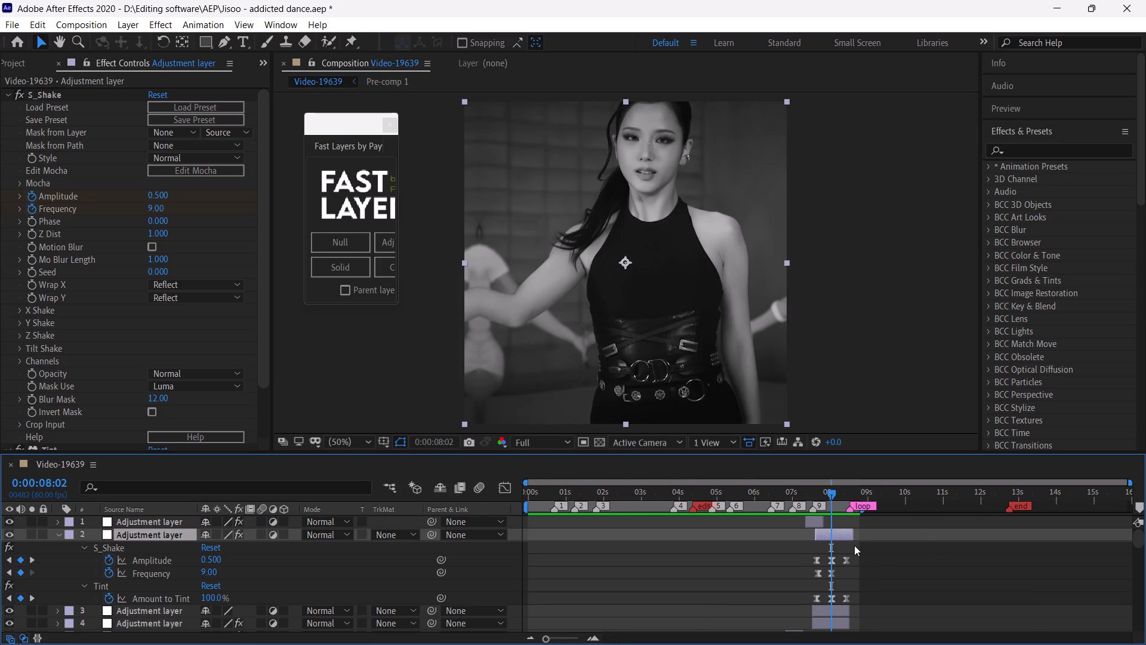
{"action": "key", "text": "ctrl+d"}
{"action": "left_click_drag", "start_coordinate": [831, 536], "coordinate": [648, 556]}
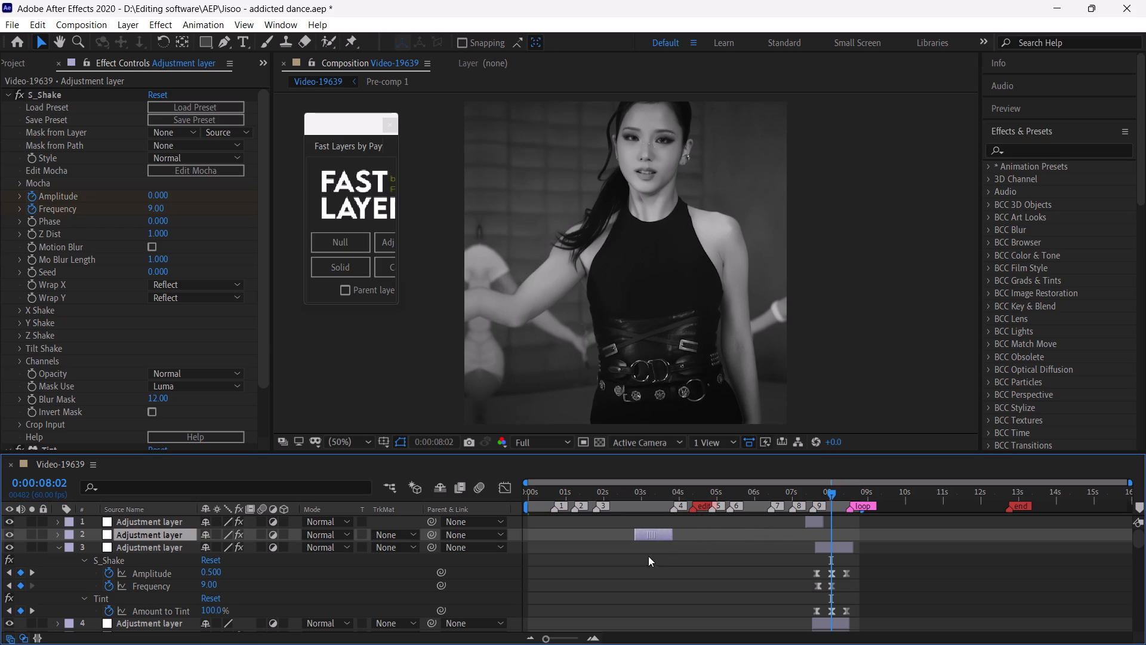
{"action": "left_click_drag", "start_coordinate": [648, 556], "coordinate": [637, 555]}
{"action": "left_click", "coordinate": [648, 497]}
{"action": "left_click_drag", "start_coordinate": [564, 637], "coordinate": [574, 640]}
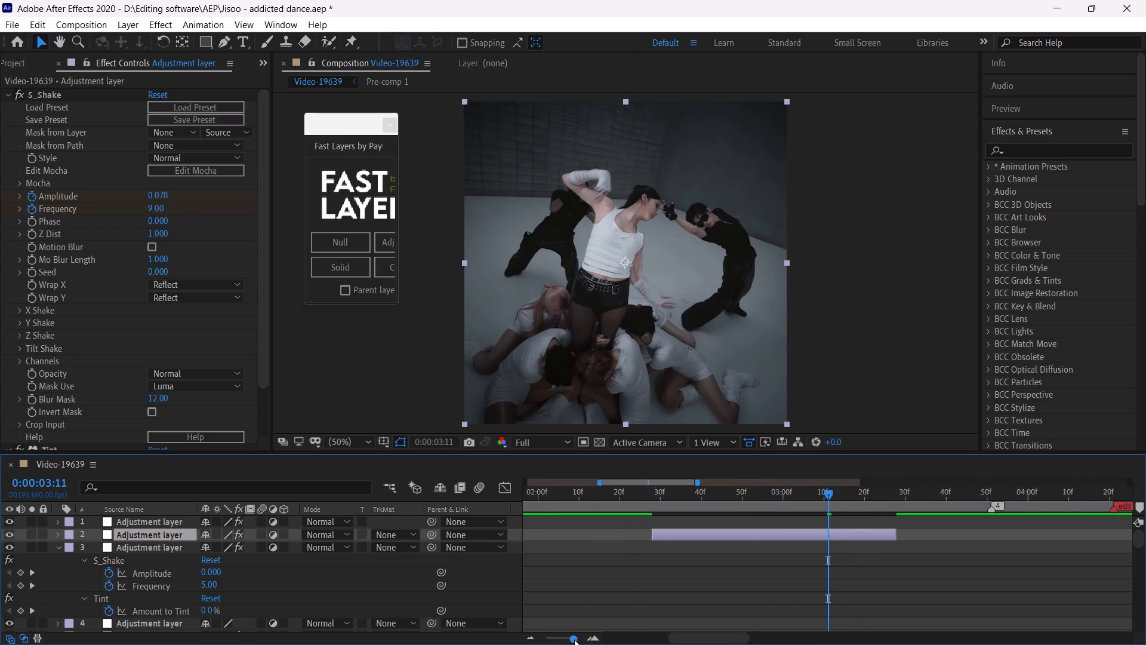
{"action": "left_click_drag", "start_coordinate": [574, 640], "coordinate": [557, 637]}
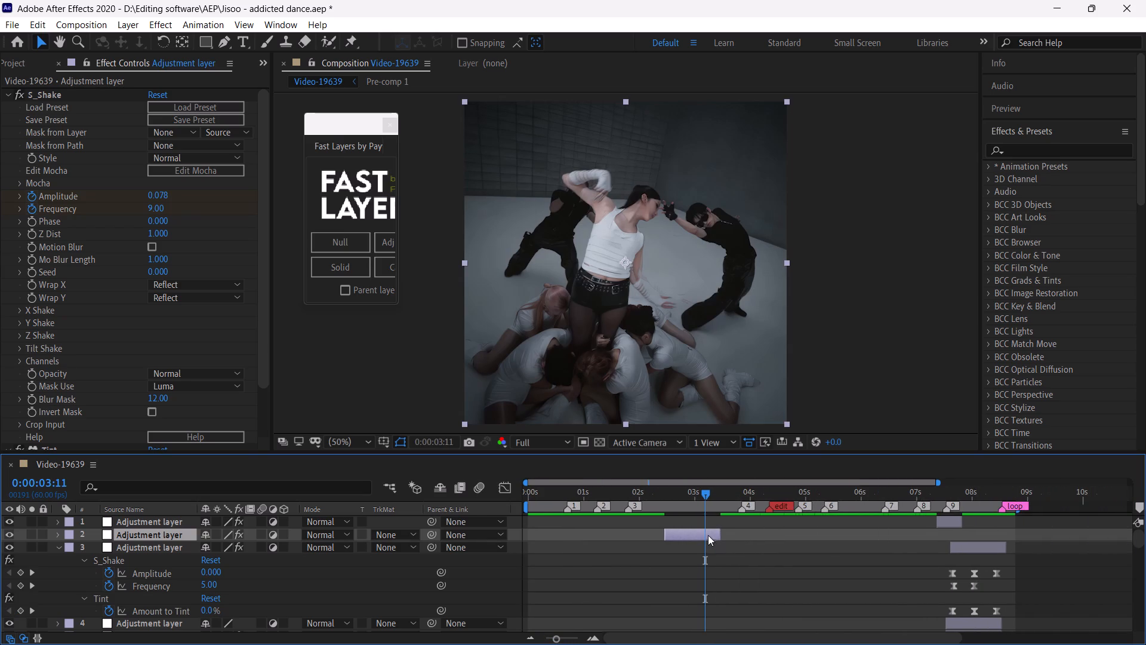
{"action": "left_click_drag", "start_coordinate": [706, 534], "coordinate": [860, 545]}
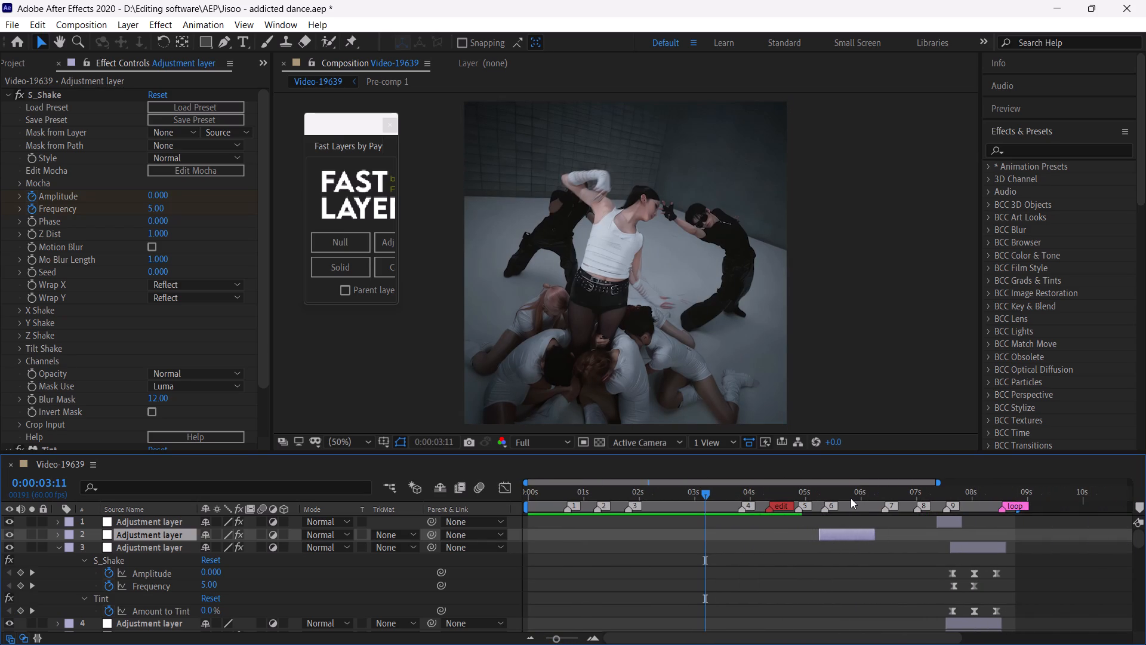
{"action": "left_click", "coordinate": [851, 498]}
{"action": "left_click_drag", "start_coordinate": [563, 636], "coordinate": [575, 640]}
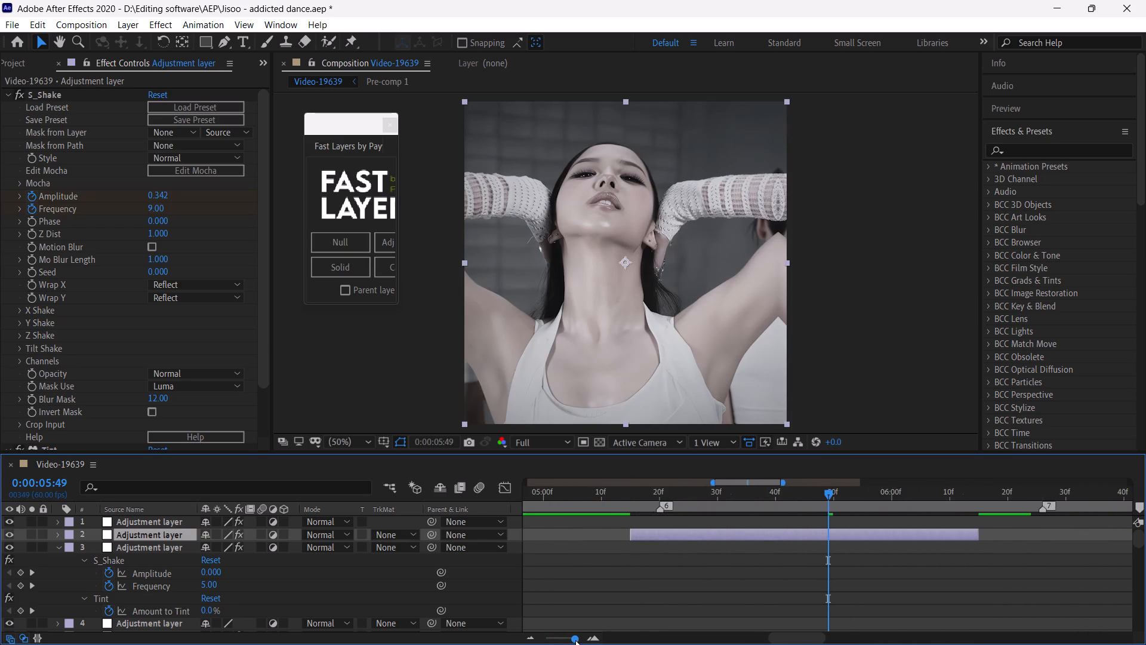
{"action": "left_click_drag", "start_coordinate": [575, 640], "coordinate": [571, 640]}
{"action": "left_click_drag", "start_coordinate": [835, 534], "coordinate": [886, 535]}
Reveal the copied layer's keyframes and shift the layer so its peak keyframes sit at 0:00:06:08.
{"action": "key", "text": "u"}
{"action": "left_click_drag", "start_coordinate": [850, 499], "coordinate": [856, 508]}
{"action": "key", "text": "space"}
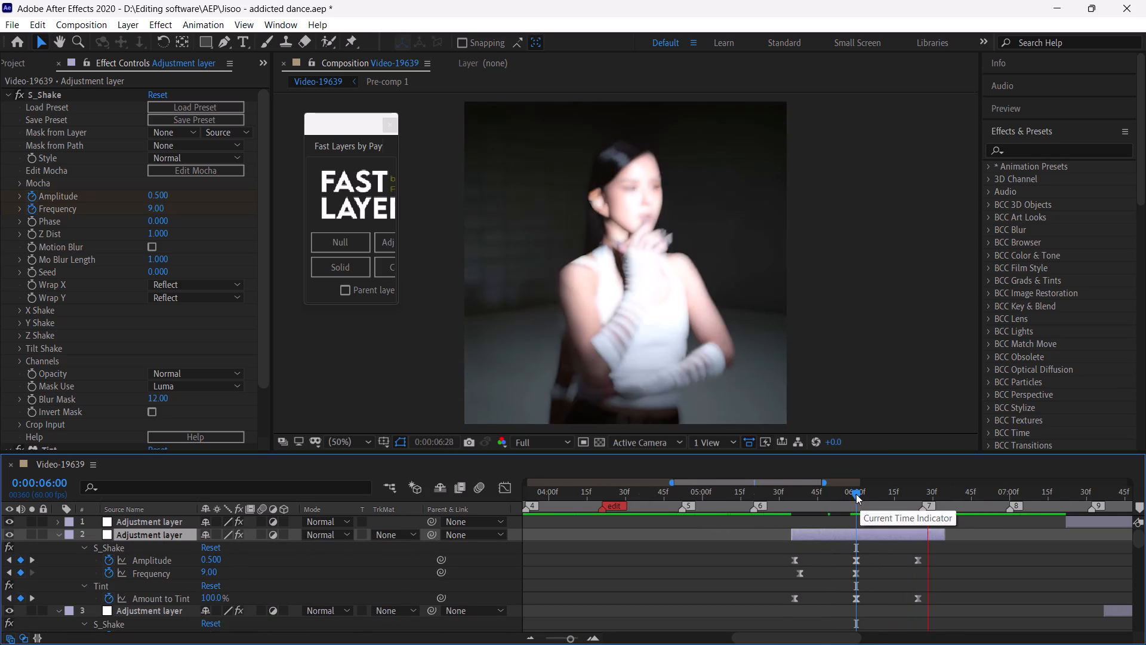
{"action": "left_click_drag", "start_coordinate": [856, 494], "coordinate": [877, 508]}
{"action": "left_click_drag", "start_coordinate": [876, 537], "coordinate": [897, 539]}
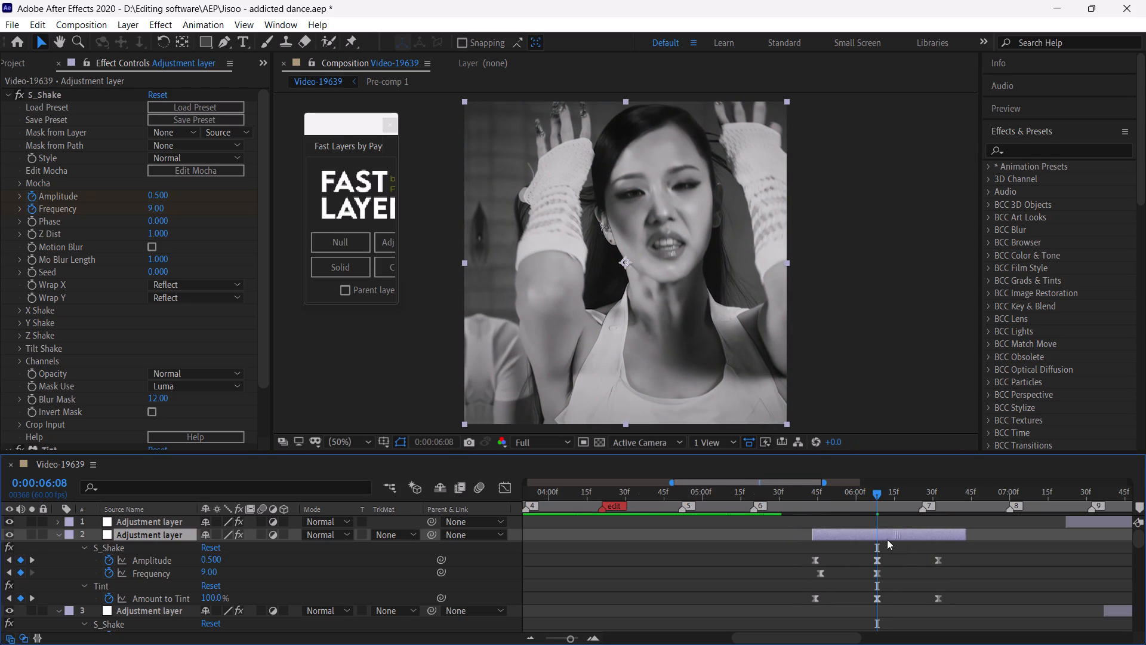
Play back the copied desaturated shake between markers 6 and 7 repeatedly from 0:00:05:18 to check its timing.
{"action": "left_click", "coordinate": [749, 488]}
{"action": "key", "text": "space"}
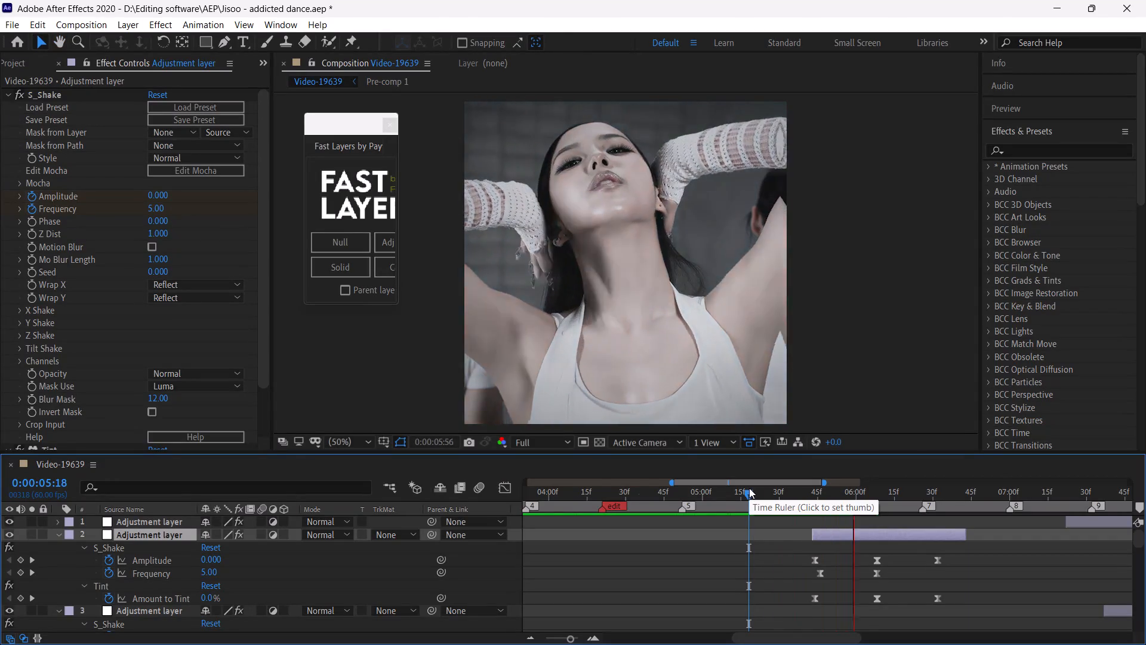
{"action": "left_click", "coordinate": [749, 488]}
{"action": "key", "text": "space"}
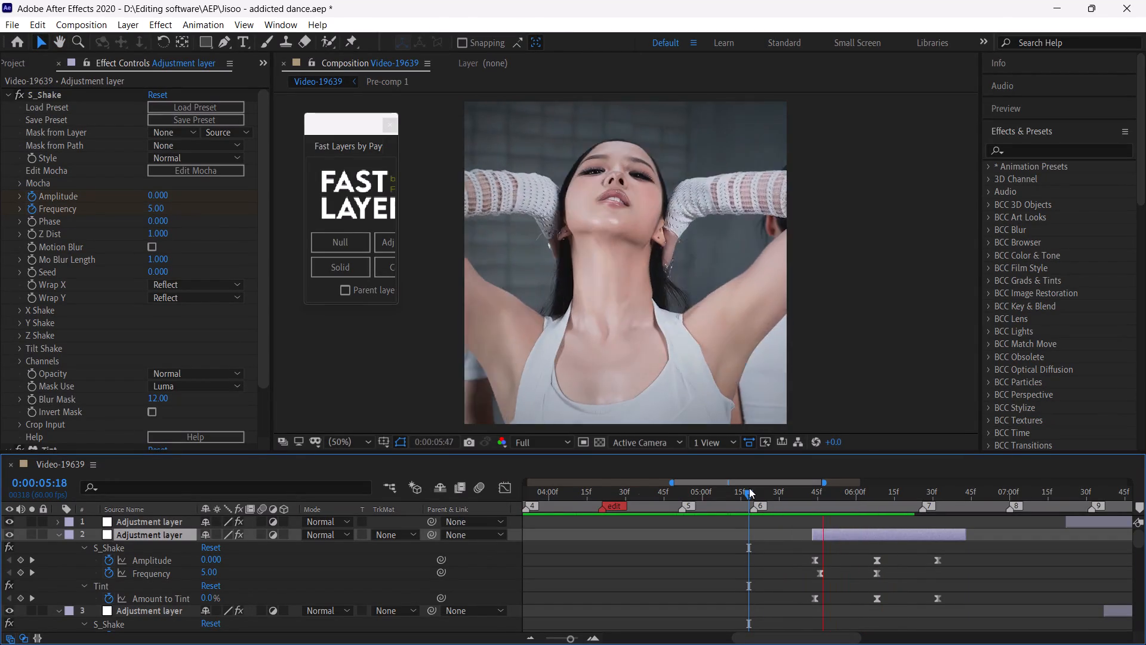
{"action": "left_click", "coordinate": [749, 488]}
{"action": "key", "text": "space"}
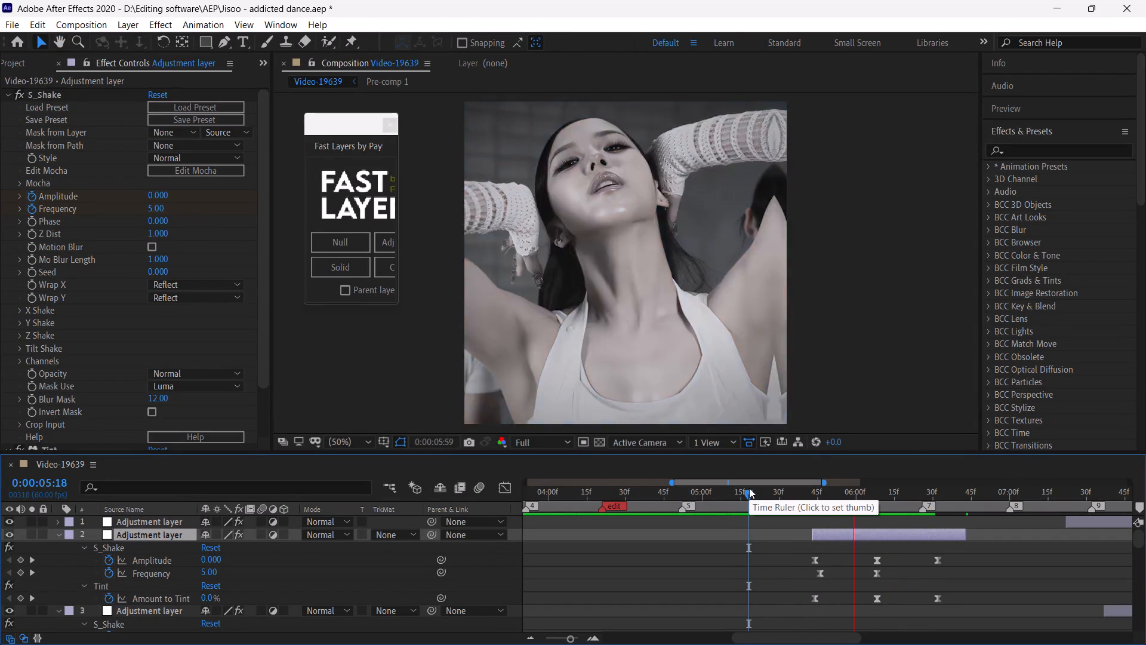
{"action": "left_click", "coordinate": [749, 488]}
{"action": "key", "text": "space"}
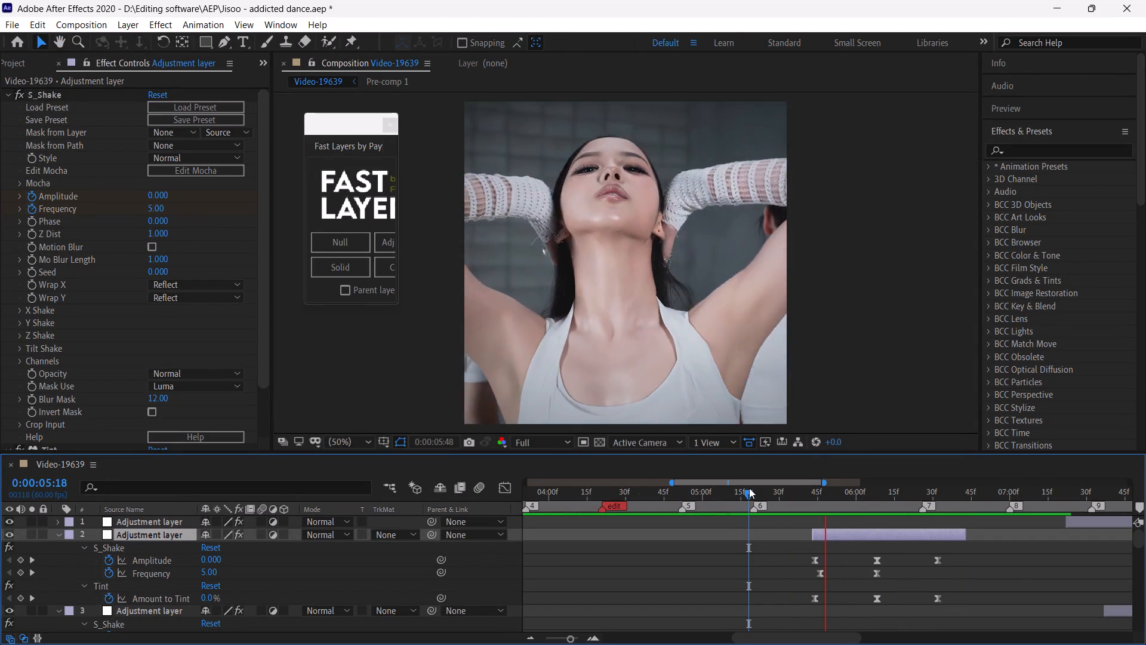
{"action": "left_click", "coordinate": [749, 488]}
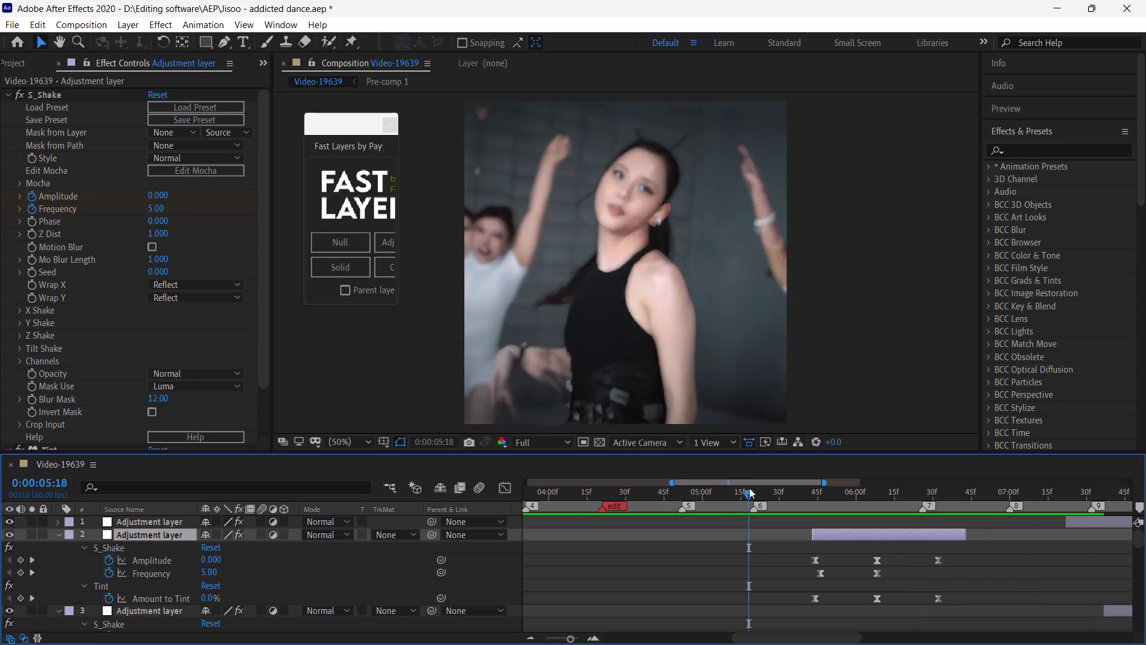
Save the project.
{"action": "key", "text": "ctrl+s"}
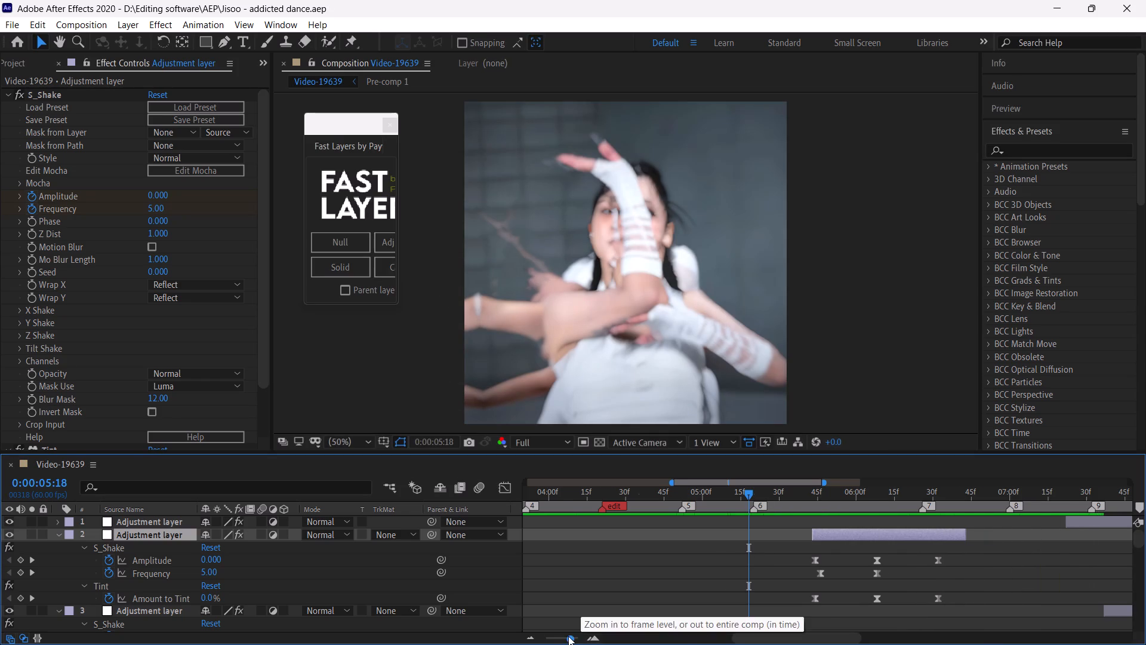
Collapse the revealed keyframe properties on all layers with no layer selected.
{"action": "left_click_drag", "start_coordinate": [568, 636], "coordinate": [525, 634]}
{"action": "left_click", "coordinate": [848, 591]}
{"action": "key", "text": "u"}
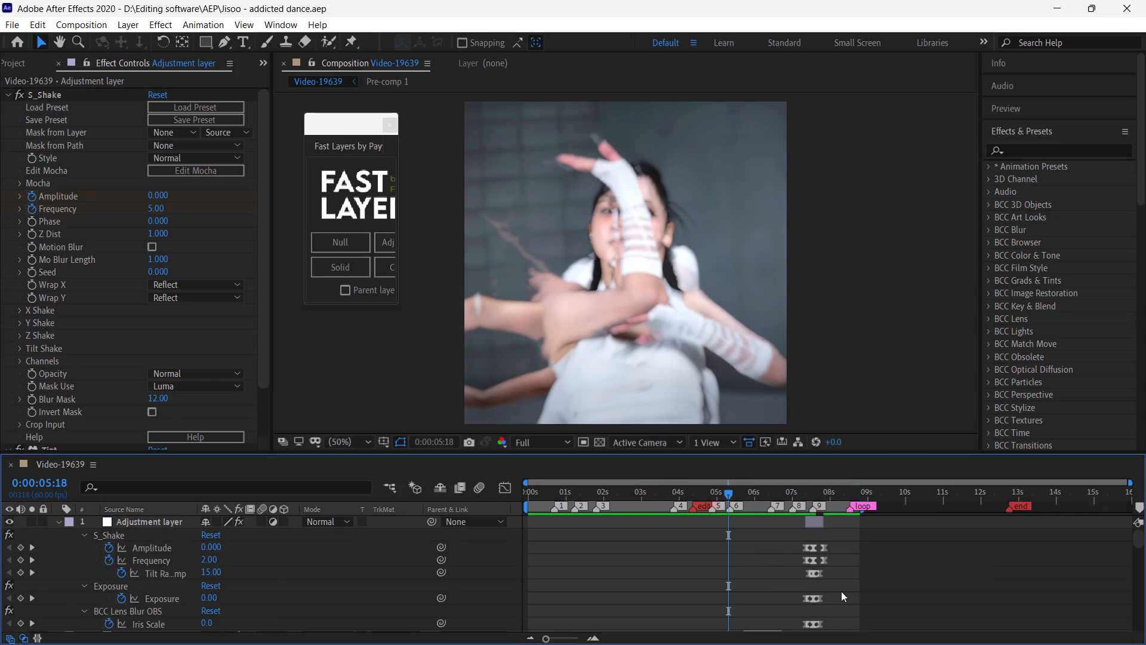
{"action": "key", "text": "u"}
{"action": "left_click", "coordinate": [968, 570]}
{"action": "left_click_drag", "start_coordinate": [546, 637], "coordinate": [545, 638]}
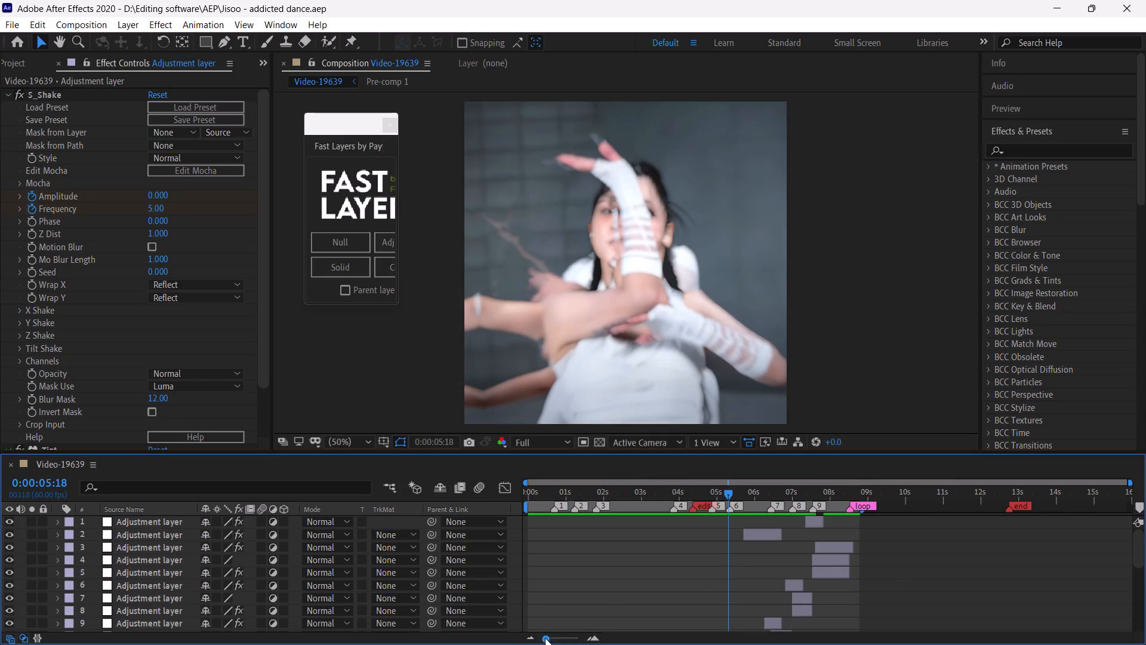
{"action": "left_click_drag", "start_coordinate": [545, 638], "coordinate": [536, 637]}
Play back the opening section from the start, 0:00:00:43, 0:00:02:50 and 0:00:03:48 to examine the shots up to marker 4.
{"action": "left_click_drag", "start_coordinate": [1141, 545], "coordinate": [1126, 616]}
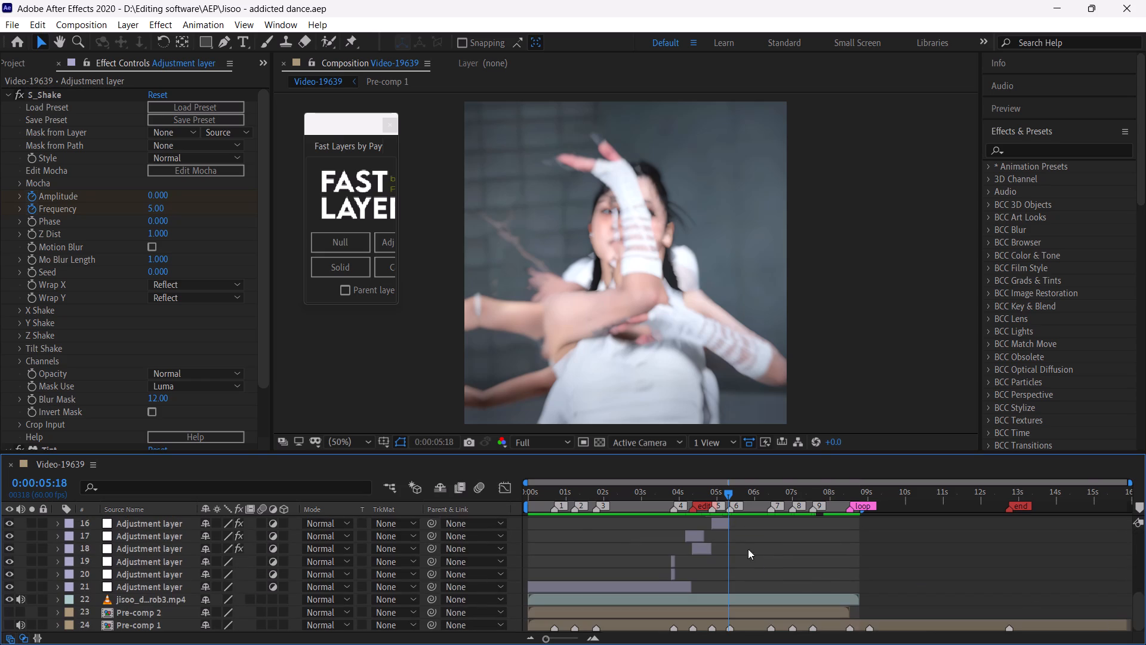
{"action": "left_click_drag", "start_coordinate": [542, 492], "coordinate": [502, 496]}
{"action": "key", "text": "space"}
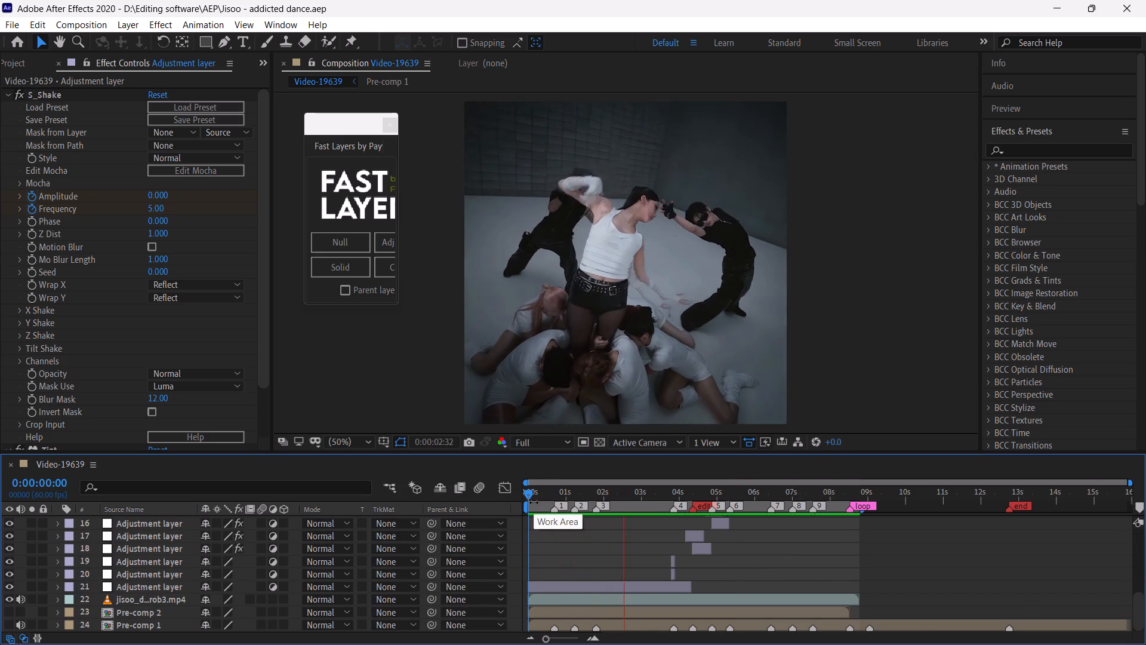
{"action": "left_click", "coordinate": [555, 492]}
{"action": "key", "text": "space"}
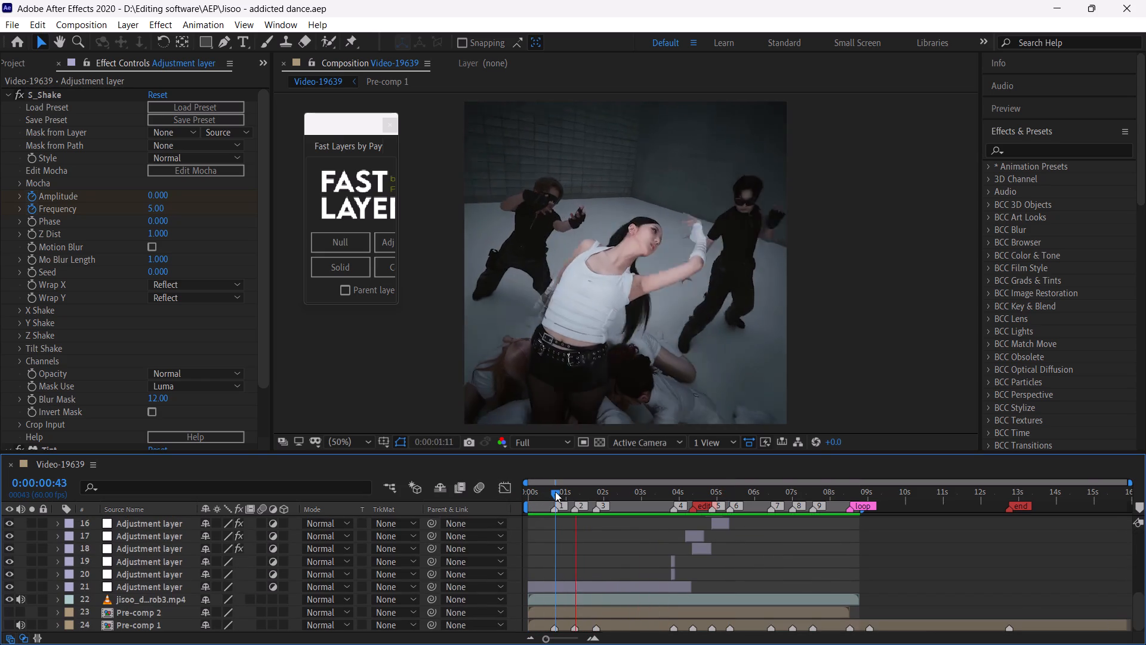
{"action": "left_click", "coordinate": [555, 492]}
{"action": "key", "text": "space"}
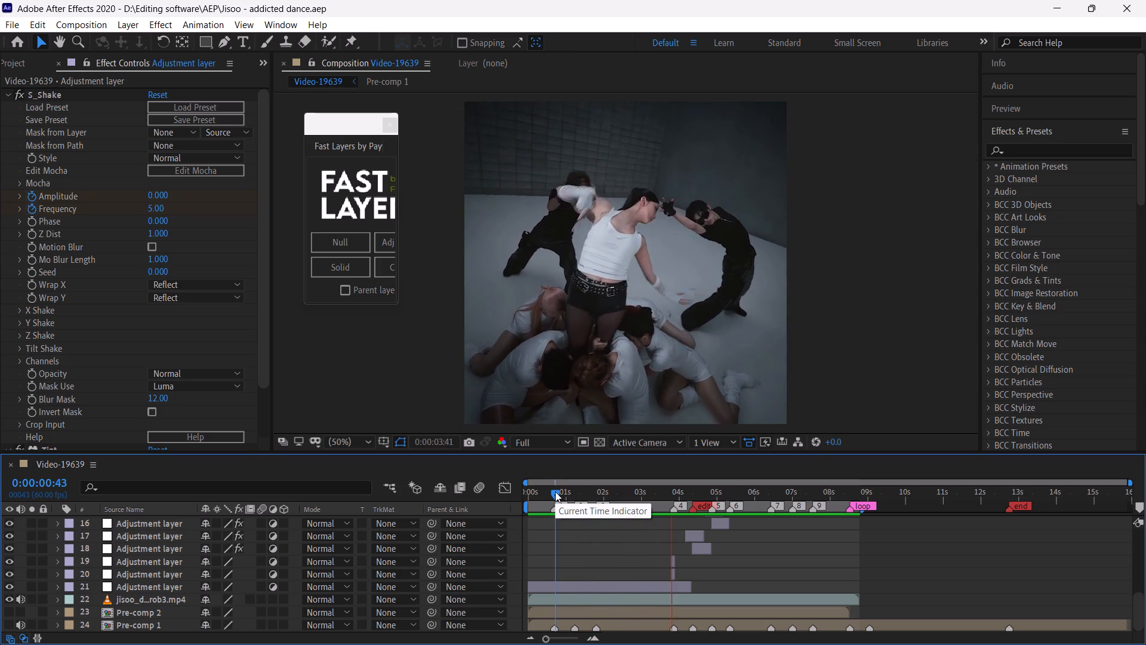
{"action": "left_click_drag", "start_coordinate": [555, 492], "coordinate": [498, 494]}
{"action": "key", "text": "space"}
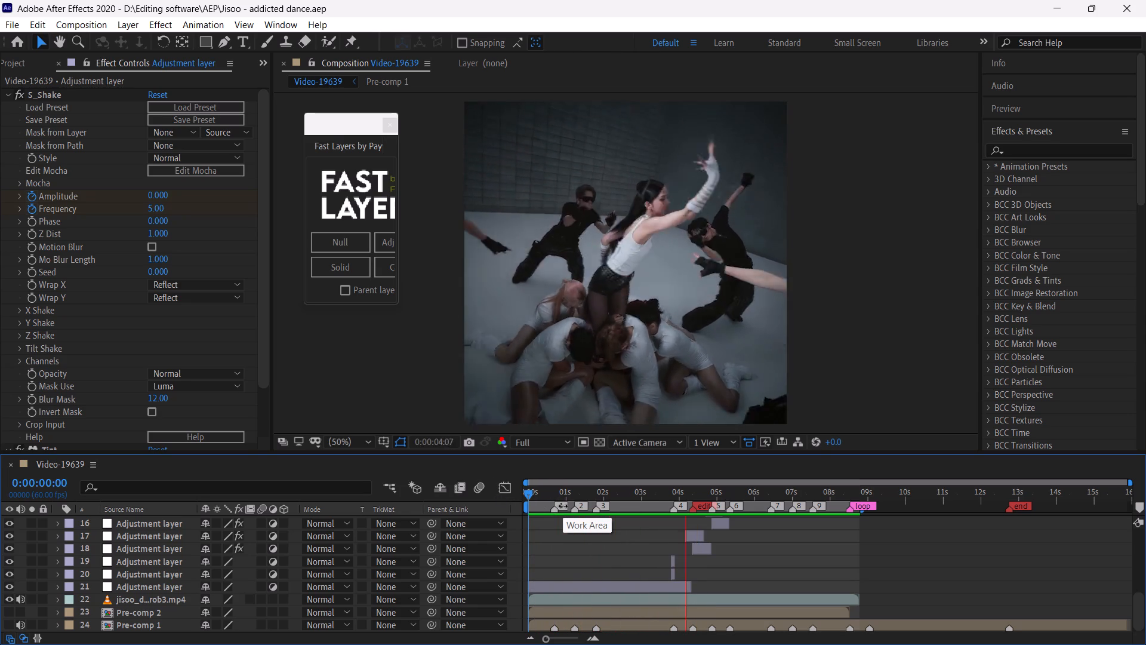
{"action": "left_click", "coordinate": [635, 493]}
{"action": "key", "text": "space"}
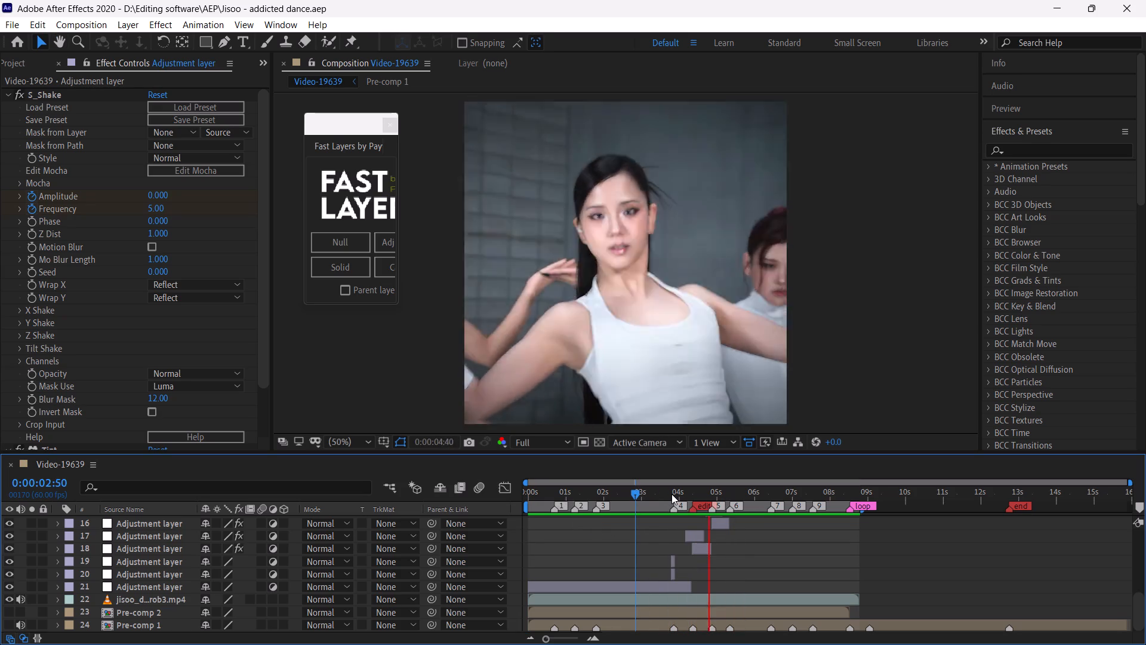
{"action": "left_click", "coordinate": [671, 494]}
{"action": "key", "text": "space"}
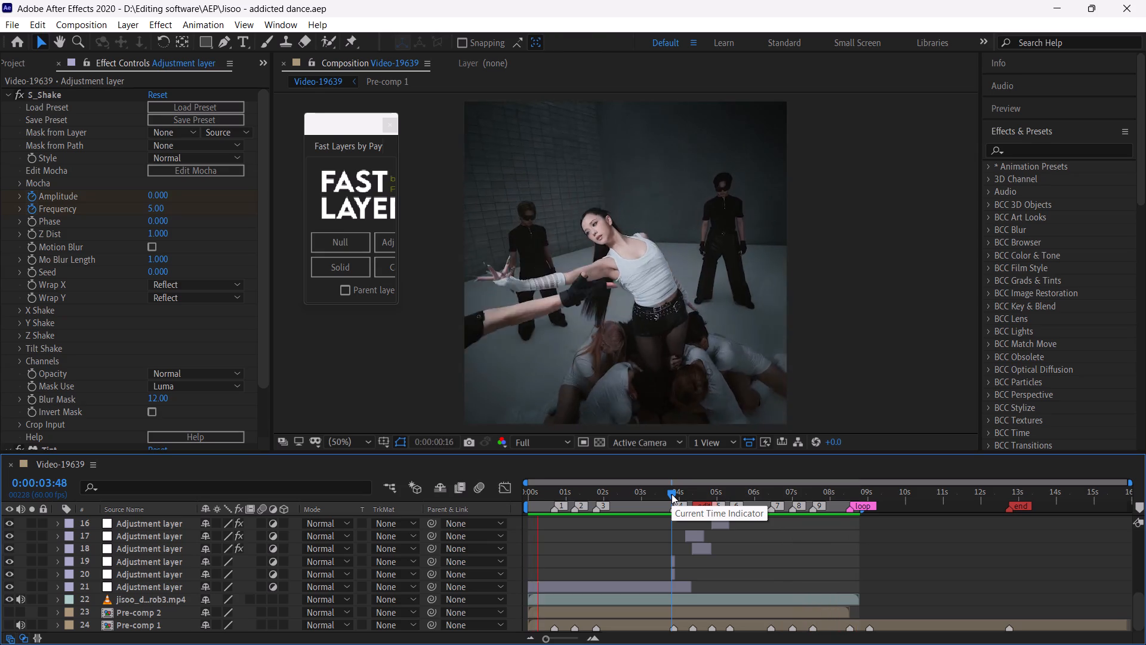
{"action": "left_click_drag", "start_coordinate": [671, 494], "coordinate": [686, 515]}
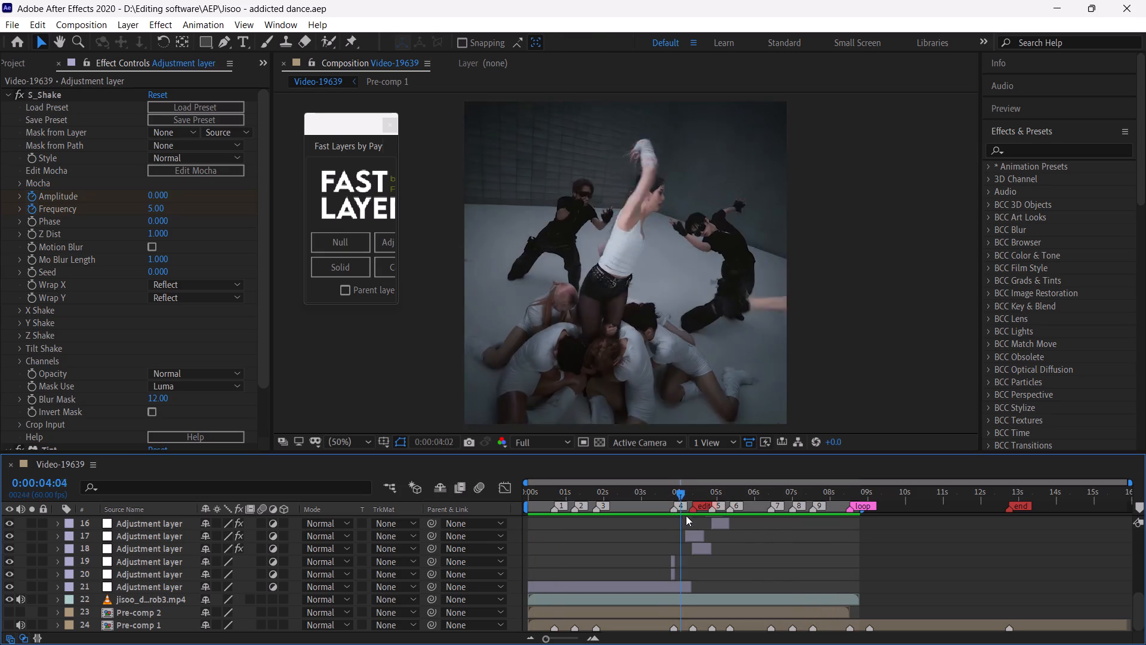
Play back the section around marker 4 from 0:00:04:06 and 0:00:03:41 to examine its transitions.
{"action": "left_click_drag", "start_coordinate": [686, 515], "coordinate": [683, 523]}
{"action": "key", "text": "space"}
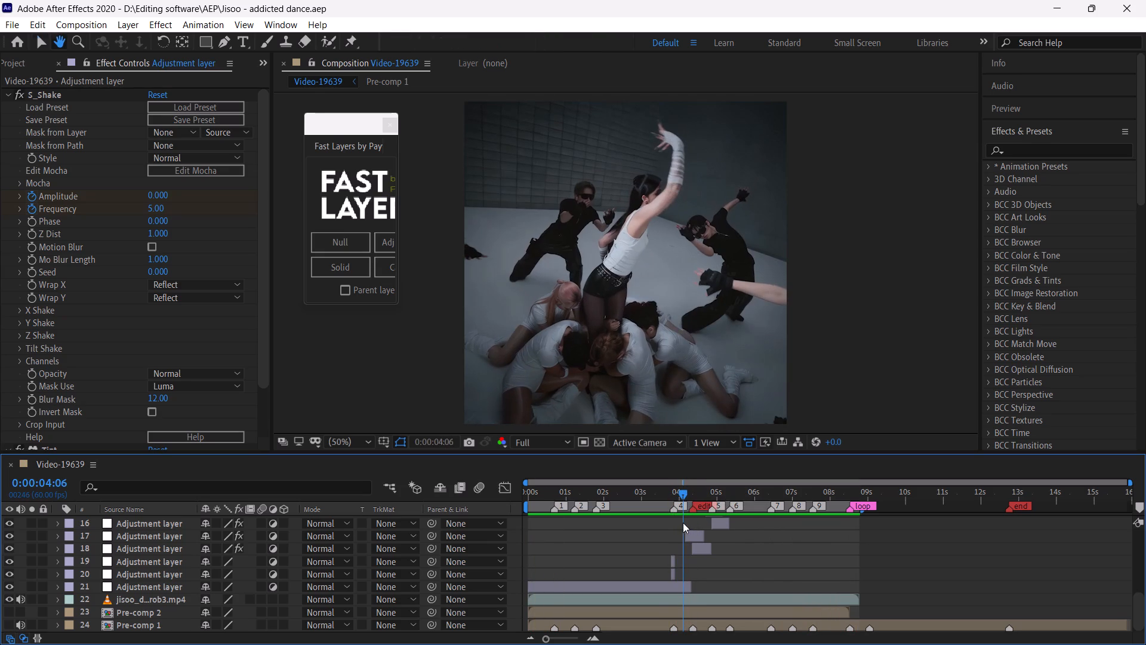
{"action": "left_click", "coordinate": [683, 492]}
{"action": "key", "text": "space"}
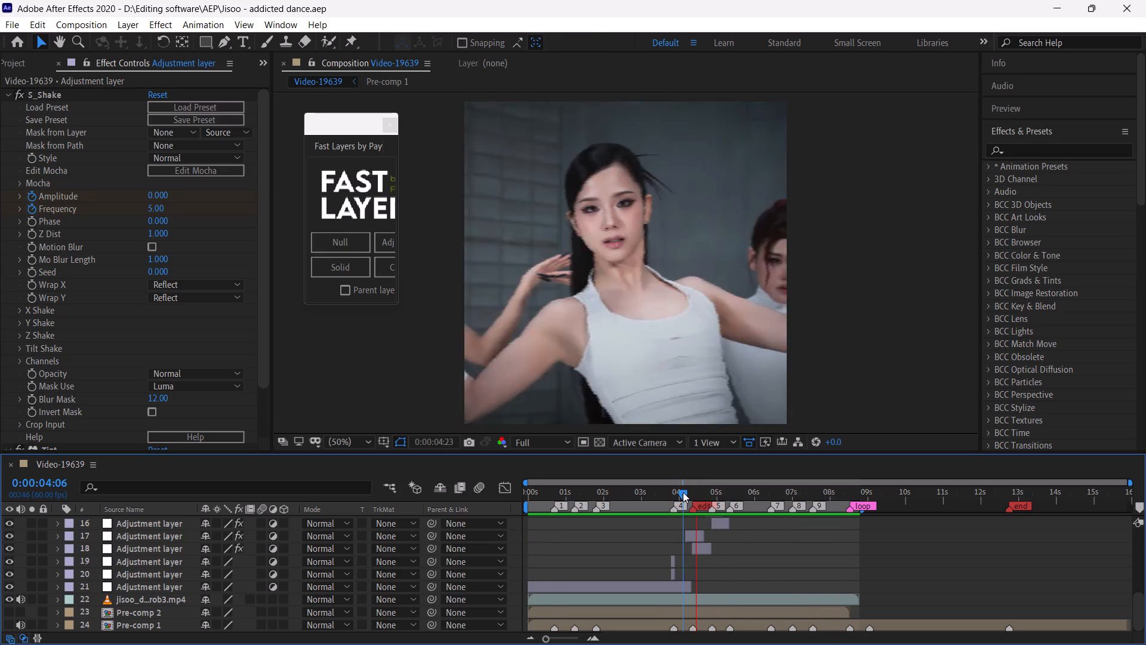
{"action": "left_click", "coordinate": [667, 492]}
{"action": "key", "text": "space"}
{"action": "left_click", "coordinate": [667, 492]}
{"action": "key", "text": "space"}
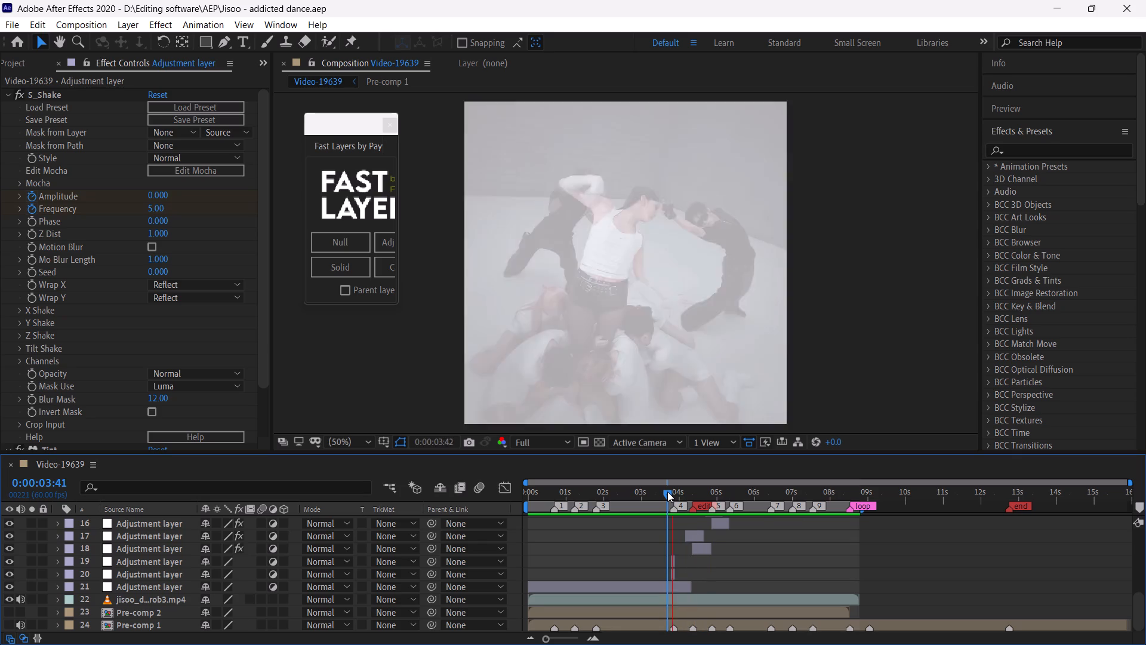
With the current time at 0:00:03:50, start a file import and browse to PRESETS > Ryan's Luxury Pack V5 > byan's Luxury Pack V5.
{"action": "left_click_drag", "start_coordinate": [667, 492], "coordinate": [673, 503]}
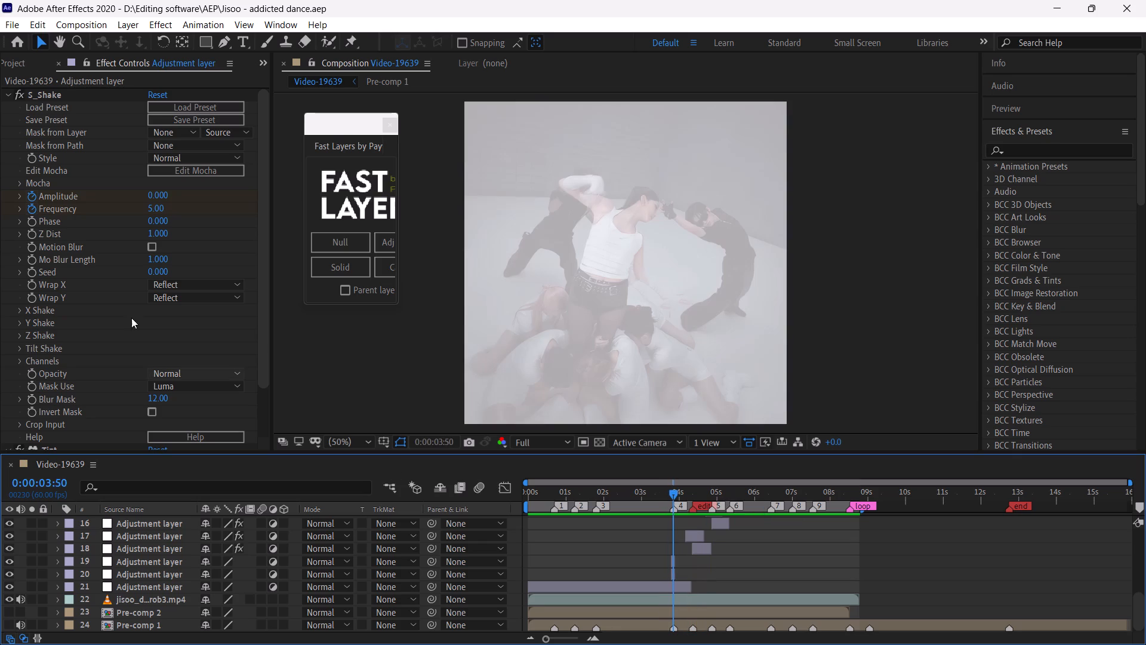
{"action": "left_click", "coordinate": [27, 67]}
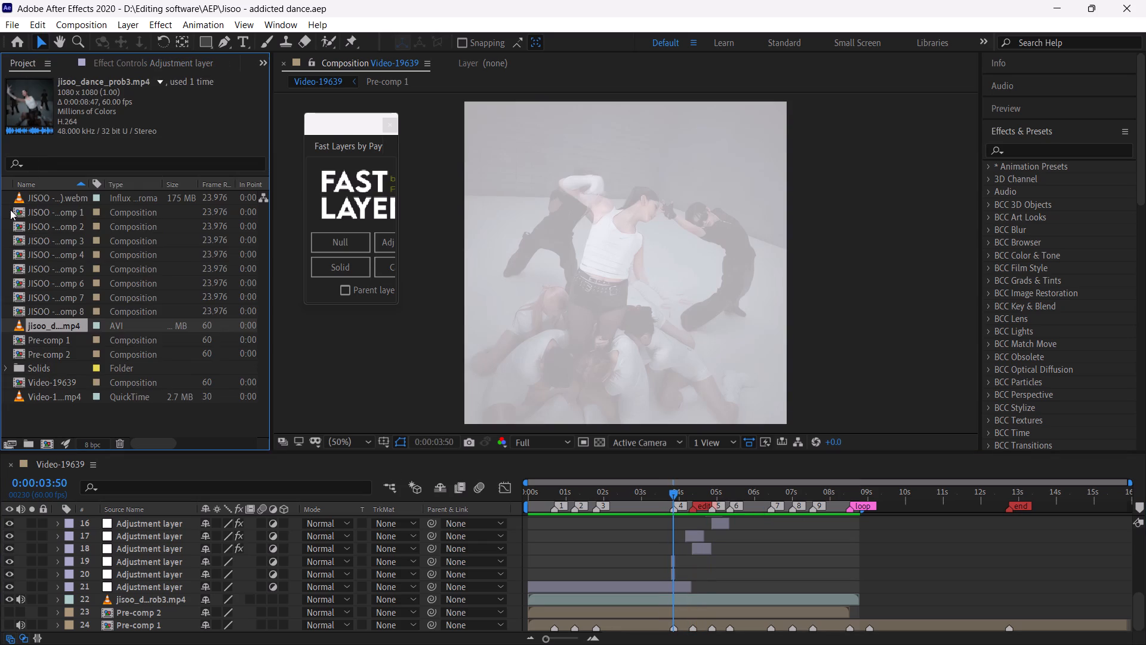
{"action": "left_click", "coordinate": [10, 212]}
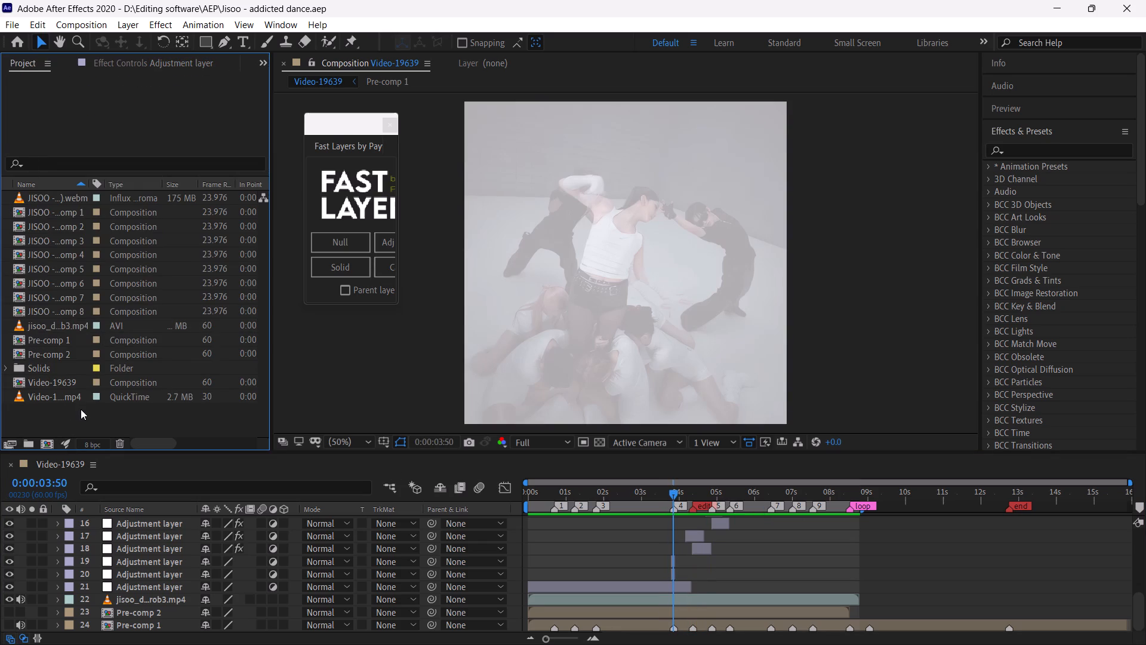
{"action": "right_click", "coordinate": [81, 411]}
{"action": "left_click", "coordinate": [128, 484]}
{"action": "left_click", "coordinate": [337, 478]}
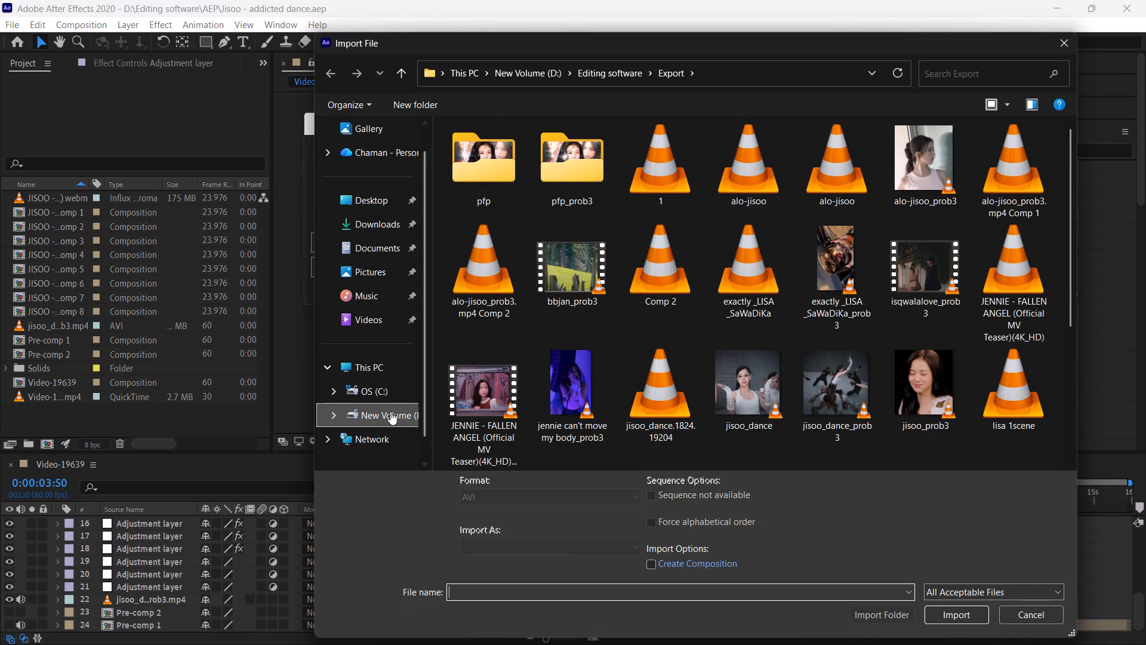
{"action": "left_click", "coordinate": [387, 414]}
{"action": "double_click", "coordinate": [539, 190]}
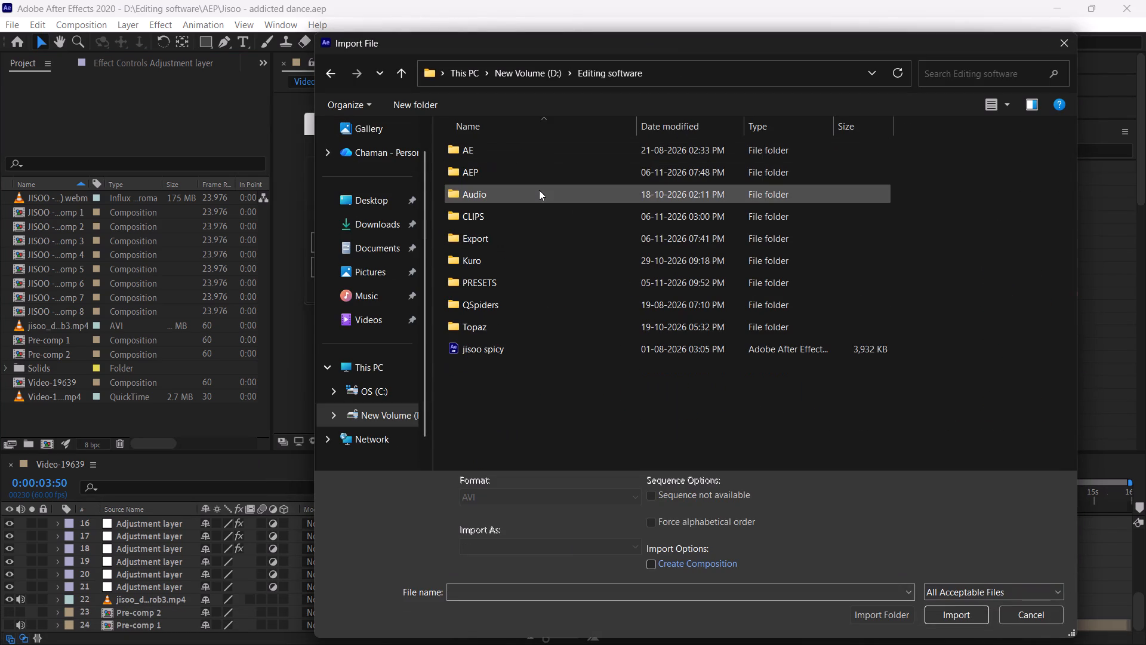
{"action": "double_click", "coordinate": [546, 279]}
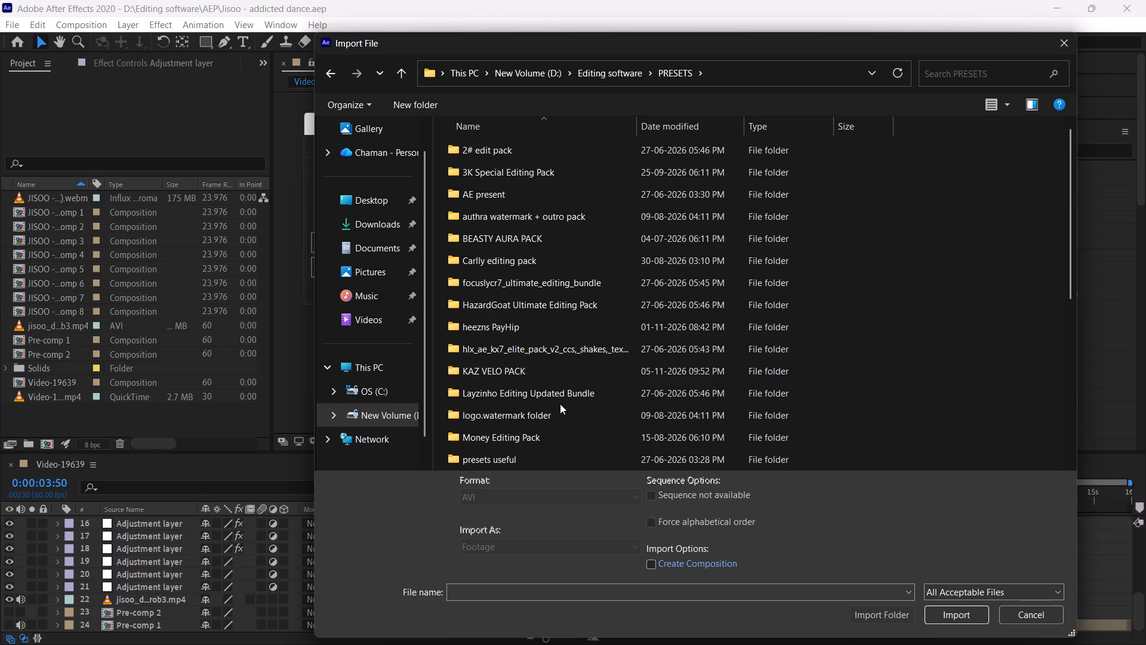
{"action": "scroll", "coordinate": [558, 265], "scroll_direction": "down", "scroll_amount": 1}
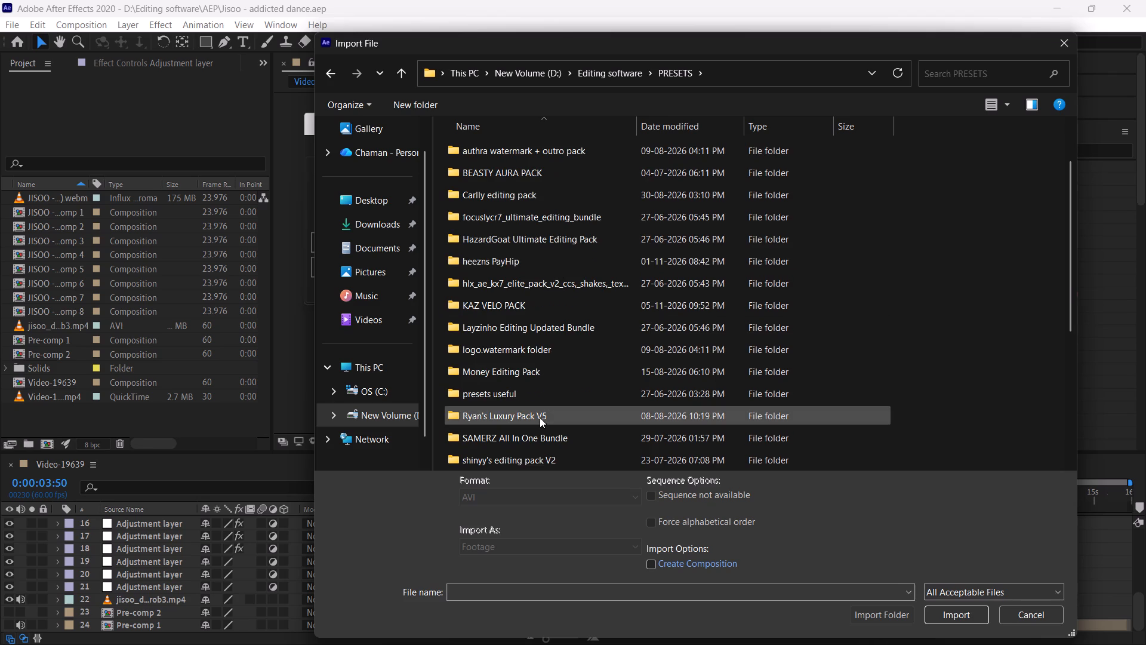
{"action": "double_click", "coordinate": [540, 419]}
{"action": "double_click", "coordinate": [559, 149]}
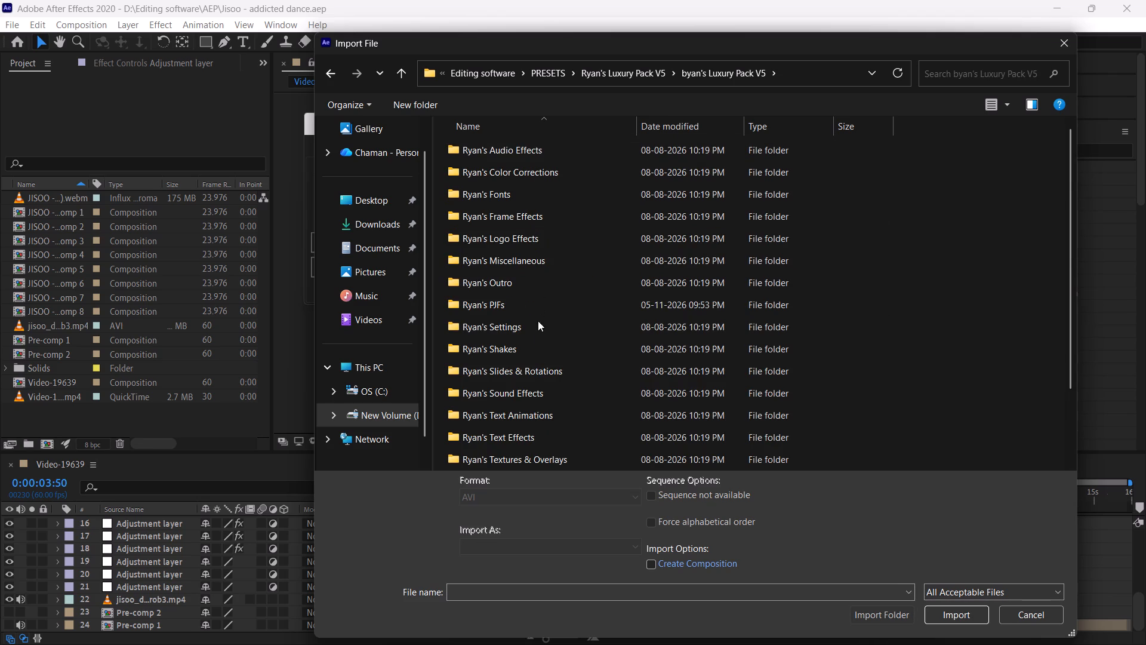
Import the Ryan's Frame Glitch Watermark project from the pack's Ryan's PJFs folder.
{"action": "left_click", "coordinate": [538, 232]}
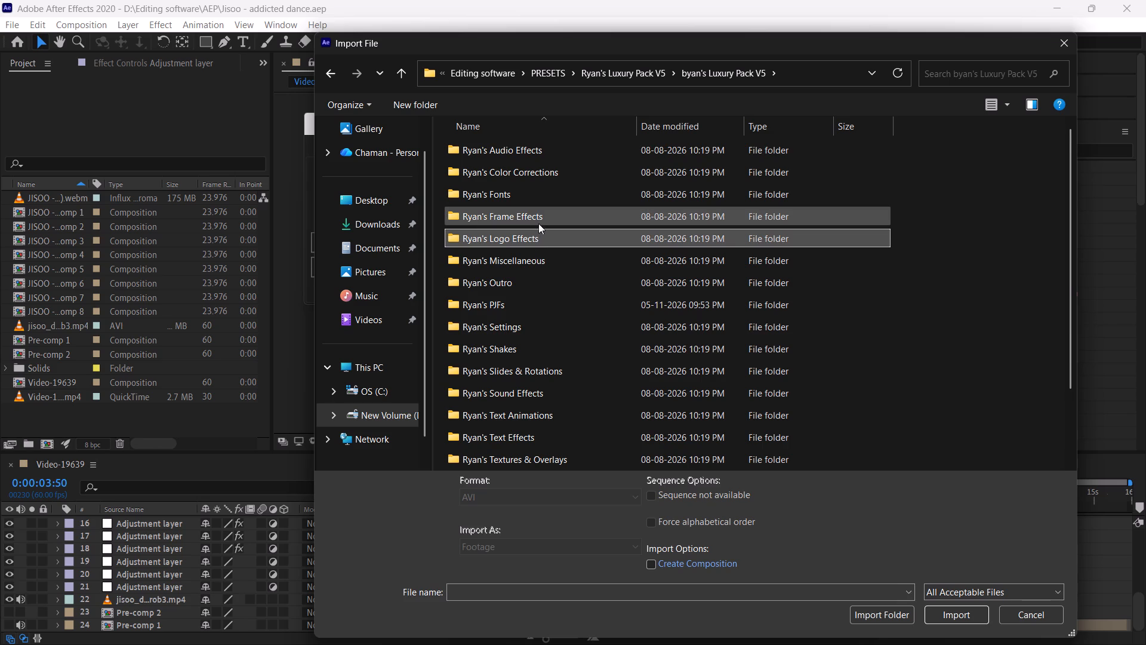
{"action": "left_click", "coordinate": [539, 217]}
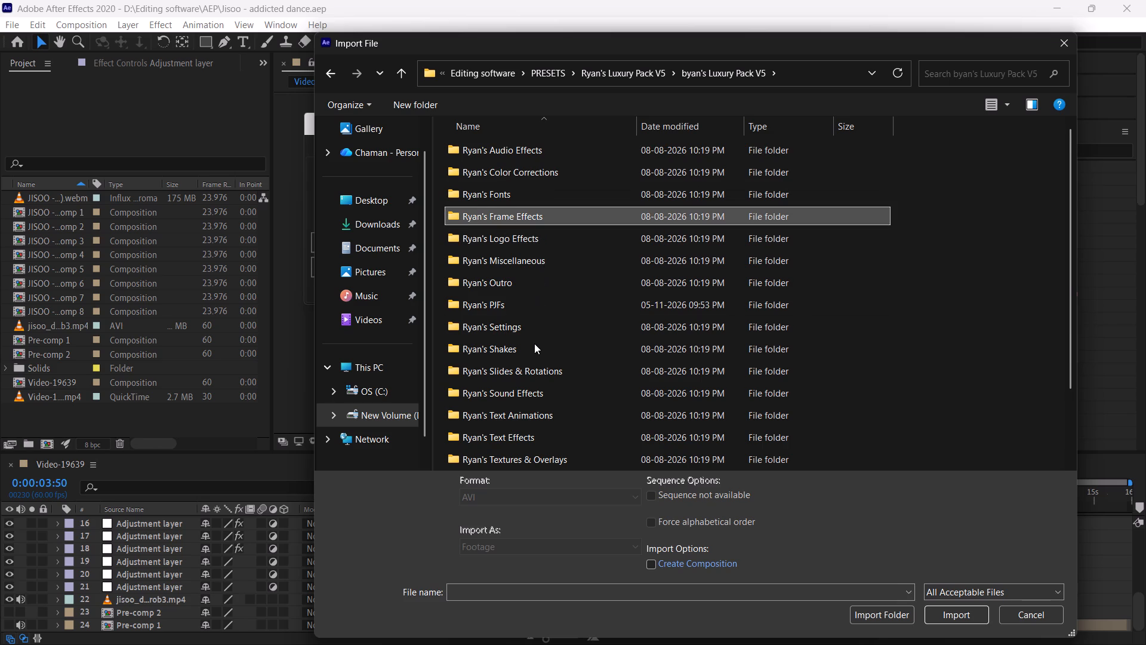
{"action": "key", "text": "Down"}
{"action": "key", "text": "Down"}
{"action": "key", "text": "Down"}
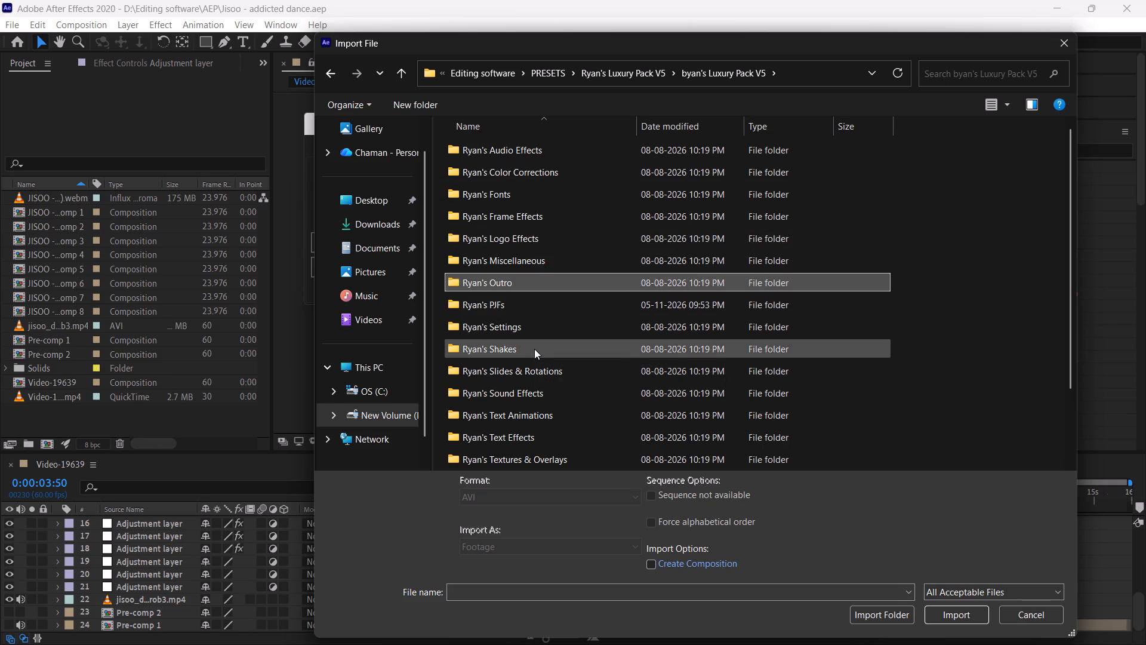
{"action": "key", "text": "Down"}
{"action": "key", "text": "Down"}
{"action": "key", "text": "Up"}
{"action": "key", "text": "Return"}
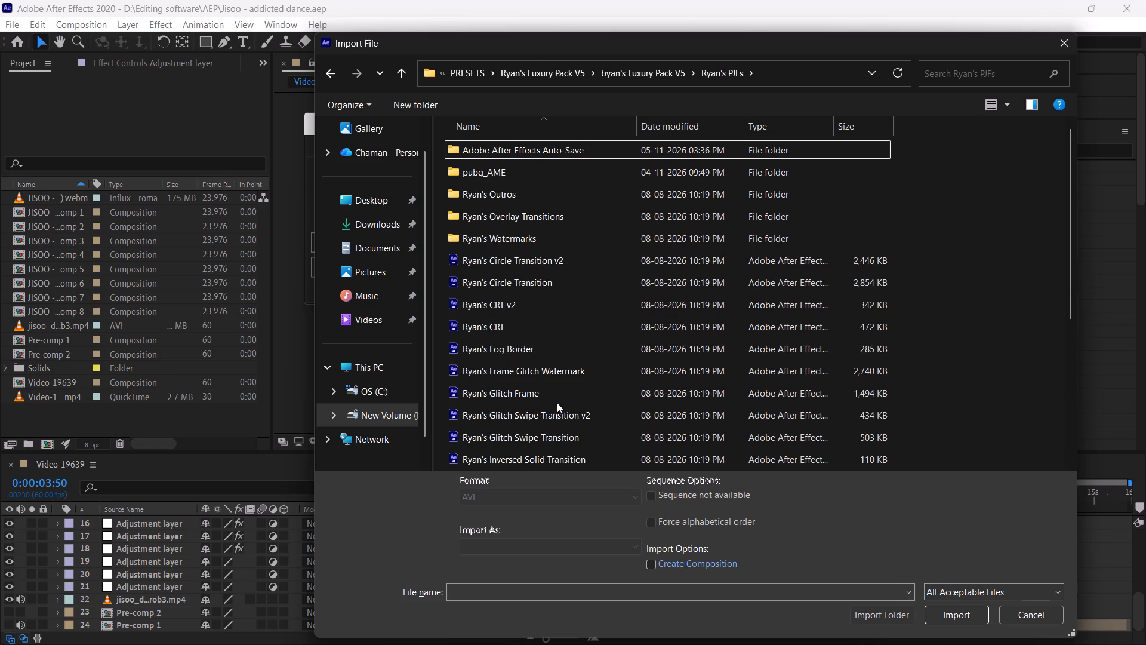
{"action": "left_click", "coordinate": [562, 371]}
{"action": "left_click", "coordinate": [956, 615]}
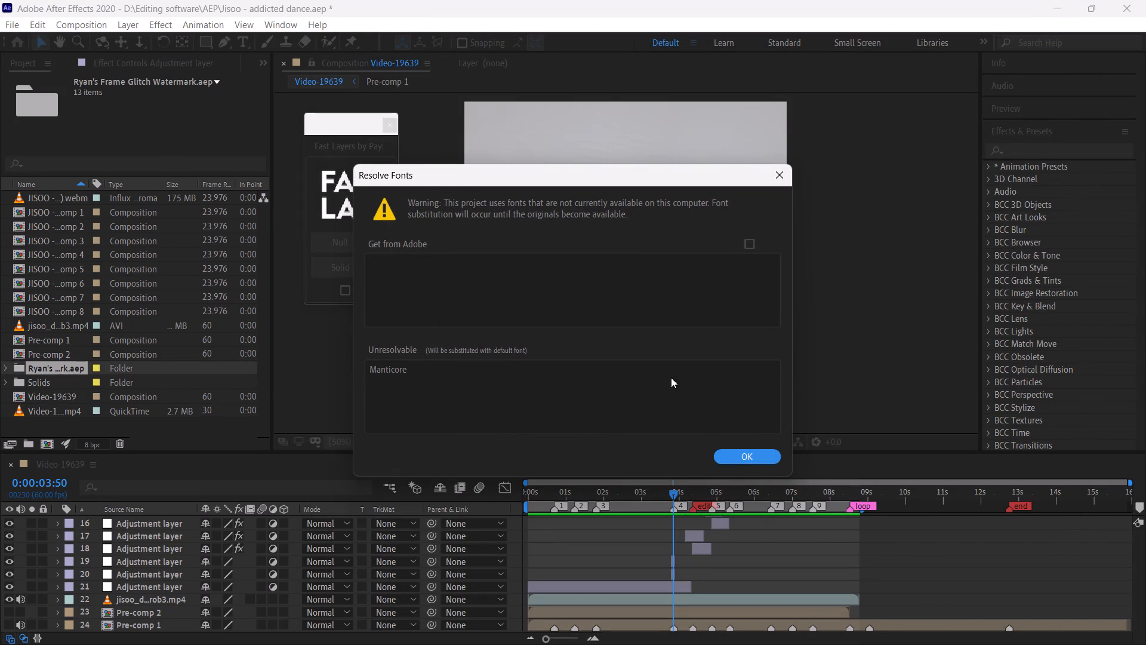
{"action": "left_click", "coordinate": [741, 462]}
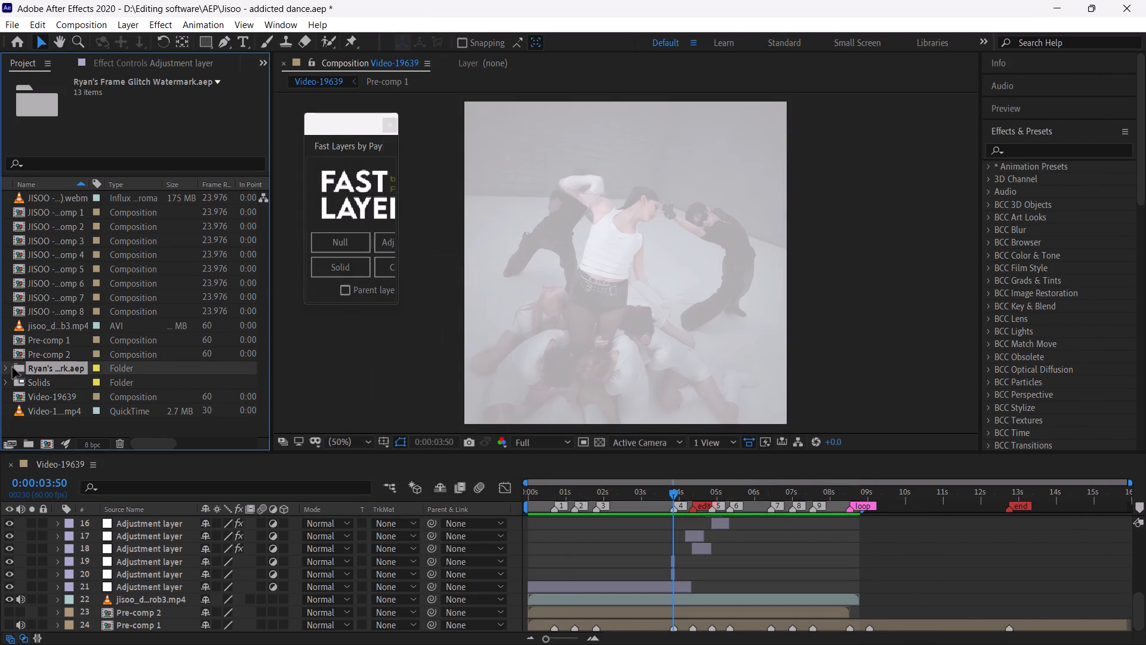
Add the imported Ryan's Pixelsort Watermark composition to Video-19639 at 0:00:03:50, directly below adjustment layer 19.
{"action": "left_click", "coordinate": [4, 367]}
{"action": "scroll", "coordinate": [135, 299], "scroll_direction": "down", "scroll_amount": 2}
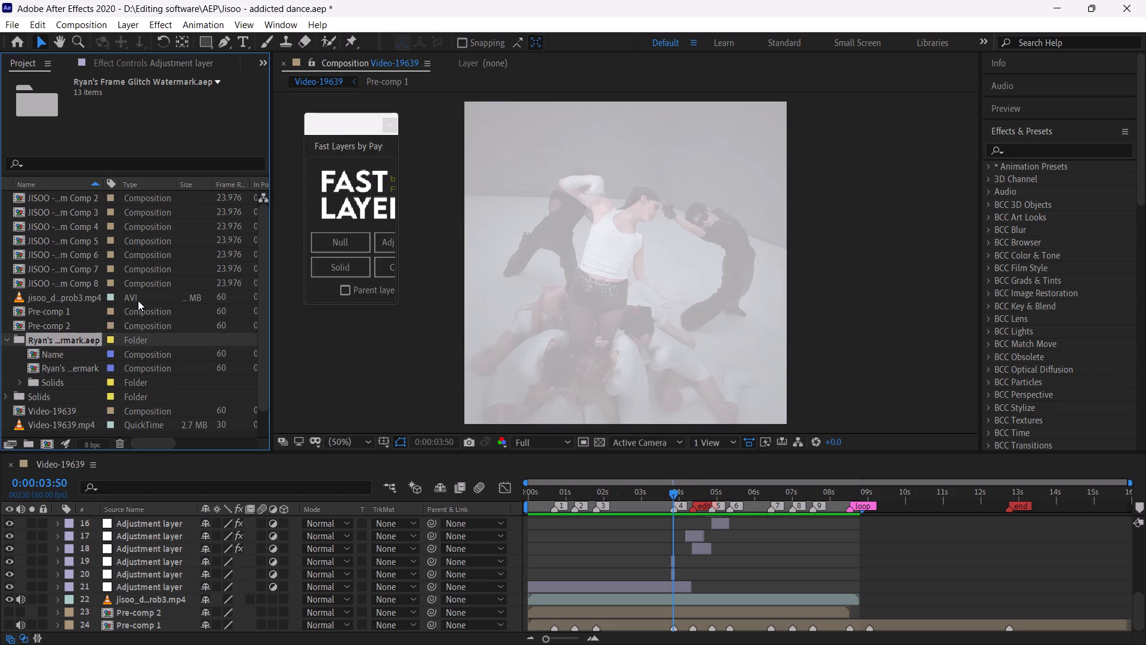
{"action": "left_click", "coordinate": [60, 354]}
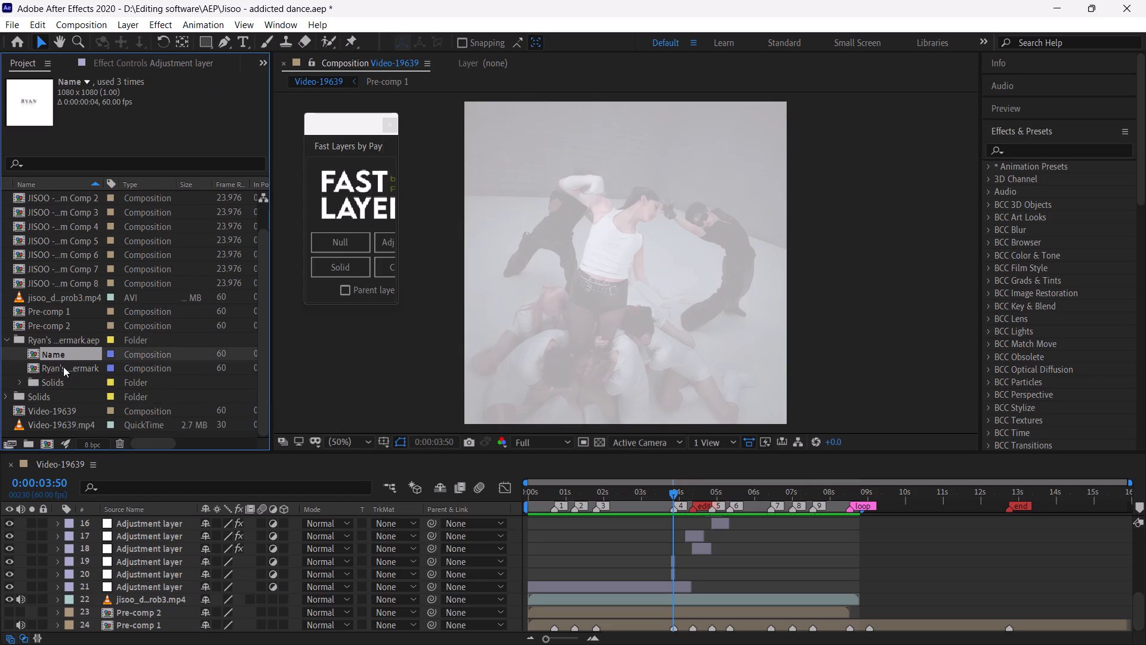
{"action": "left_click", "coordinate": [63, 367]}
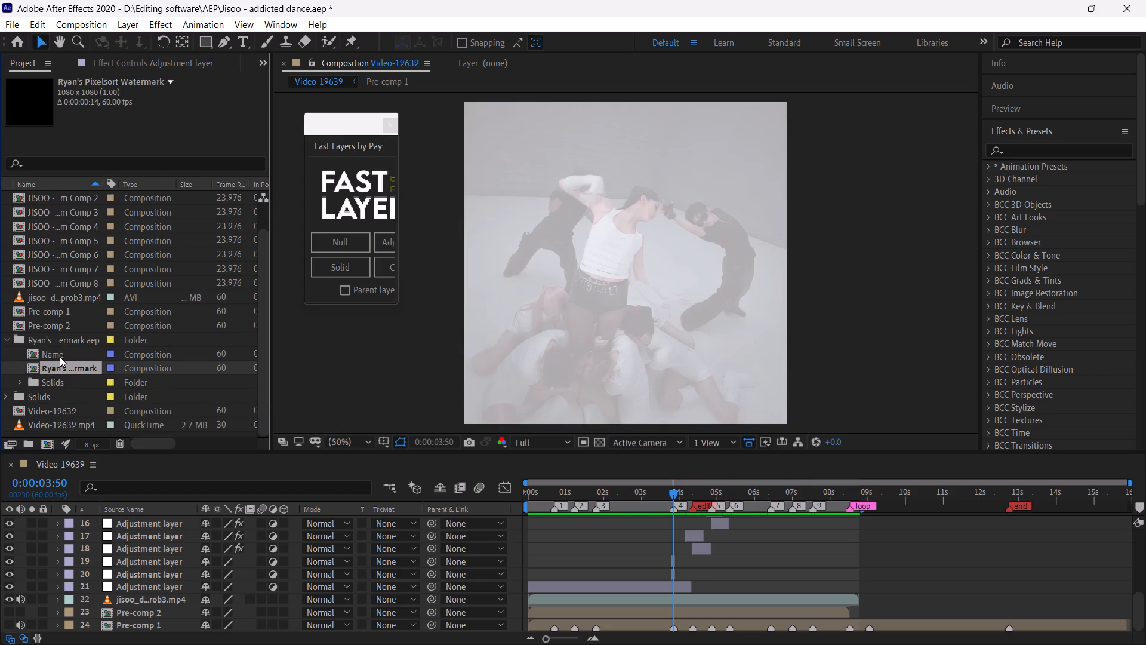
{"action": "left_click", "coordinate": [60, 356]}
{"action": "left_click", "coordinate": [58, 373]}
{"action": "left_click_drag", "start_coordinate": [56, 368], "coordinate": [135, 433]}
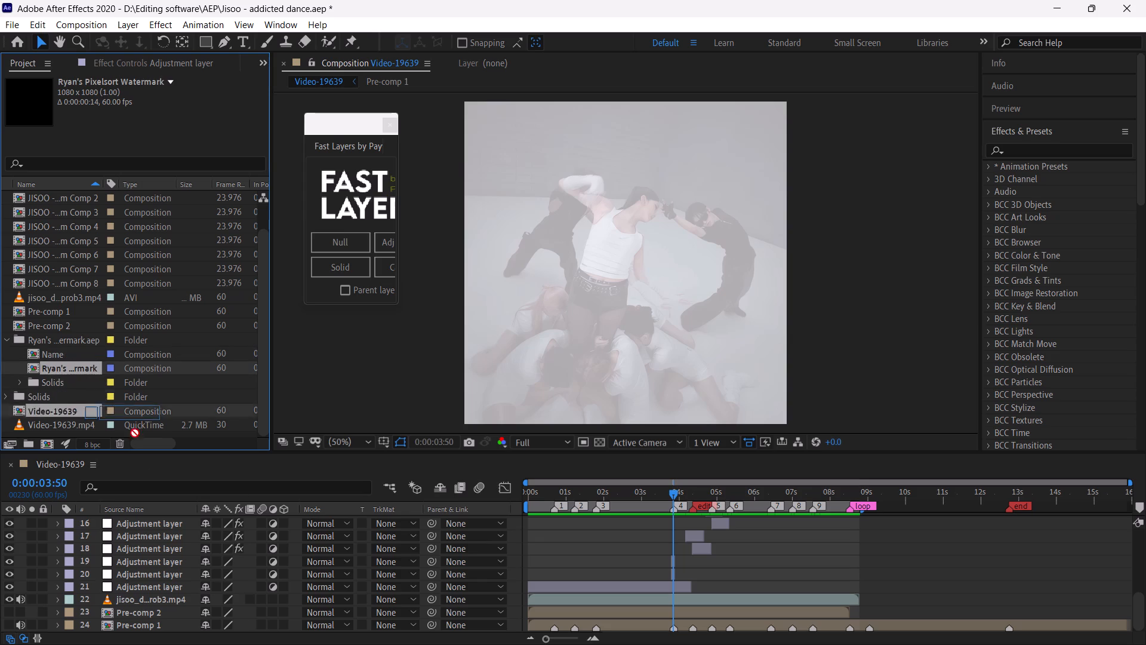
{"action": "left_click_drag", "start_coordinate": [135, 433], "coordinate": [670, 565]}
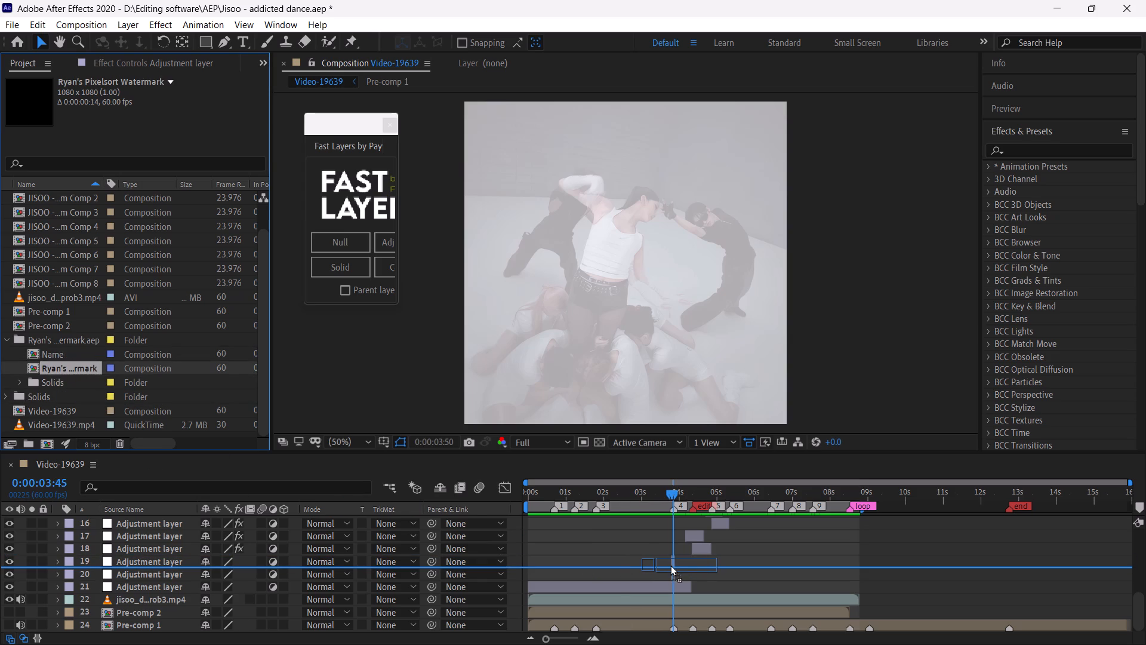
{"action": "left_click_drag", "start_coordinate": [670, 565], "coordinate": [673, 565]}
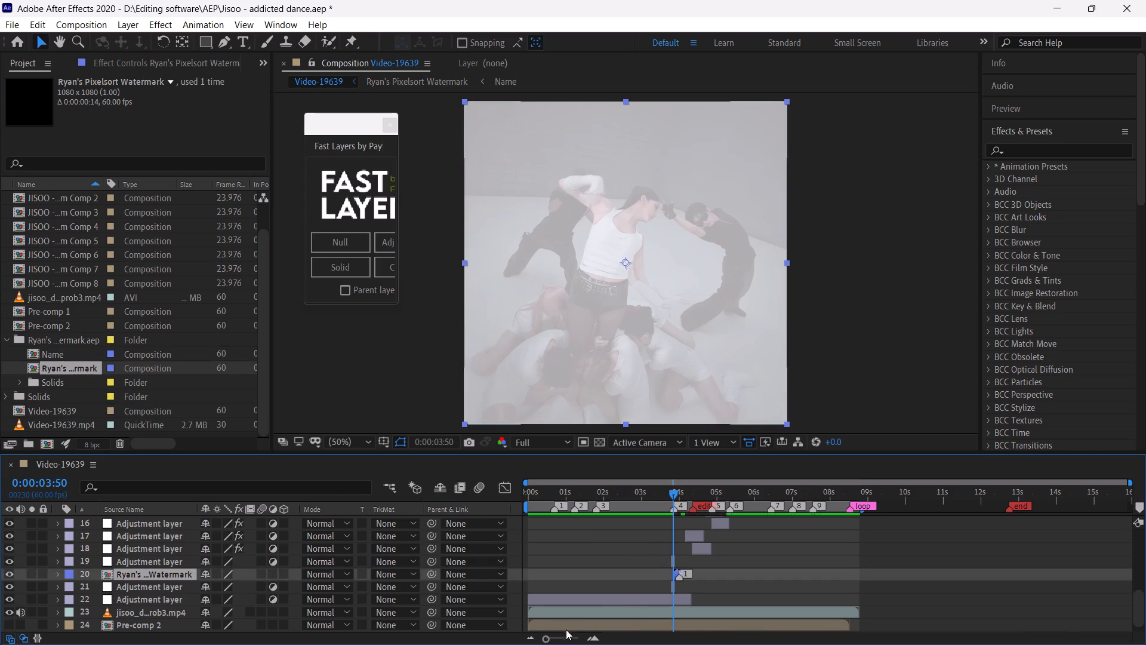
Shift the watermark layer earlier to start at about 0:00:03:40, with its own marker 1 at 0:00:03:50.
{"action": "left_click_drag", "start_coordinate": [550, 637], "coordinate": [580, 641]}
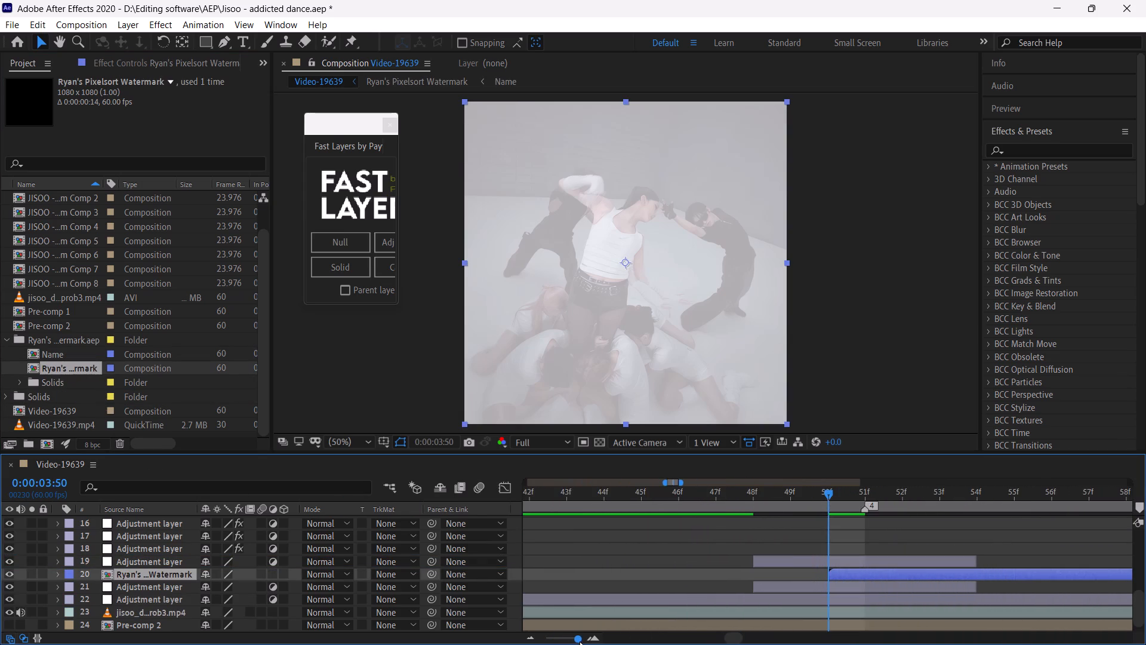
{"action": "left_click_drag", "start_coordinate": [580, 641], "coordinate": [575, 643]}
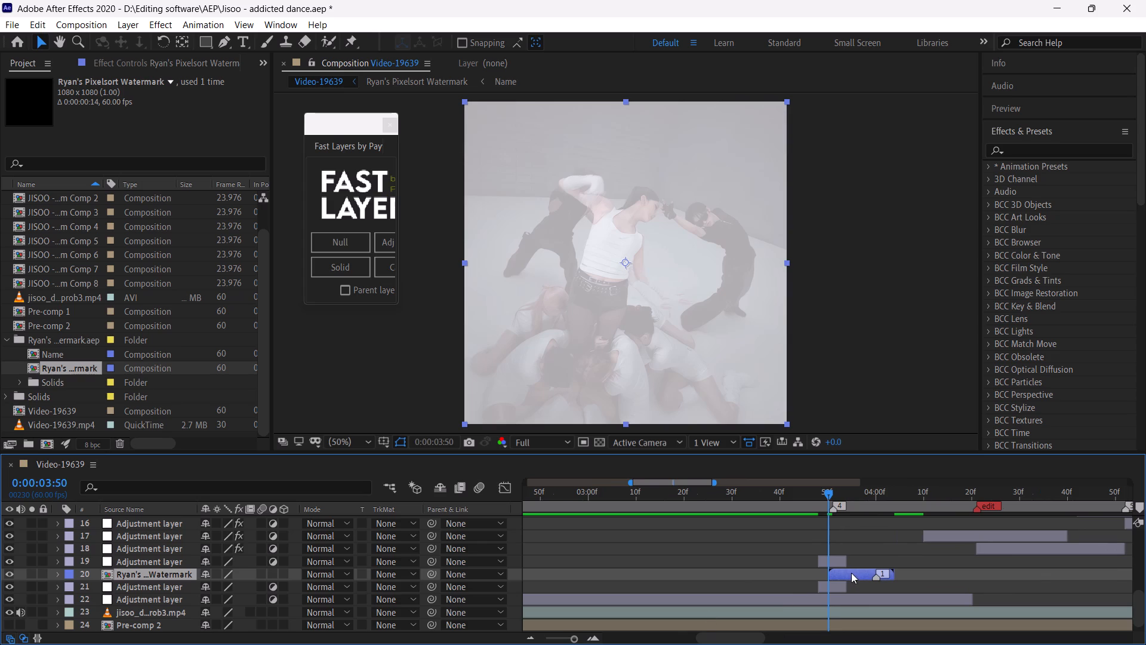
{"action": "left_click_drag", "start_coordinate": [856, 573], "coordinate": [812, 578]}
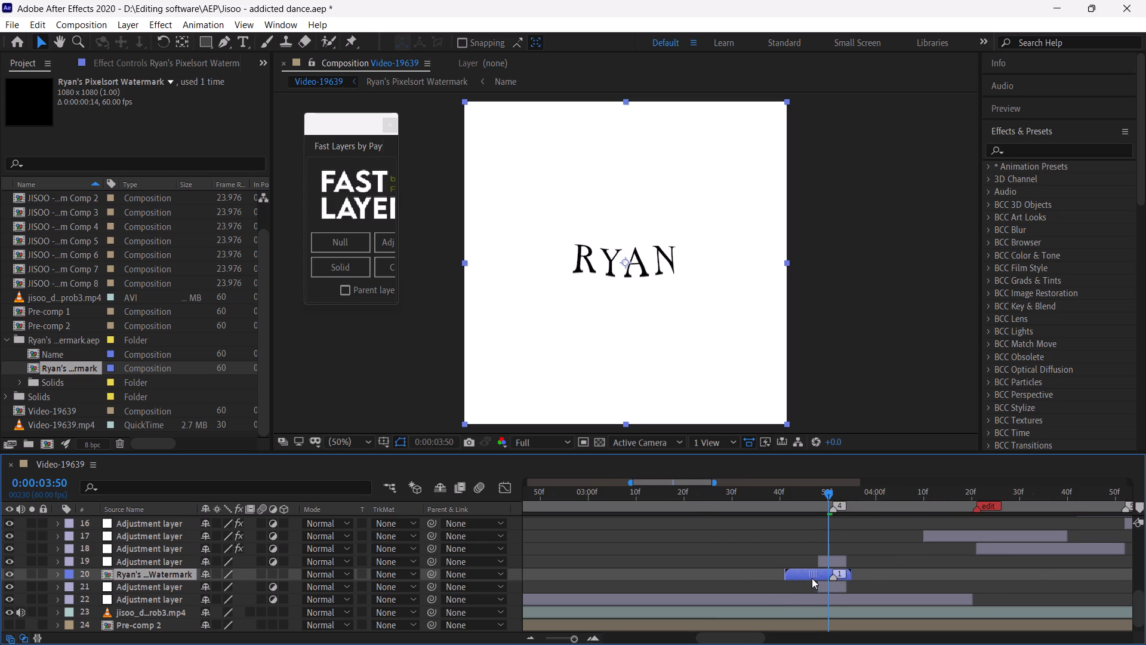
{"action": "left_click_drag", "start_coordinate": [812, 578], "coordinate": [808, 578]}
Play back the watermark transition repeatedly from 0:00:03:42 to check its timing against marker 4.
{"action": "left_click_drag", "start_coordinate": [828, 492], "coordinate": [831, 494]}
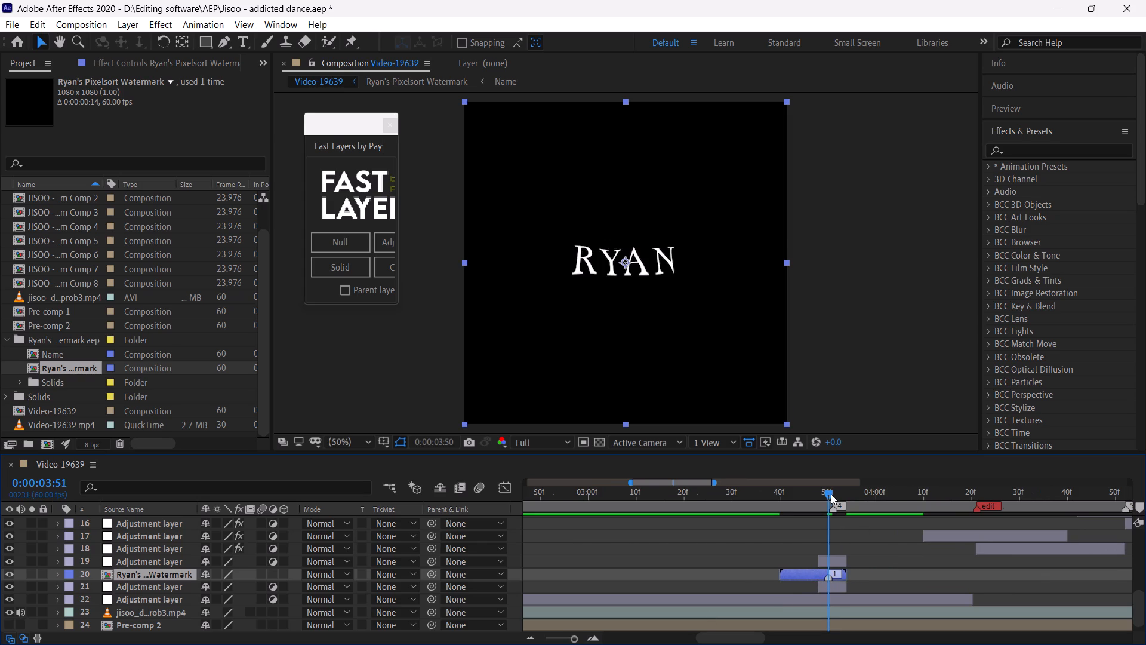
{"action": "left_click_drag", "start_coordinate": [831, 494], "coordinate": [790, 506]}
{"action": "key", "text": "space"}
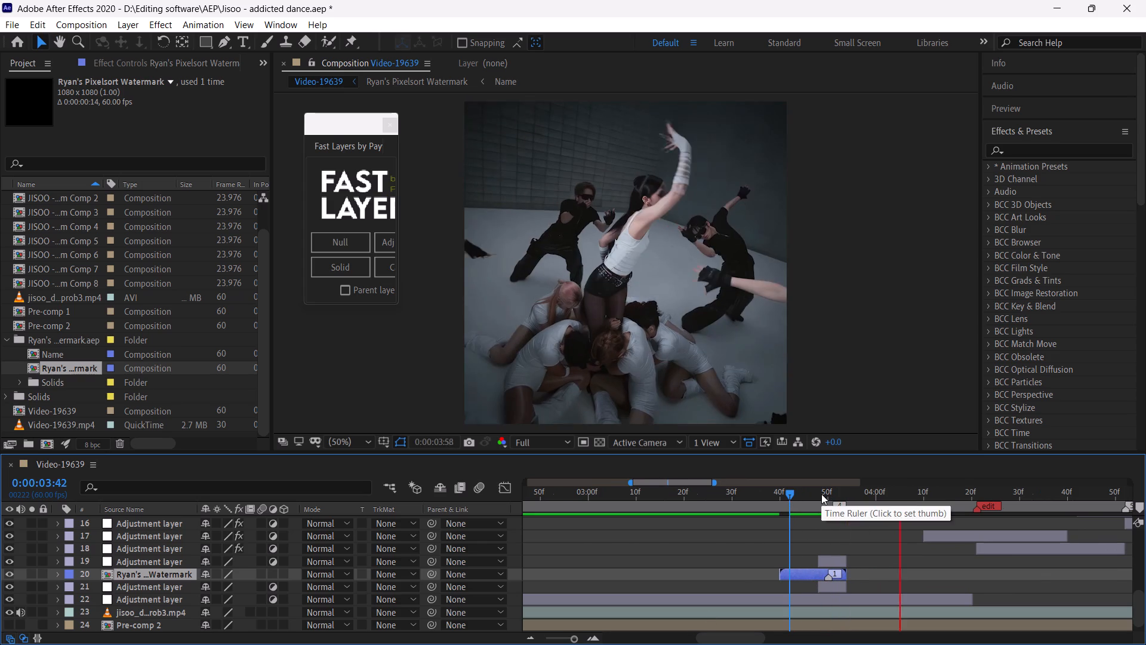
{"action": "left_click", "coordinate": [788, 493]}
{"action": "key", "text": "space"}
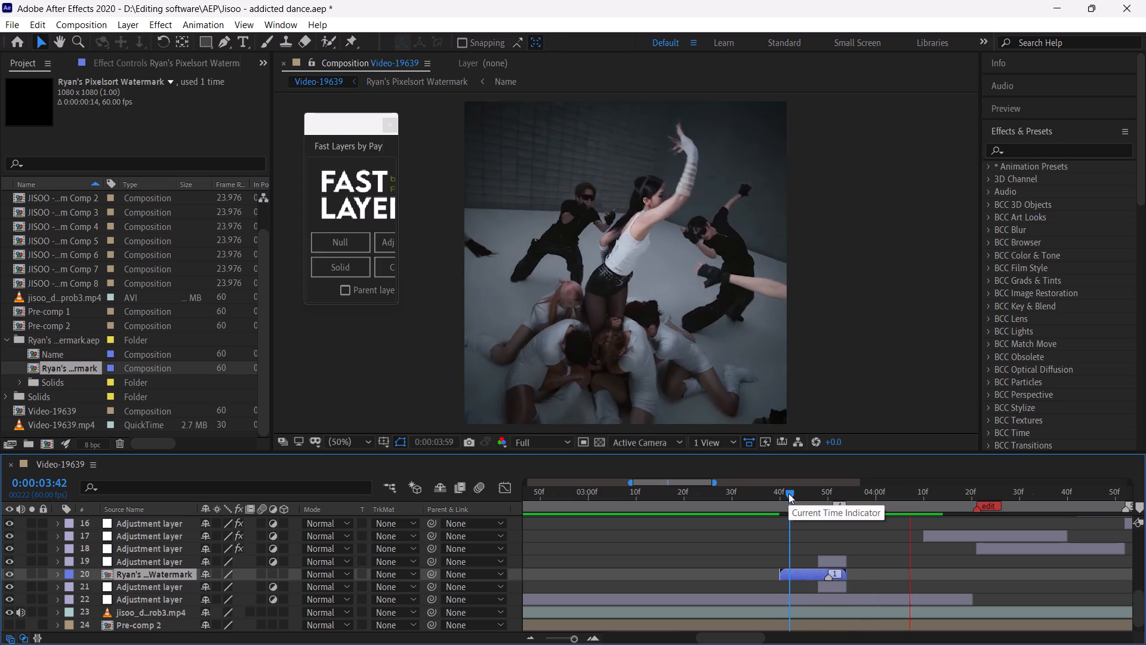
{"action": "left_click", "coordinate": [788, 493]}
{"action": "key", "text": "space"}
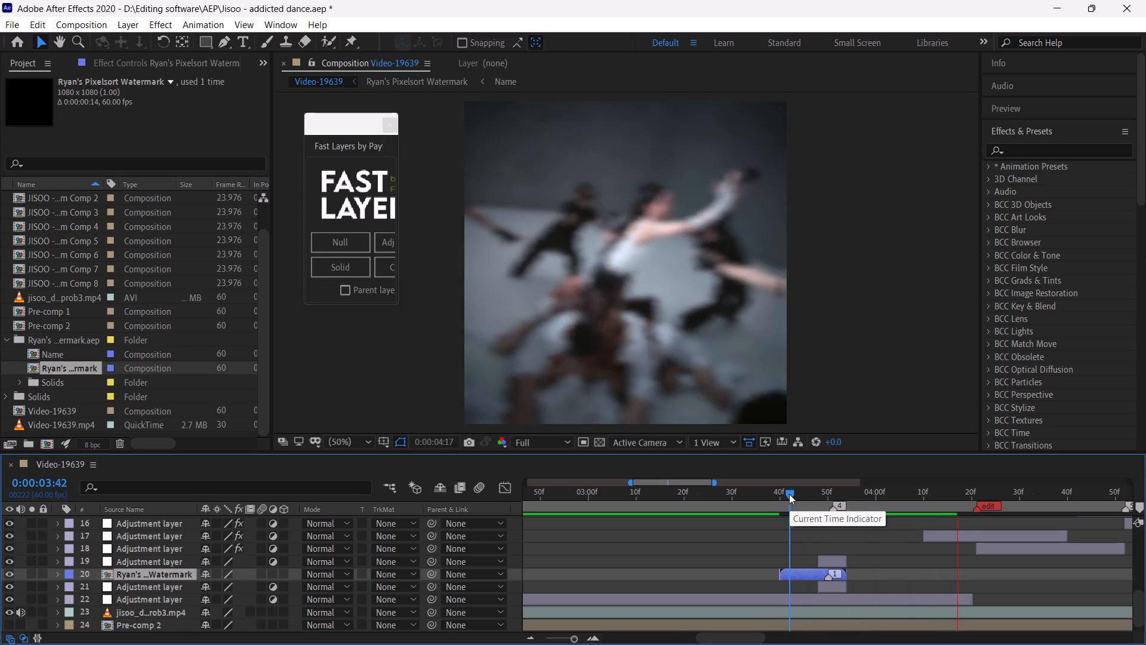
Change the RYAN 2 text in the watermark's nested Name composition to IQLIPSE, save the project and return to Video-19639.
{"action": "left_click_drag", "start_coordinate": [789, 494], "coordinate": [830, 523]}
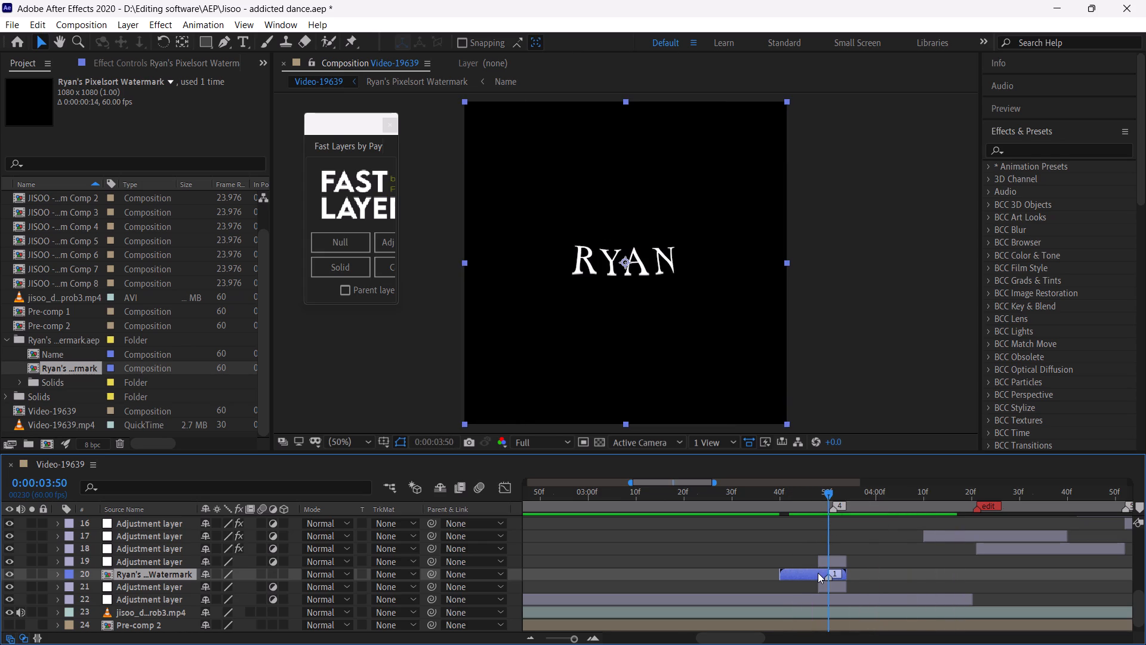
{"action": "double_click", "coordinate": [818, 573]}
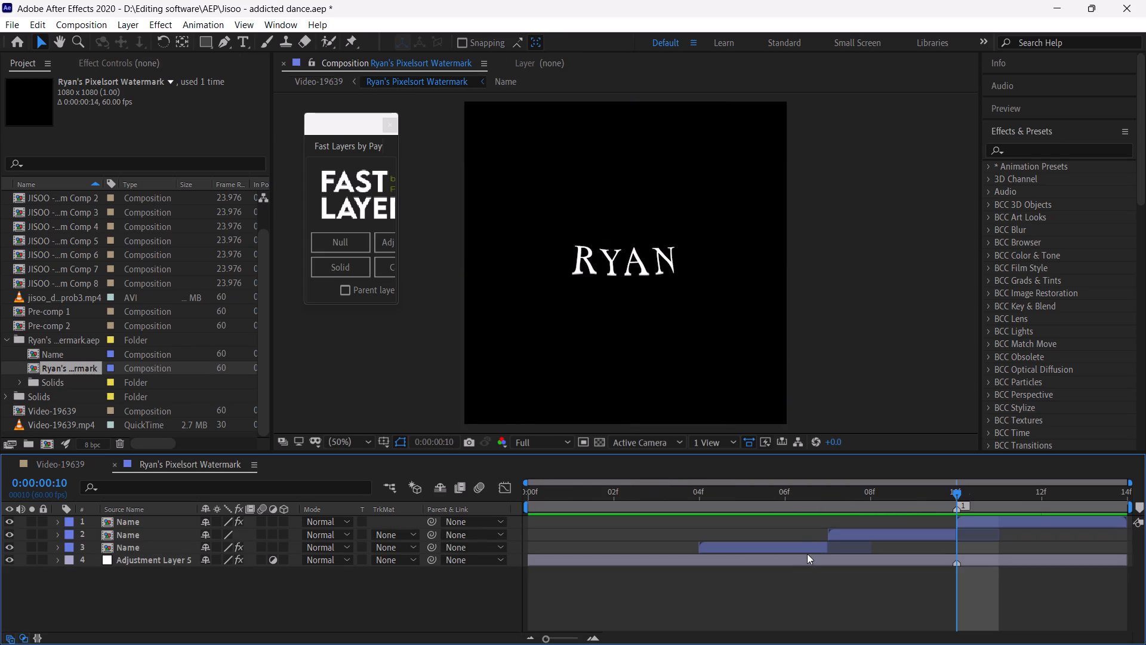
{"action": "double_click", "coordinate": [805, 548]}
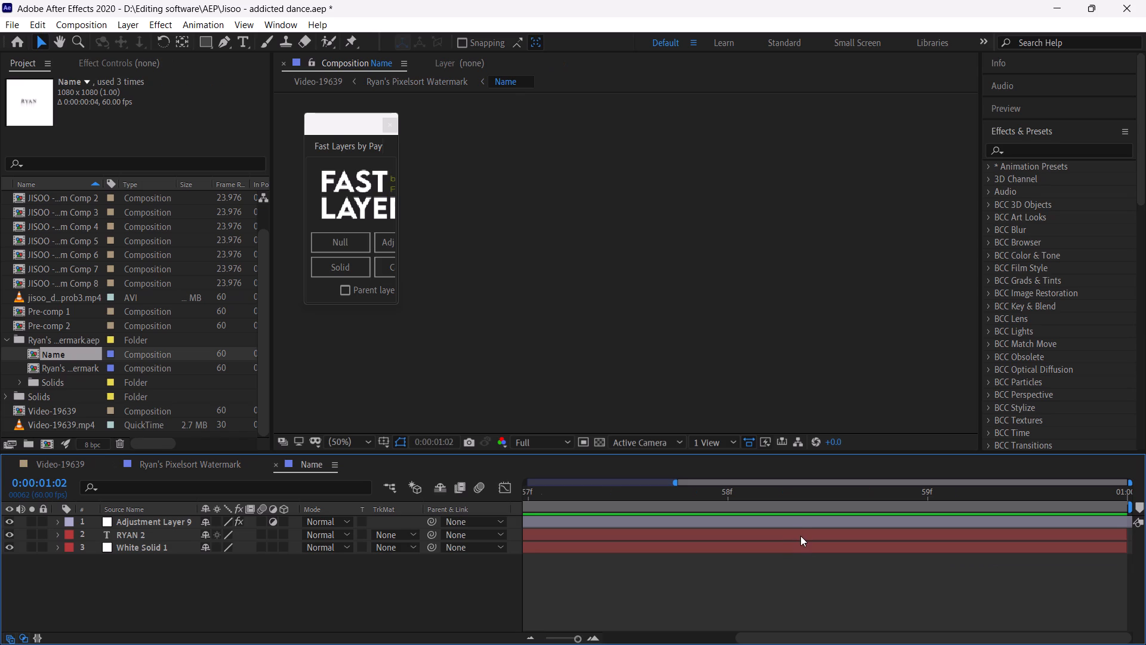
{"action": "double_click", "coordinate": [801, 533]}
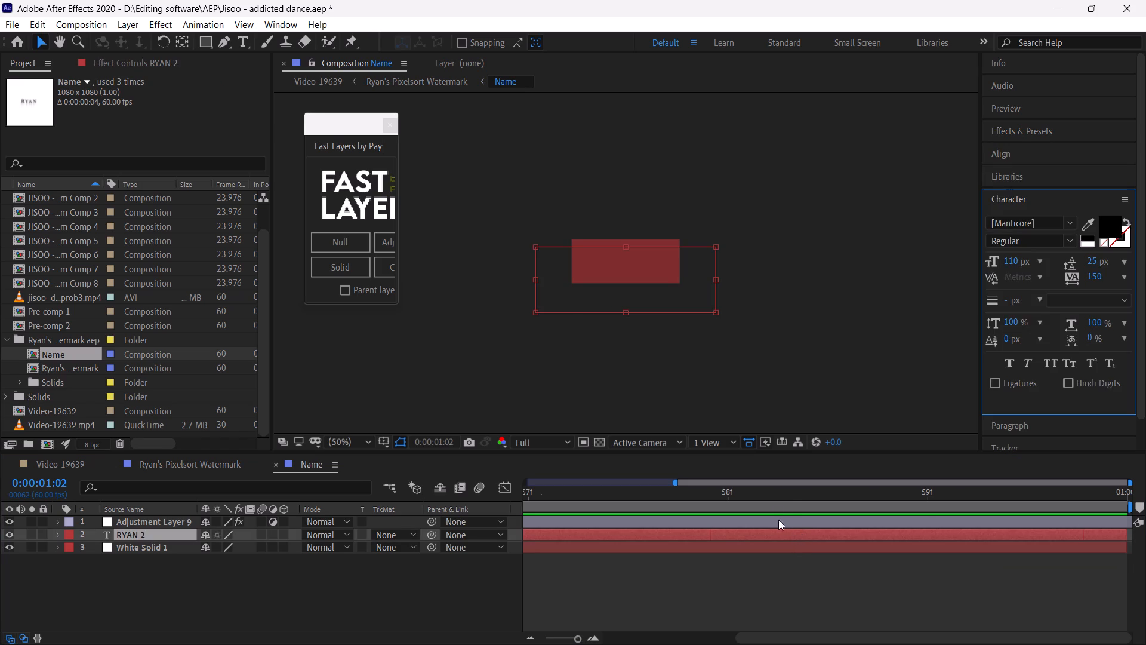
{"action": "left_click", "coordinate": [788, 496]}
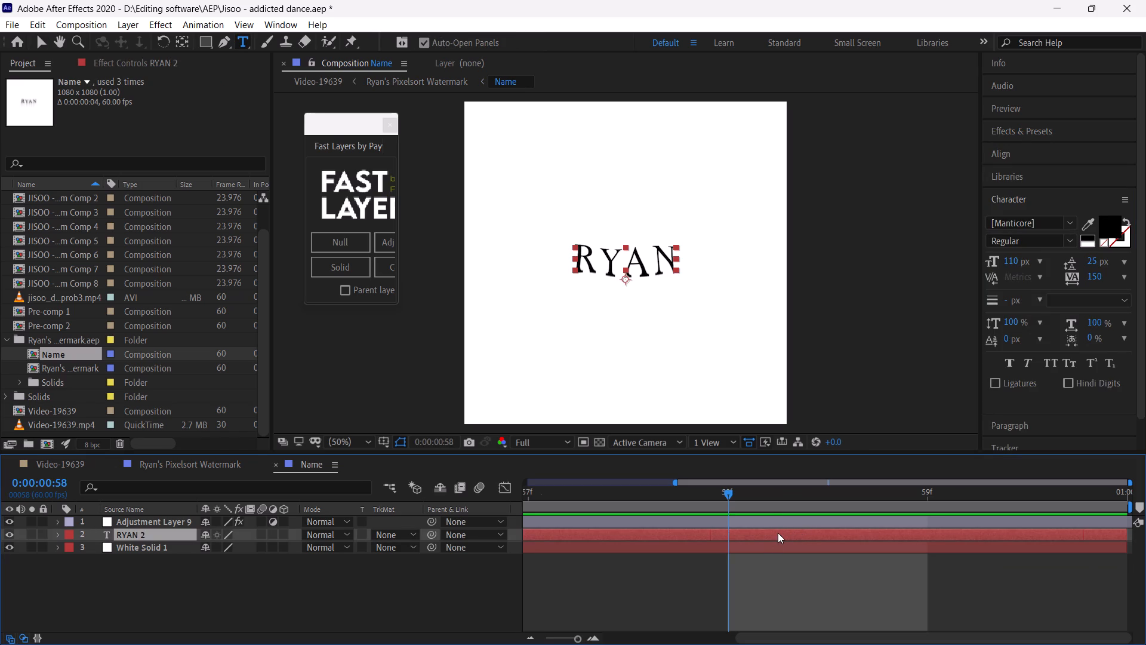
{"action": "double_click", "coordinate": [778, 533]}
{"action": "type", "text": "IQLIPSE"}
{"action": "key", "text": "ctrl+s"}
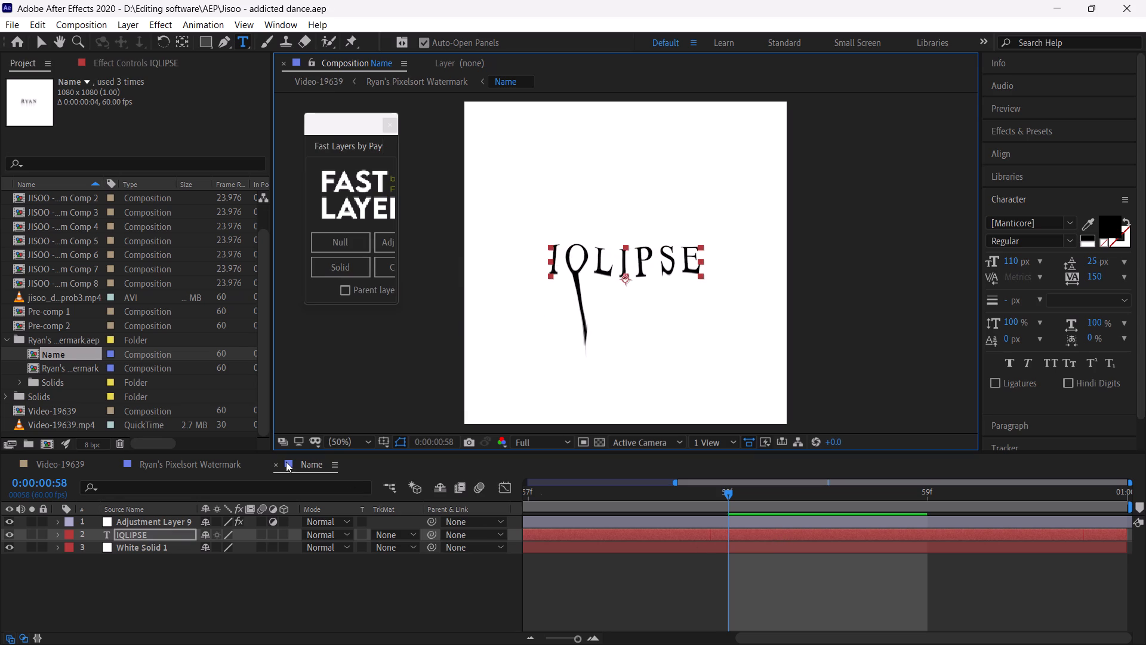
{"action": "left_click", "coordinate": [280, 462]}
{"action": "left_click", "coordinate": [112, 465]}
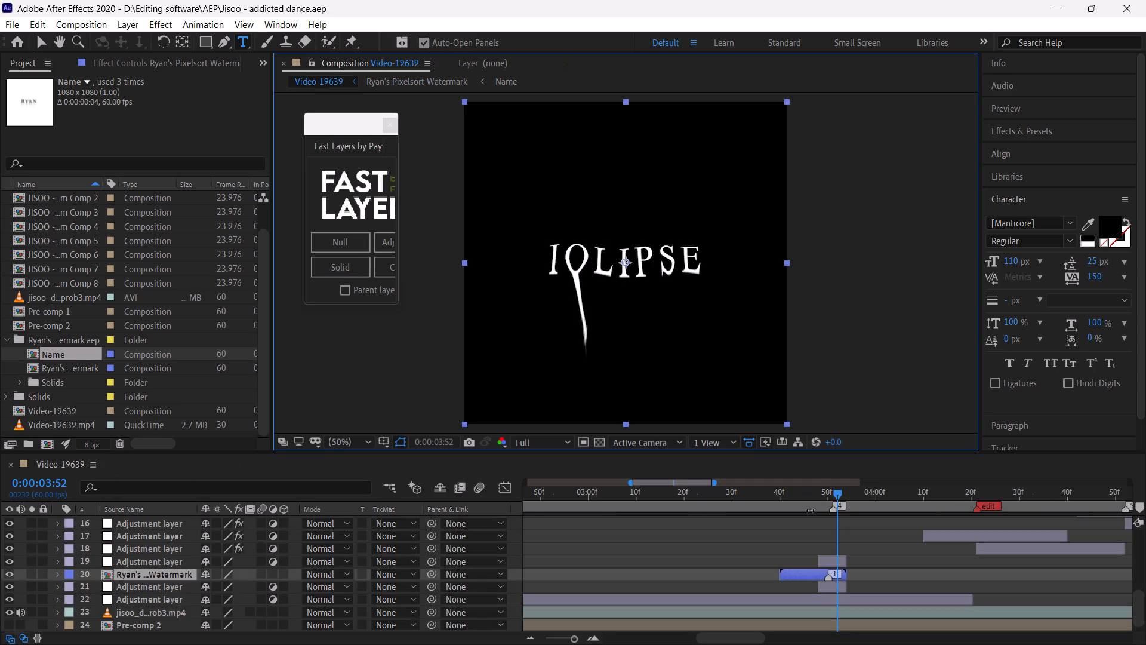
Play back the customised watermark transition at marker 4 from 0:00:03:39 and from 0:00:03:32 to check it.
{"action": "left_click", "coordinate": [775, 491]}
{"action": "key", "text": "space"}
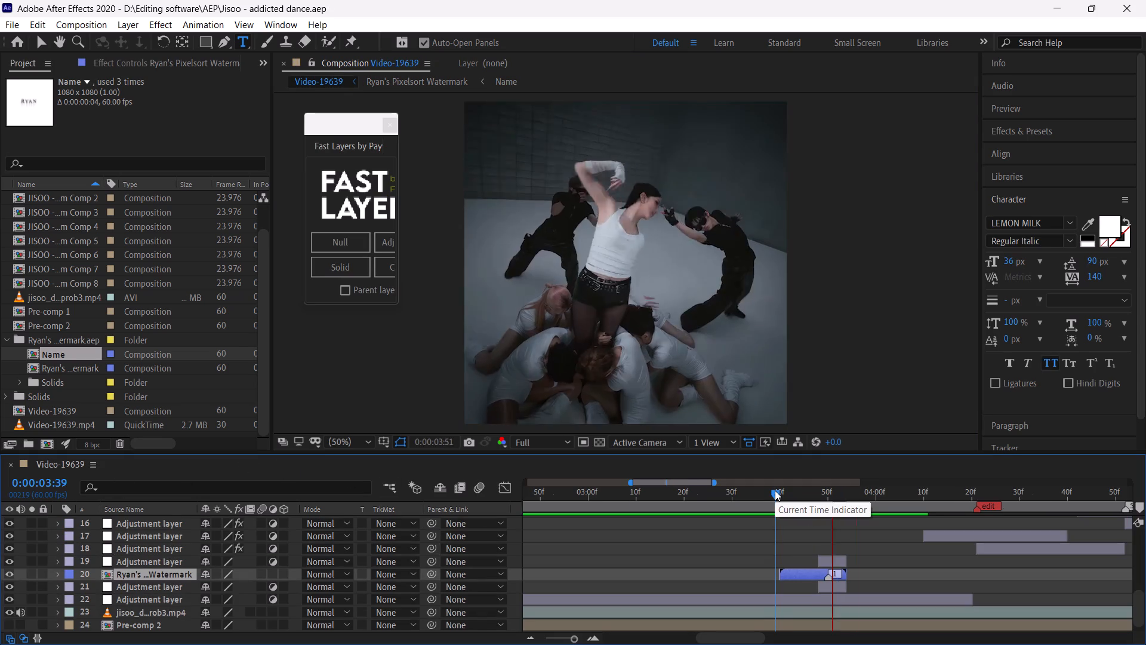
{"action": "left_click", "coordinate": [775, 490]}
{"action": "key", "text": "space"}
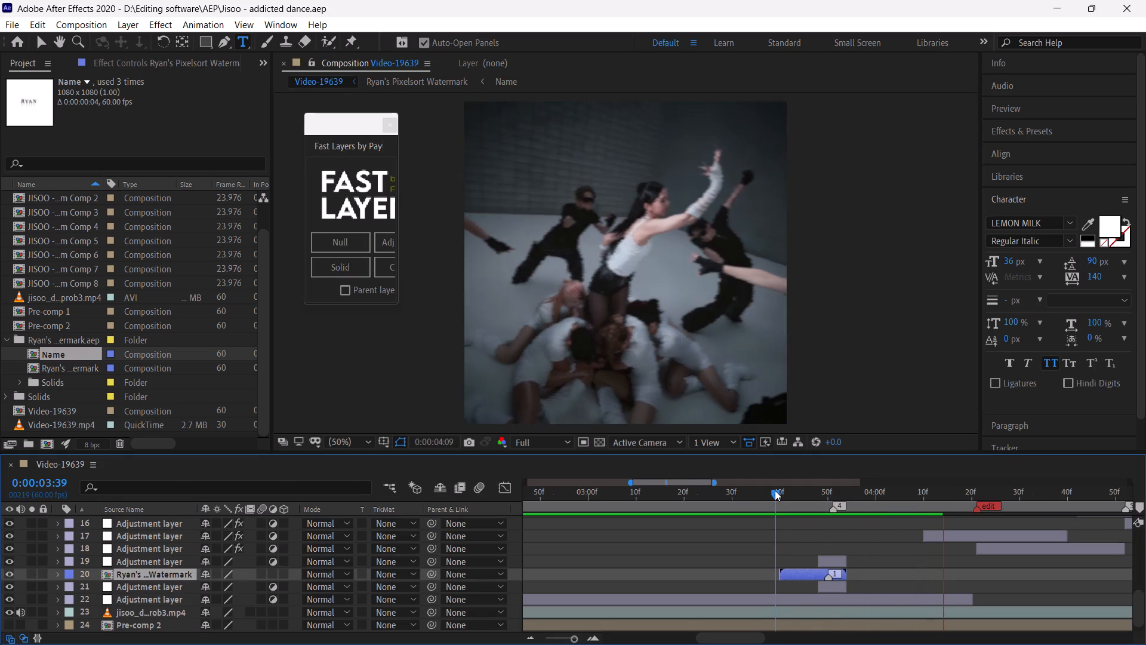
{"action": "left_click", "coordinate": [742, 489]}
{"action": "key", "text": "space"}
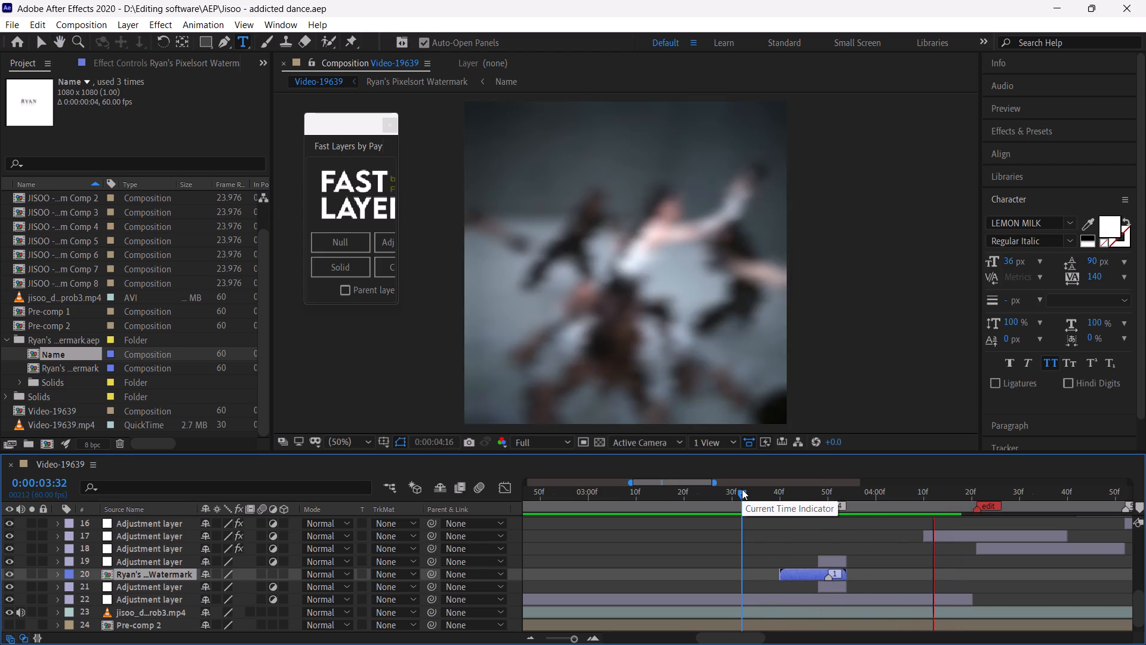
{"action": "left_click", "coordinate": [742, 489]}
{"action": "key", "text": "space"}
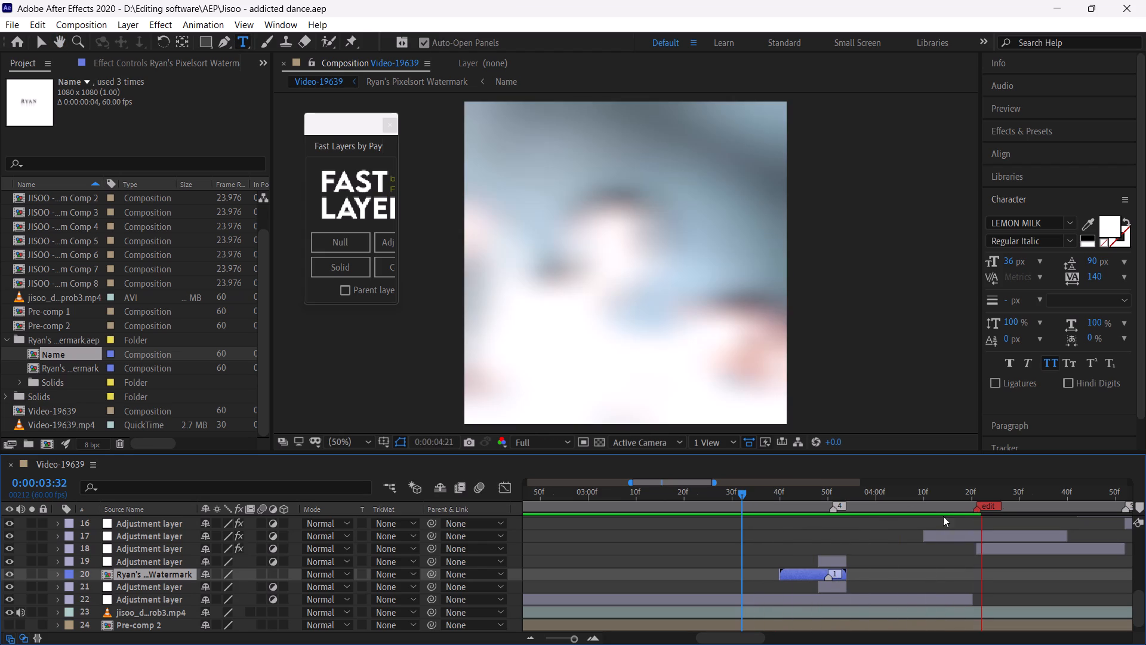
Review the later part of the edit, playing back repeatedly from marker 7 at 0:00:06:26.
{"action": "left_click_drag", "start_coordinate": [562, 640], "coordinate": [553, 640]}
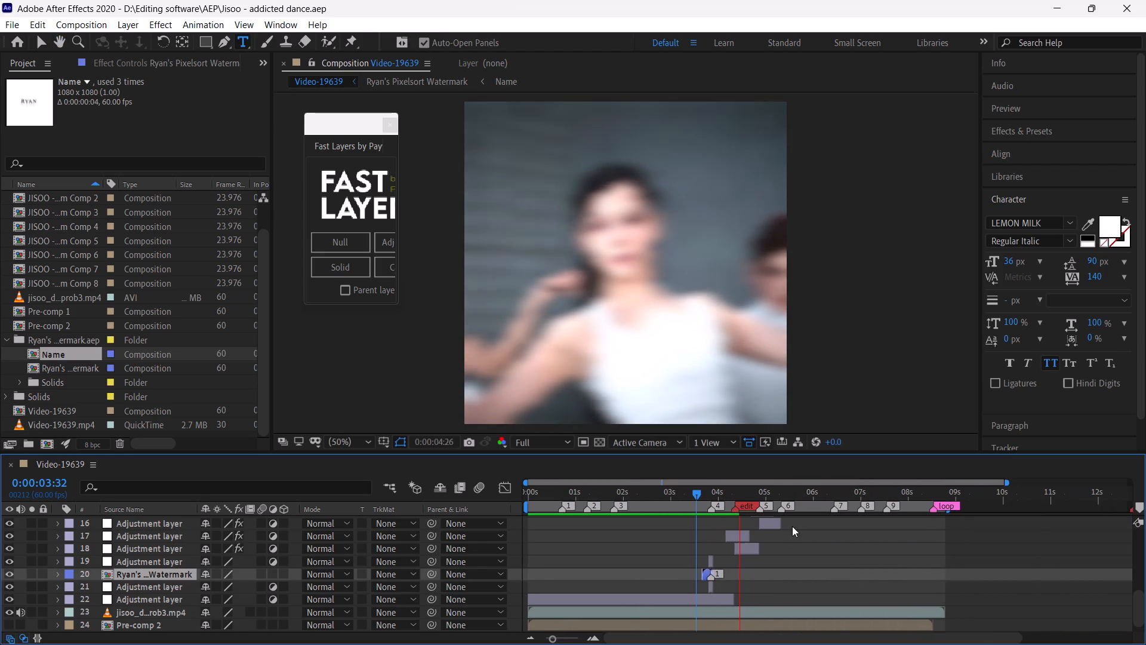
{"action": "left_click", "coordinate": [904, 492]}
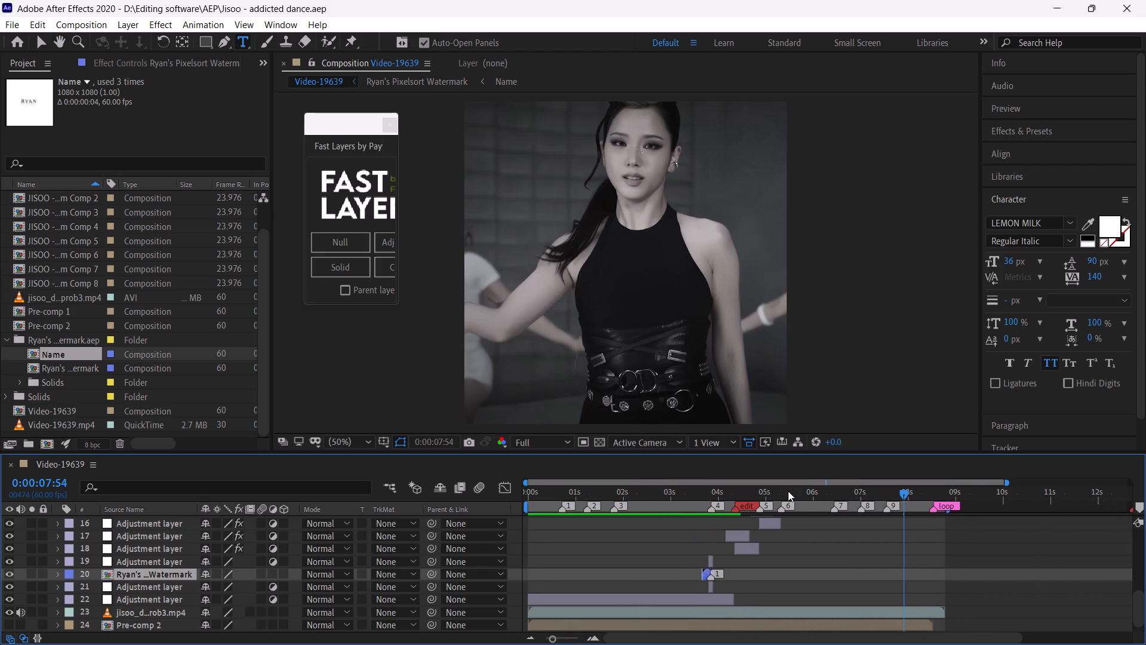
{"action": "left_click_drag", "start_coordinate": [738, 493], "coordinate": [808, 512]}
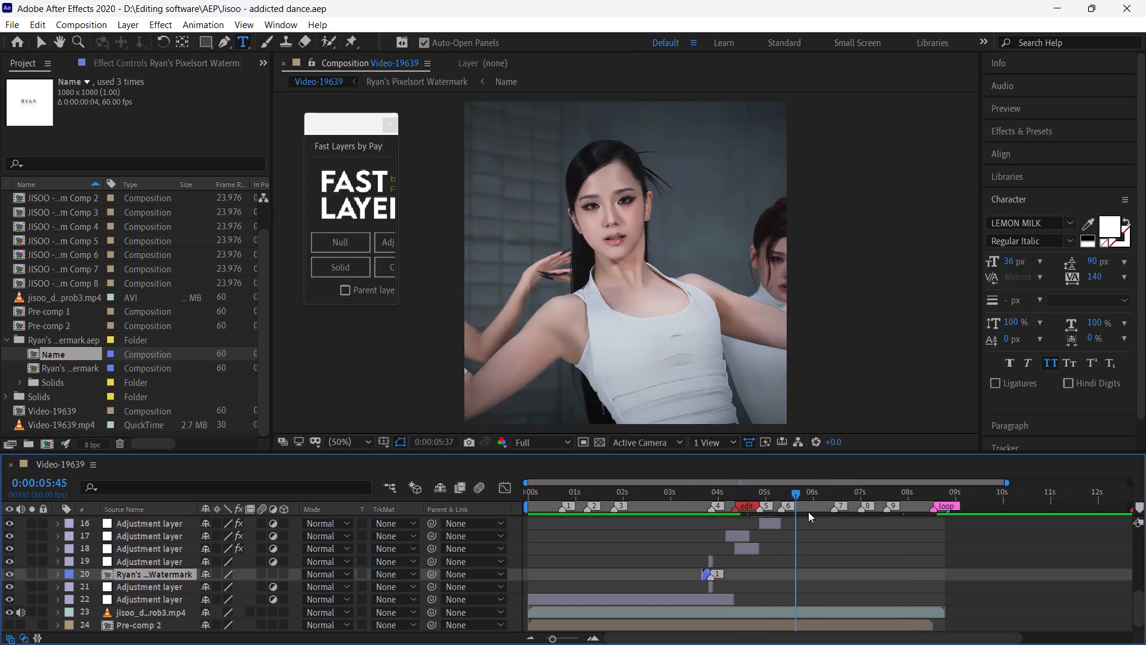
{"action": "left_click_drag", "start_coordinate": [808, 512], "coordinate": [834, 525]}
{"action": "key", "text": "space"}
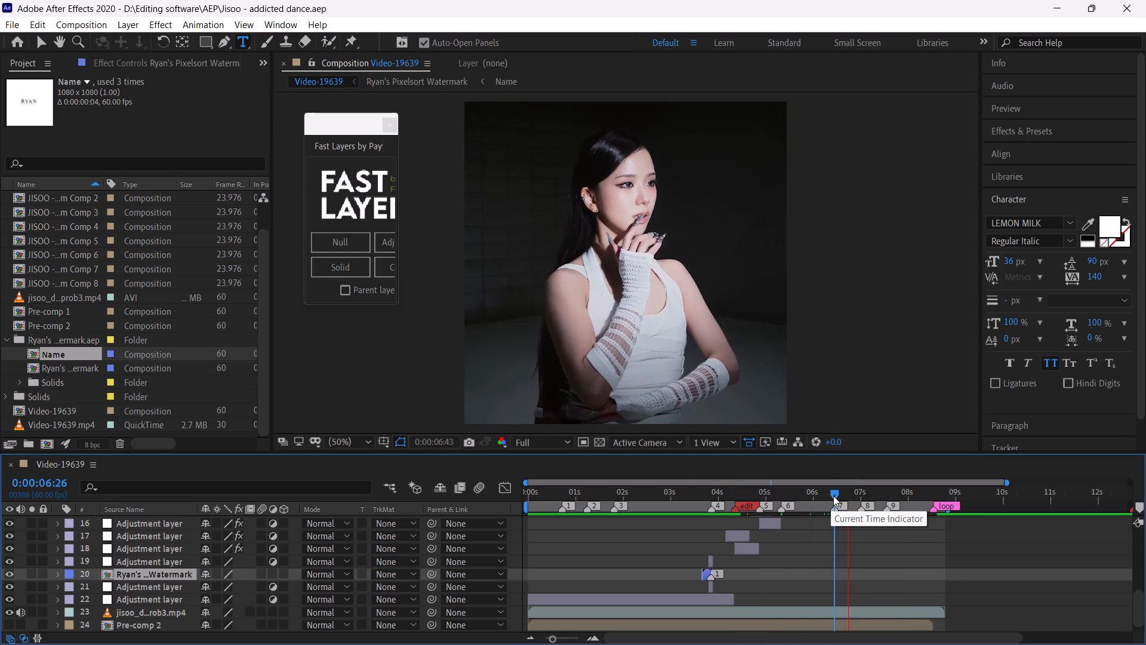
{"action": "left_click", "coordinate": [834, 493]}
{"action": "key", "text": "space"}
{"action": "left_click", "coordinate": [834, 493]}
{"action": "key", "text": "space"}
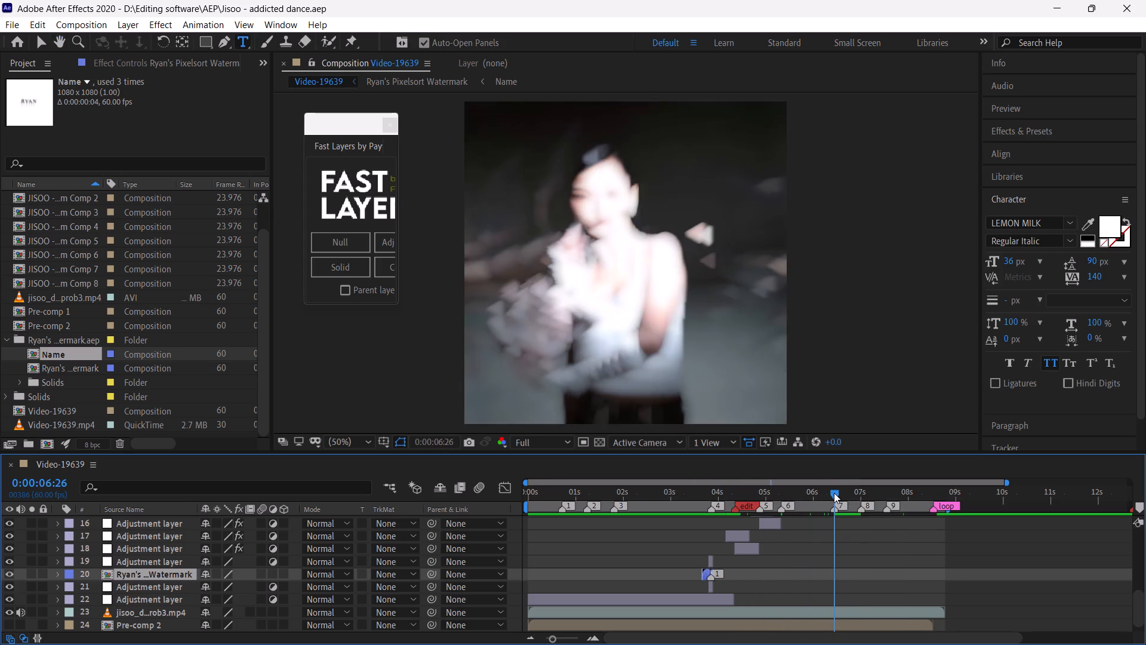
{"action": "left_click", "coordinate": [834, 493]}
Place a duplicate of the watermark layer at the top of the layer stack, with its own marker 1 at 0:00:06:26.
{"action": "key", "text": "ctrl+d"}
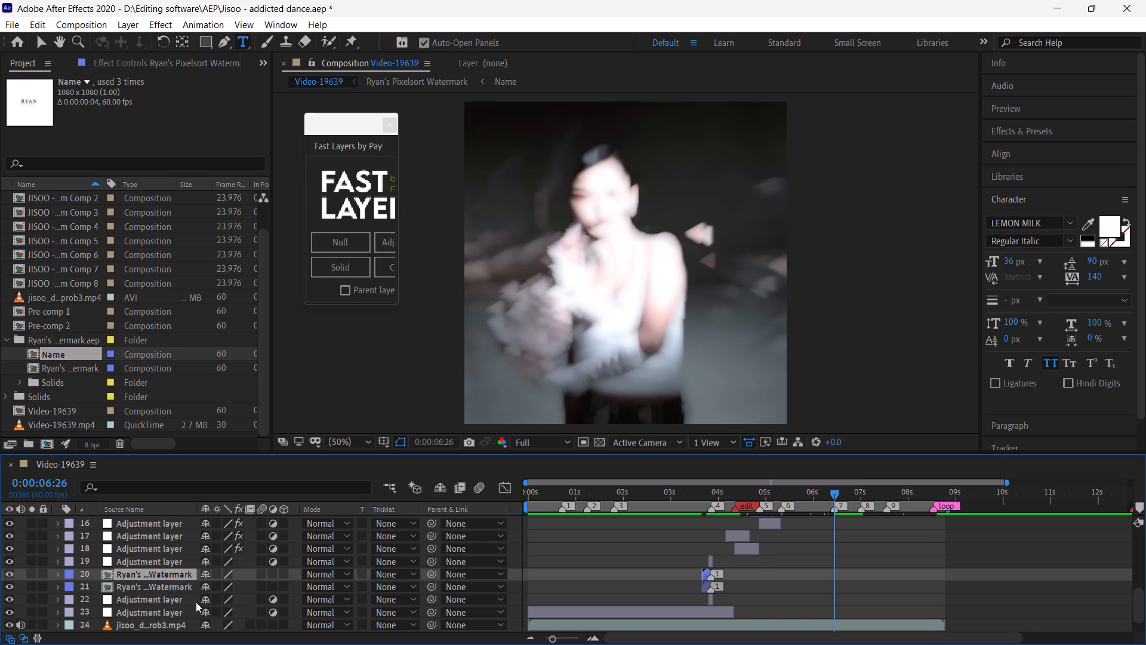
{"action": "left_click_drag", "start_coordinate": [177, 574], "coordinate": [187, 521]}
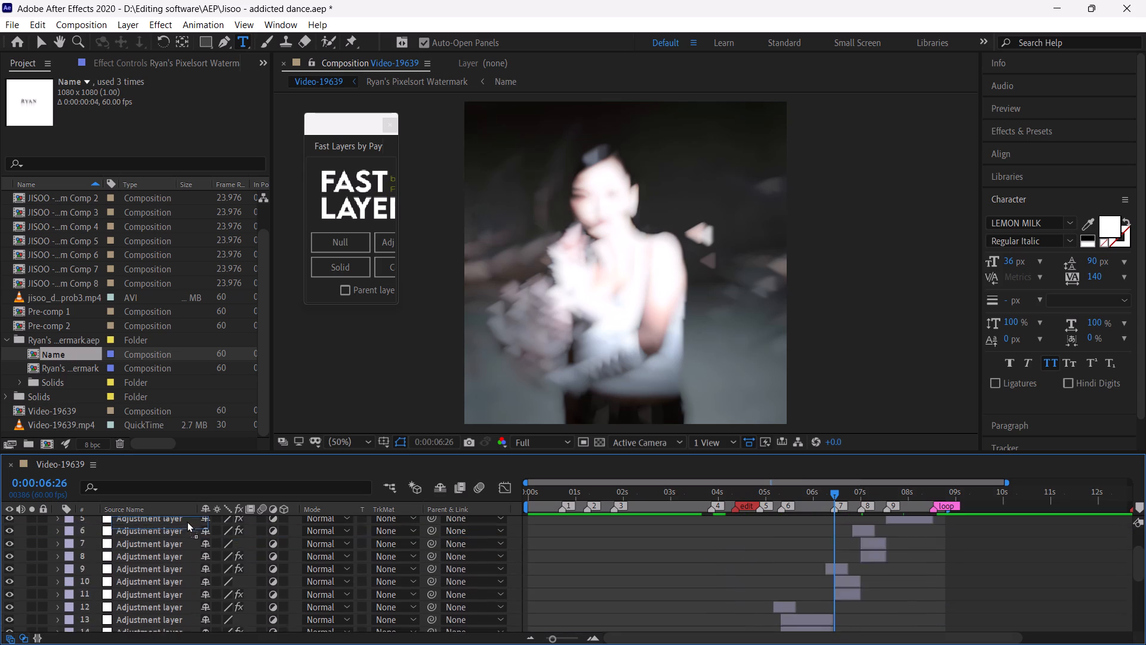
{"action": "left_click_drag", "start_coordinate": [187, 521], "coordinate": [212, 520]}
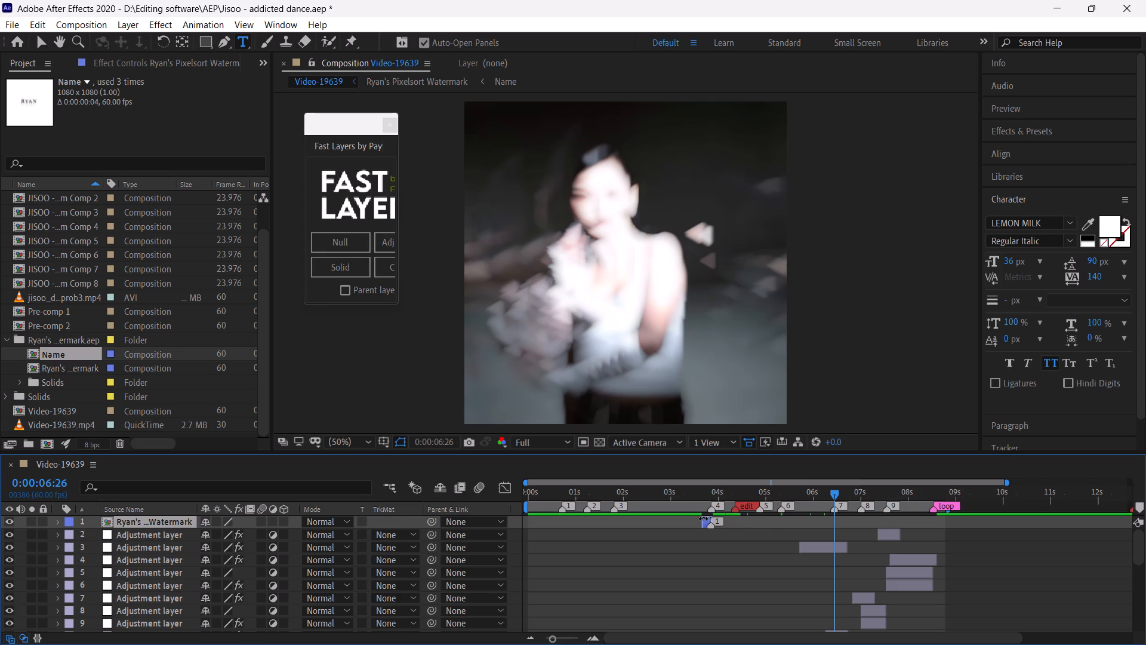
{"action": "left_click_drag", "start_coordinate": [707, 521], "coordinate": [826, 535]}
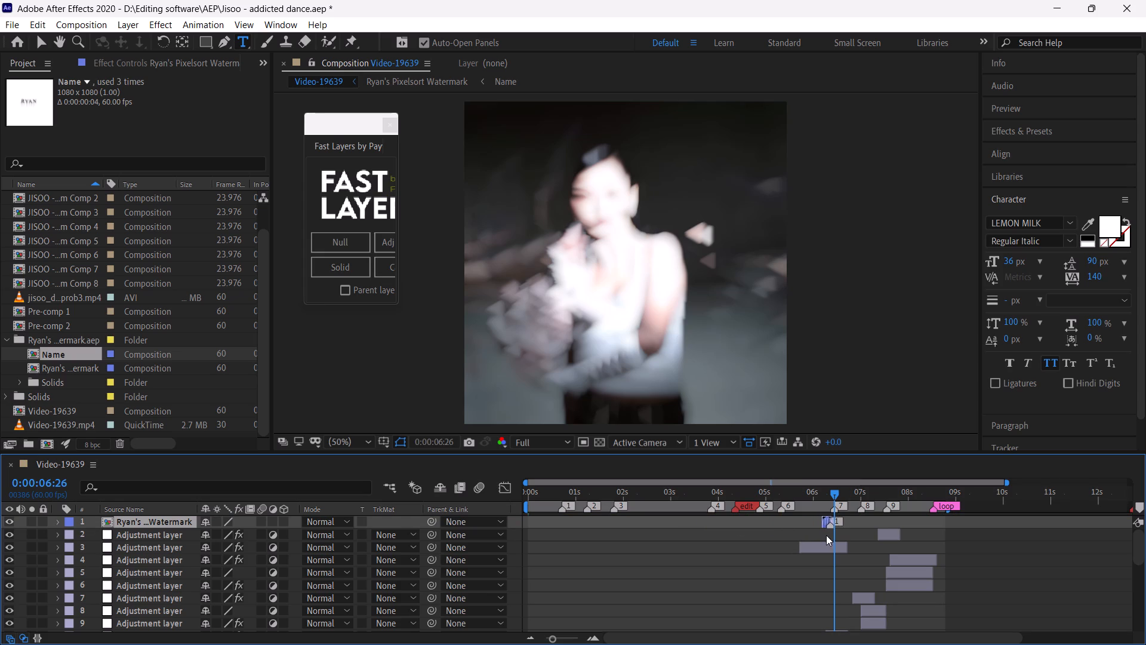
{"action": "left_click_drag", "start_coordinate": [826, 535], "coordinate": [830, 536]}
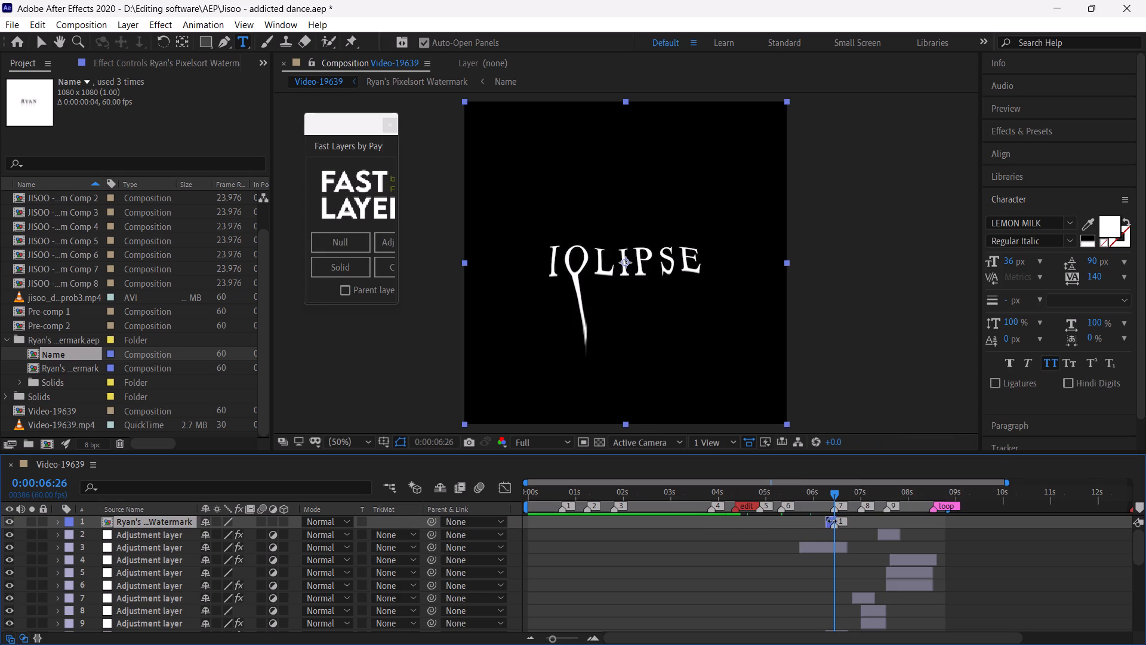
Look inside the duplicated watermark's composition and return to Video-19639.
{"action": "double_click", "coordinate": [175, 521]}
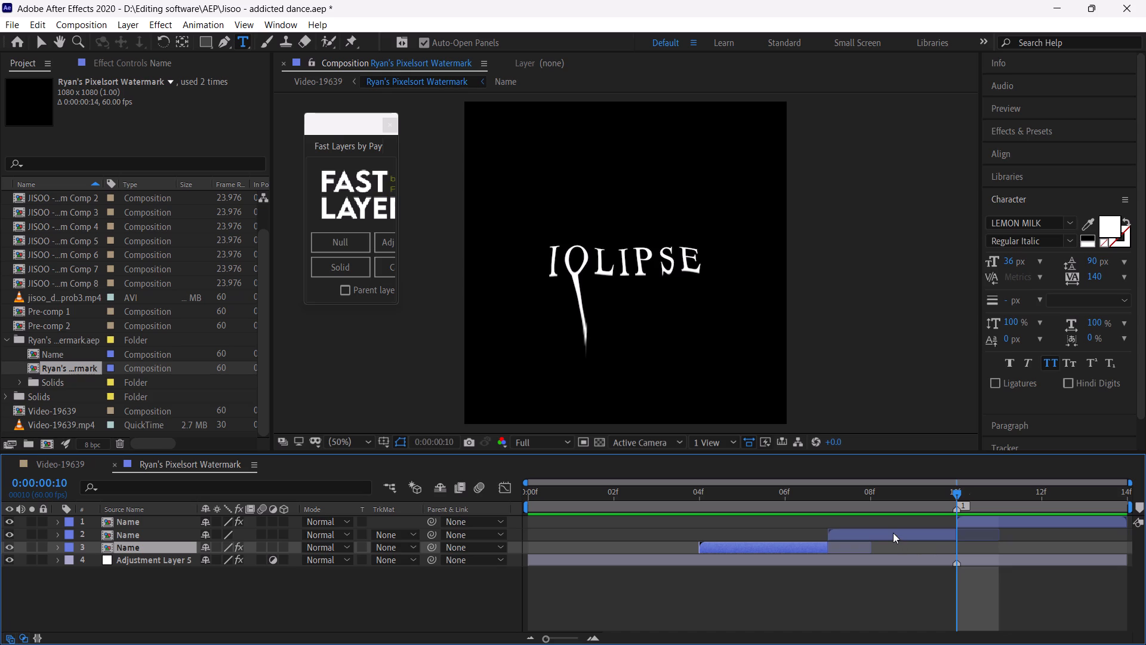
{"action": "left_click", "coordinate": [117, 466]}
{"action": "left_click", "coordinate": [805, 581]}
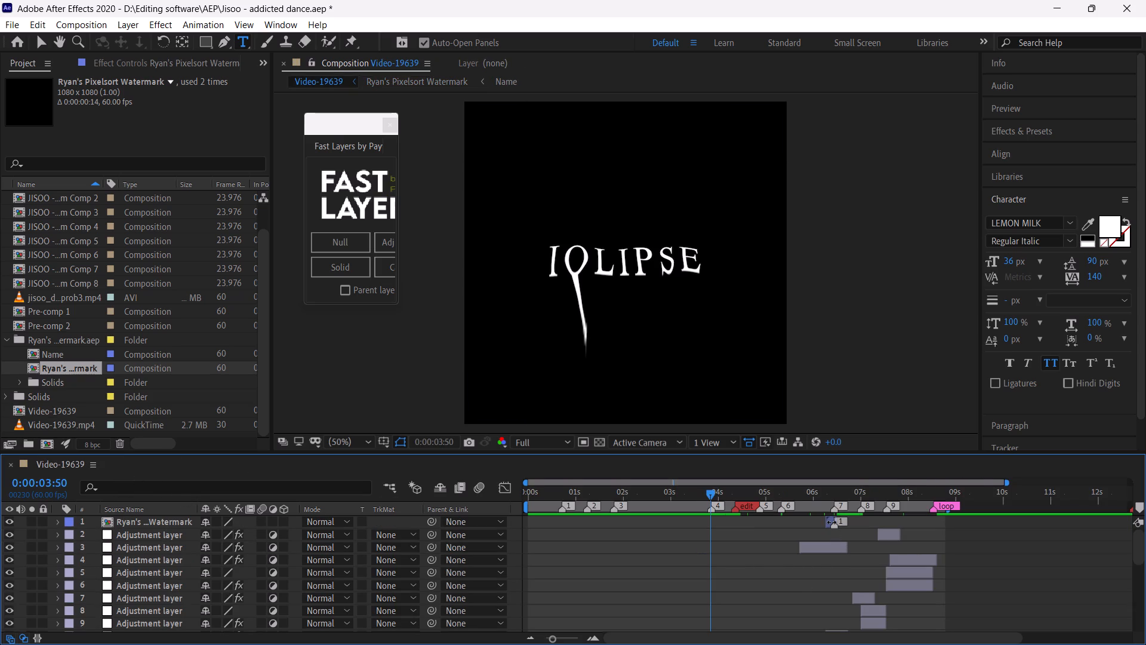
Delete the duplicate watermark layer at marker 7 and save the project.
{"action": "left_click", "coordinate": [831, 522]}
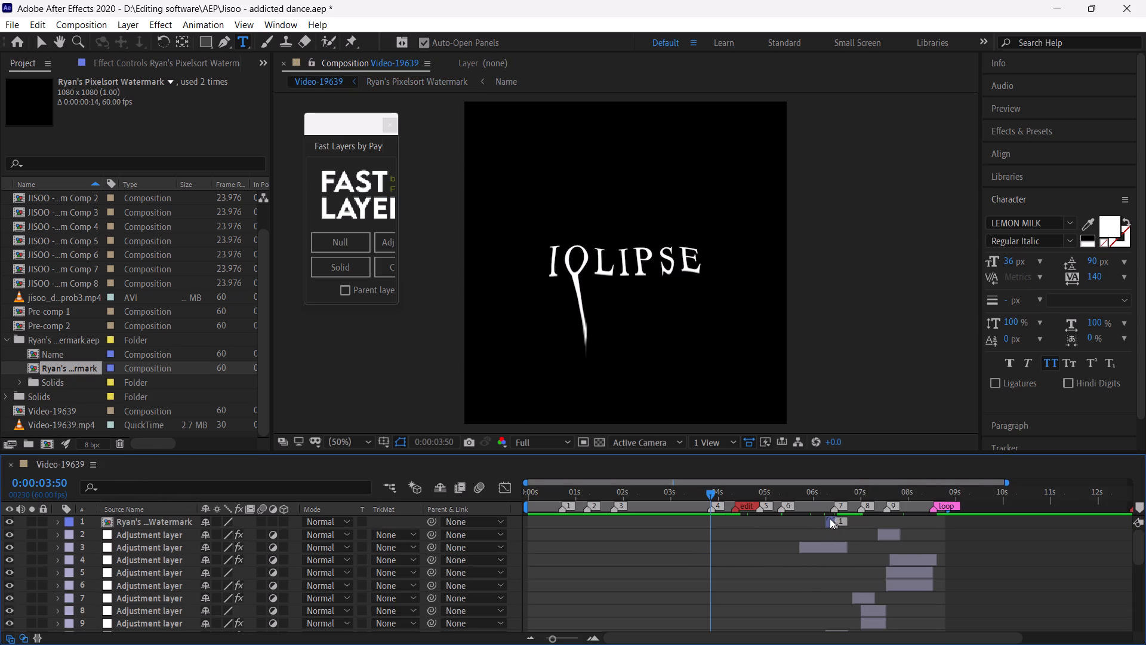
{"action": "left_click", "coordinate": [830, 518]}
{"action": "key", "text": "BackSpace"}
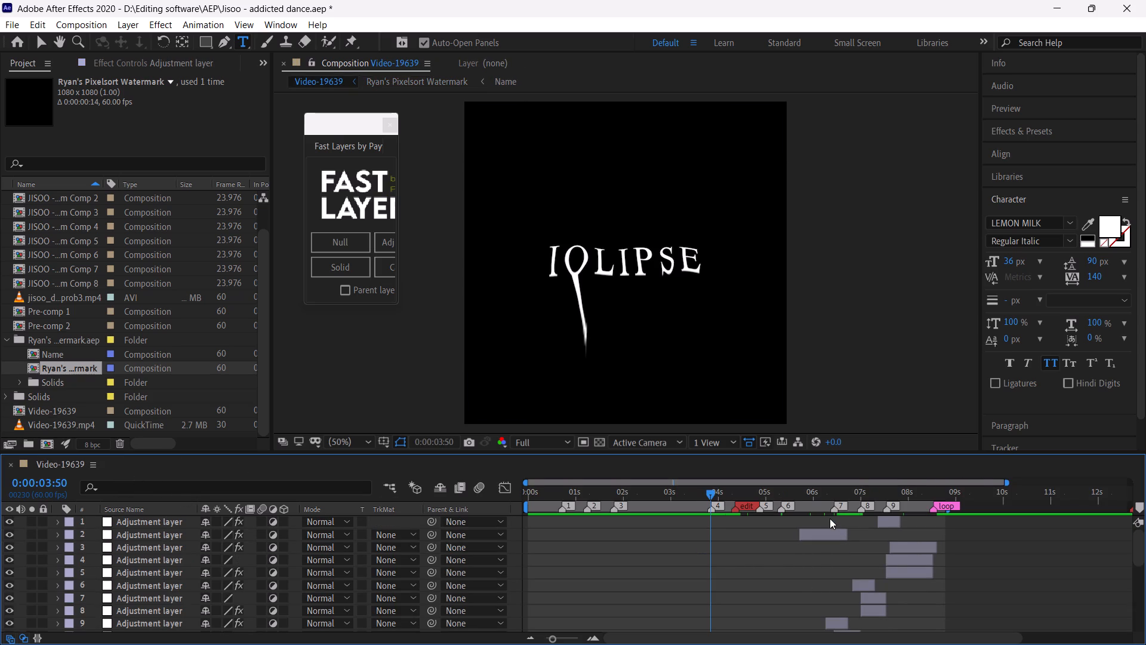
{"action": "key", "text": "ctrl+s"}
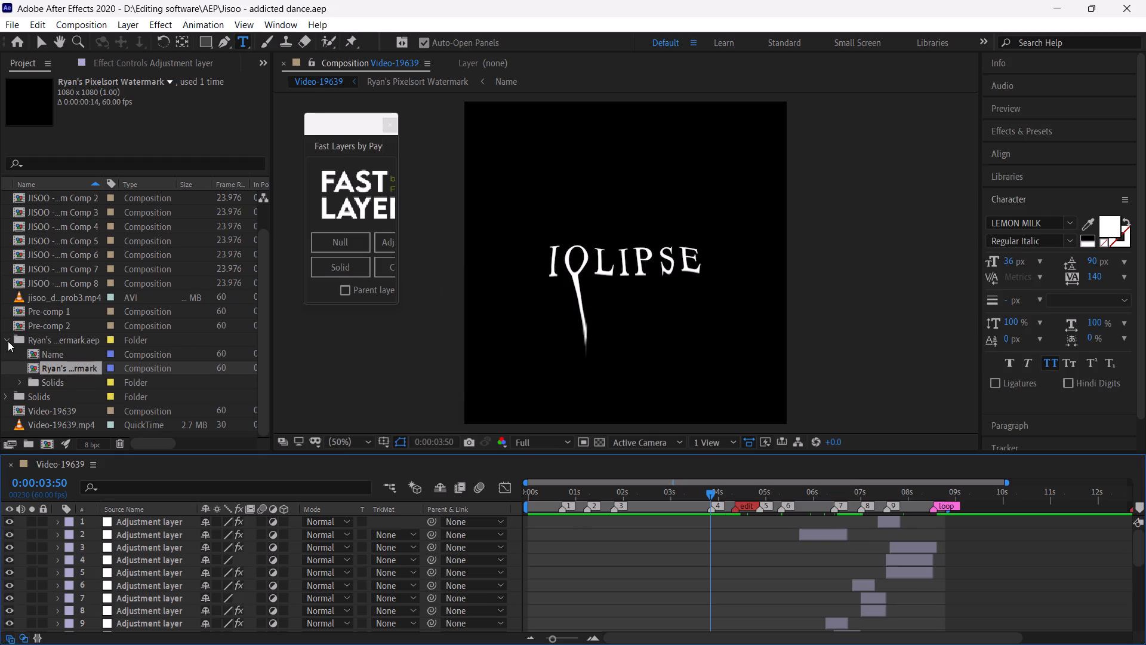
Import the vogue_to2020 project from the Editing software\AEP folder, accepting the font substitution and missing file.
{"action": "left_click", "coordinate": [7, 341]}
{"action": "right_click", "coordinate": [83, 425]}
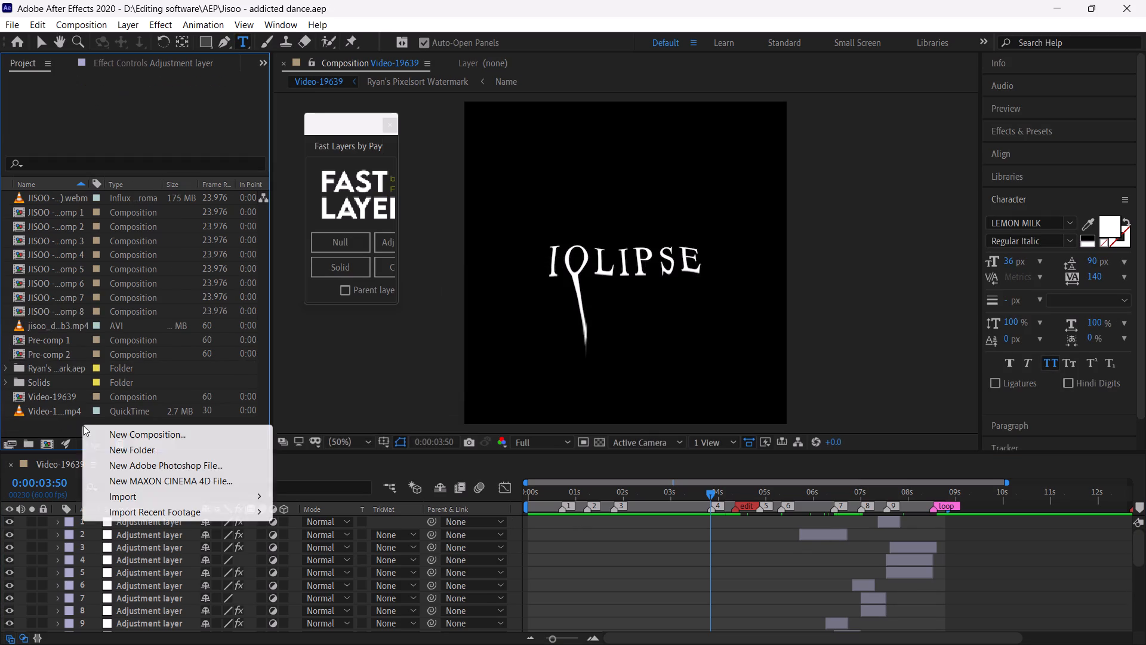
{"action": "left_click", "coordinate": [142, 492]}
{"action": "left_click", "coordinate": [315, 495]}
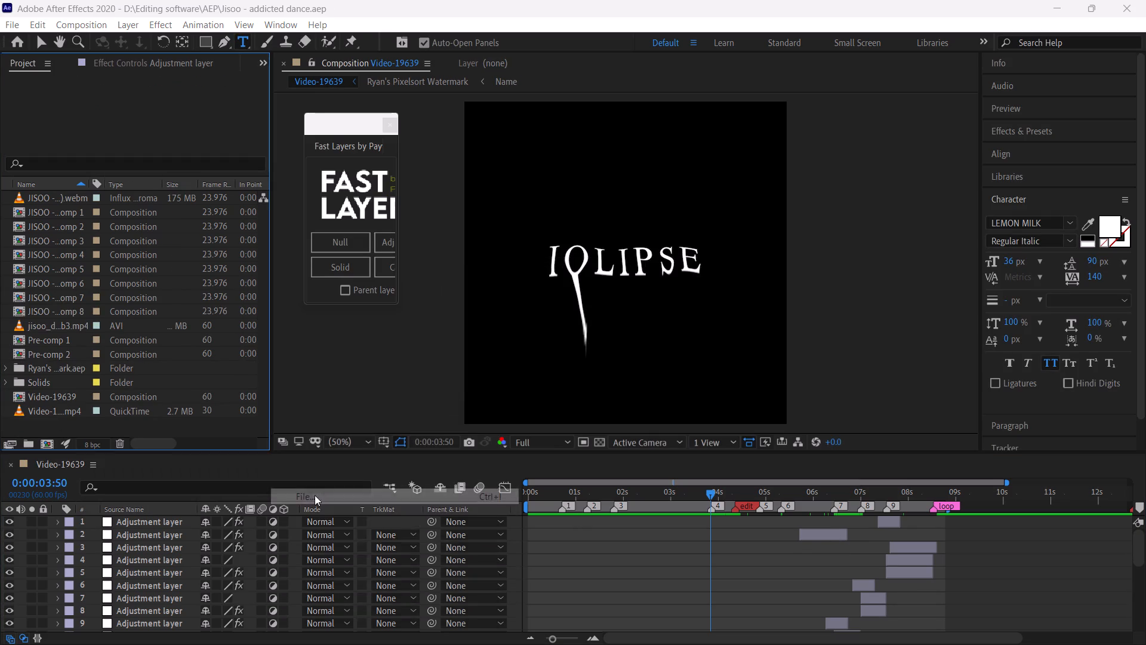
{"action": "left_click", "coordinate": [475, 71]}
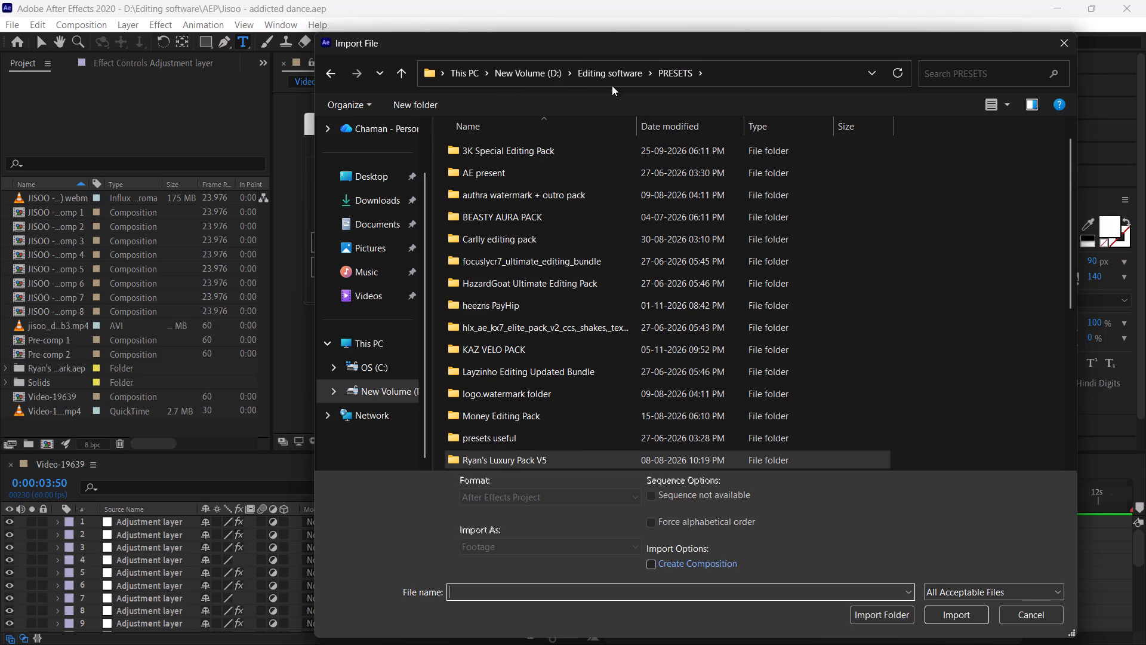
{"action": "left_click", "coordinate": [610, 71]}
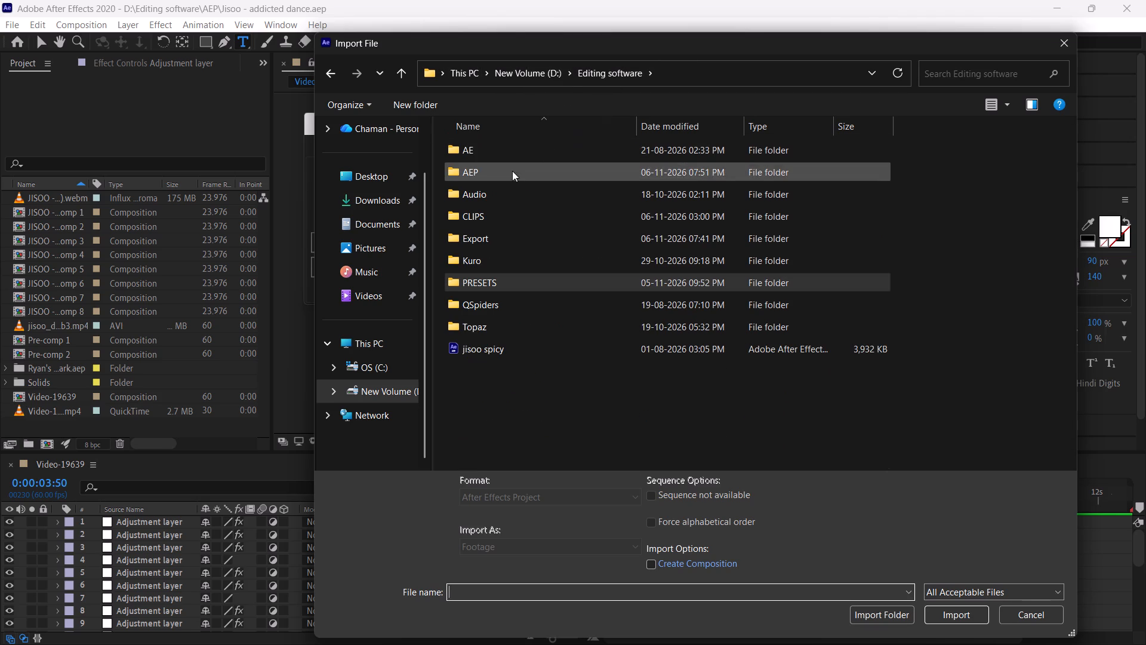
{"action": "double_click", "coordinate": [511, 171]}
{"action": "left_click", "coordinate": [942, 66]}
{"action": "left_click", "coordinate": [944, 69]}
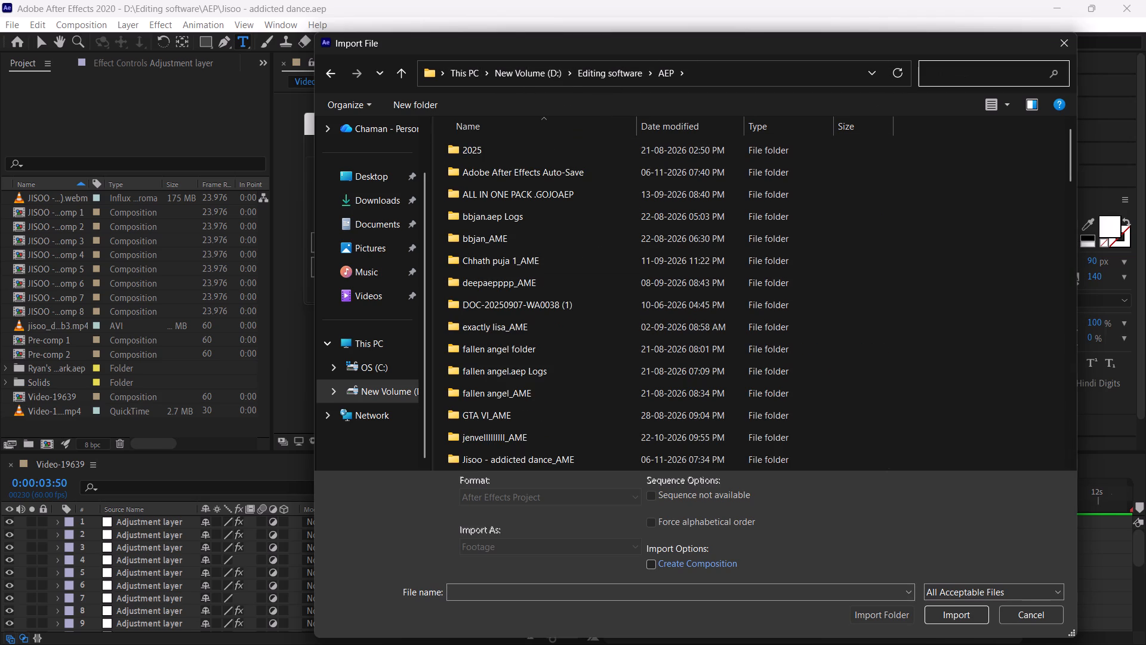
{"action": "type", "text": "Vo"}
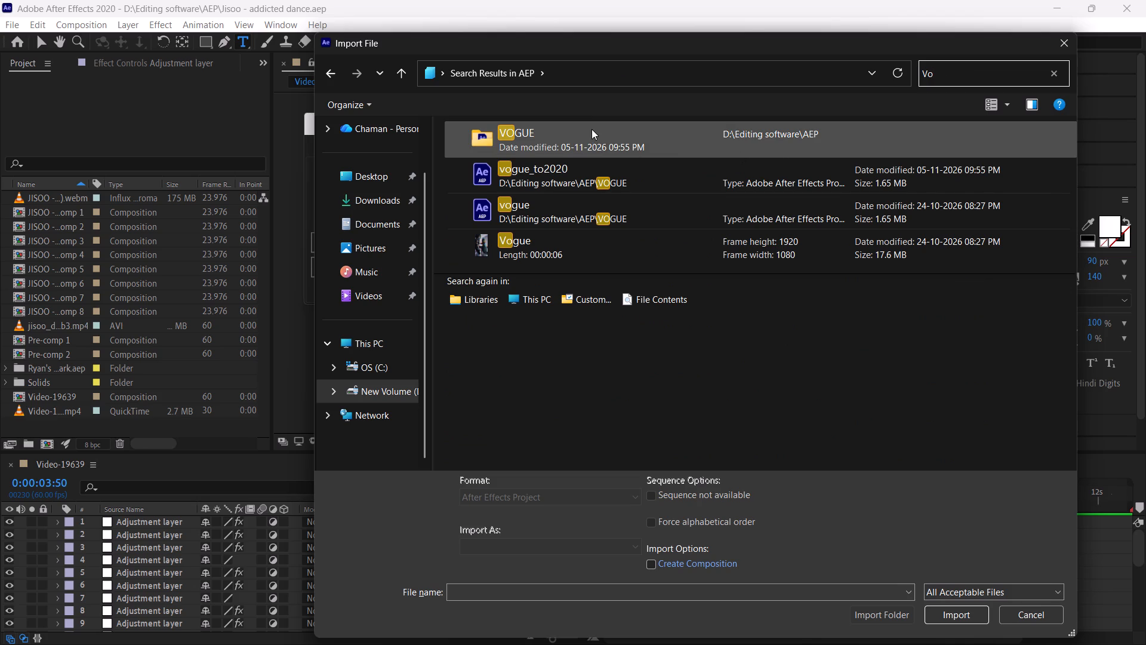
{"action": "left_click", "coordinate": [600, 170]}
{"action": "left_click", "coordinate": [954, 615]}
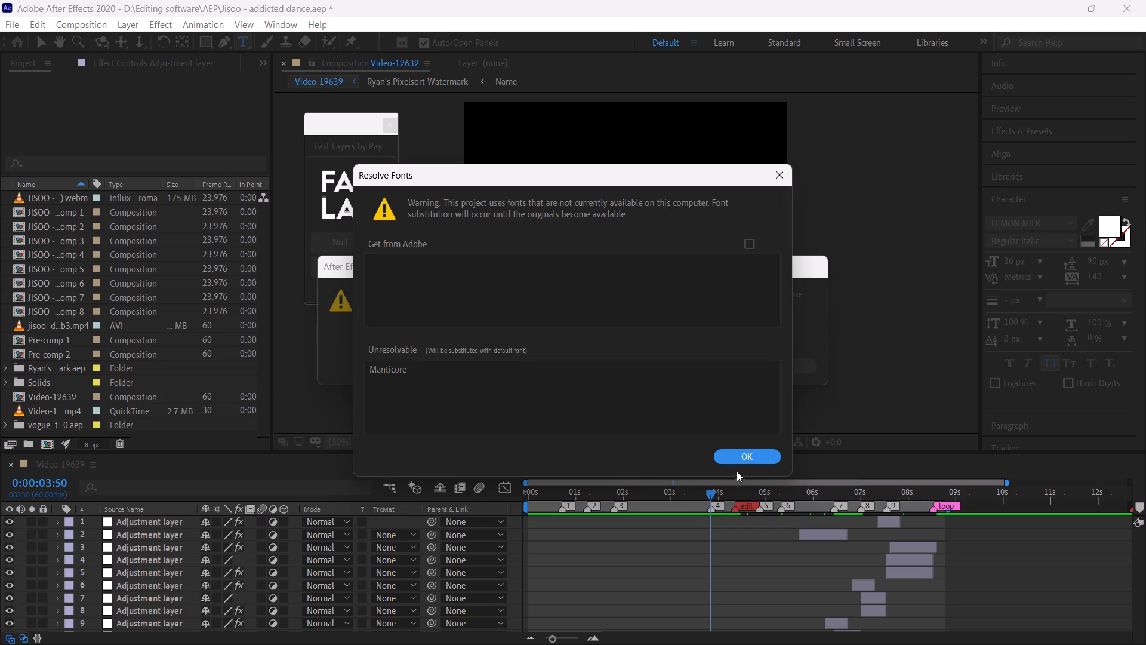
{"action": "left_click", "coordinate": [747, 457]}
{"action": "left_click", "coordinate": [780, 364]}
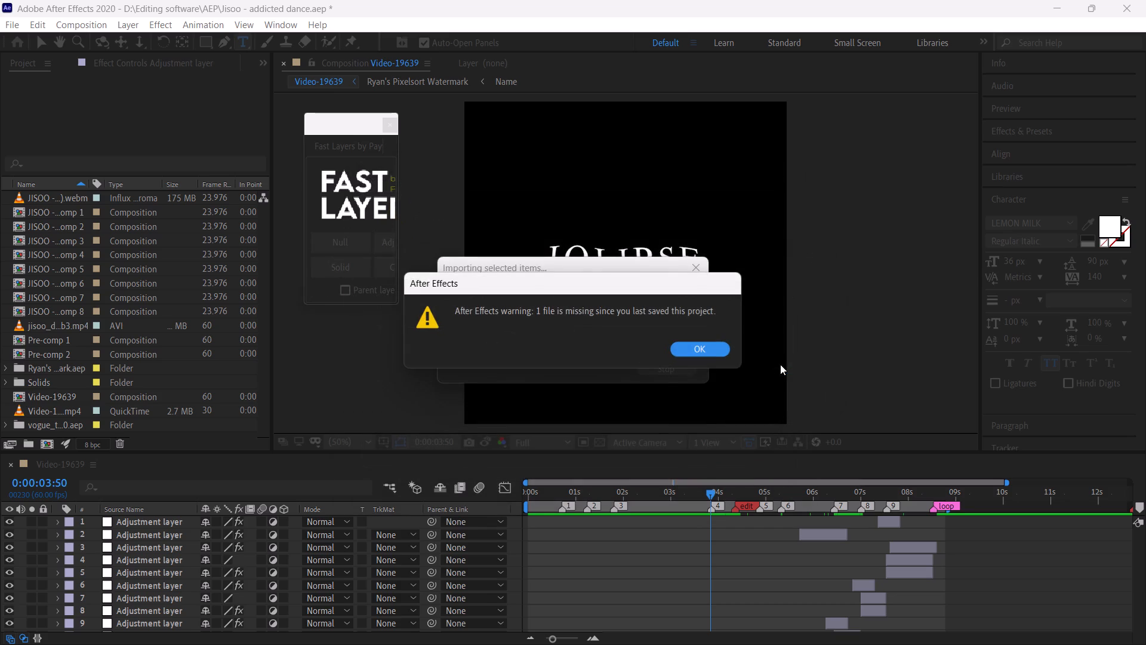
{"action": "left_click", "coordinate": [709, 352]}
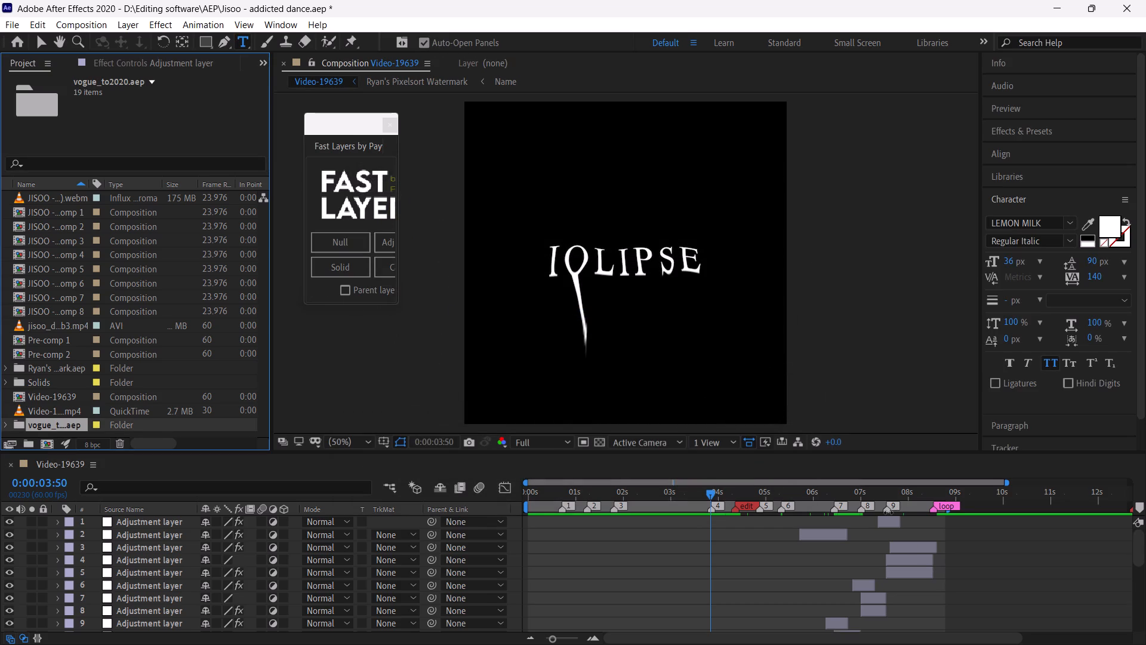
Add Pre-comp 1 from the vogue_to2020.aep folder to the top of the Video-19639 layer stack.
{"action": "left_click", "coordinate": [822, 497]}
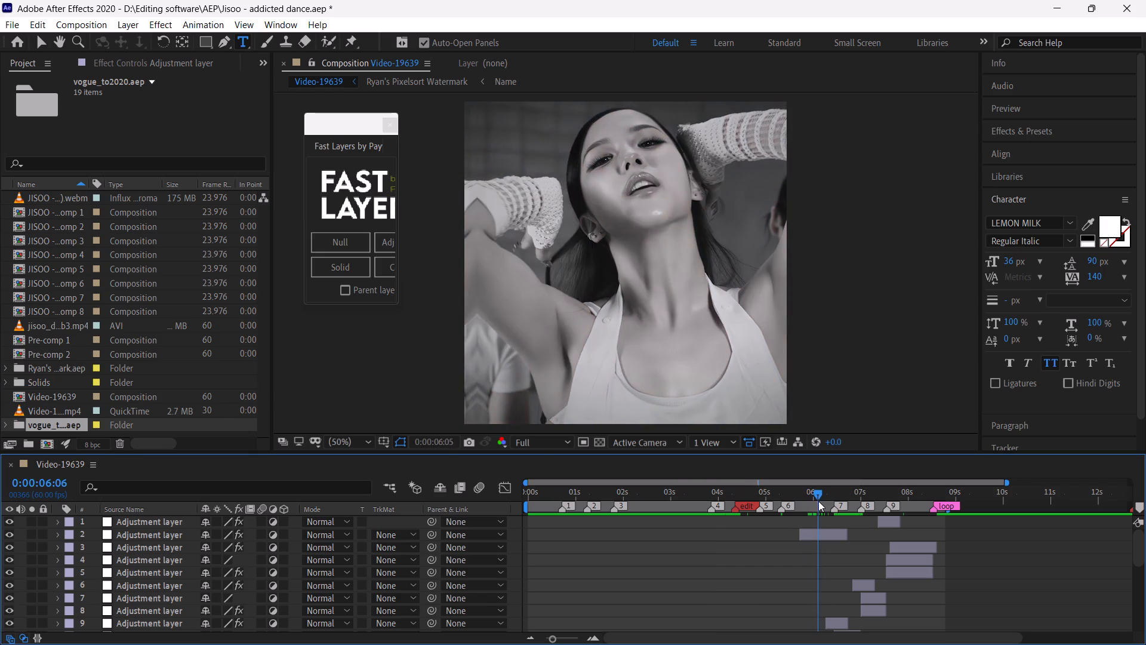
{"action": "scroll", "coordinate": [92, 382], "scroll_direction": "down", "scroll_amount": 1}
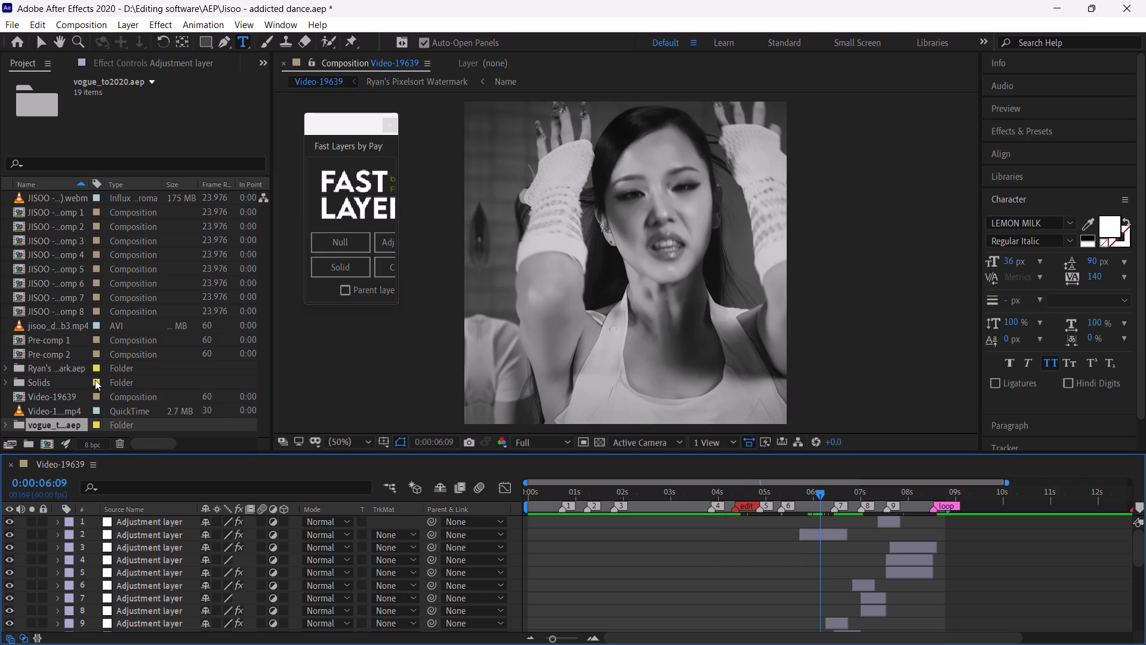
{"action": "left_click", "coordinate": [4, 425]}
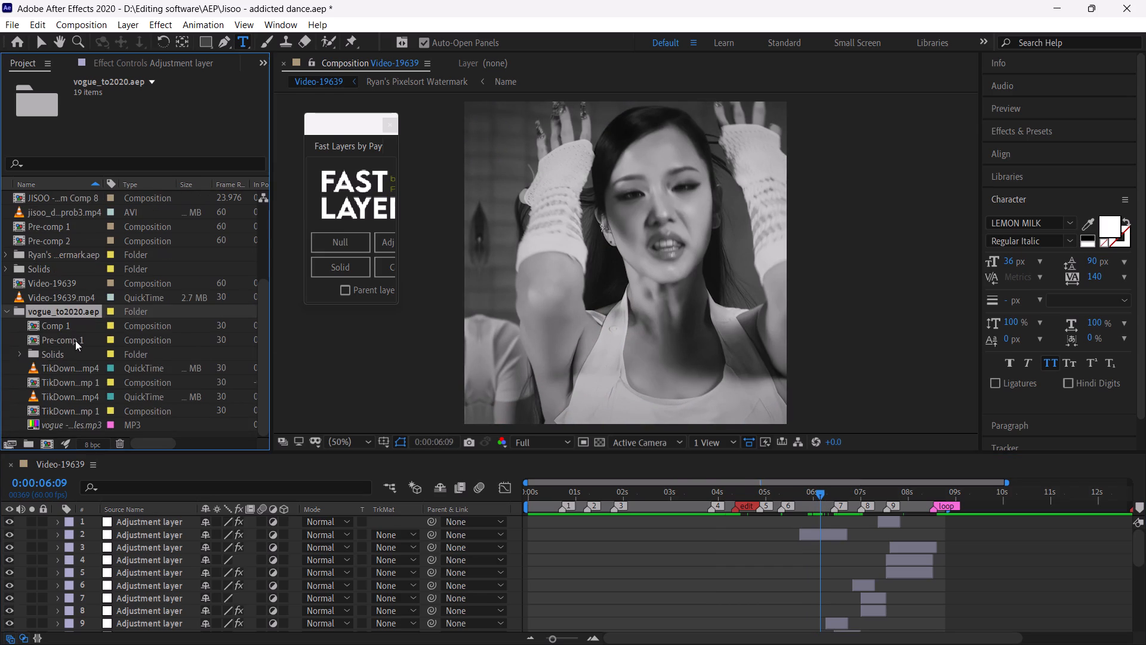
{"action": "scroll", "coordinate": [76, 341], "scroll_direction": "down", "scroll_amount": 2}
{"action": "scroll", "coordinate": [78, 342], "scroll_direction": "up", "scroll_amount": 1}
{"action": "scroll", "coordinate": [80, 340], "scroll_direction": "down", "scroll_amount": 1}
{"action": "left_click_drag", "start_coordinate": [52, 339], "coordinate": [168, 523]}
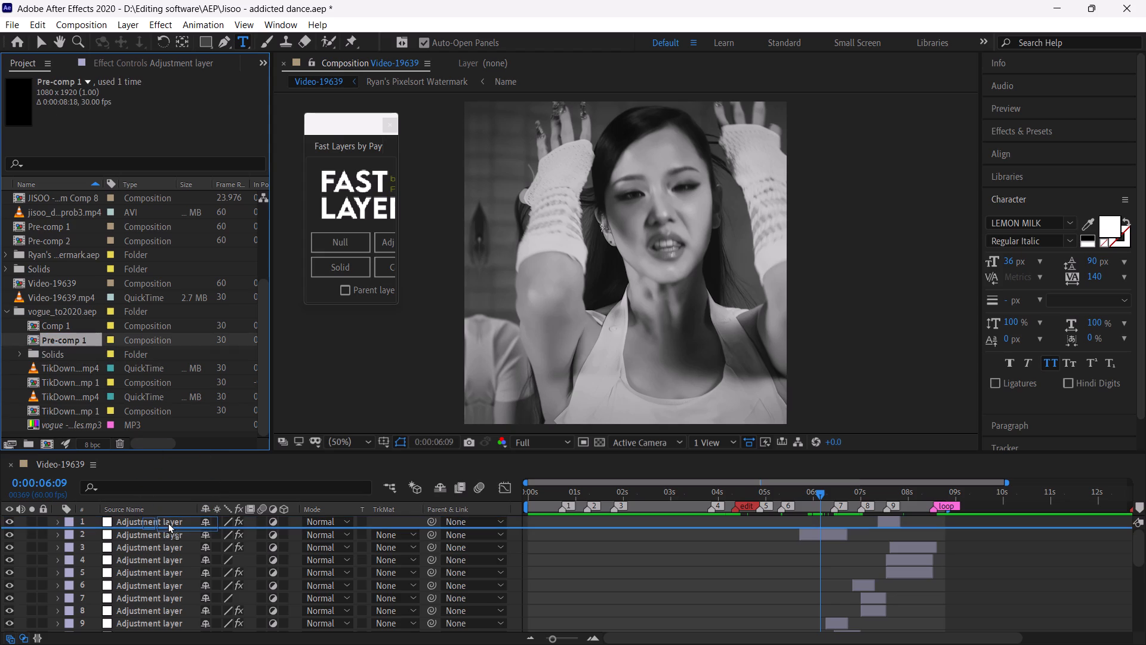
{"action": "left_click_drag", "start_coordinate": [168, 523], "coordinate": [167, 518]}
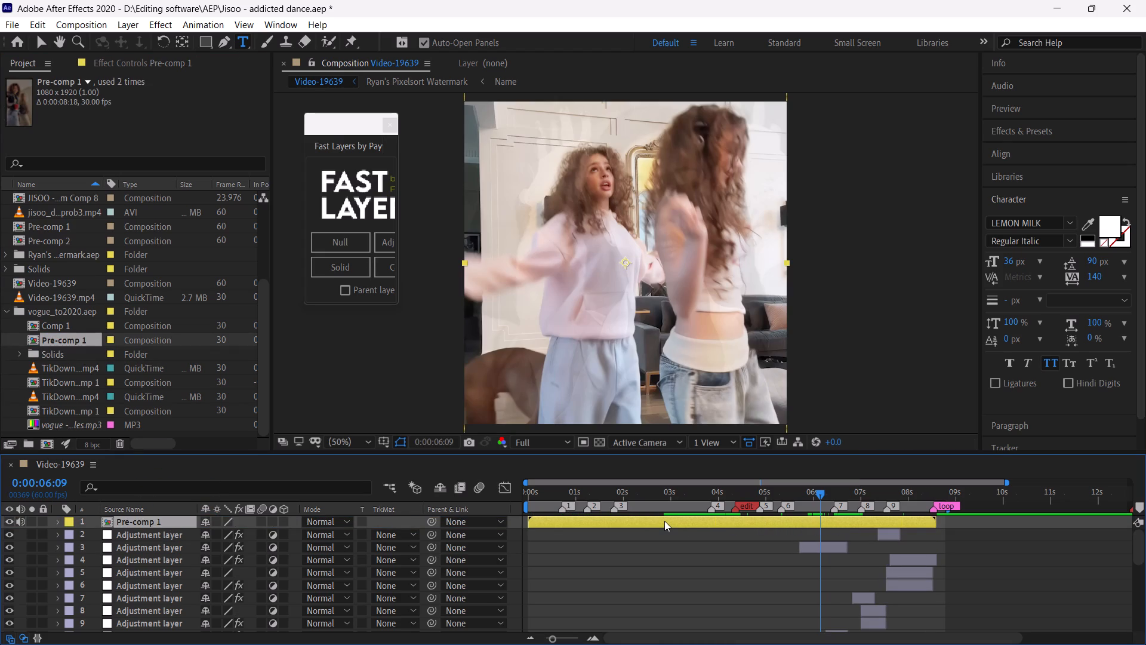
Copy the text layer and the four adjustment layers above it from inside Pre-comp 1 into Video-19639.
{"action": "left_click", "coordinate": [700, 496]}
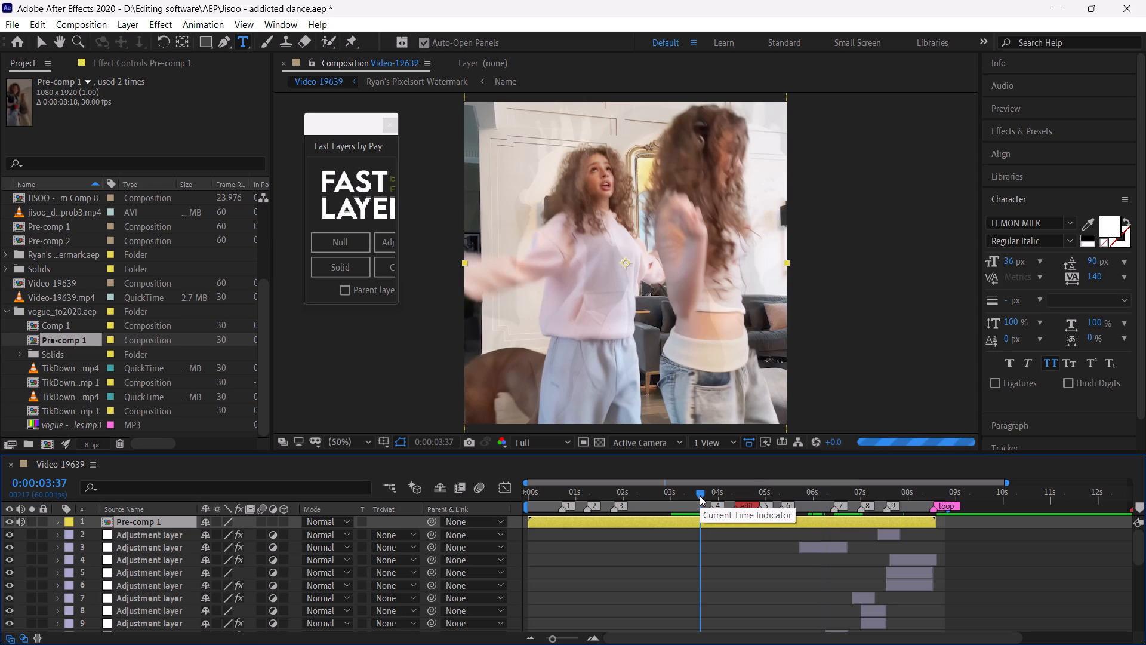
{"action": "left_click", "coordinate": [549, 444]}
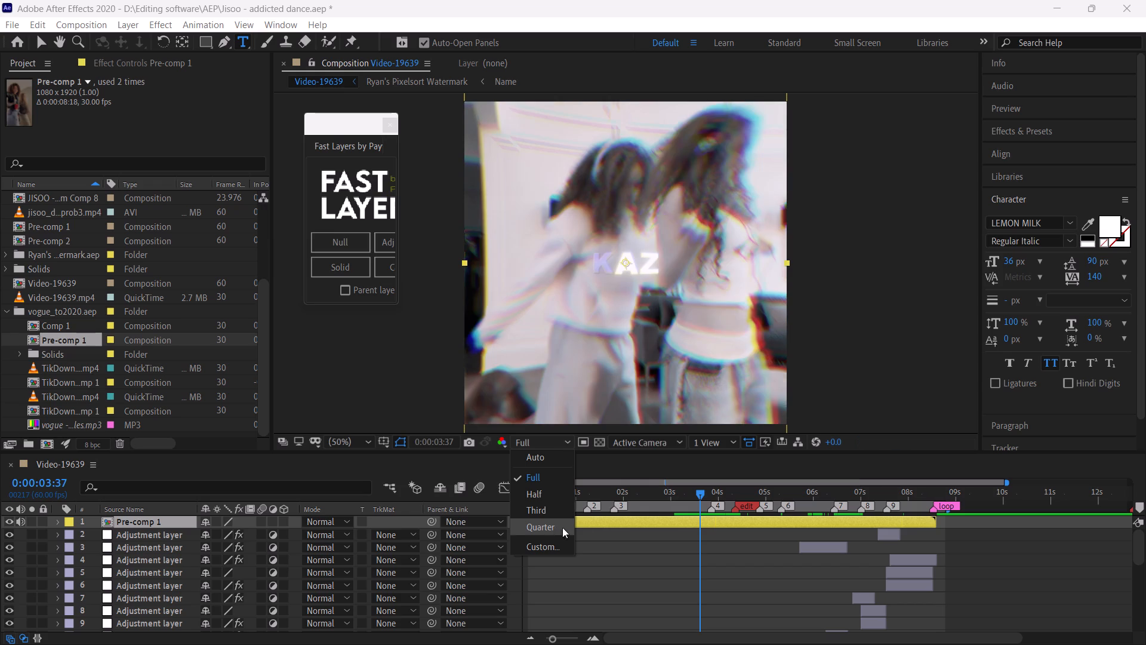
{"action": "double_click", "coordinate": [697, 523]}
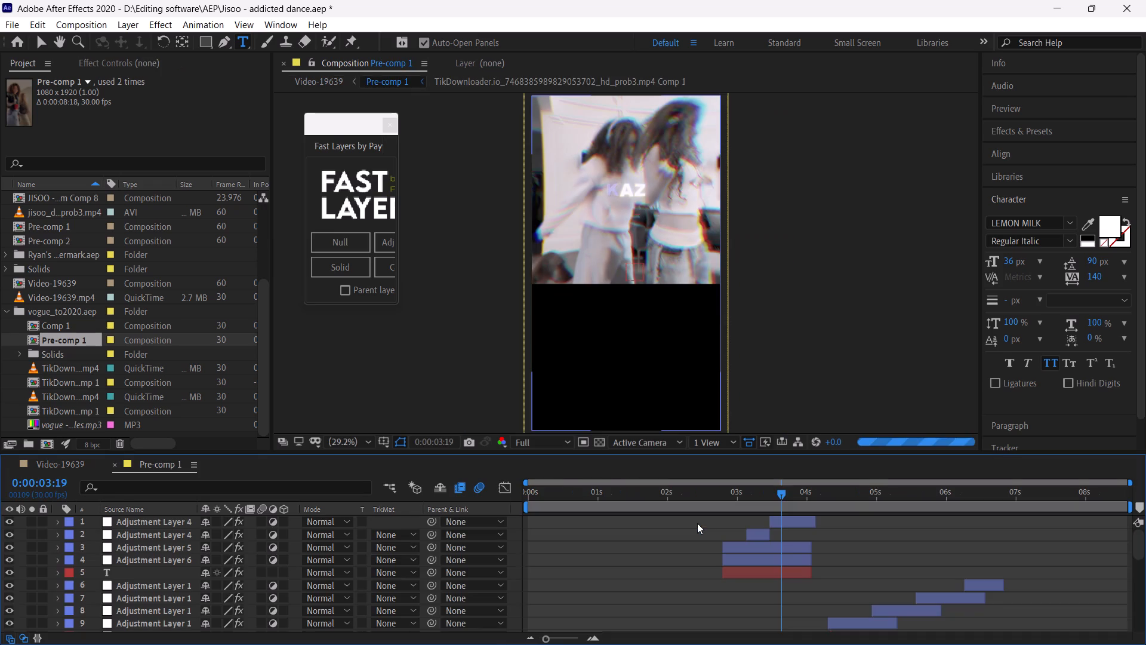
{"action": "left_click", "coordinate": [771, 575]}
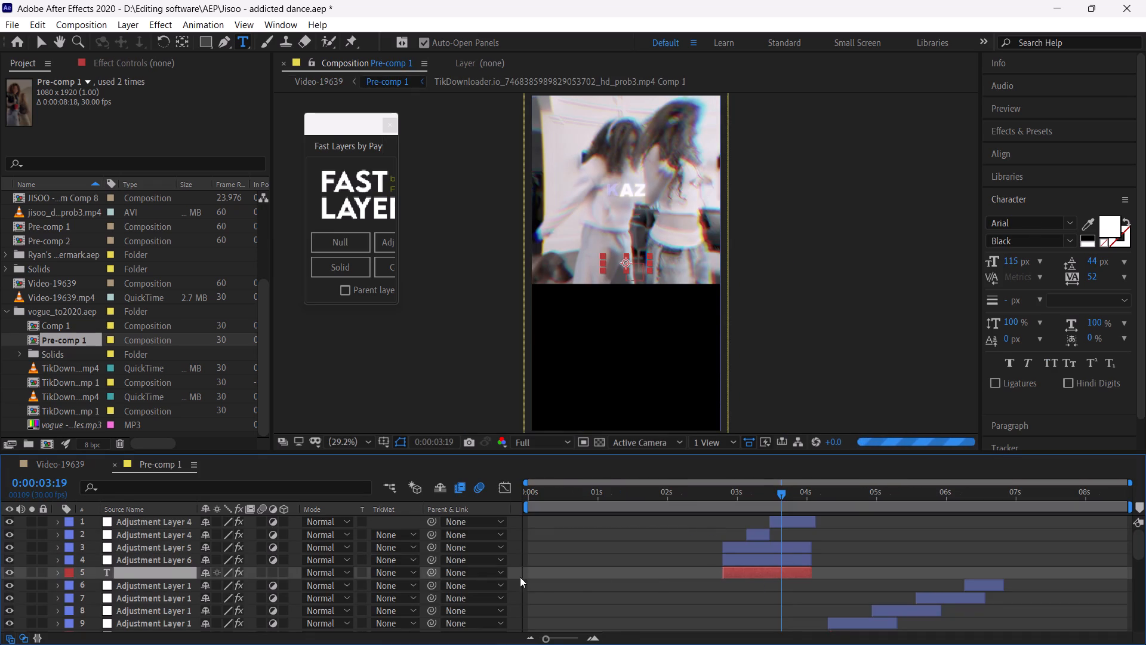
{"action": "left_click_drag", "start_coordinate": [516, 572], "coordinate": [515, 524]}
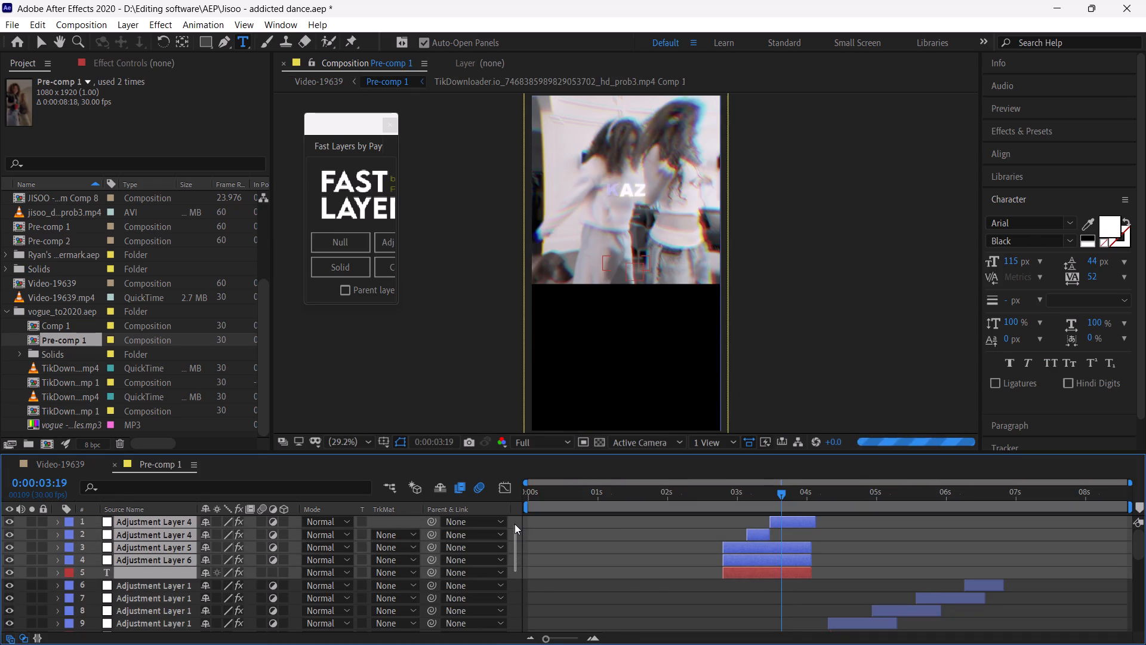
{"action": "left_click_drag", "start_coordinate": [515, 524], "coordinate": [515, 523]}
{"action": "scroll", "coordinate": [763, 561], "scroll_direction": "up", "scroll_amount": 2}
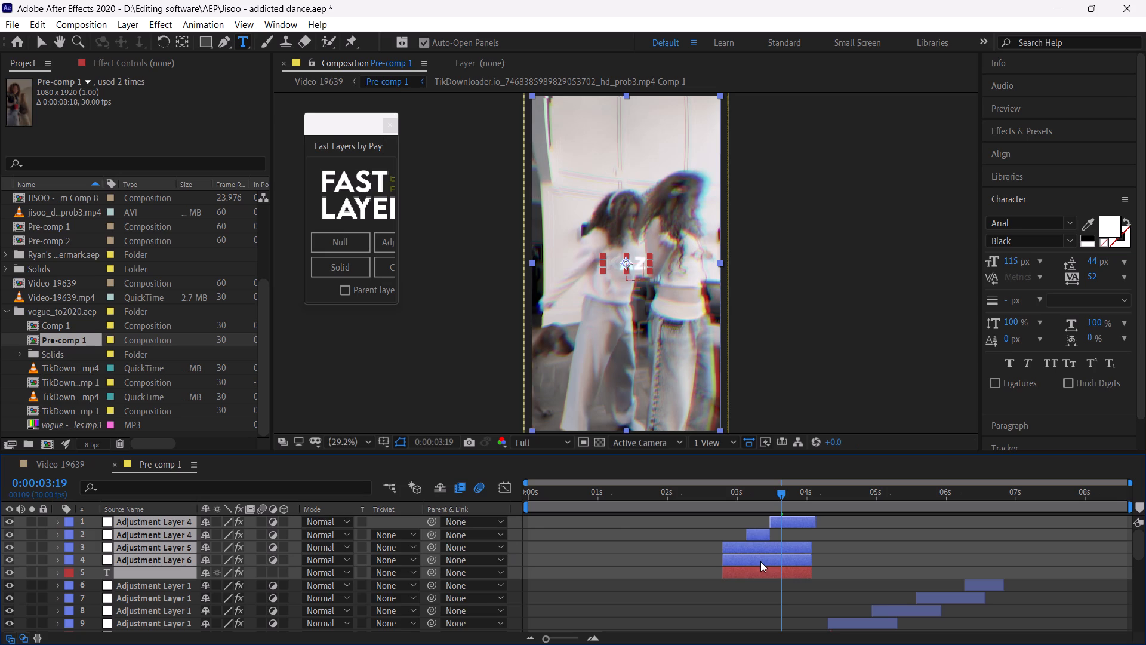
{"action": "scroll", "coordinate": [893, 555], "scroll_direction": "up", "scroll_amount": 1}
{"action": "scroll", "coordinate": [893, 555], "scroll_direction": "down", "scroll_amount": 1}
{"action": "left_click_drag", "start_coordinate": [1138, 558], "coordinate": [1138, 549]}
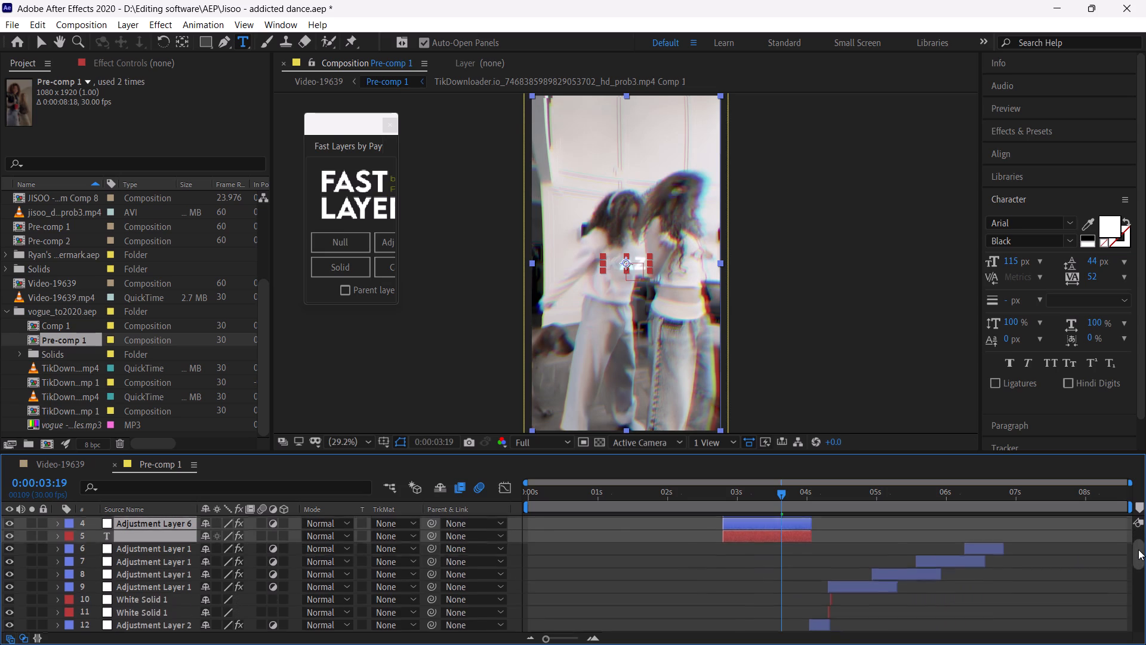
{"action": "left_click_drag", "start_coordinate": [1138, 549], "coordinate": [1138, 523]}
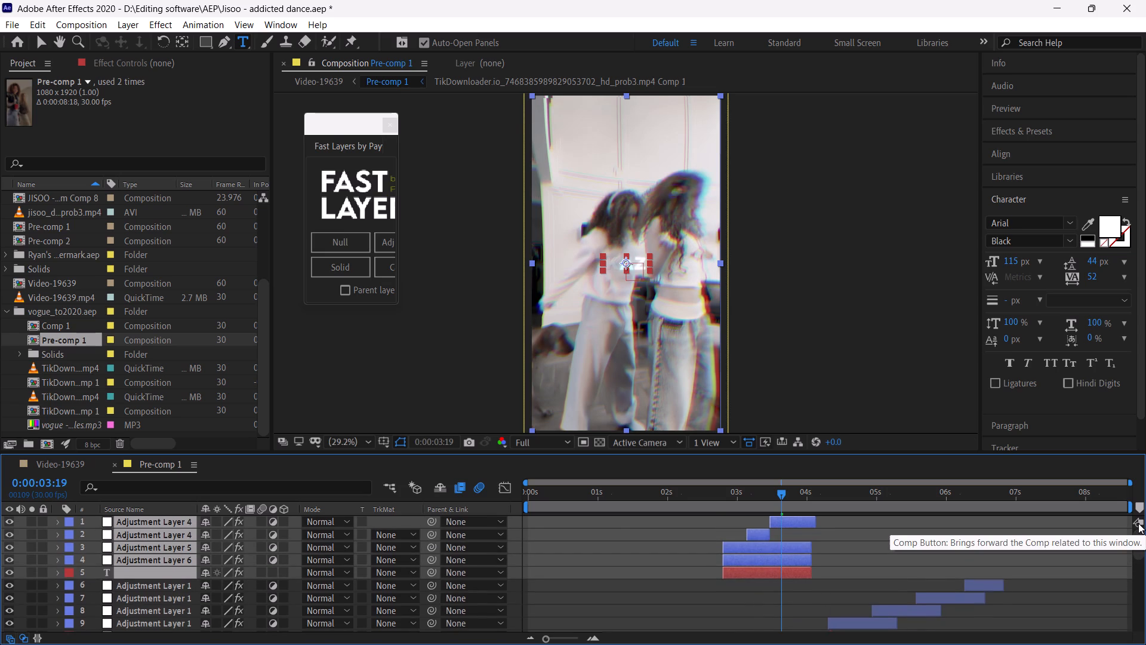
{"action": "key", "text": "ctrl+c"}
{"action": "key", "text": "ctrl+c"}
{"action": "key", "text": "ctrl+c"}
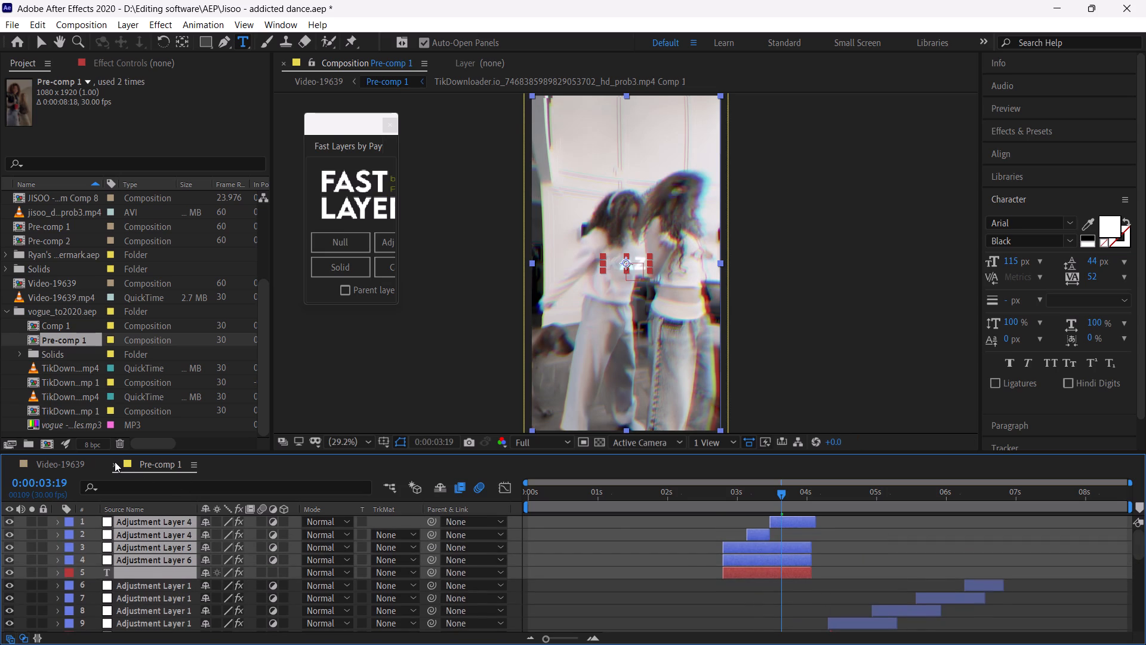
{"action": "left_click", "coordinate": [115, 462]}
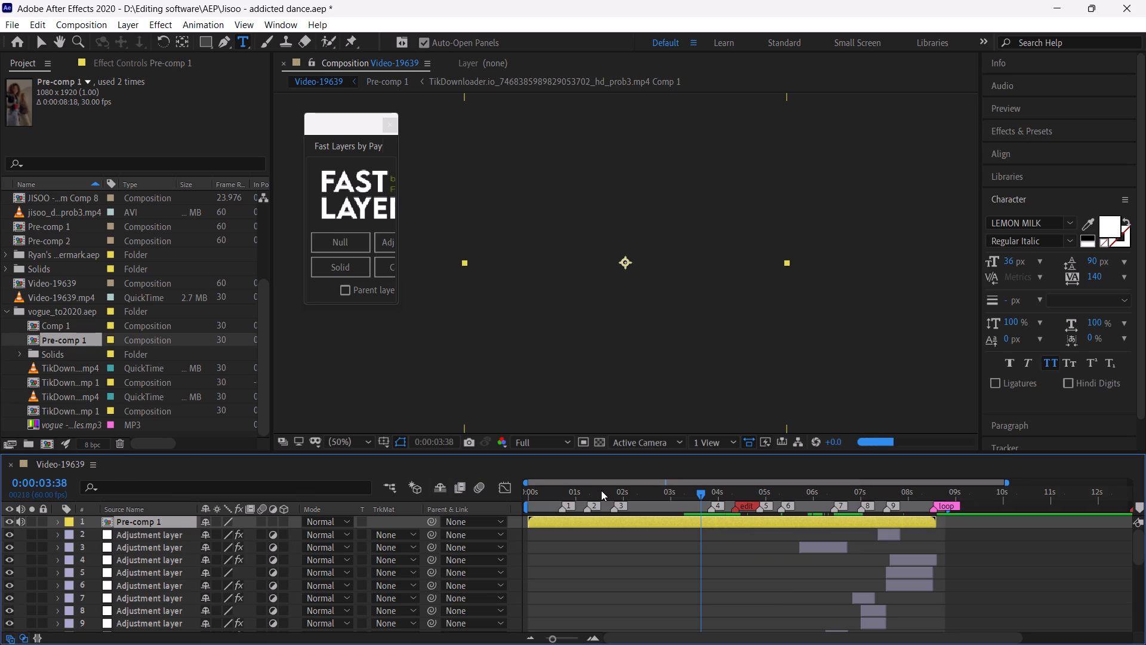
{"action": "key", "text": "ctrl+v"}
Delete the Pre-comp 1 layer from Video-19639.
{"action": "left_click", "coordinate": [729, 585]}
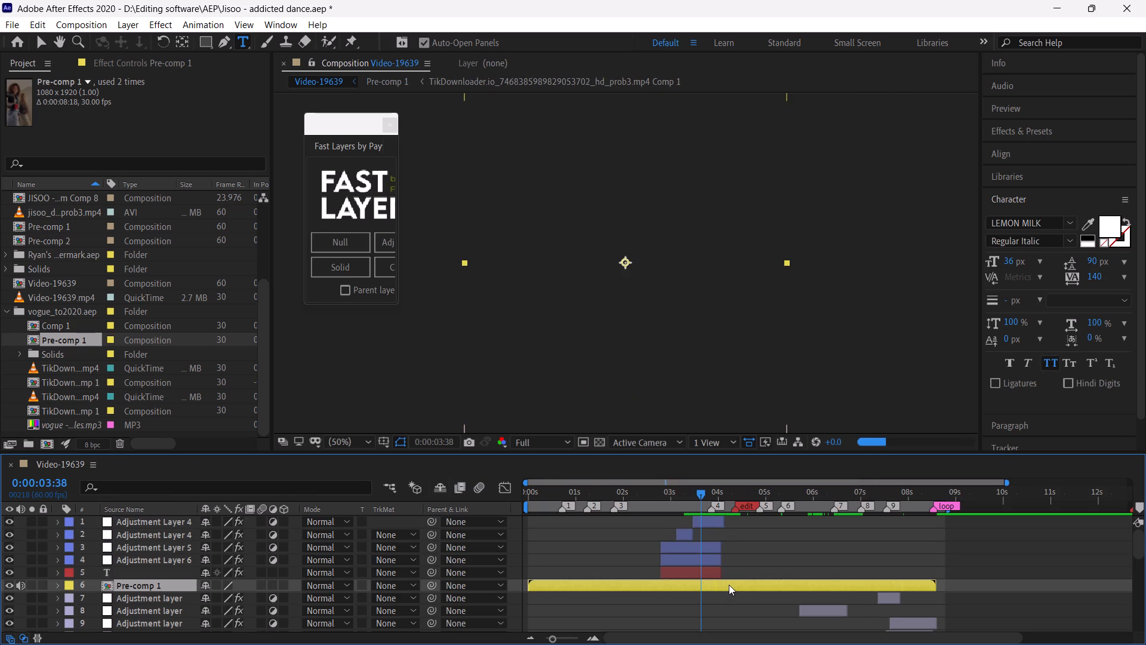
{"action": "key", "text": "BackSpace"}
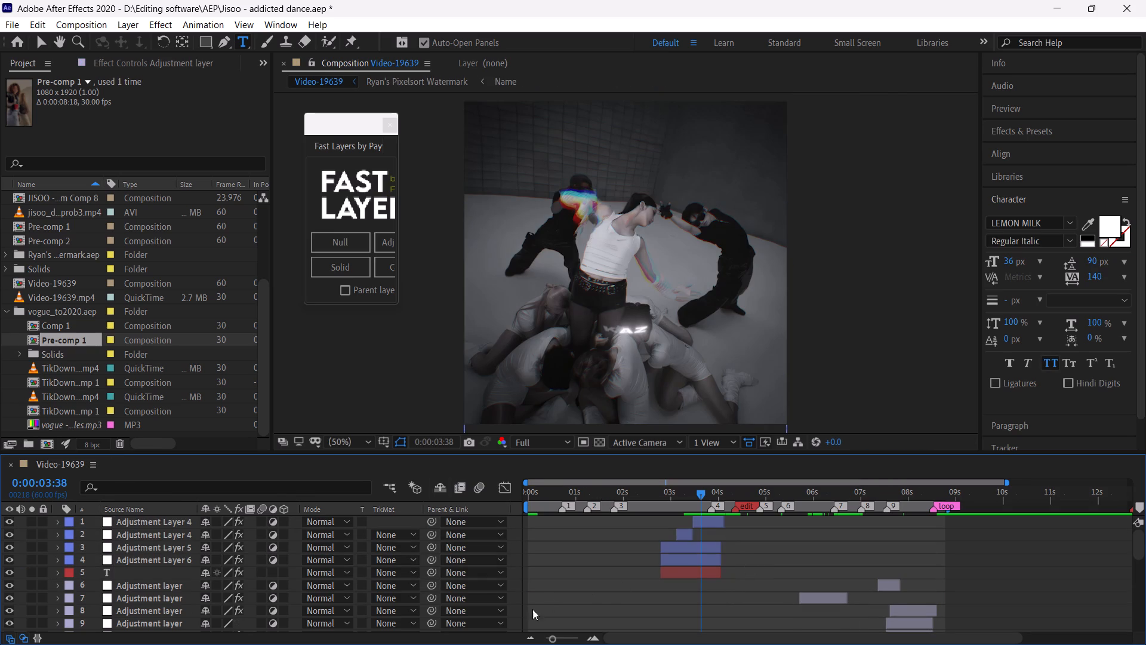
Examine how the pasted adjustment layers affect the footage before marker 4, checking frames between 0:00:03:07 and 0:00:03:47.
{"action": "left_click_drag", "start_coordinate": [561, 637], "coordinate": [575, 639]}
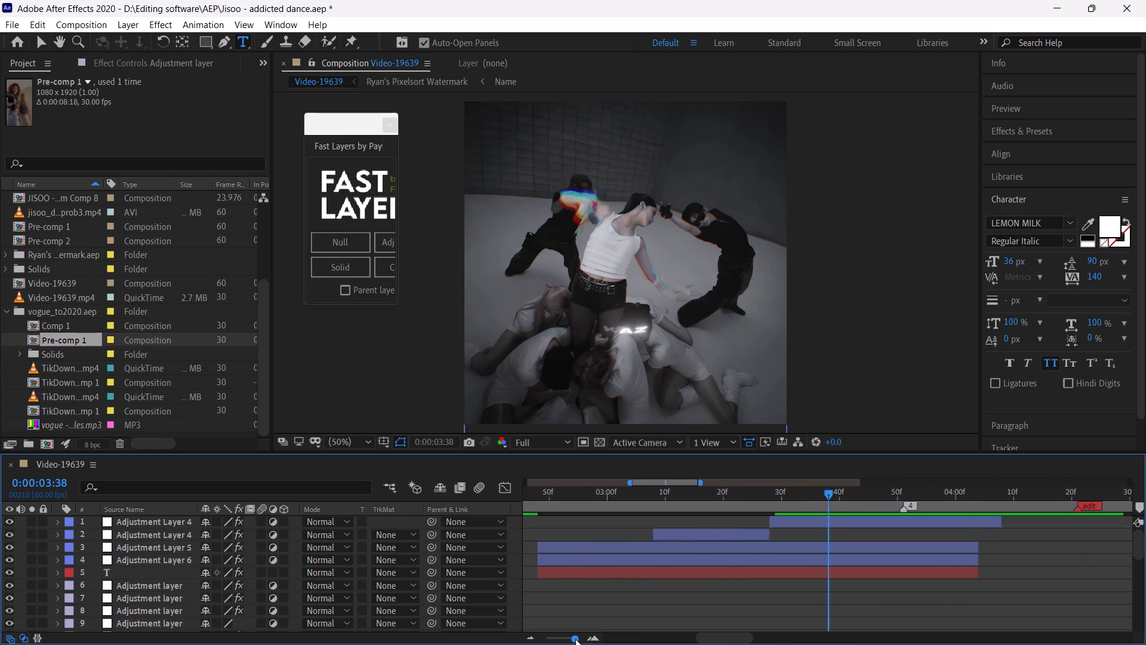
{"action": "left_click_drag", "start_coordinate": [575, 639], "coordinate": [572, 639]}
{"action": "scroll", "coordinate": [810, 554], "scroll_direction": "up", "scroll_amount": 4}
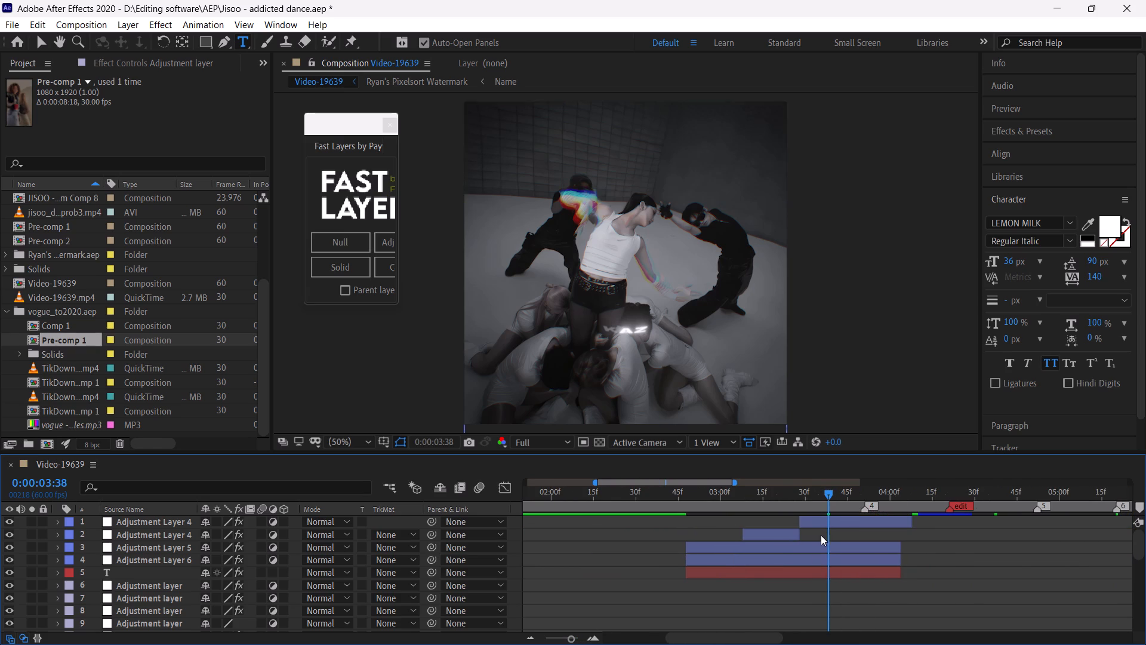
{"action": "left_click", "coordinate": [799, 490]}
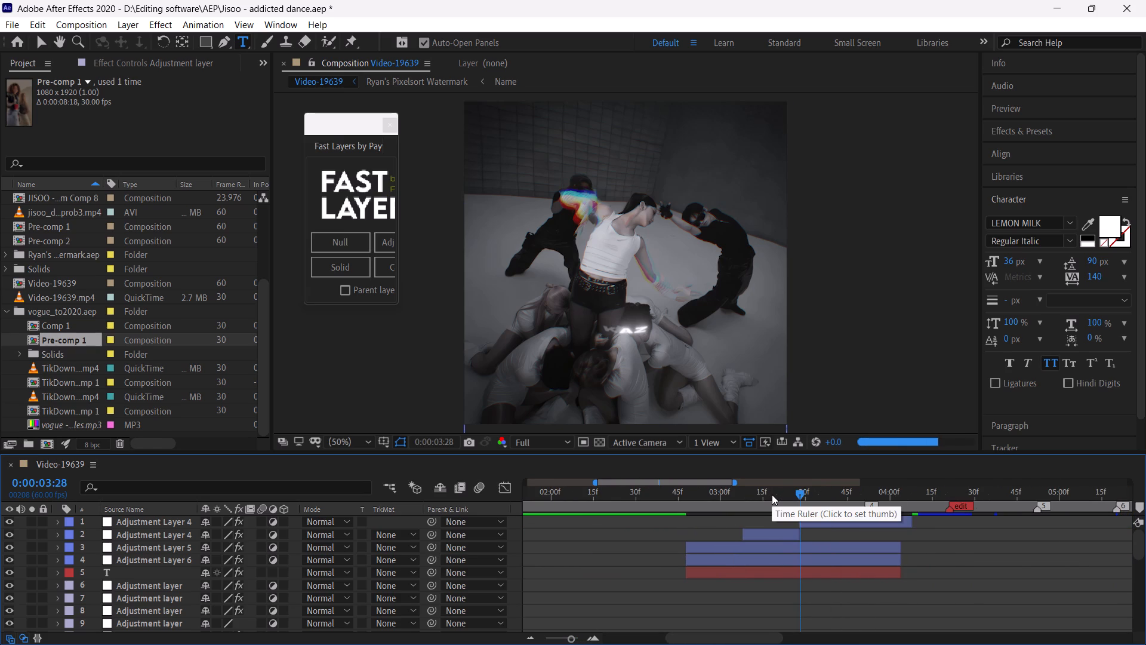
{"action": "left_click", "coordinate": [769, 491]}
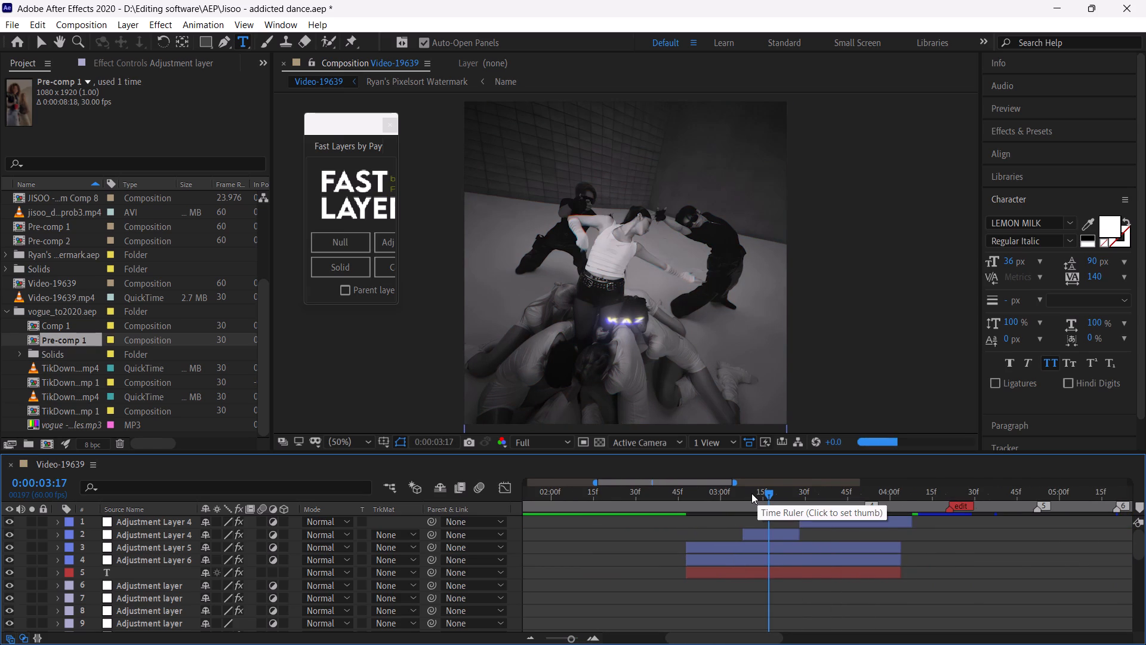
{"action": "left_click", "coordinate": [740, 494]}
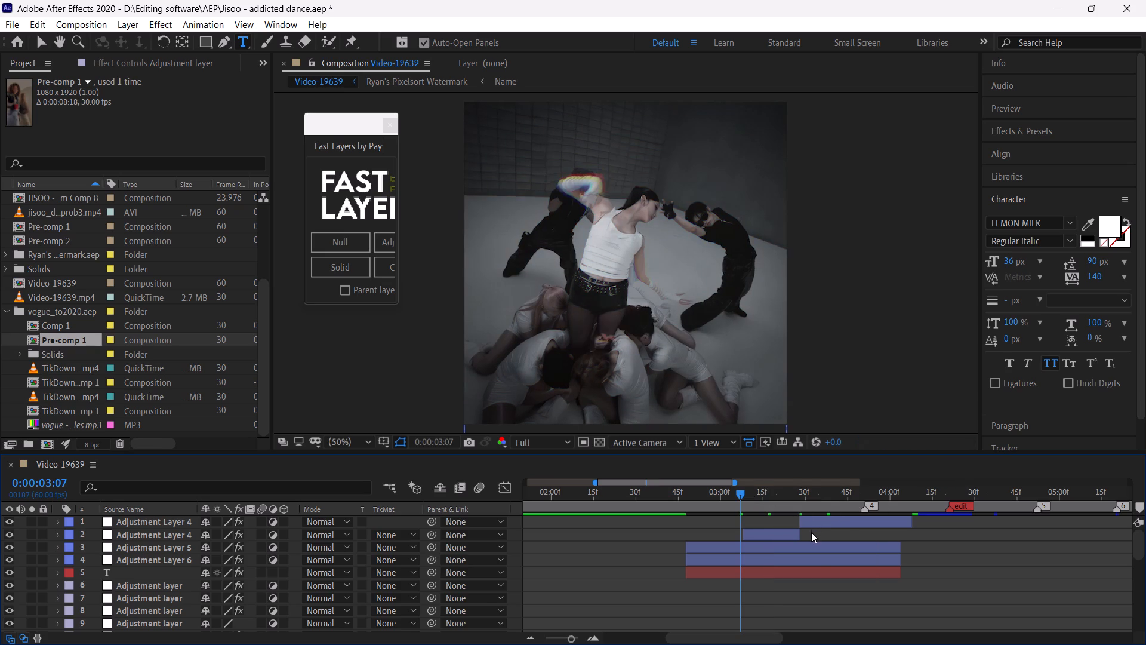
{"action": "left_click", "coordinate": [818, 493]}
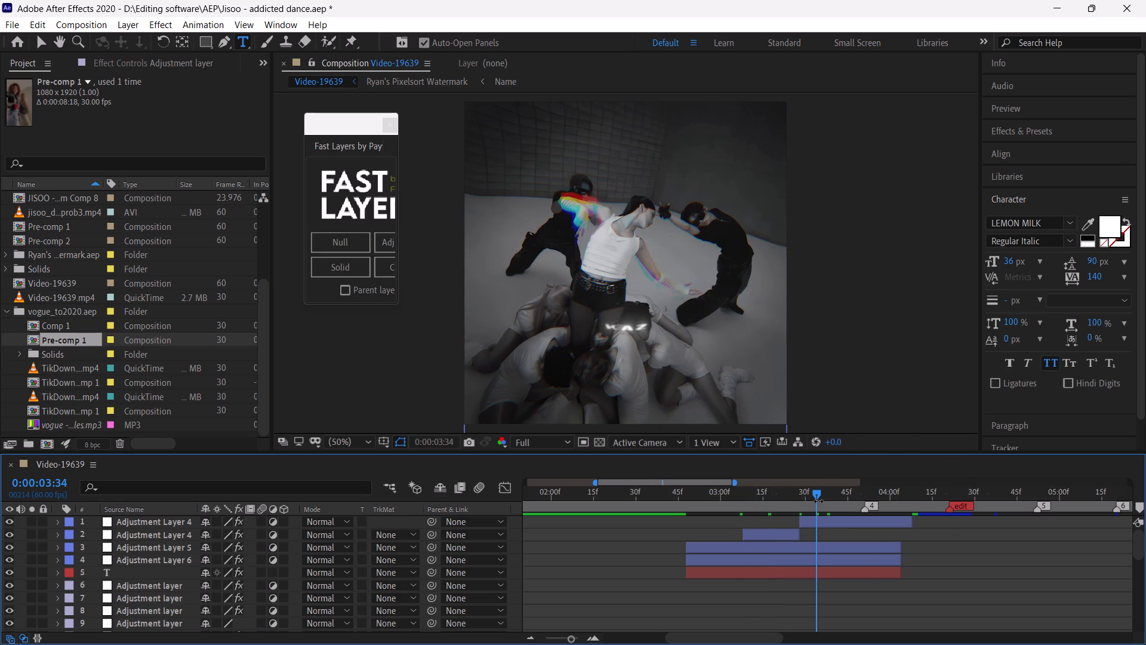
{"action": "left_click", "coordinate": [852, 495]}
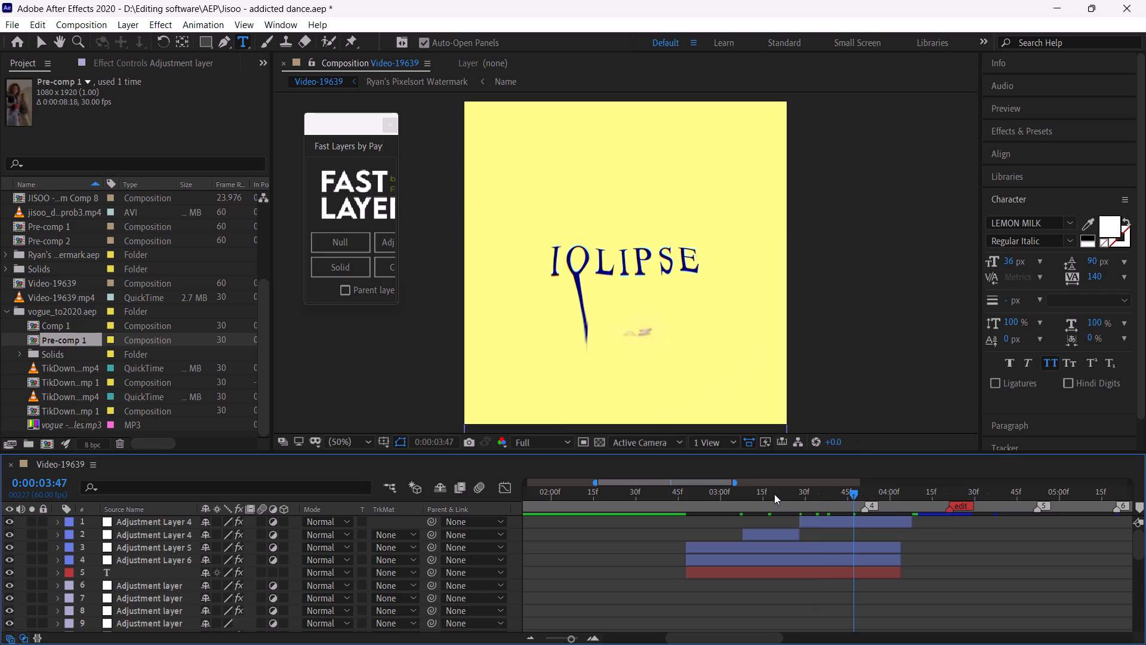
{"action": "left_click_drag", "start_coordinate": [565, 638], "coordinate": [550, 640]}
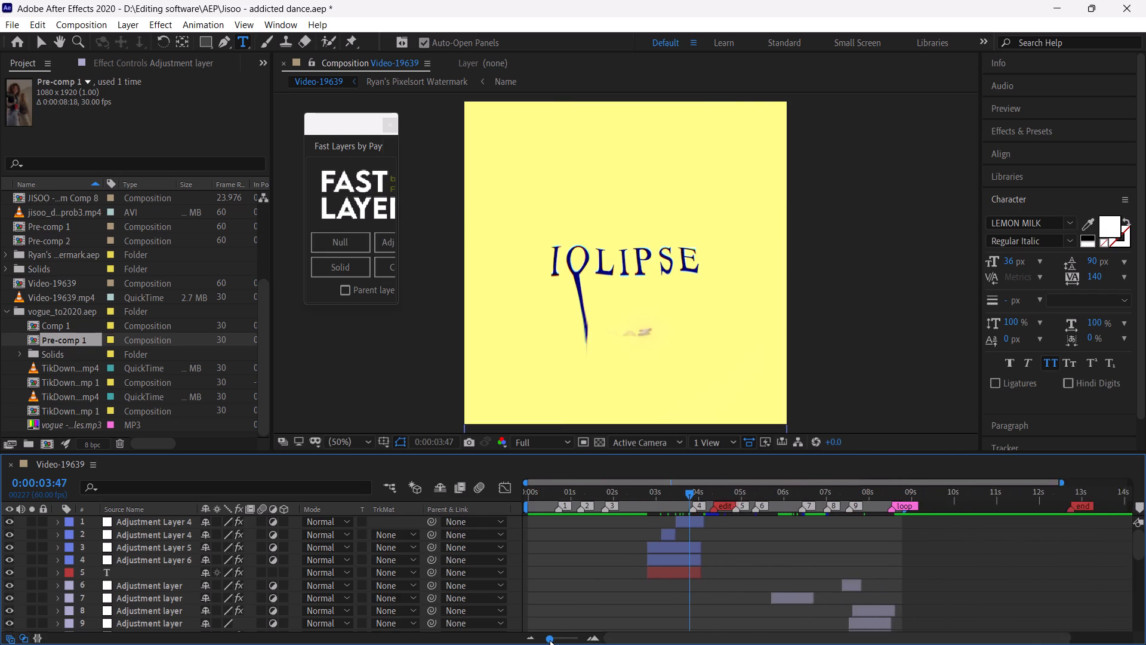
Move the text layer and the four adjustment layers above it together to start at about 0:00:05:50, spanning marker 7.
{"action": "left_click_drag", "start_coordinate": [550, 640], "coordinate": [559, 644]}
{"action": "left_click", "coordinate": [717, 572]}
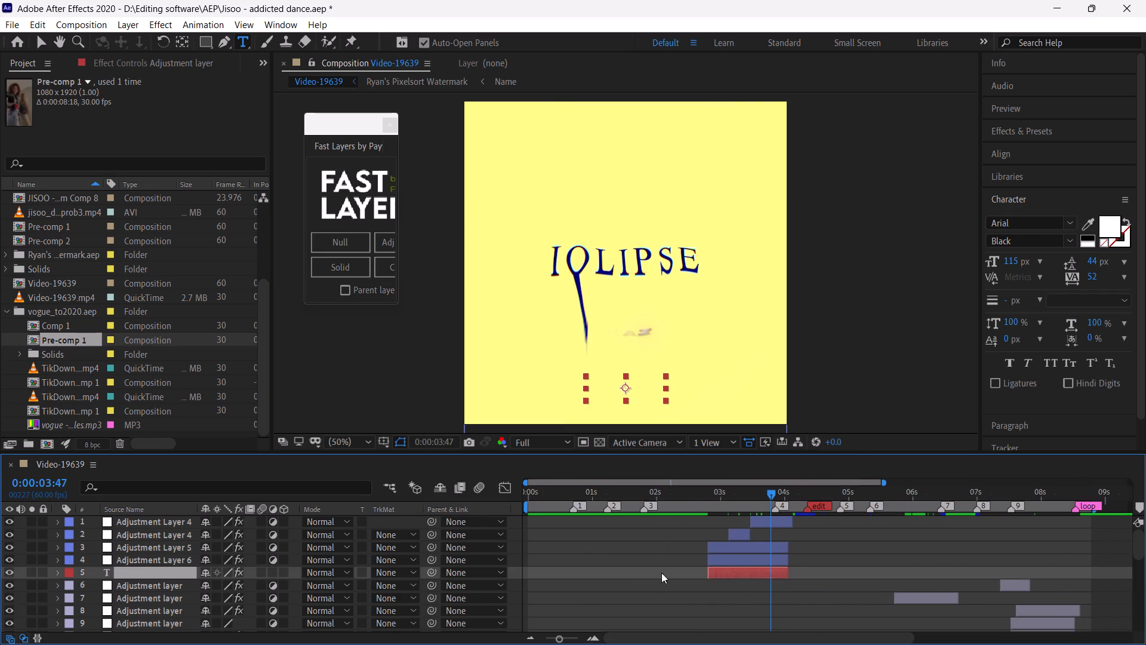
{"action": "left_click_drag", "start_coordinate": [513, 572], "coordinate": [523, 526]}
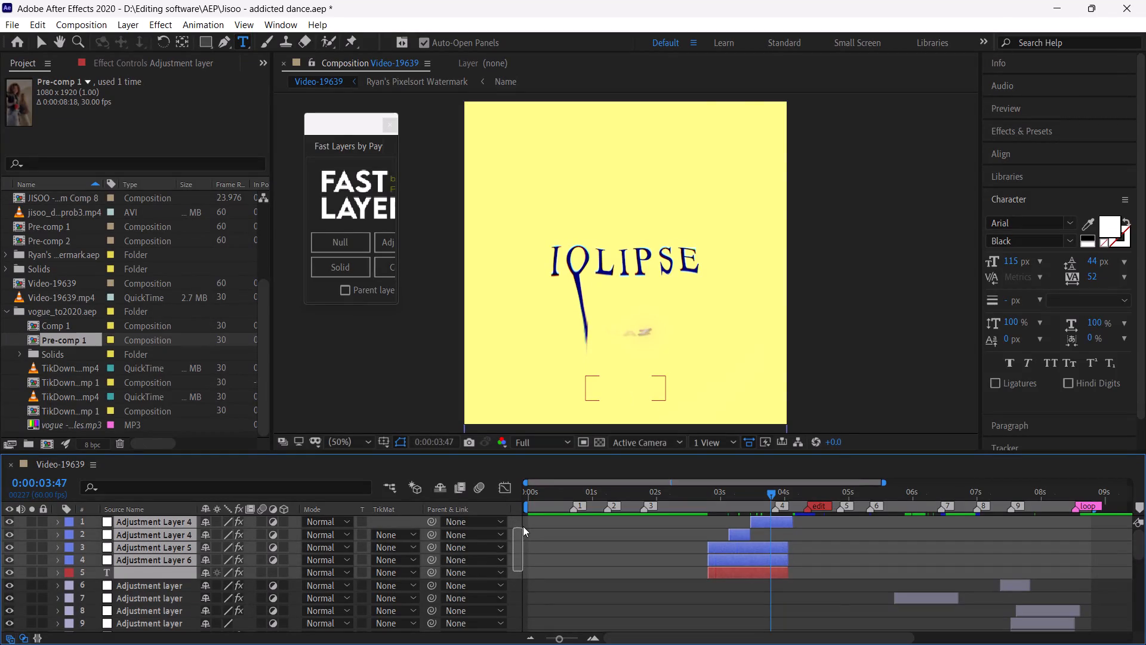
{"action": "left_click_drag", "start_coordinate": [523, 526], "coordinate": [523, 525]}
{"action": "left_click_drag", "start_coordinate": [735, 569], "coordinate": [957, 568]}
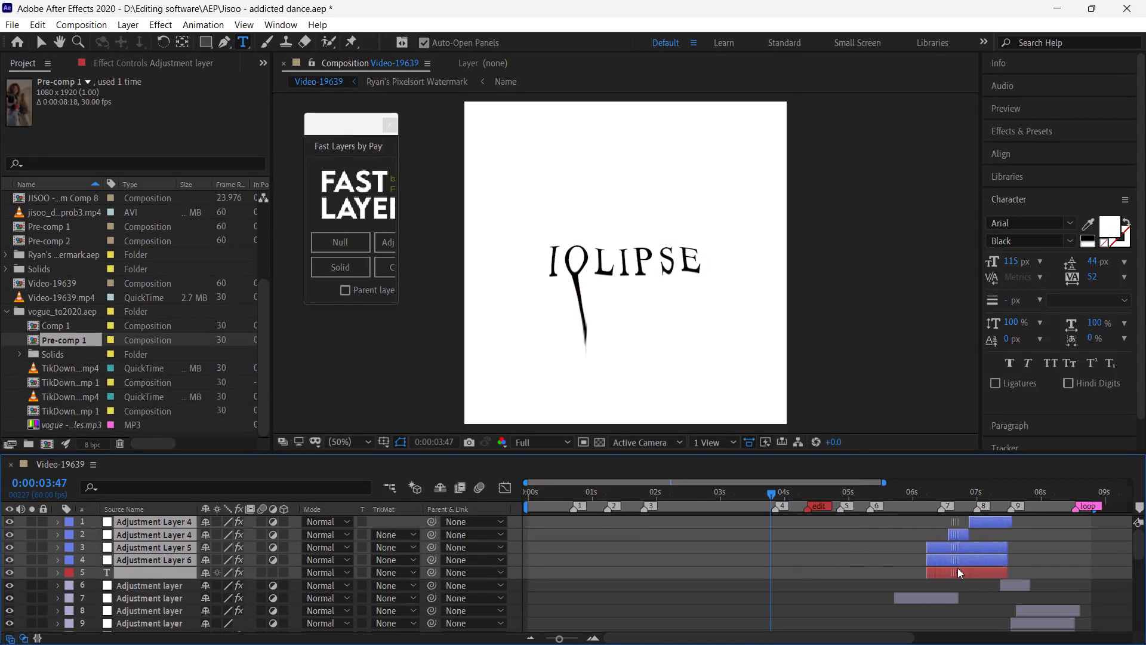
{"action": "left_click_drag", "start_coordinate": [957, 568], "coordinate": [929, 573]}
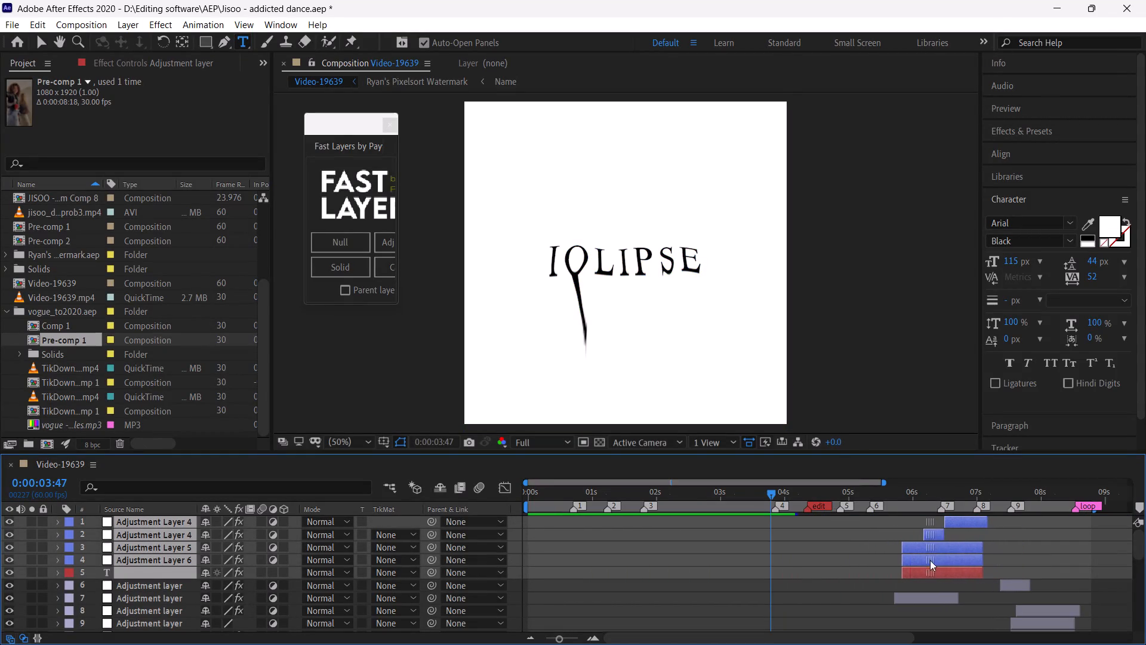
At 0:00:06:22, compare the frame with both Adjustment Layer 4 layers and Adjustment Layer 6 individually hidden and shown.
{"action": "left_click", "coordinate": [936, 491]}
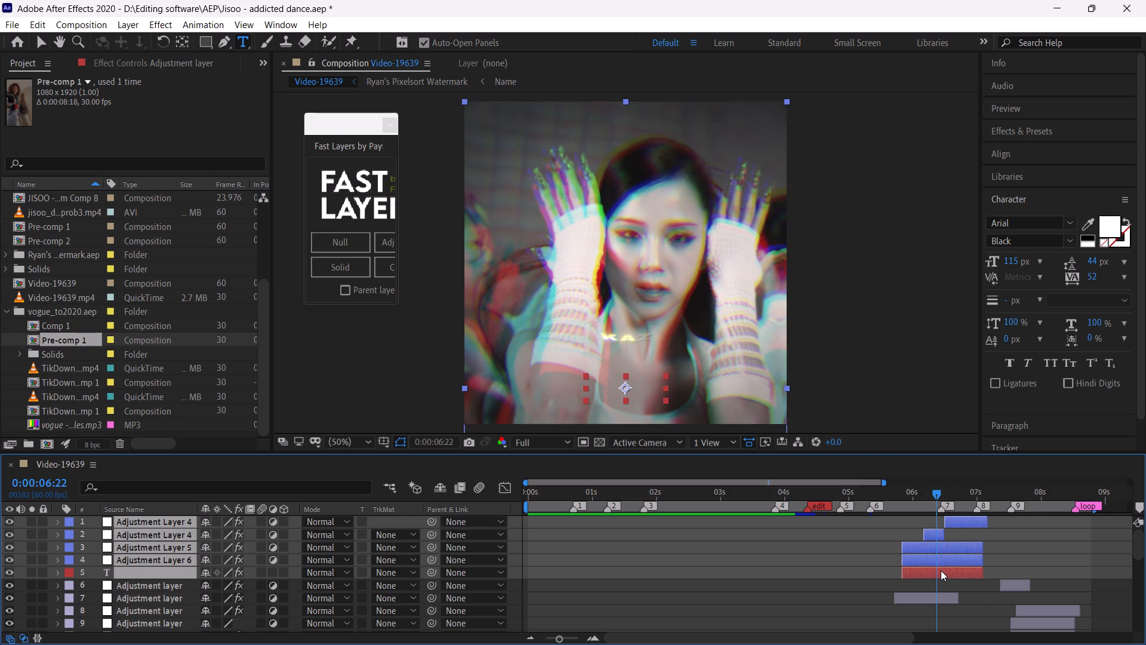
{"action": "type", "text": "pp"}
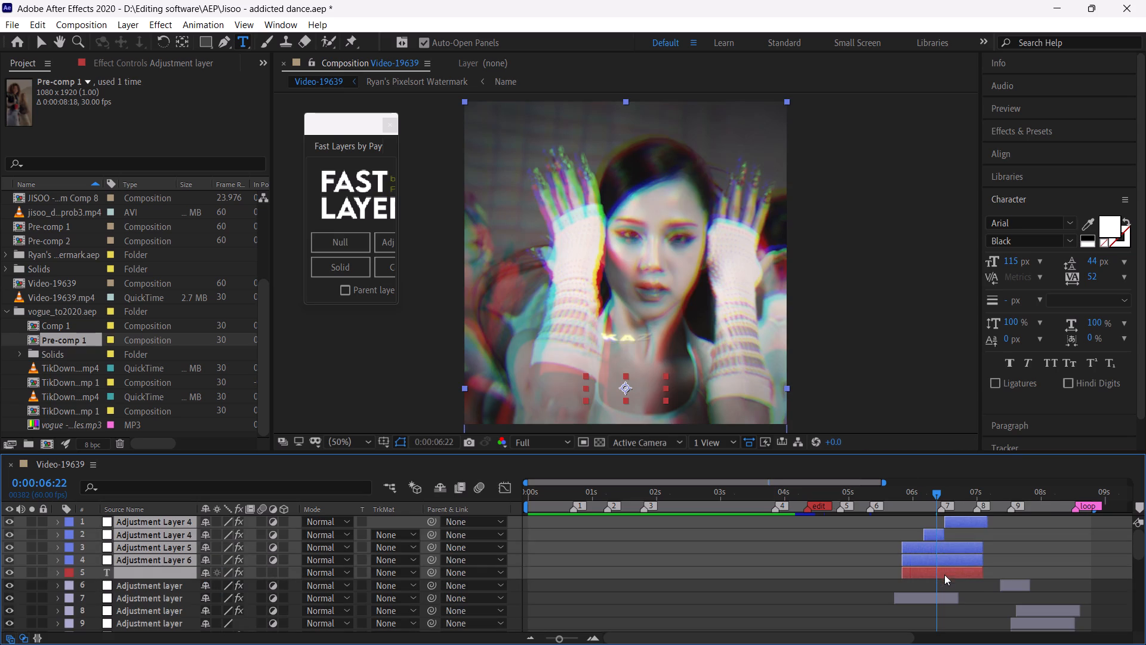
{"action": "left_click", "coordinate": [947, 579]}
{"action": "left_click", "coordinate": [949, 564]}
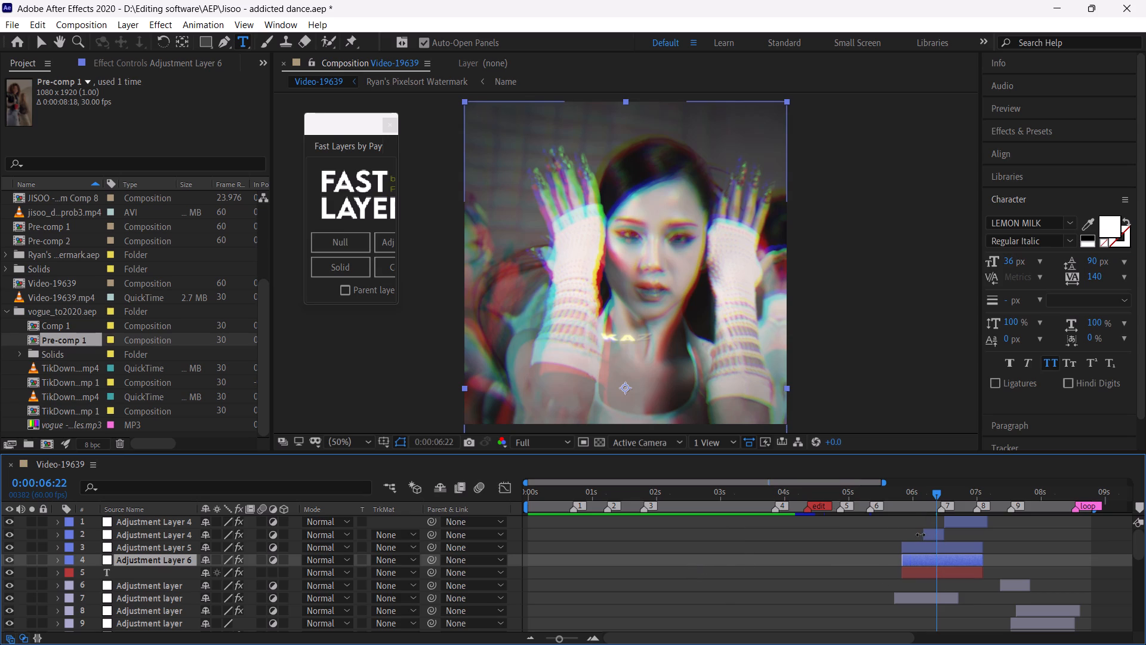
{"action": "left_click", "coordinate": [935, 534]}
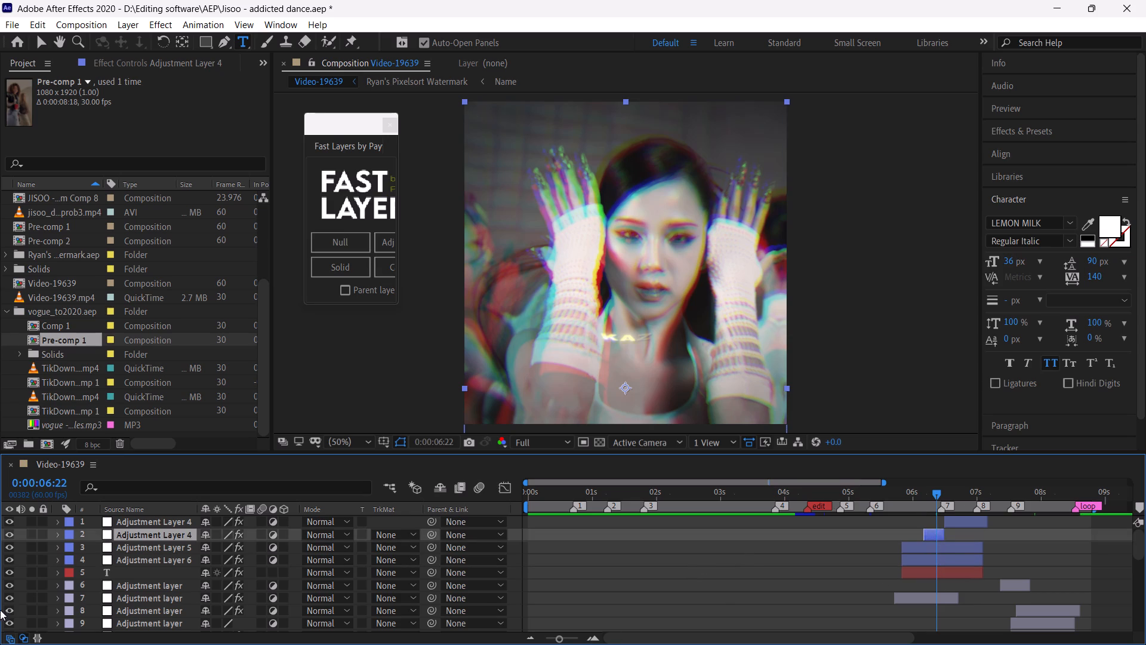
{"action": "left_click", "coordinate": [8, 536]}
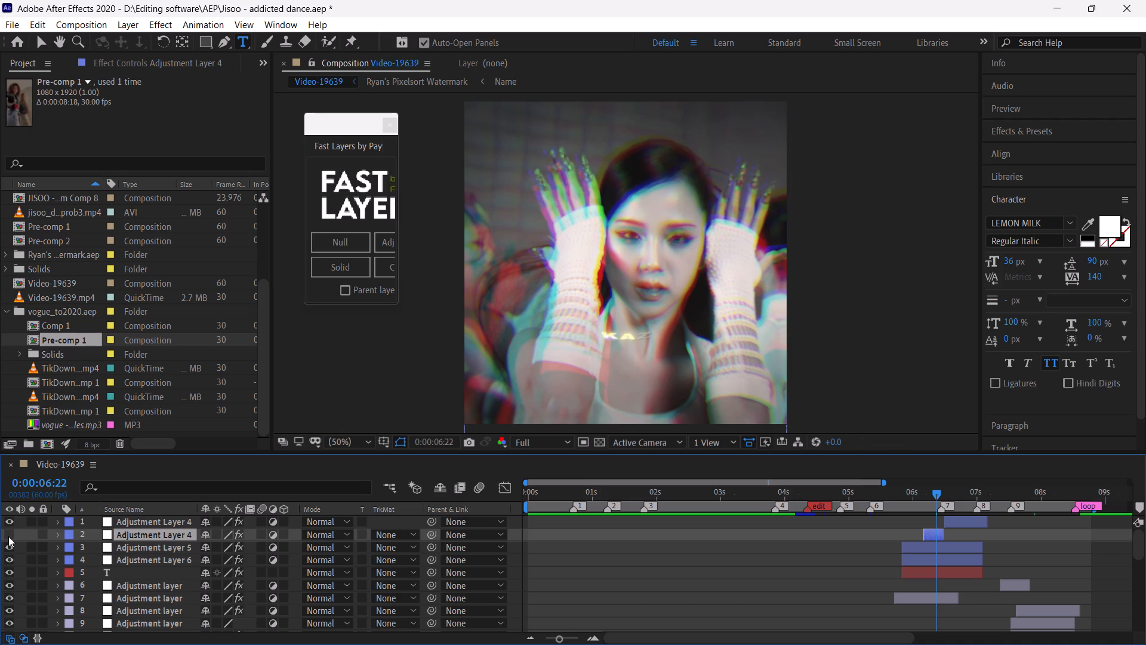
{"action": "left_click", "coordinate": [8, 536]}
{"action": "left_click", "coordinate": [7, 523]}
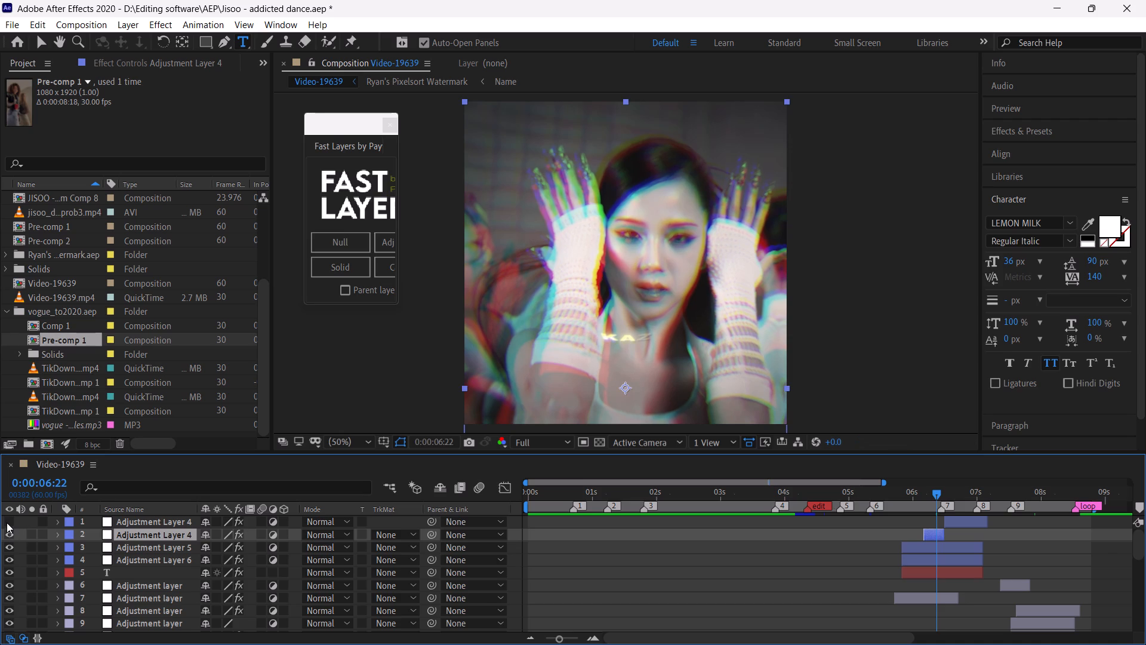
{"action": "left_click", "coordinate": [7, 523]}
{"action": "left_click", "coordinate": [174, 526]}
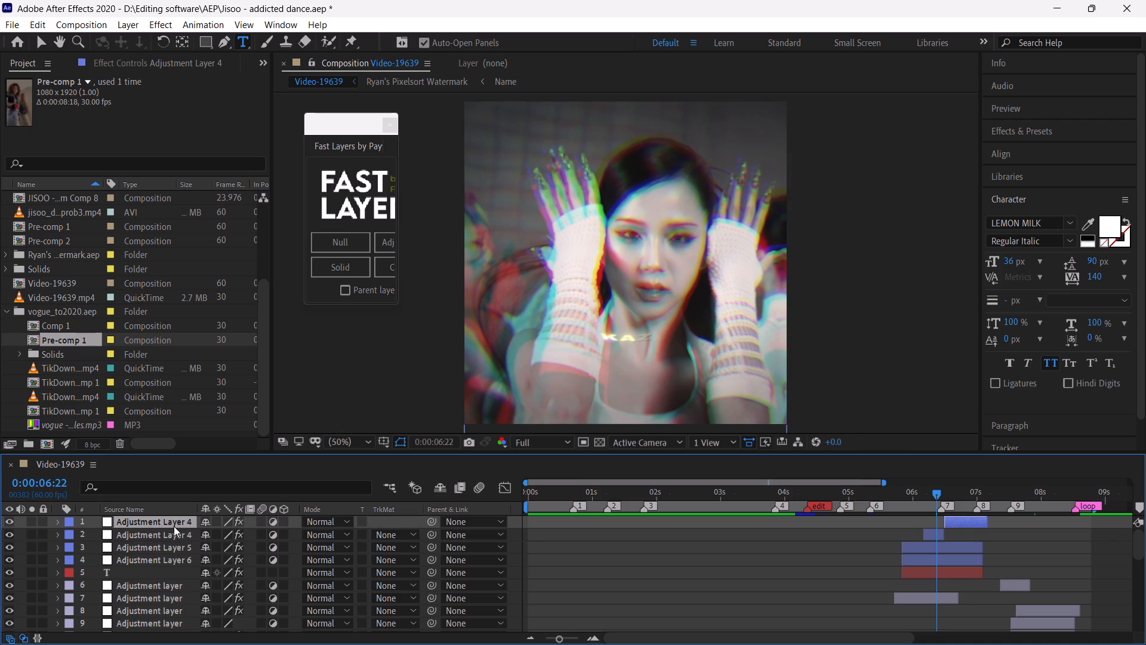
{"action": "left_click", "coordinate": [9, 522]}
{"action": "left_click", "coordinate": [9, 522]}
{"action": "left_click", "coordinate": [925, 560]}
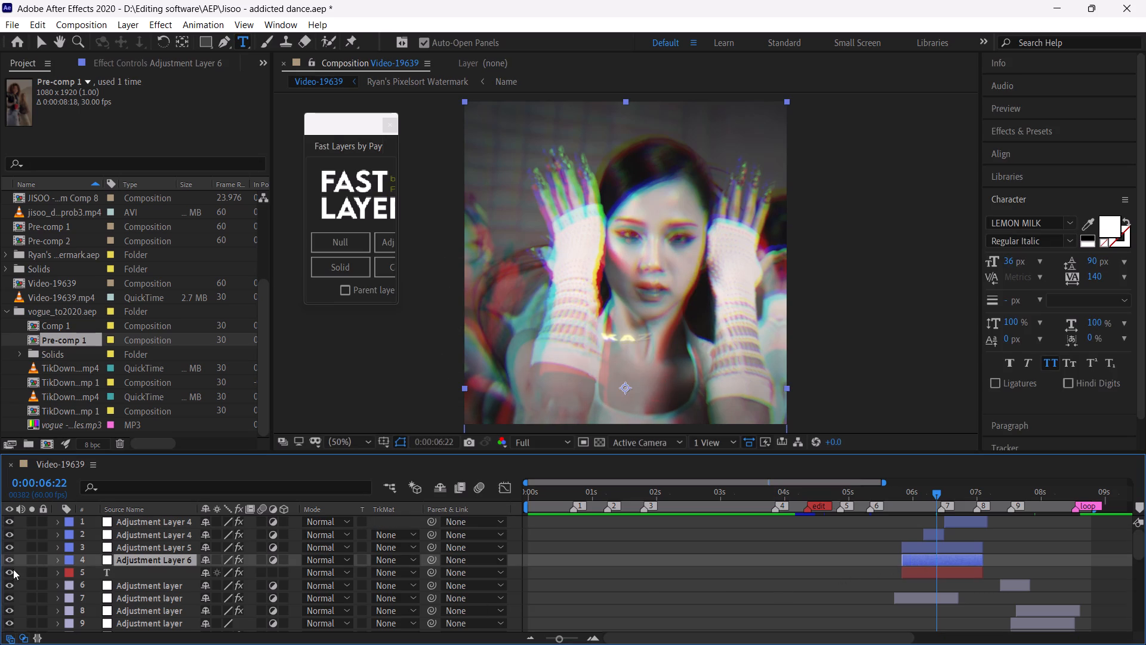
{"action": "left_click", "coordinate": [7, 557]}
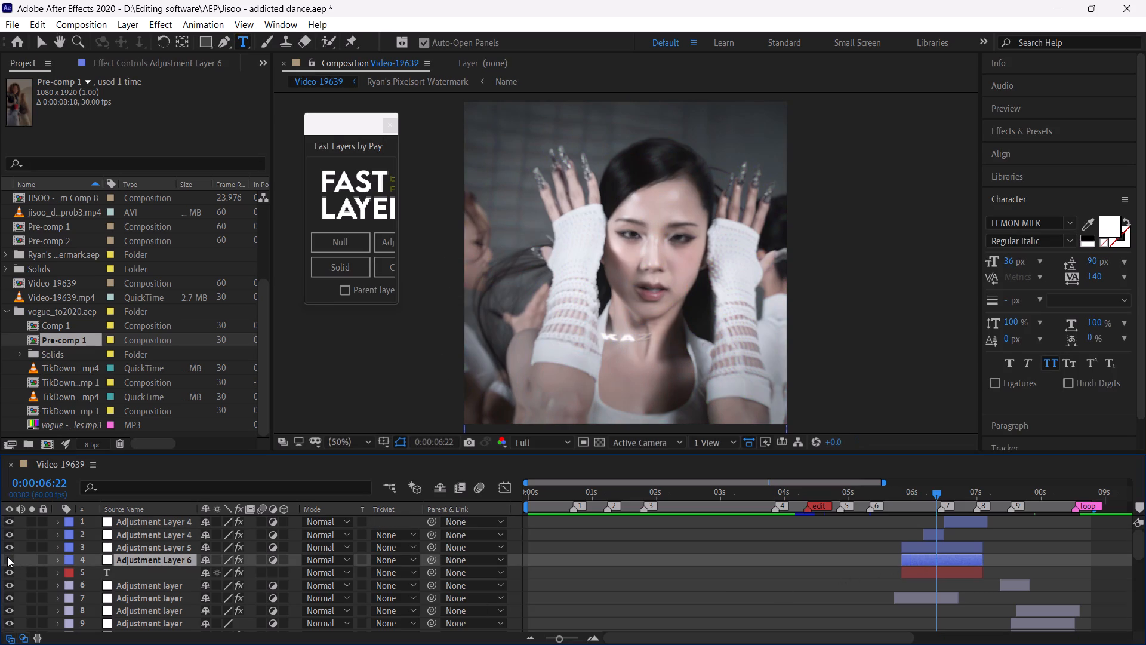
{"action": "left_click", "coordinate": [7, 557]}
{"action": "left_click", "coordinate": [7, 557]}
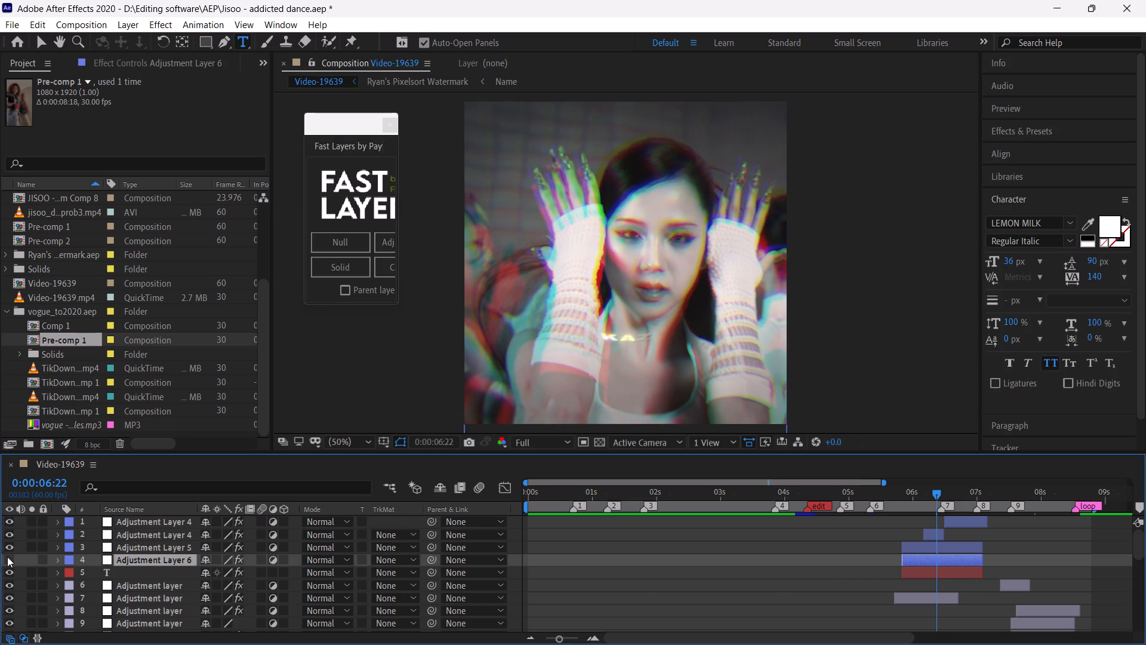
{"action": "left_click", "coordinate": [7, 557]}
Save the project.
{"action": "key", "text": "ctrl+s"}
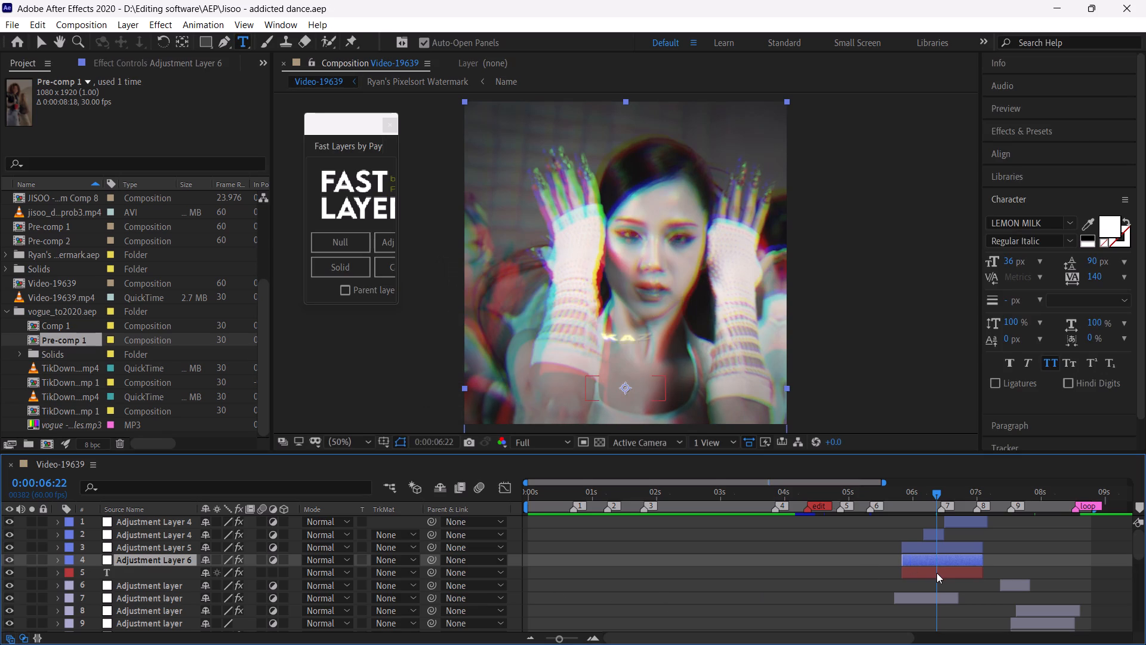
Set the text layer's vertical position to 540.
{"action": "left_click", "coordinate": [936, 573]}
{"action": "key", "text": "p"}
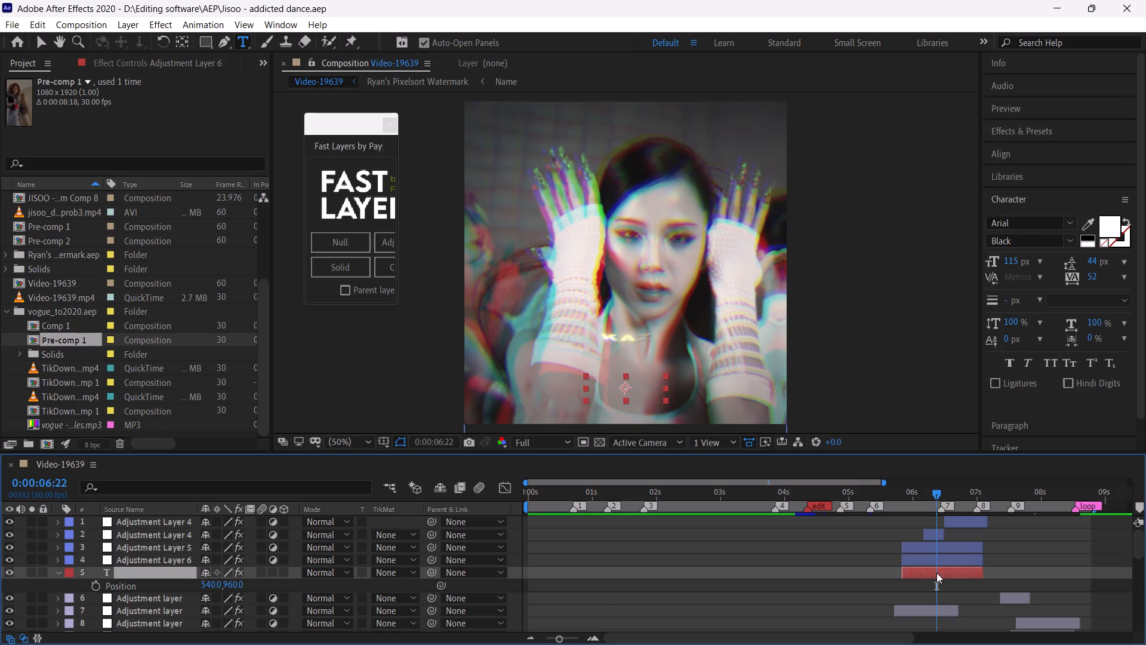
{"action": "left_click", "coordinate": [238, 586]}
{"action": "type", "text": "540"}
{"action": "key", "text": "Return"}
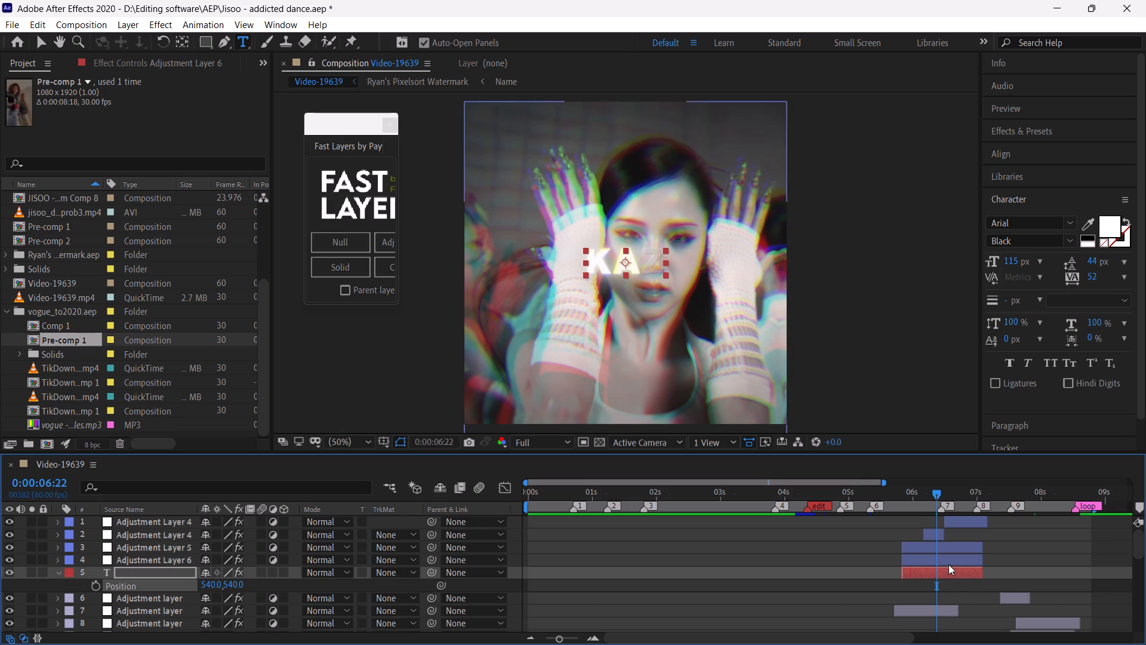
Reveal the text layer's keyframed Range Selector offsets around marker 7.
{"action": "key", "text": "u"}
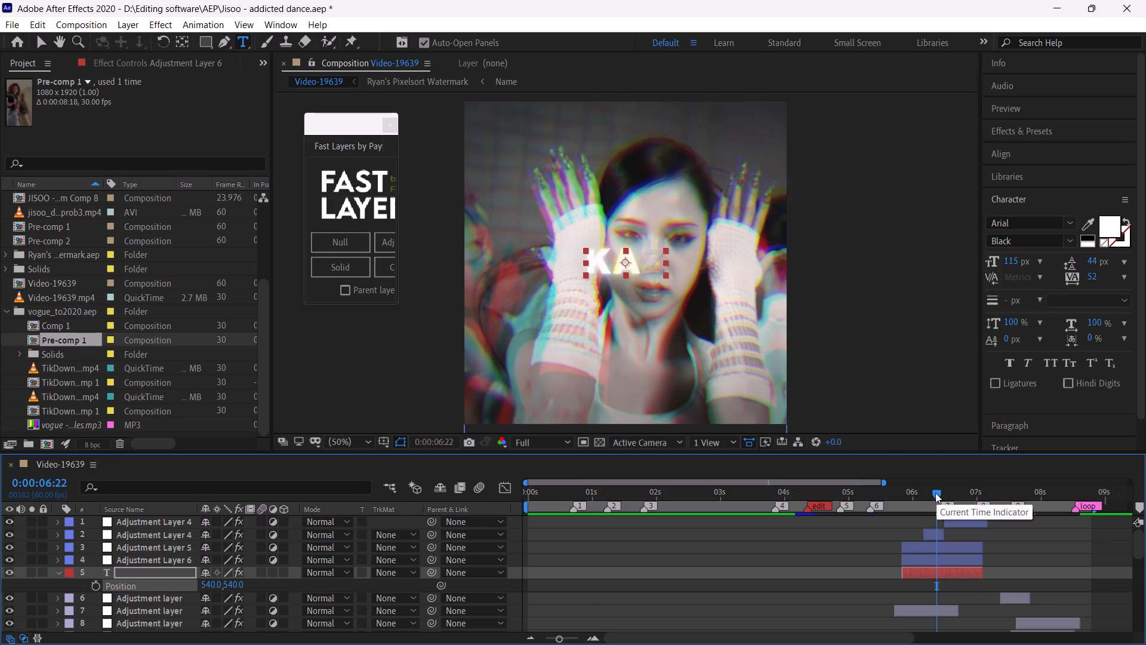
{"action": "scroll", "coordinate": [1003, 587], "scroll_direction": "up", "scroll_amount": 1}
{"action": "scroll", "coordinate": [1003, 587], "scroll_direction": "down", "scroll_amount": 1}
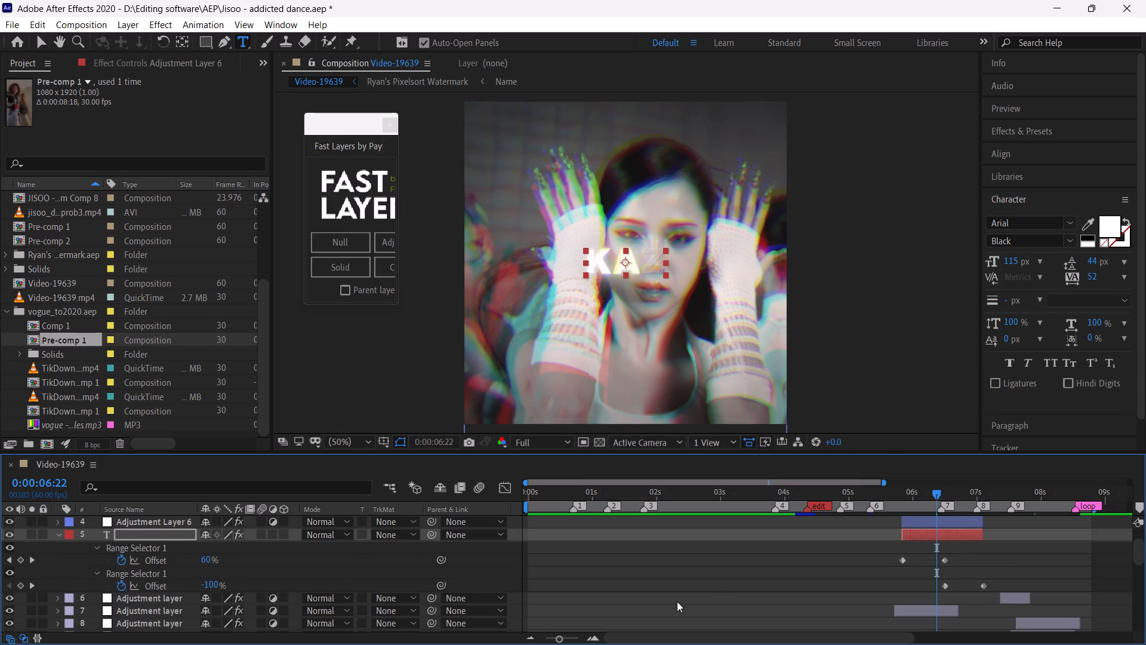
{"action": "left_click_drag", "start_coordinate": [557, 640], "coordinate": [571, 641]}
Hide Adjustment Layer 6 and check the frame with Adjustment Layer 5 off and on.
{"action": "left_click", "coordinate": [845, 518]}
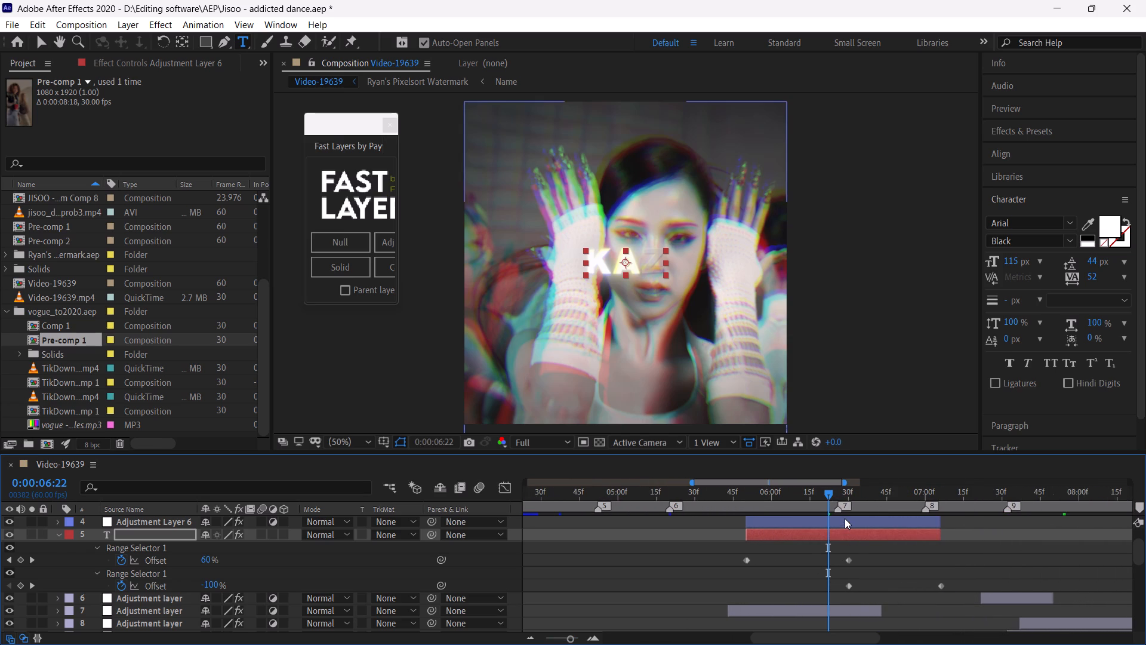
{"action": "left_click", "coordinate": [10, 523]}
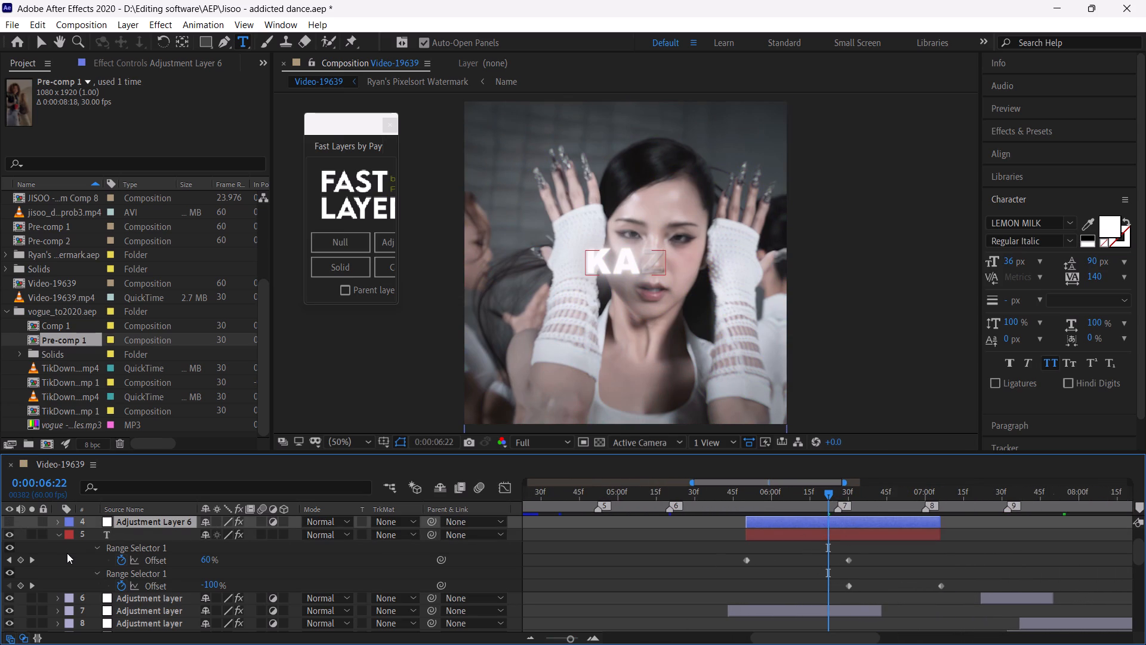
{"action": "scroll", "coordinate": [67, 553], "scroll_direction": "up", "scroll_amount": 1}
{"action": "scroll", "coordinate": [67, 553], "scroll_direction": "down", "scroll_amount": 1}
{"action": "scroll", "coordinate": [58, 555], "scroll_direction": "up", "scroll_amount": 1}
{"action": "left_click", "coordinate": [10, 544]}
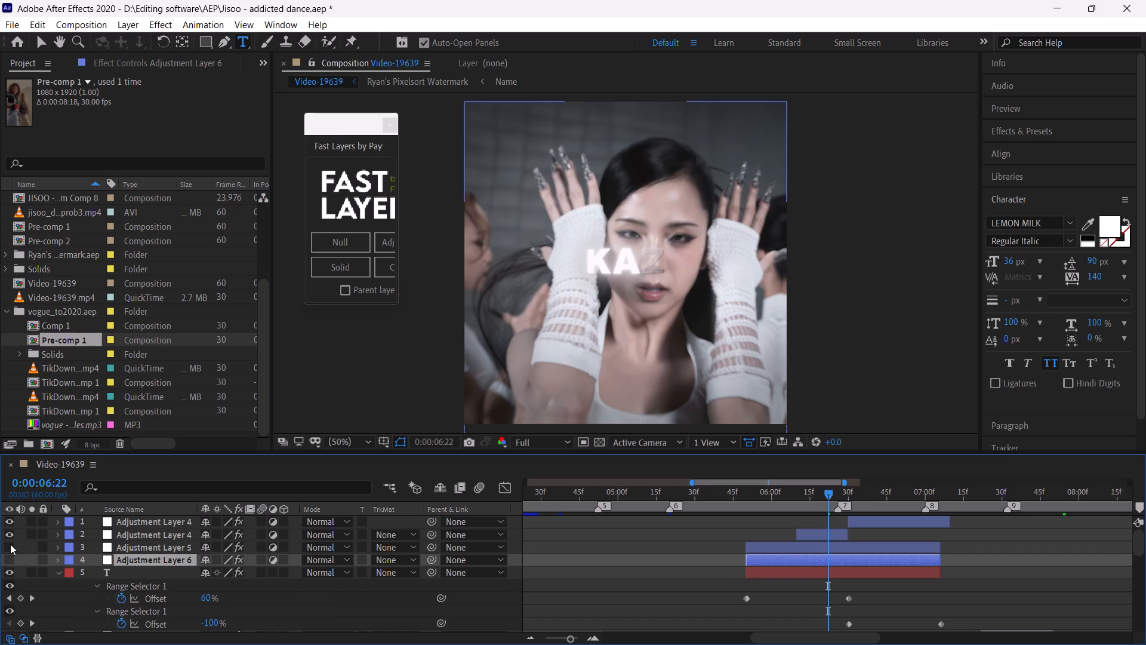
{"action": "left_click", "coordinate": [10, 544]}
At 0:00:06:26, replace the text layer's wording with IQLIPSE.
{"action": "scroll", "coordinate": [956, 578], "scroll_direction": "down", "scroll_amount": 1}
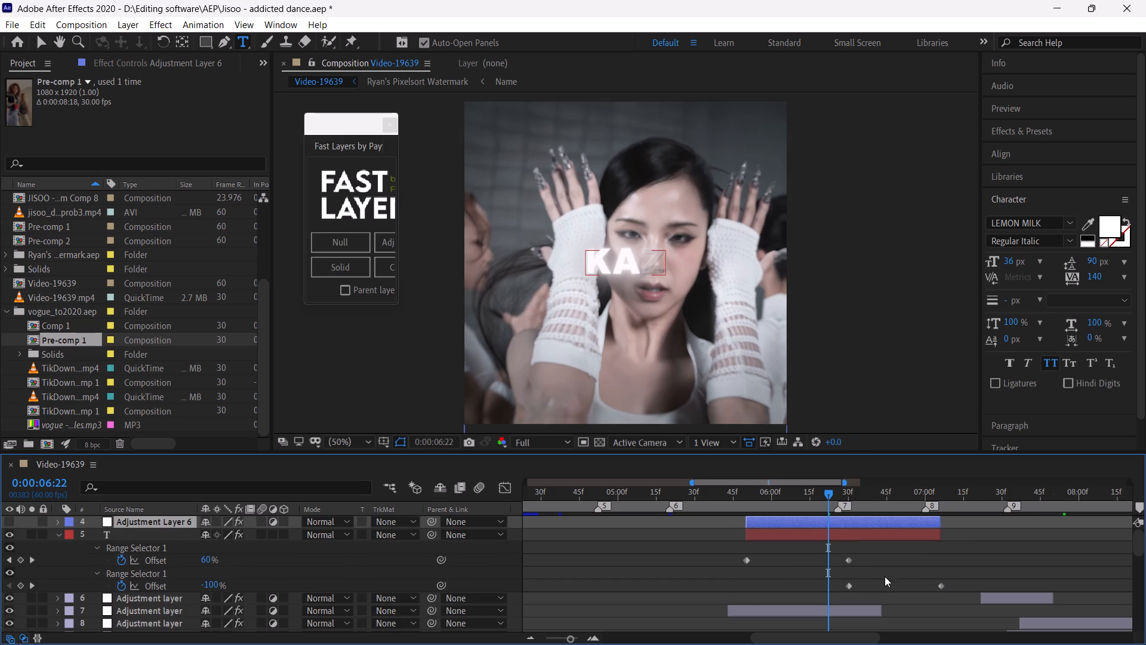
{"action": "left_click_drag", "start_coordinate": [828, 490], "coordinate": [839, 497]}
{"action": "left_click", "coordinate": [574, 639]}
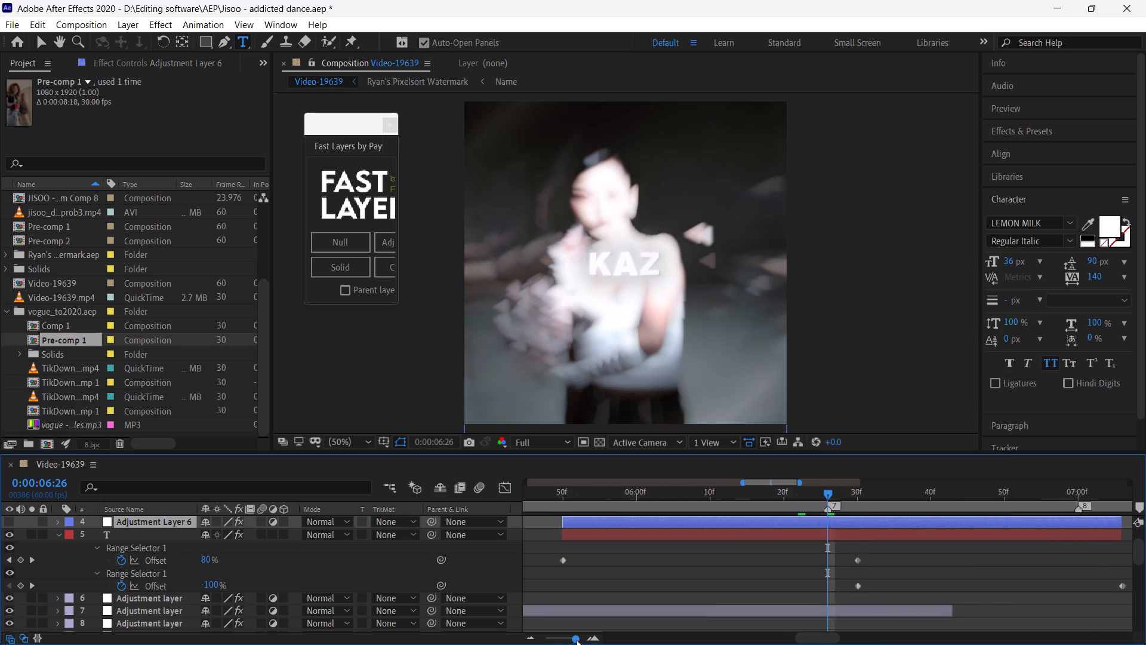
{"action": "double_click", "coordinate": [857, 537]}
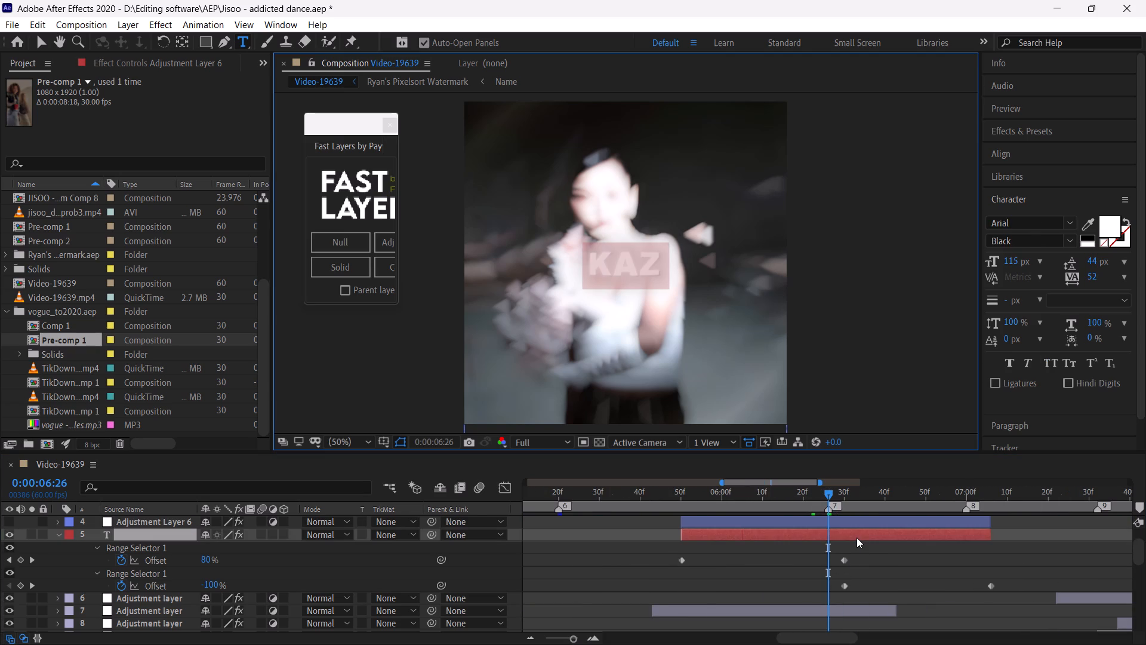
{"action": "key", "text": "shift+i"}
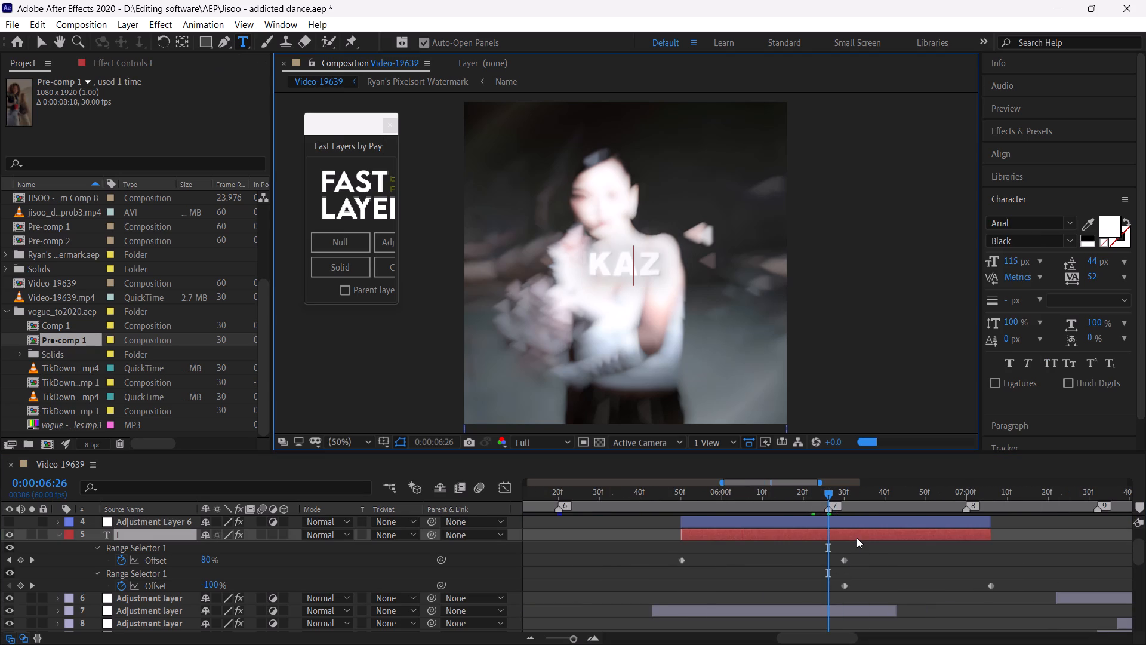
{"action": "key", "text": "shift+q"}
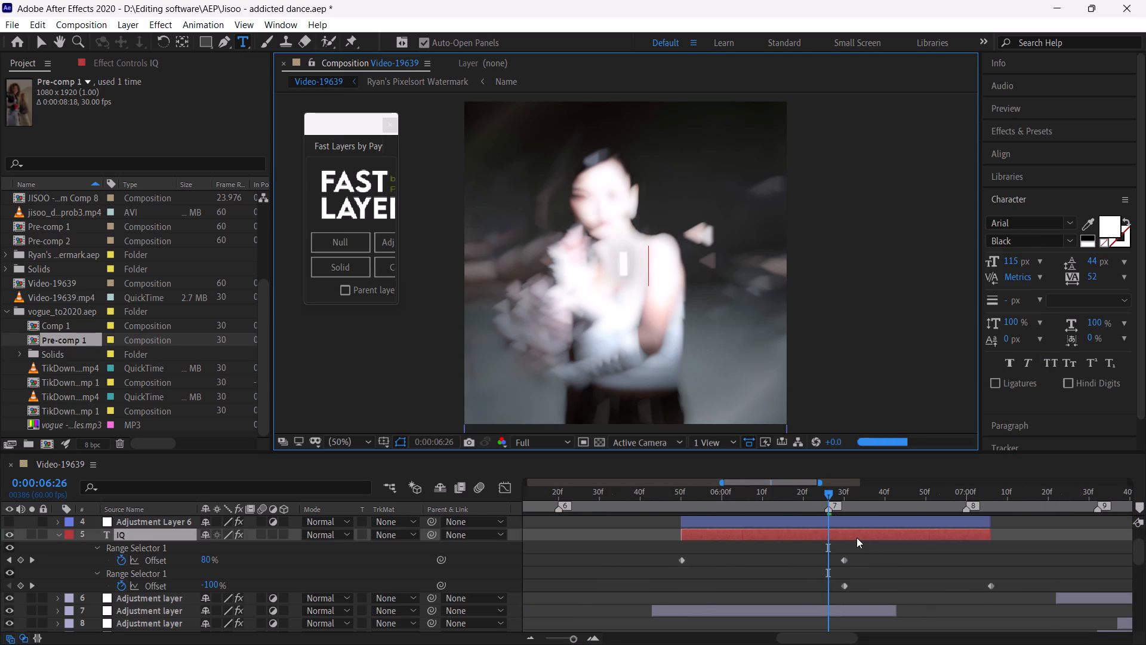
{"action": "key", "text": "shift+l"}
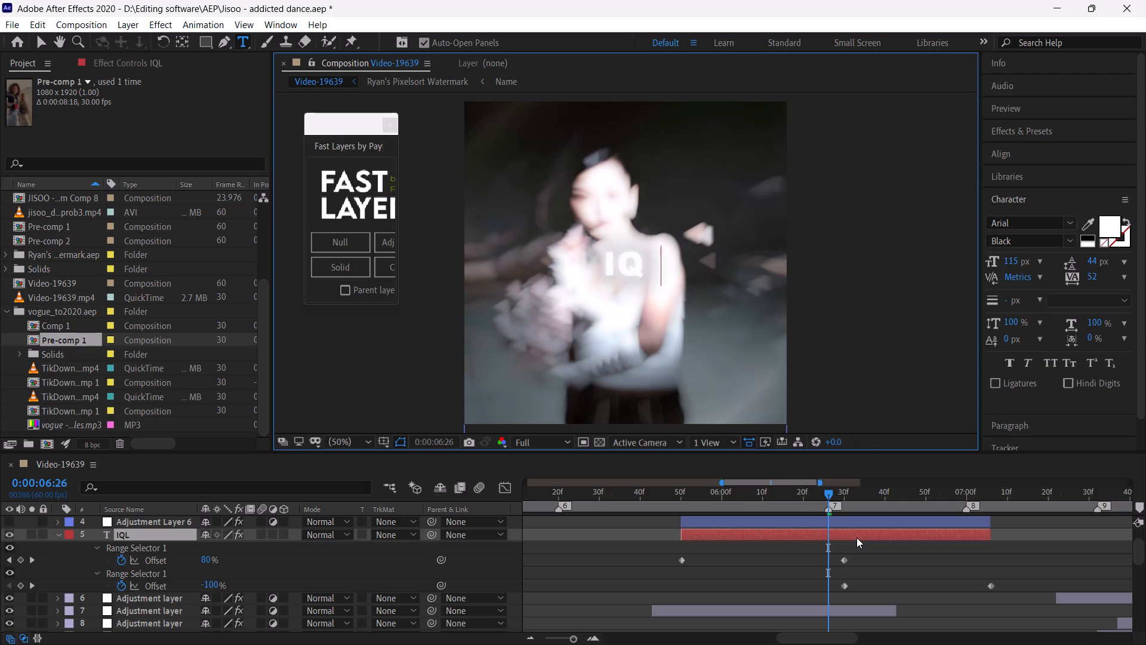
{"action": "key", "text": "shift+i"}
{"action": "key", "text": "shift+p"}
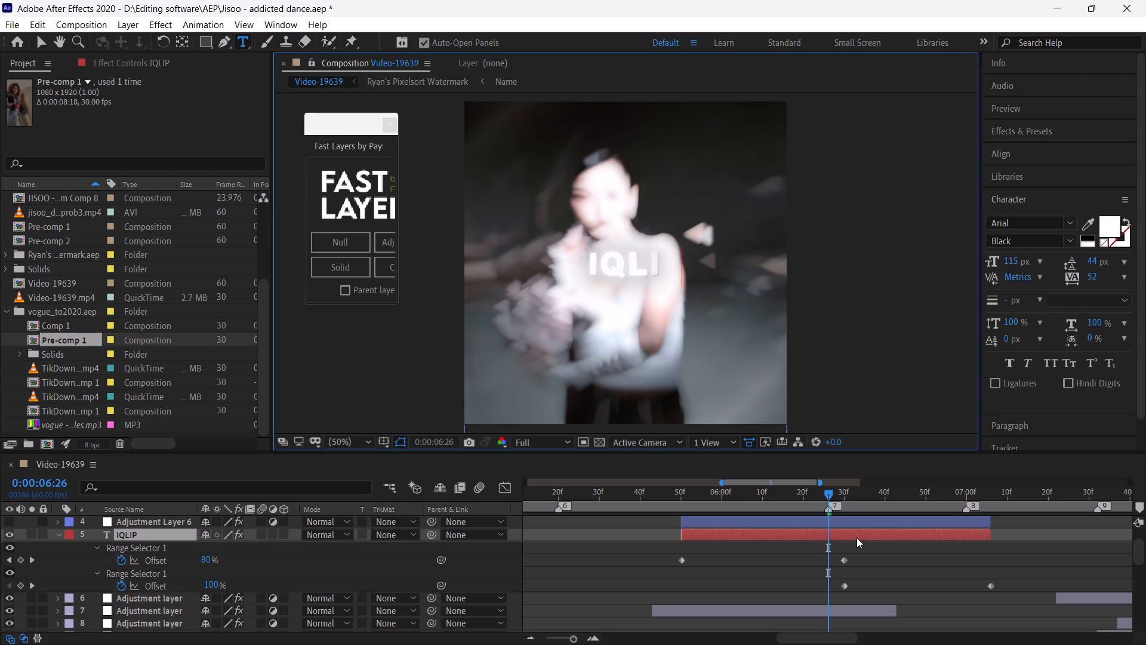
{"action": "key", "text": "shift+s"}
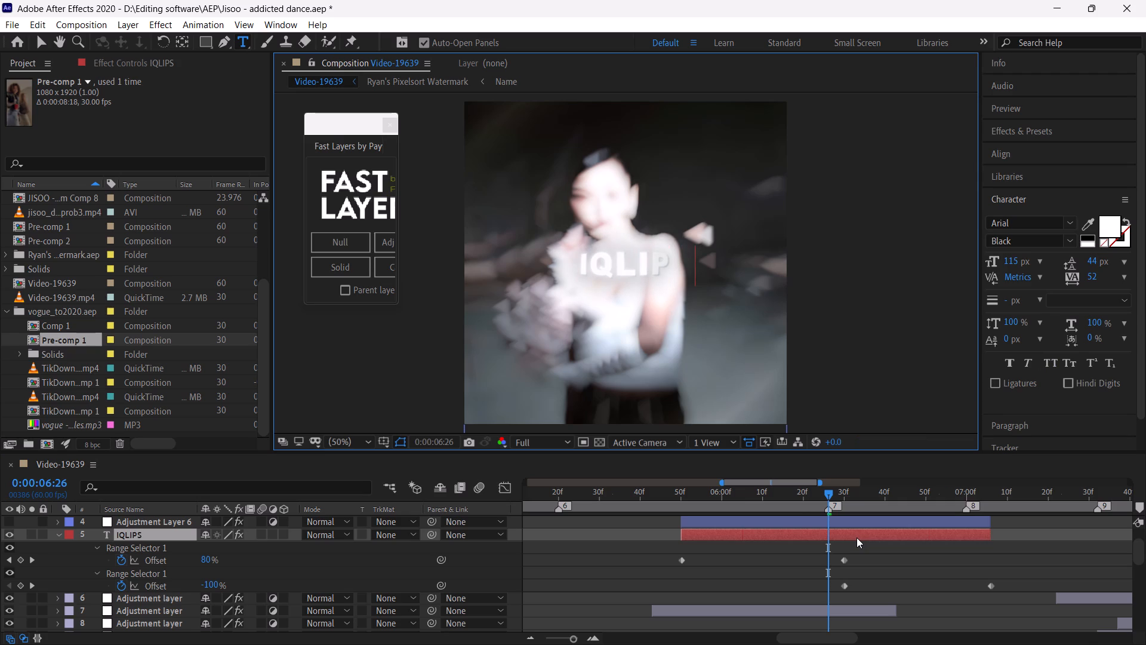
{"action": "key", "text": "shift+e"}
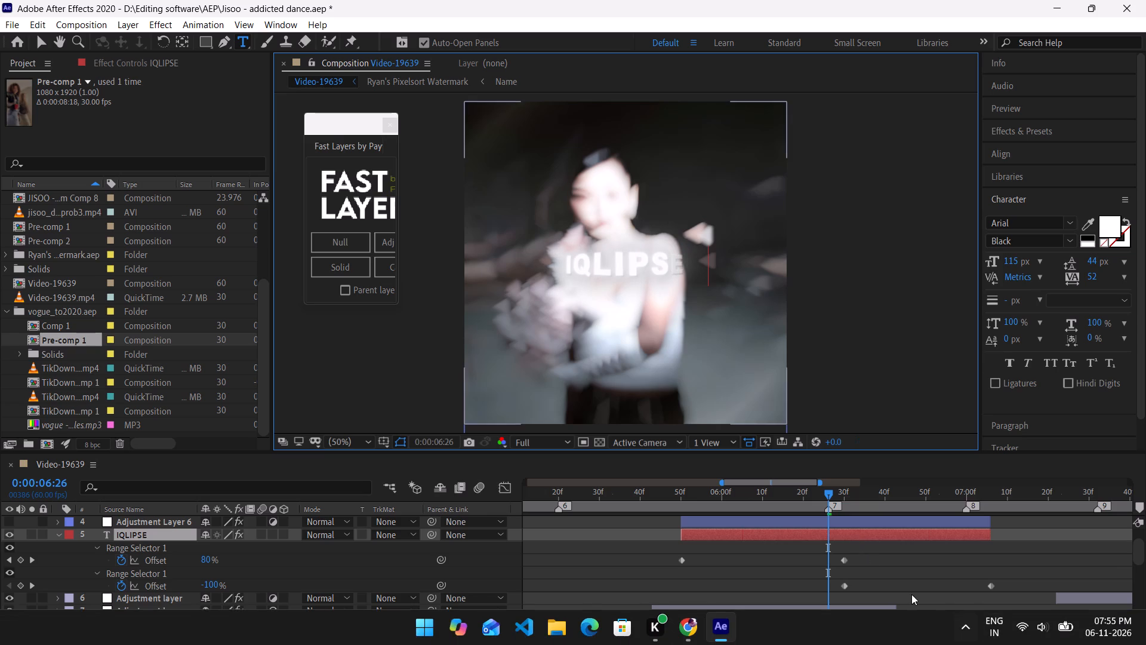
Check the IQLIPSE text reveal and fade at several frames between 0:00:05:52 and 0:00:06:43.
{"action": "double_click", "coordinate": [860, 536]}
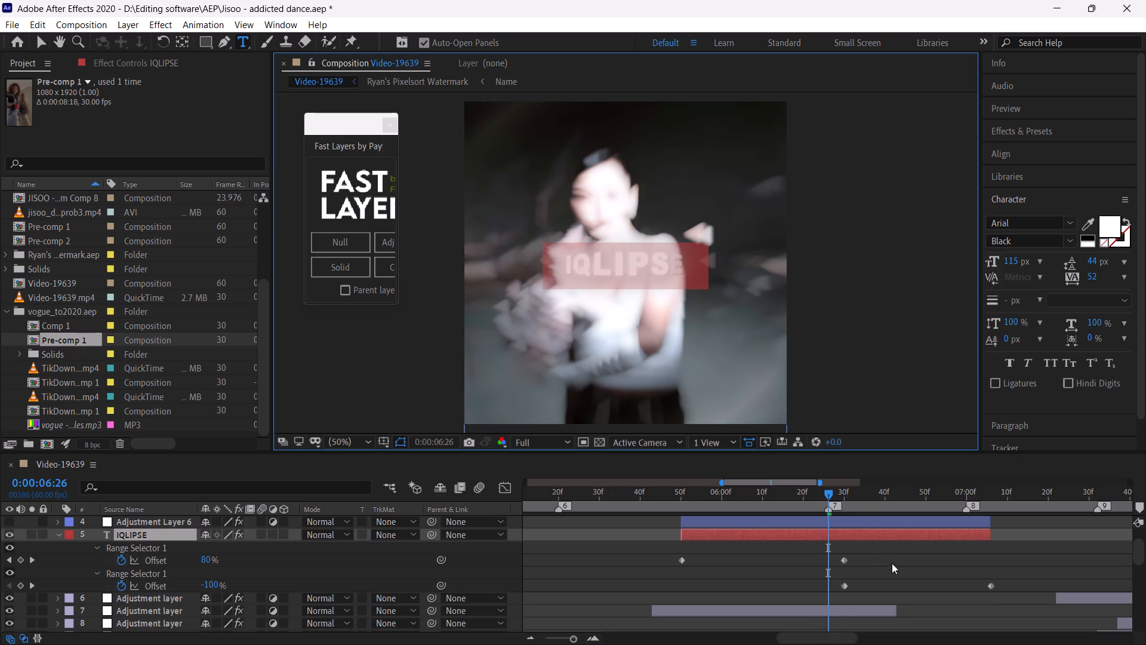
{"action": "left_click", "coordinate": [893, 564]}
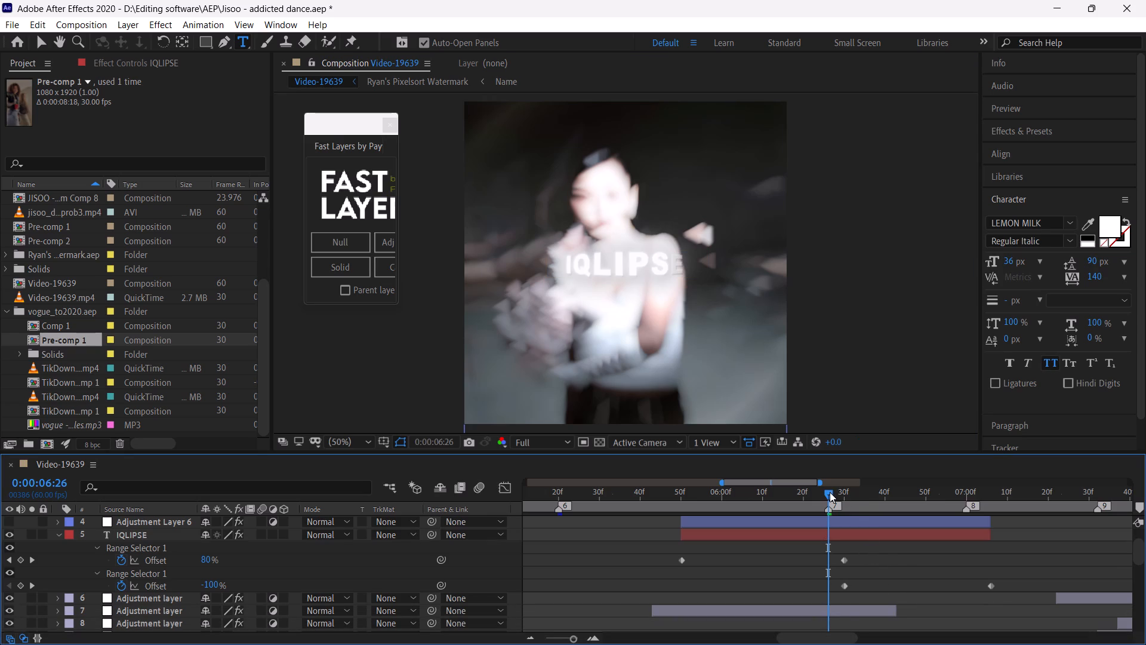
{"action": "left_click_drag", "start_coordinate": [830, 492], "coordinate": [862, 505]}
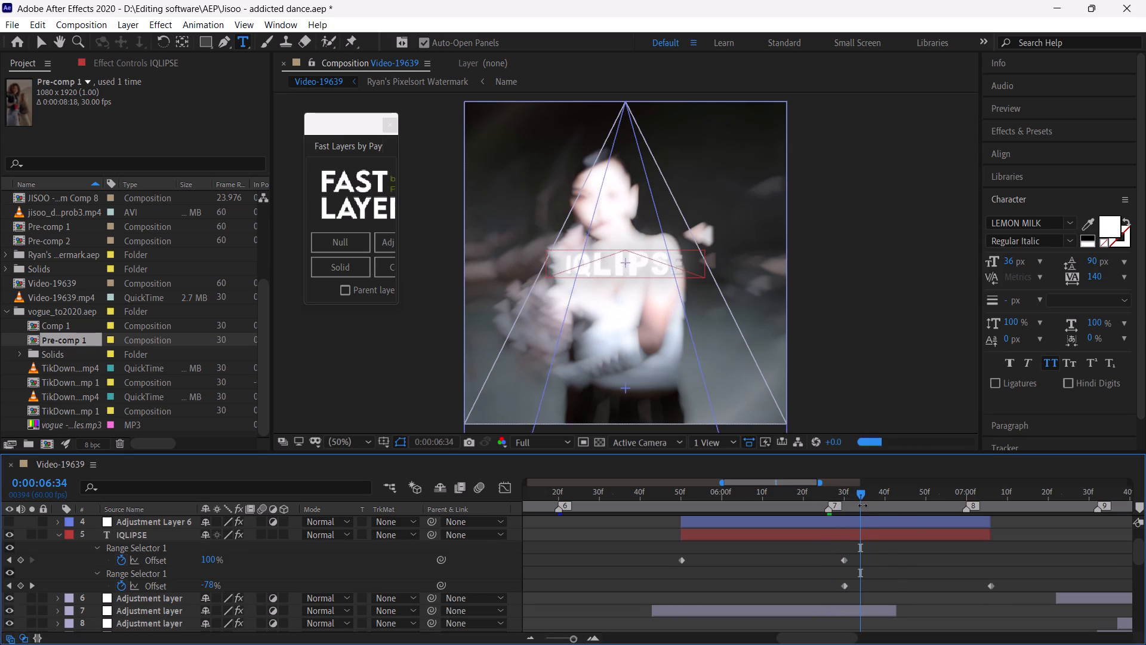
{"action": "left_click", "coordinate": [898, 495]}
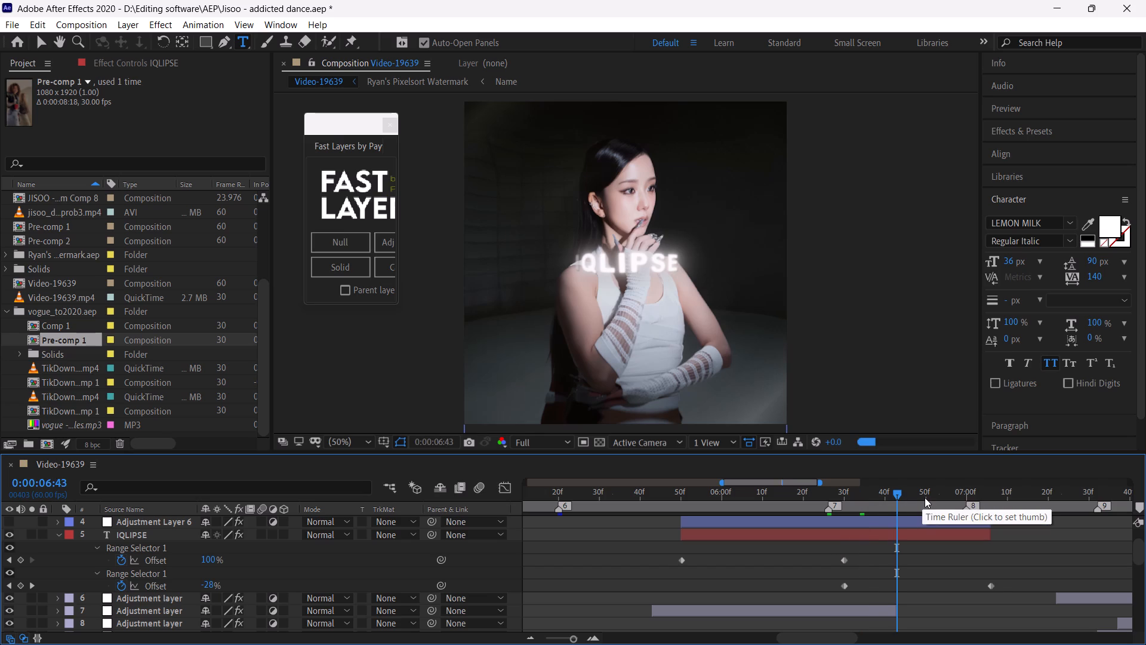
{"action": "left_click", "coordinate": [725, 495]}
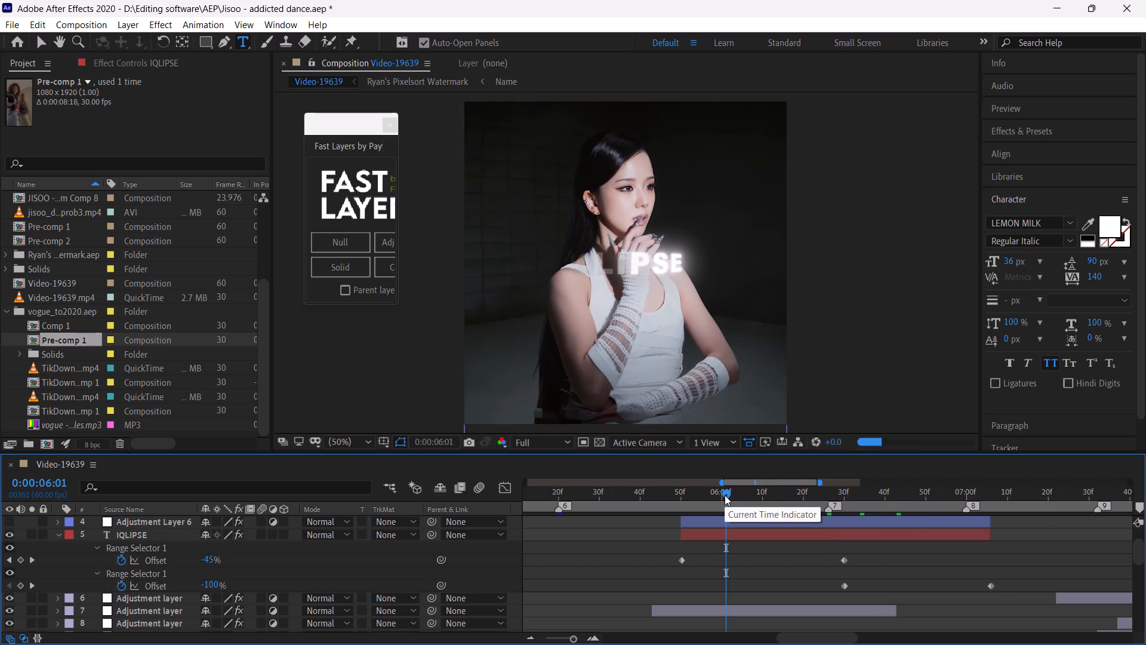
{"action": "left_click", "coordinate": [687, 493]}
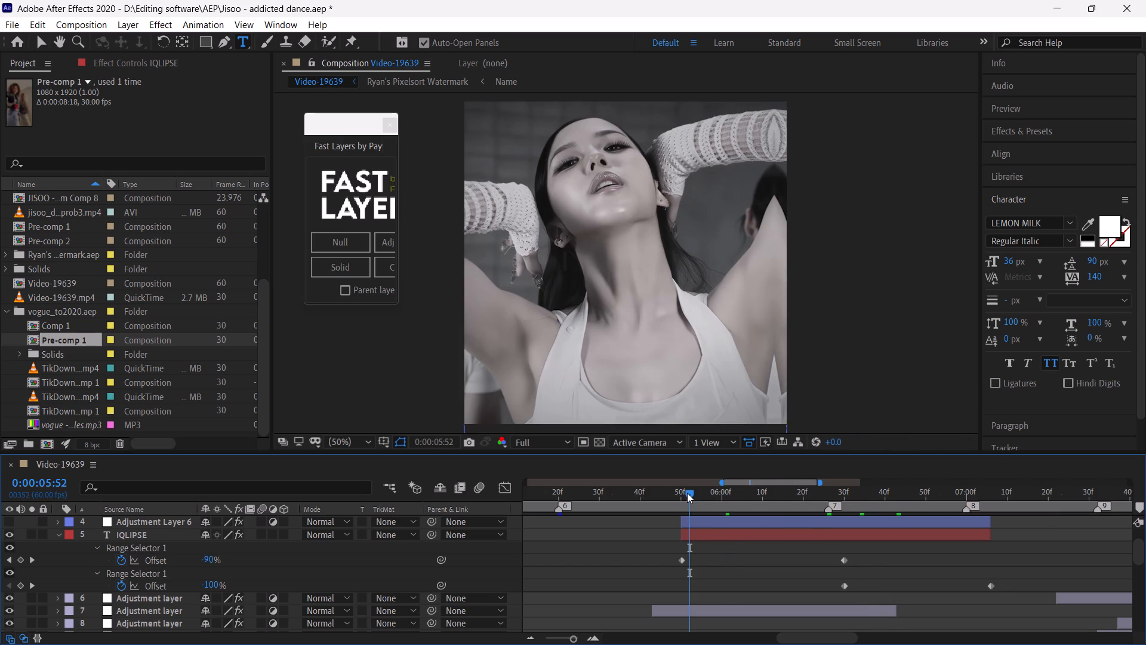
{"action": "left_click_drag", "start_coordinate": [687, 493], "coordinate": [740, 509]}
{"action": "left_click_drag", "start_coordinate": [778, 492], "coordinate": [800, 500]}
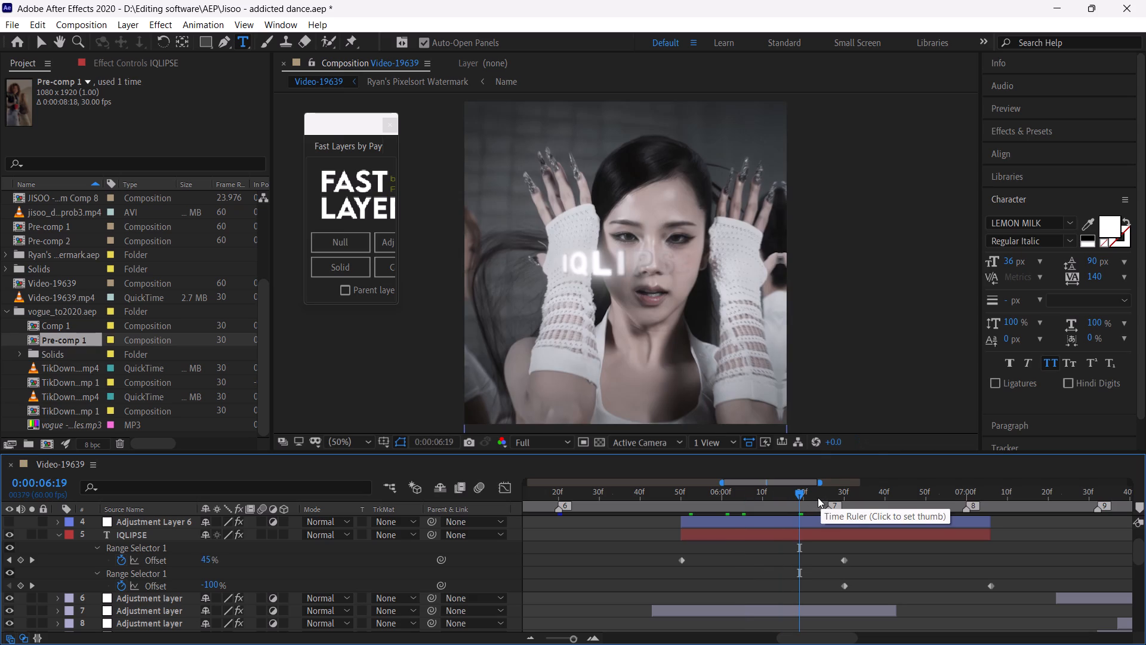
Turn Adjustment Layer 6 back on.
{"action": "left_click", "coordinate": [797, 520]}
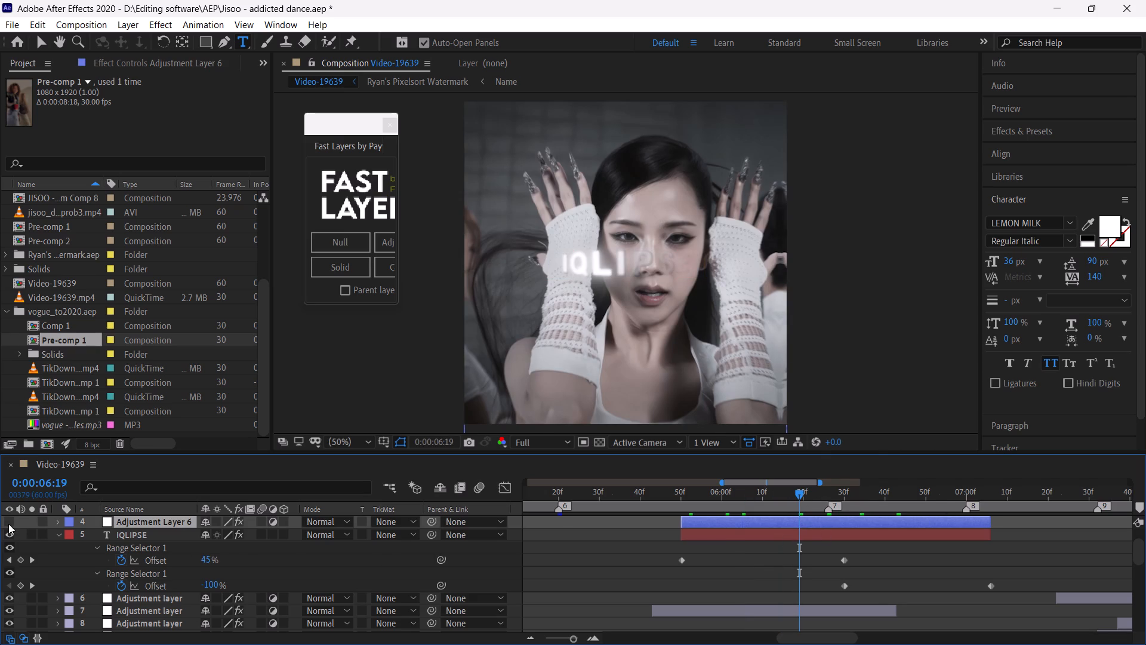
{"action": "left_click", "coordinate": [10, 521]}
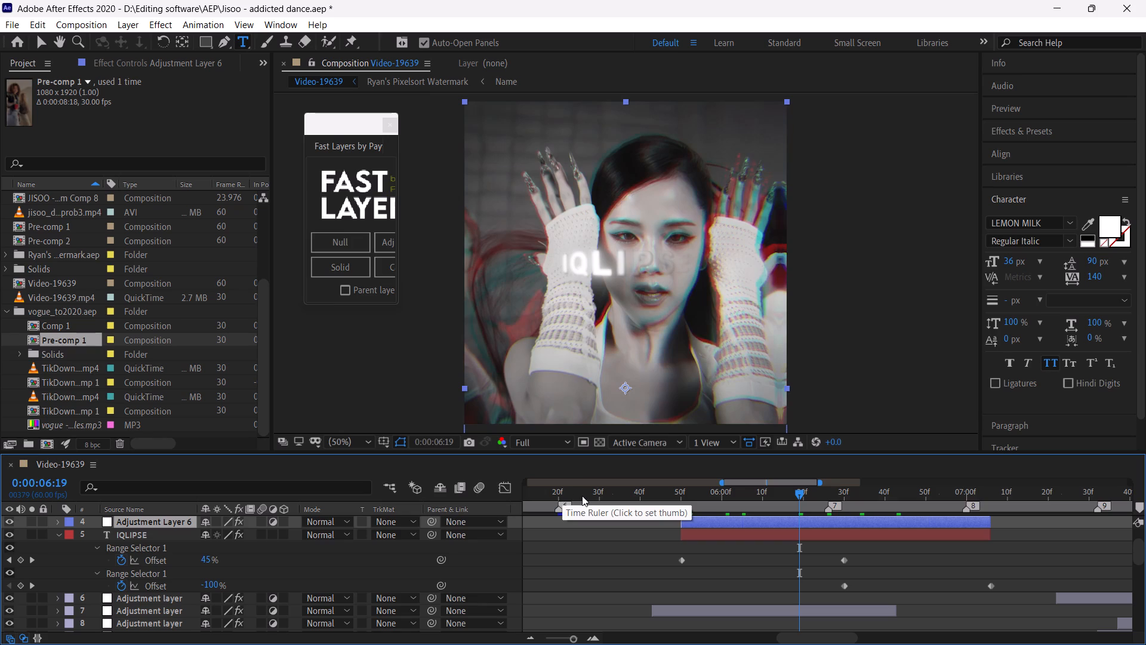
Set the composition preview resolution to Quarter.
{"action": "left_click", "coordinate": [523, 441]}
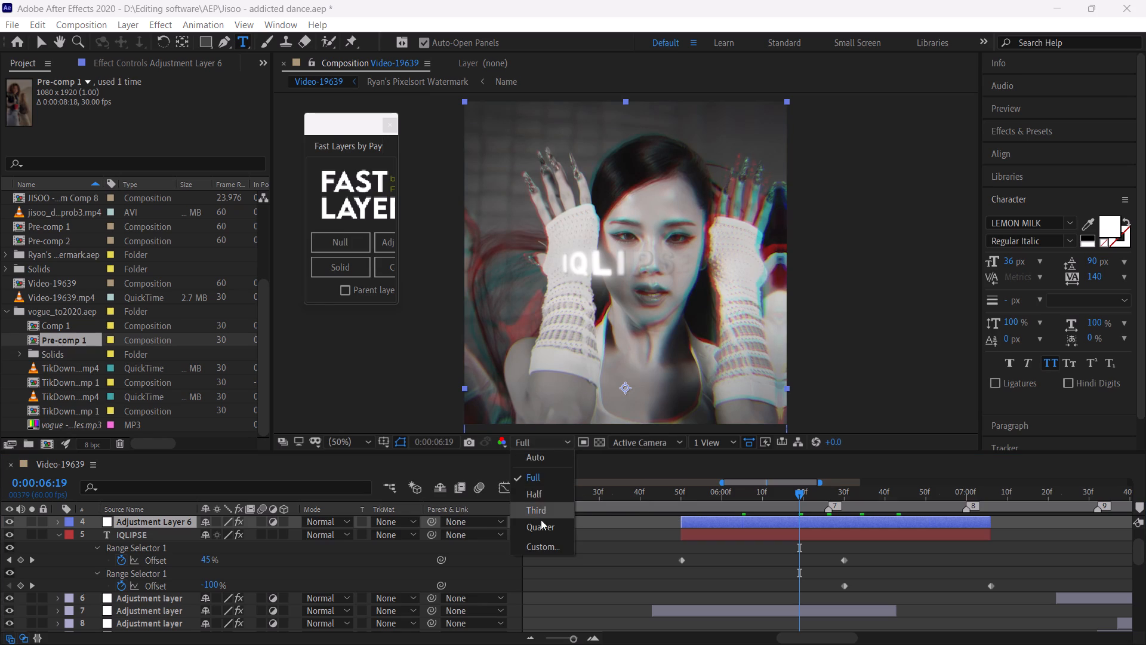
{"action": "left_click", "coordinate": [541, 527]}
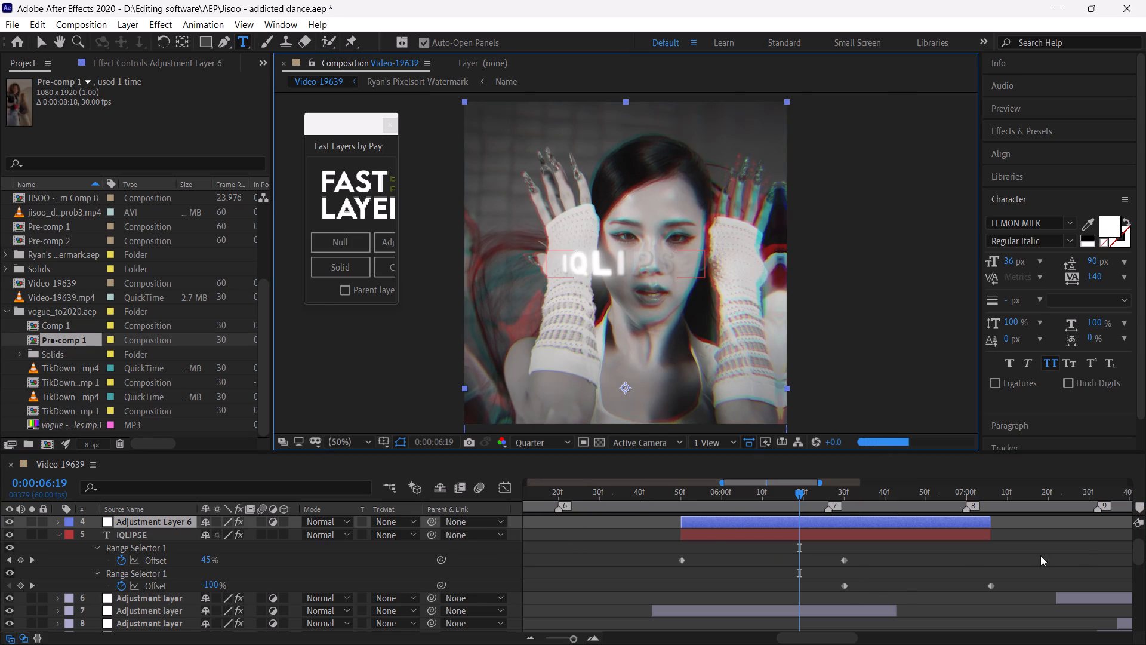
Shift the IQLIPSE text with Adjustment Layers 5, 6 and the lower 4 earlier, so the middle Offset keyframes meet marker 7 at 0:00:06:26.
{"action": "left_click_drag", "start_coordinate": [1141, 554], "coordinate": [1137, 536]}
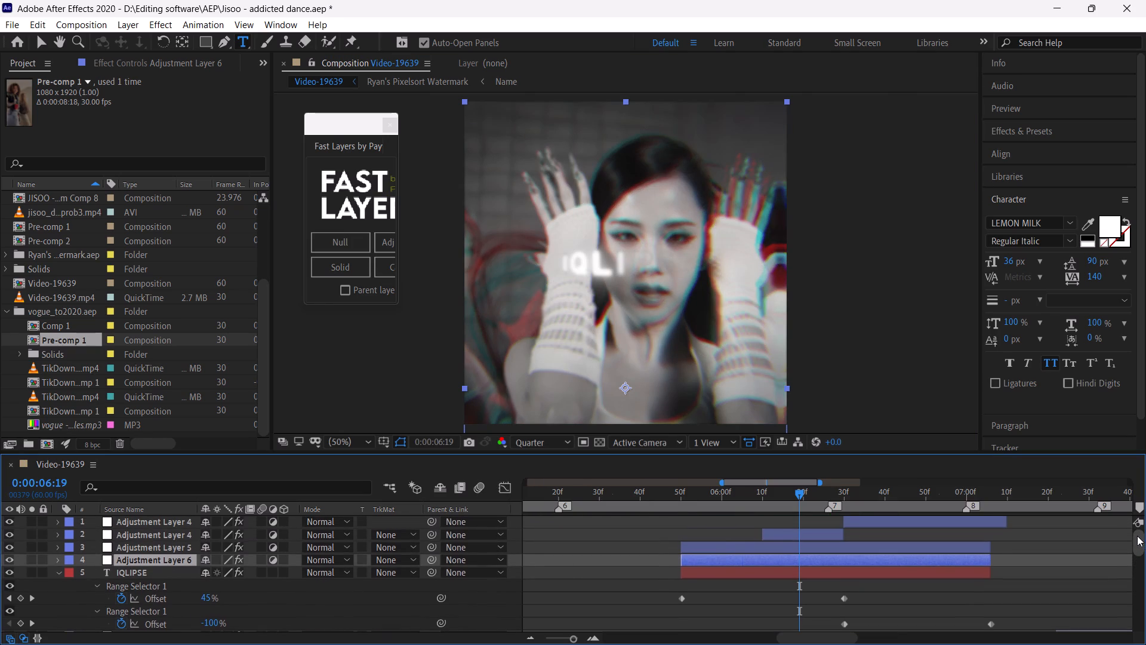
{"action": "left_click_drag", "start_coordinate": [1137, 536], "coordinate": [1136, 530]}
{"action": "left_click", "coordinate": [875, 571]}
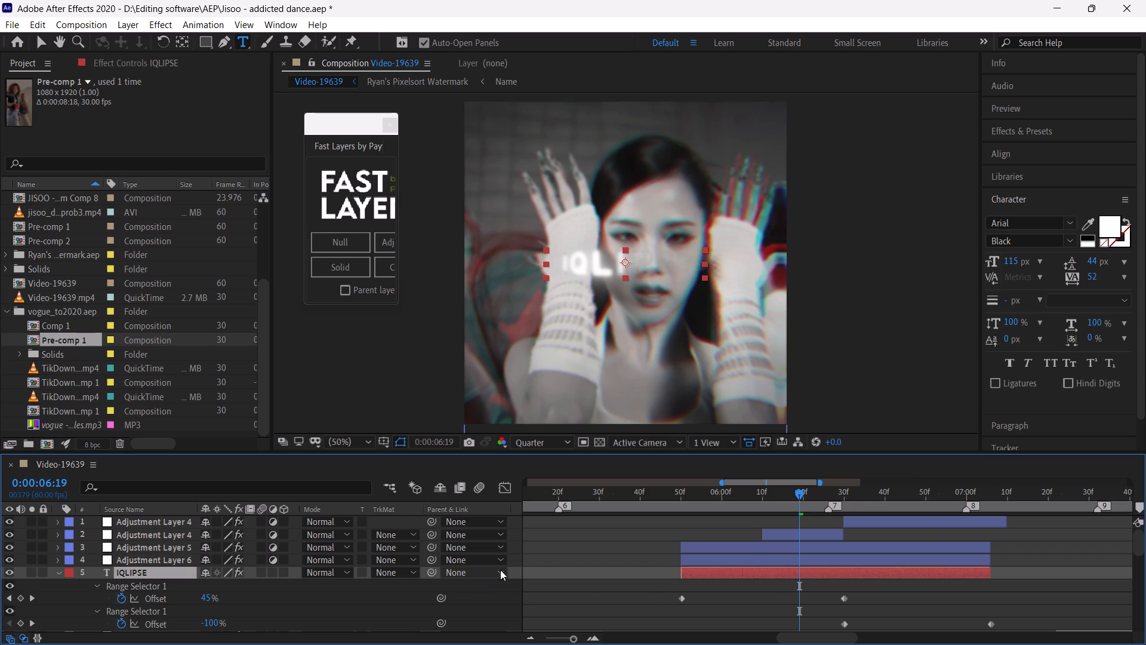
{"action": "left_click_drag", "start_coordinate": [513, 569], "coordinate": [512, 532]}
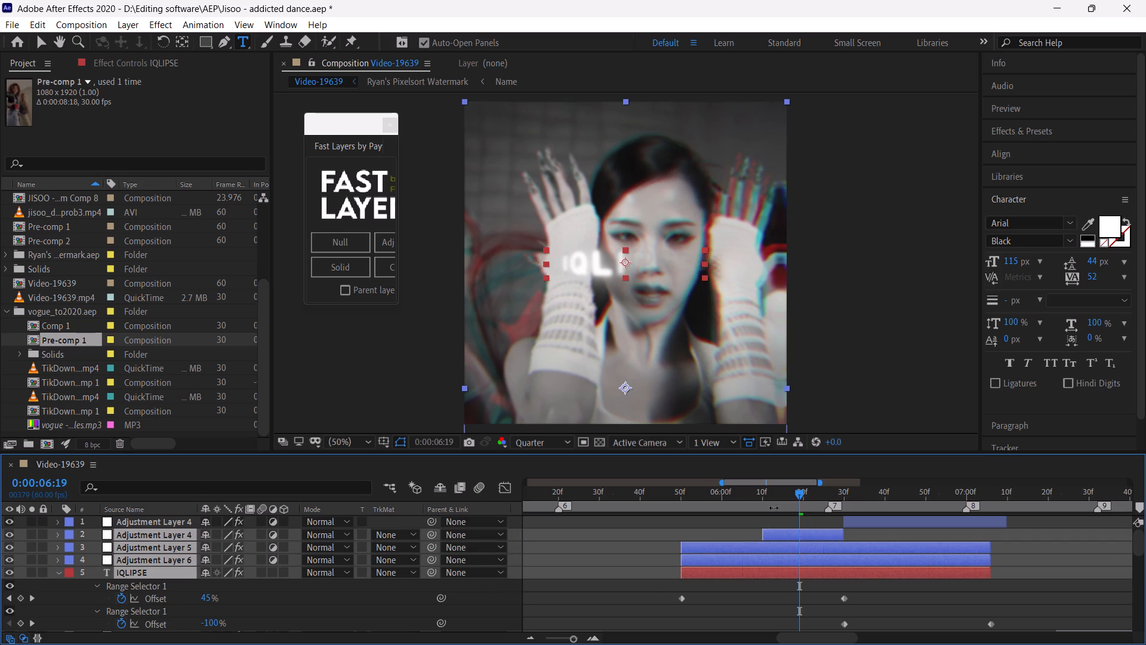
{"action": "left_click_drag", "start_coordinate": [874, 569], "coordinate": [861, 569]}
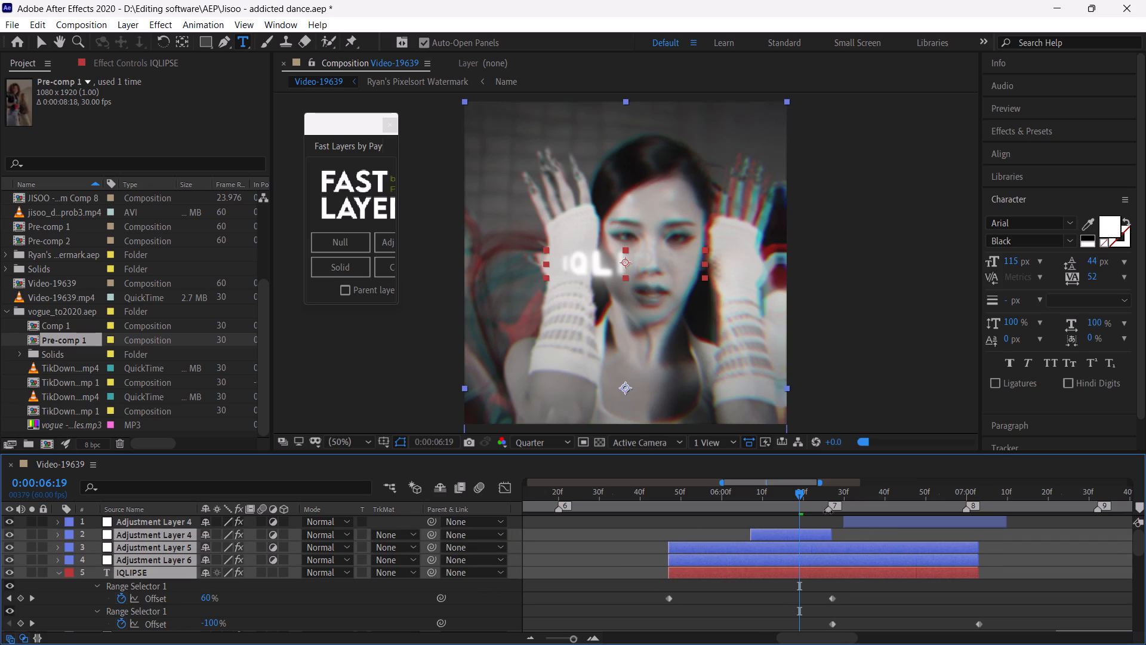
{"action": "left_click_drag", "start_coordinate": [815, 495], "coordinate": [827, 504]}
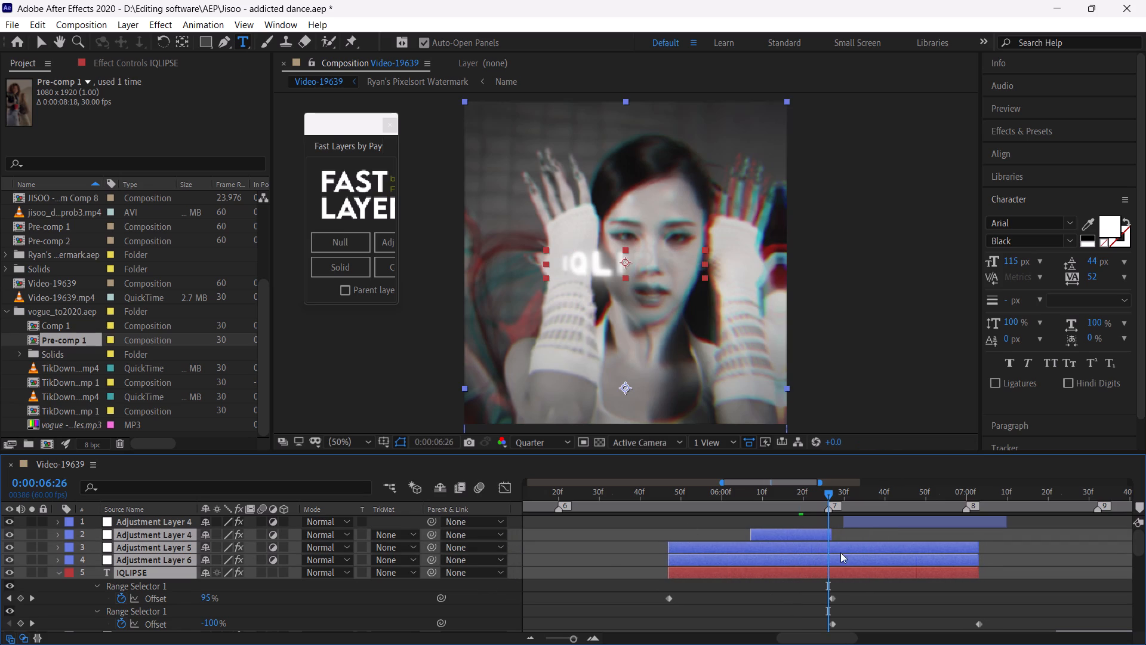
{"action": "left_click", "coordinate": [859, 572]}
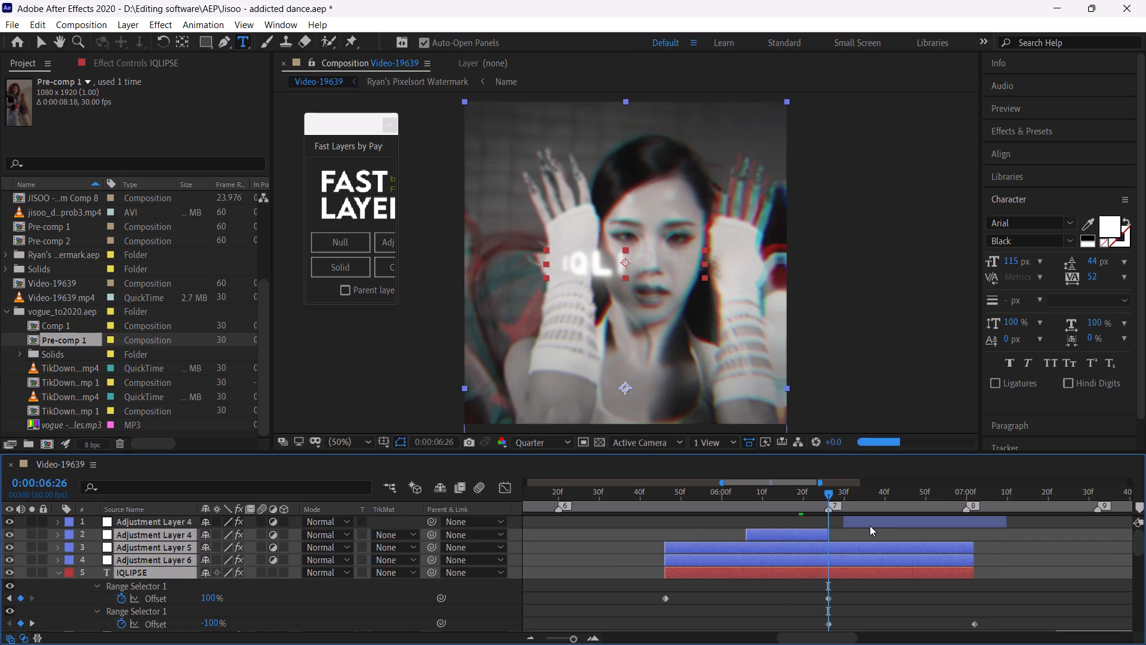
Move the topmost Adjustment Layer 4 earlier so it starts at marker 7.
{"action": "left_click_drag", "start_coordinate": [870, 521], "coordinate": [853, 521]}
Preview the retimed IQLIPSE watermark section from 0:00:05:38.
{"action": "left_click_drag", "start_coordinate": [571, 639], "coordinate": [561, 639]}
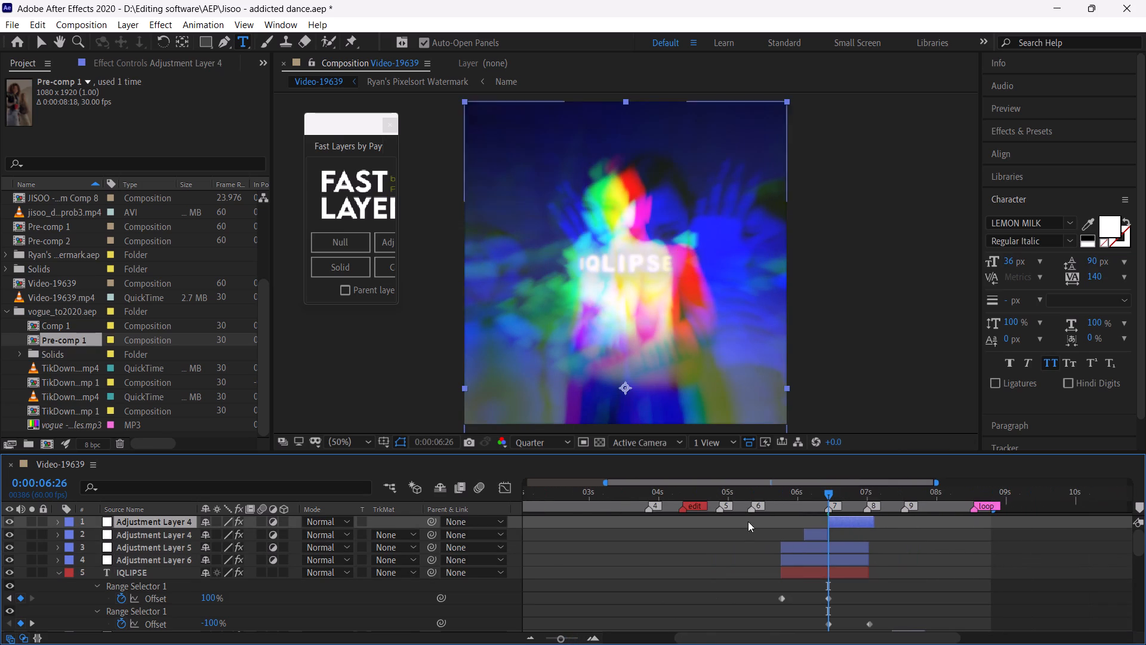
{"action": "left_click", "coordinate": [772, 494]}
{"action": "key", "text": "space"}
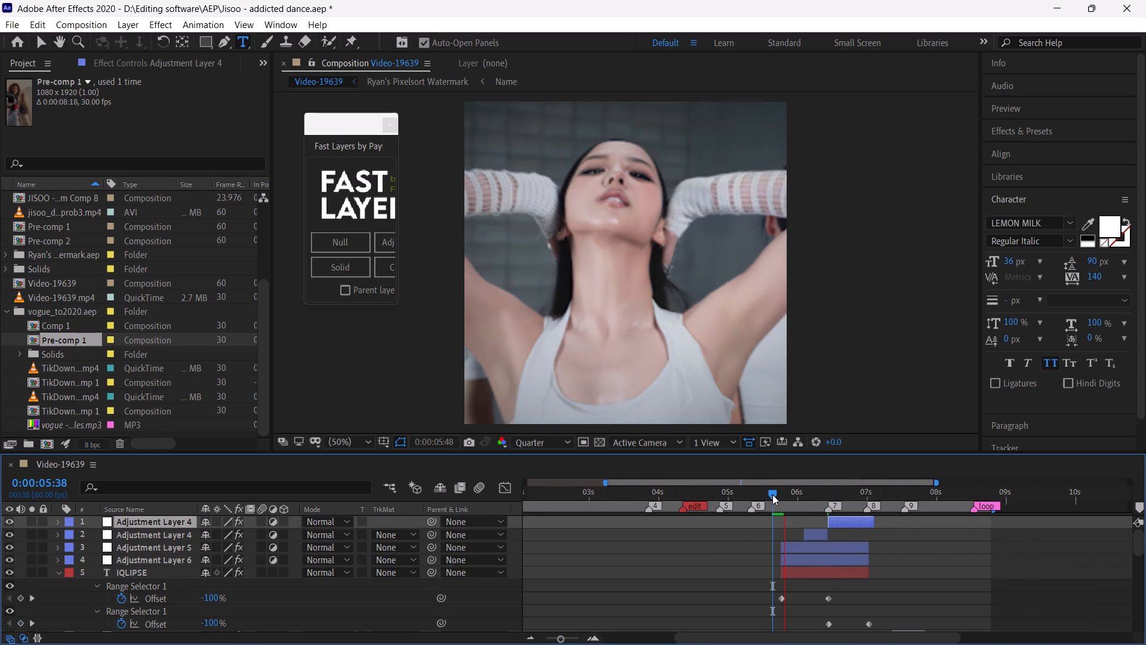
Save the project.
{"action": "key", "text": "ctrl+s"}
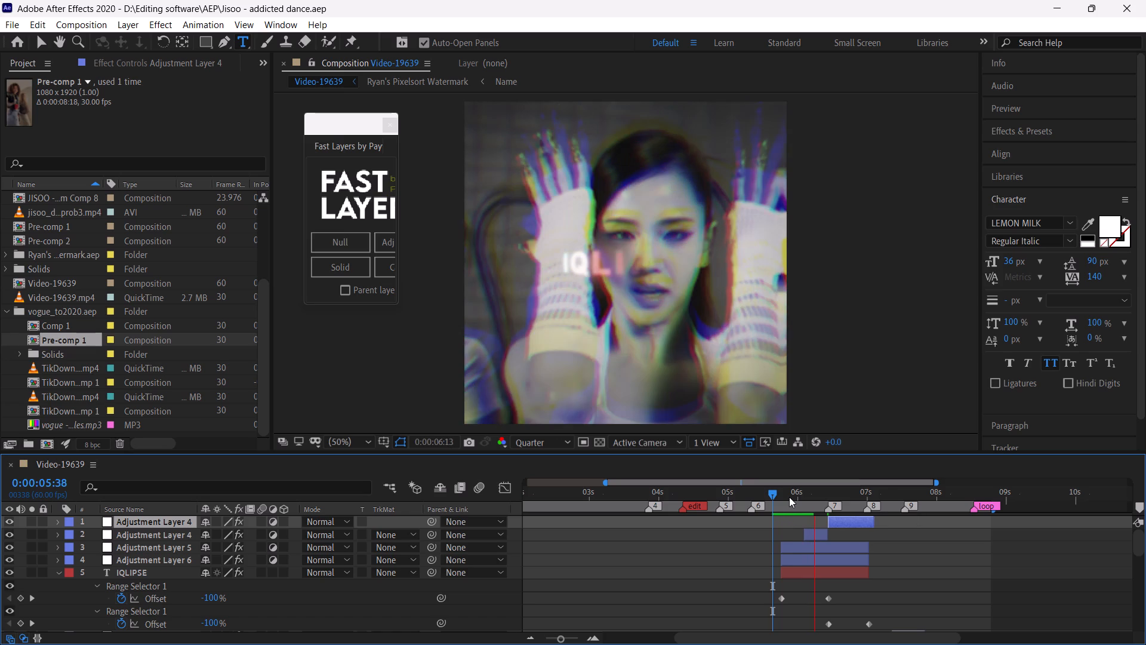
Replay the watermark section from 0:00:05:38 and look through the composition's layer stack.
{"action": "left_click", "coordinate": [774, 493]}
{"action": "key", "text": "space"}
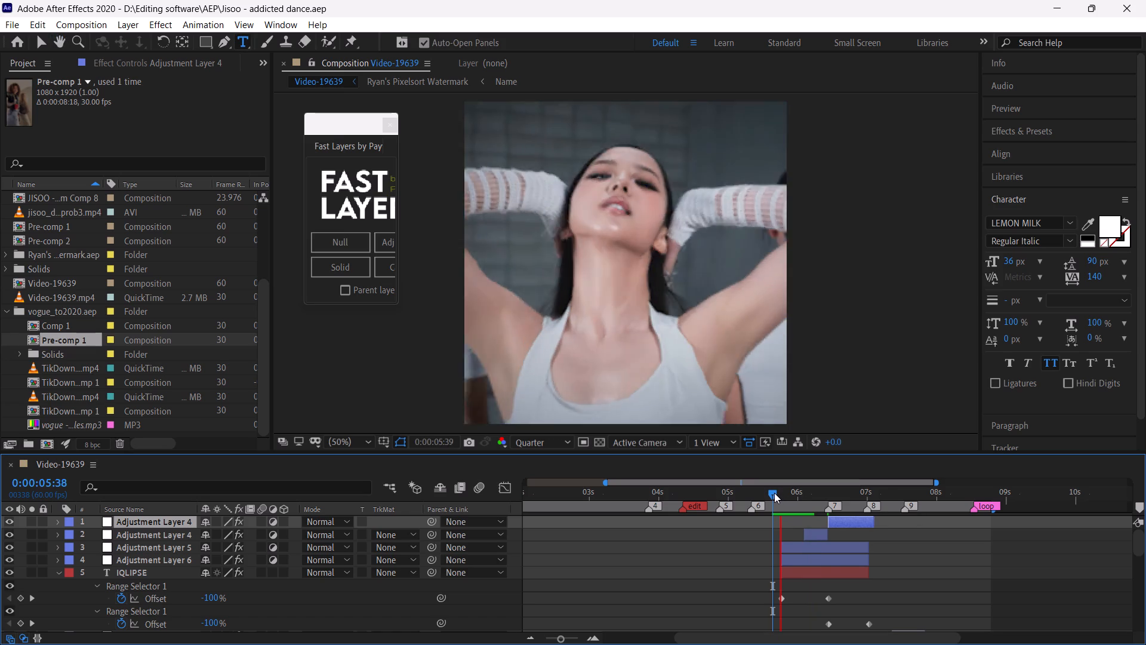
{"action": "left_click", "coordinate": [774, 493]}
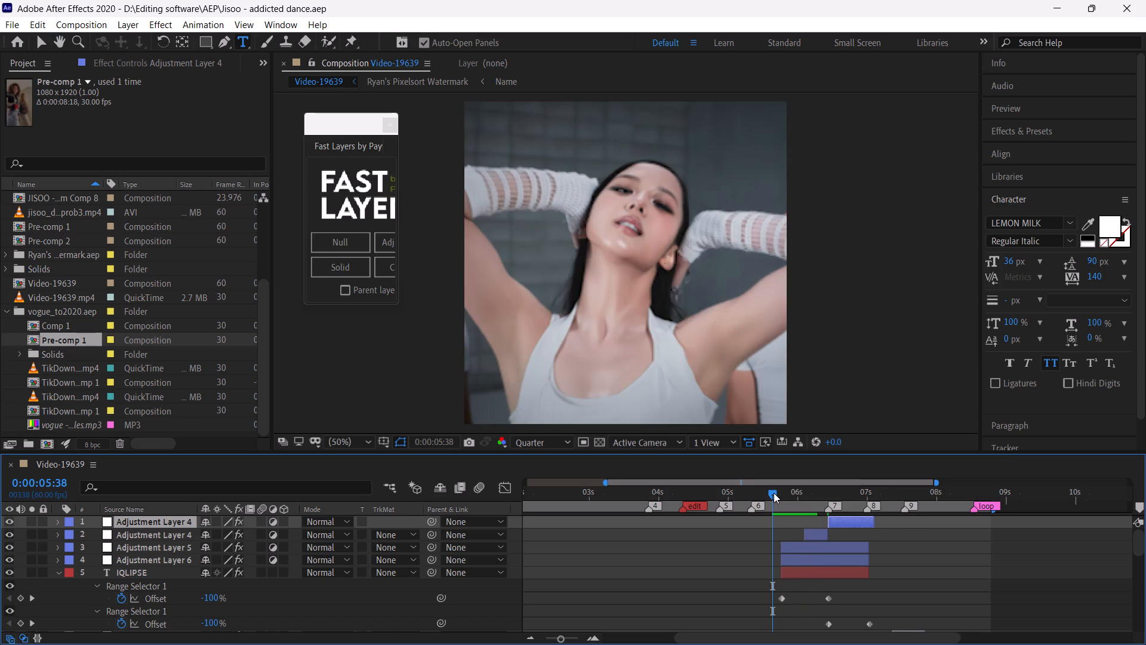
{"action": "key", "text": "space"}
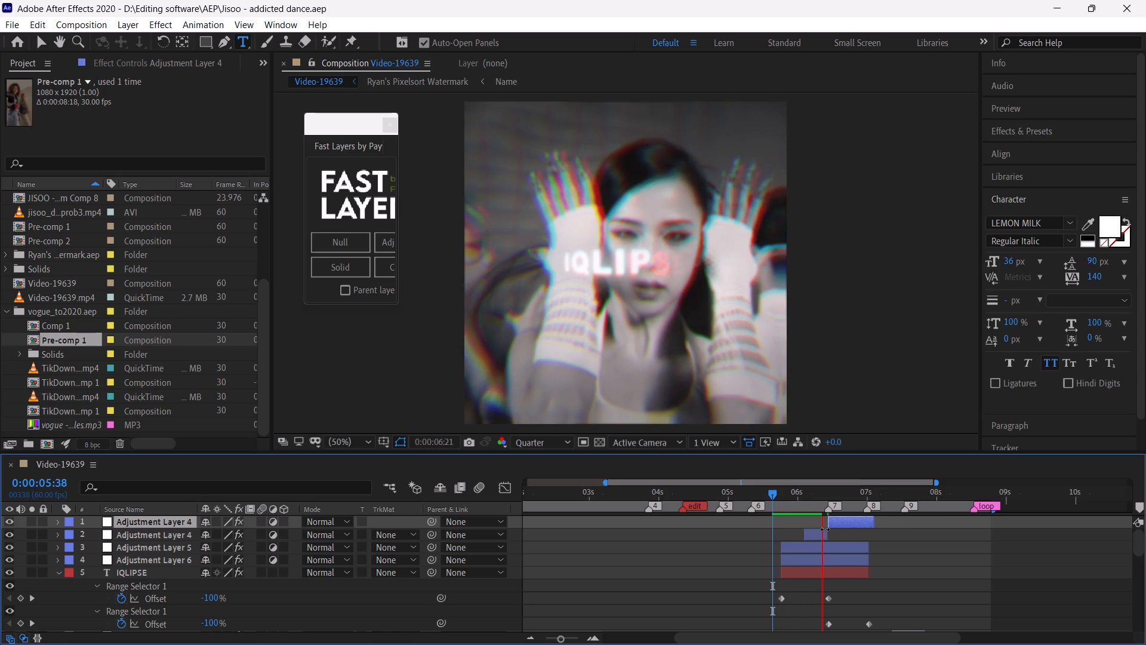
{"action": "scroll", "coordinate": [831, 545], "scroll_direction": "up", "scroll_amount": 1}
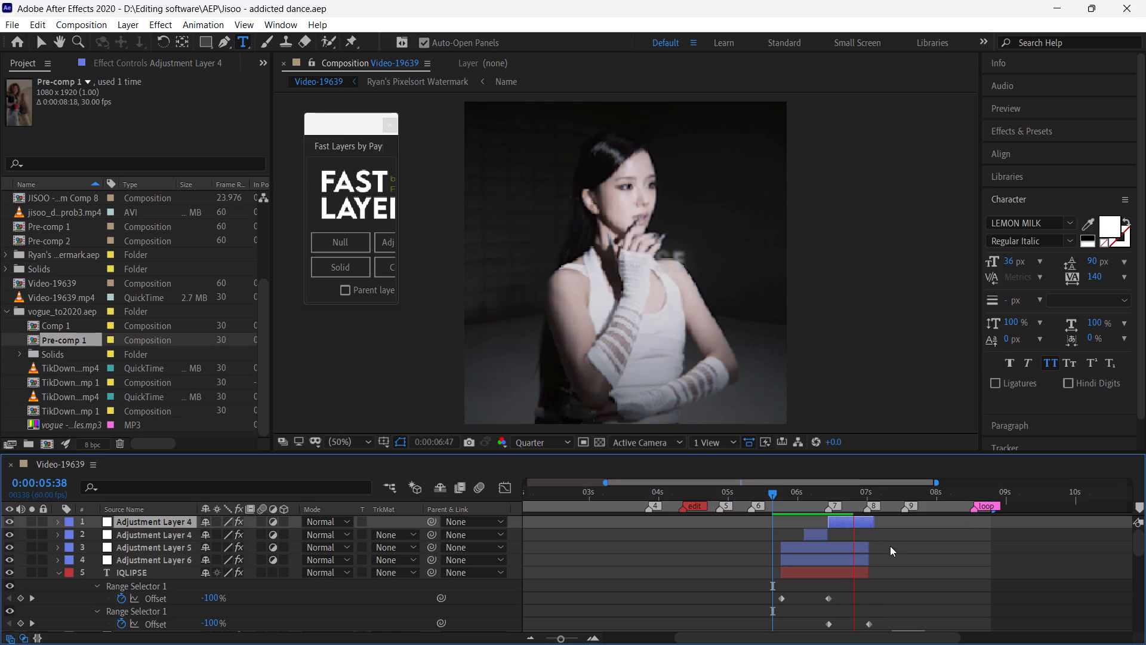
{"action": "scroll", "coordinate": [898, 559], "scroll_direction": "up", "scroll_amount": 1}
{"action": "scroll", "coordinate": [899, 559], "scroll_direction": "down", "scroll_amount": 1}
{"action": "scroll", "coordinate": [899, 559], "scroll_direction": "up", "scroll_amount": 1}
{"action": "left_click_drag", "start_coordinate": [1139, 545], "coordinate": [1145, 559]}
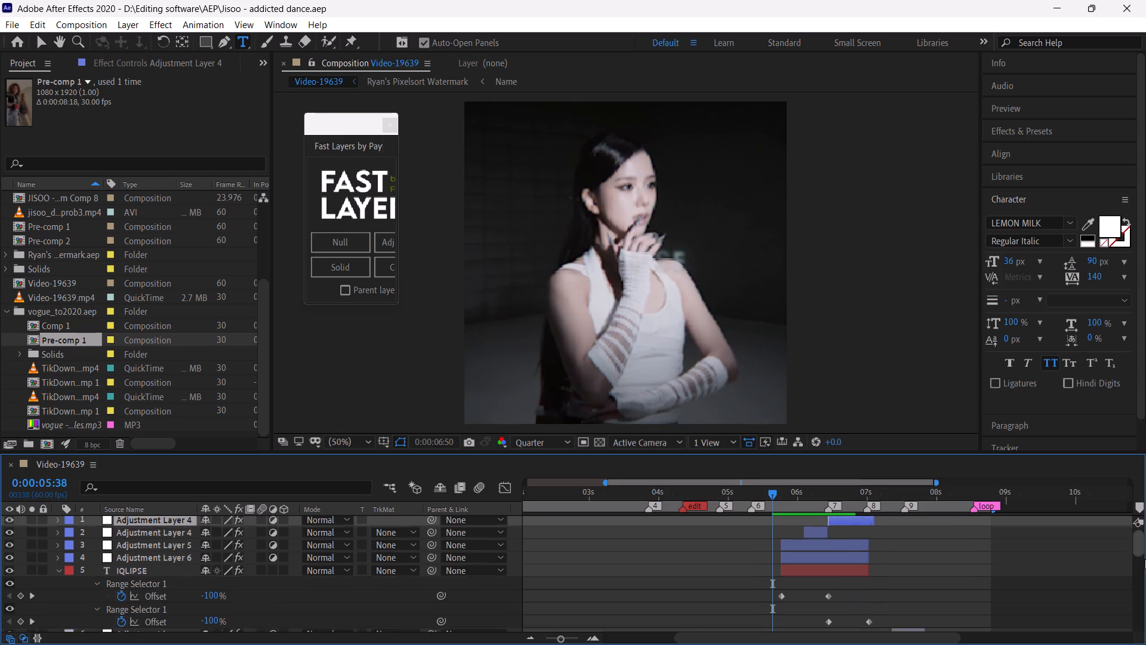
{"action": "left_click_drag", "start_coordinate": [1145, 559], "coordinate": [1145, 619]}
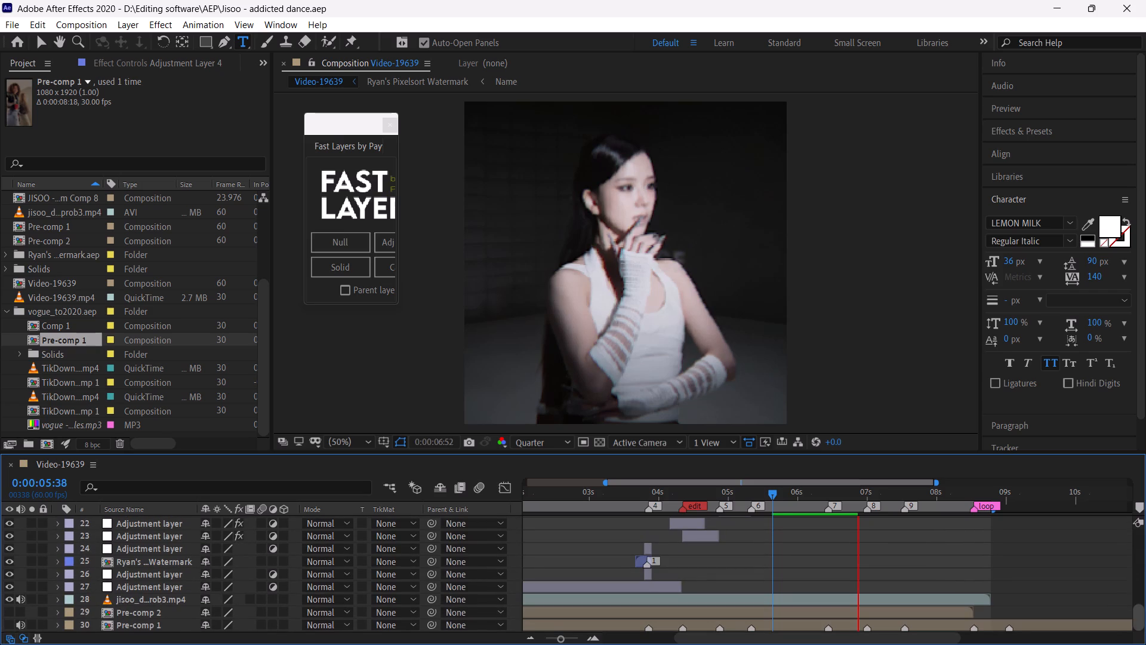
{"action": "left_click_drag", "start_coordinate": [1145, 619], "coordinate": [1139, 504]}
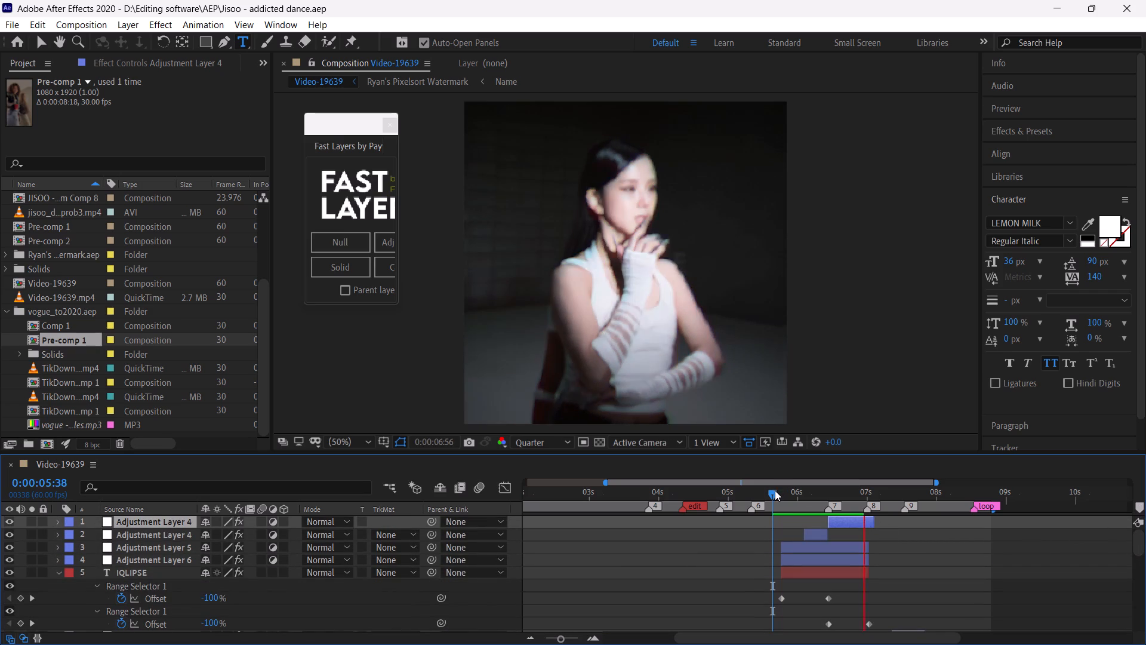
Replay the edit repeatedly from 0:00:05:38 to check the timing of the IQLIPSE watermark and transition around marker 7.
{"action": "left_click", "coordinate": [774, 492]}
{"action": "key", "text": "space"}
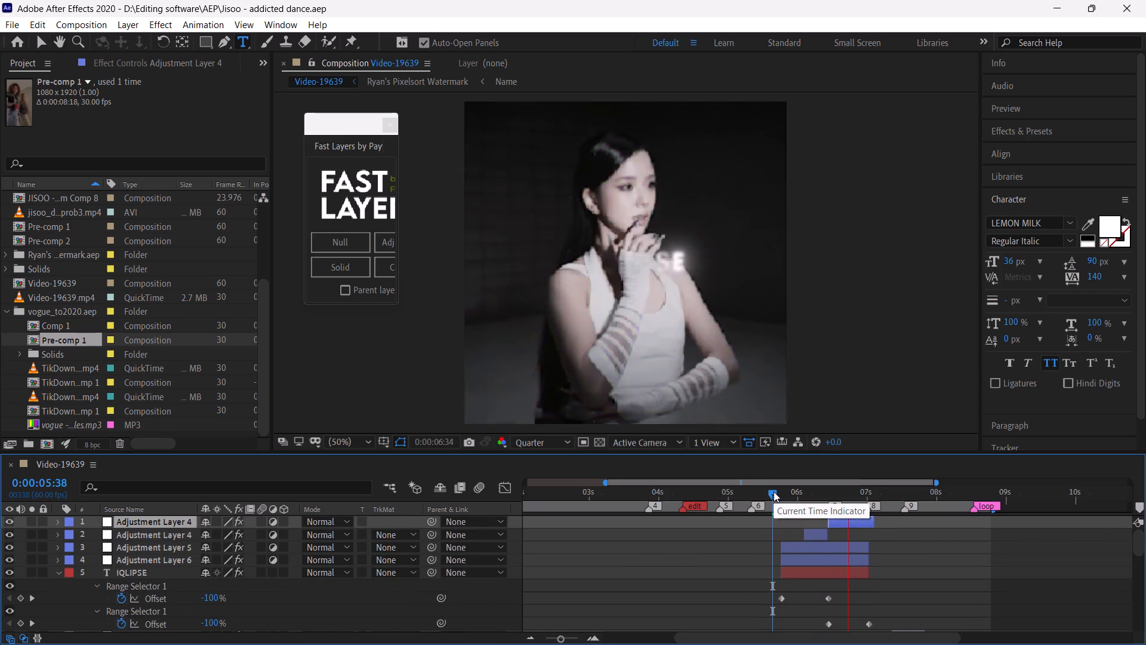
{"action": "left_click", "coordinate": [774, 492]}
{"action": "key", "text": "space"}
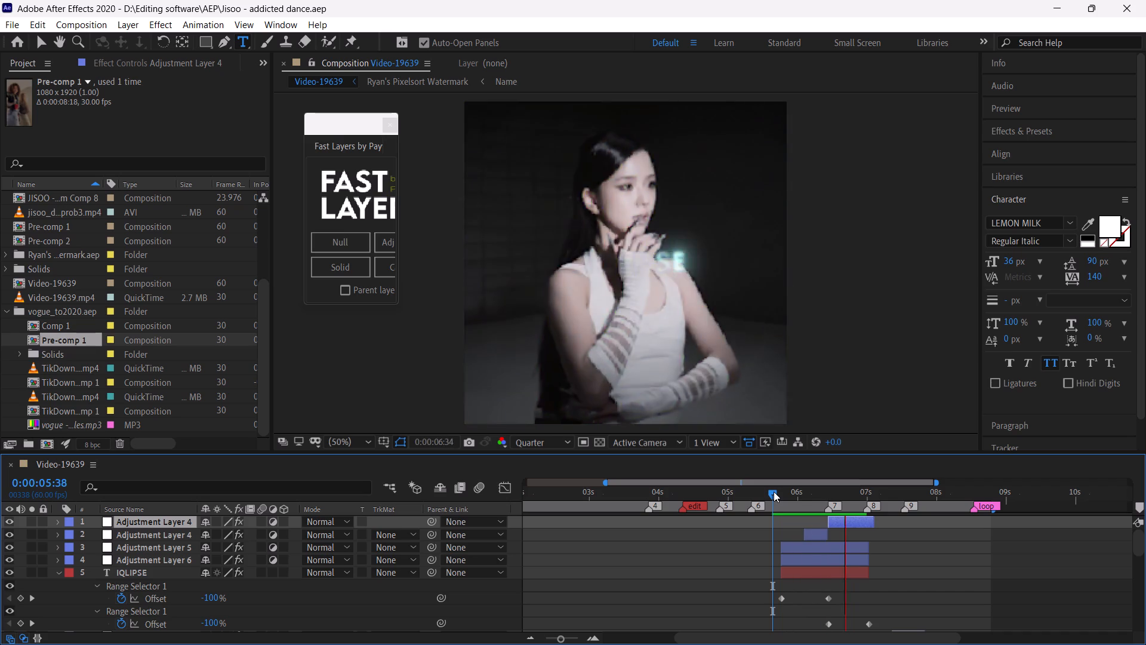
{"action": "left_click", "coordinate": [774, 492]}
{"action": "key", "text": "space"}
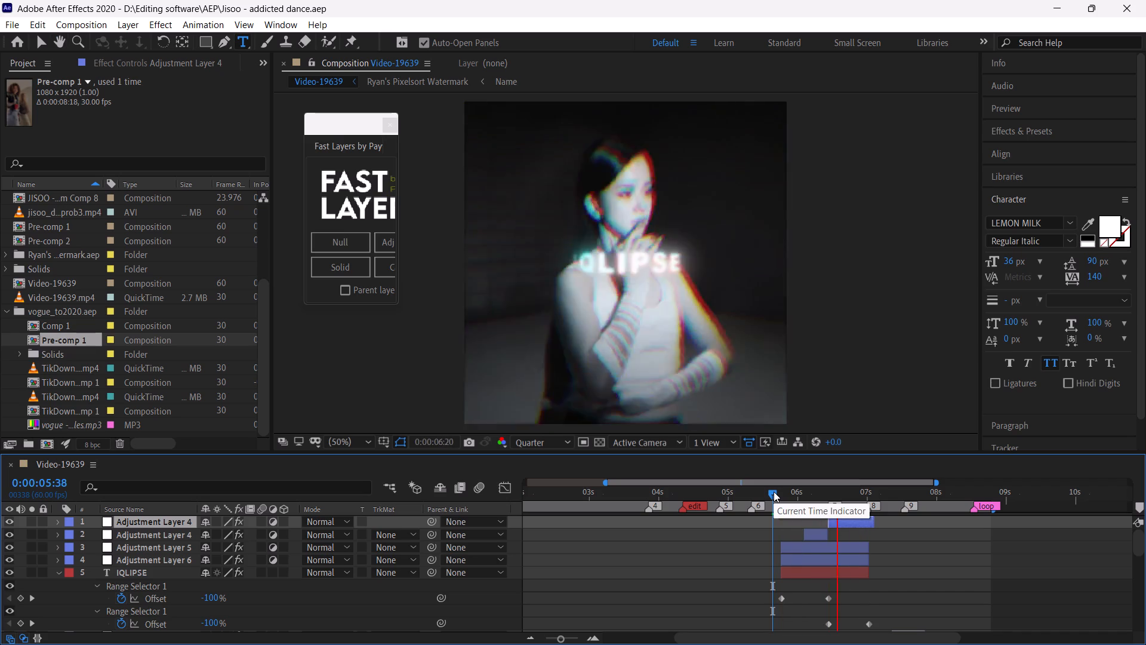
{"action": "left_click", "coordinate": [774, 492]}
{"action": "key", "text": "space"}
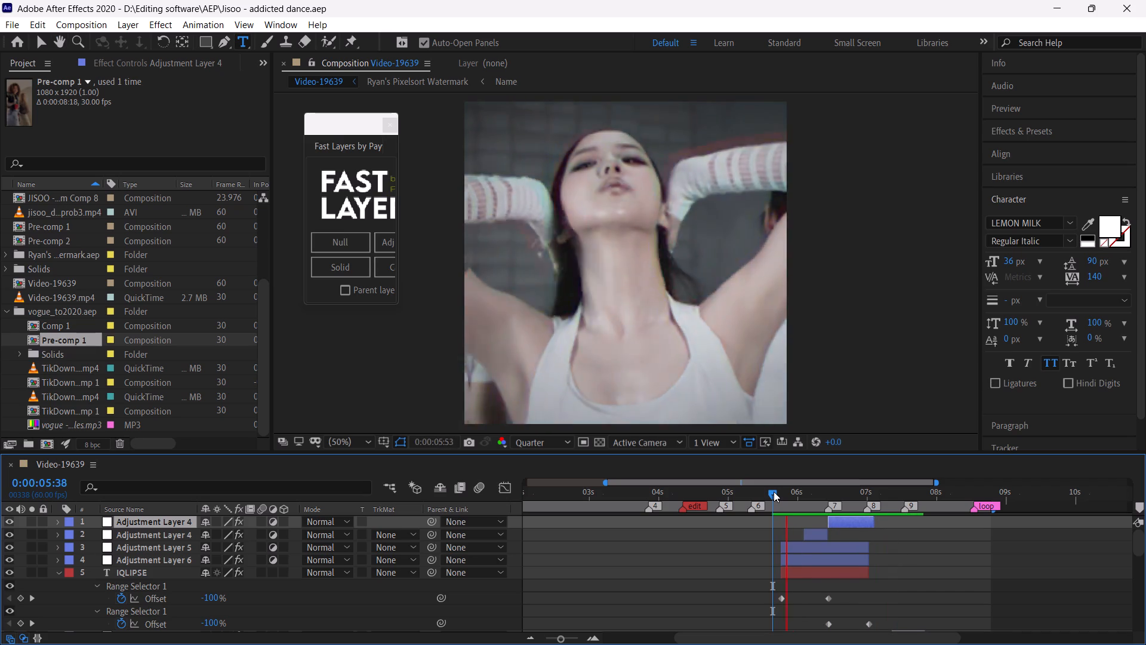
{"action": "left_click", "coordinate": [774, 492]}
{"action": "key", "text": "space"}
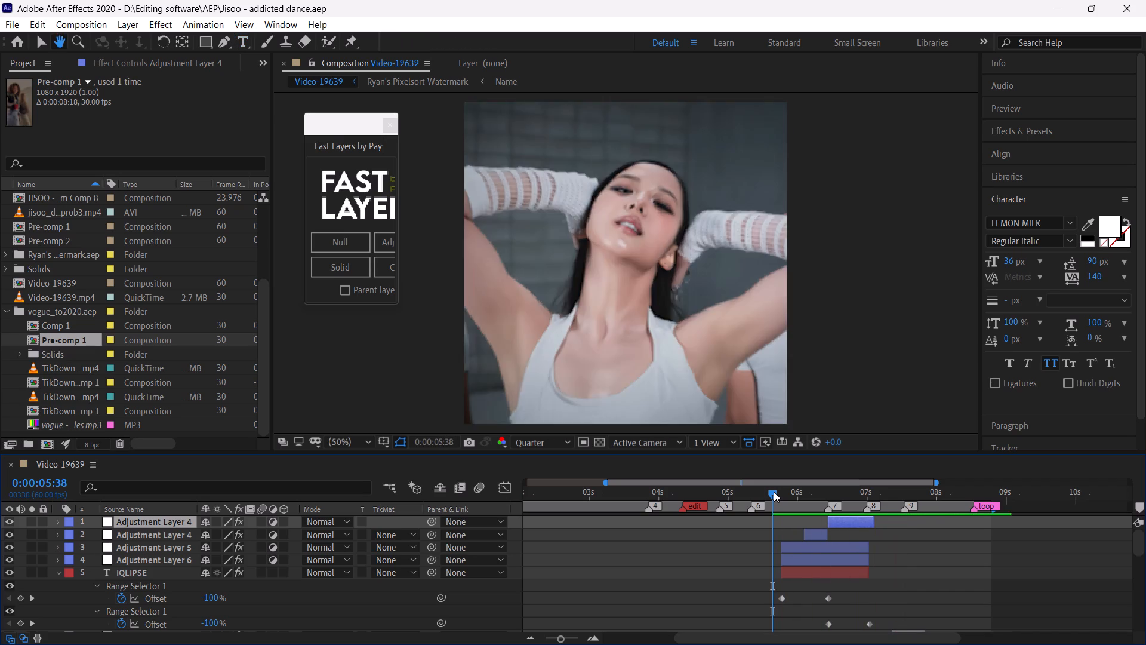
{"action": "left_click", "coordinate": [774, 492]}
{"action": "key", "text": "space"}
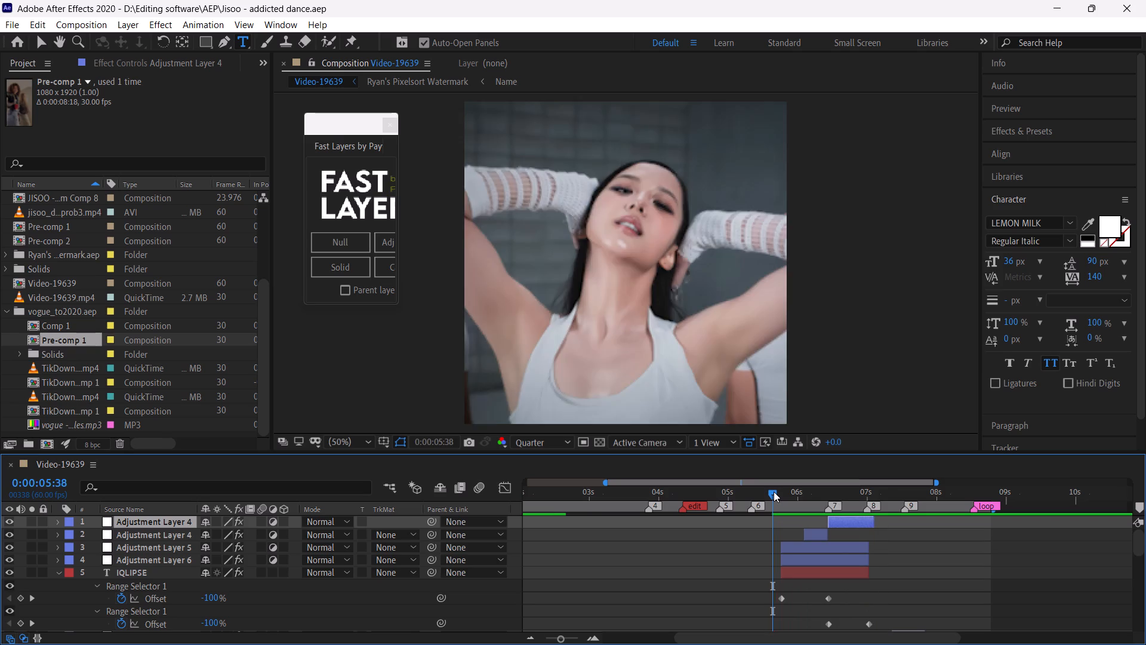
{"action": "left_click", "coordinate": [774, 492]}
{"action": "key", "text": "space"}
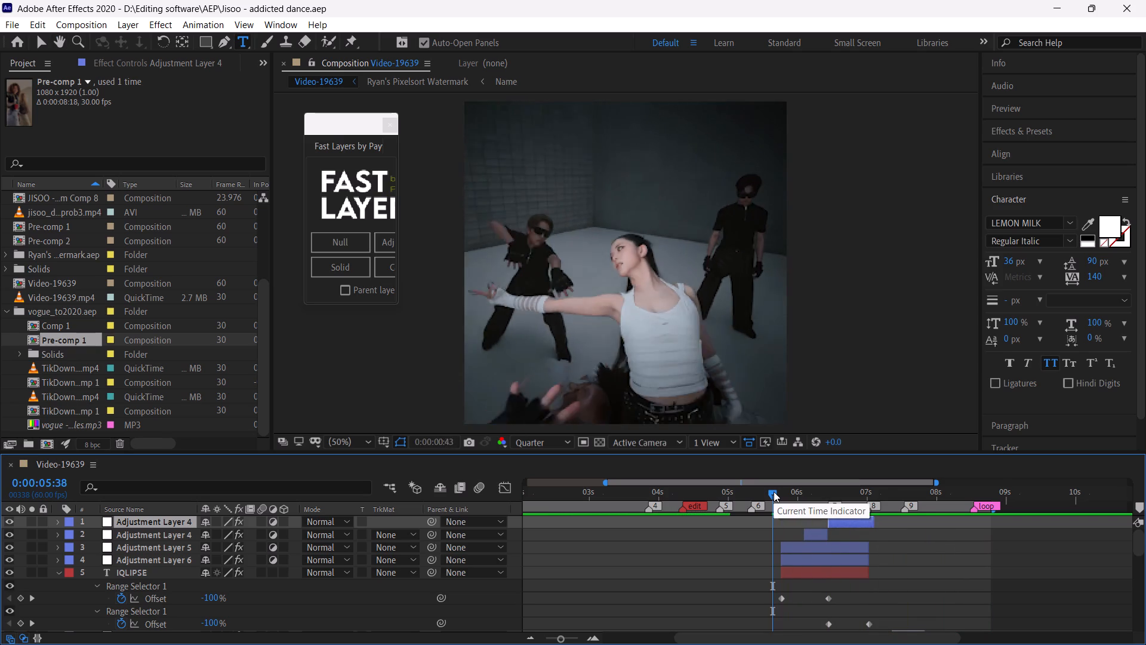
{"action": "left_click_drag", "start_coordinate": [559, 642], "coordinate": [529, 641]}
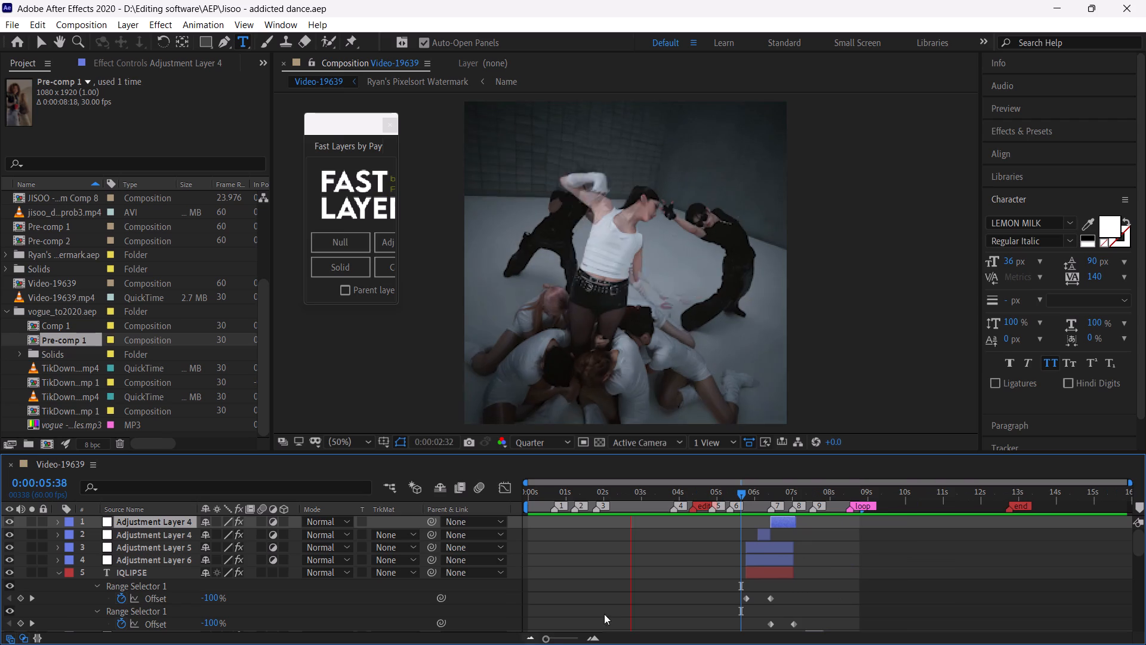
Save the project.
{"action": "left_click_drag", "start_coordinate": [1139, 542], "coordinate": [1135, 561]}
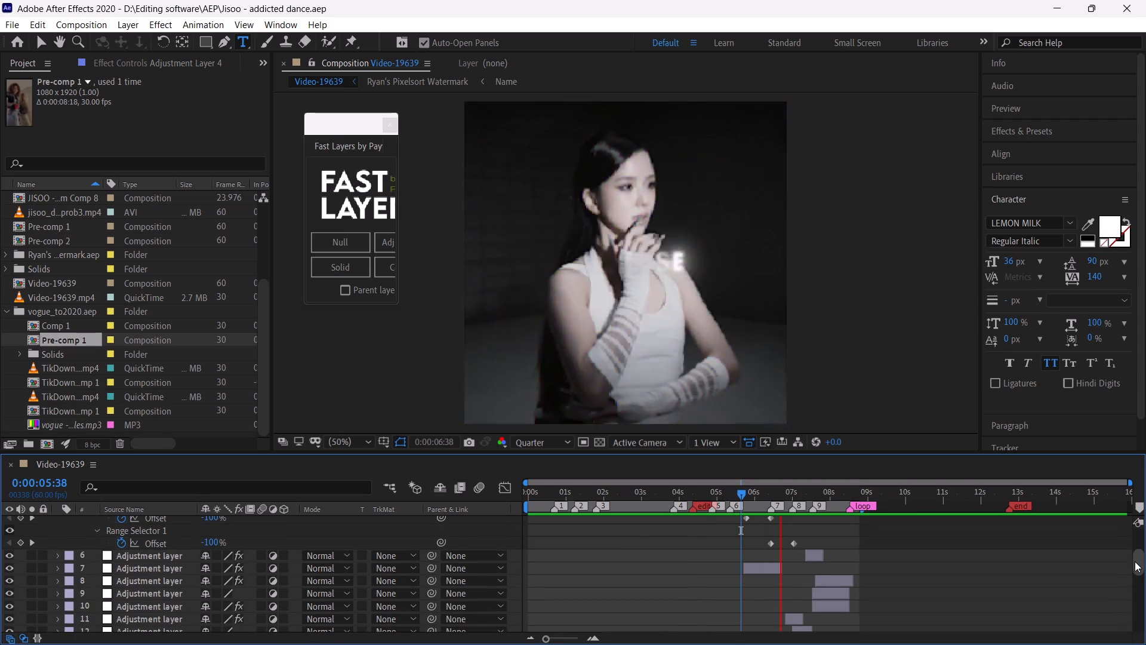
{"action": "left_click_drag", "start_coordinate": [1135, 561], "coordinate": [1138, 578]}
{"action": "key", "text": "ctrl+s"}
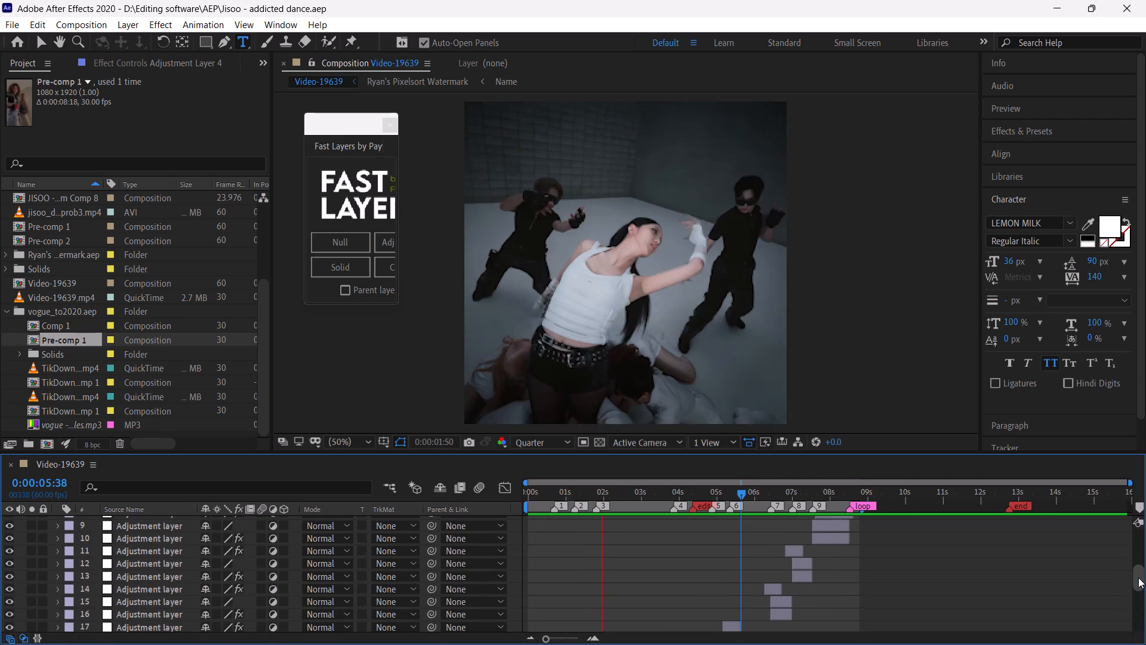
Collapse the expanded properties of all layers, including the IQLIPSE text layer's range selectors.
{"action": "left_click_drag", "start_coordinate": [1141, 576], "coordinate": [1143, 525]}
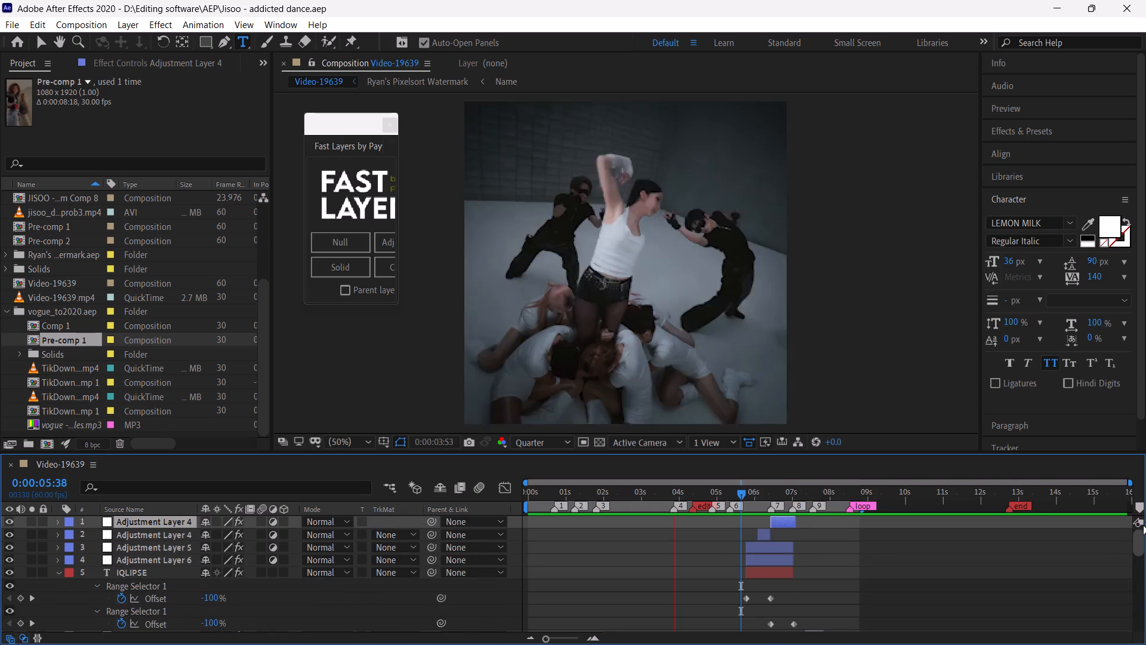
{"action": "left_click_drag", "start_coordinate": [1143, 525], "coordinate": [1145, 505]}
{"action": "left_click", "coordinate": [920, 548]}
{"action": "key", "text": "u"}
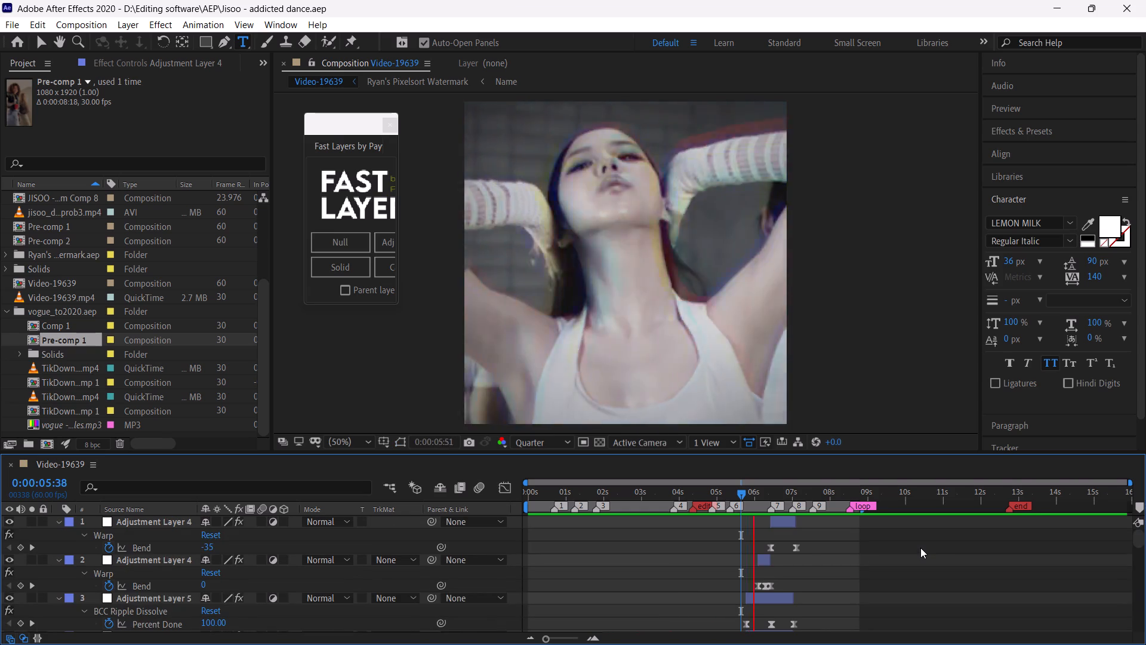
{"action": "key", "text": "u"}
Stop playback and set the composition's preview resolution to Full.
{"action": "left_click_drag", "start_coordinate": [1144, 537], "coordinate": [1144, 542]}
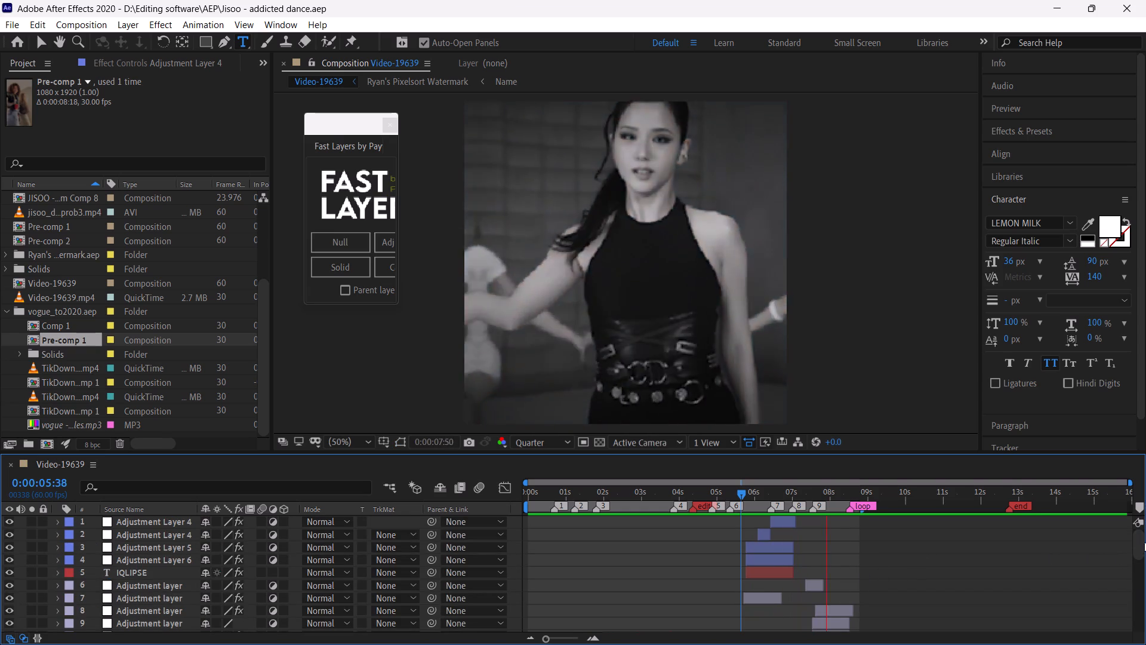
{"action": "left_click_drag", "start_coordinate": [1144, 542], "coordinate": [1144, 545]}
{"action": "left_click_drag", "start_coordinate": [1141, 539], "coordinate": [1138, 636]}
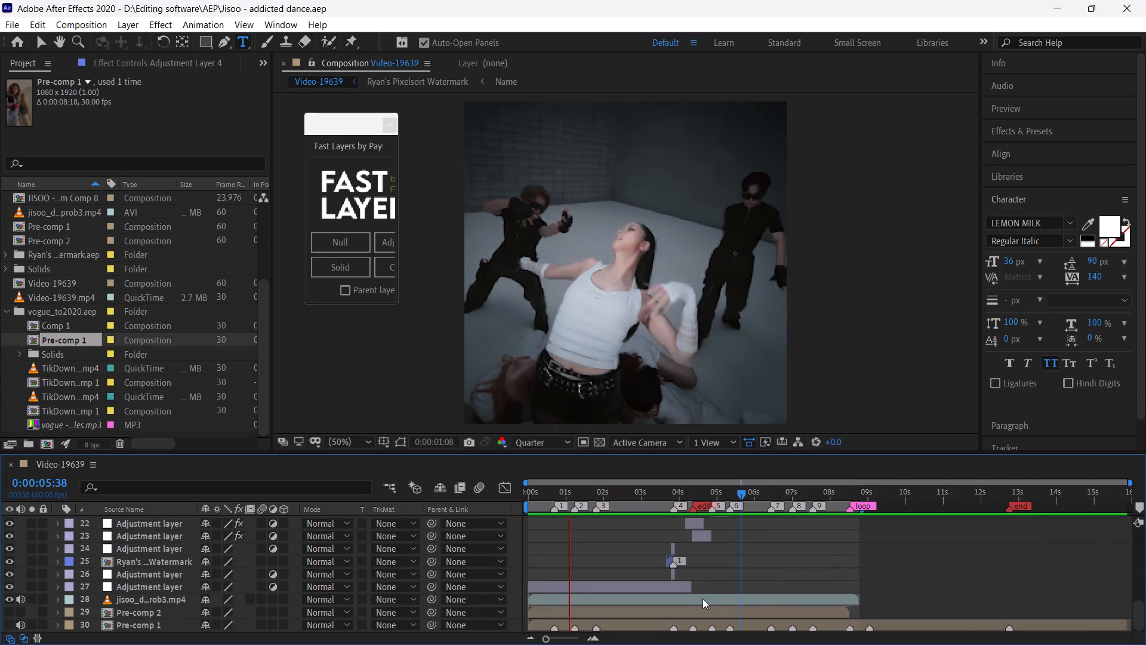
{"action": "left_click_drag", "start_coordinate": [560, 636], "coordinate": [566, 639]}
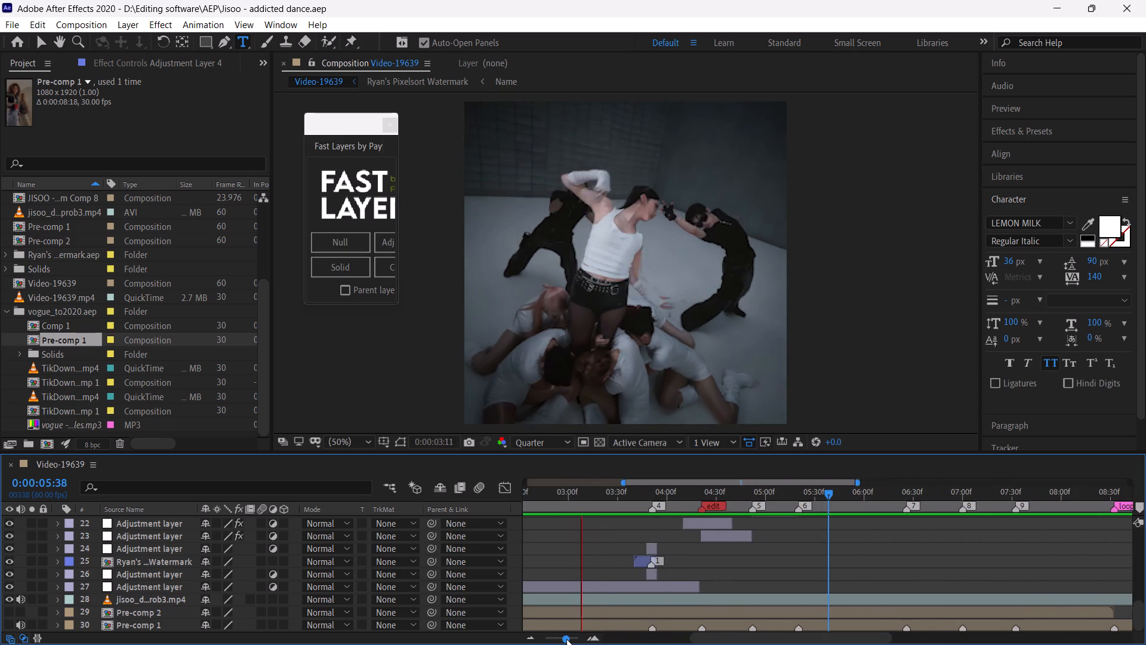
{"action": "left_click_drag", "start_coordinate": [566, 639], "coordinate": [549, 640]}
{"action": "key", "text": "space"}
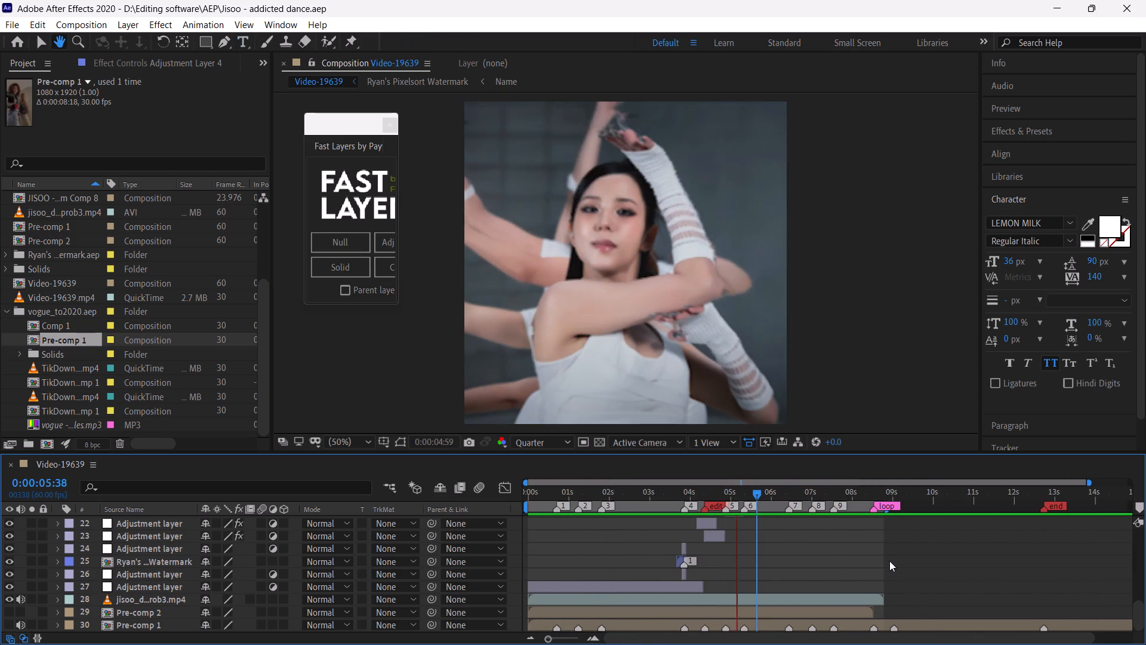
{"action": "left_click", "coordinate": [544, 440]}
{"action": "left_click", "coordinate": [553, 471]}
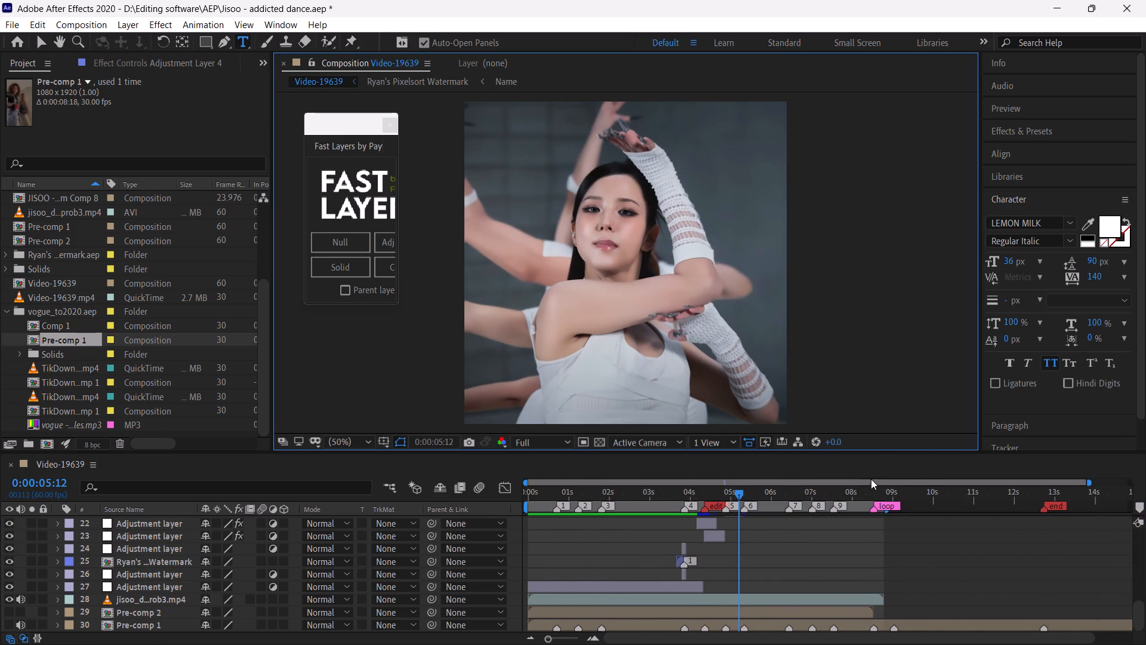
Enlarge the timeline area and add a full-length adjustment layer directly above the jisoo_dance_prob3.mp4 footage layer.
{"action": "left_click", "coordinate": [874, 449]}
{"action": "left_click_drag", "start_coordinate": [874, 451], "coordinate": [878, 310]}
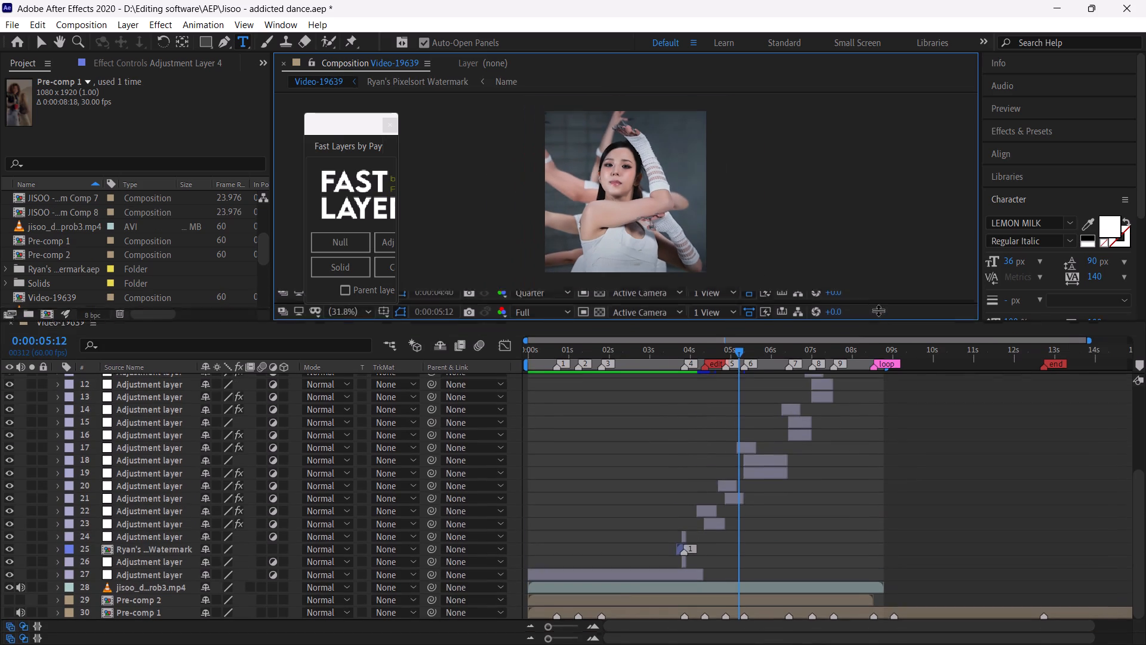
{"action": "left_click_drag", "start_coordinate": [878, 310], "coordinate": [878, 308]}
{"action": "left_click", "coordinate": [833, 600]}
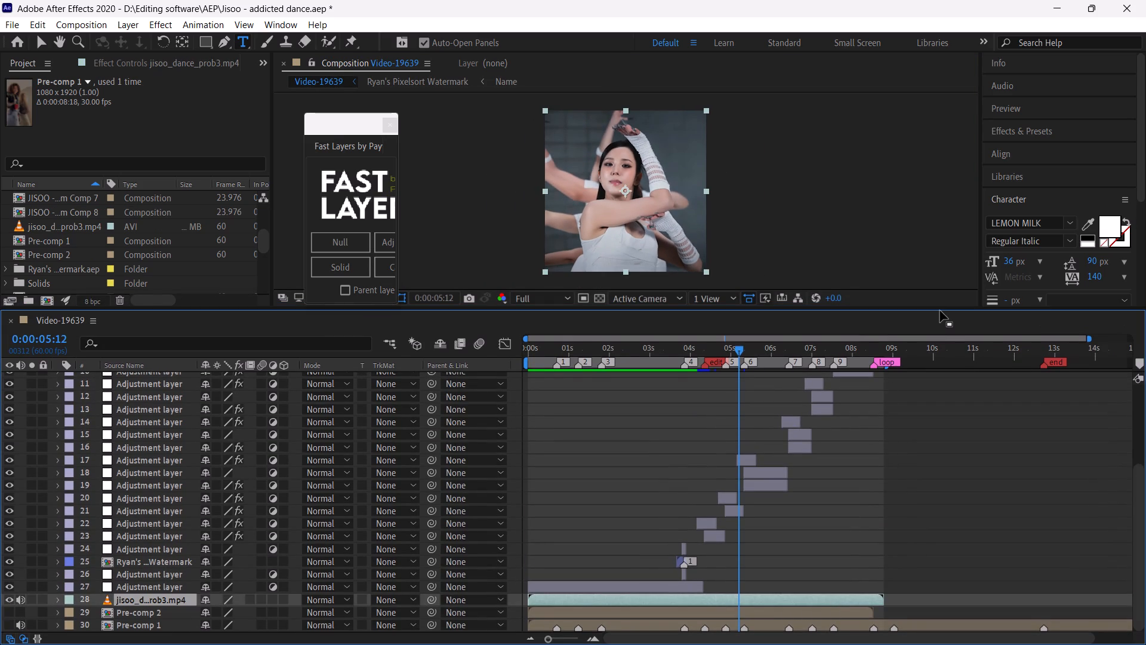
{"action": "left_click_drag", "start_coordinate": [940, 307], "coordinate": [941, 399]}
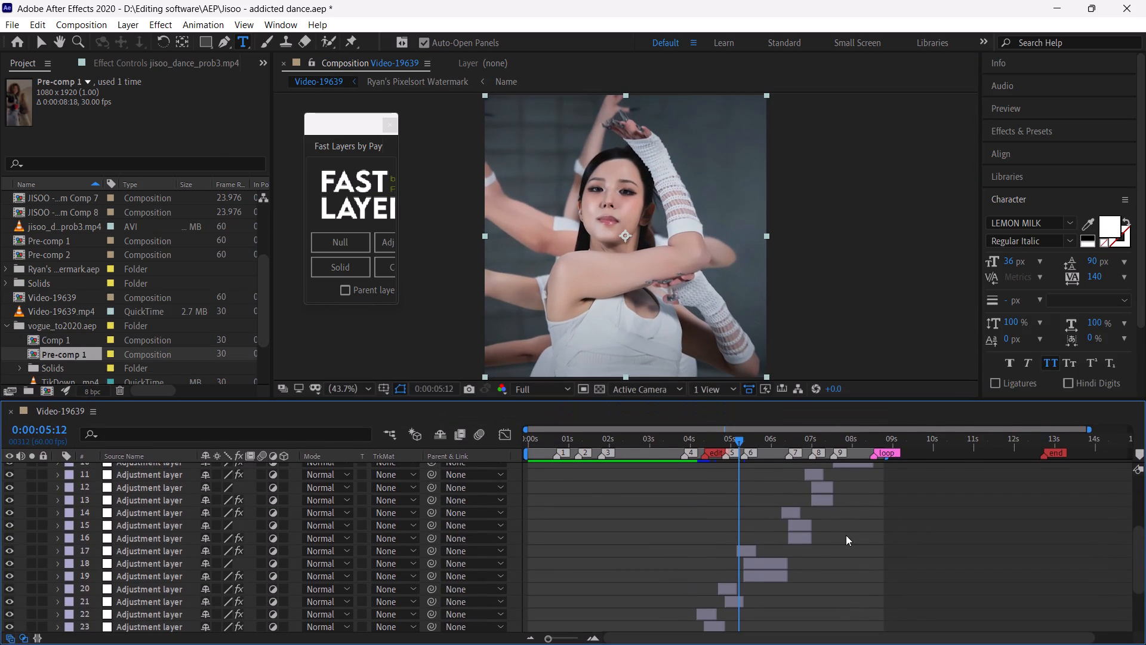
{"action": "scroll", "coordinate": [846, 535], "scroll_direction": "up", "scroll_amount": 3}
{"action": "scroll", "coordinate": [841, 536], "scroll_direction": "down", "scroll_amount": 2}
{"action": "left_click_drag", "start_coordinate": [1141, 517], "coordinate": [1140, 589]}
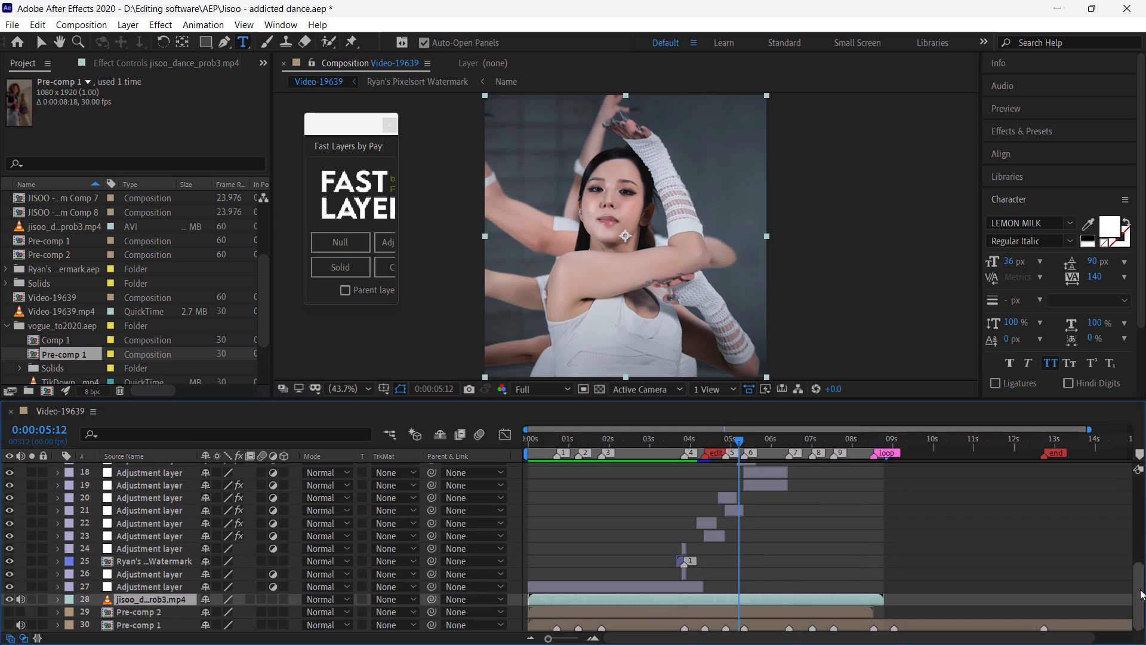
{"action": "left_click_drag", "start_coordinate": [1140, 589], "coordinate": [1140, 593]}
{"action": "left_click", "coordinate": [384, 239]}
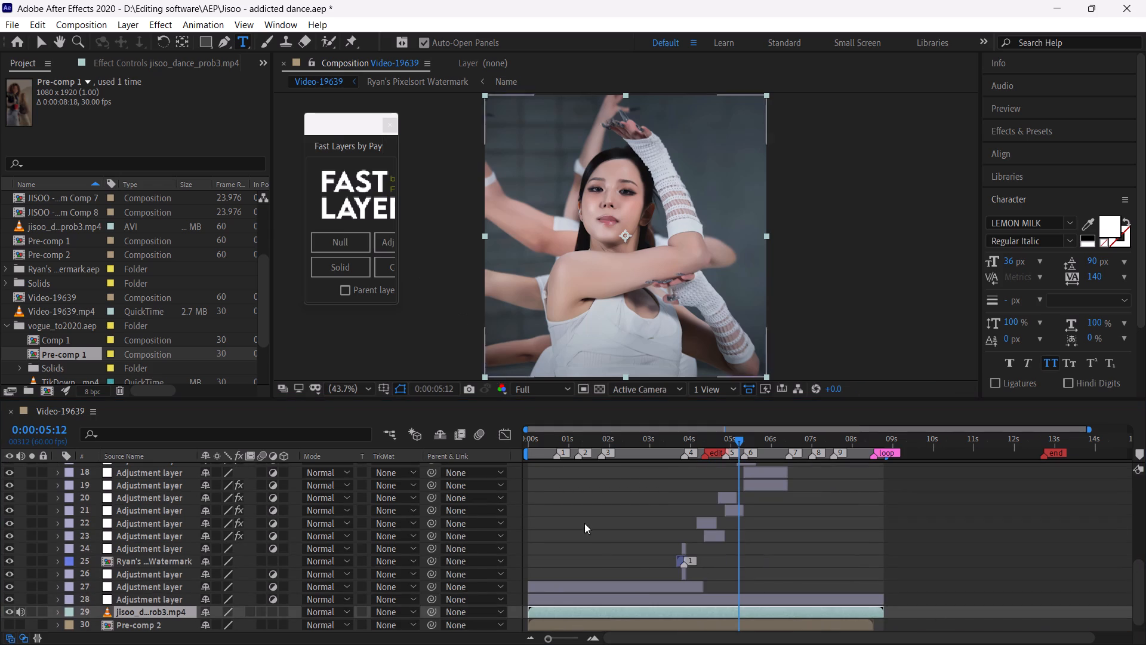
{"action": "left_click", "coordinate": [647, 599]}
Apply the preset Ryan's Aggressive Panning v3 to the new adjustment layer at 0:00:00:00.
{"action": "left_click_drag", "start_coordinate": [540, 443], "coordinate": [500, 448]}
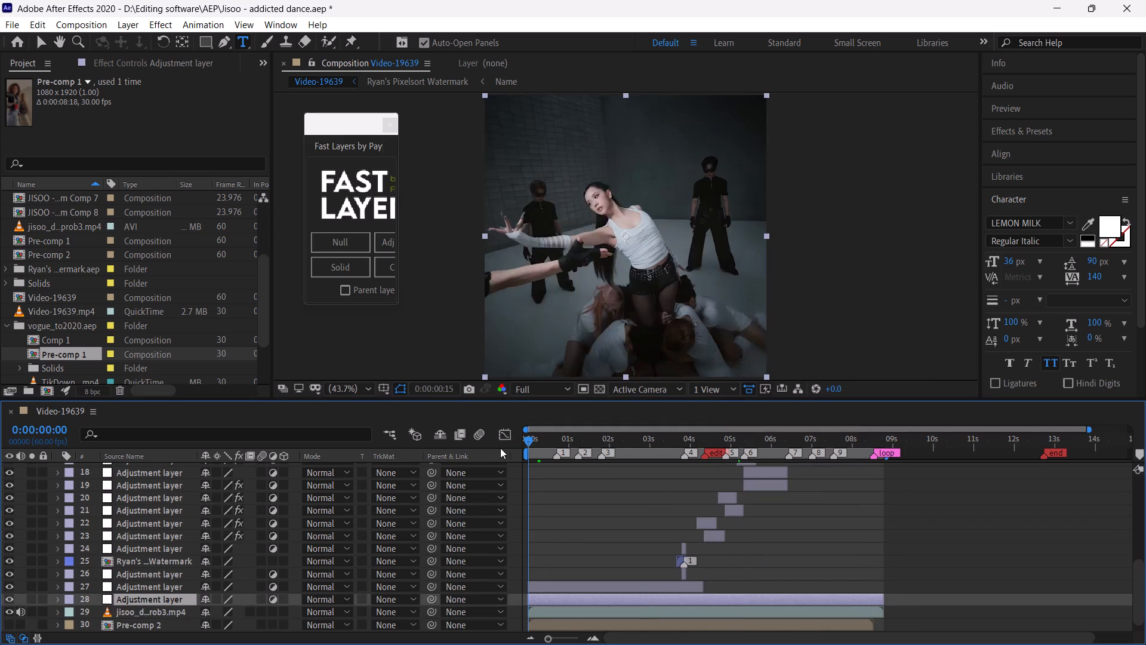
{"action": "left_click_drag", "start_coordinate": [500, 448], "coordinate": [495, 449]}
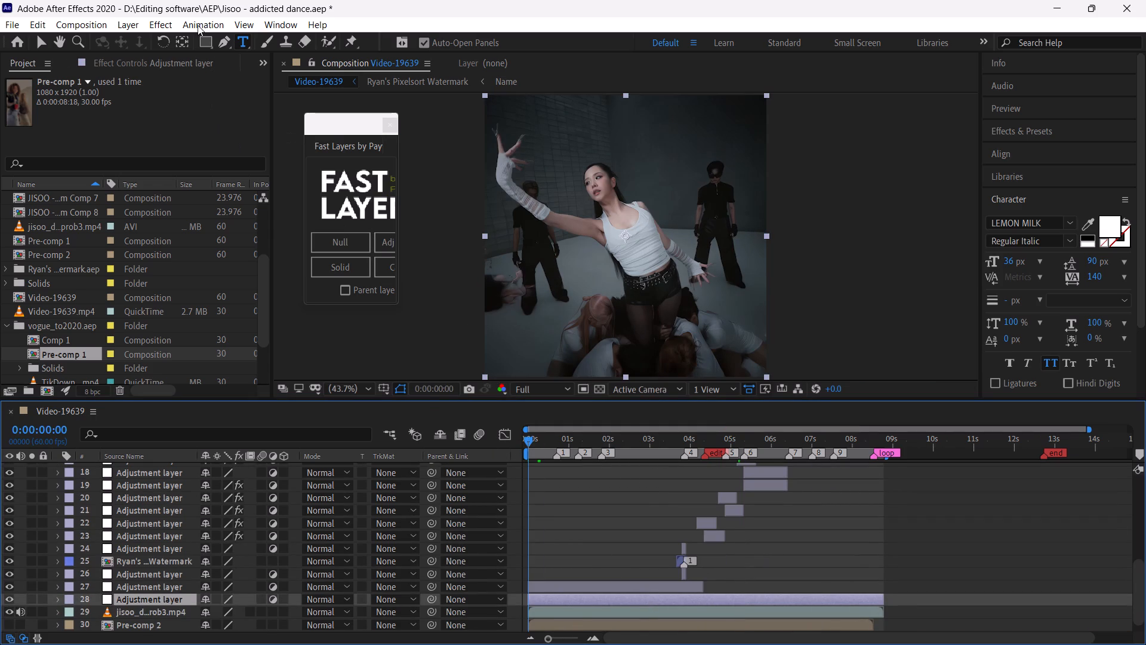
{"action": "left_click", "coordinate": [198, 25]}
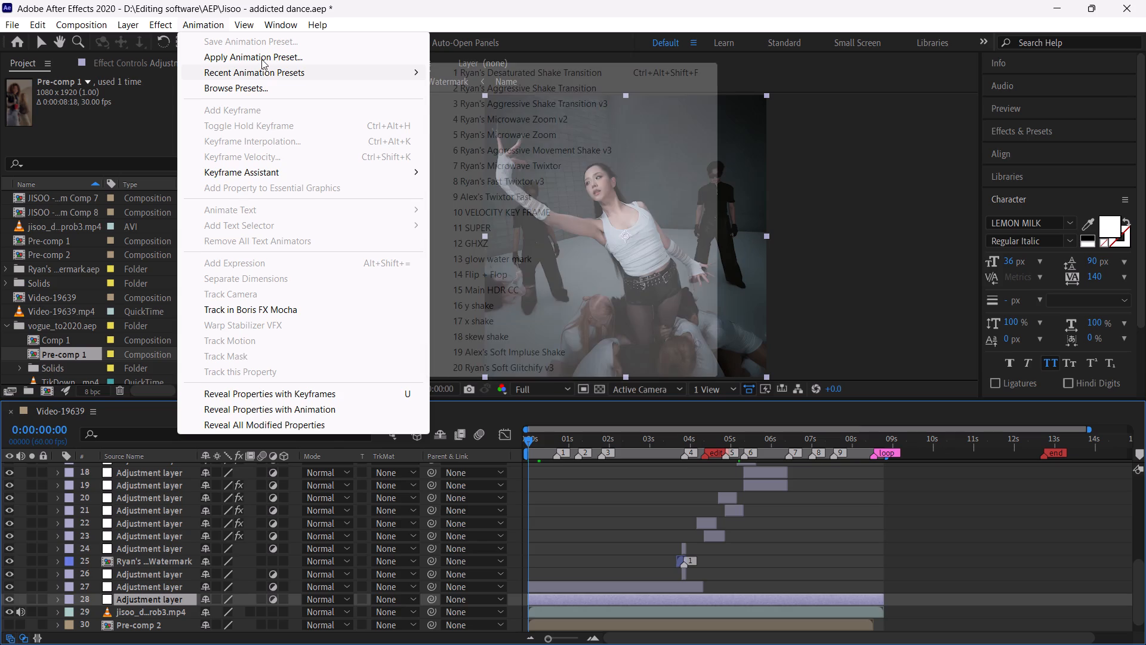
{"action": "left_click", "coordinate": [261, 59]}
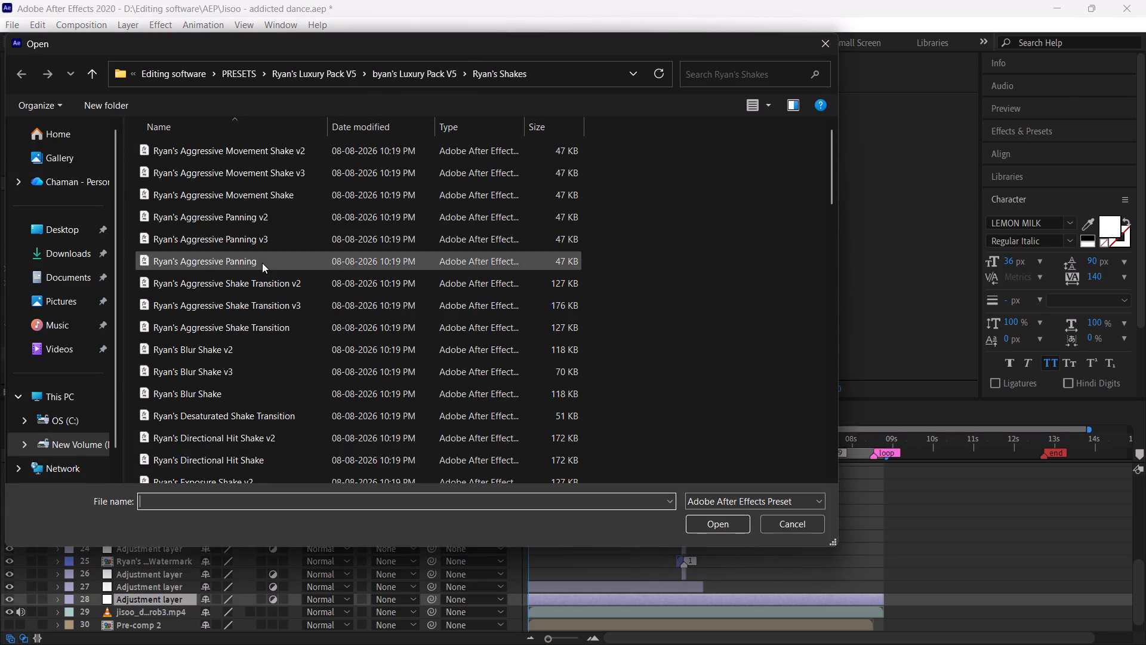
{"action": "left_click", "coordinate": [271, 239]}
{"action": "left_click", "coordinate": [731, 524]}
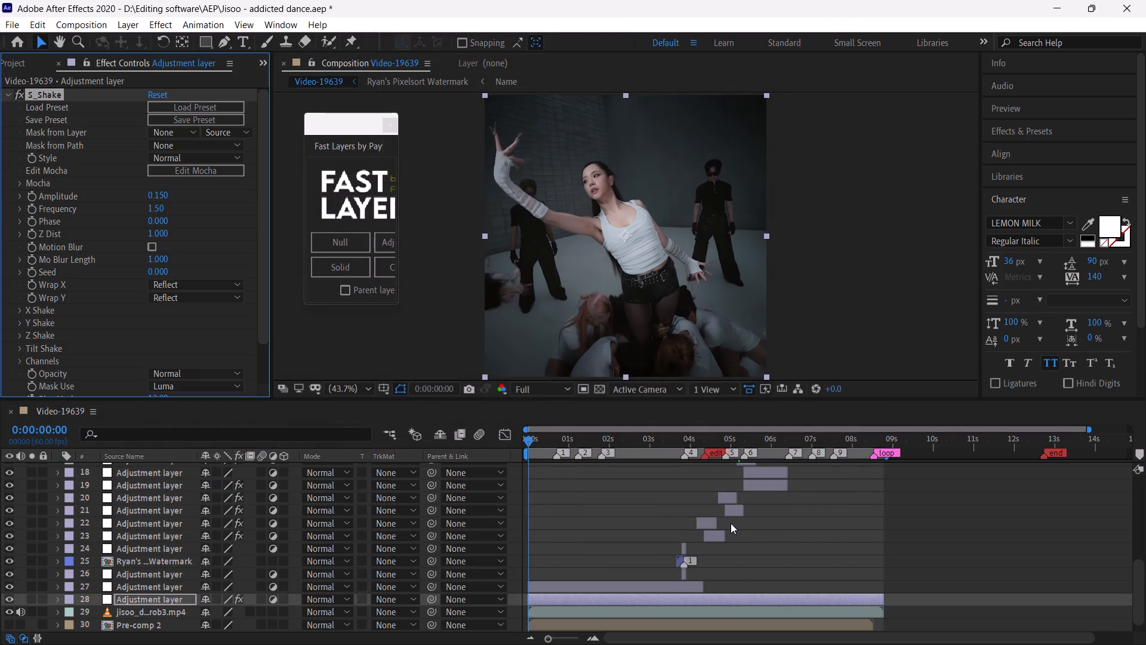
Preview the panning shake from the start of the composition.
{"action": "key", "text": "space"}
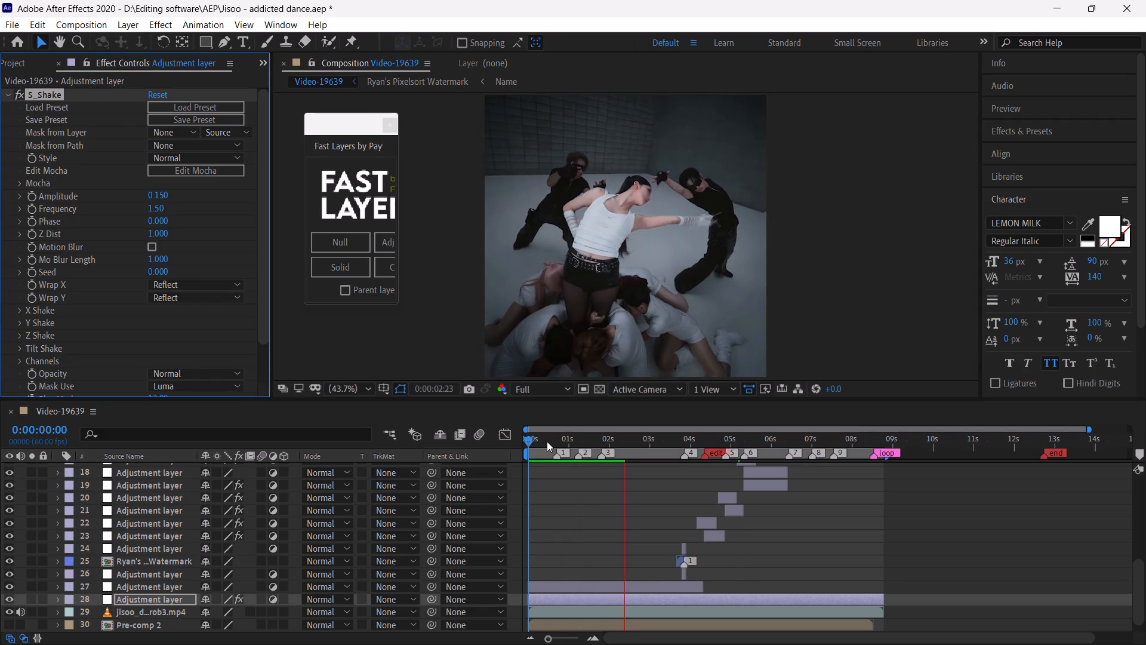
{"action": "left_click_drag", "start_coordinate": [546, 441], "coordinate": [511, 441]}
{"action": "key", "text": "space"}
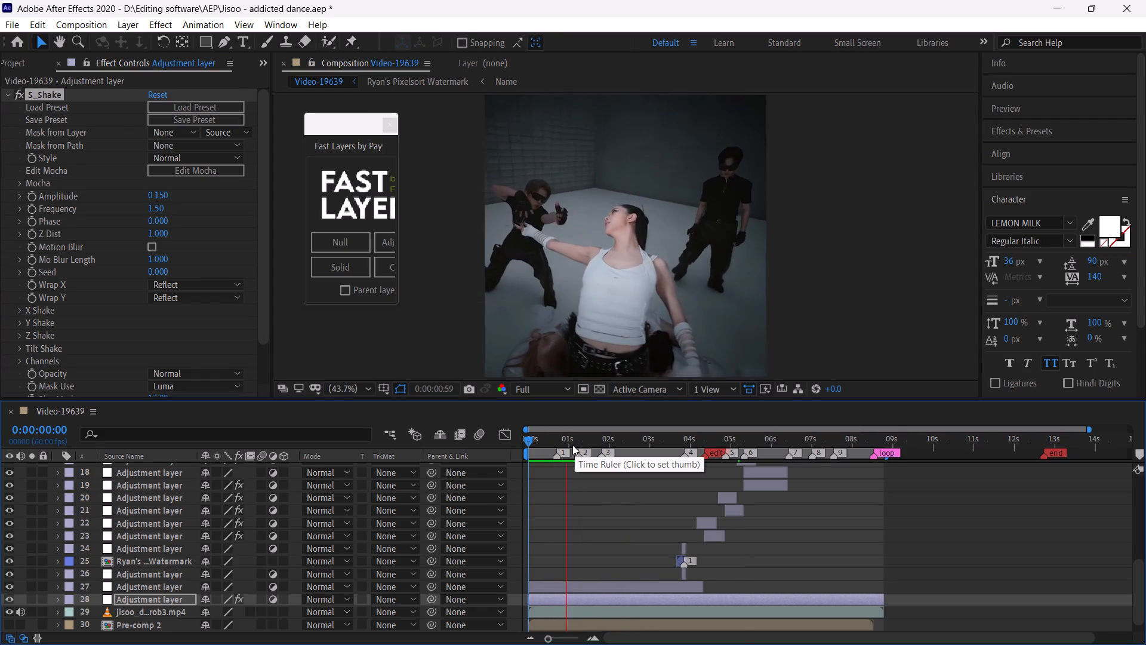
{"action": "left_click", "coordinate": [545, 440]}
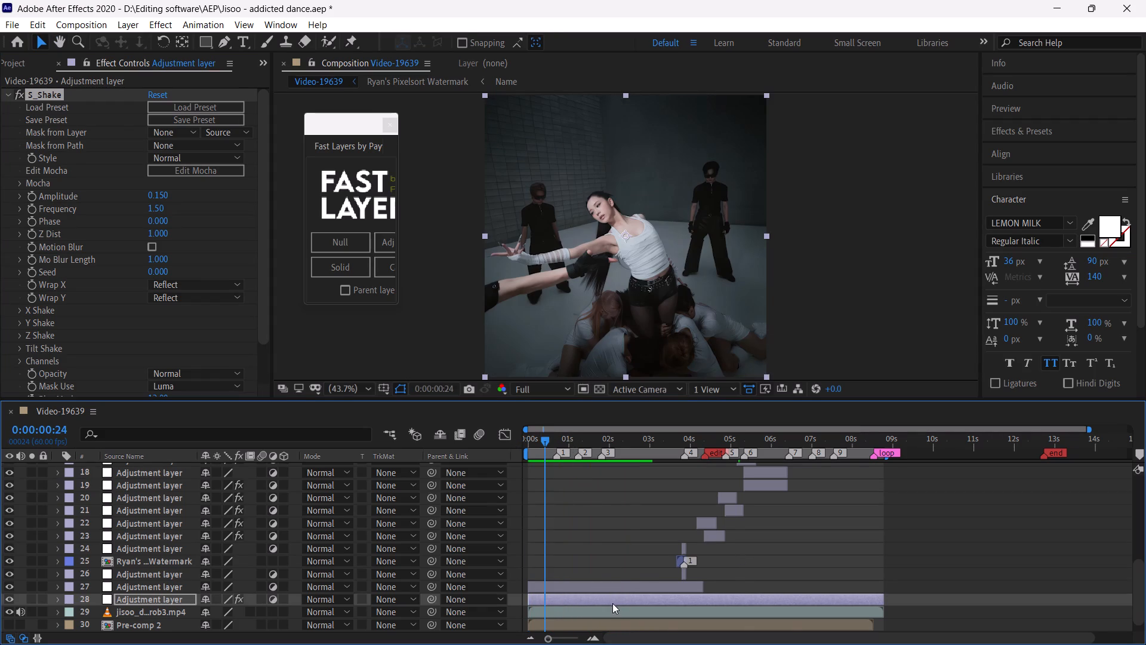
Add the Motion Tile effect to the shake adjustment layer and place it above S_Shake in the effect order.
{"action": "left_click", "coordinate": [3, 96]}
{"action": "left_click", "coordinate": [66, 164]}
{"action": "left_click", "coordinate": [1045, 130]}
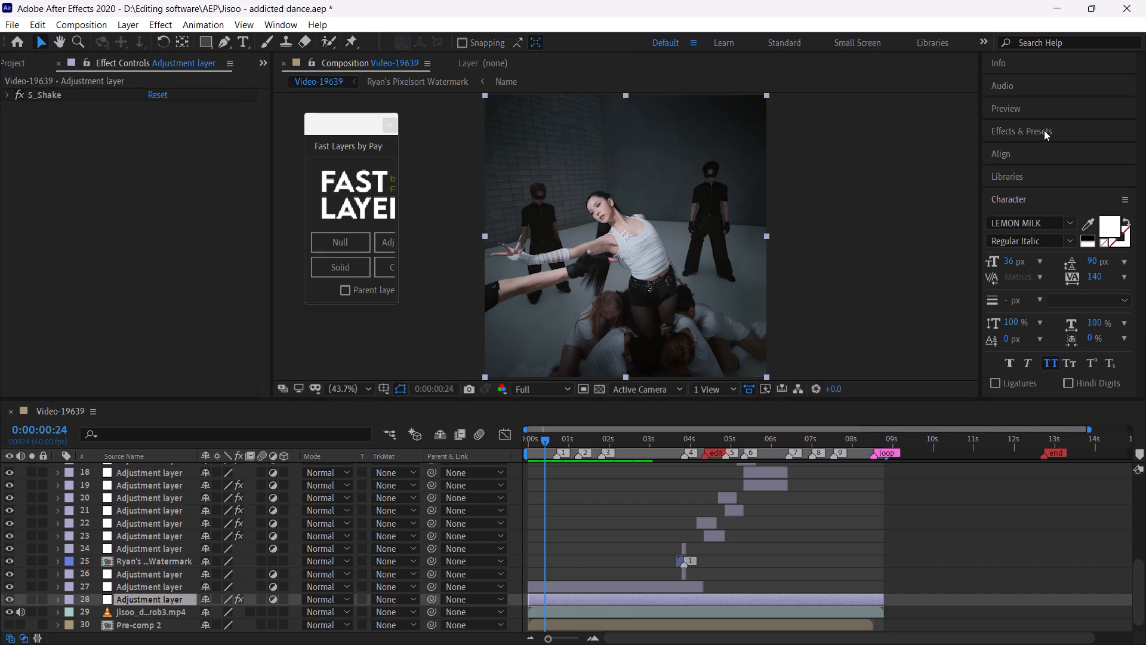
{"action": "left_click", "coordinate": [1027, 156]}
{"action": "left_click", "coordinate": [1030, 152]}
{"action": "type", "text": "motion"}
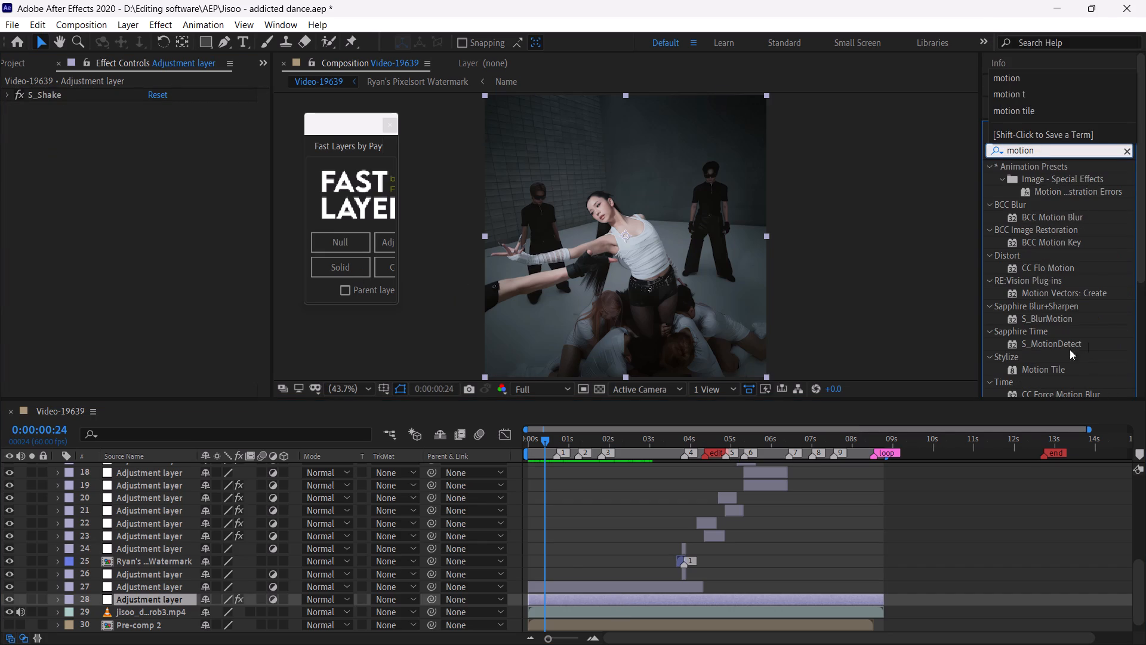
{"action": "left_click_drag", "start_coordinate": [1034, 371], "coordinate": [783, 592]}
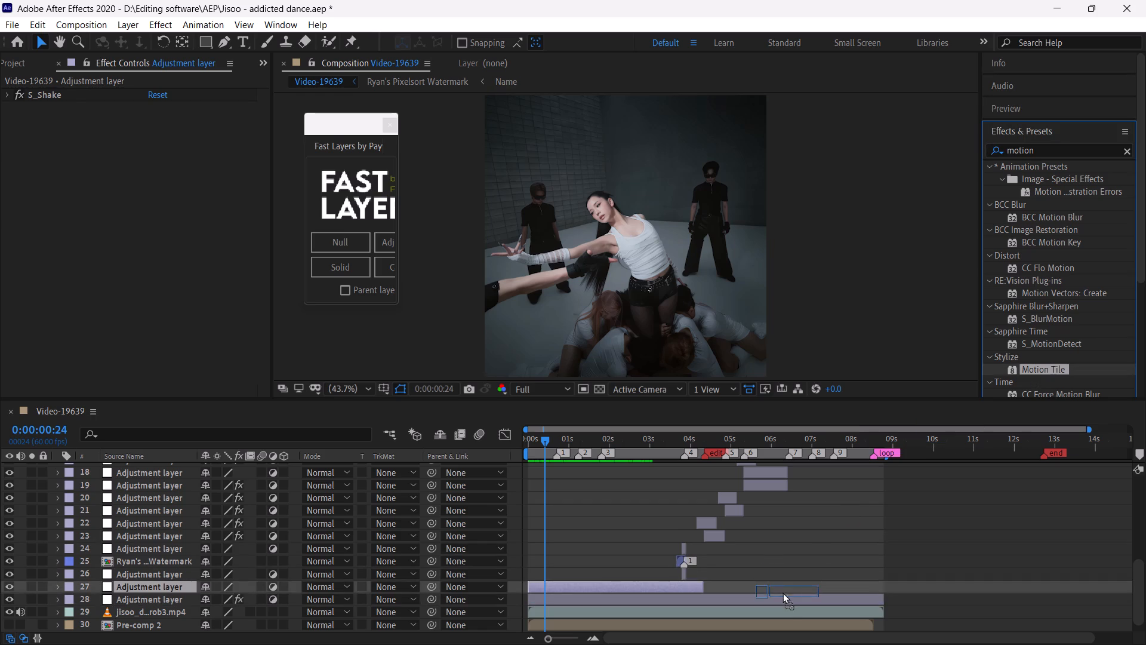
{"action": "left_click_drag", "start_coordinate": [783, 592], "coordinate": [783, 601]}
{"action": "left_click_drag", "start_coordinate": [69, 109], "coordinate": [70, 97]}
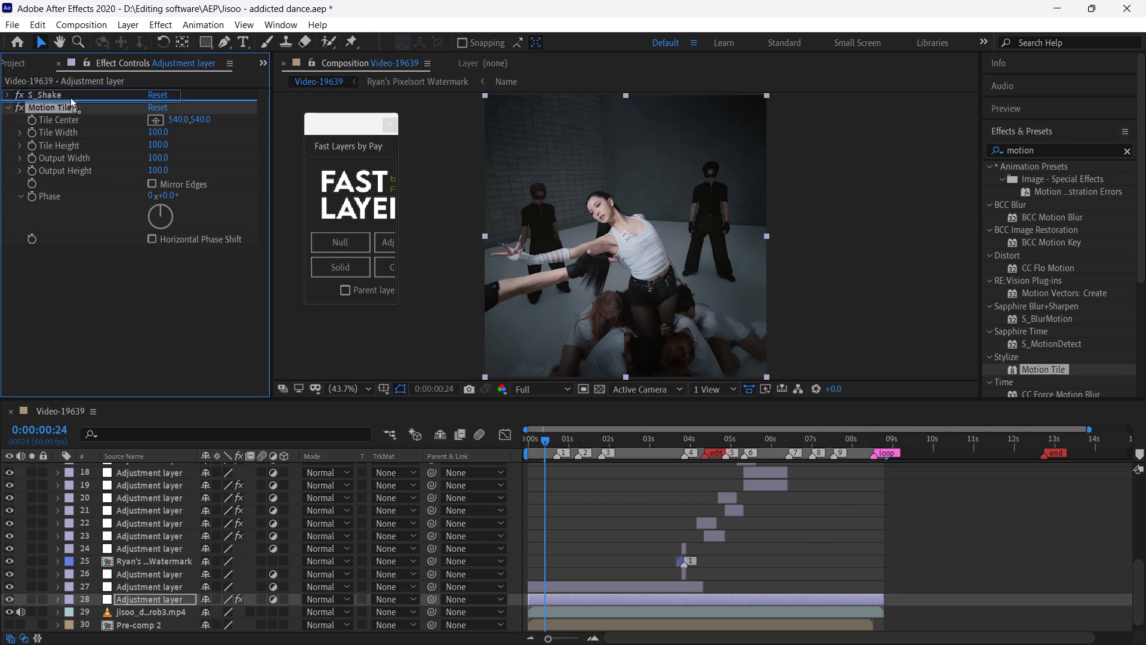
{"action": "left_click_drag", "start_coordinate": [70, 97], "coordinate": [70, 90]}
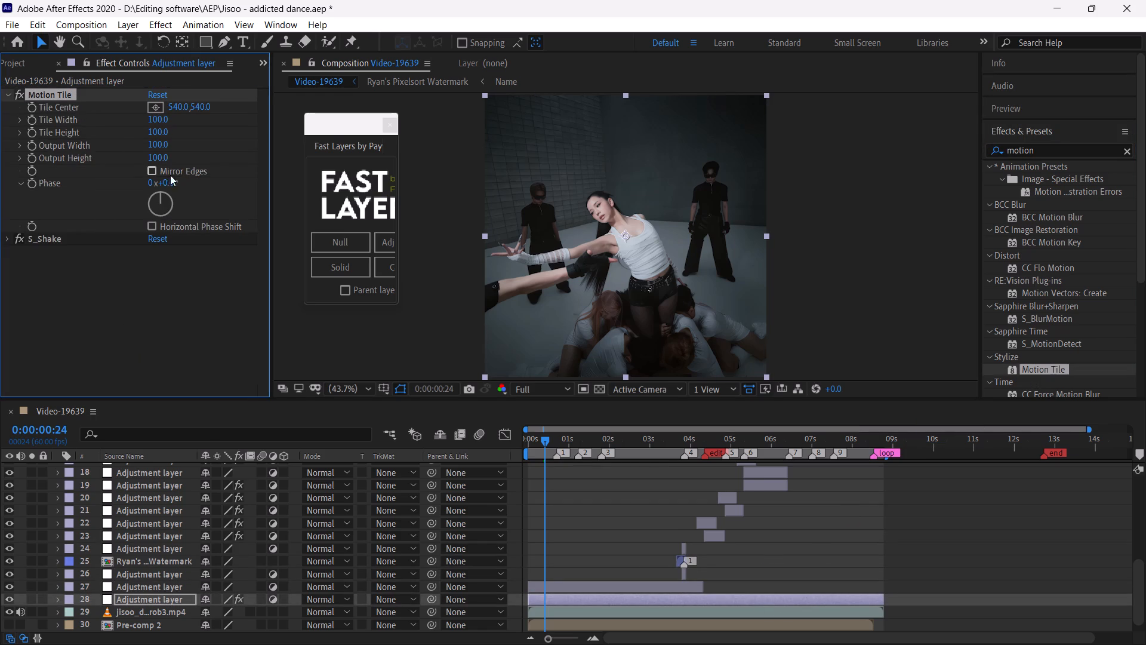
Set Motion Tile's Output Height and Output Width to 150 and turn on Mirror Edges.
{"action": "left_click", "coordinate": [155, 152]}
{"action": "left_click", "coordinate": [155, 156]}
{"action": "type", "text": "150"}
{"action": "key", "text": "Return"}
{"action": "left_click", "coordinate": [154, 146]}
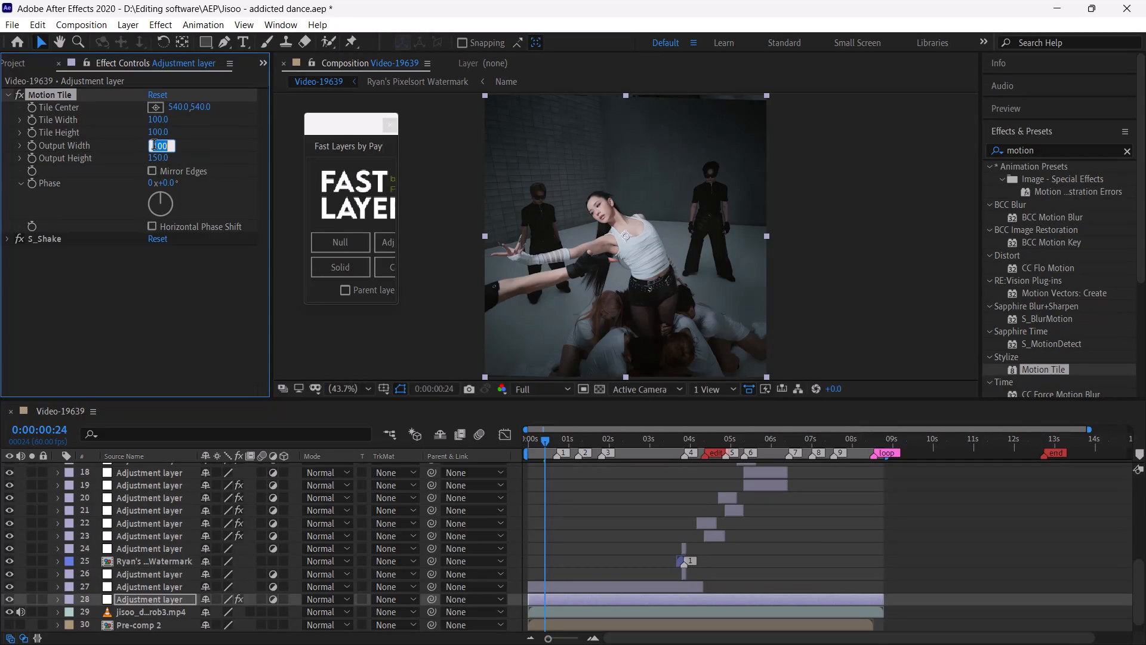
{"action": "type", "text": "150"}
{"action": "key", "text": "Return"}
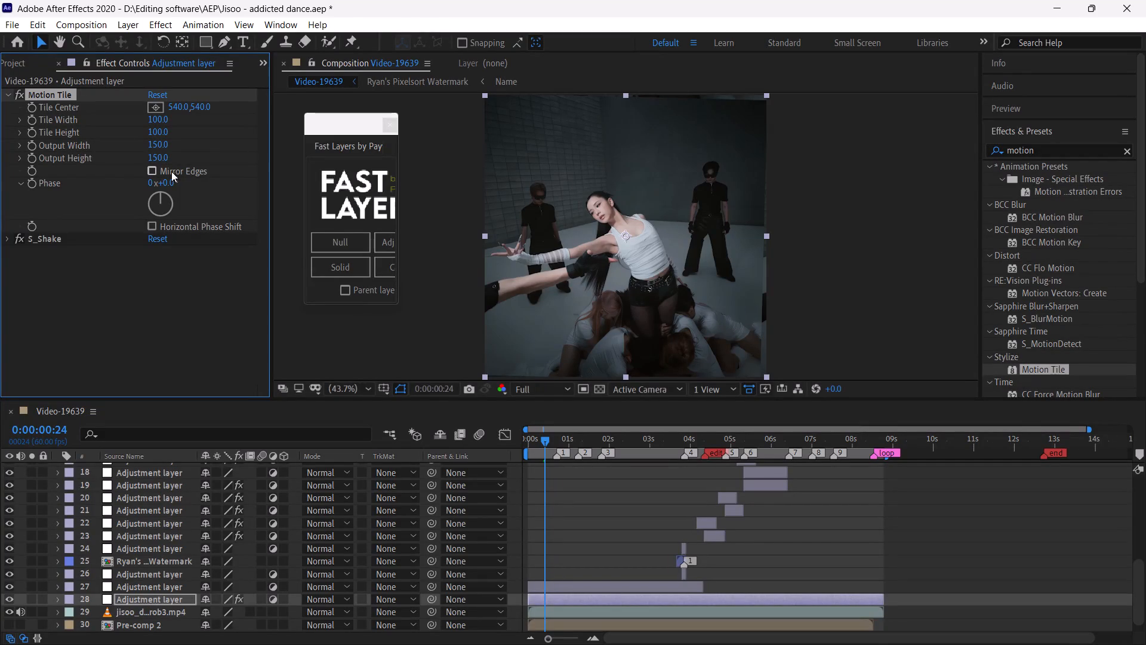
{"action": "left_click", "coordinate": [150, 170]}
{"action": "left_click", "coordinate": [184, 314]}
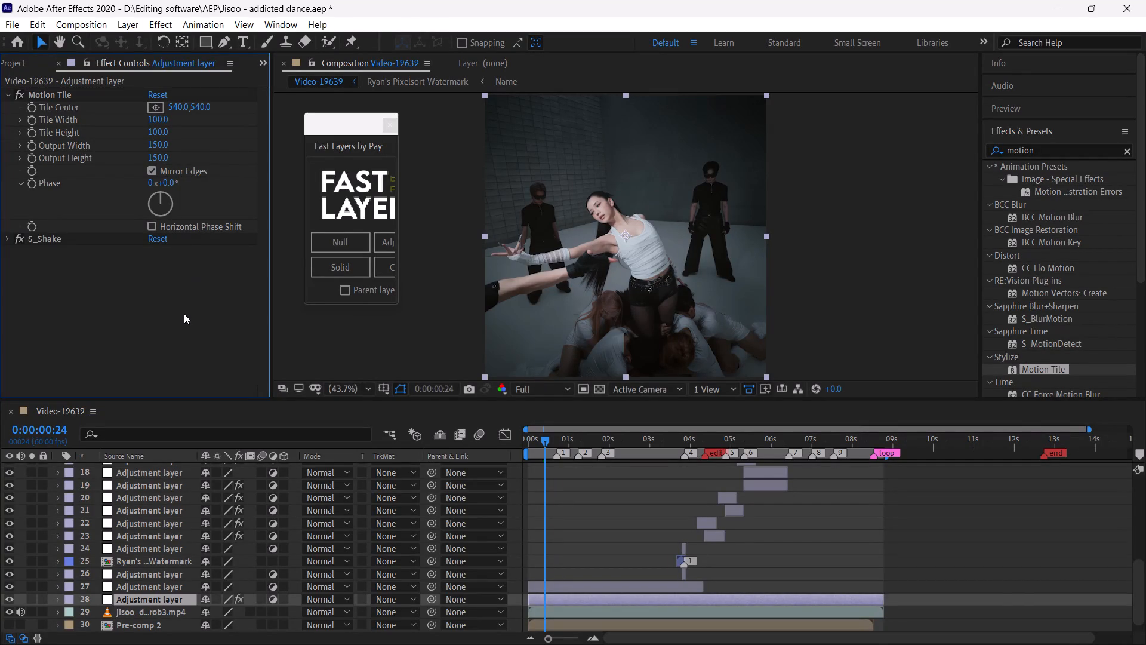
Save the project and collapse the Motion Tile effect's settings.
{"action": "key", "text": "ctrl+s"}
{"action": "left_click", "coordinate": [6, 98]}
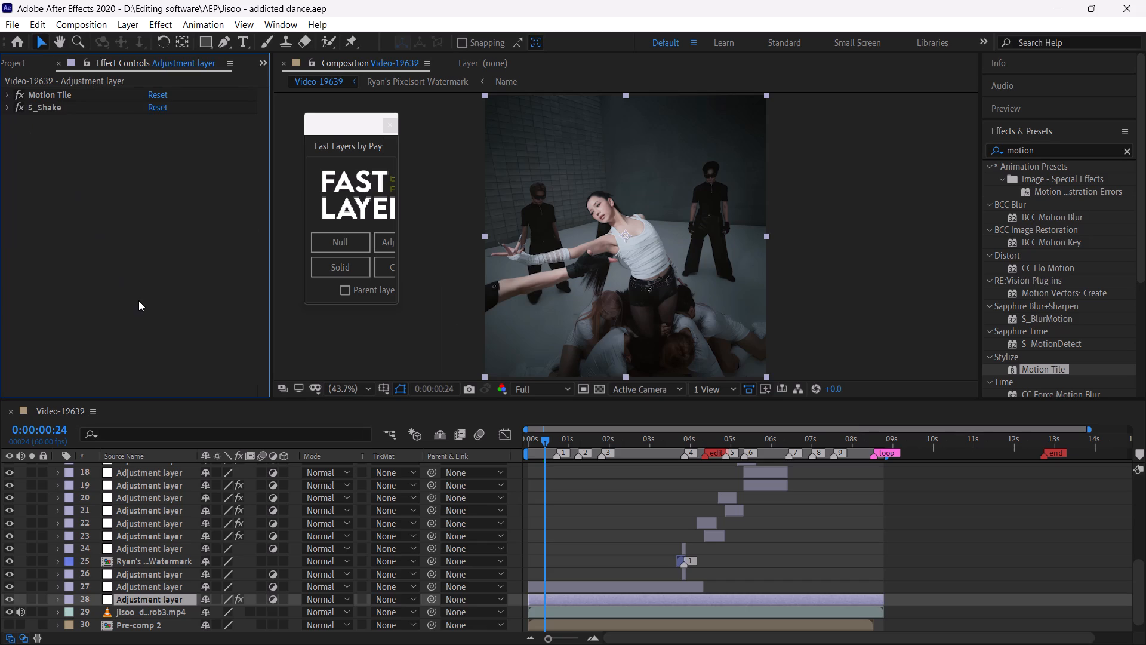
{"action": "left_click", "coordinate": [138, 300]}
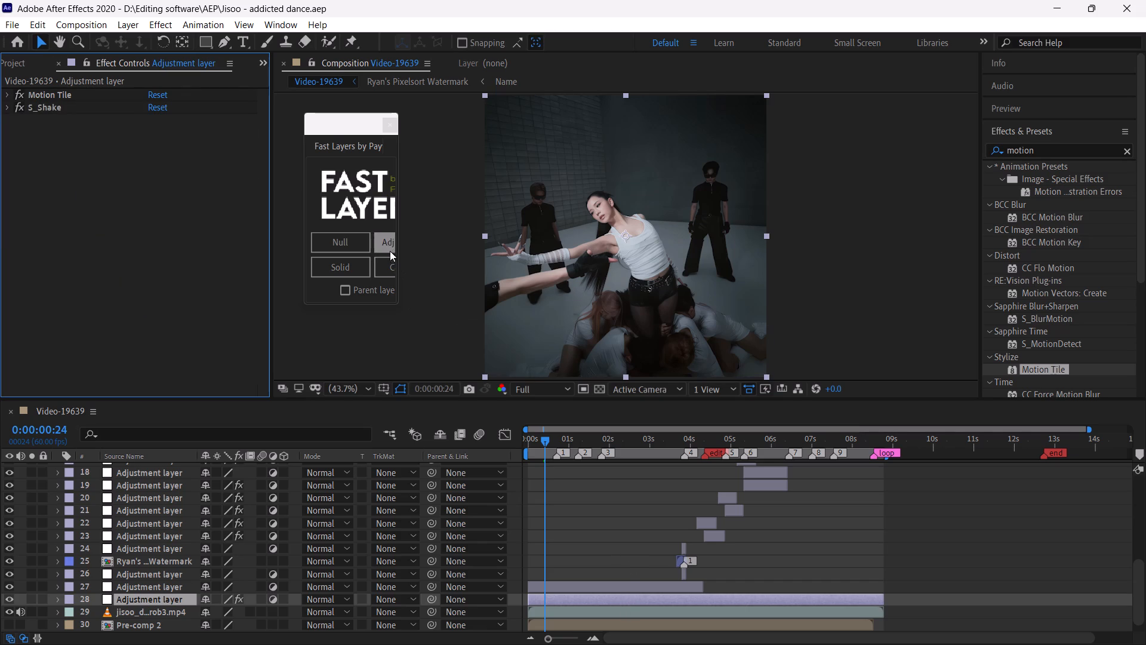
Add a full-length adjustment layer above the shake layer and apply the recently used Main HDR CC preset to it.
{"action": "left_click", "coordinate": [388, 244]}
{"action": "left_click", "coordinate": [659, 441]}
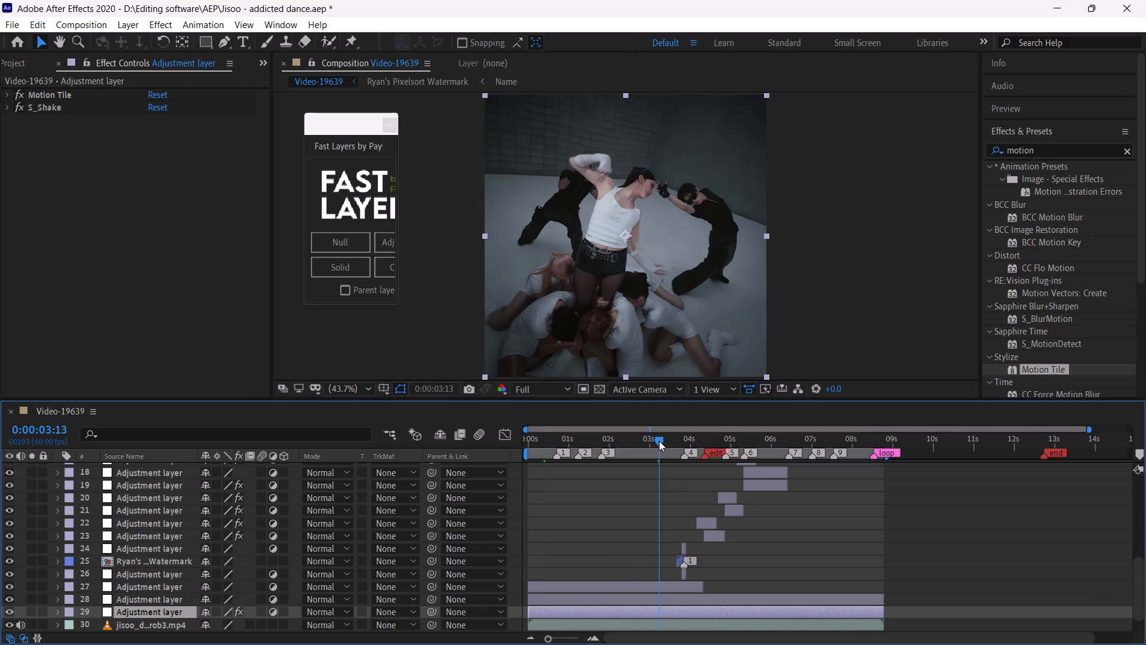
{"action": "left_click", "coordinate": [697, 441]}
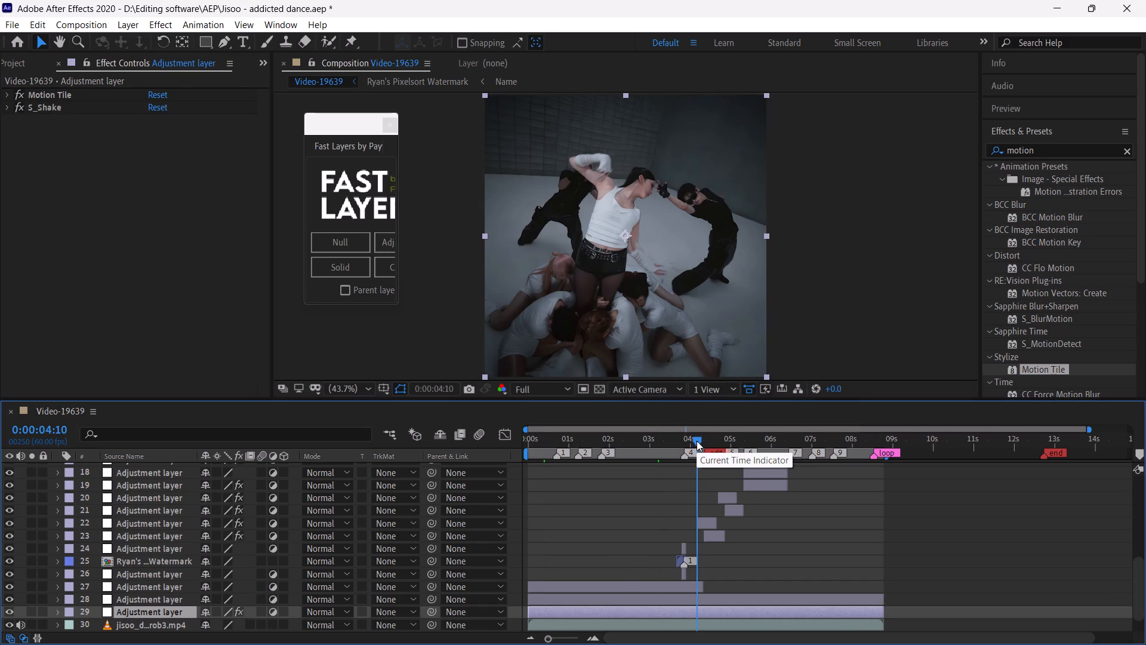
{"action": "left_click", "coordinate": [735, 441]}
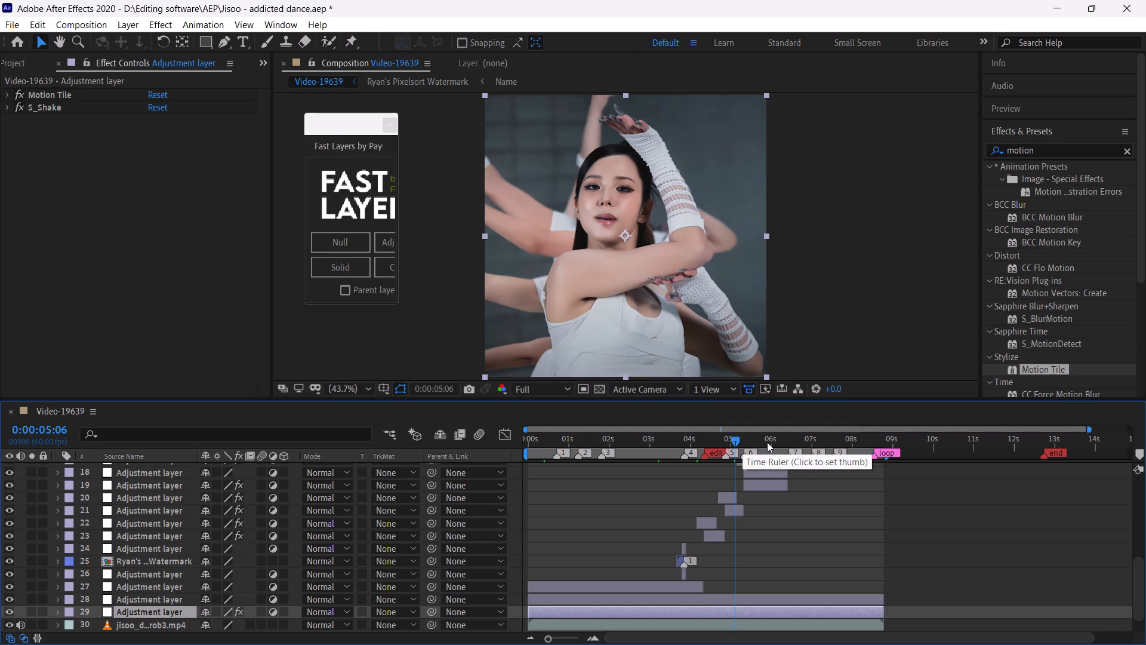
{"action": "left_click", "coordinate": [711, 597]}
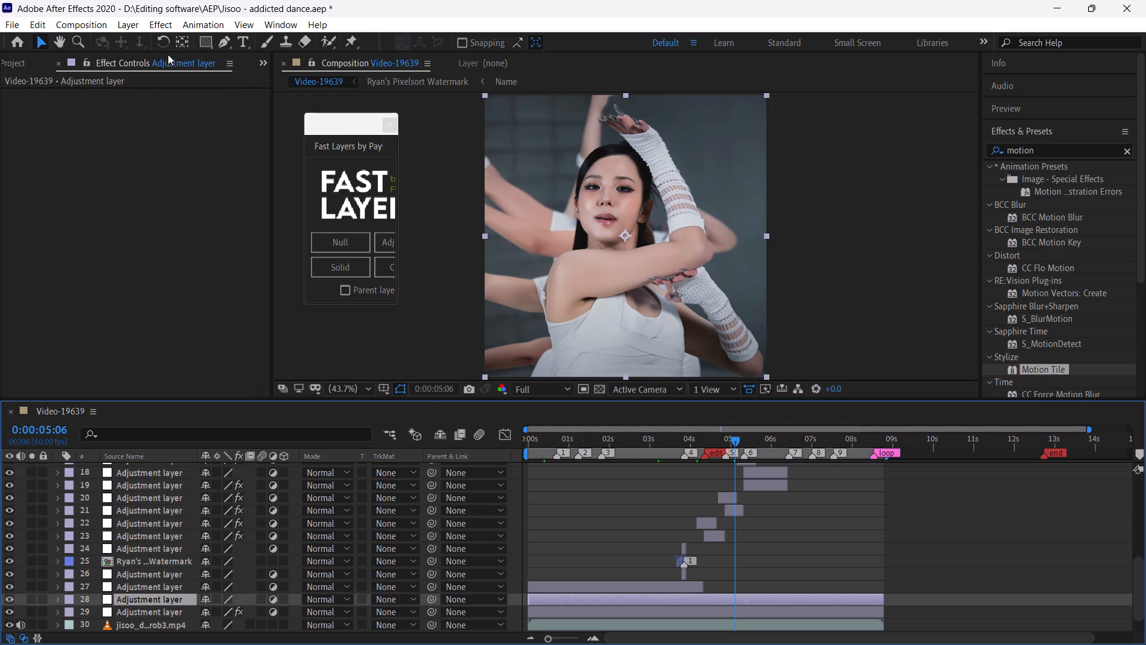
{"action": "left_click", "coordinate": [201, 25]}
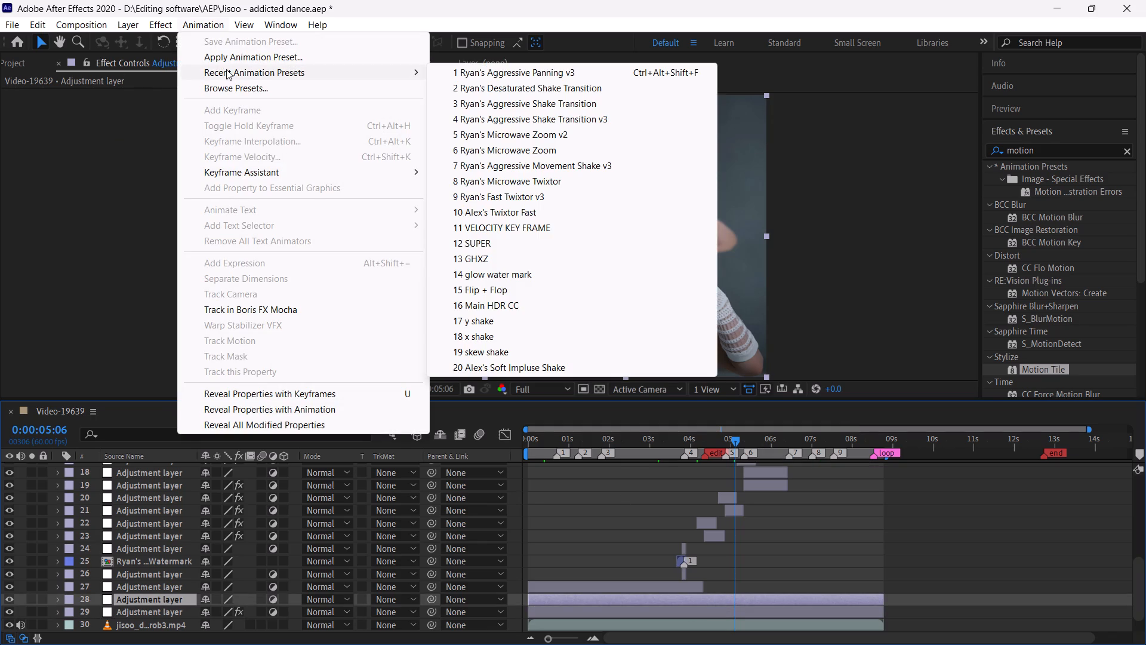
{"action": "left_click", "coordinate": [522, 302]}
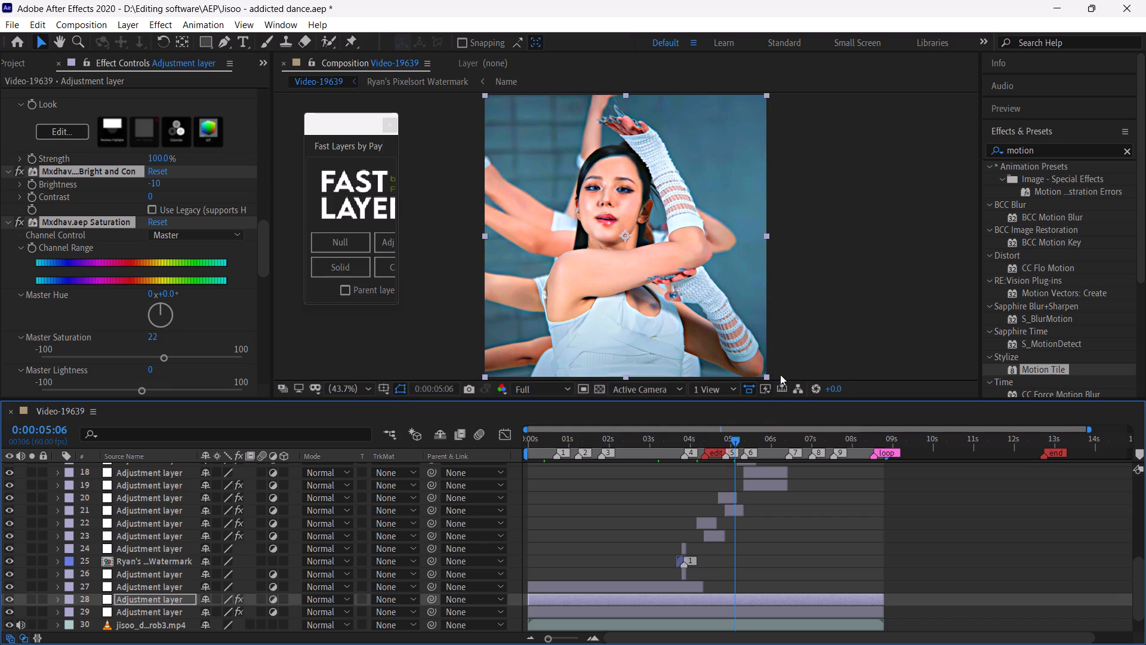
Enlarge the composition preview, check the Main HDR CC grade at several moments, and save the project.
{"action": "left_click_drag", "start_coordinate": [765, 400], "coordinate": [764, 480]}
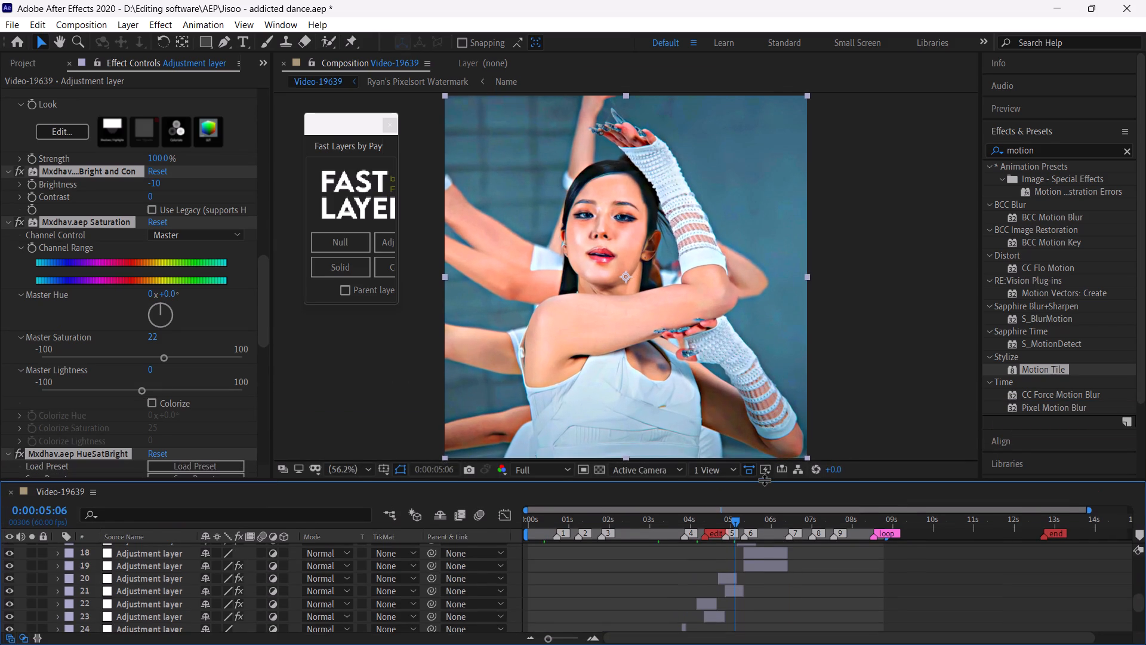
{"action": "left_click_drag", "start_coordinate": [764, 480], "coordinate": [768, 464]}
{"action": "left_click", "coordinate": [654, 505]}
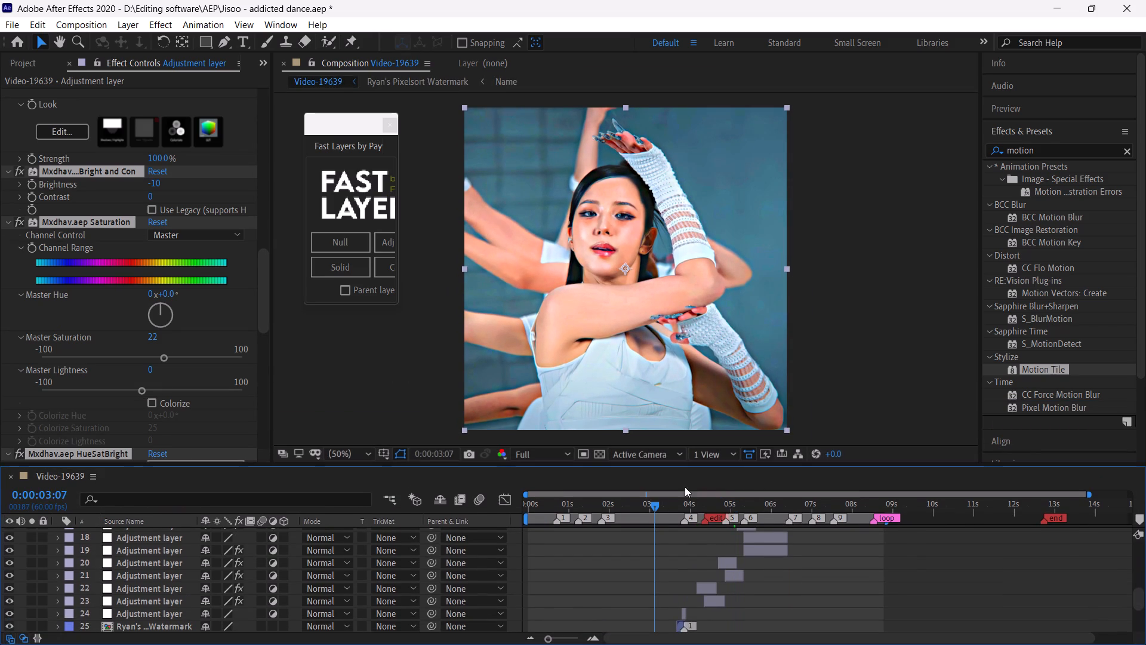
{"action": "left_click", "coordinate": [544, 504]}
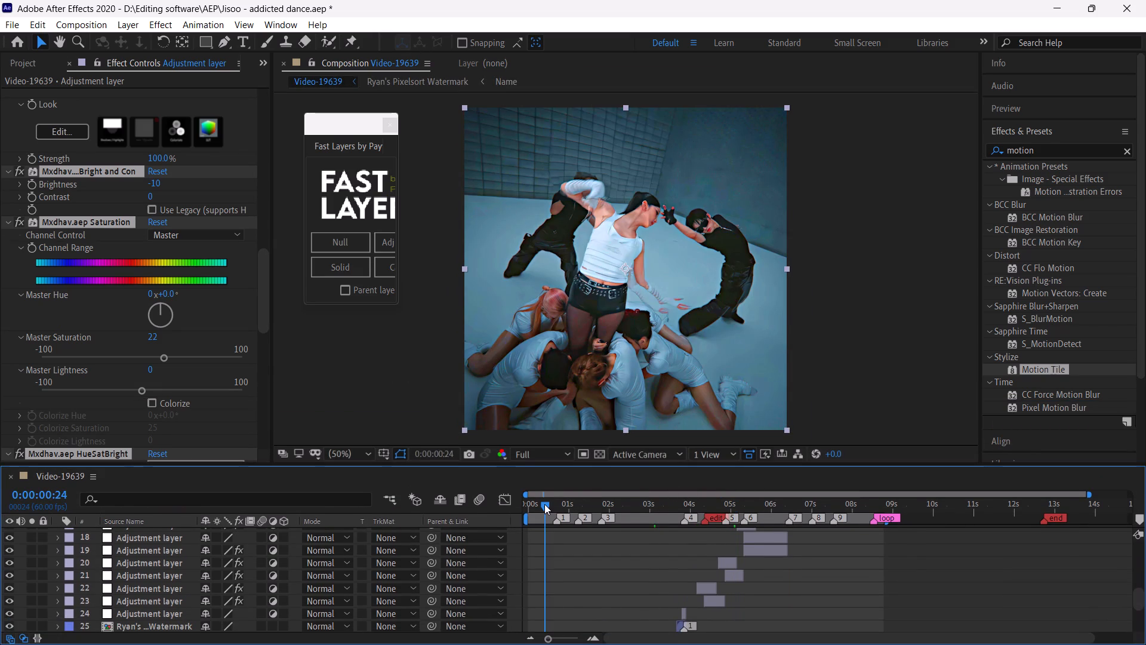
{"action": "left_click", "coordinate": [771, 509]}
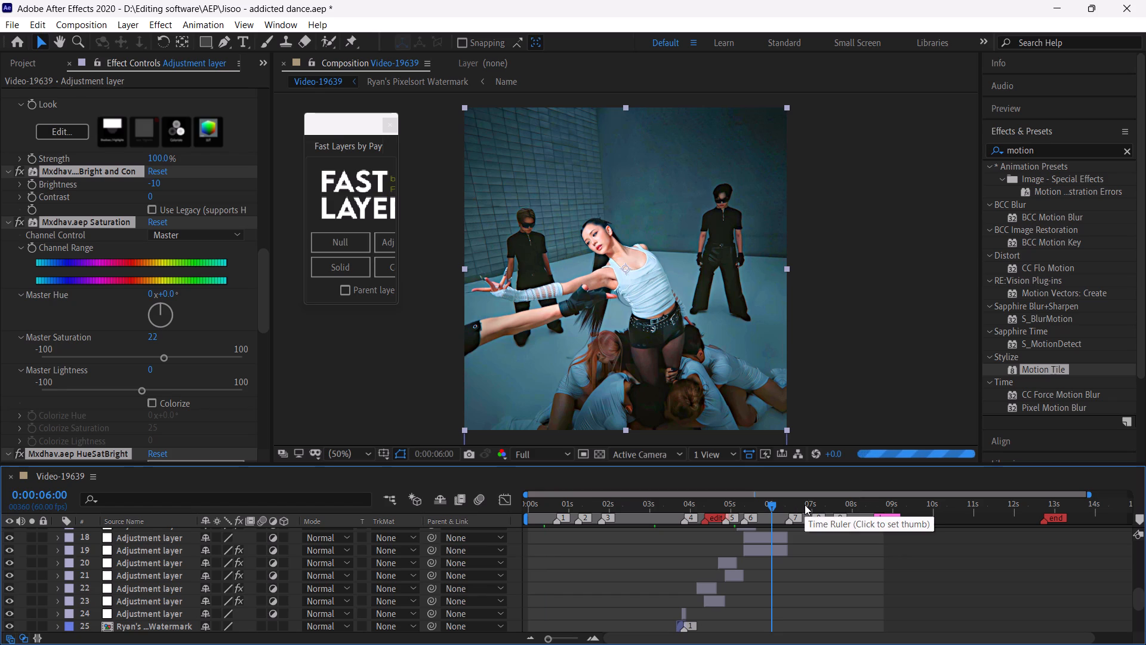
{"action": "key", "text": "ctrl+s"}
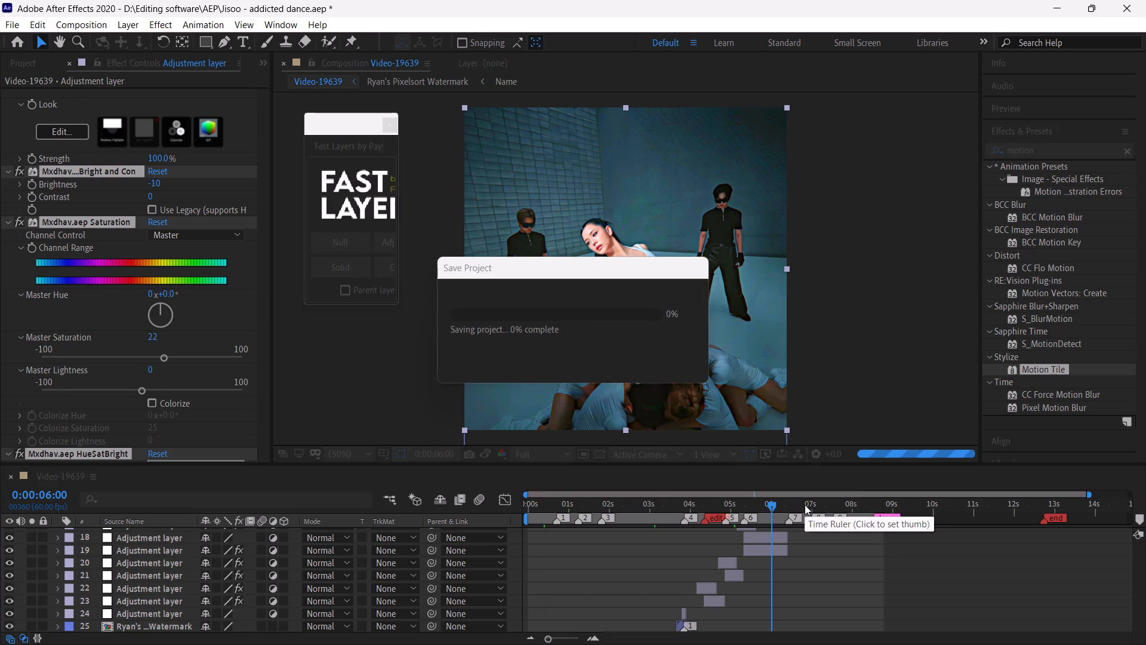
Check the Main HDR CC grade on frames between about 4 and 8 seconds.
{"action": "left_click", "coordinate": [805, 505]}
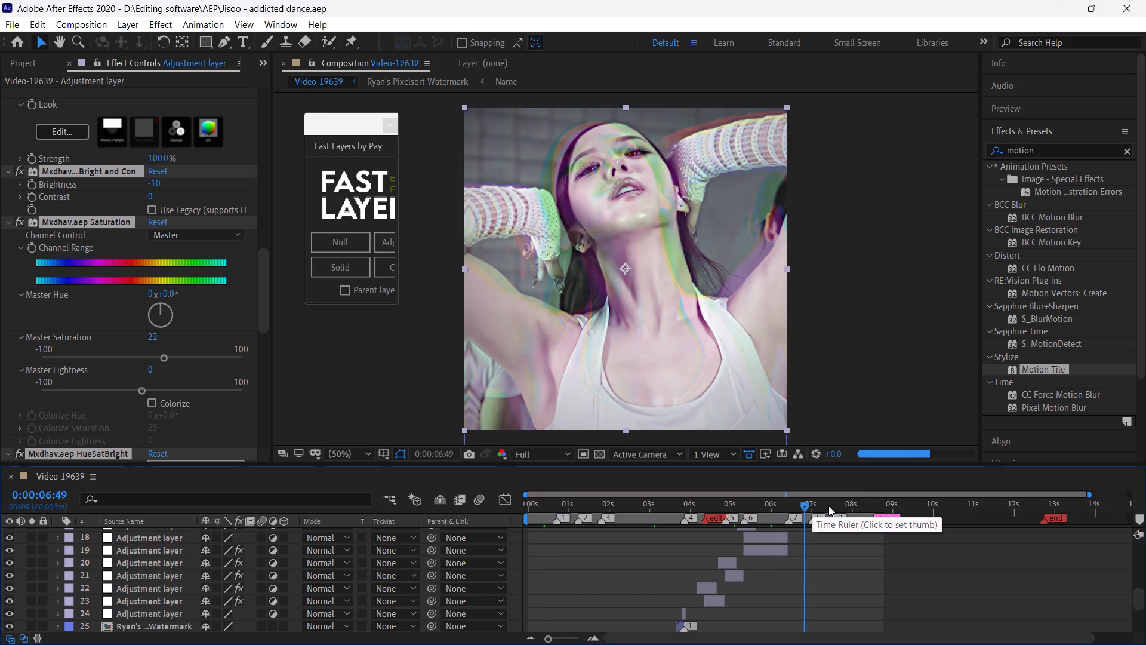
{"action": "left_click", "coordinate": [828, 506]}
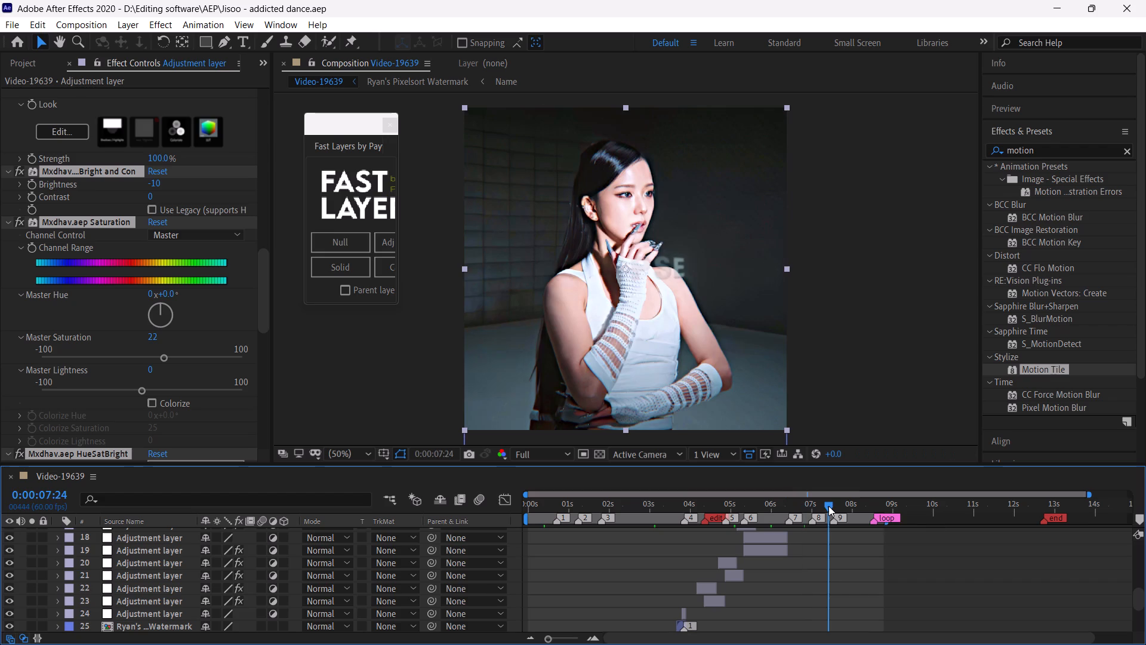
{"action": "left_click", "coordinate": [860, 505]}
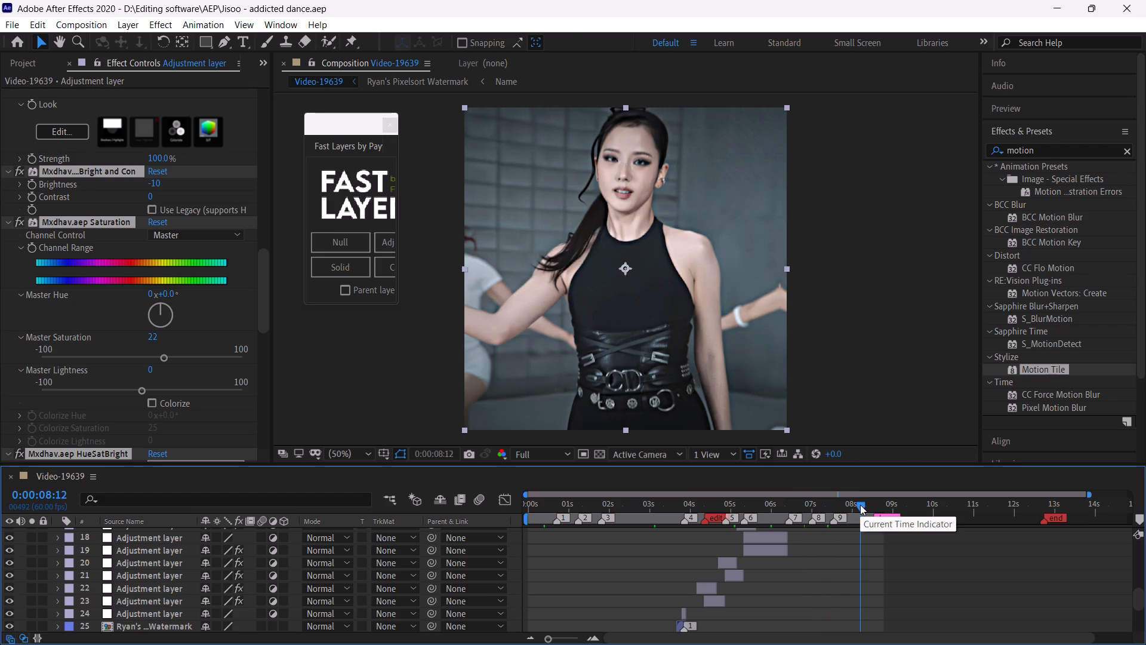
{"action": "left_click", "coordinate": [714, 506]}
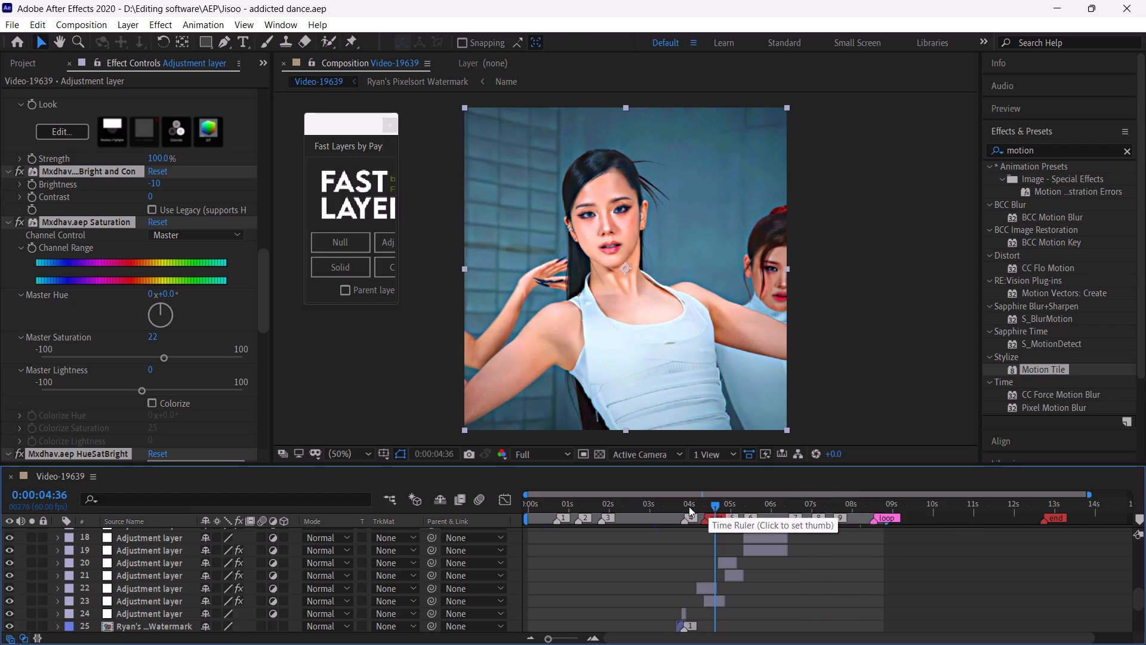
{"action": "left_click", "coordinate": [698, 507]}
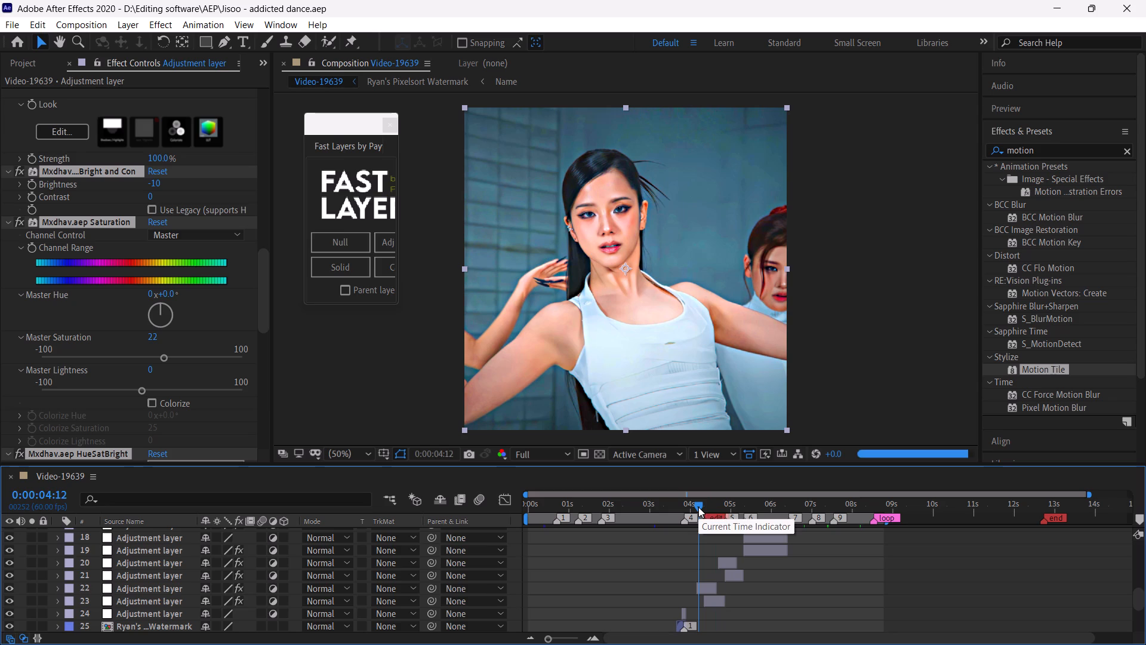
{"action": "left_click", "coordinate": [718, 509]}
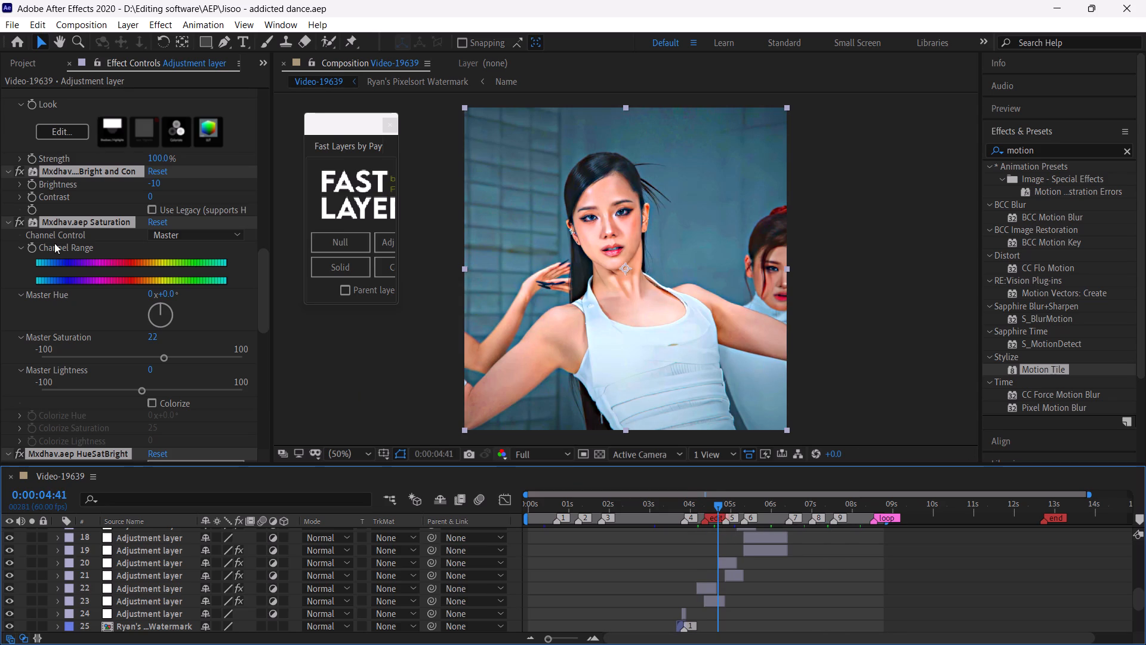
Collapse the Main HDR CC effects and hide that adjustment layer.
{"action": "left_click", "coordinate": [4, 222]}
{"action": "left_click", "coordinate": [105, 270]}
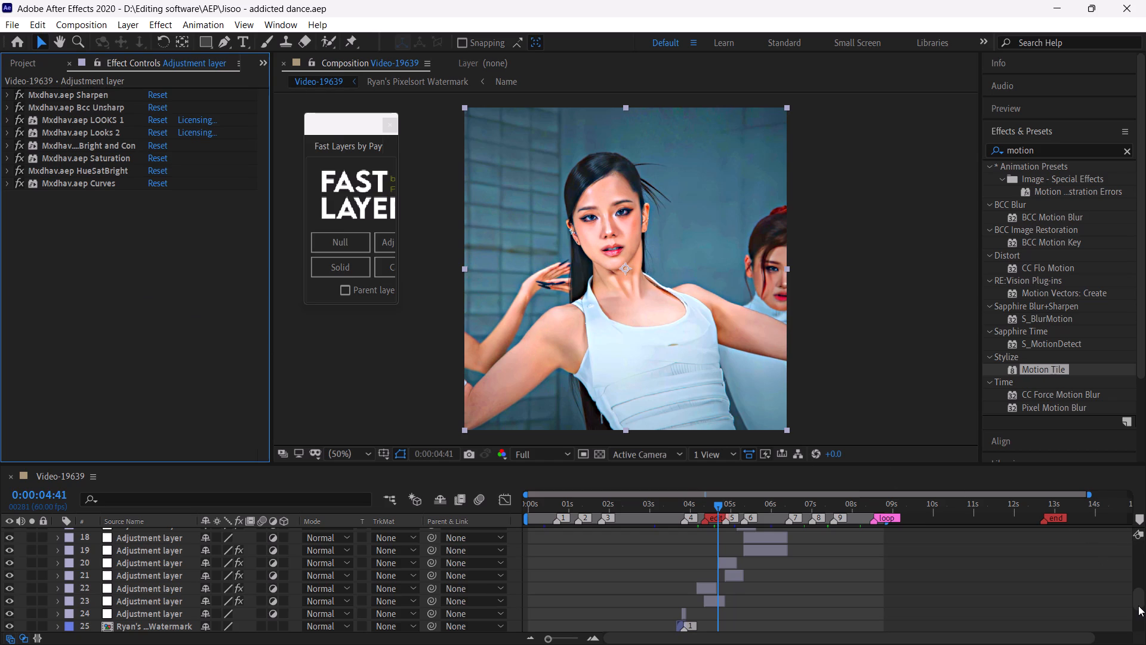
{"action": "left_click_drag", "start_coordinate": [1141, 597], "coordinate": [1141, 644]}
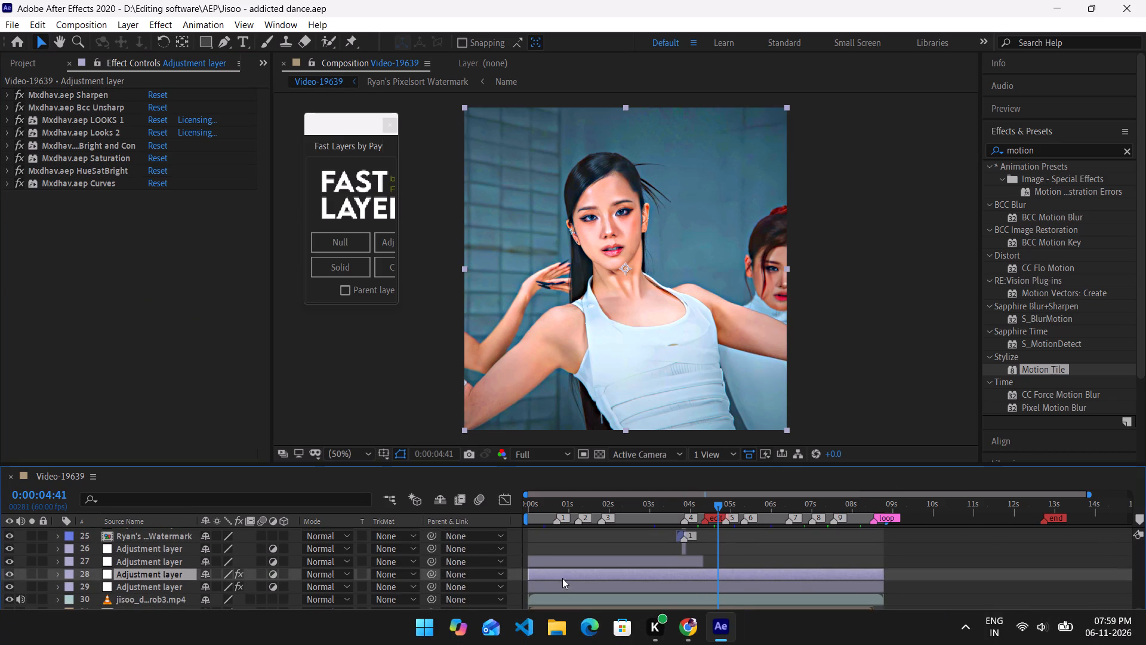
{"action": "left_click", "coordinate": [9, 576]}
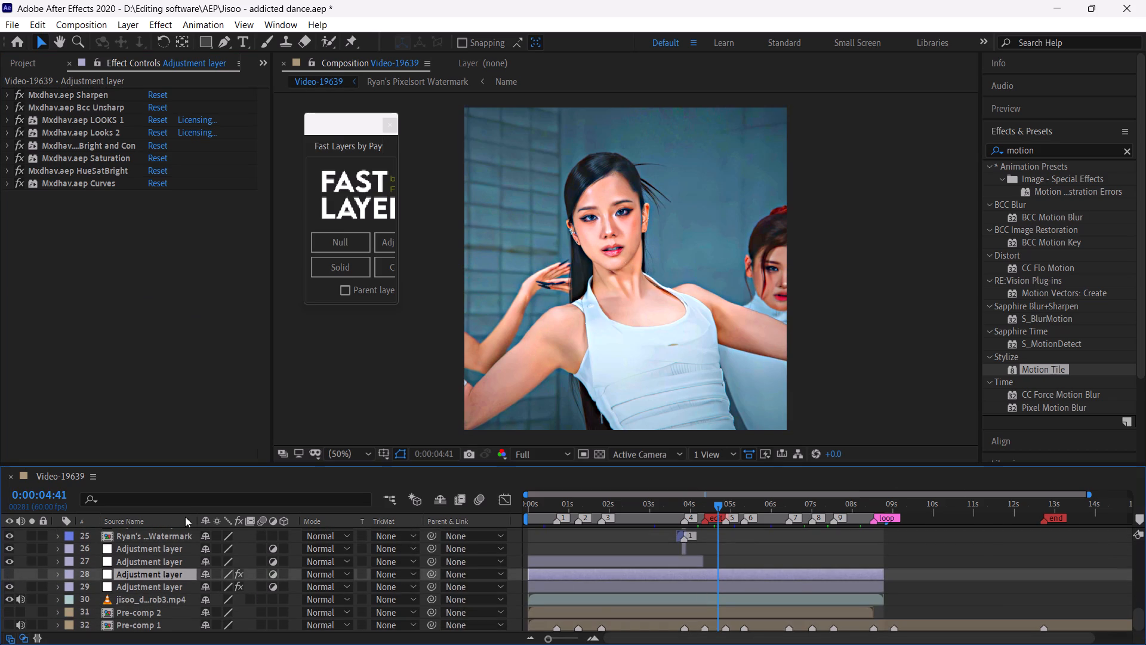
Add another full-length adjustment layer above the hidden colour-correction layer and select it.
{"action": "left_click", "coordinate": [389, 244]}
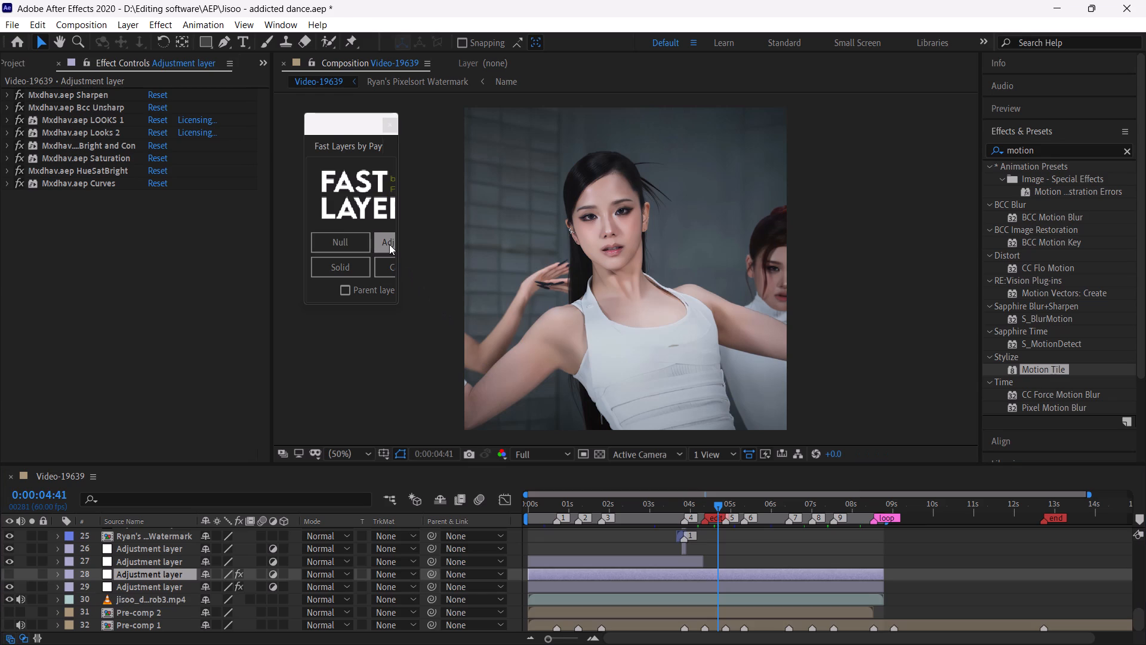
{"action": "left_click", "coordinate": [716, 573]}
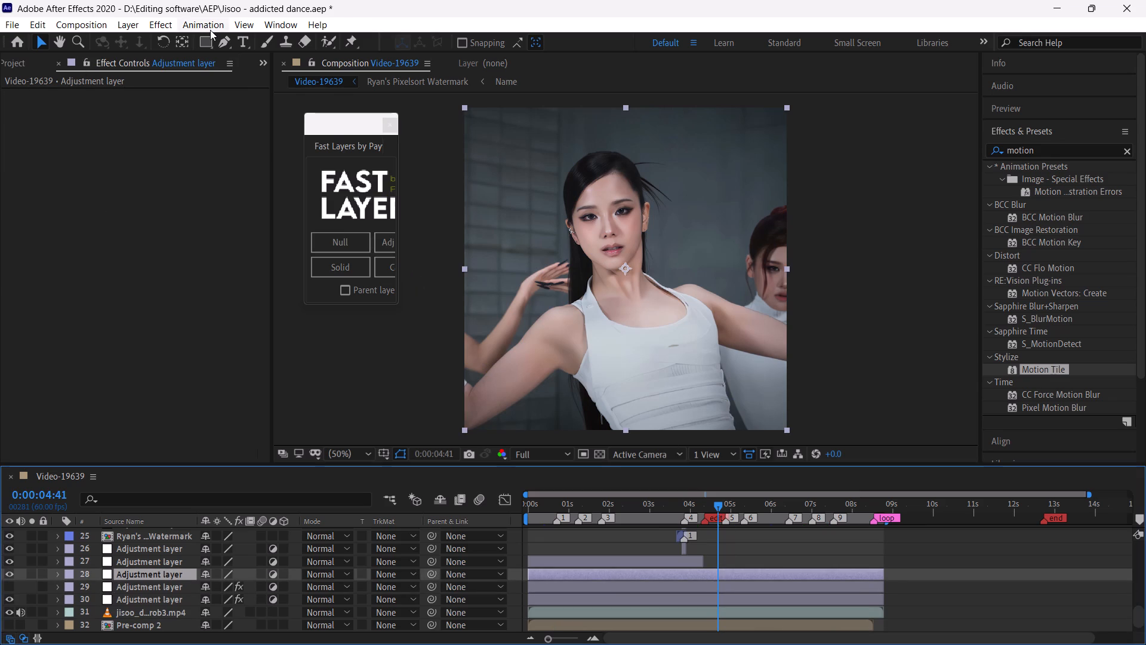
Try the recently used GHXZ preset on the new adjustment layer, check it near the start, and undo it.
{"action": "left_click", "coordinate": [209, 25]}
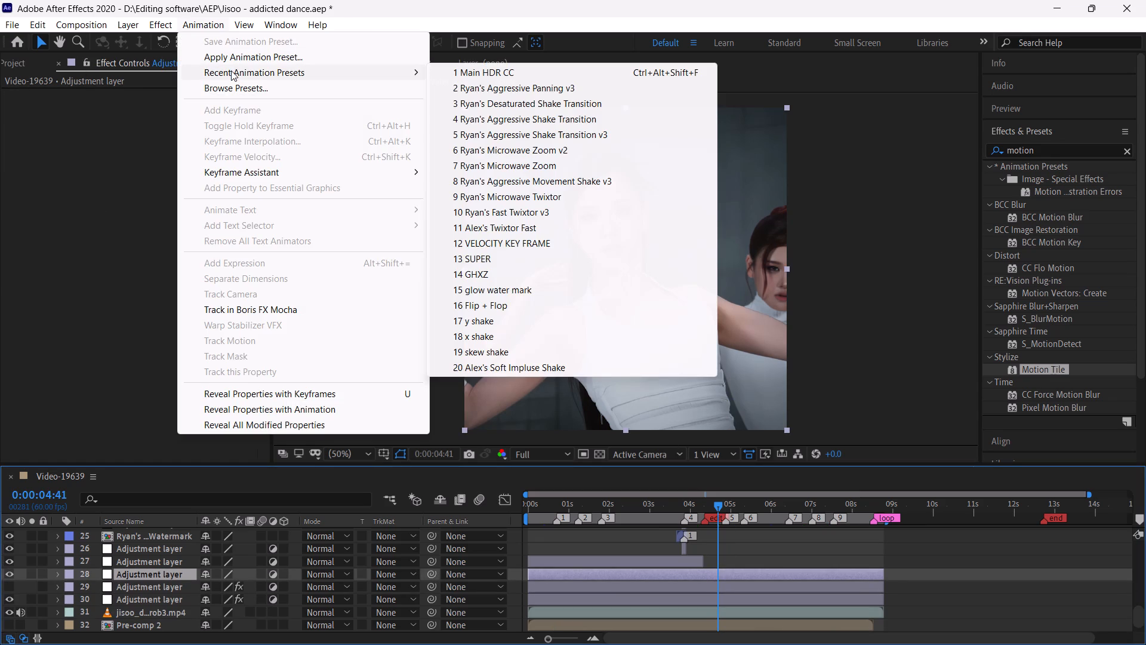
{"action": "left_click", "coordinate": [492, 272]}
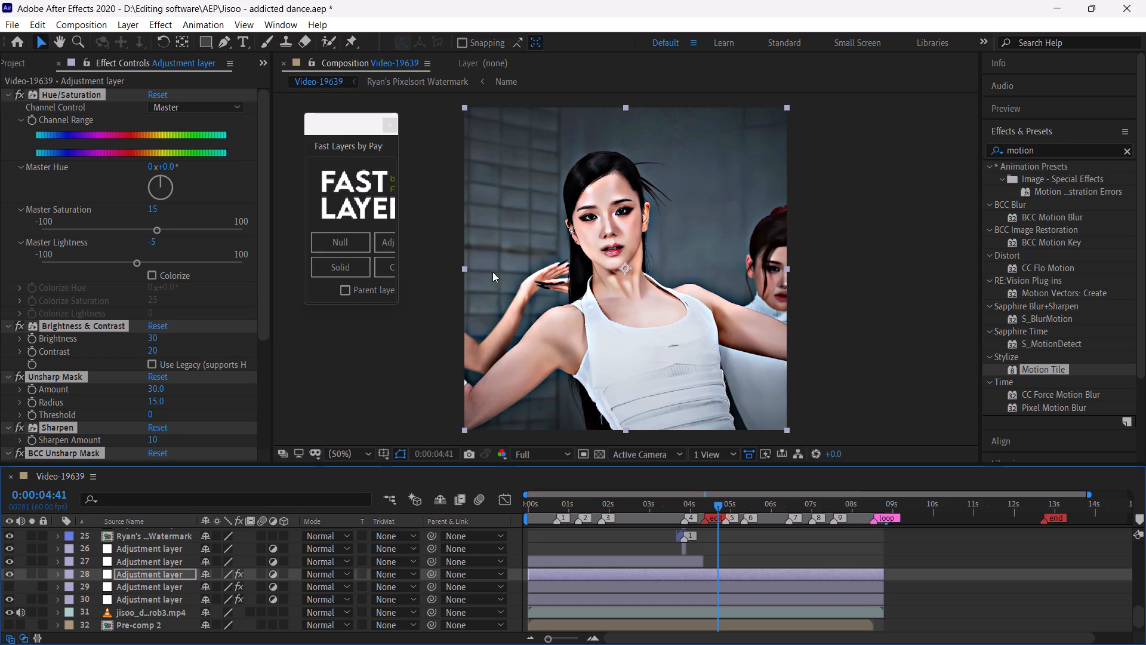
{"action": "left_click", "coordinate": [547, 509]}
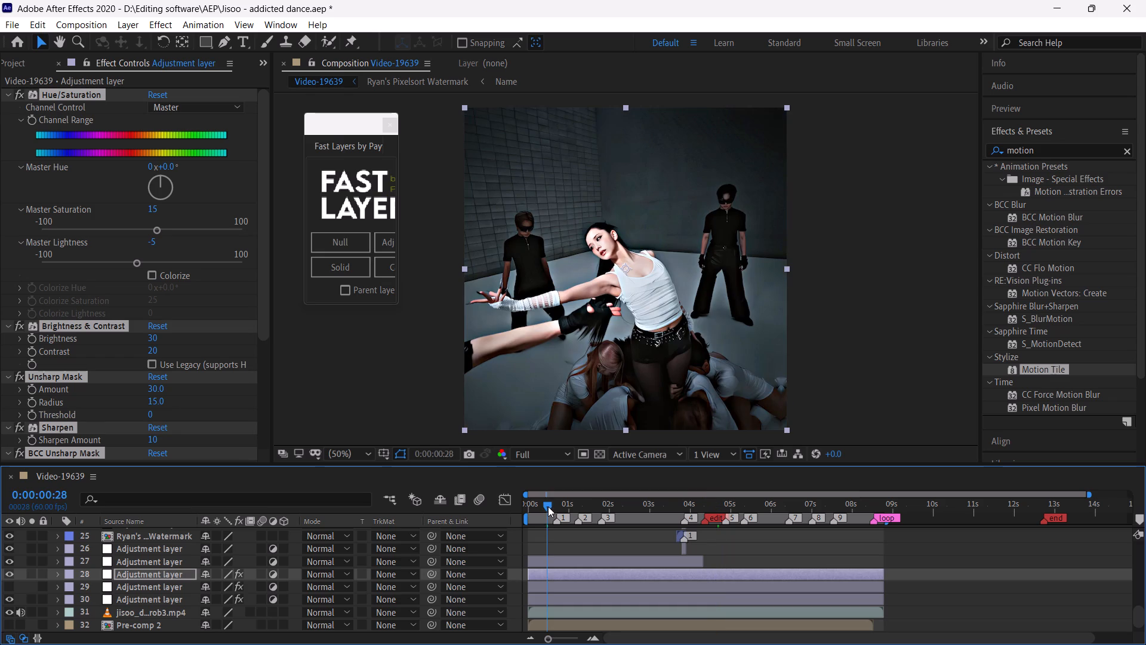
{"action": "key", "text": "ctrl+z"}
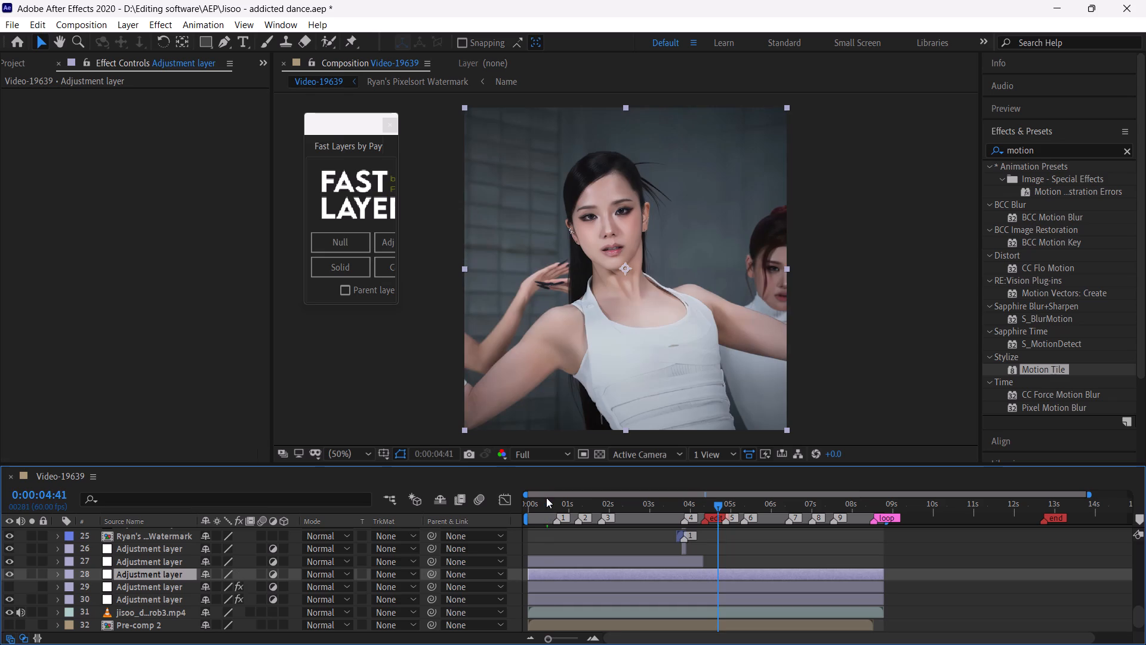
Browse the preset files for colour corrections in Ryan's Luxury Pack V5, opening the Ryan's Color Corrections folder.
{"action": "left_click", "coordinate": [207, 26]}
{"action": "left_click", "coordinate": [214, 49]}
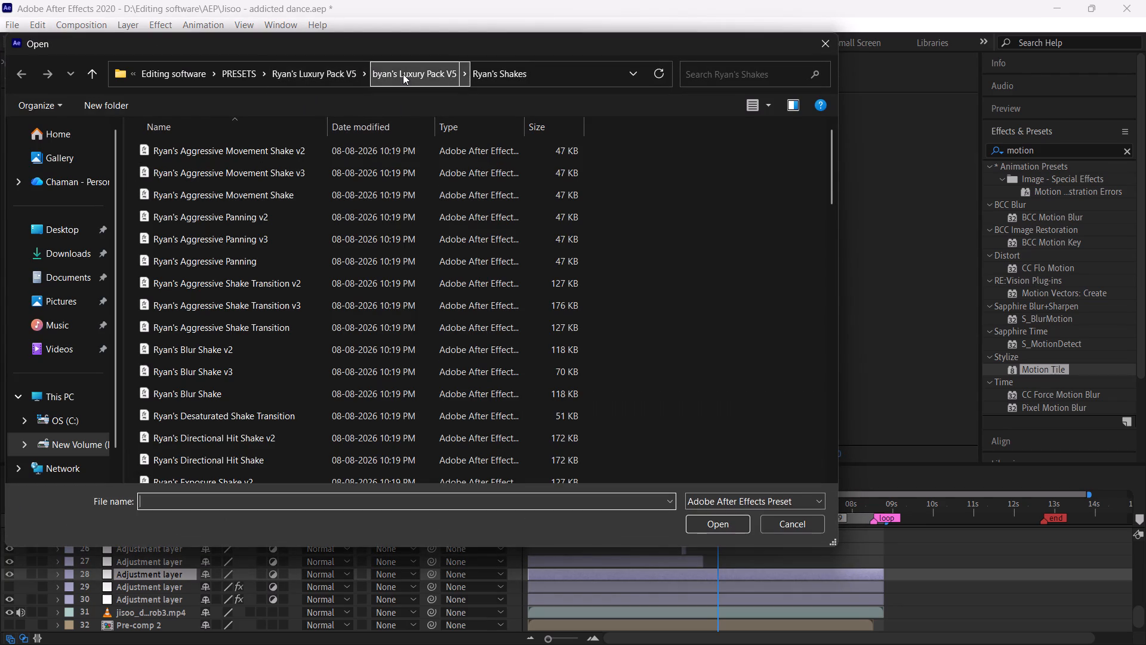
{"action": "left_click", "coordinate": [403, 74]}
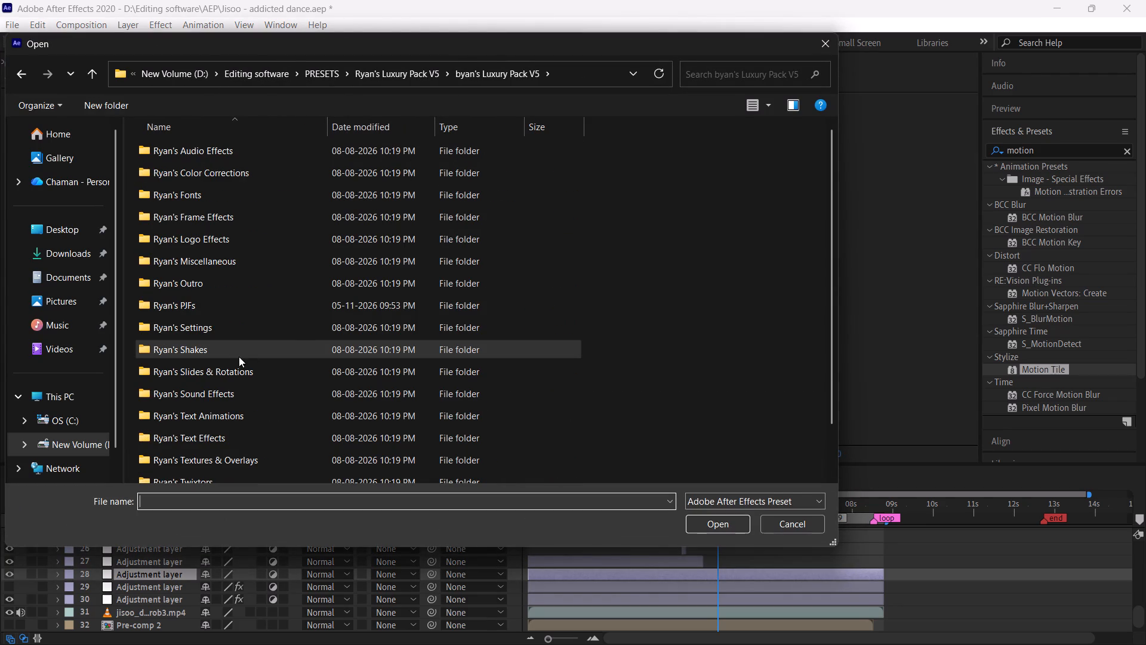
{"action": "scroll", "coordinate": [234, 370], "scroll_direction": "down", "scroll_amount": 2}
{"action": "scroll", "coordinate": [234, 370], "scroll_direction": "up", "scroll_amount": 1}
{"action": "scroll", "coordinate": [236, 370], "scroll_direction": "down", "scroll_amount": 1}
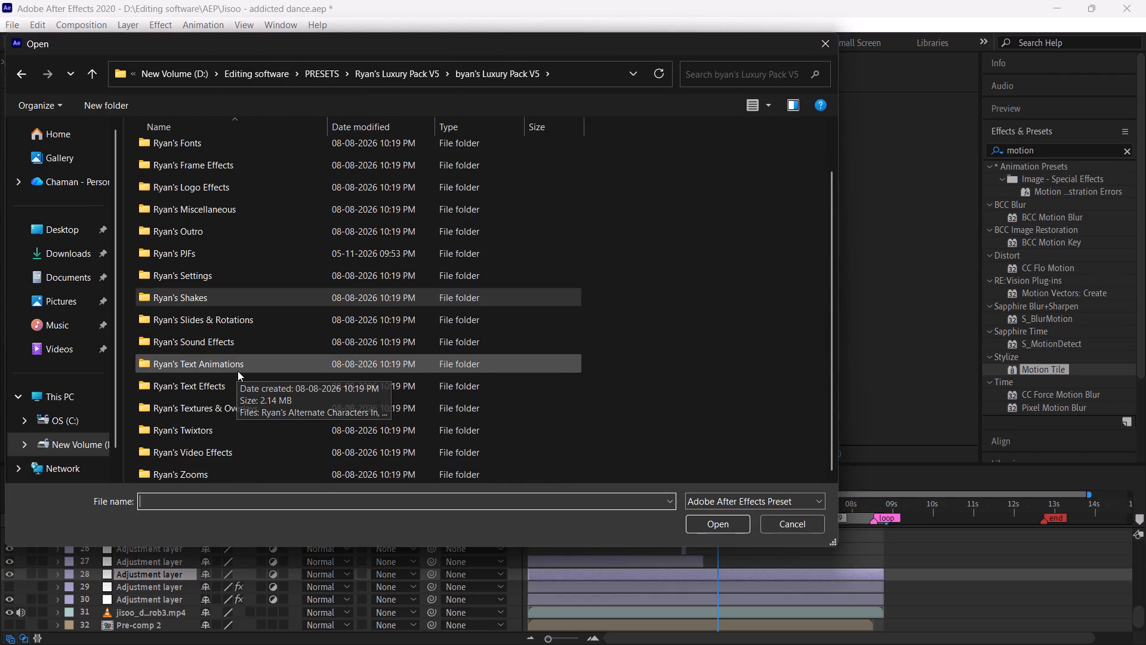
{"action": "scroll", "coordinate": [239, 371], "scroll_direction": "up", "scroll_amount": 1}
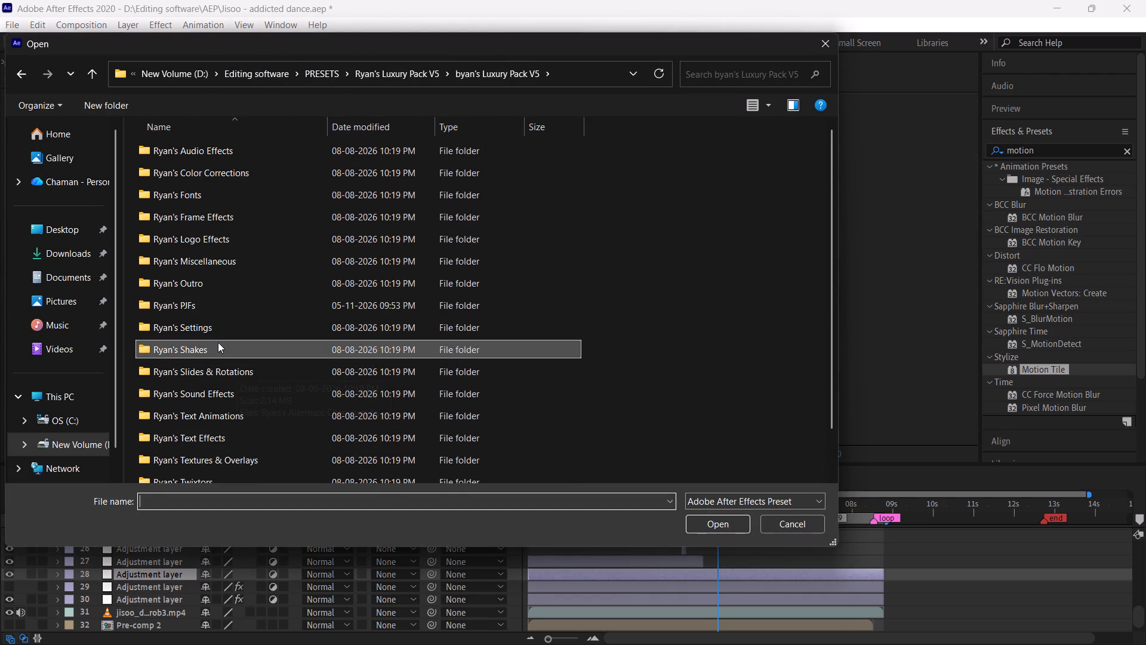
{"action": "double_click", "coordinate": [215, 168]}
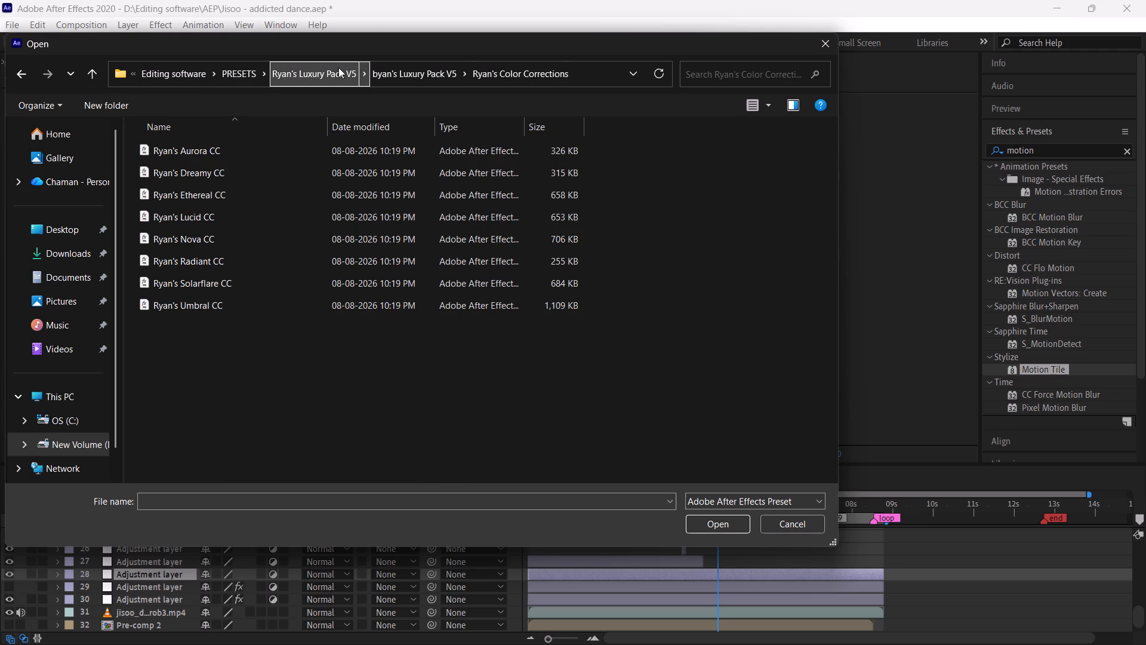
Apply Alex's New Main CC from the 3K Special Editing Pack to the new adjustment layer and collapse its effects.
{"action": "left_click", "coordinate": [245, 73]}
{"action": "double_click", "coordinate": [275, 169]}
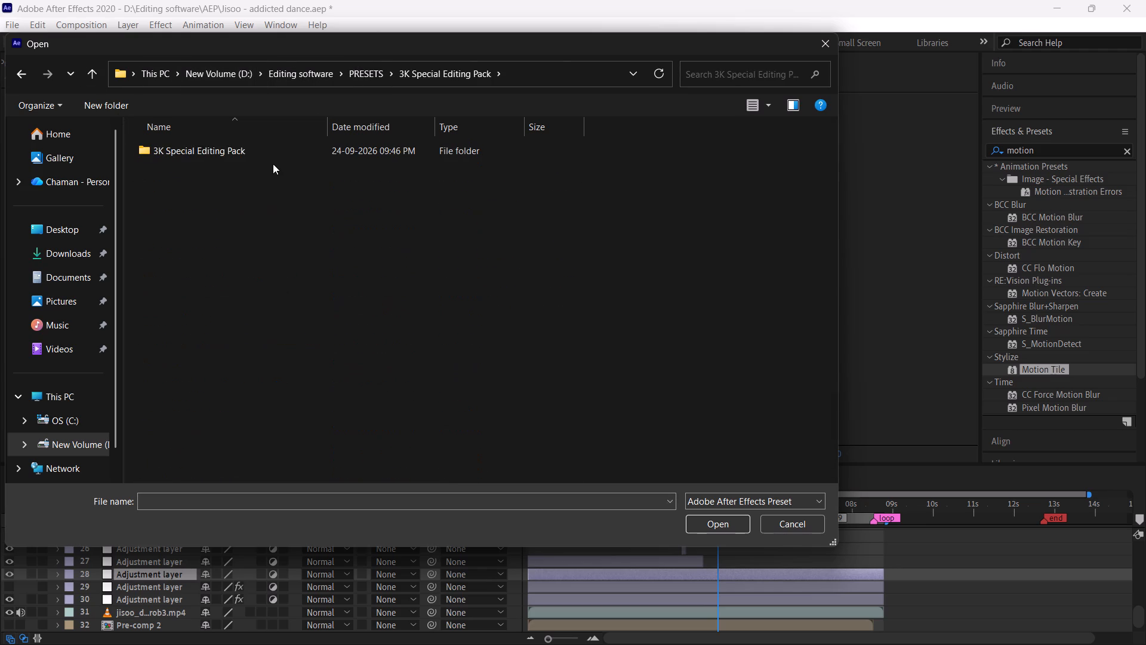
{"action": "double_click", "coordinate": [272, 156]}
{"action": "double_click", "coordinate": [262, 221]}
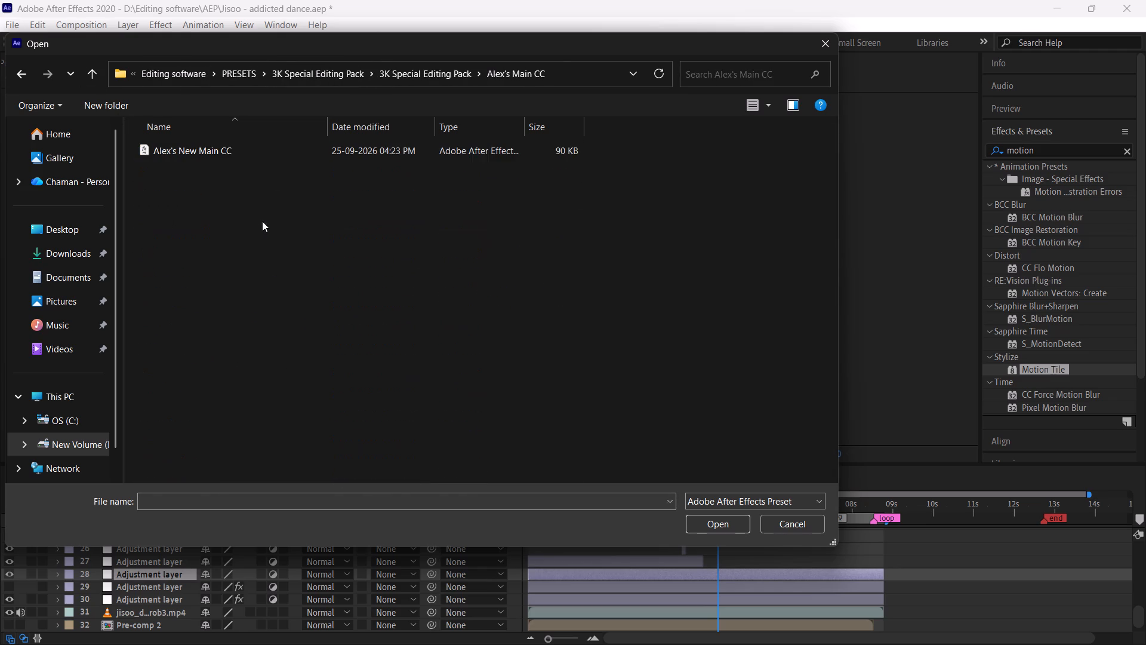
{"action": "left_click", "coordinate": [258, 142]}
{"action": "left_click", "coordinate": [721, 518]}
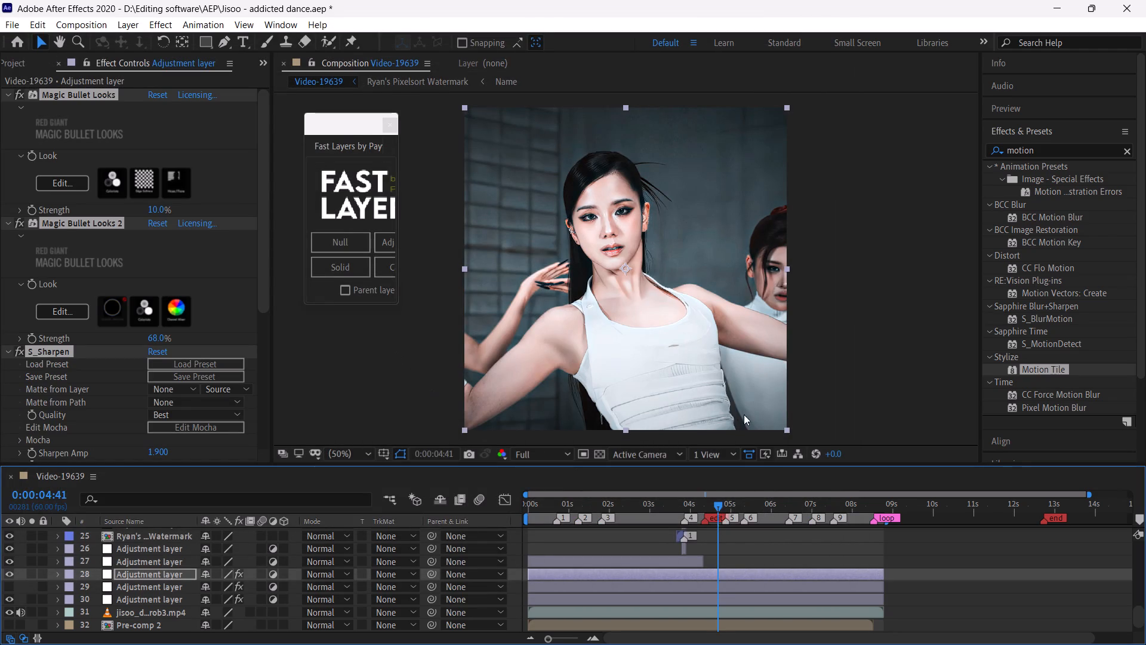
{"action": "left_click", "coordinate": [8, 220]}
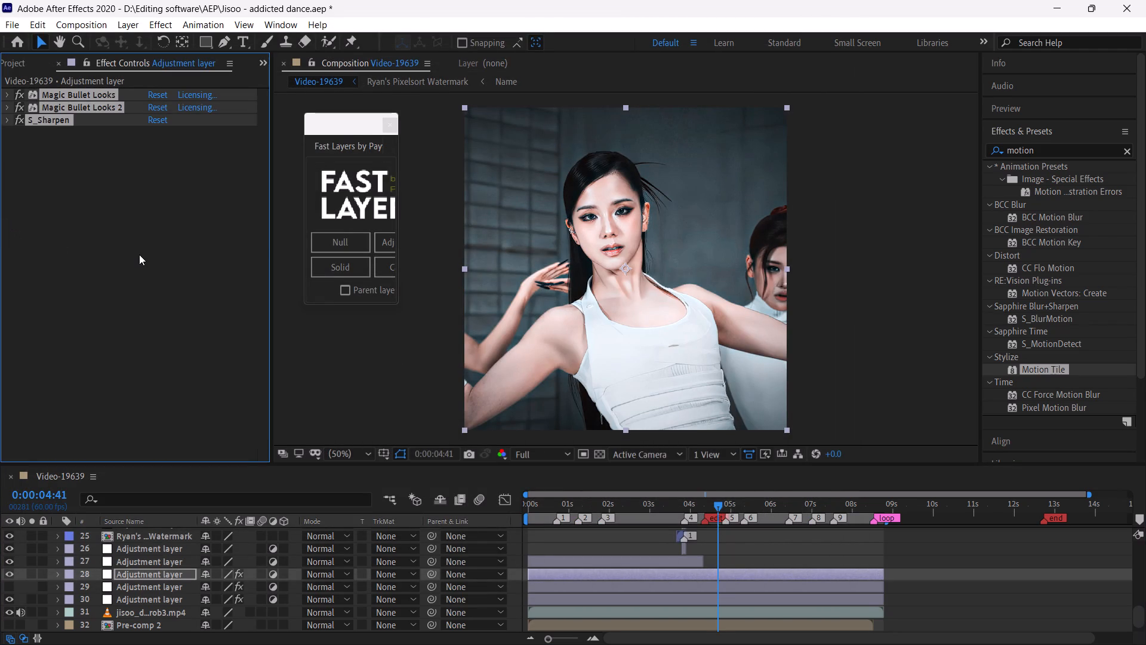
Check the new colour correction at about 5:53 on the timeline and save the project.
{"action": "left_click", "coordinate": [139, 254]}
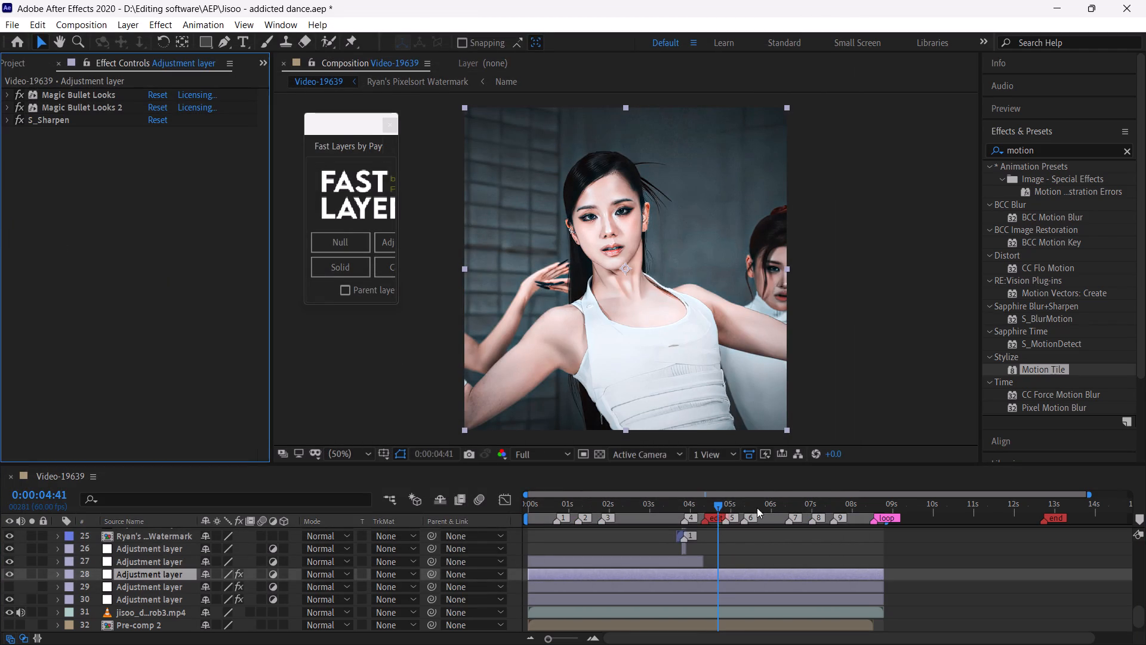
{"action": "left_click", "coordinate": [766, 508]}
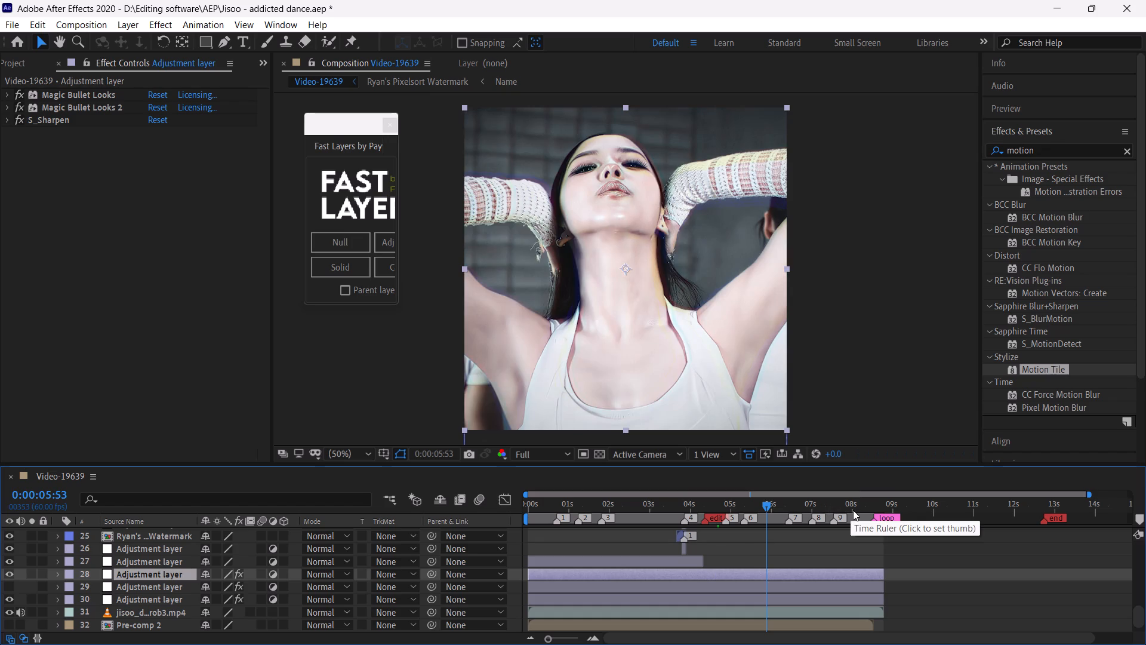
{"action": "key", "text": "ctrl+s"}
Review the colour correction at several points through the edit, from about 1:09 to 8:01, ending at 5:07.
{"action": "left_click", "coordinate": [853, 510]}
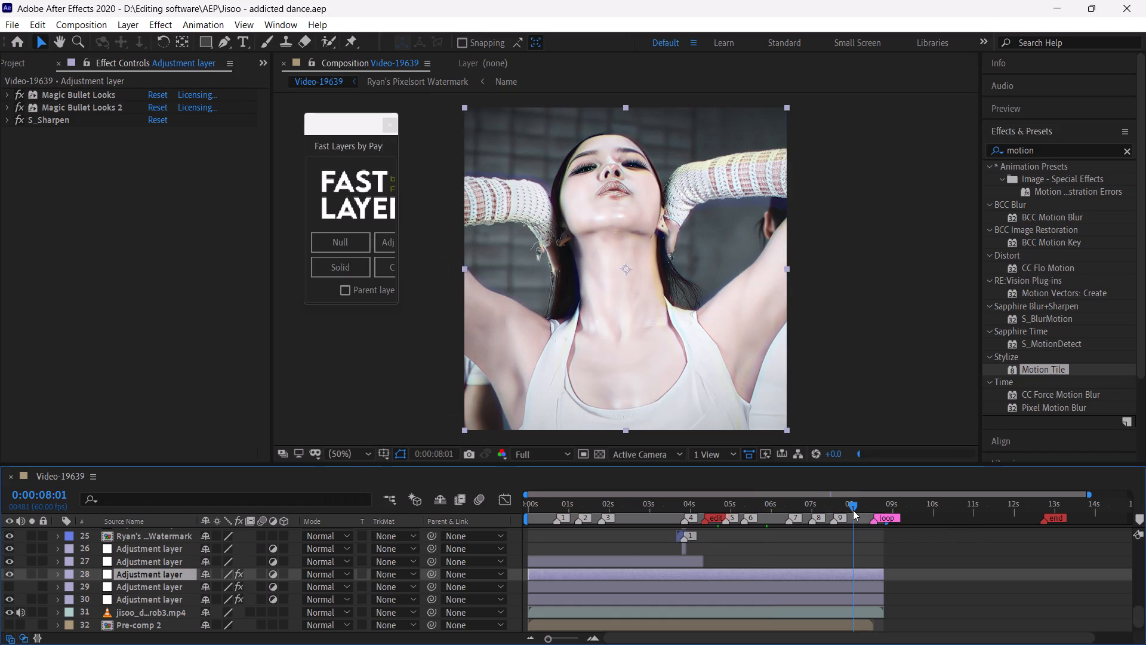
{"action": "left_click", "coordinate": [825, 505]}
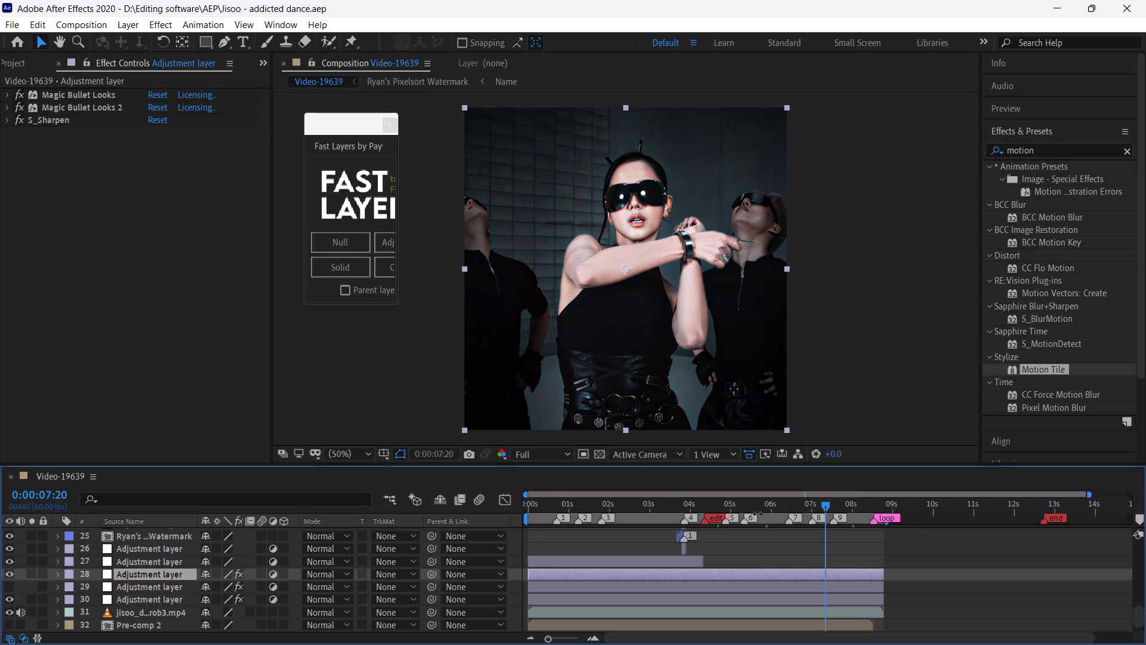
{"action": "left_click", "coordinate": [555, 501]}
{"action": "left_click", "coordinate": [575, 502]}
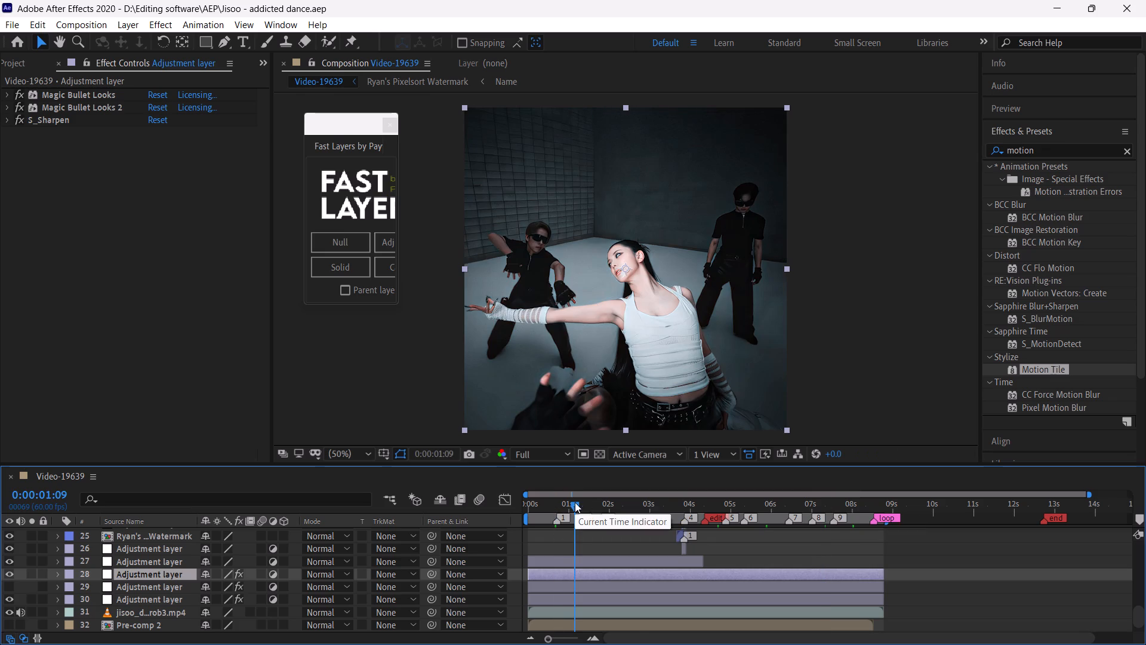
{"action": "left_click", "coordinate": [608, 502]}
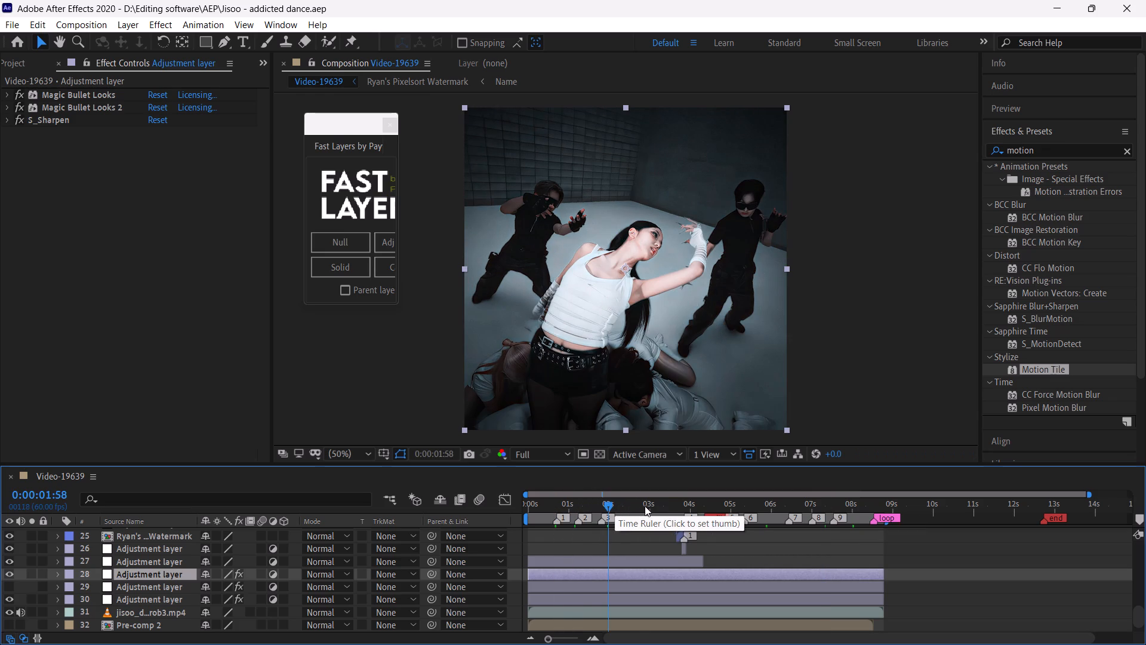
{"action": "left_click", "coordinate": [645, 506]}
{"action": "left_click", "coordinate": [736, 507]}
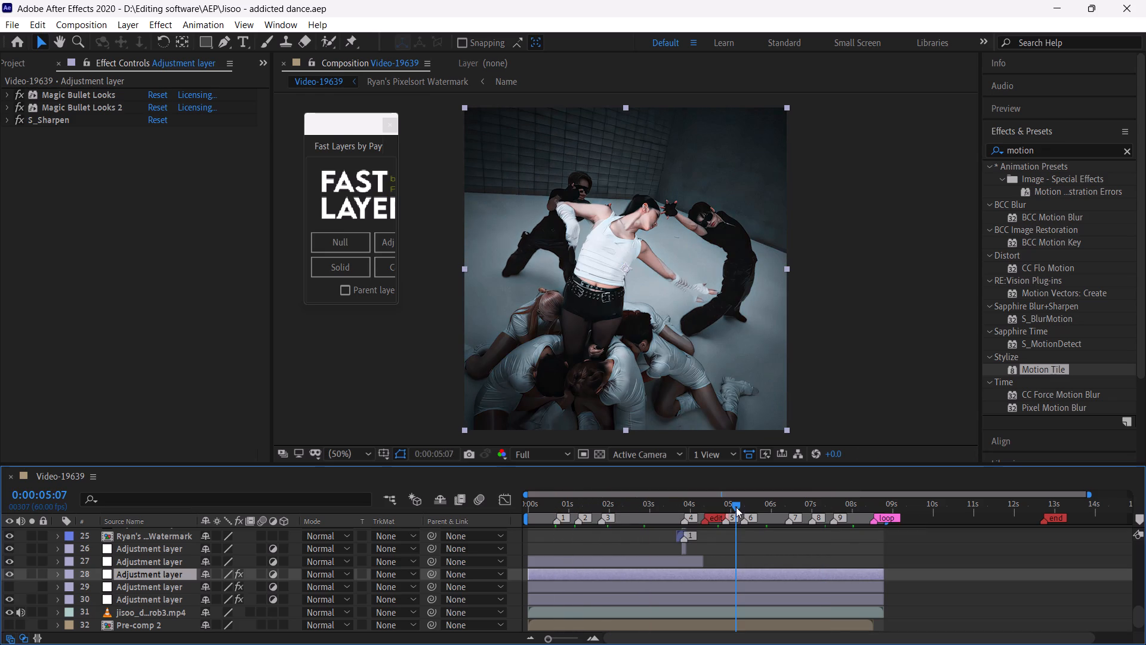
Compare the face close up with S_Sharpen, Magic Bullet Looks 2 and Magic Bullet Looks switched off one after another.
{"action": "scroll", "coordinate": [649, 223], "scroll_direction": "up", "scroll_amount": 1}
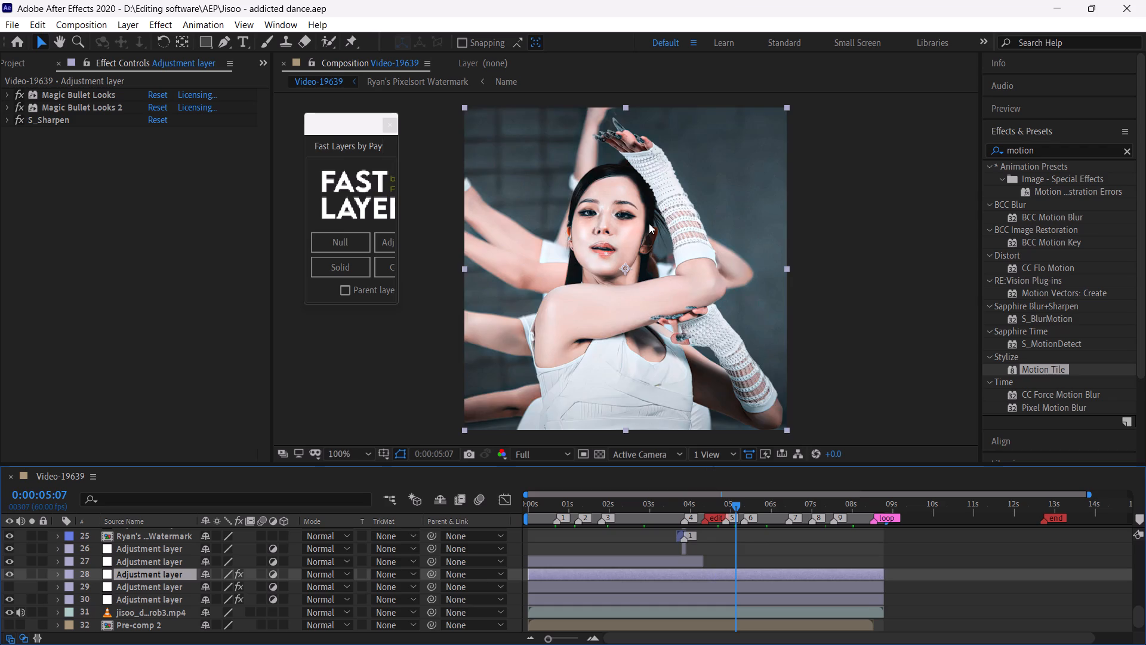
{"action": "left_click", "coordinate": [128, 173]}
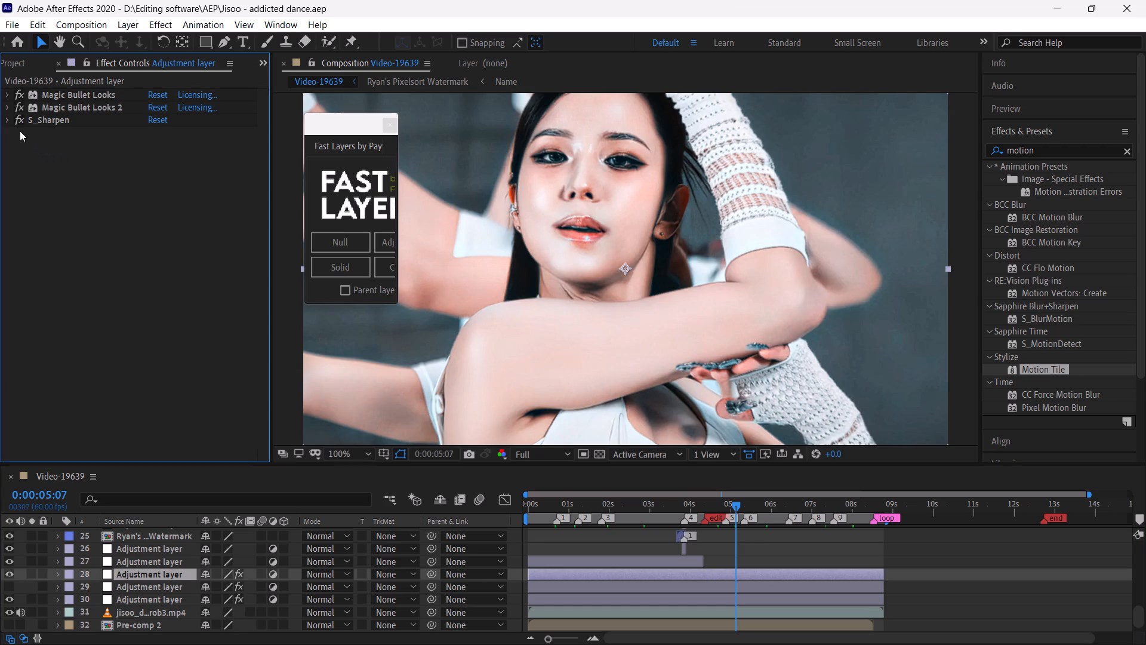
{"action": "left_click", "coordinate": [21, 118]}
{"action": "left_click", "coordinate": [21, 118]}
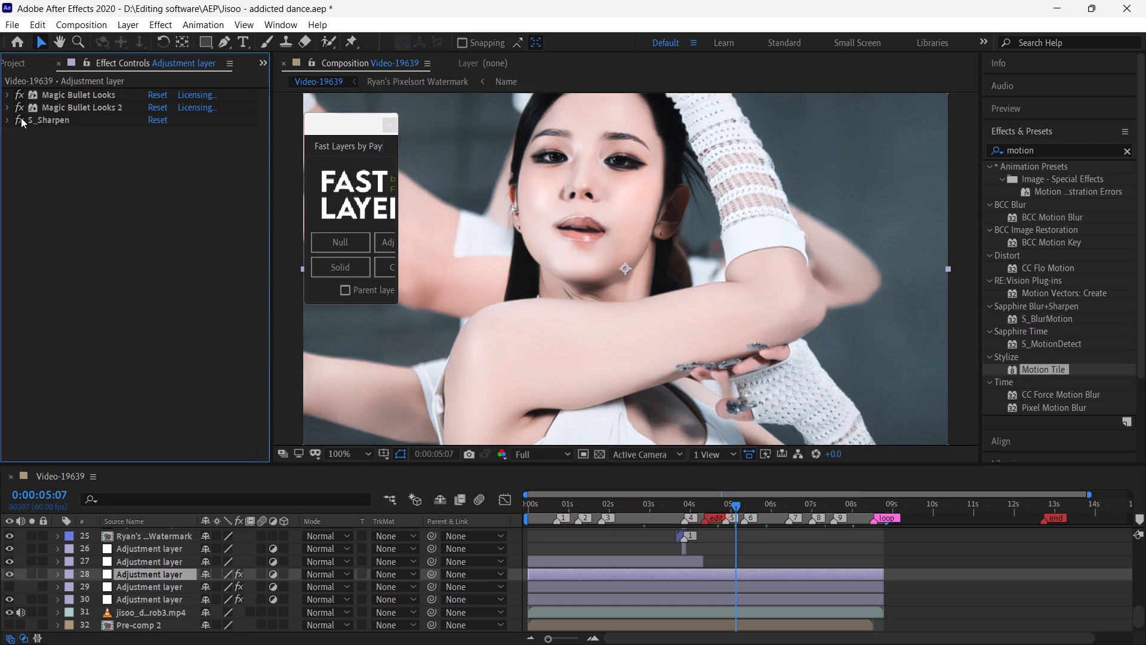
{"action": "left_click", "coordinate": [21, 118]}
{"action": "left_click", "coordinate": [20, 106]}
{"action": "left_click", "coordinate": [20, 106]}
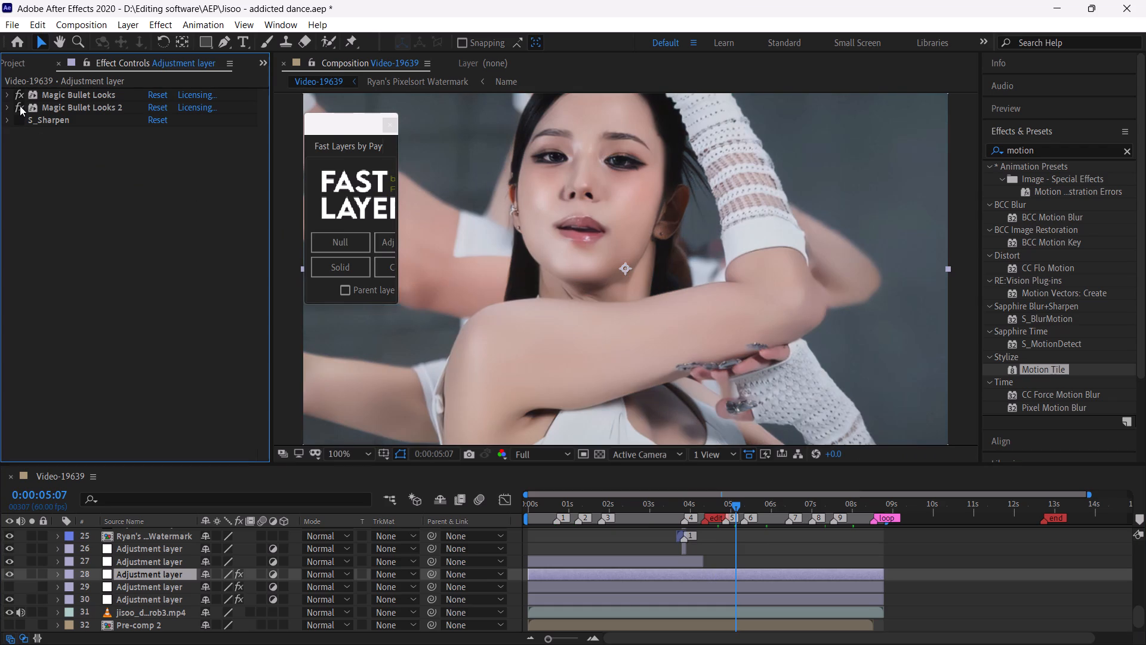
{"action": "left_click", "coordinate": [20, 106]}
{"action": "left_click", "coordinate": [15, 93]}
Delete all three colour-correction effects from the selected adjustment layer.
{"action": "left_click", "coordinate": [100, 219]}
{"action": "key", "text": "ctrl+a"}
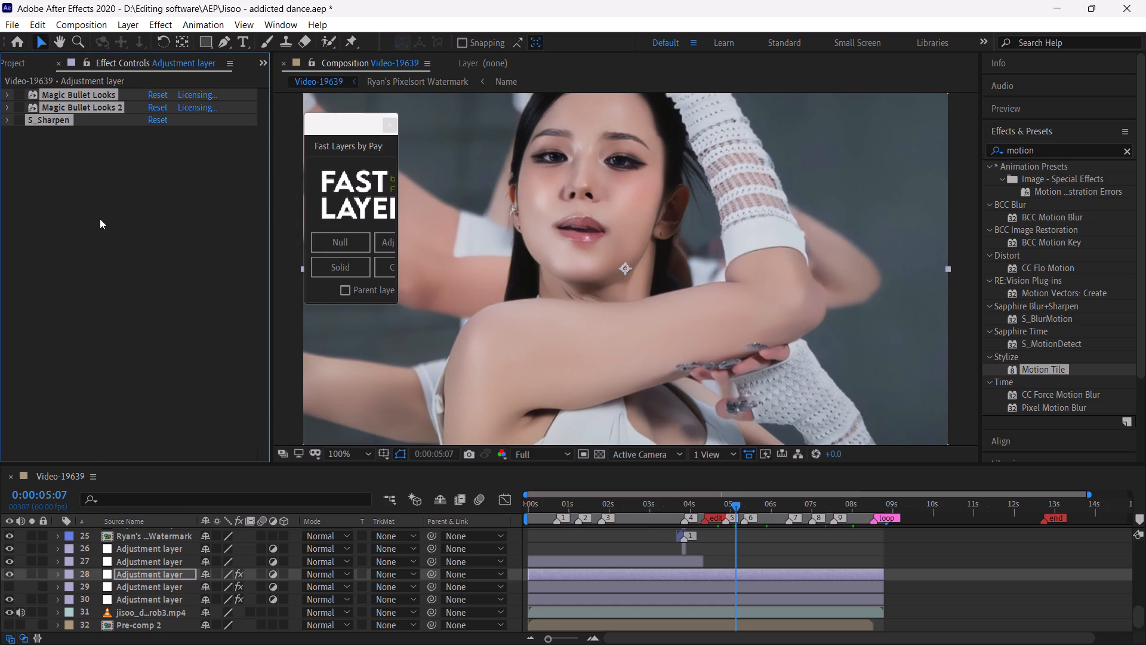
{"action": "key", "text": "BackSpace"}
Apply the "4k cc (axsensi)" preset from the ULTIMATE EDITING PACK AXSENSI-1 folder to the emptied adjustment layer.
{"action": "left_click", "coordinate": [352, 457]}
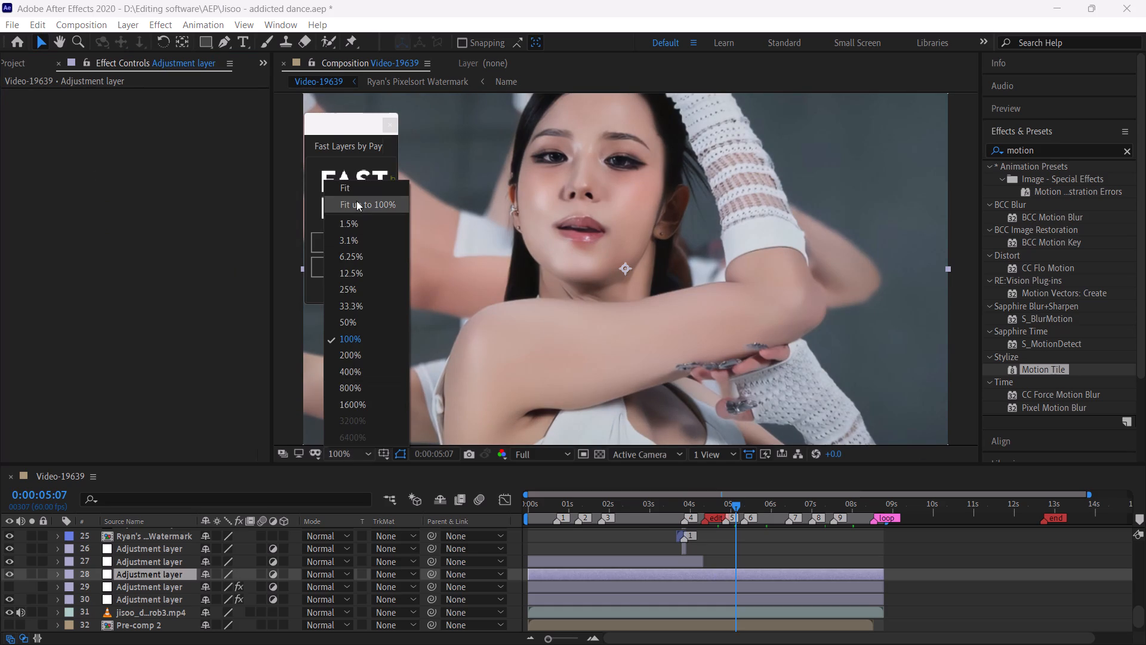
{"action": "left_click", "coordinate": [356, 193]}
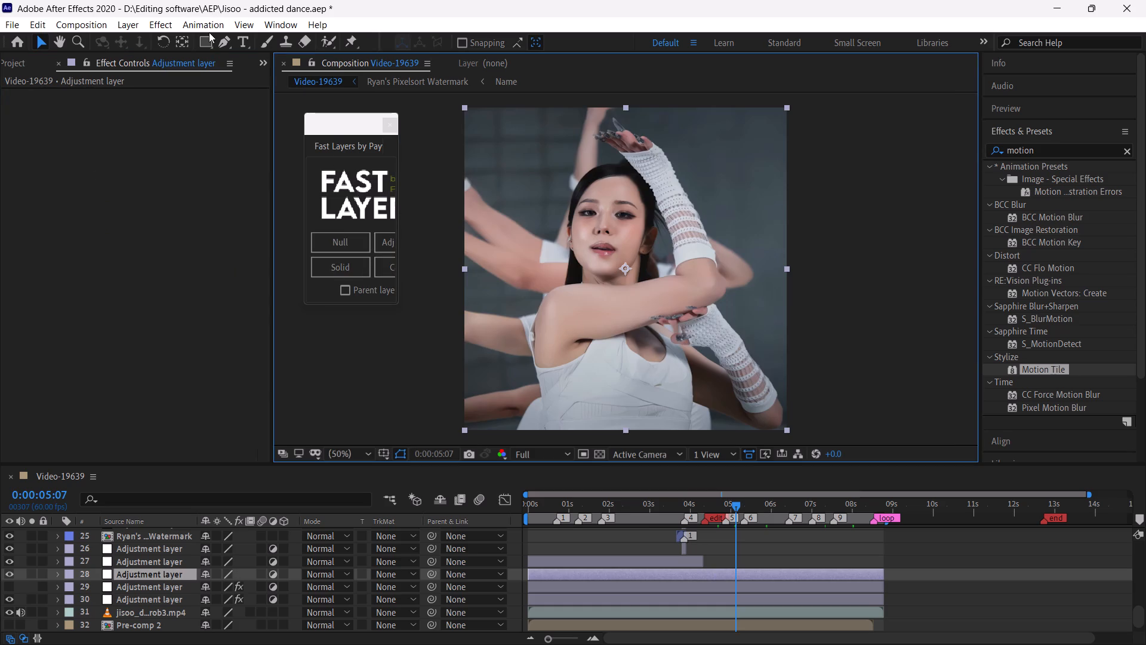
{"action": "left_click", "coordinate": [207, 24]}
{"action": "left_click", "coordinate": [236, 56]}
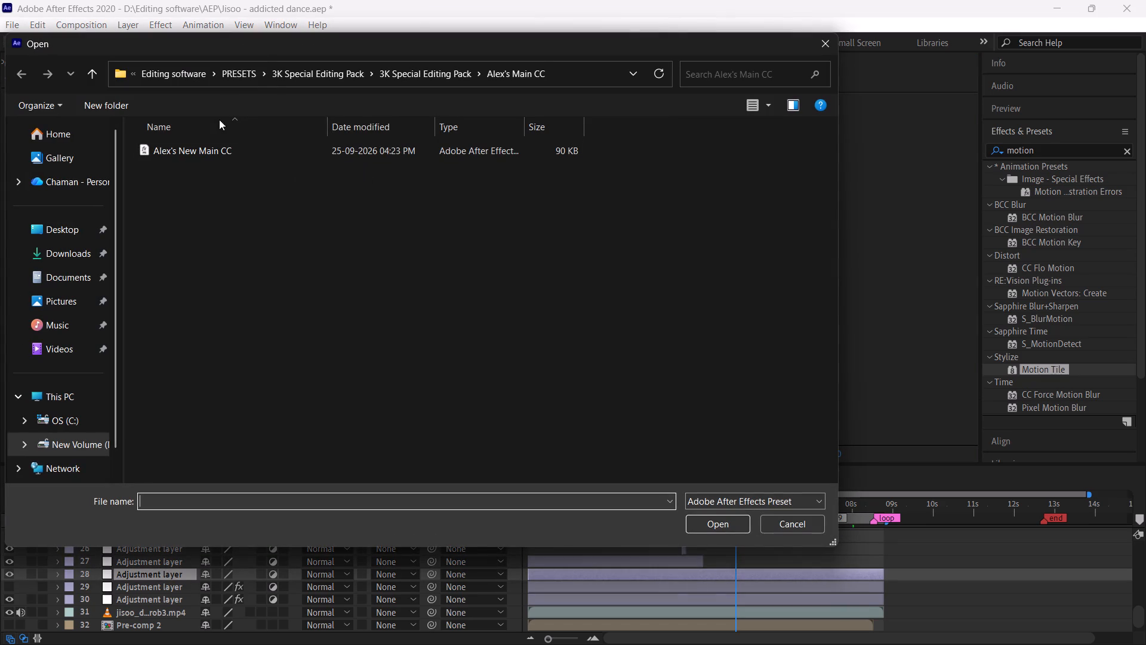
{"action": "left_click", "coordinate": [244, 73]}
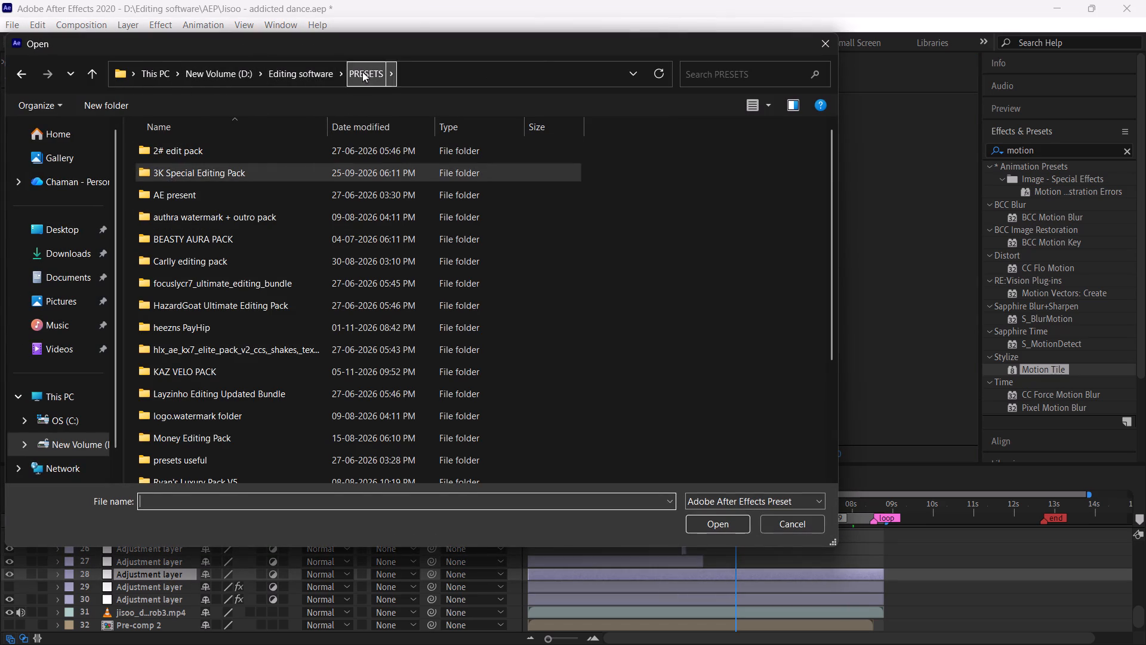
{"action": "scroll", "coordinate": [294, 333], "scroll_direction": "up", "scroll_amount": 1}
{"action": "scroll", "coordinate": [298, 348], "scroll_direction": "down", "scroll_amount": 1}
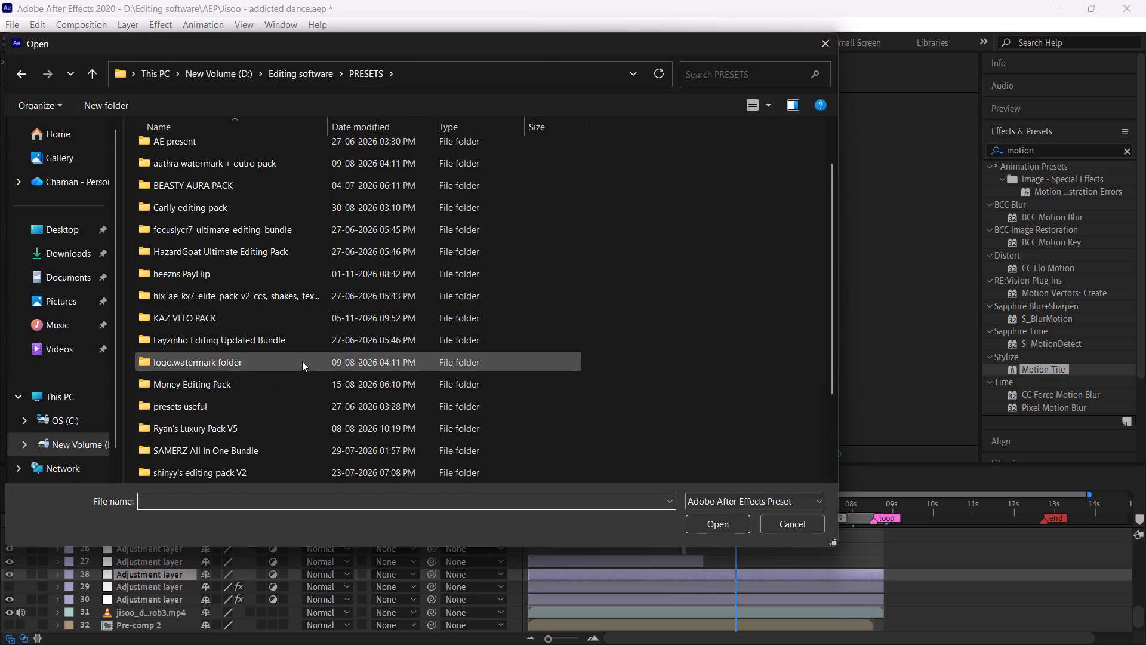
{"action": "scroll", "coordinate": [266, 373], "scroll_direction": "down", "scroll_amount": 2}
{"action": "scroll", "coordinate": [267, 374], "scroll_direction": "up", "scroll_amount": 2}
{"action": "scroll", "coordinate": [268, 374], "scroll_direction": "down", "scroll_amount": 1}
{"action": "double_click", "coordinate": [266, 450]}
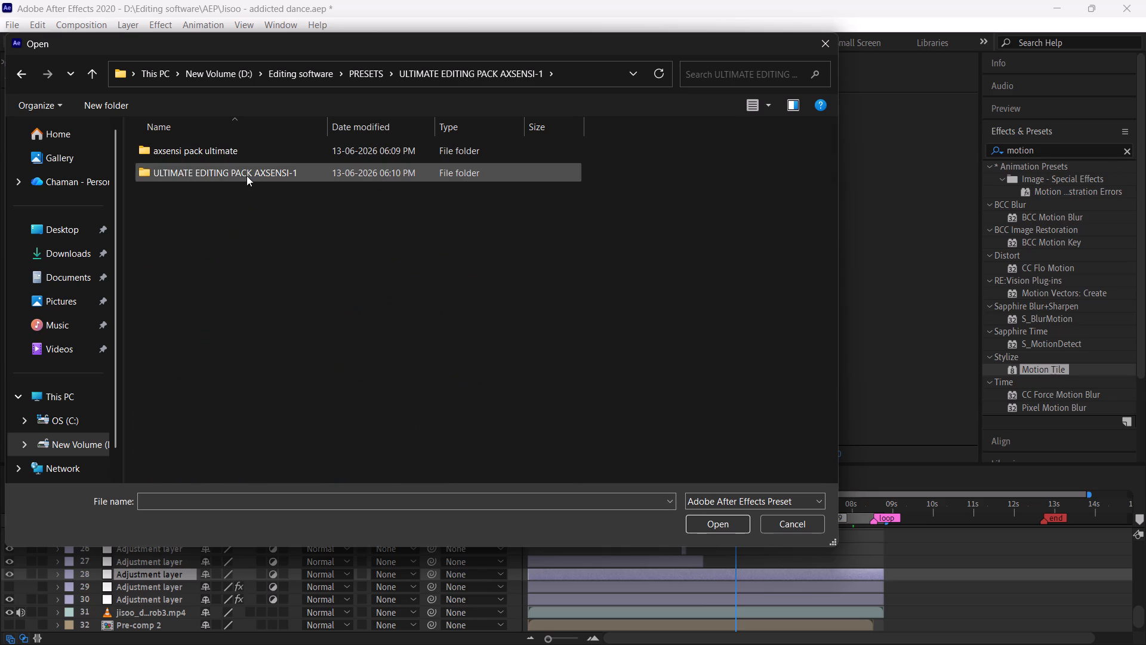
{"action": "double_click", "coordinate": [248, 174]}
{"action": "left_click", "coordinate": [253, 152]}
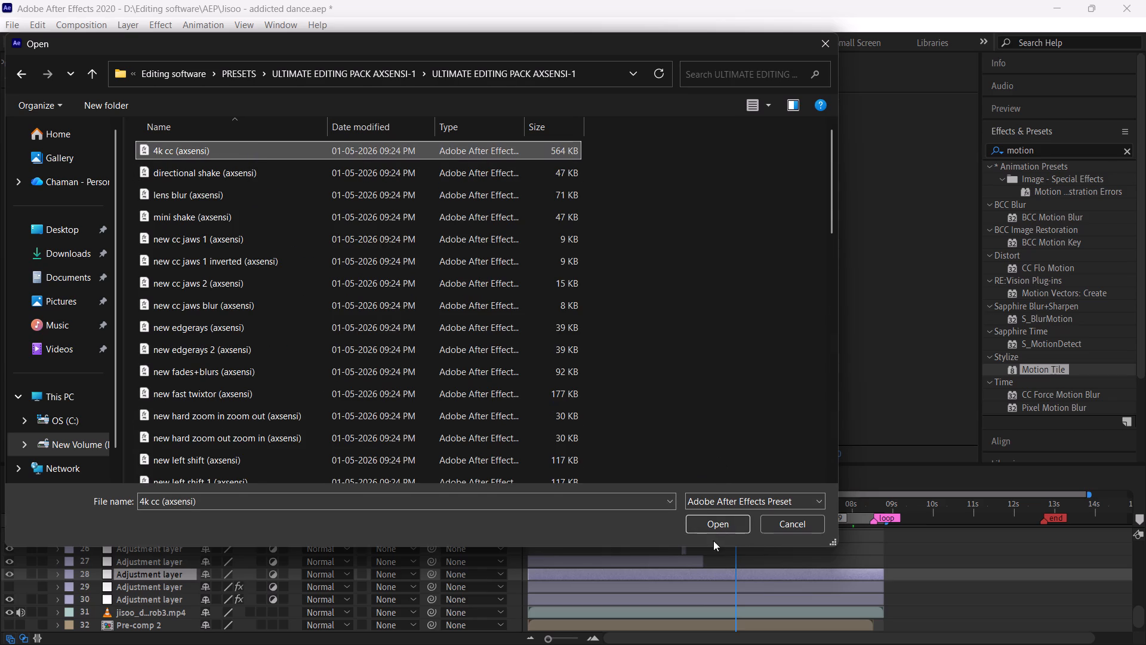
{"action": "left_click", "coordinate": [721, 524]}
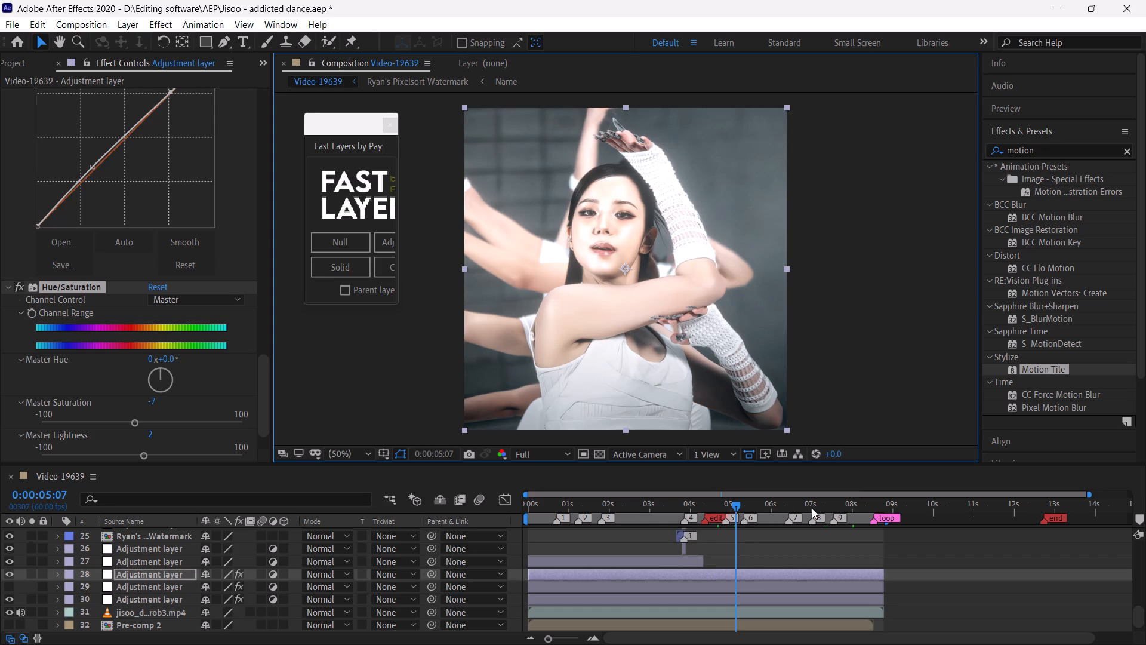
Review the 4k cc colour correction at about 7:24, 8:00 and 6:50 and look through the upper layers.
{"action": "left_click", "coordinate": [828, 509]}
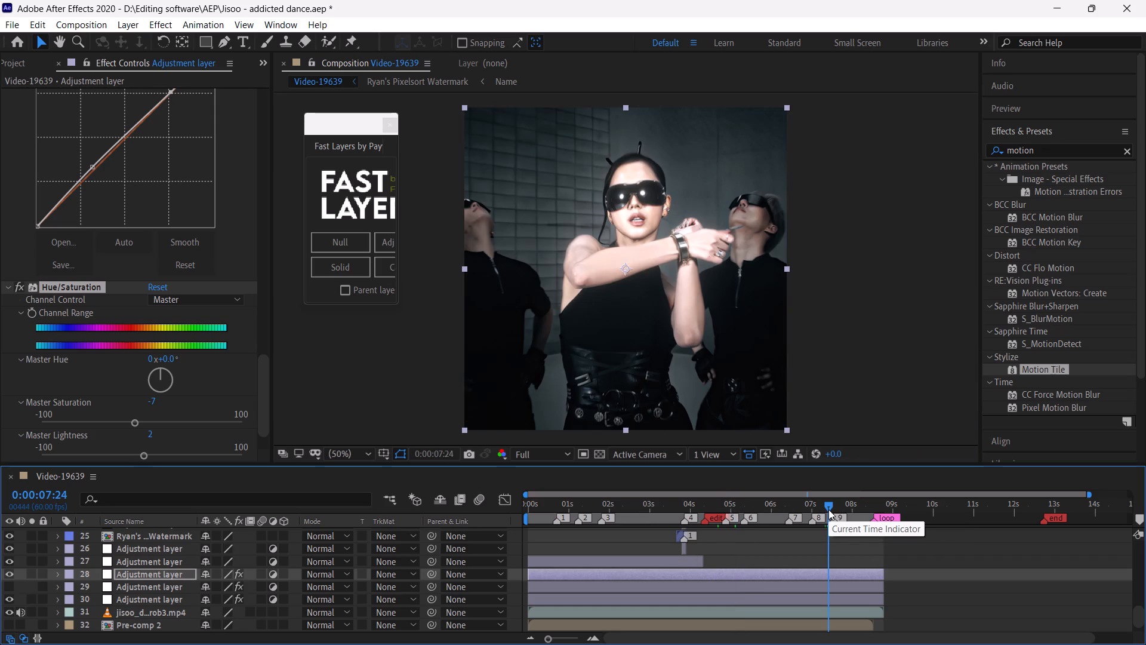
{"action": "left_click", "coordinate": [852, 508]}
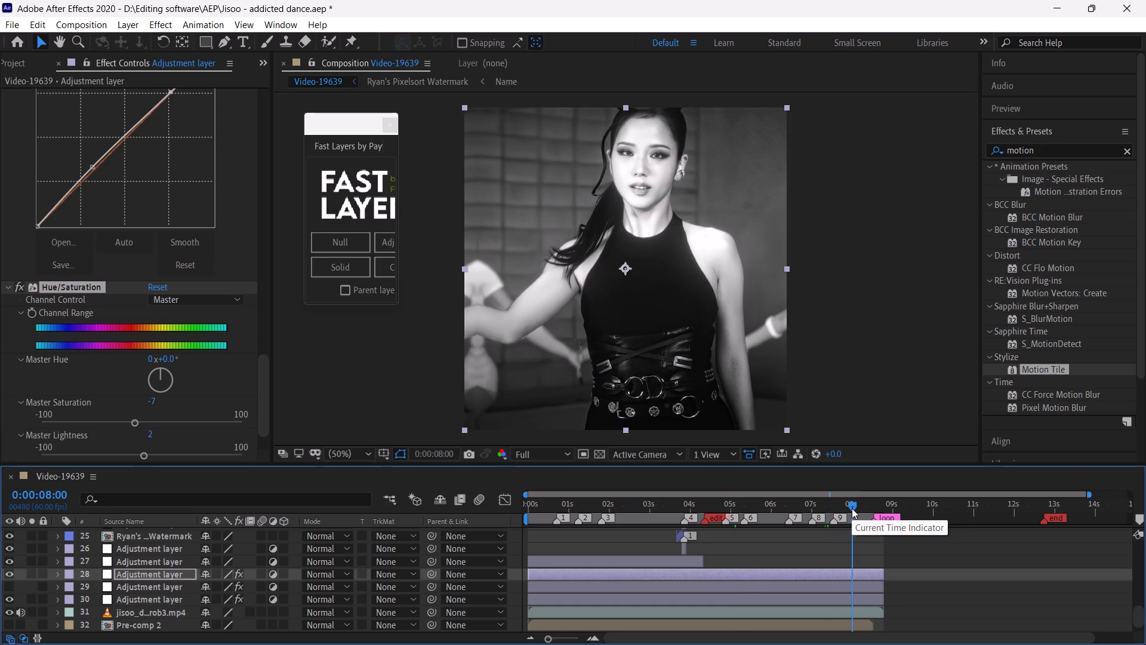
{"action": "left_click", "coordinate": [805, 511]}
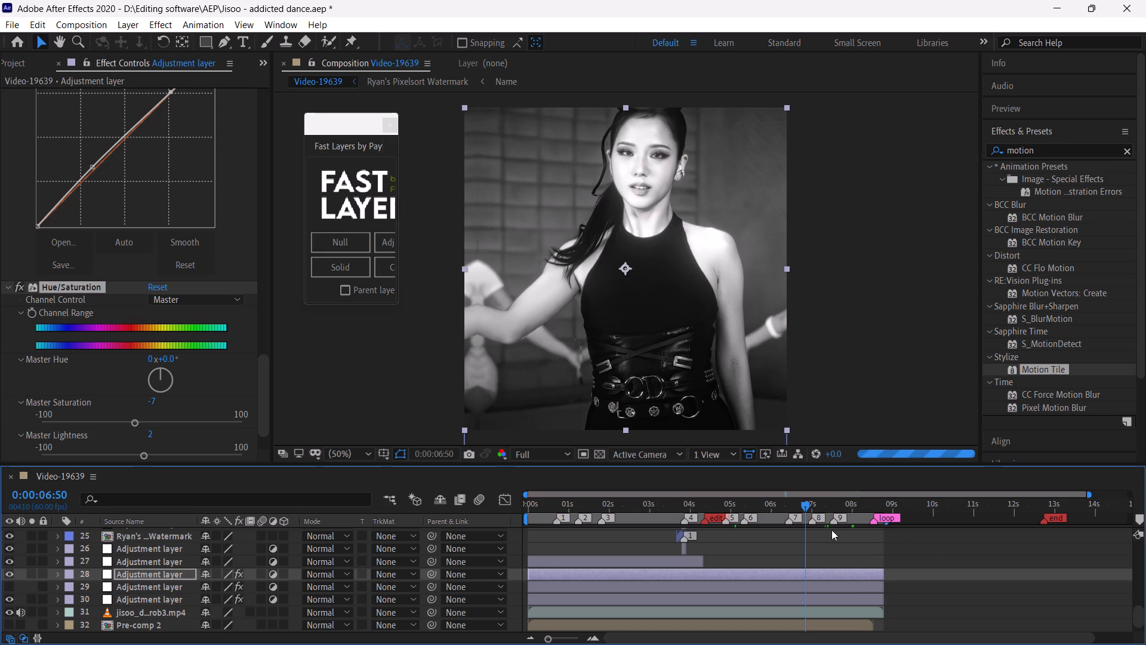
{"action": "left_click_drag", "start_coordinate": [1139, 614], "coordinate": [1145, 572]}
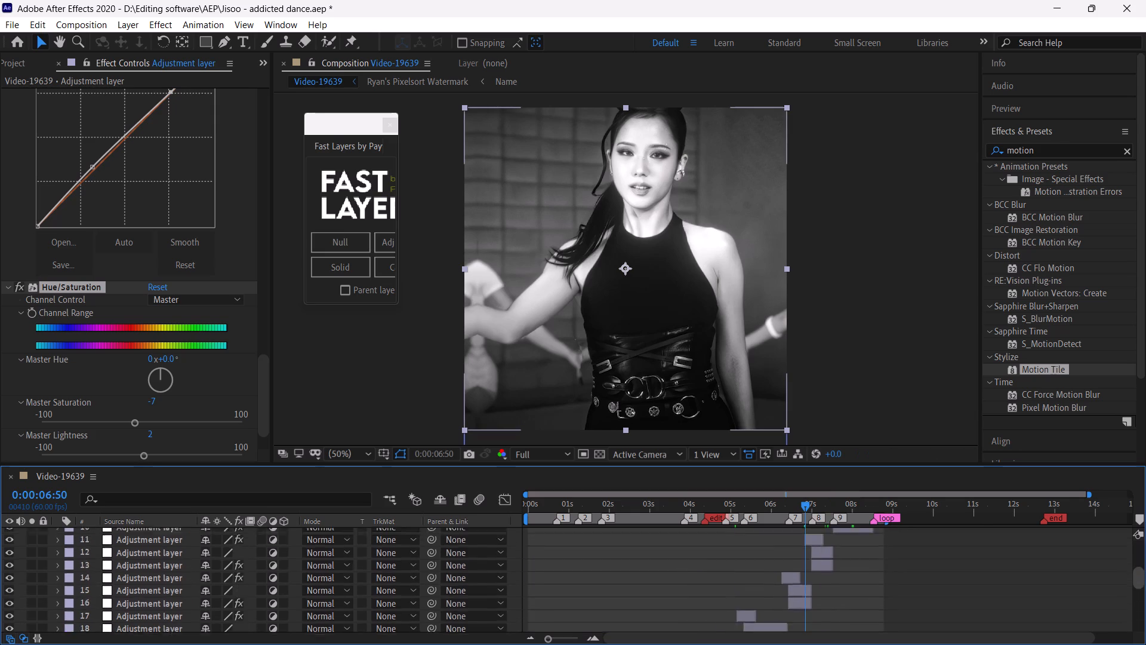
{"action": "left_click_drag", "start_coordinate": [1145, 572], "coordinate": [1145, 555]}
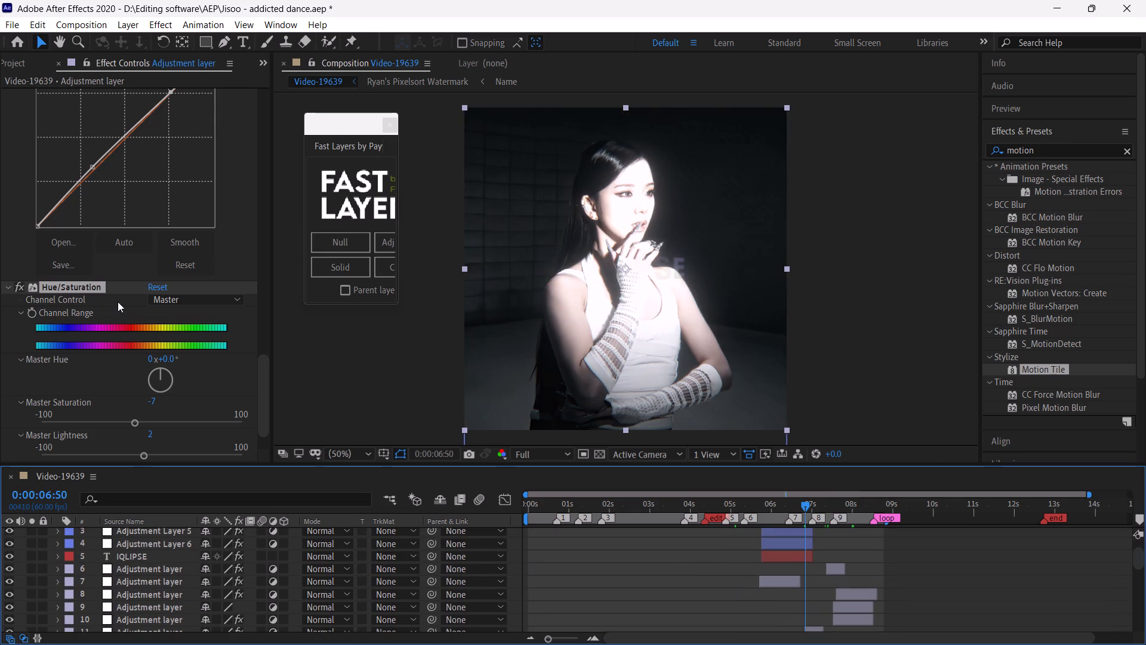
Collapse the adjustment layer's effects and disable both Looks 2 and Looks.
{"action": "left_click", "coordinate": [5, 284]}
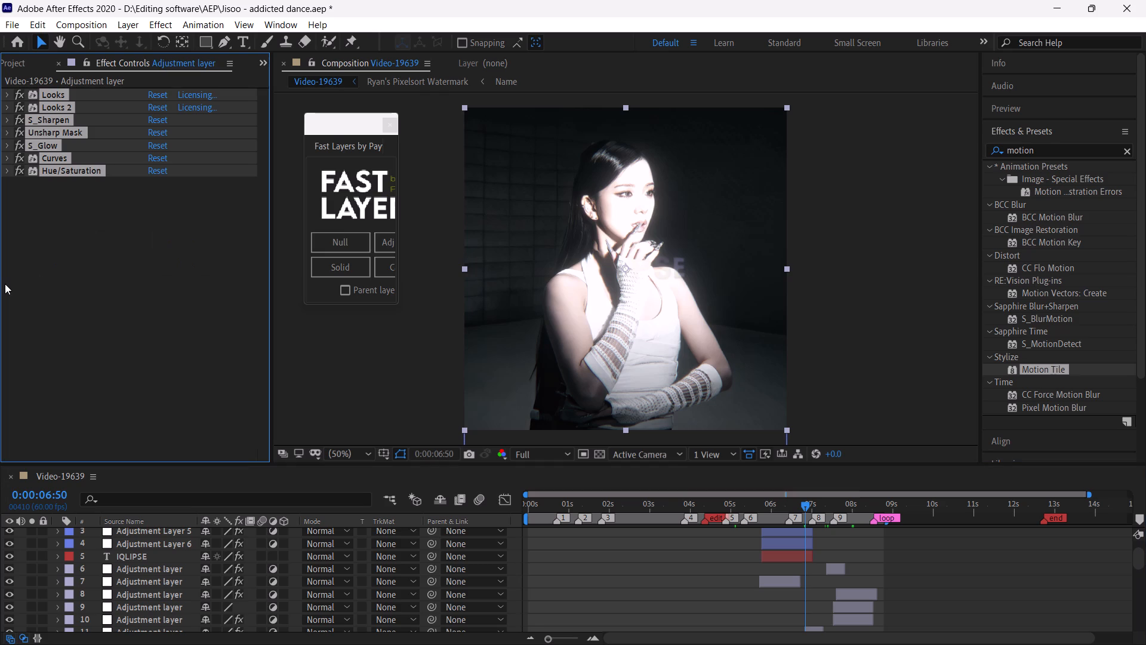
{"action": "left_click", "coordinate": [77, 250]}
{"action": "left_click", "coordinate": [21, 105]}
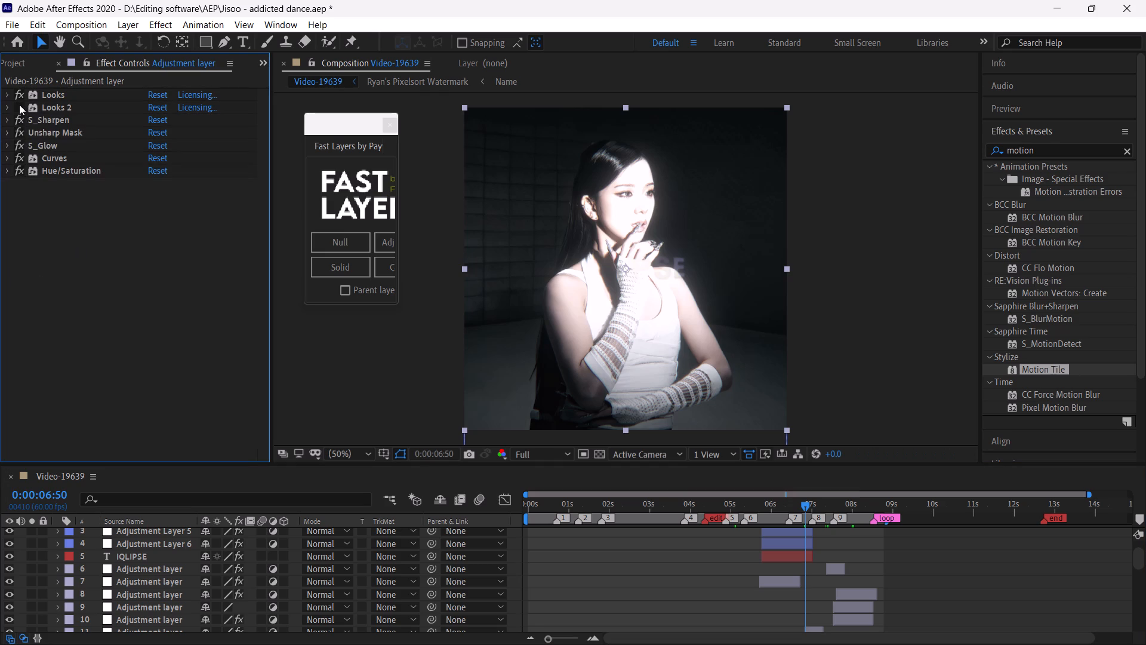
{"action": "left_click", "coordinate": [19, 105]}
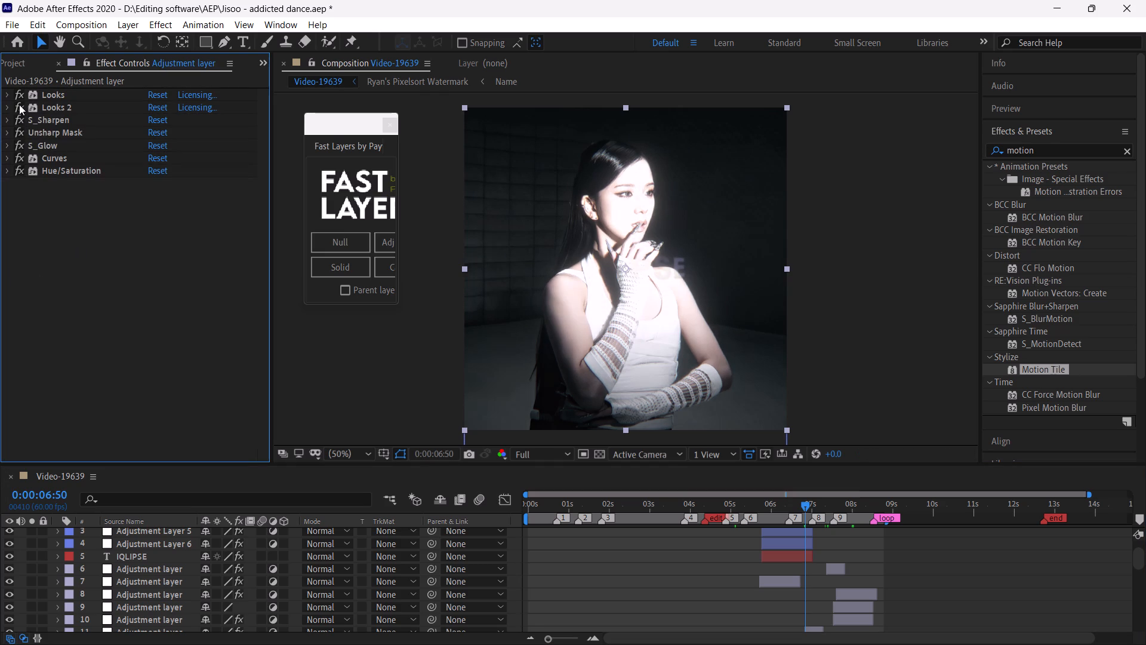
{"action": "left_click", "coordinate": [19, 105]}
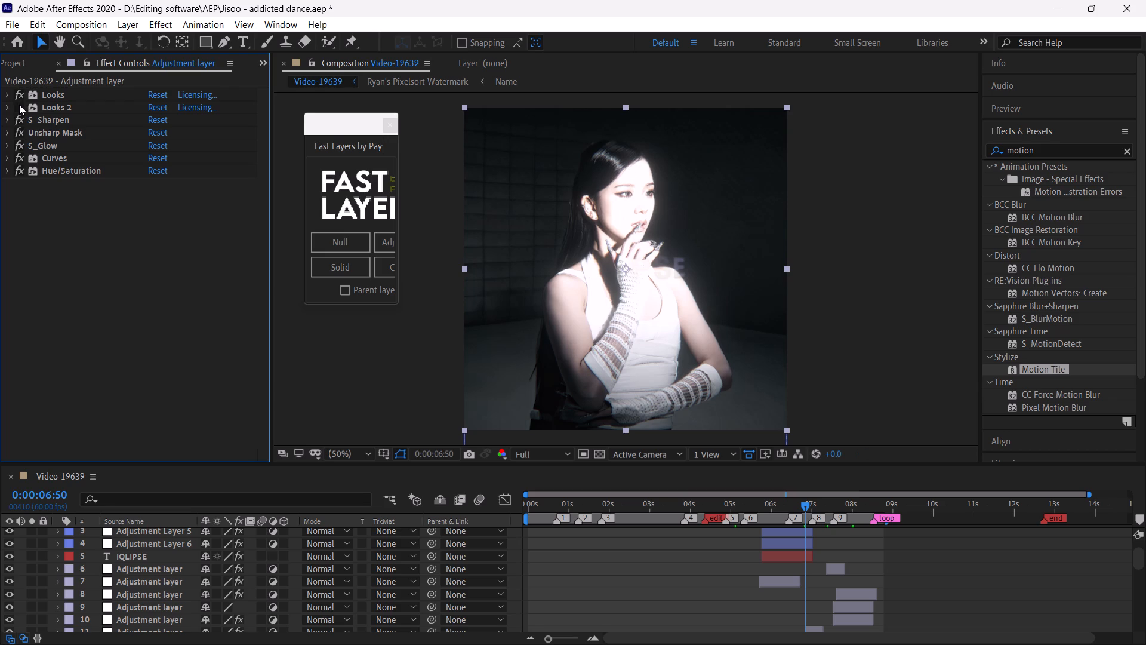
{"action": "left_click", "coordinate": [19, 93]}
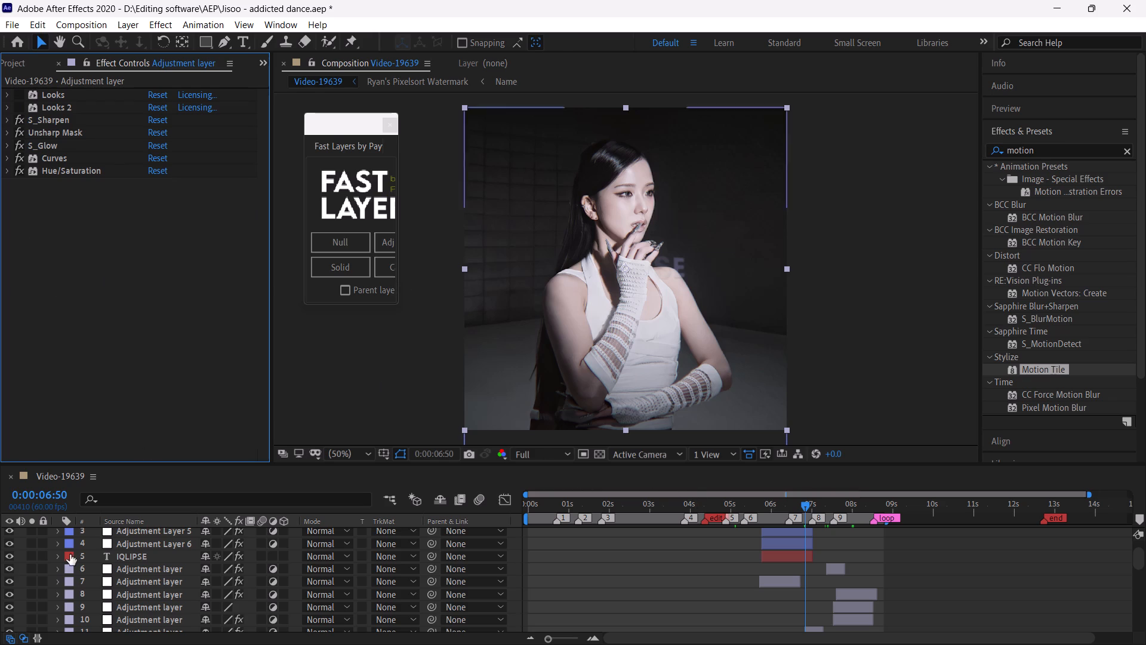
Compare the frame at 6:50 with adjustment layer 28 hidden and shown again.
{"action": "left_click_drag", "start_coordinate": [1139, 559], "coordinate": [1144, 607]}
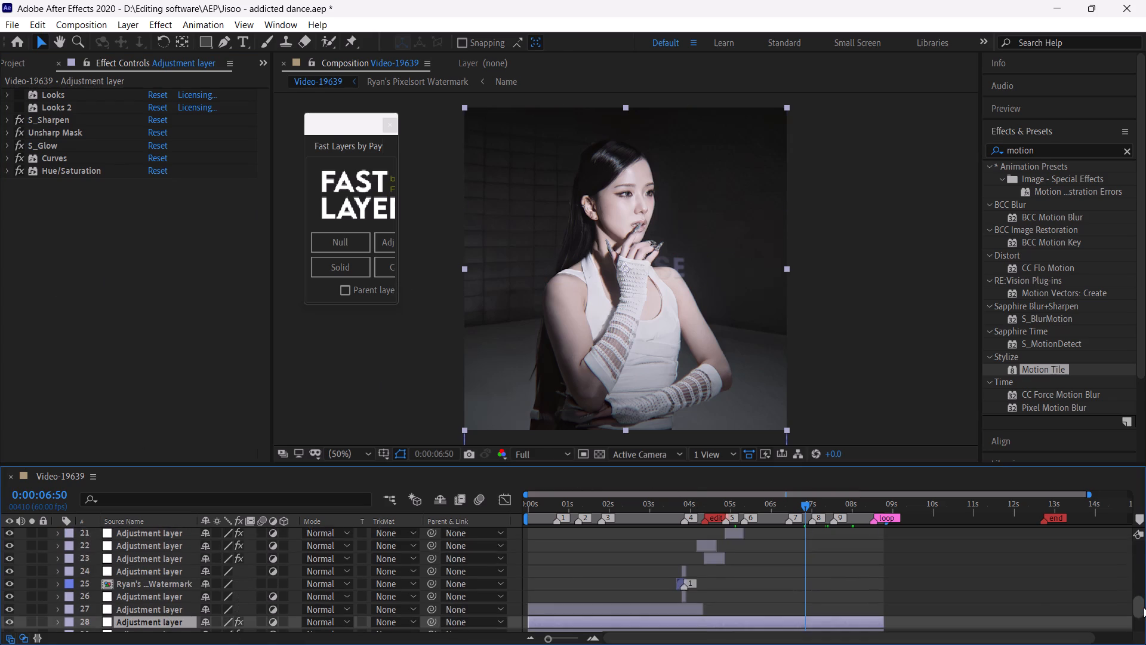
{"action": "left_click_drag", "start_coordinate": [1144, 607], "coordinate": [1144, 616]}
{"action": "left_click", "coordinate": [13, 581]}
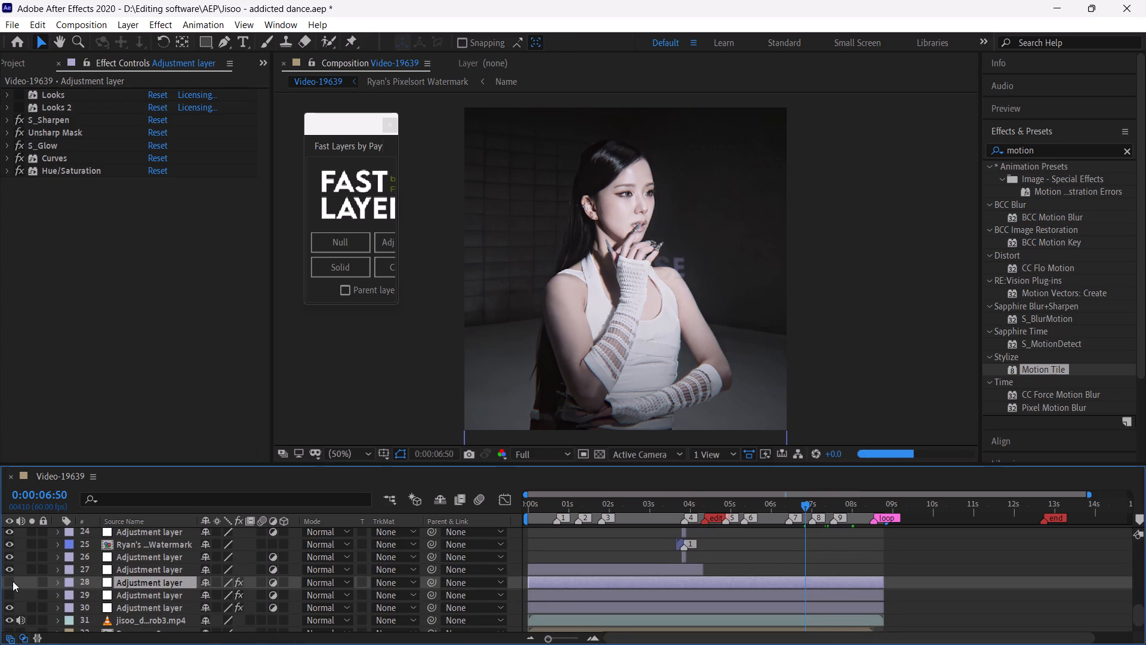
{"action": "left_click", "coordinate": [13, 581]}
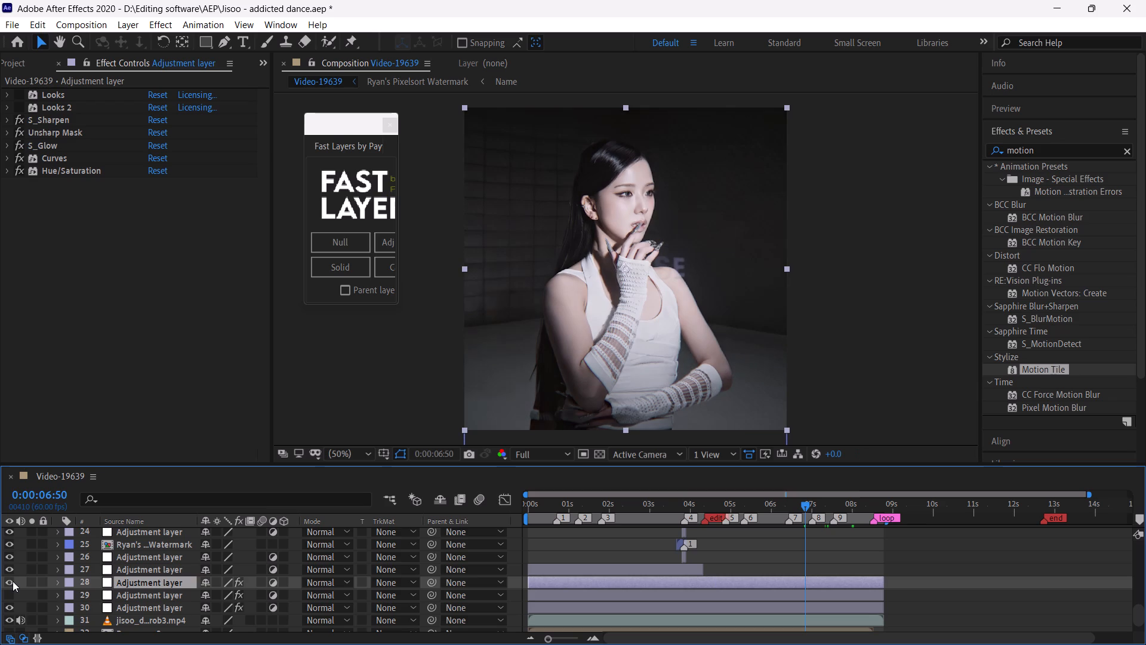
Disable the S_Sharpen effect on adjustment layer 28 after checking the frame with the layer hidden and shown.
{"action": "left_click", "coordinate": [13, 581]}
{"action": "left_click", "coordinate": [13, 581]}
{"action": "left_click", "coordinate": [20, 116]}
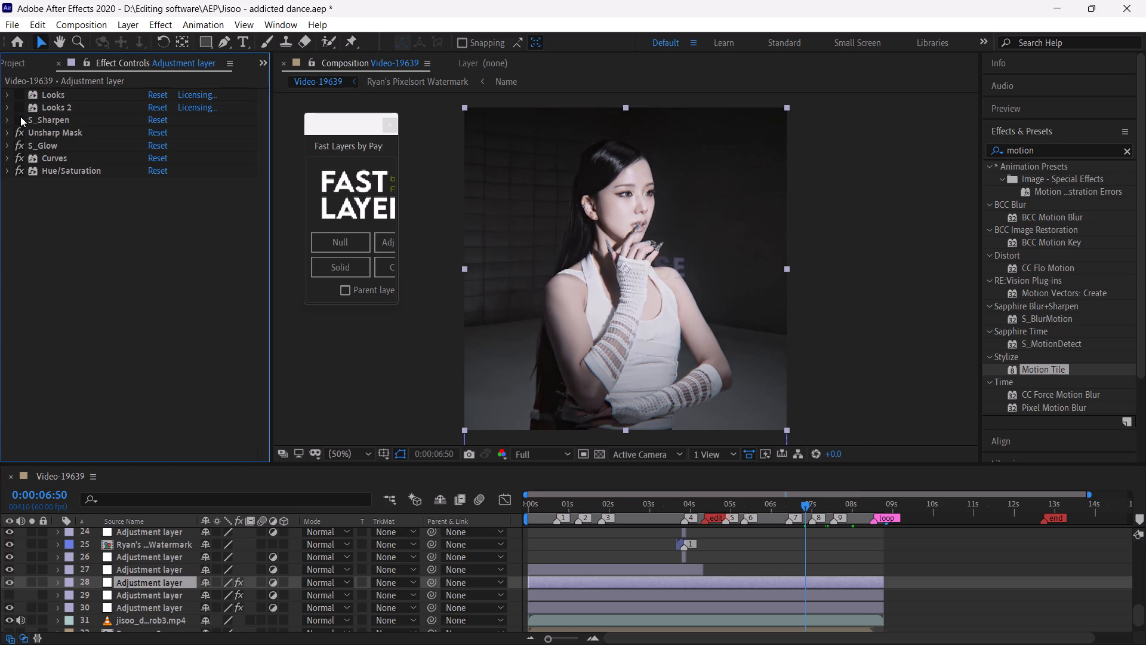
Compare the frame at about 4:39 with adjustment layer 28 hidden and shown again.
{"action": "left_click", "coordinate": [713, 503]}
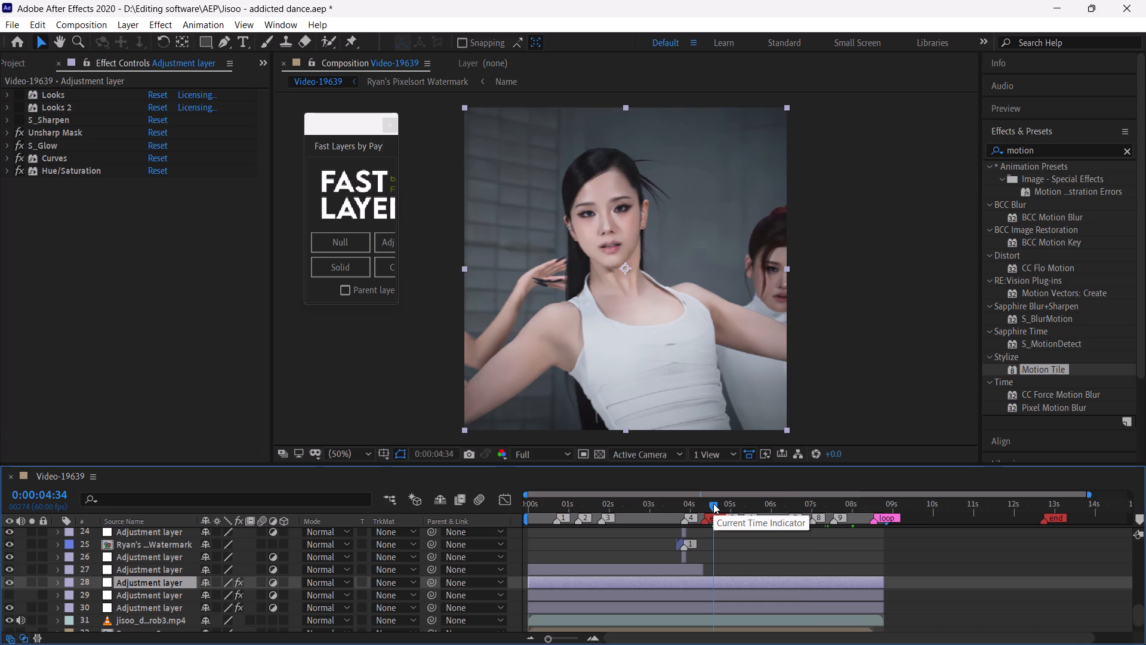
{"action": "left_click", "coordinate": [713, 503]}
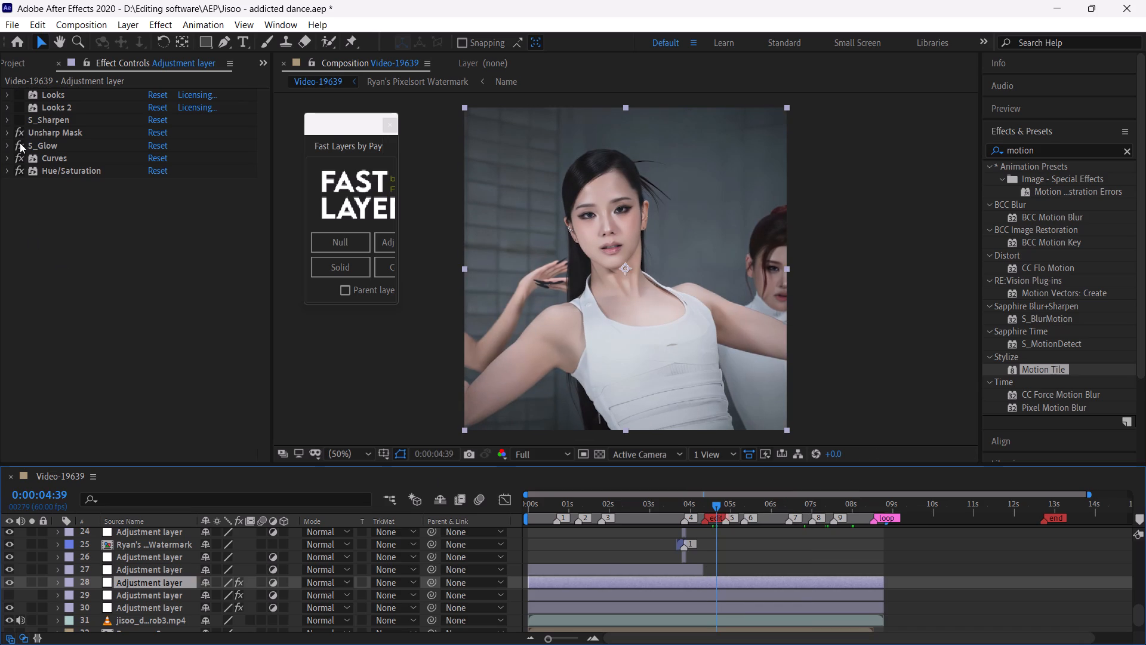
{"action": "left_click", "coordinate": [9, 584]}
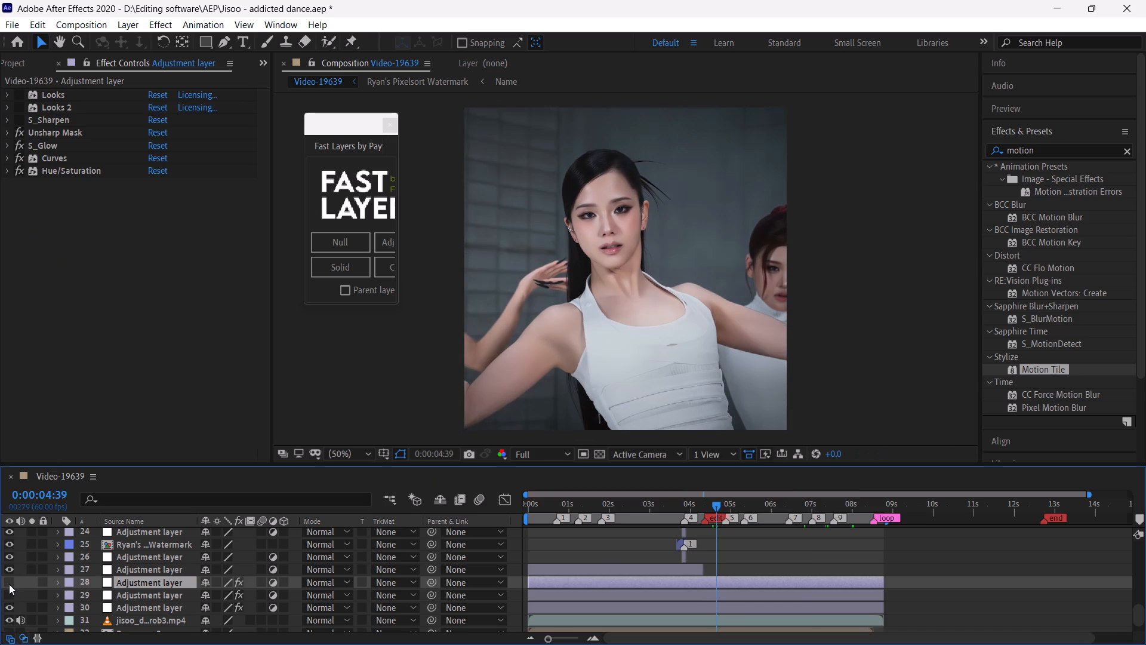
{"action": "left_click", "coordinate": [9, 584]}
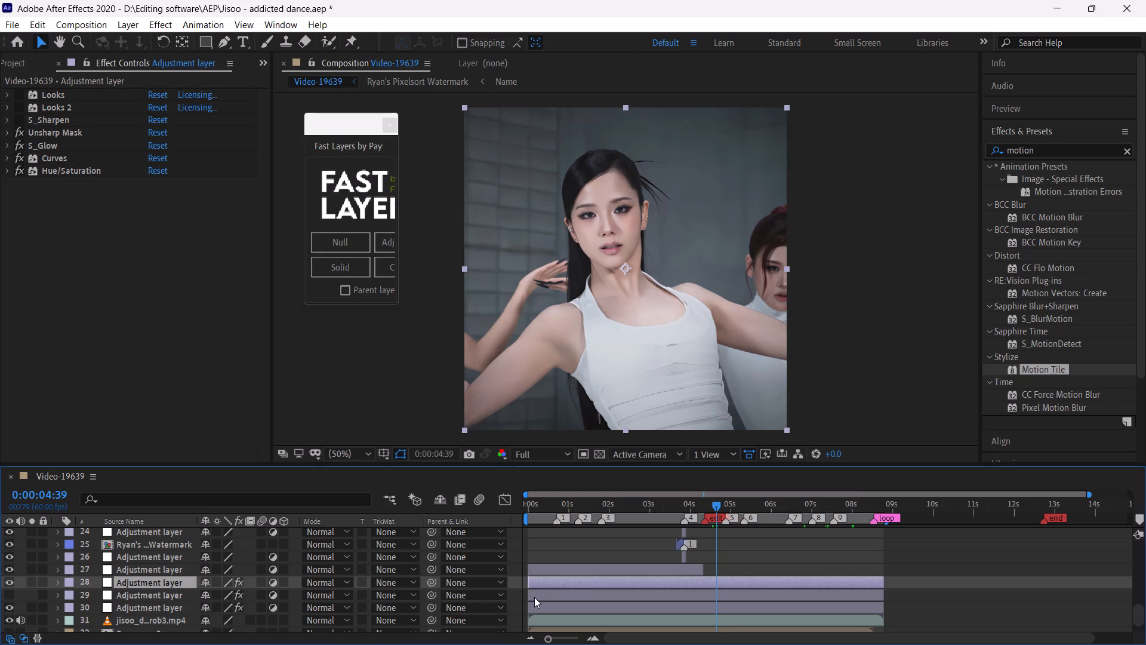
Show adjustment layer 29 and hide adjustment layer 28 to judge the Mxdhav.aep colour correction on its own.
{"action": "left_click", "coordinate": [539, 598]}
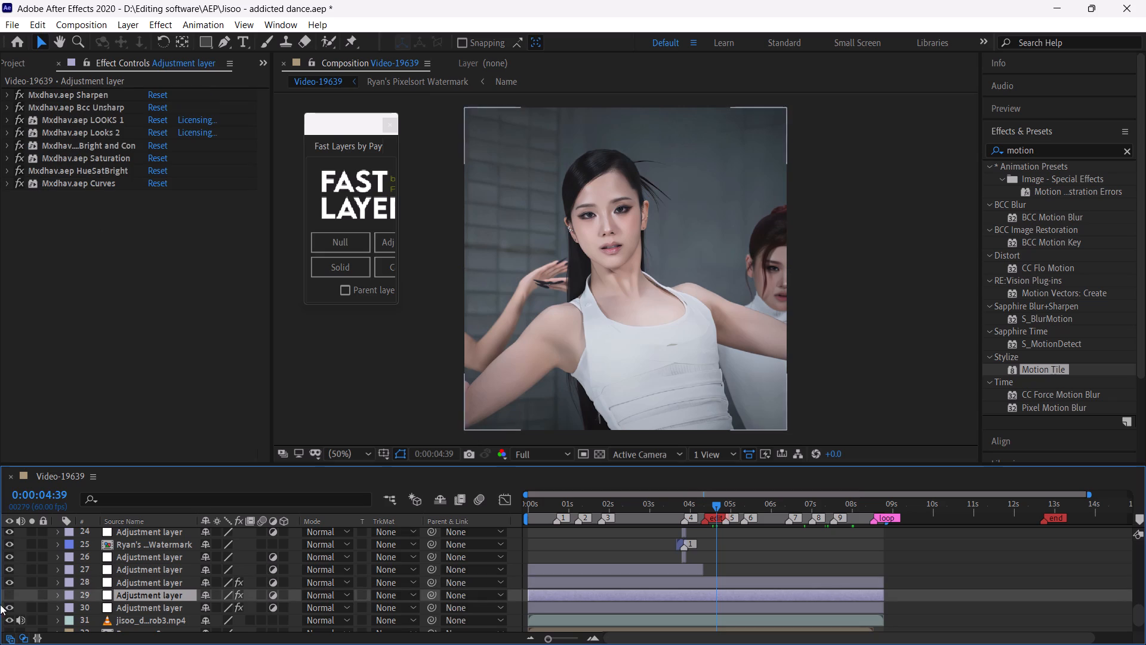
{"action": "left_click", "coordinate": [5, 595]}
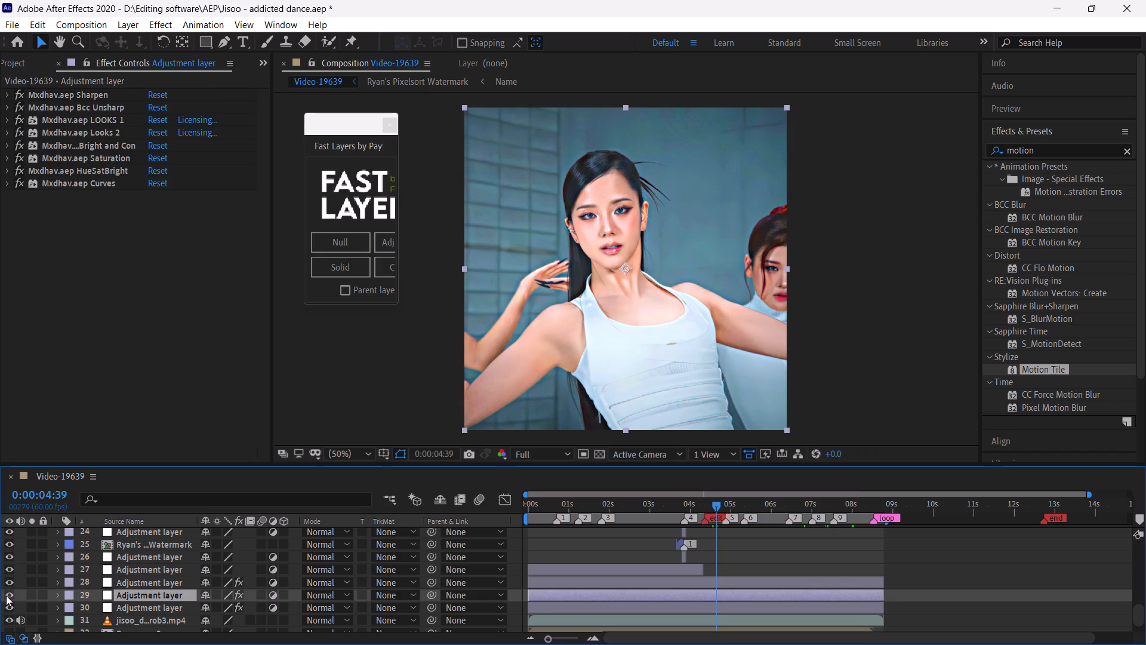
{"action": "left_click", "coordinate": [10, 581]}
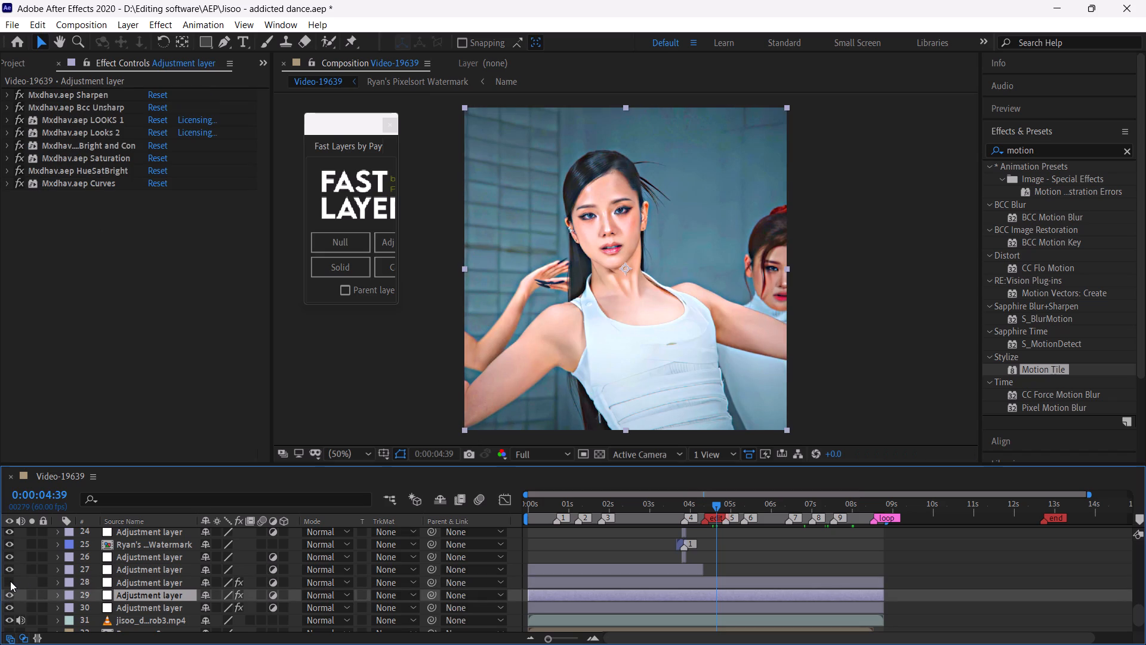
{"action": "left_click", "coordinate": [10, 581]}
{"action": "left_click", "coordinate": [10, 581]}
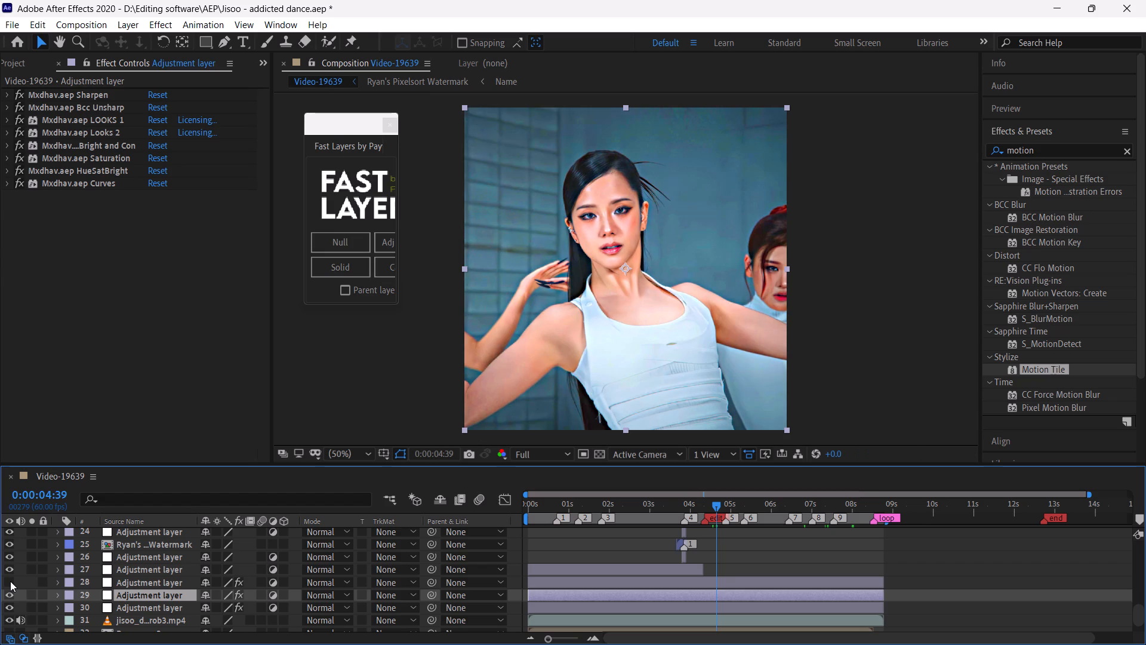
Disable Mxdhav.aep Sharpen on adjustment layer 29 and compare the frame with Bcc Unsharp and LOOKS 1 each off and on.
{"action": "left_click", "coordinate": [12, 252]}
{"action": "left_click", "coordinate": [17, 90]}
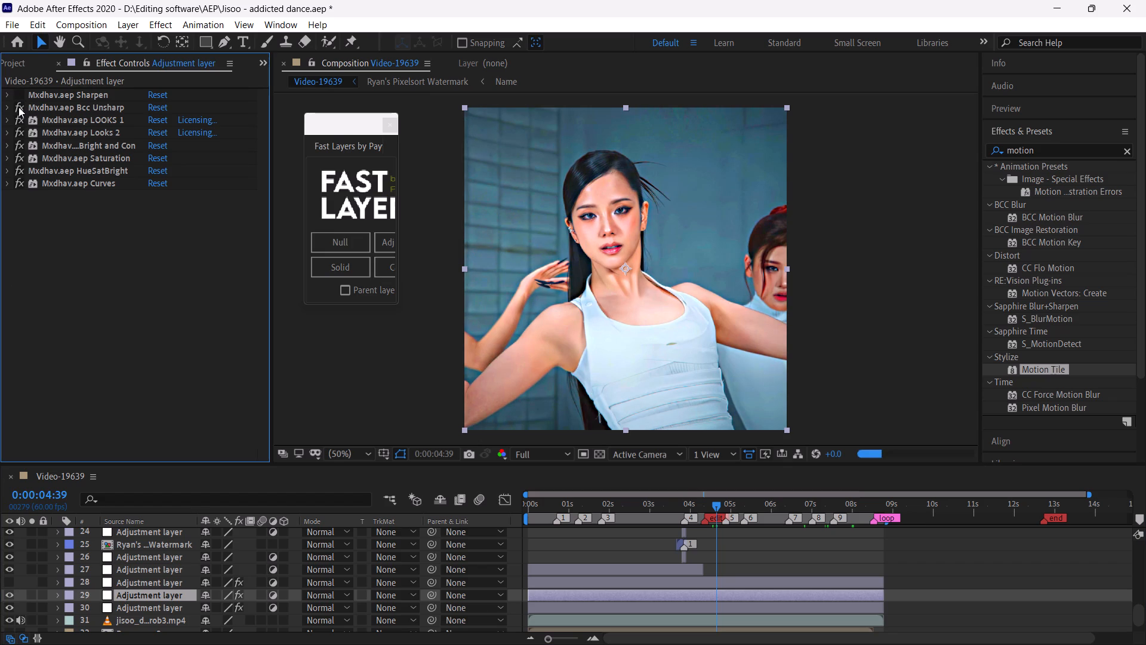
{"action": "left_click", "coordinate": [19, 107]}
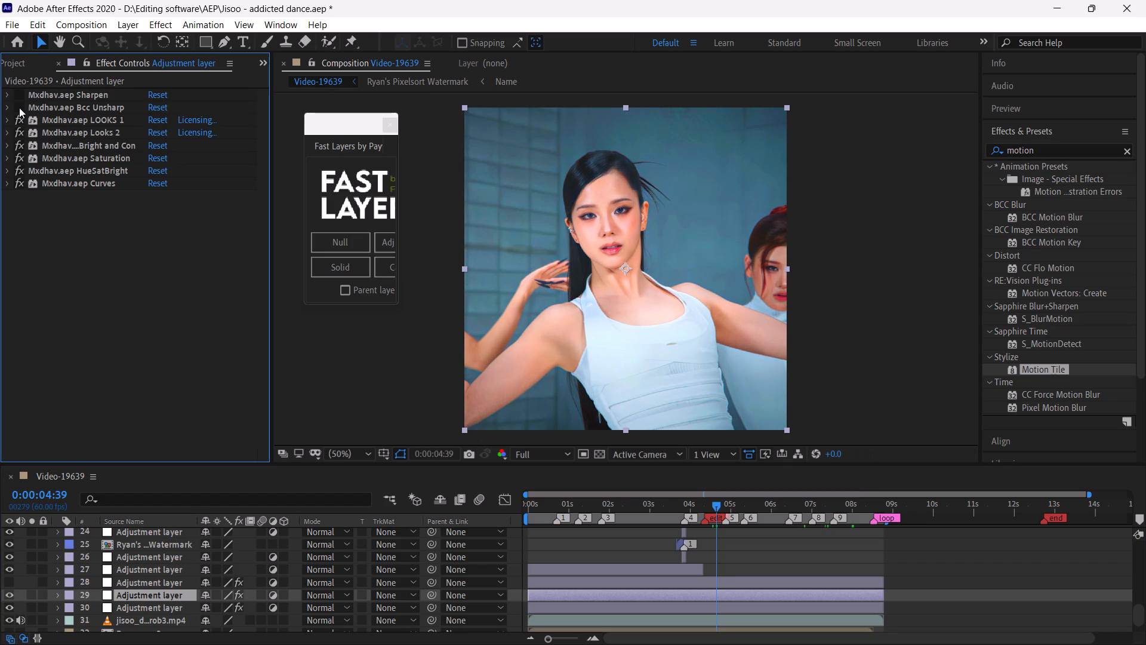
{"action": "left_click", "coordinate": [19, 107]}
{"action": "left_click", "coordinate": [19, 107]}
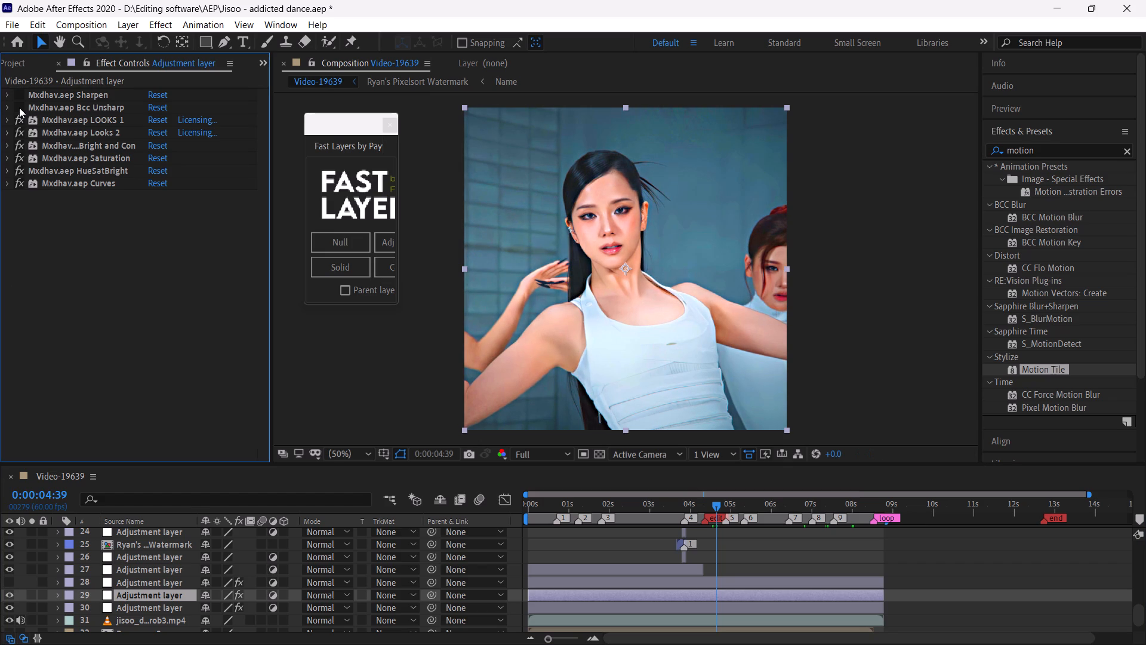
{"action": "left_click", "coordinate": [19, 107]}
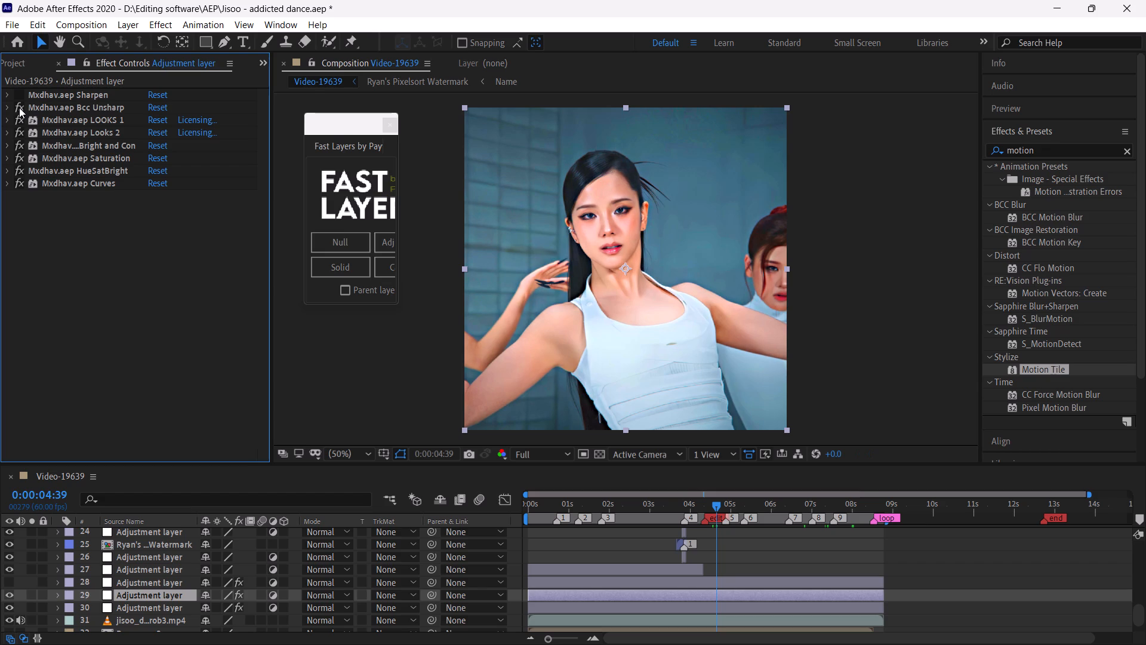
{"action": "left_click", "coordinate": [20, 119]}
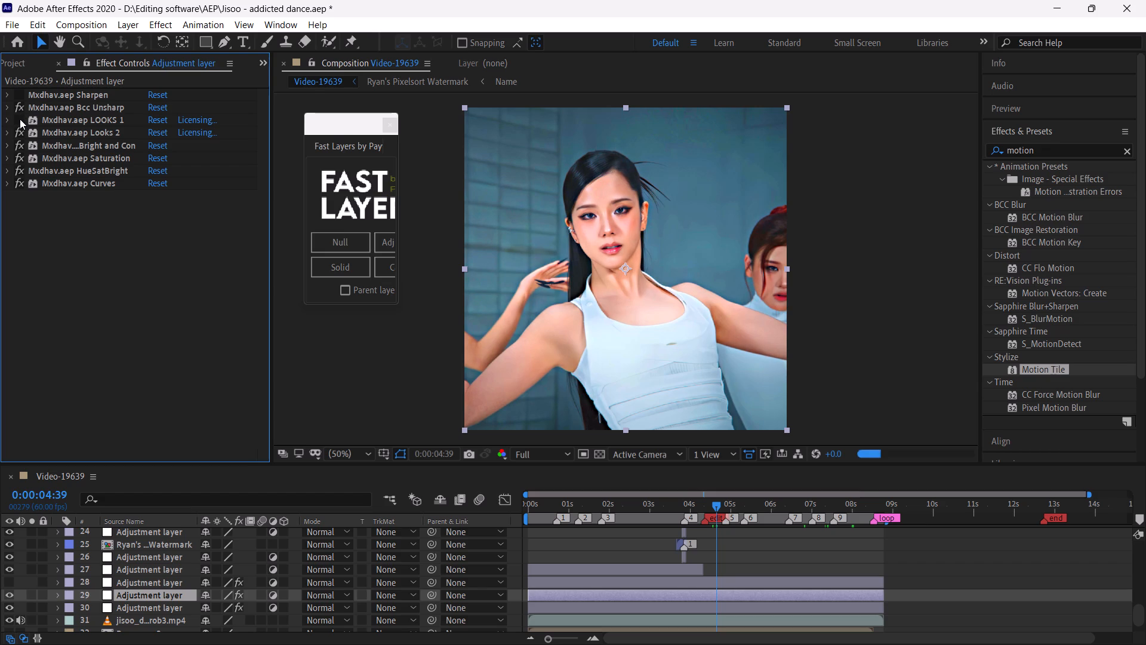
{"action": "left_click", "coordinate": [20, 119]}
Disable the Mxdhav.aep Curves and Saturation effects on adjustment layer 29, checking HueSatBright off and on as well.
{"action": "left_click", "coordinate": [19, 183]}
{"action": "left_click", "coordinate": [19, 183]}
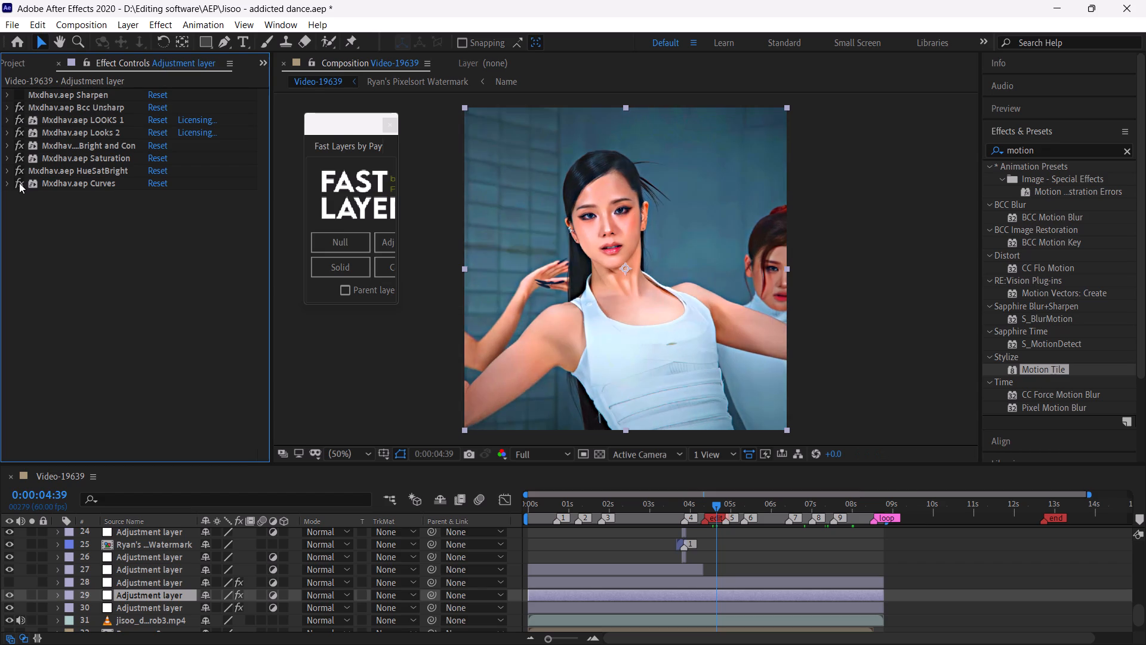
{"action": "left_click", "coordinate": [19, 183]}
{"action": "left_click", "coordinate": [19, 168]}
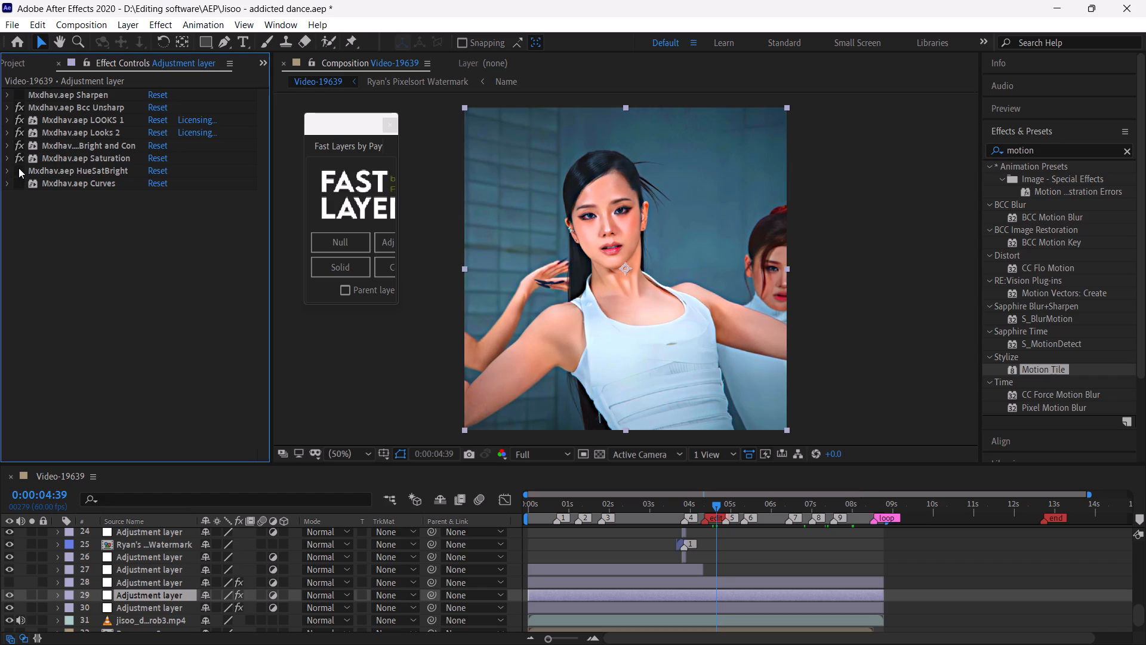
{"action": "left_click", "coordinate": [19, 168]}
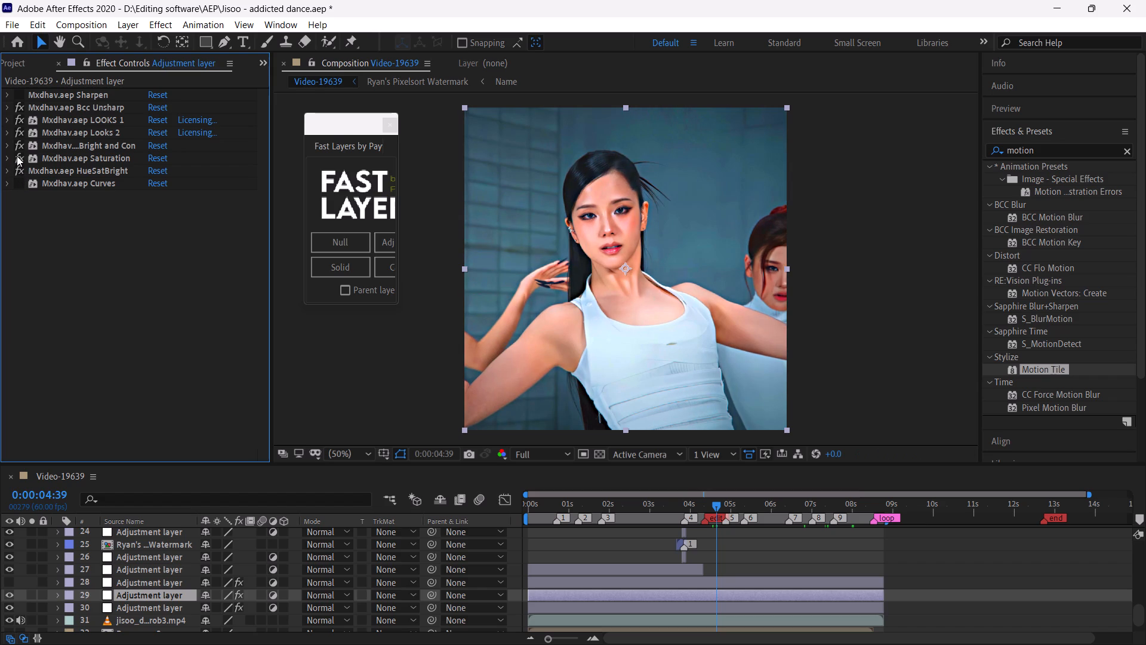
{"action": "left_click", "coordinate": [17, 156]}
{"action": "left_click", "coordinate": [17, 156]}
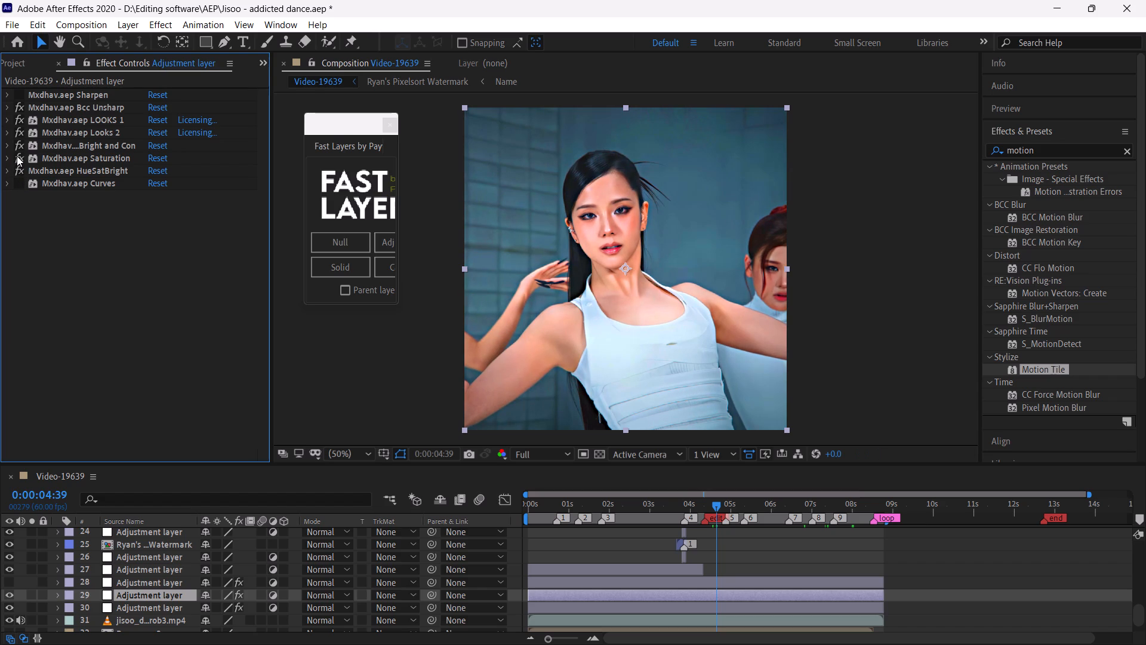
{"action": "left_click", "coordinate": [17, 156]}
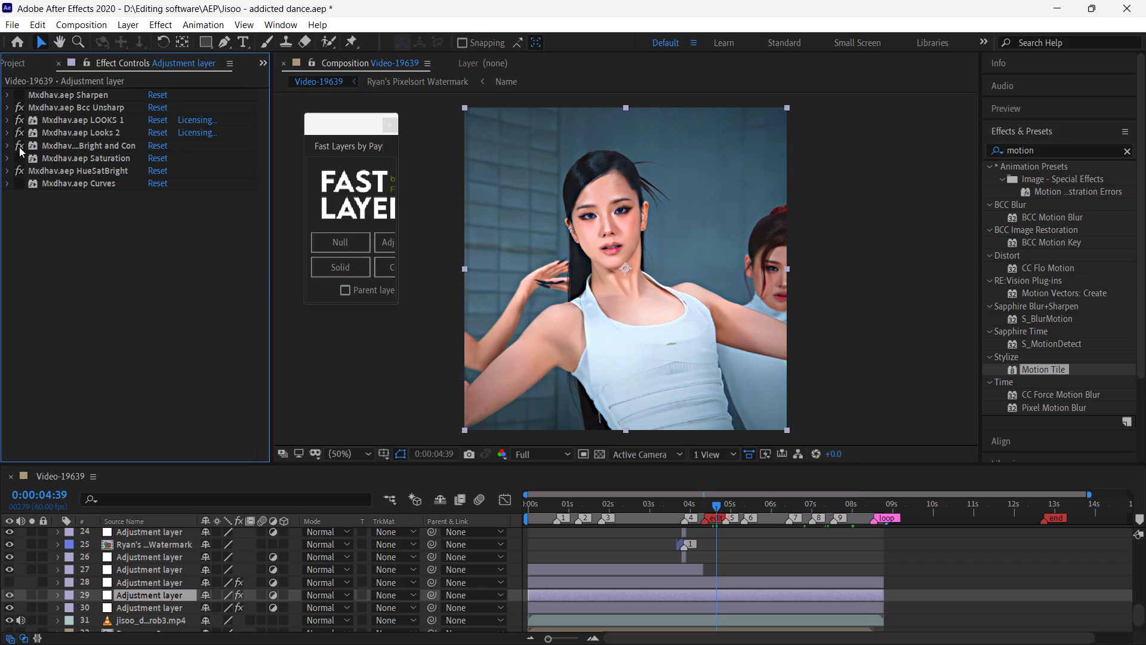
Compare the frame with layer 29's Bright and Con, Looks 2, LOOKS 1 and Bcc Unsharp each switched off and on.
{"action": "left_click", "coordinate": [19, 146]}
{"action": "left_click", "coordinate": [19, 146]}
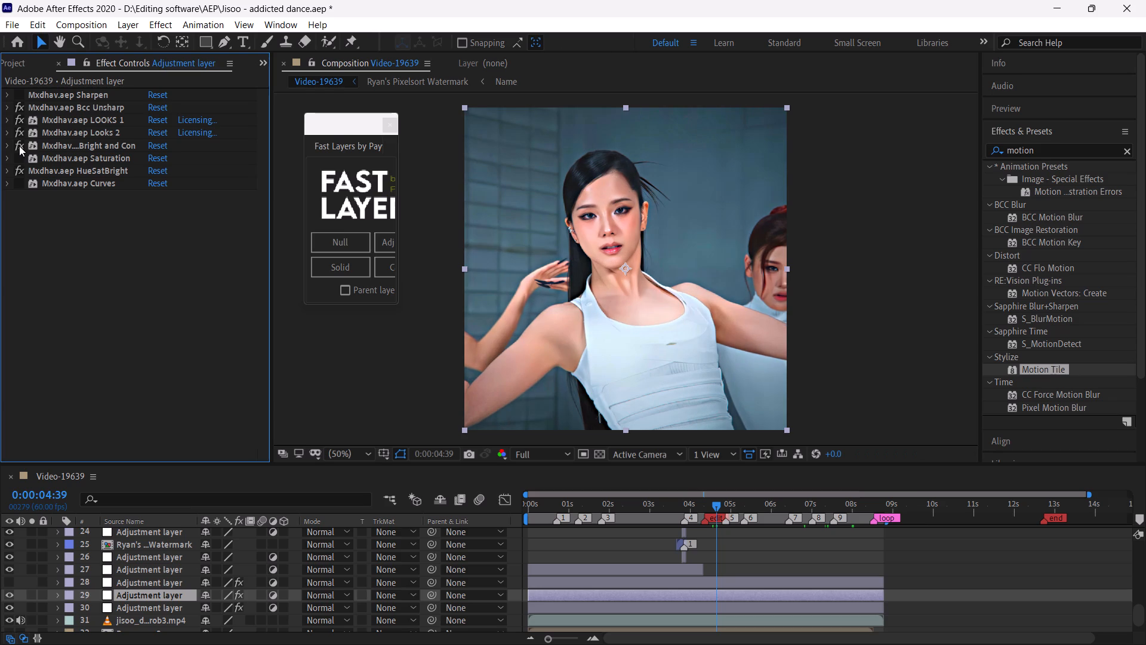
{"action": "left_click", "coordinate": [17, 131]}
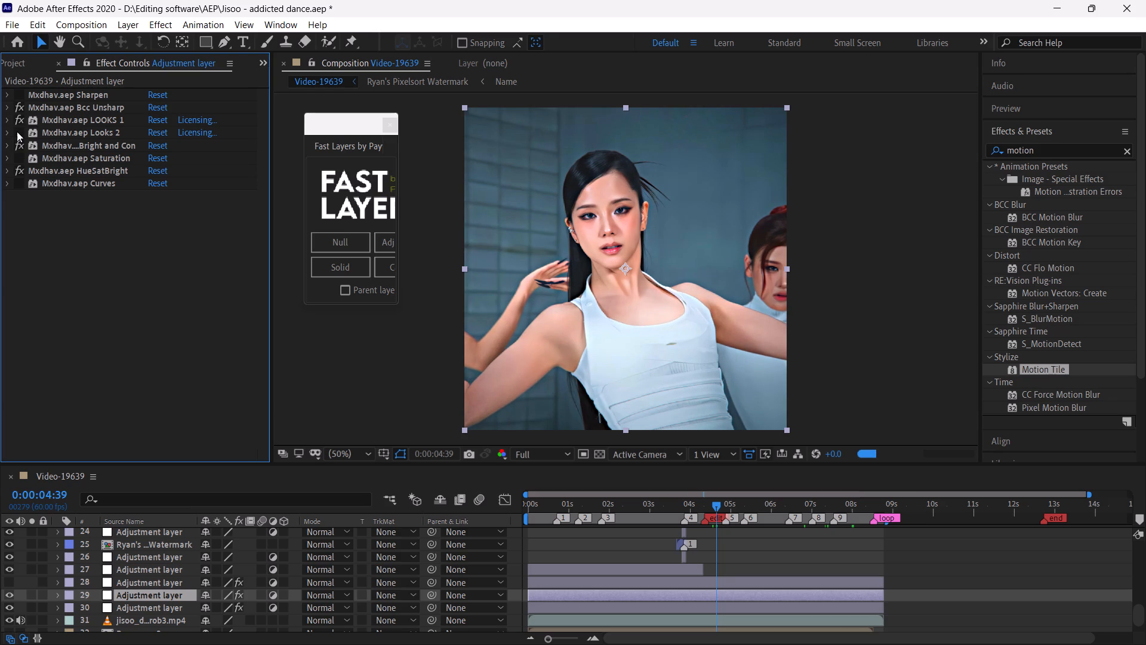
{"action": "left_click", "coordinate": [17, 131]}
{"action": "left_click", "coordinate": [20, 119]}
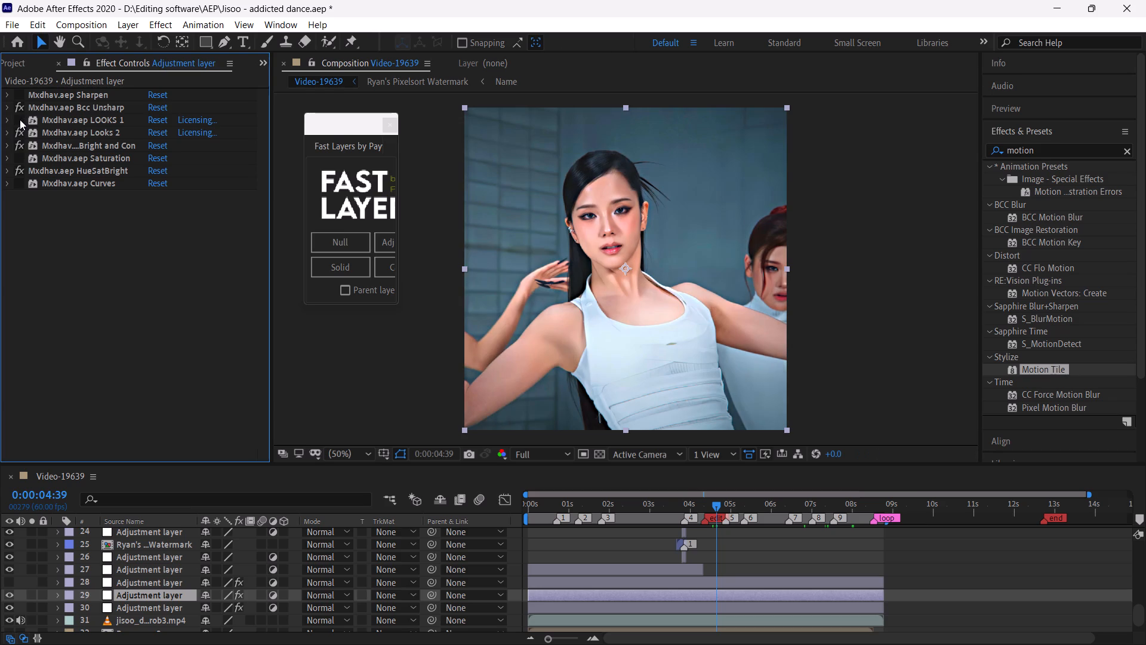
{"action": "left_click", "coordinate": [20, 119]}
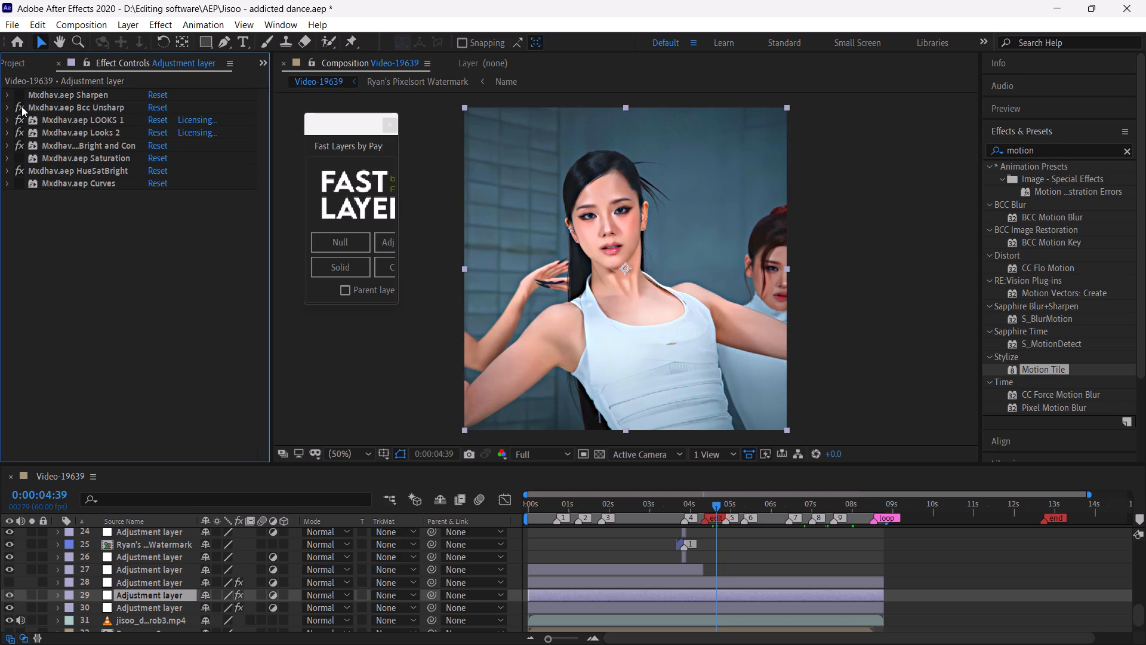
{"action": "left_click", "coordinate": [21, 106]}
{"action": "left_click", "coordinate": [21, 106]}
Show adjustment layer 28 over layer 29 again, comparing the frame with it hidden and shown.
{"action": "left_click", "coordinate": [589, 584]}
{"action": "left_click", "coordinate": [4, 583]}
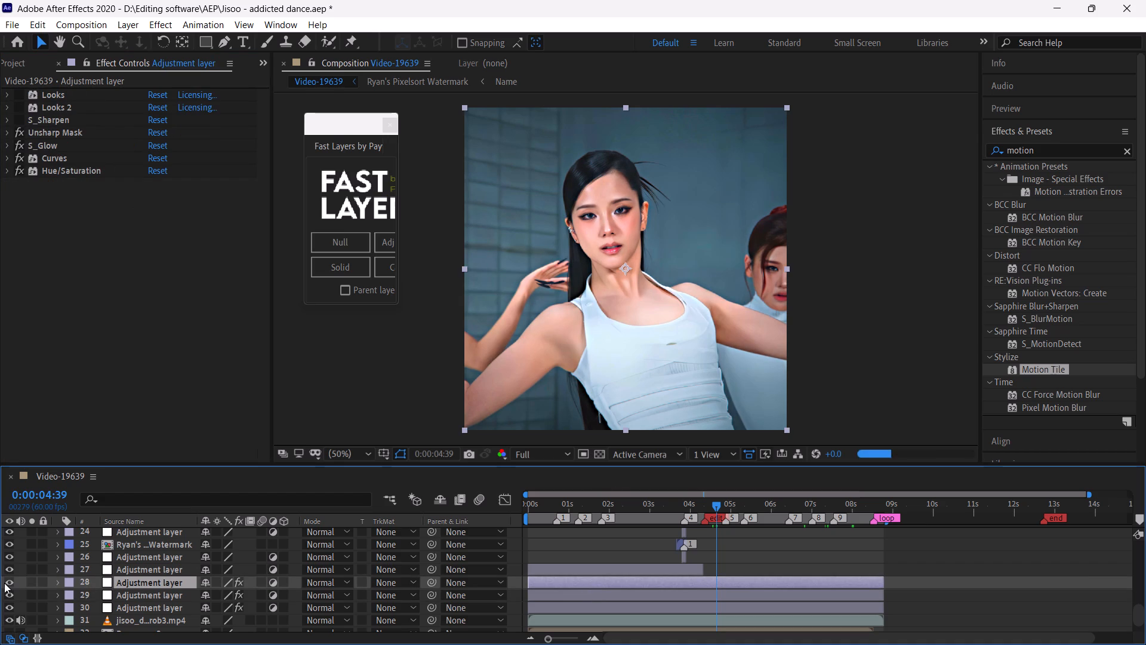
{"action": "left_click", "coordinate": [4, 583]}
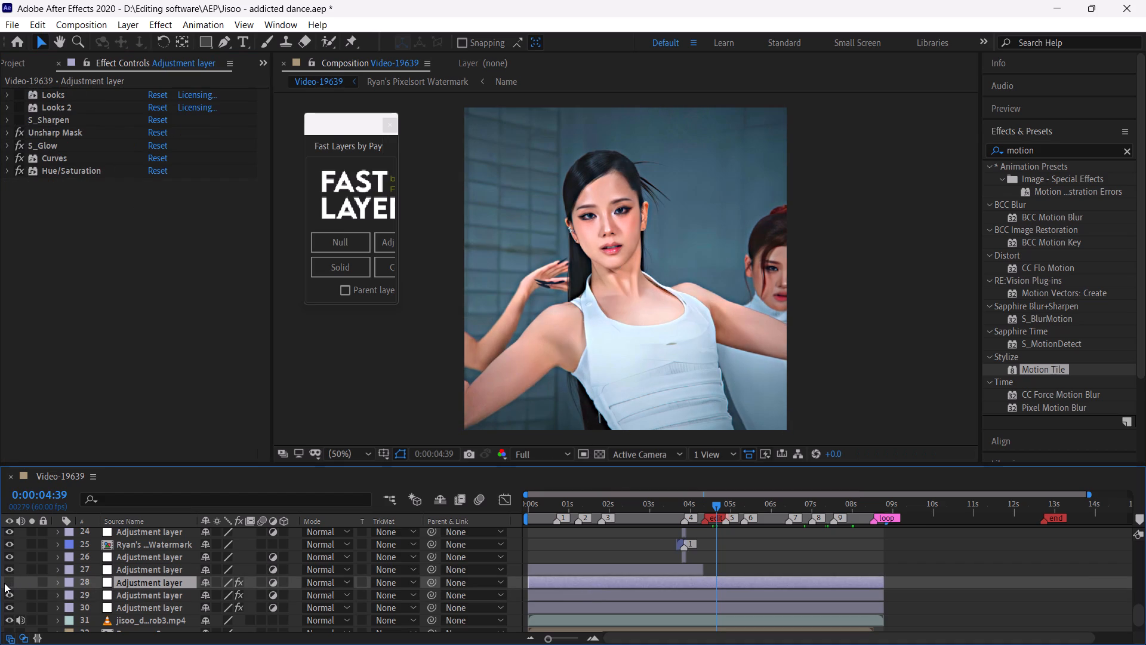
{"action": "left_click", "coordinate": [4, 583]}
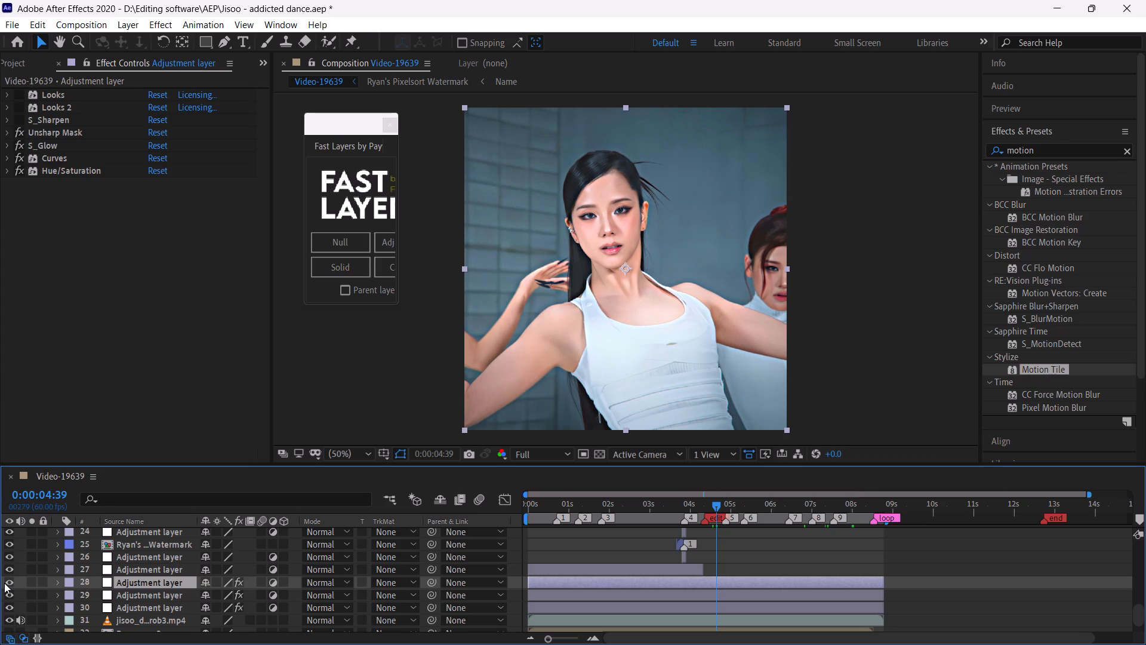
{"action": "left_click", "coordinate": [4, 583]}
{"action": "left_click", "coordinate": [4, 583]}
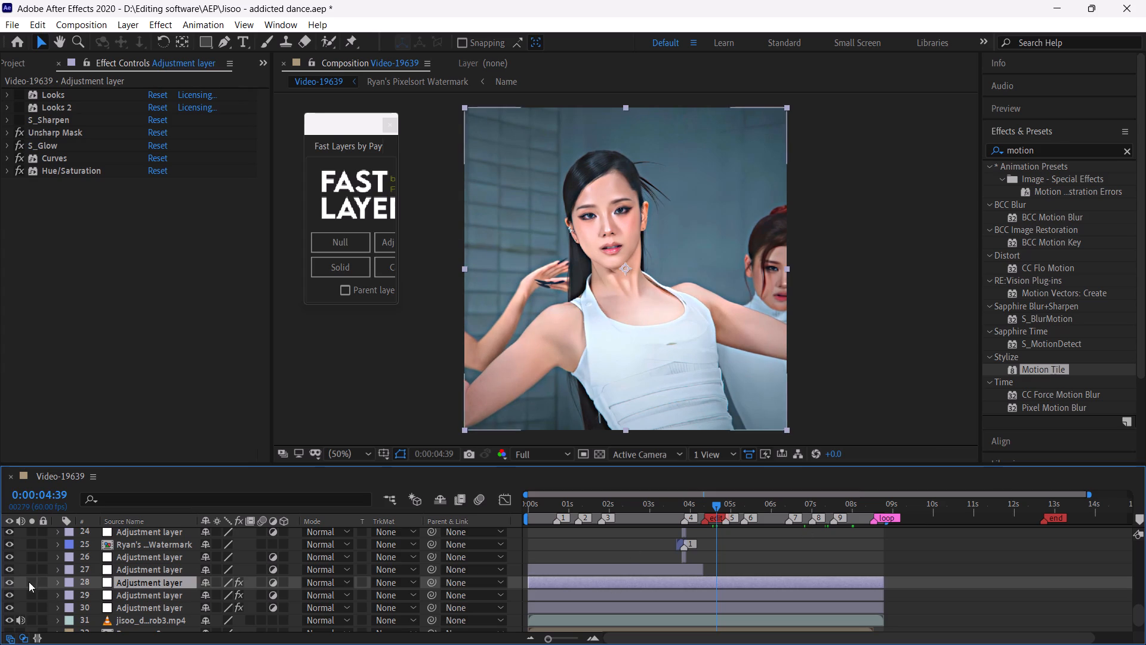
{"action": "left_click", "coordinate": [11, 580]}
{"action": "left_click", "coordinate": [11, 580]}
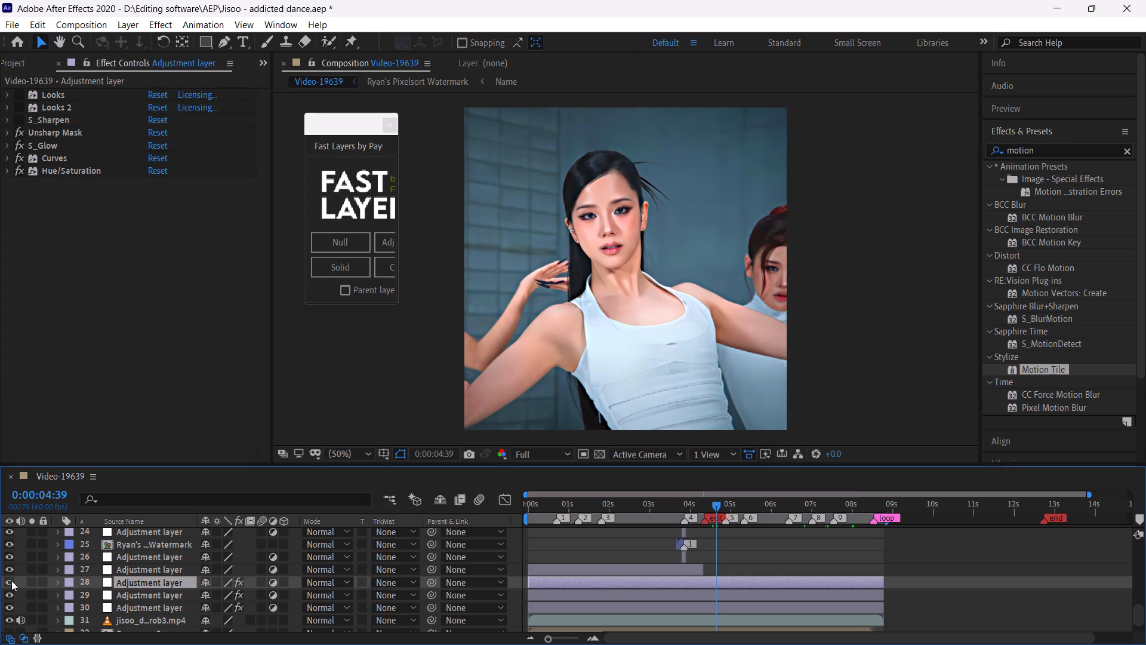
{"action": "left_click", "coordinate": [11, 580]}
{"action": "left_click", "coordinate": [11, 580]}
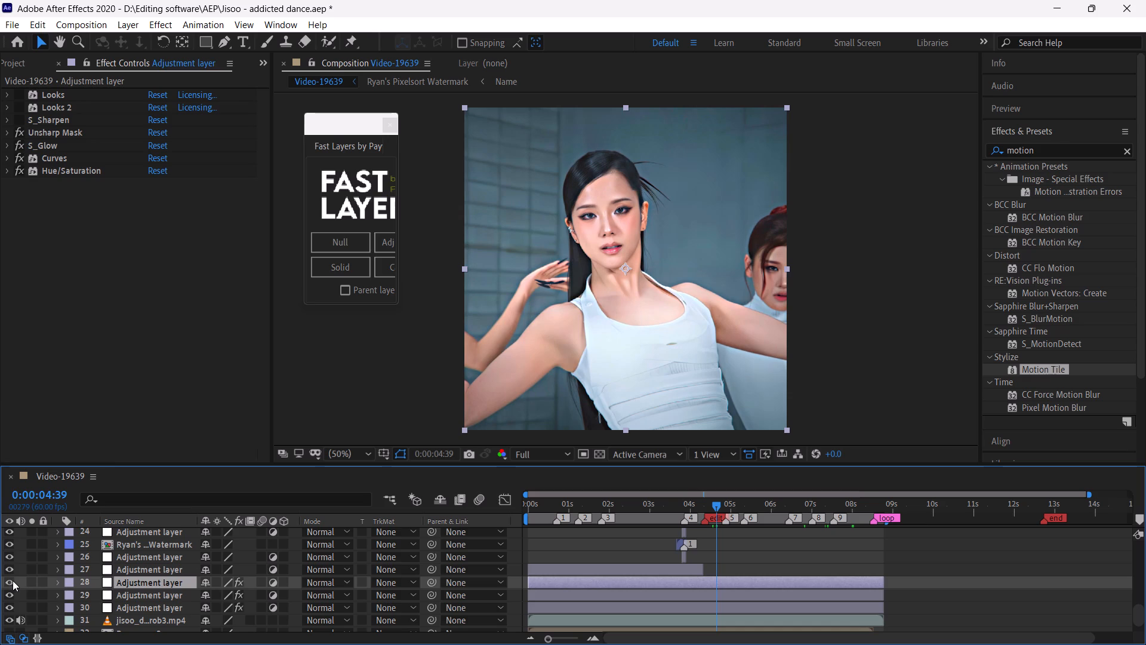
Disable the Curves and S_Glow effects on adjustment layer 28.
{"action": "left_click", "coordinate": [164, 584]}
{"action": "left_click", "coordinate": [17, 159]}
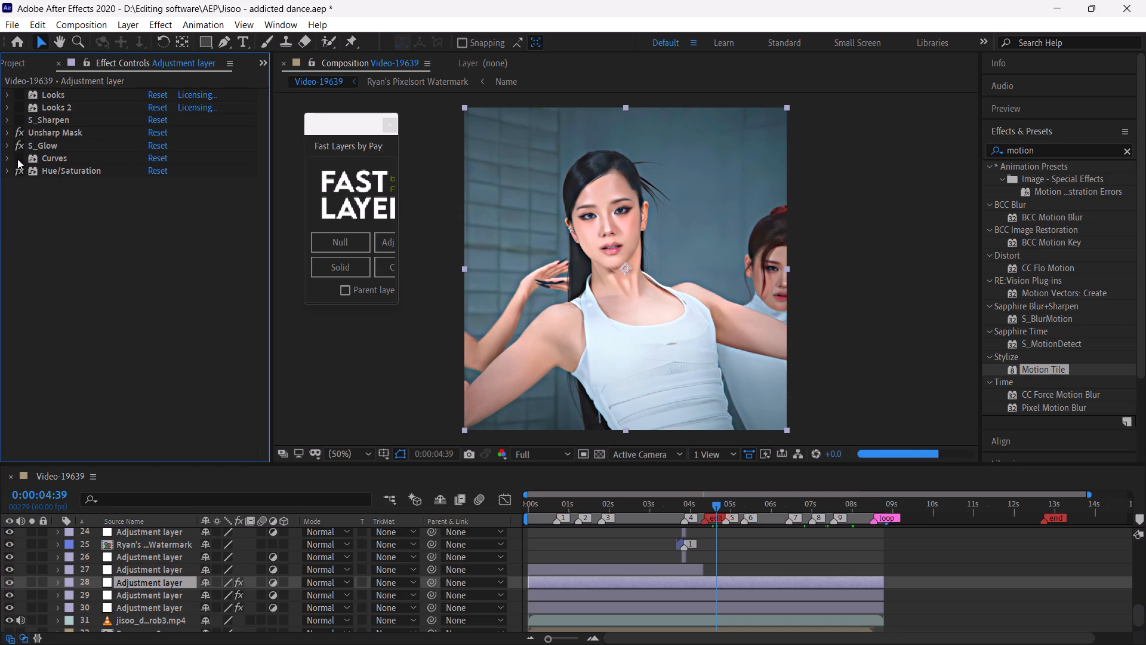
{"action": "left_click", "coordinate": [17, 159]}
{"action": "left_click", "coordinate": [17, 159]}
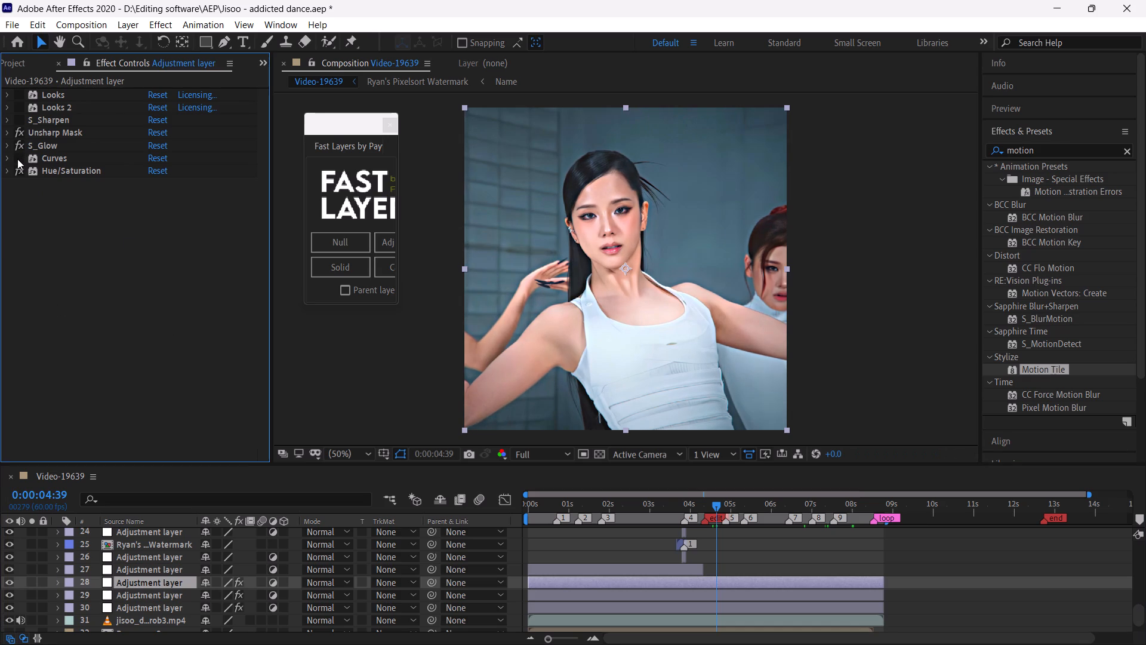
{"action": "left_click", "coordinate": [21, 146]}
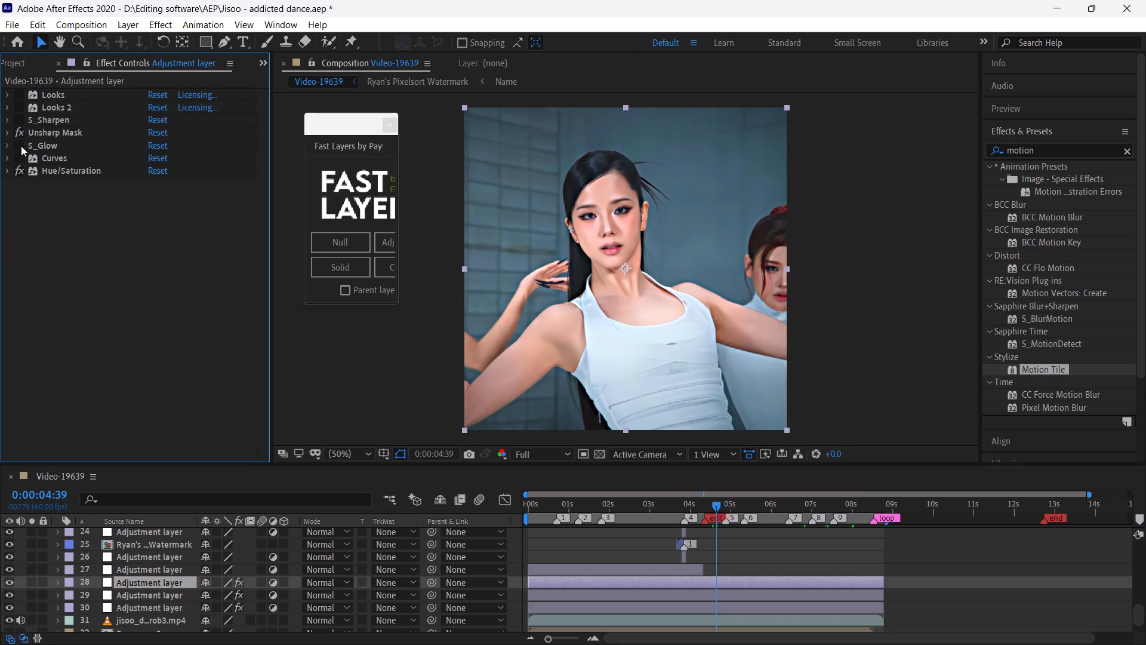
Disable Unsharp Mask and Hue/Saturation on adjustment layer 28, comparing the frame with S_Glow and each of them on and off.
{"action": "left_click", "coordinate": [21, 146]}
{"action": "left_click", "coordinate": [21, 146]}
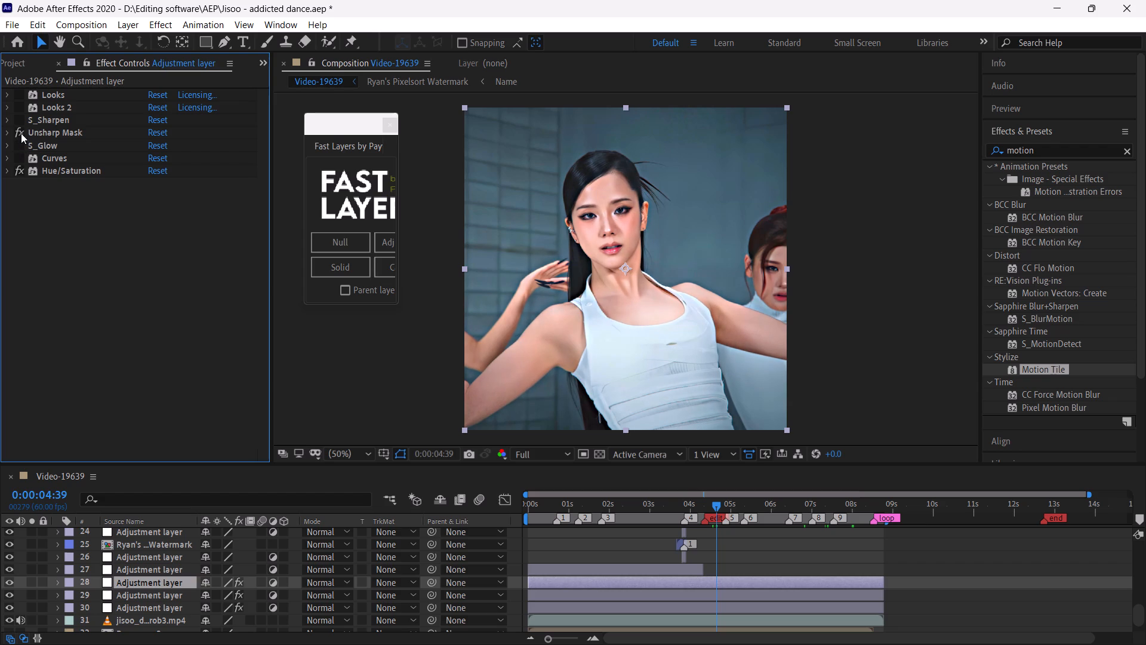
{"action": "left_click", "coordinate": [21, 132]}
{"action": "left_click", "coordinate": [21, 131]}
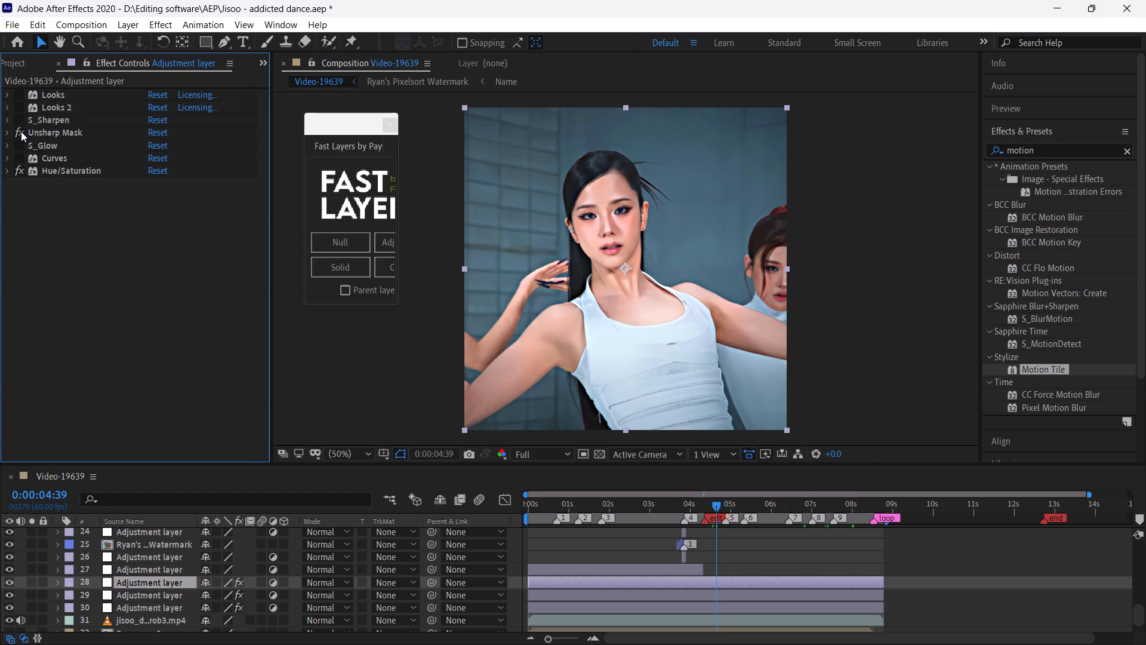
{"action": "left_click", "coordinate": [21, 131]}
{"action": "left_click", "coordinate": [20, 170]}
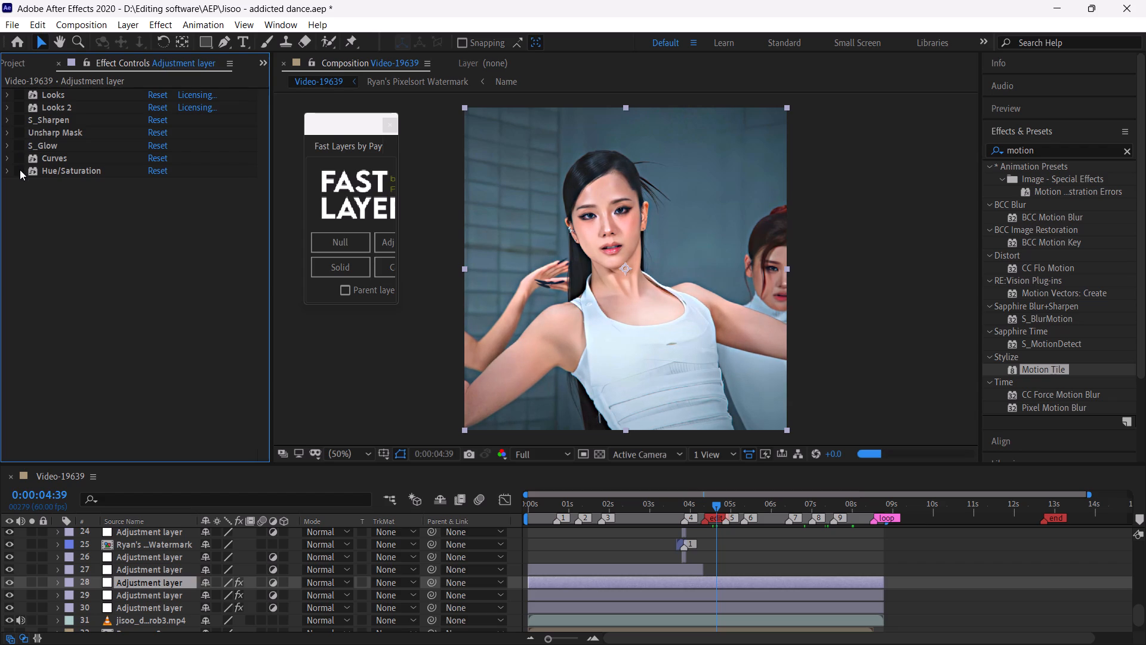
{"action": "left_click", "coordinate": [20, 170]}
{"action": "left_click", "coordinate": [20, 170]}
Delete all effects from adjustment layer 28.
{"action": "left_click", "coordinate": [69, 218]}
{"action": "key", "text": "ctrl+a"}
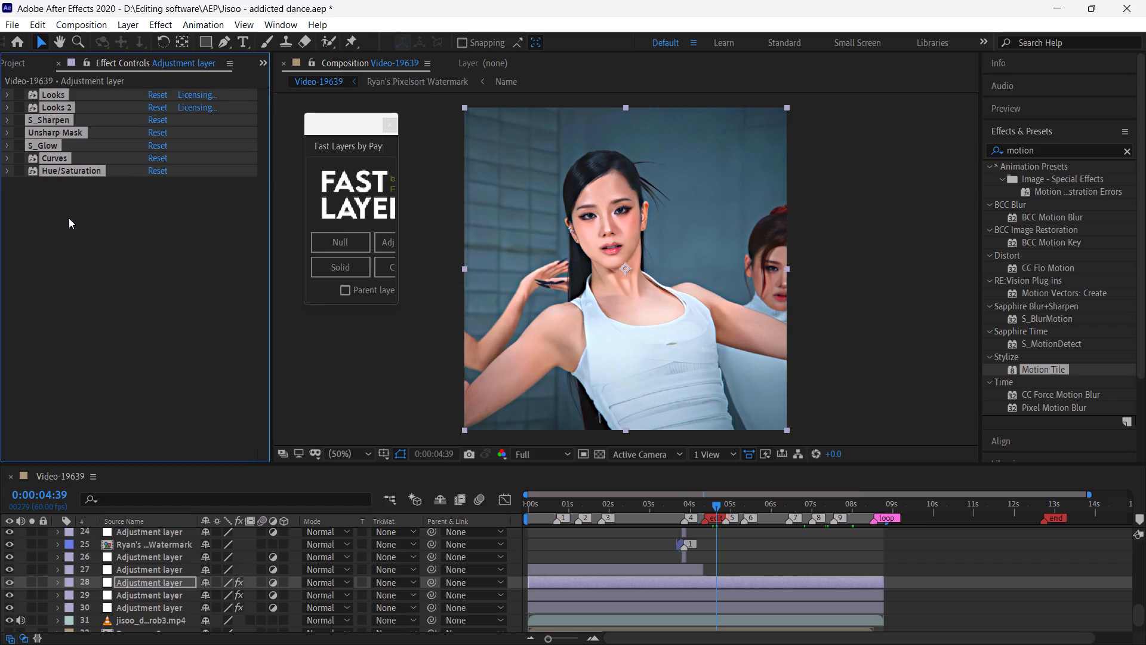
{"action": "key", "text": "BackSpace"}
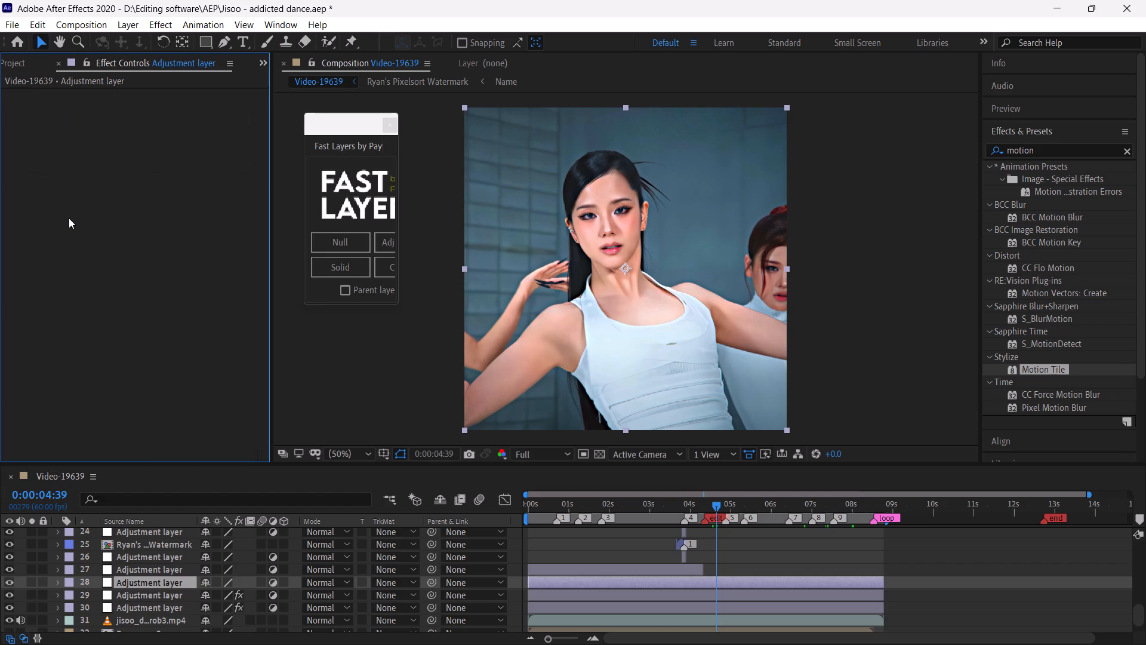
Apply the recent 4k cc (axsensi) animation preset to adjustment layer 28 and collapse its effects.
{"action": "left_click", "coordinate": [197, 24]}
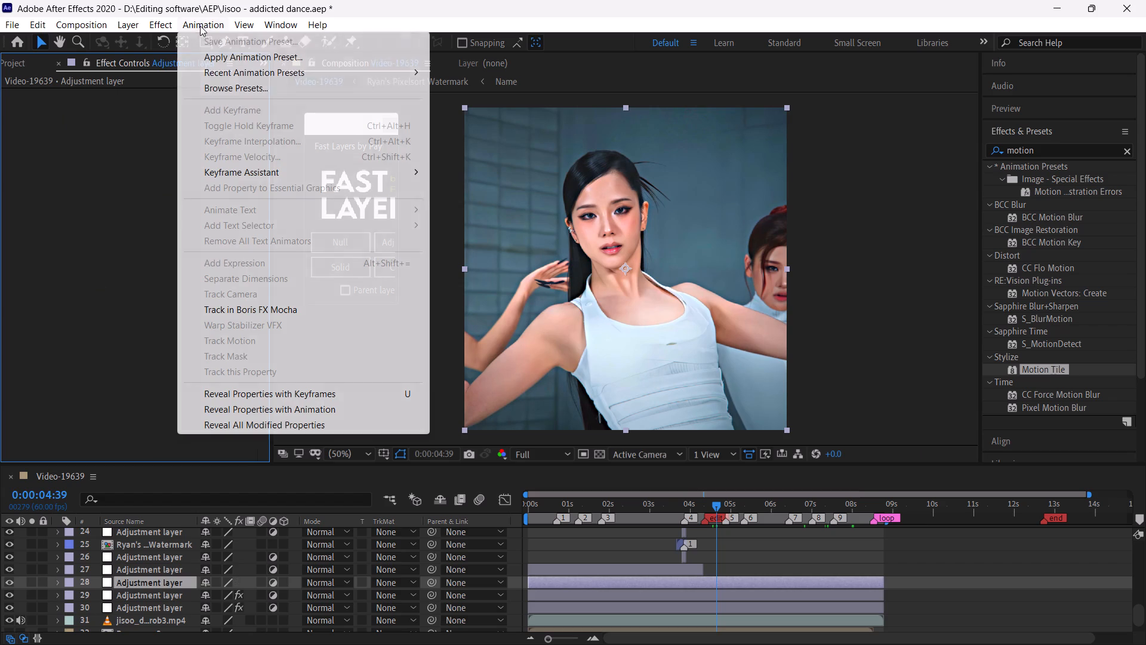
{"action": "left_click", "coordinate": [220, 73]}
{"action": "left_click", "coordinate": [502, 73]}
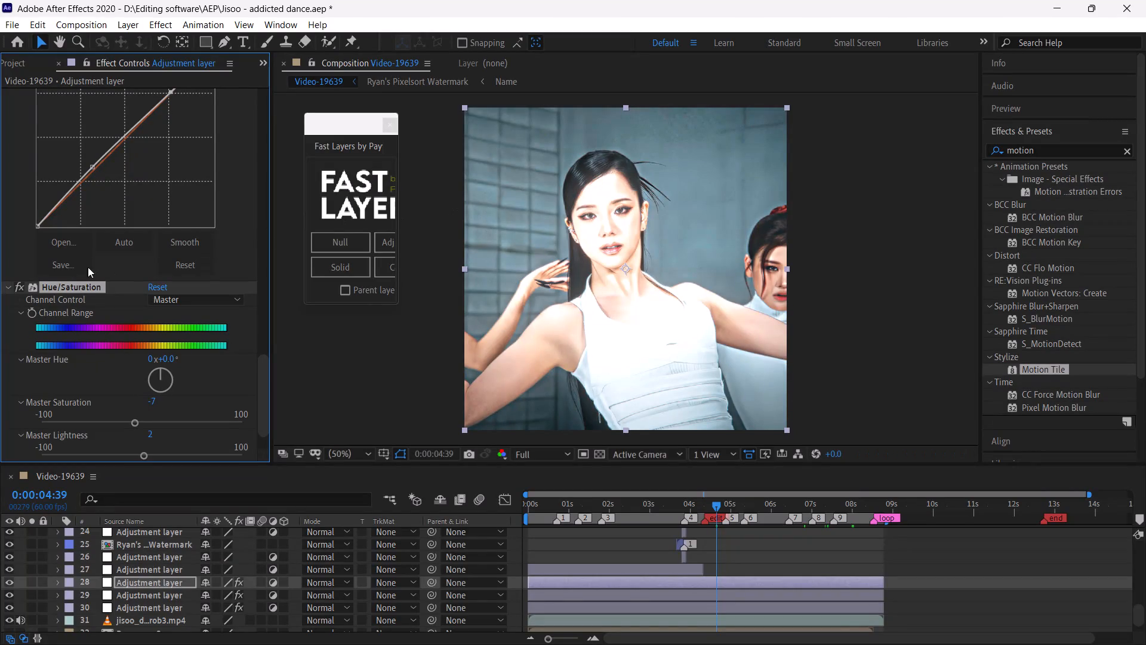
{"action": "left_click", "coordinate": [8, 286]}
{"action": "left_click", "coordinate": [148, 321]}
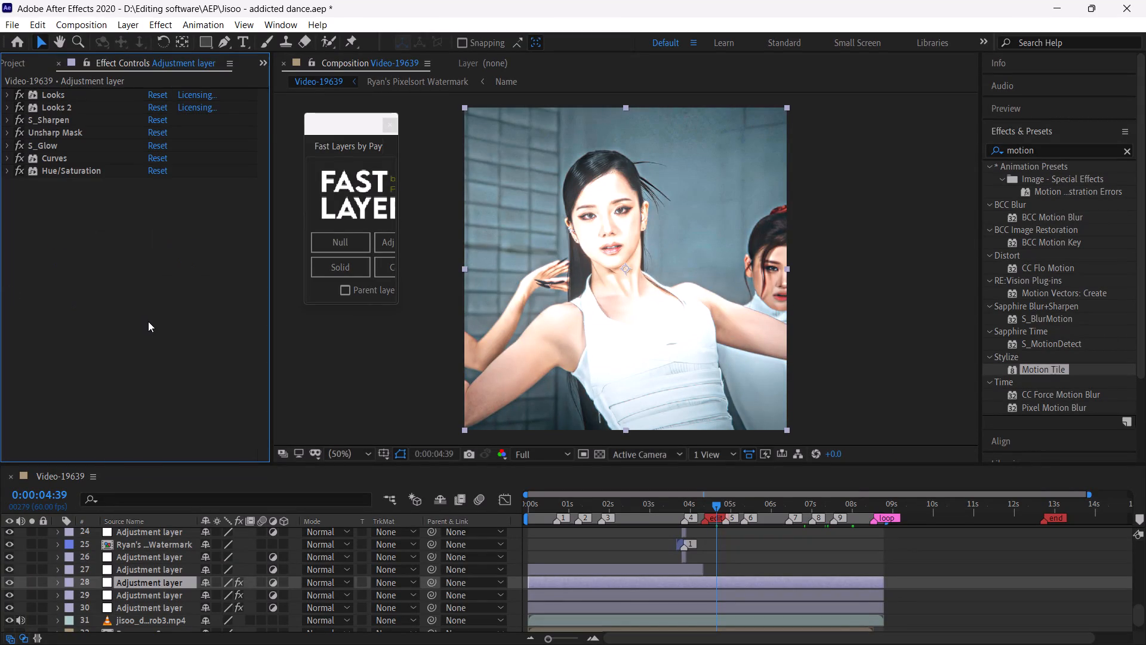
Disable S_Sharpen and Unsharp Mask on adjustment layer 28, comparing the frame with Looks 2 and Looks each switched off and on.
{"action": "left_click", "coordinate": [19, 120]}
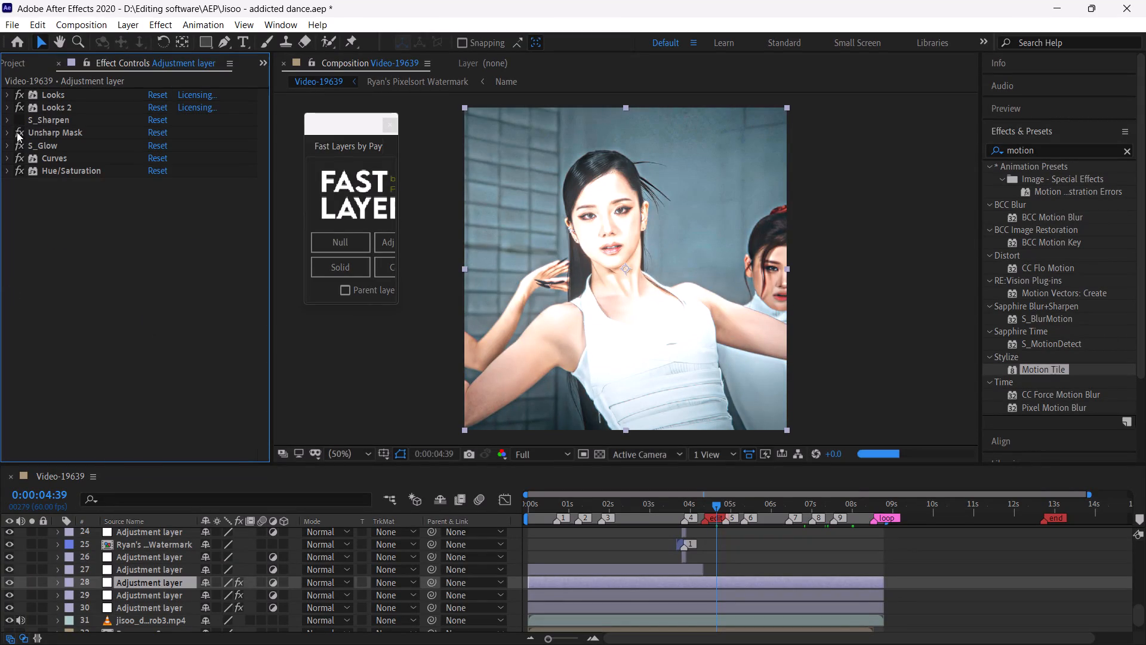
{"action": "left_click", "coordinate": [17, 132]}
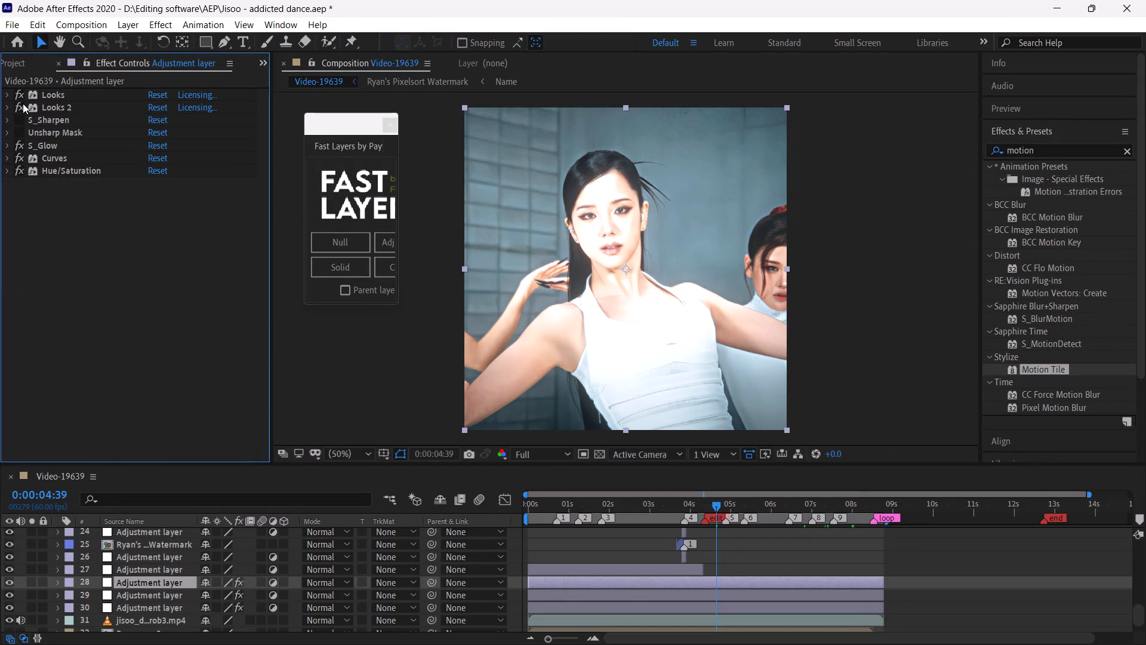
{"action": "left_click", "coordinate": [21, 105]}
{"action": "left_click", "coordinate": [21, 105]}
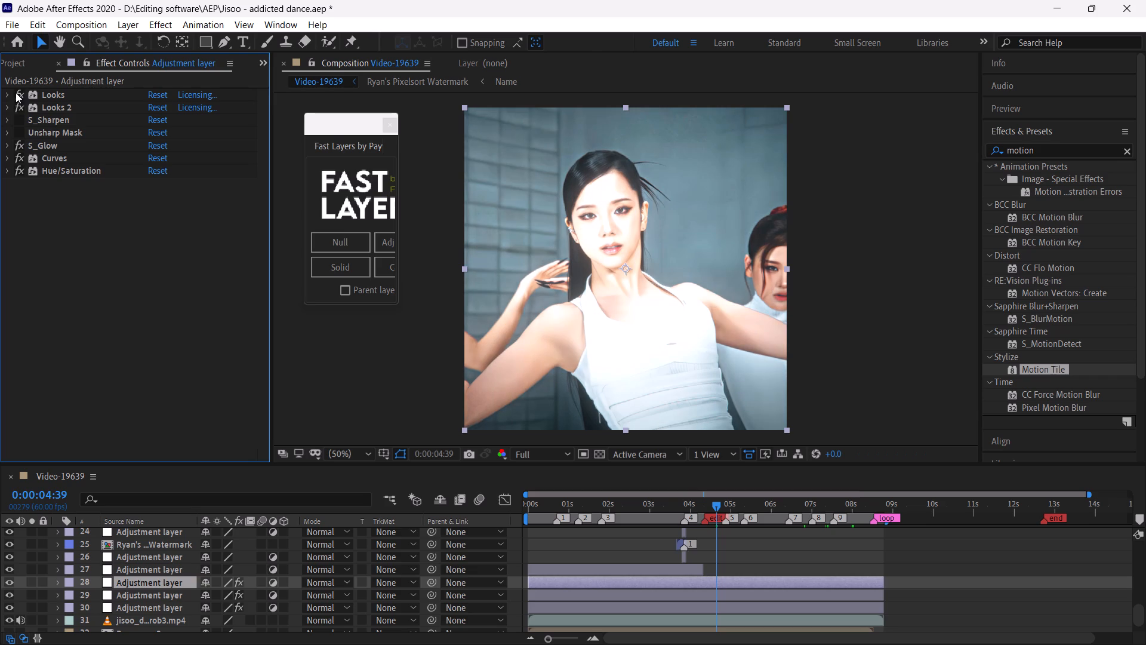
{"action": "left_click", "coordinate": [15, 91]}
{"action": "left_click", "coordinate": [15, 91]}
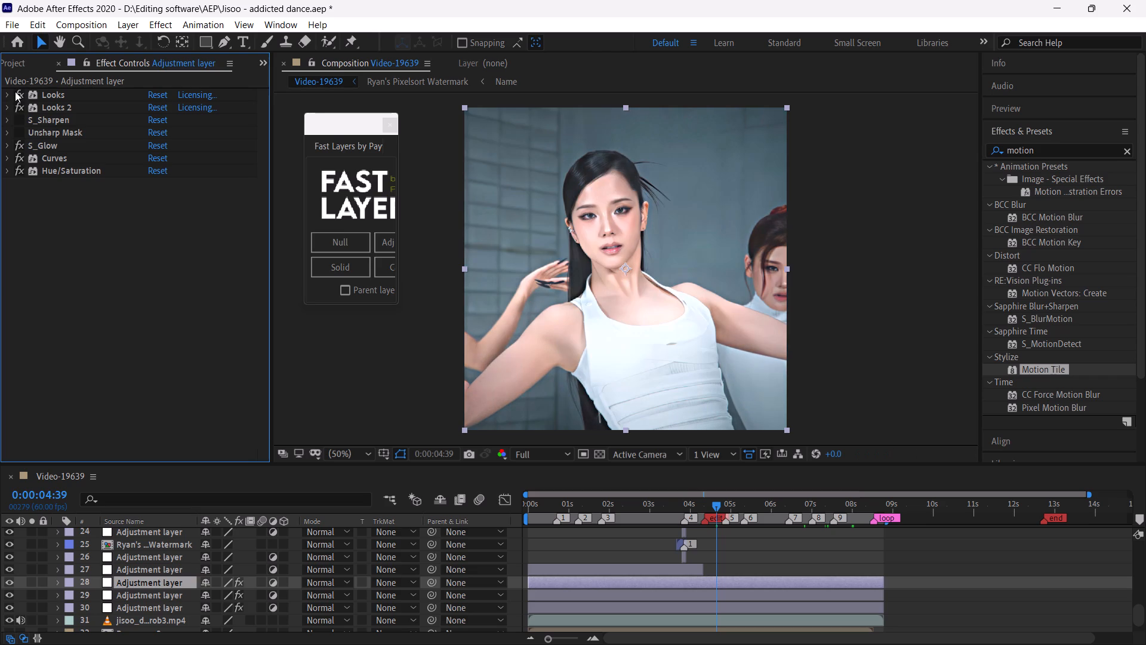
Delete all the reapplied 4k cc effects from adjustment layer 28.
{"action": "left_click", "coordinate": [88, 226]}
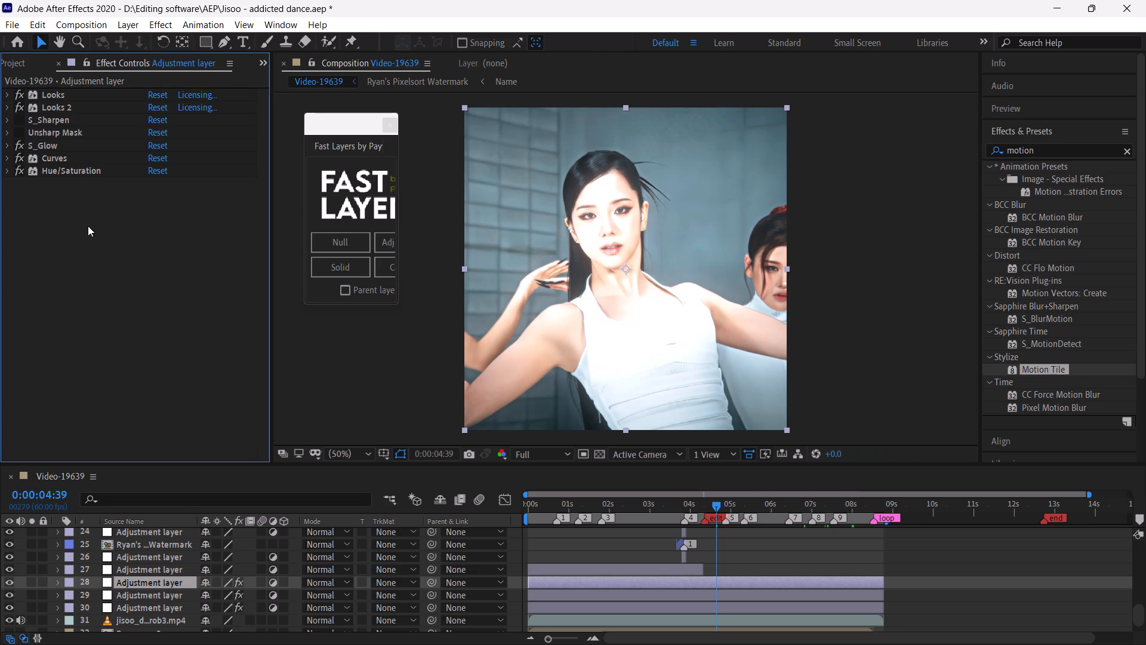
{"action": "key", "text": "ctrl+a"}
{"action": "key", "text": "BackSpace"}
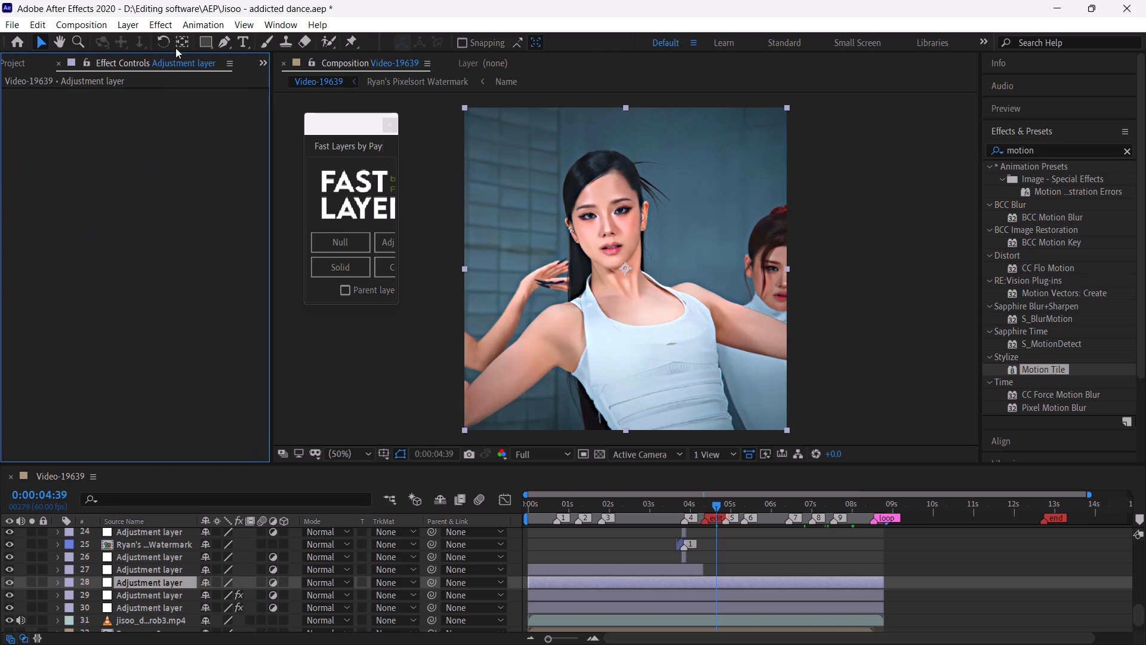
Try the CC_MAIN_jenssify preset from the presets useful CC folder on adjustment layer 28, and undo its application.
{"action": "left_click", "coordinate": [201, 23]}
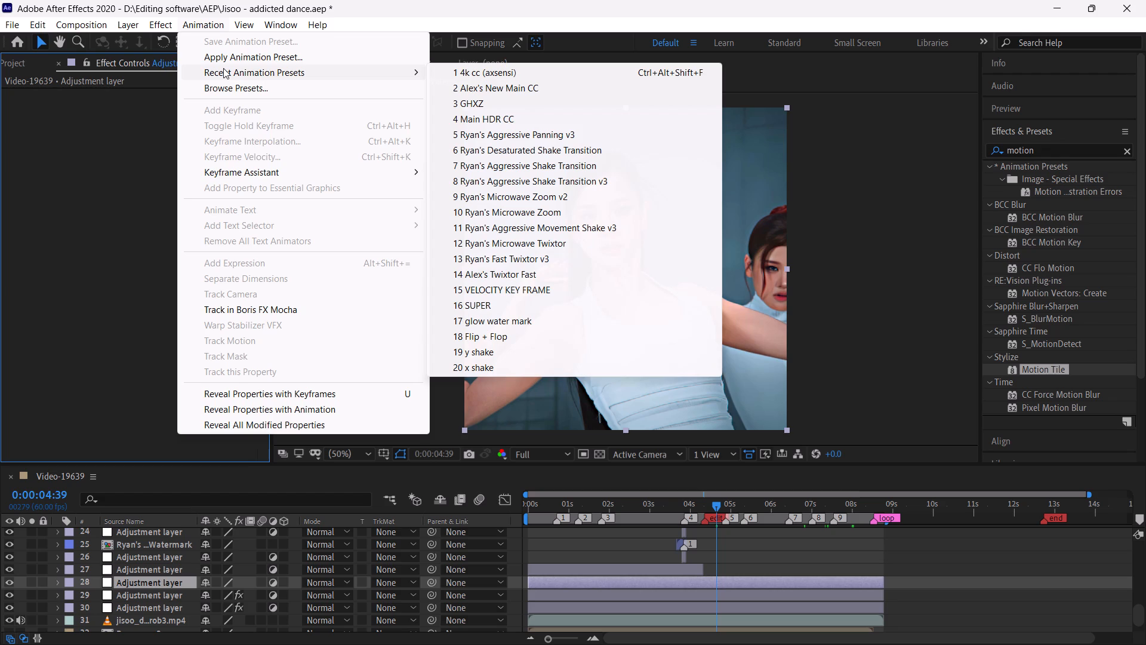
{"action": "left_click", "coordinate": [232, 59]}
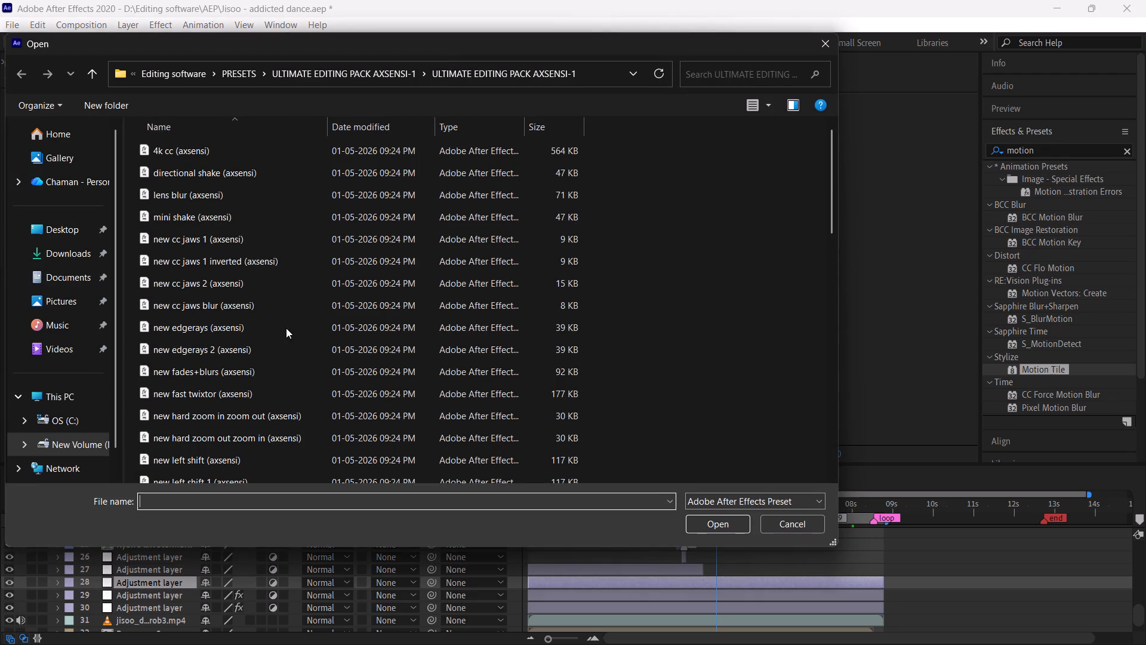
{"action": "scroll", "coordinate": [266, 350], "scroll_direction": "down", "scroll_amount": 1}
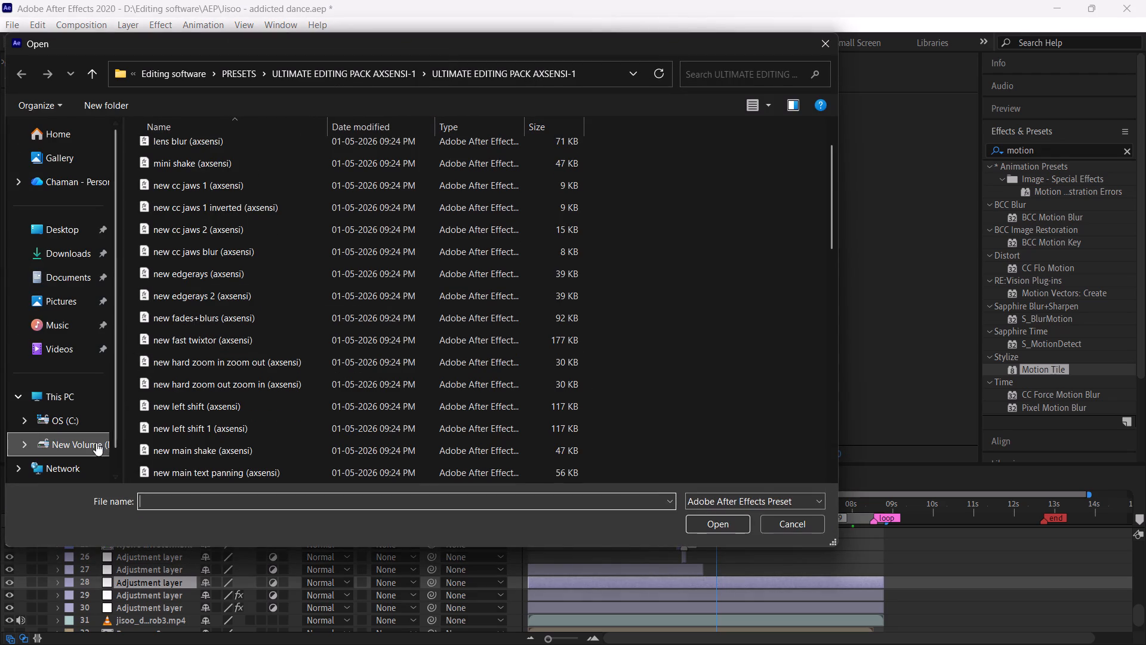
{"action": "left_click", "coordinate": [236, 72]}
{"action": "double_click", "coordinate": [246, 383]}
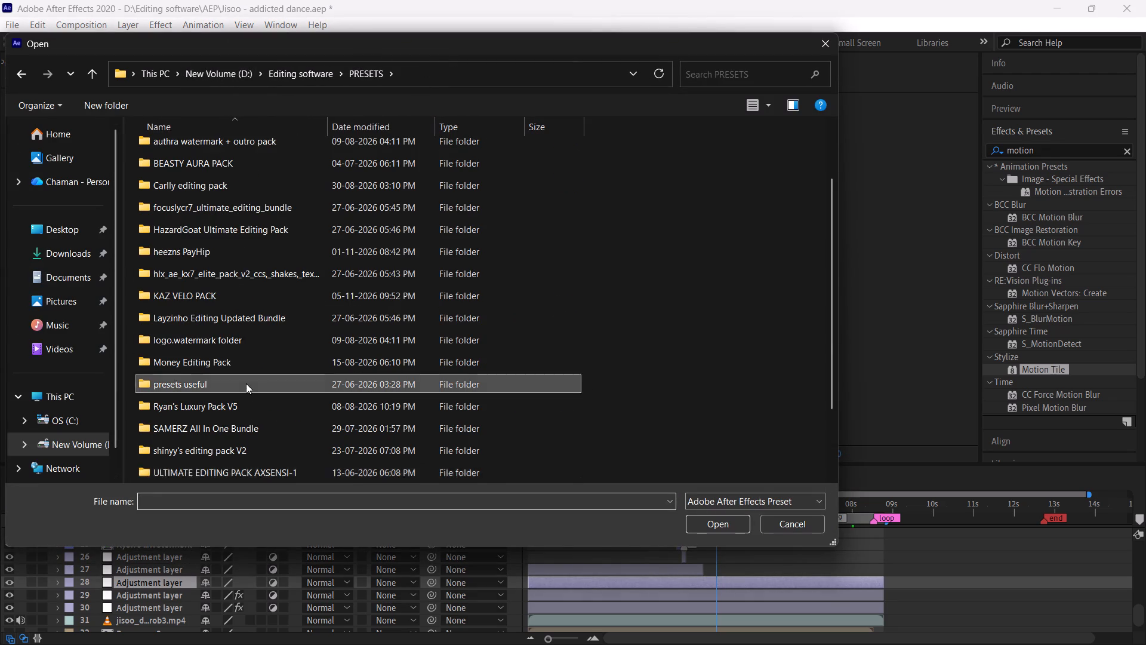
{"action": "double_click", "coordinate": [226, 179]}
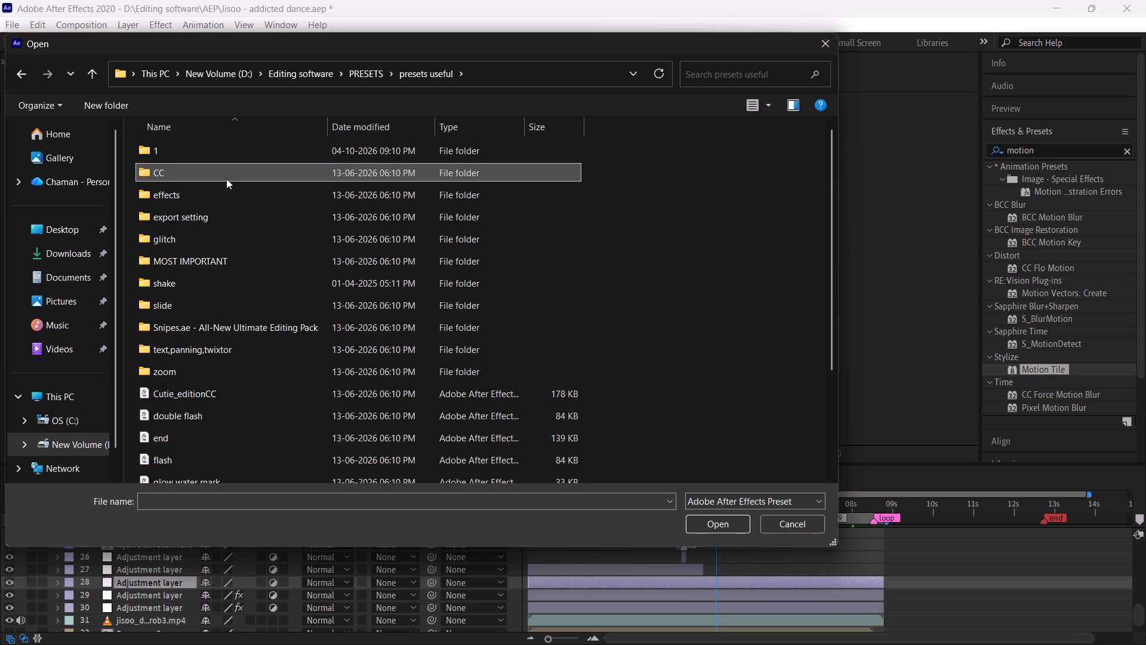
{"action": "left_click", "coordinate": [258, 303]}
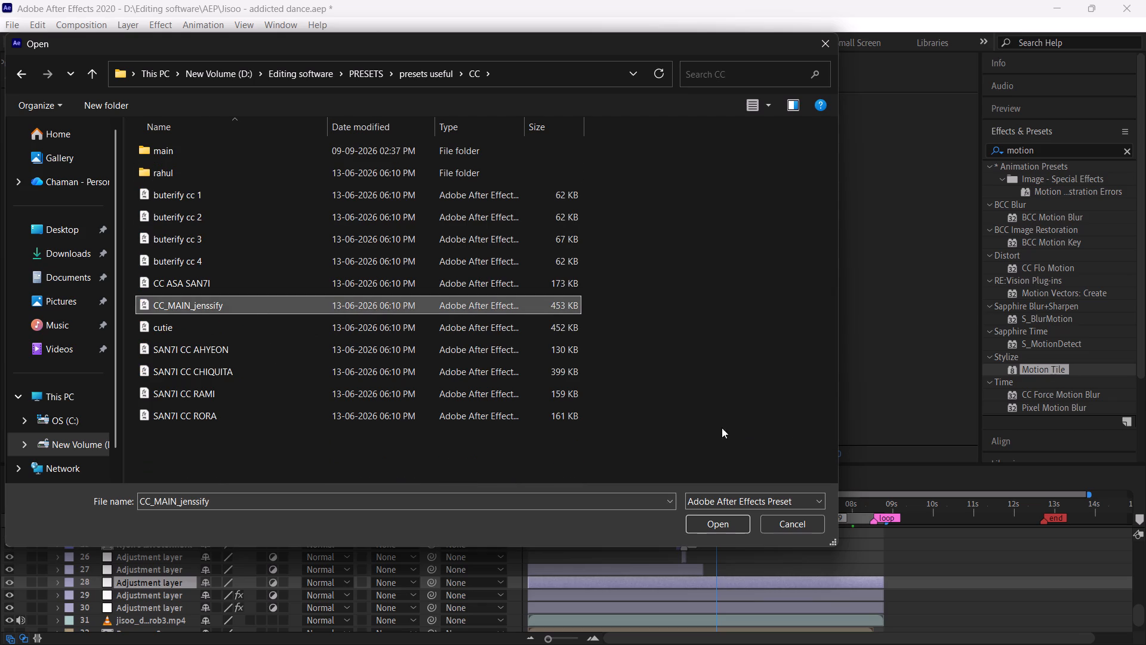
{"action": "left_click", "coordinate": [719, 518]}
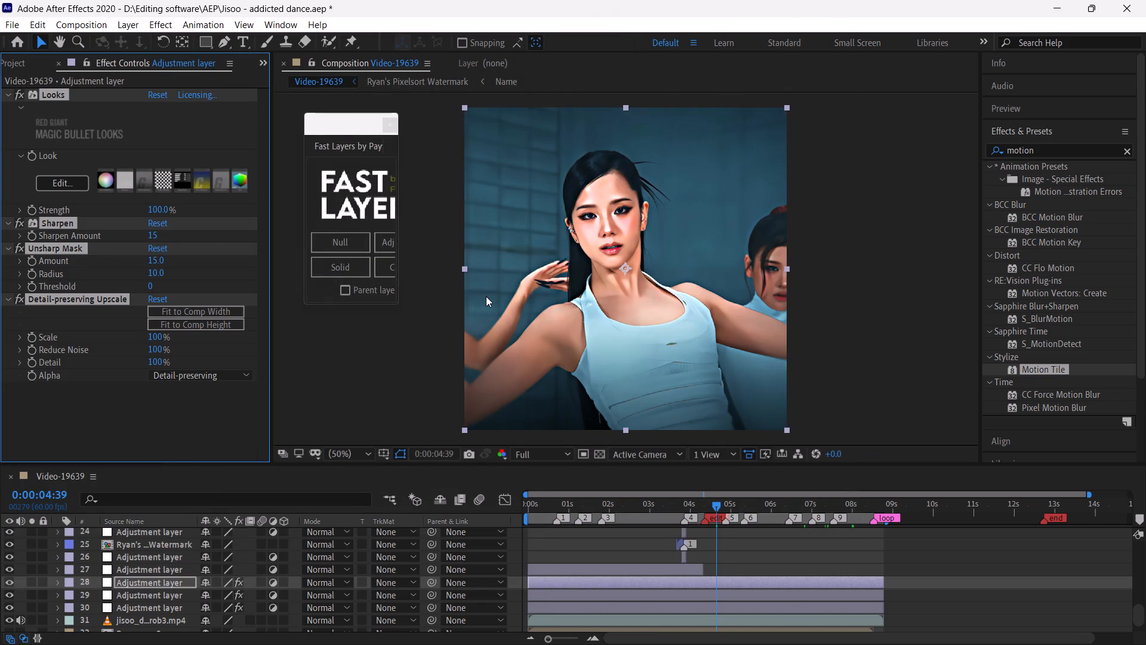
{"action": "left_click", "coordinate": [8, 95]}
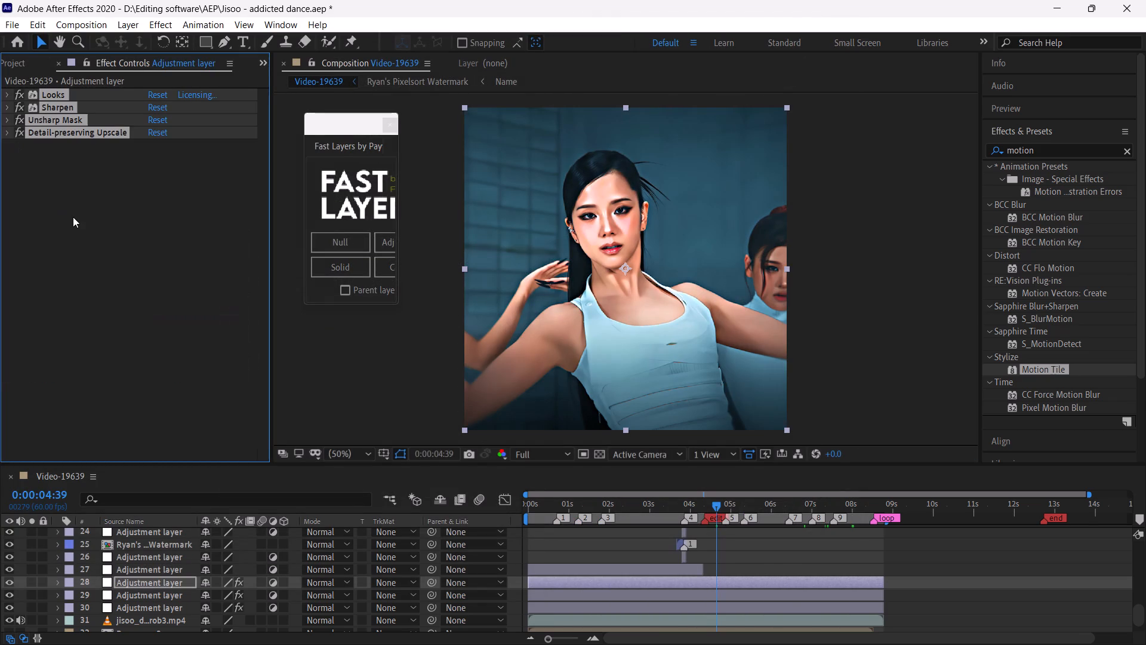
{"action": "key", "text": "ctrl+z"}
Apply the CC ASA SAN7I preset from the CC folder to adjustment layer 28 and collapse its effects.
{"action": "left_click", "coordinate": [198, 19]}
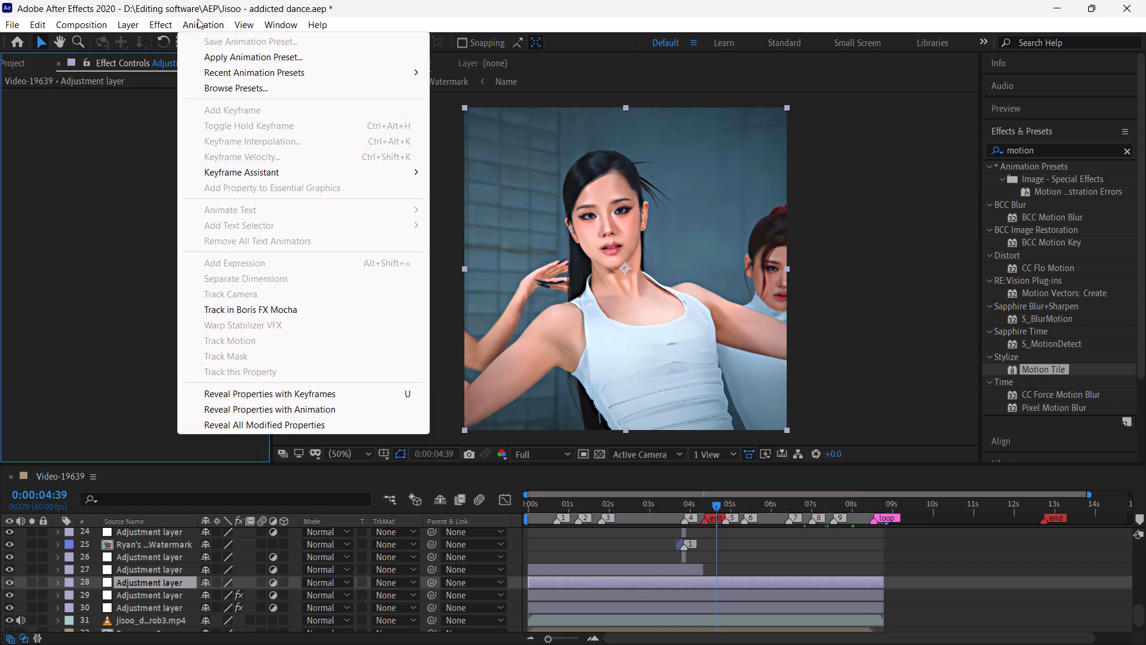
{"action": "left_click", "coordinate": [212, 59]}
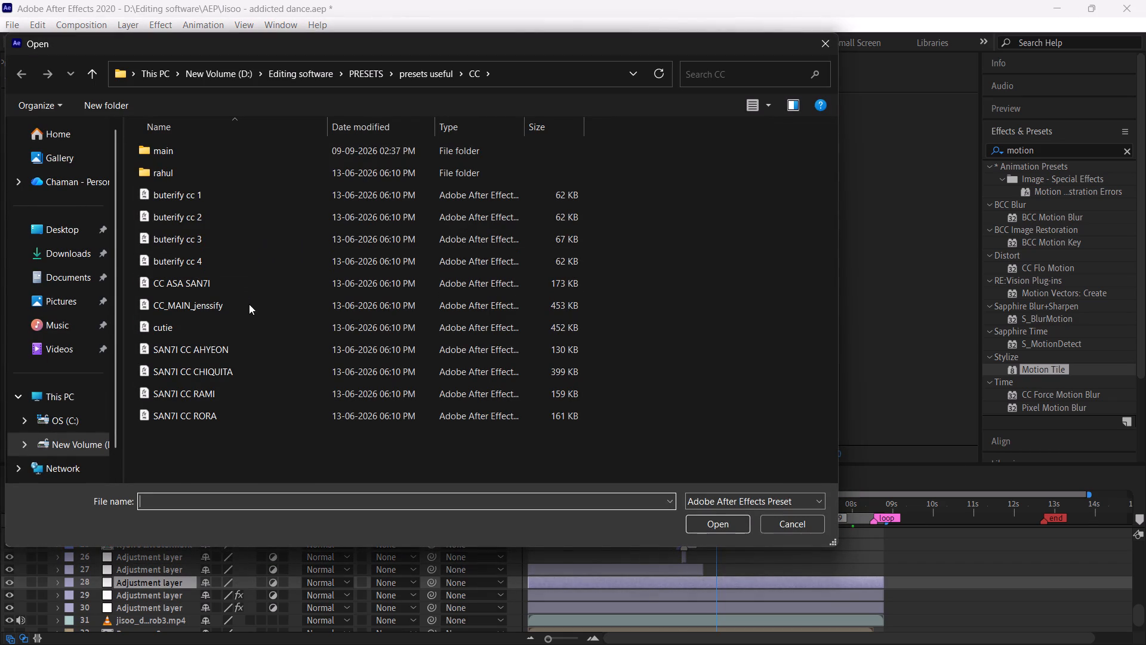
{"action": "left_click", "coordinate": [249, 282]}
{"action": "left_click", "coordinate": [713, 524]}
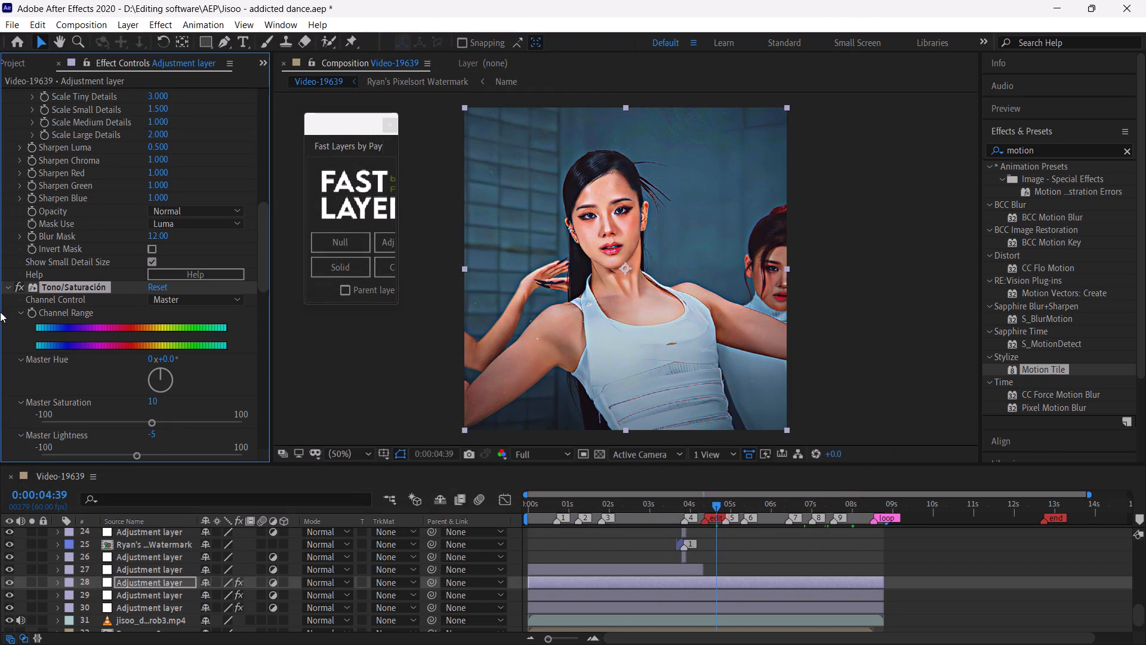
{"action": "left_click", "coordinate": [9, 289]}
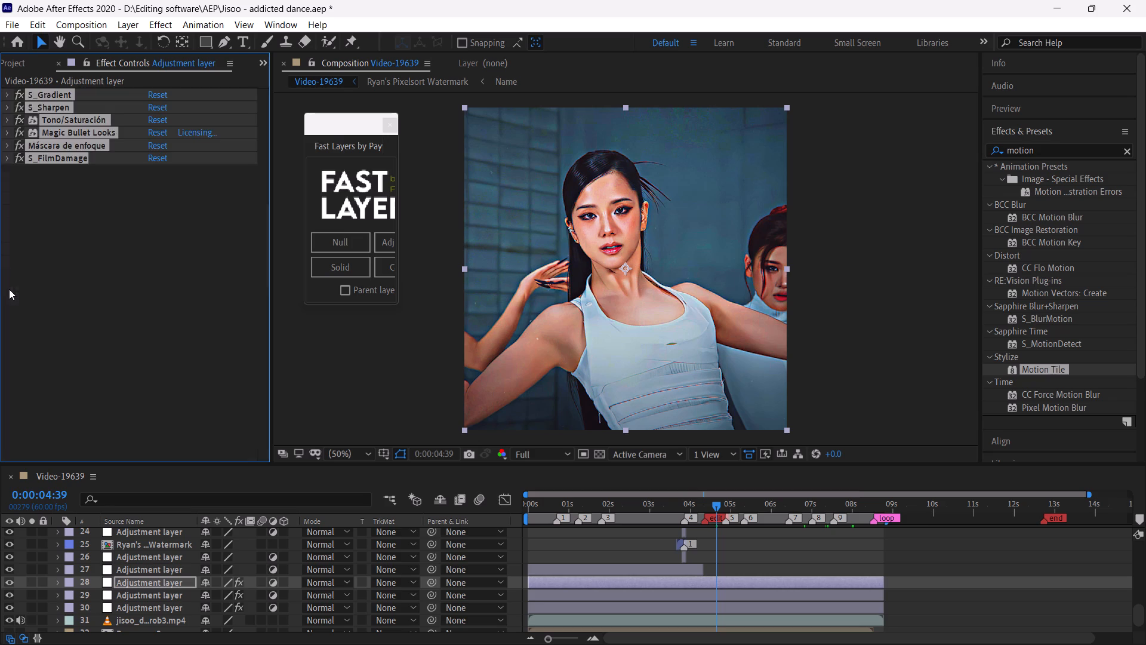
{"action": "left_click", "coordinate": [96, 328]}
Disable S_Gradient and S_Sharpen on adjustment layer 28, checking Tono/Saturación off and on as well.
{"action": "left_click", "coordinate": [19, 96]}
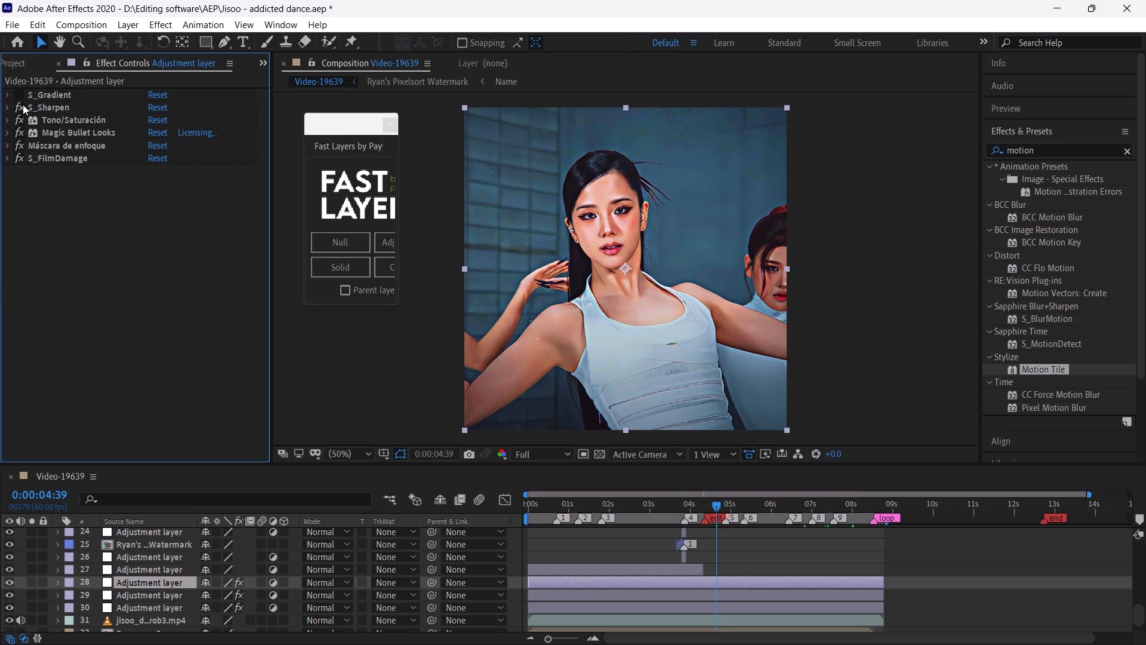
{"action": "left_click", "coordinate": [20, 105]}
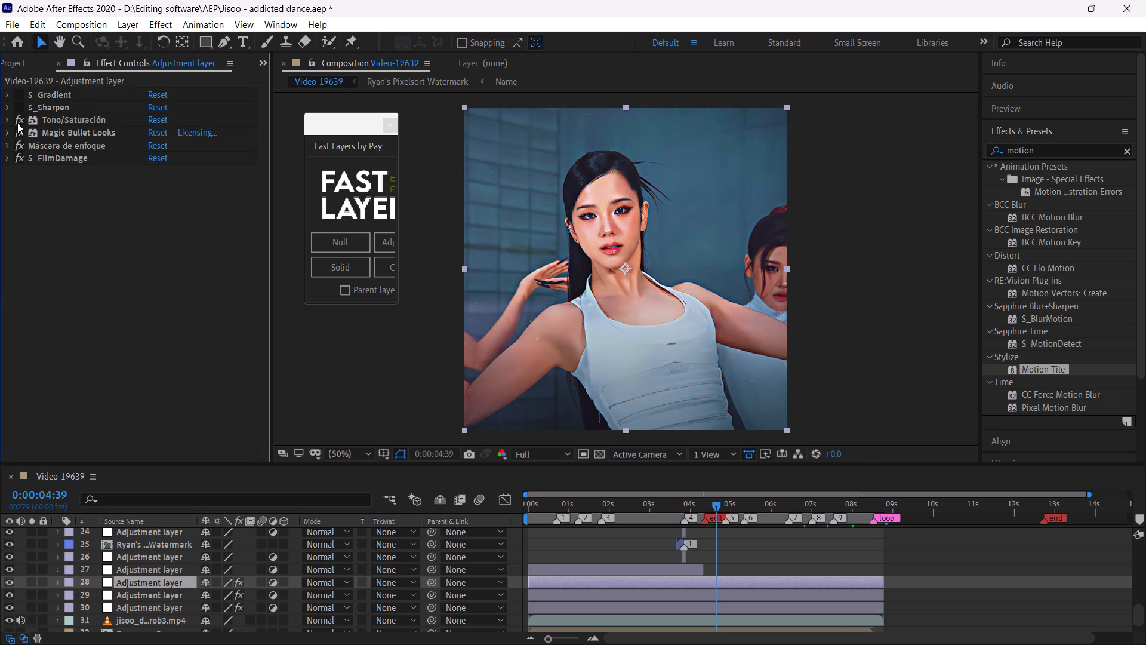
{"action": "left_click", "coordinate": [20, 122]}
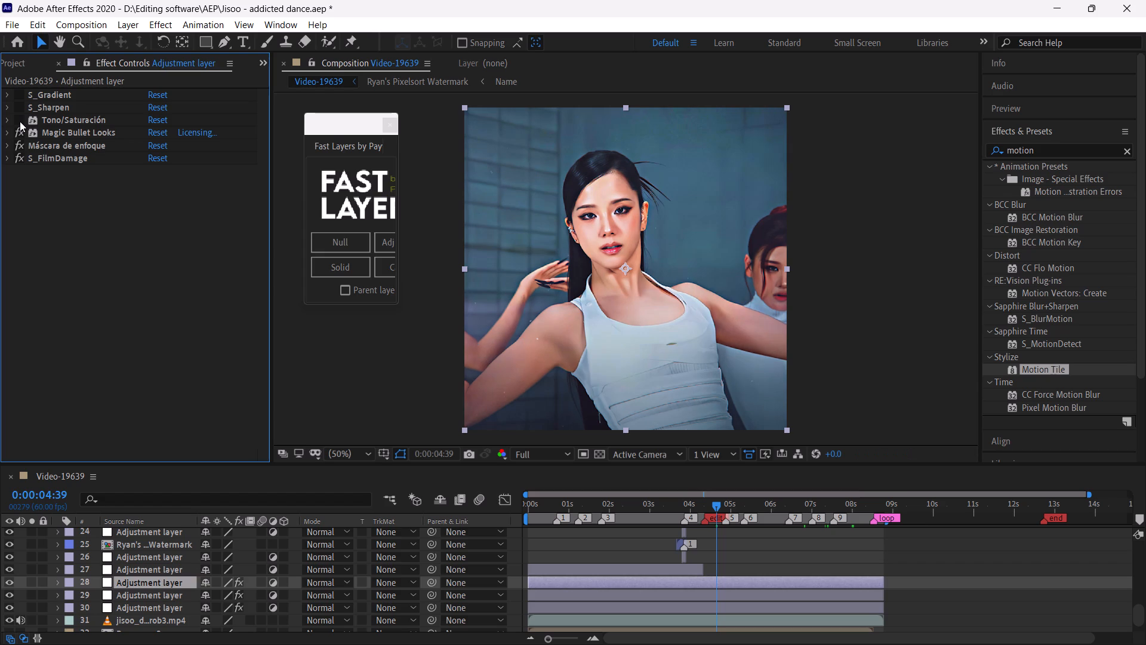
{"action": "left_click", "coordinate": [20, 121]}
{"action": "left_click", "coordinate": [20, 121]}
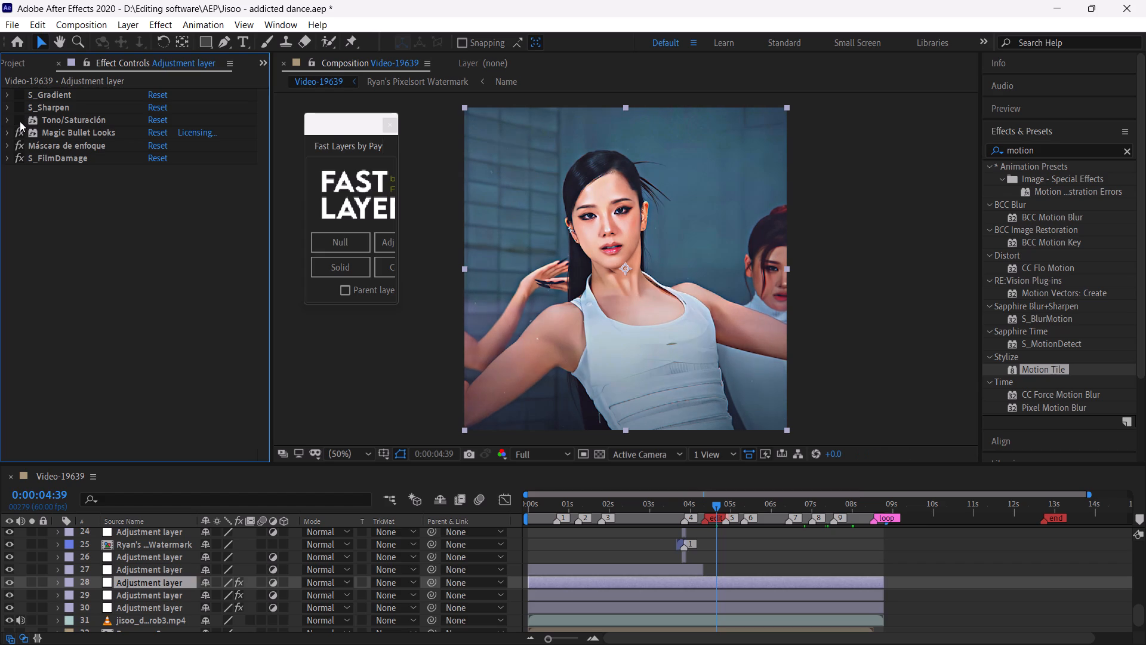
{"action": "left_click", "coordinate": [20, 121]}
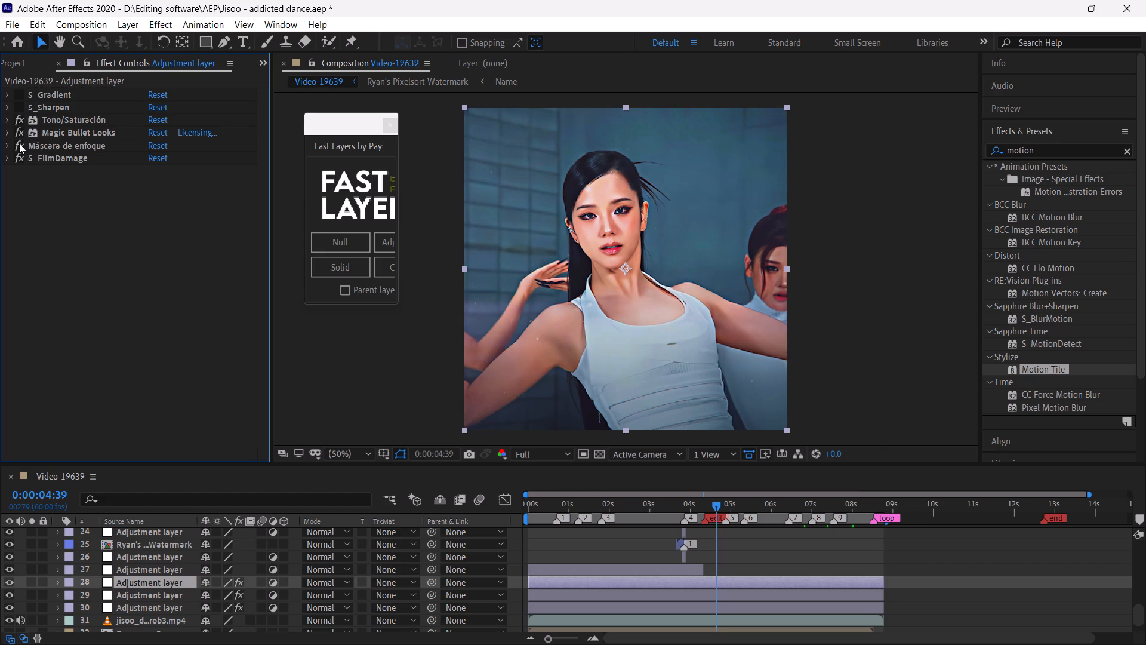
Disable S_FilmDamage and Máscara de enfoque on adjustment layer 28, comparing the frame with S_FilmDamage on and off.
{"action": "left_click", "coordinate": [17, 157]}
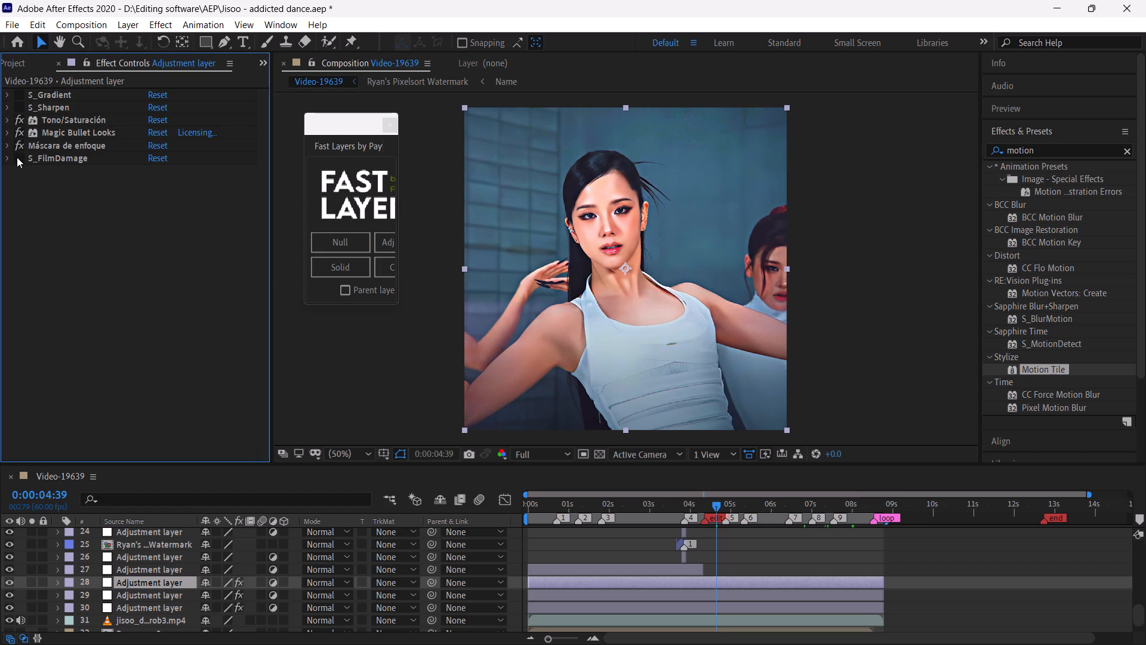
{"action": "left_click", "coordinate": [17, 157]}
{"action": "left_click", "coordinate": [17, 157]}
{"action": "left_click", "coordinate": [21, 142]}
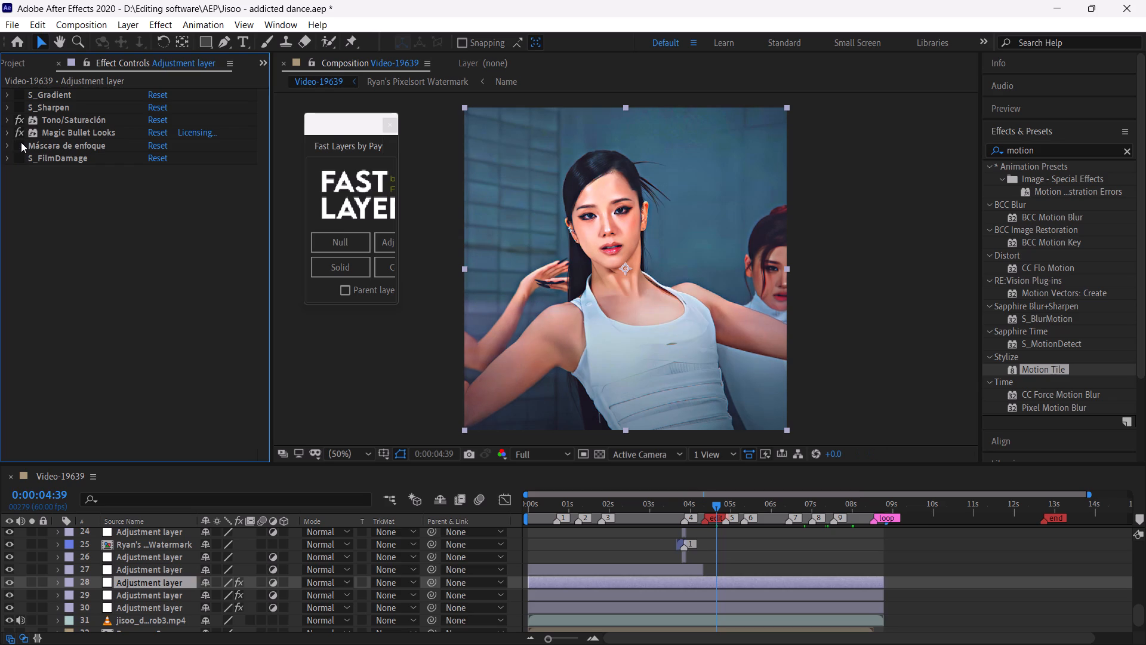
Re-enable Máscara de enfoque on adjustment layer 28, comparing the enlarged frame with it and with Magic Bullet Looks off and on.
{"action": "left_click", "coordinate": [21, 142]}
{"action": "left_click", "coordinate": [21, 142]}
{"action": "left_click", "coordinate": [21, 142]}
{"action": "scroll", "coordinate": [597, 174], "scroll_direction": "down", "scroll_amount": 1}
{"action": "scroll", "coordinate": [597, 174], "scroll_direction": "up", "scroll_amount": 4}
{"action": "scroll", "coordinate": [598, 174], "scroll_direction": "down", "scroll_amount": 1}
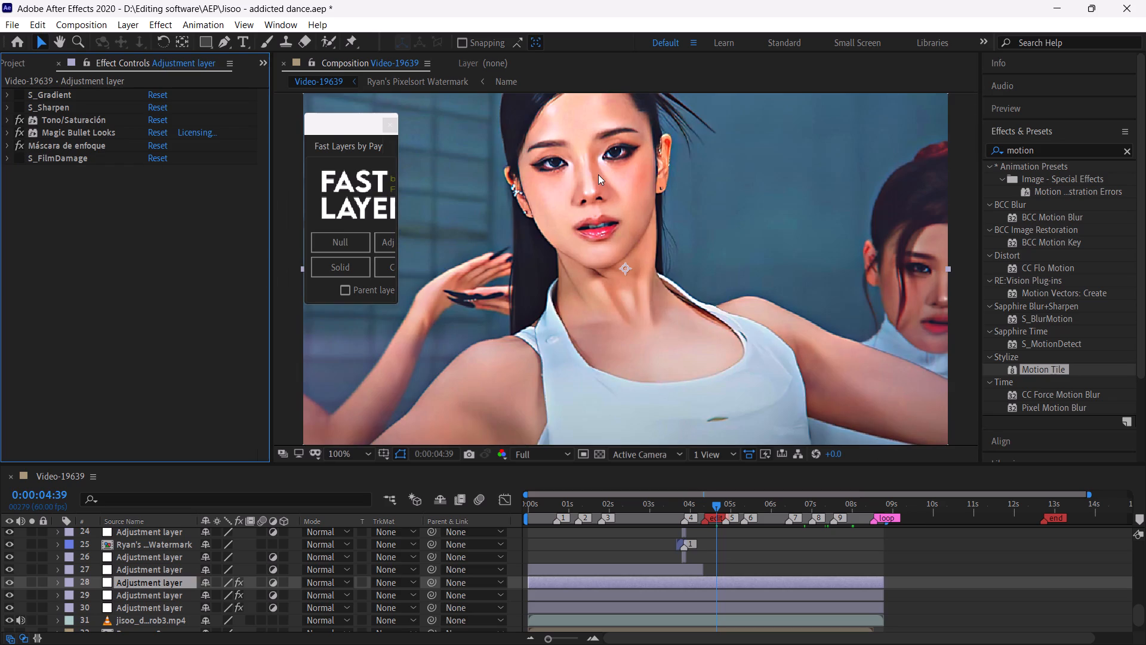
{"action": "left_click", "coordinate": [20, 143]}
{"action": "left_click", "coordinate": [20, 143]}
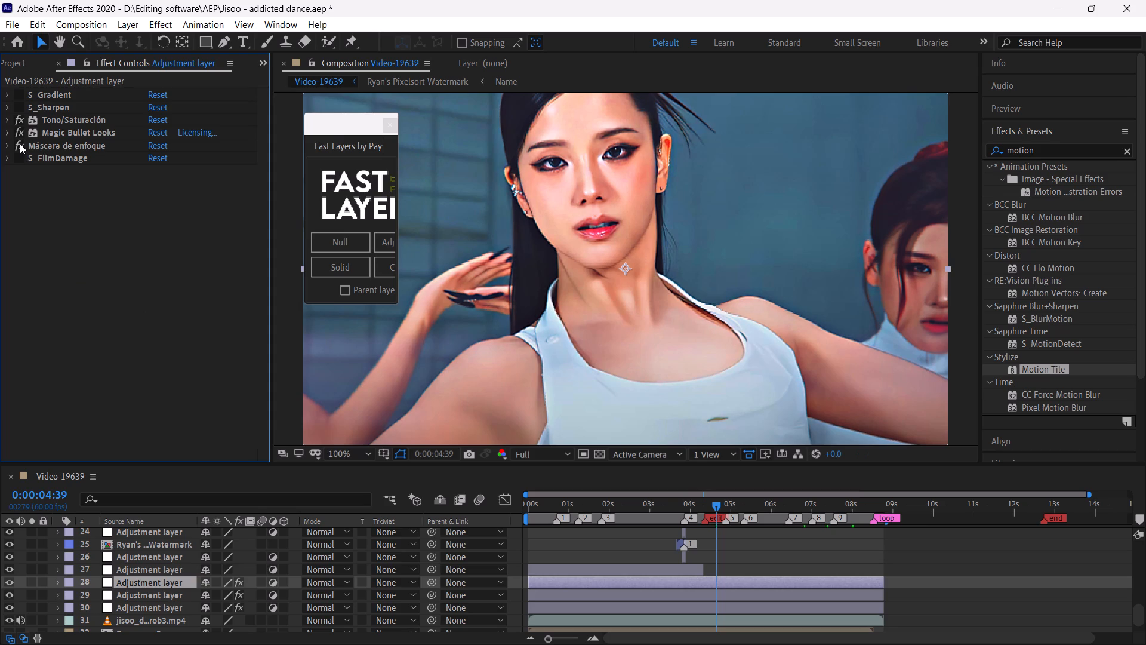
{"action": "left_click", "coordinate": [20, 143]}
{"action": "left_click", "coordinate": [20, 143]}
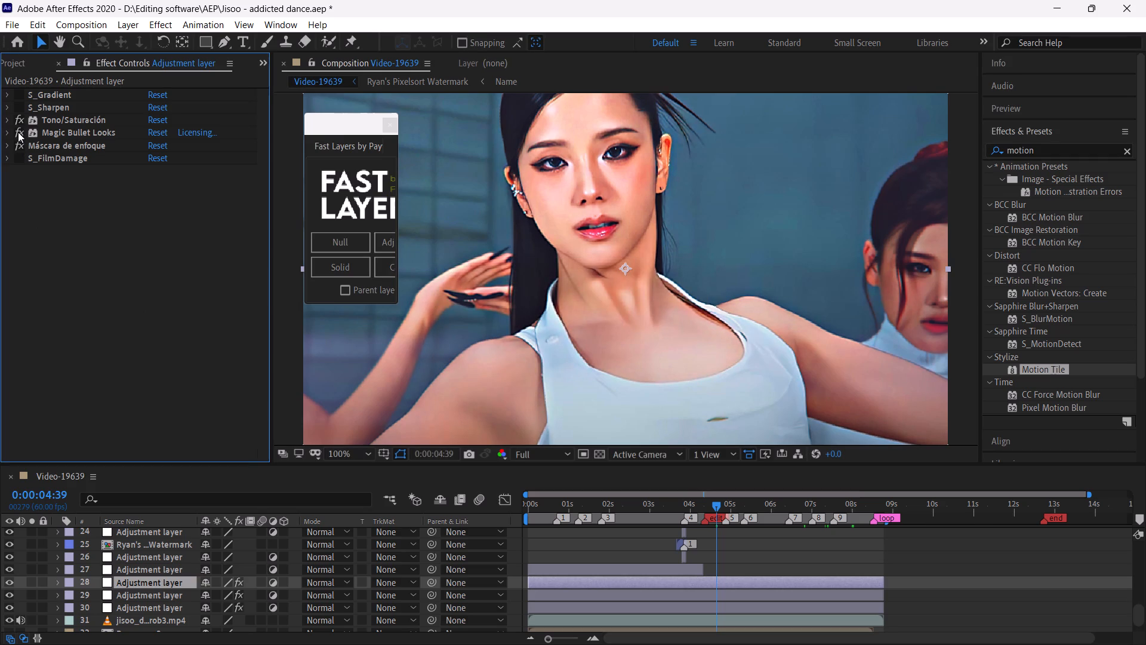
{"action": "left_click", "coordinate": [18, 132]}
{"action": "left_click", "coordinate": [18, 132]}
Fit the whole frame in view and check the colour correction at several moments between 0:00:00:28 and 0:00:04:43.
{"action": "left_click", "coordinate": [346, 453]}
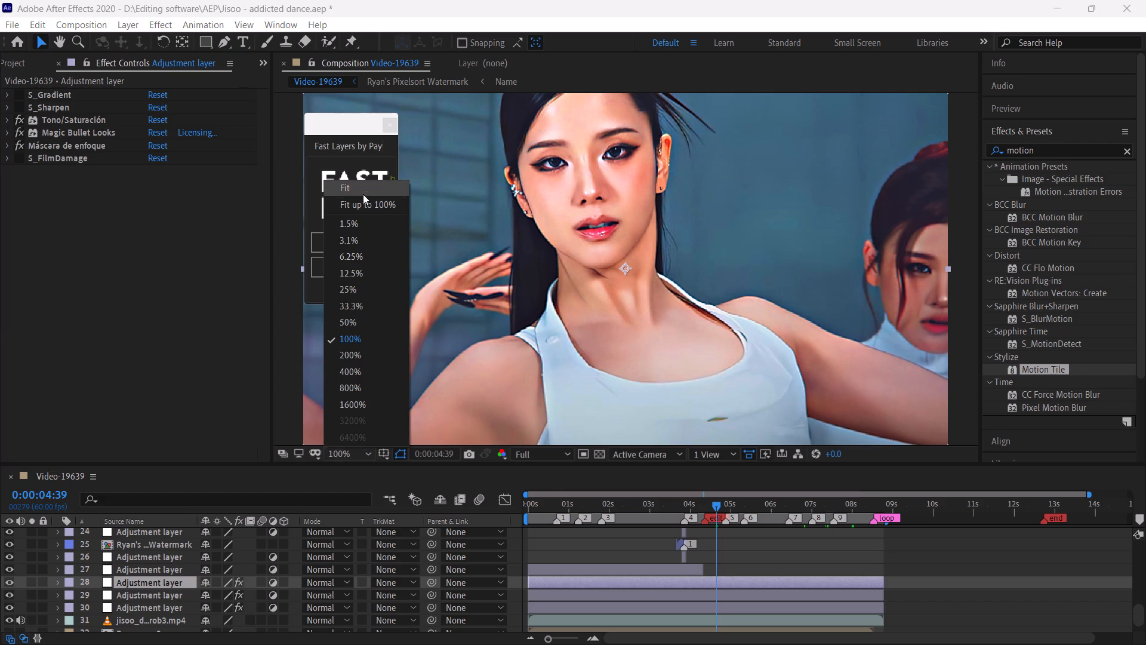
{"action": "left_click", "coordinate": [363, 194]}
{"action": "left_click", "coordinate": [547, 505]}
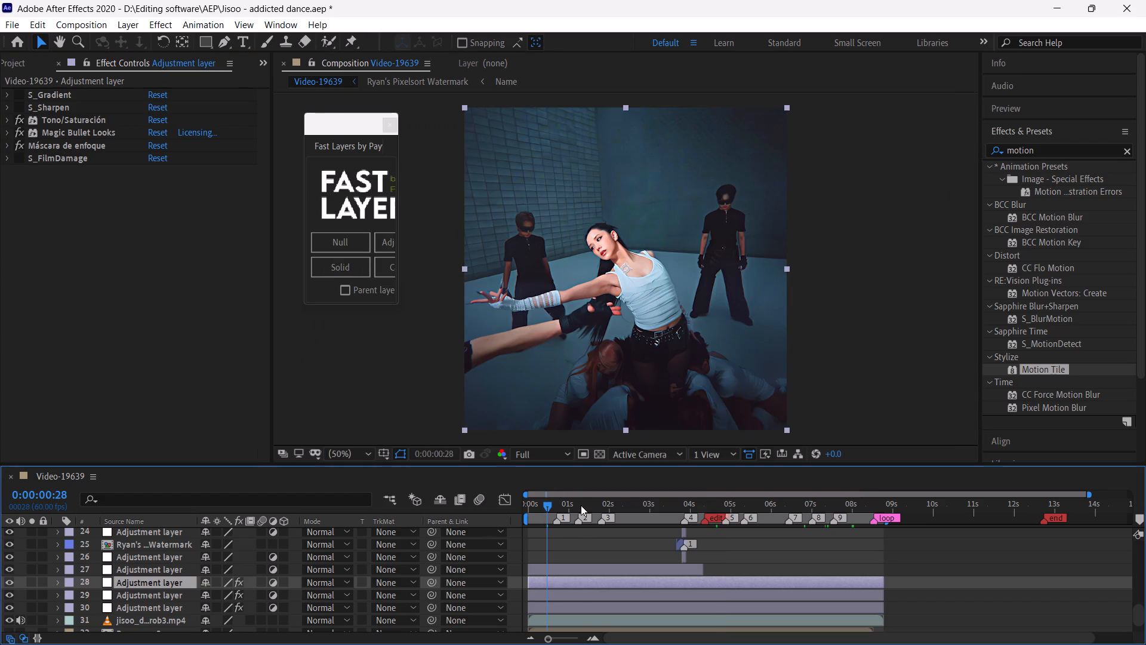
{"action": "left_click", "coordinate": [581, 505]}
{"action": "left_click", "coordinate": [592, 508]}
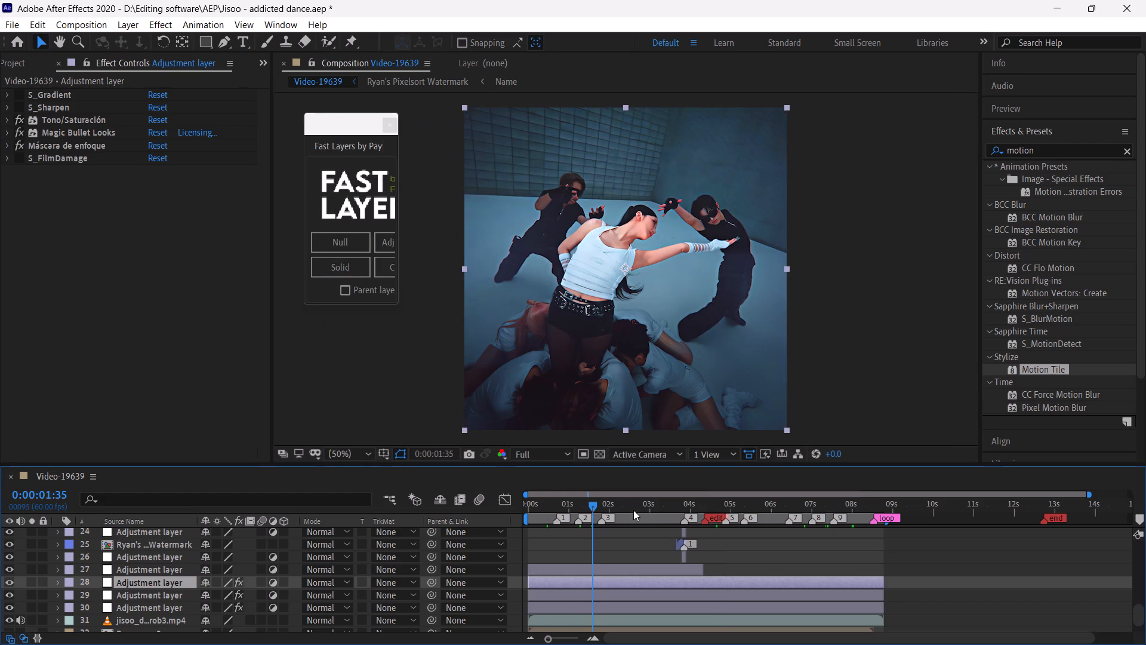
{"action": "left_click", "coordinate": [634, 509]}
{"action": "left_click", "coordinate": [698, 508]}
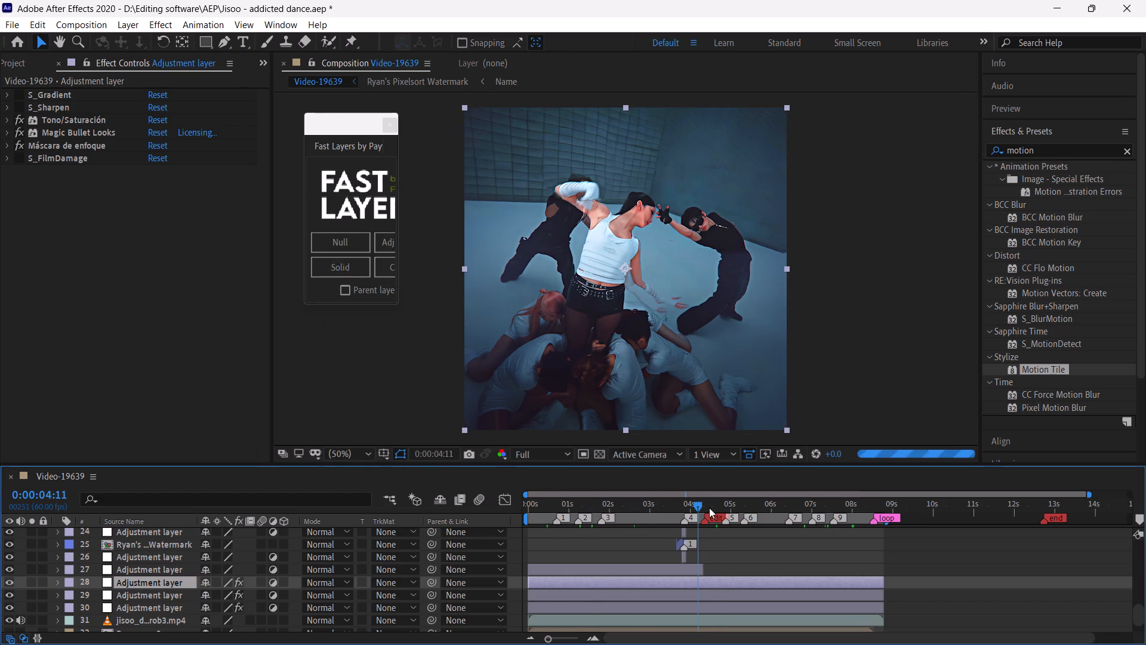
{"action": "left_click", "coordinate": [719, 507]}
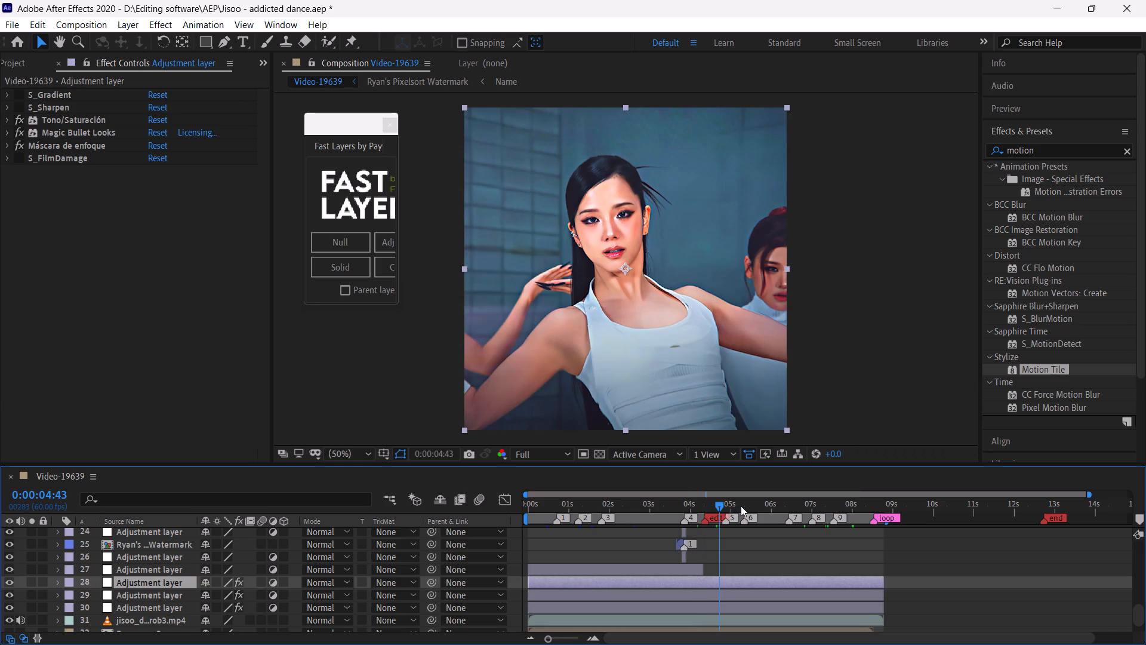
Compare the frame at 0:00:07:20 with the Mxdhav.aep Bcc Unsharp effect disabled and enabled on adjustment layer 29.
{"action": "left_click", "coordinate": [846, 511]}
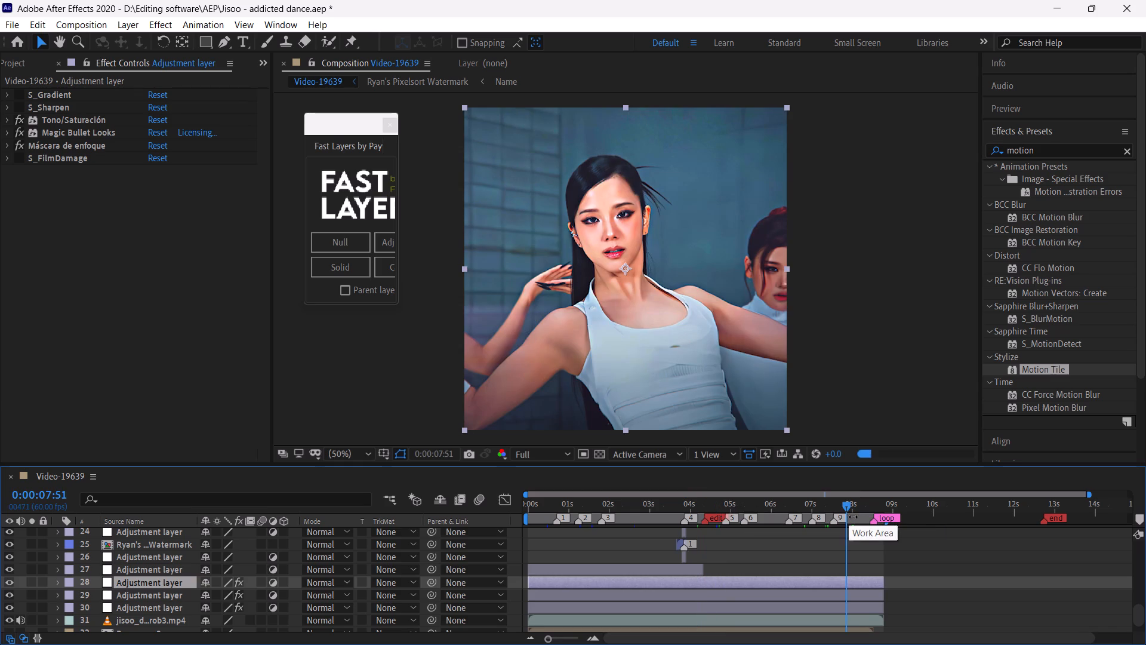
{"action": "left_click", "coordinate": [825, 506]}
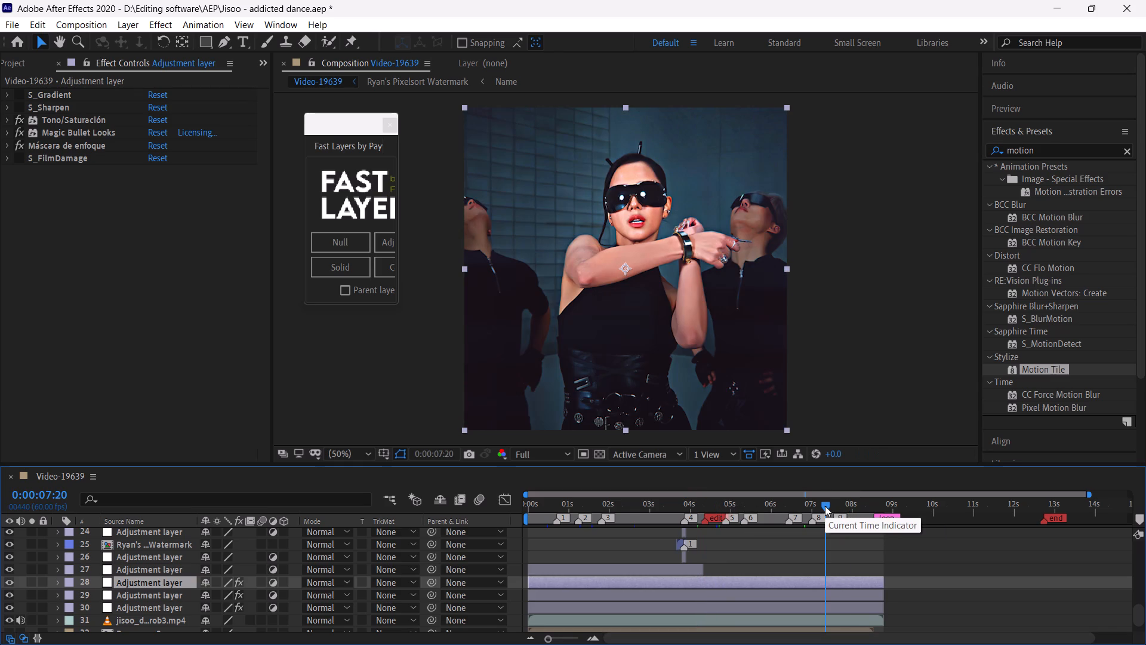
{"action": "left_click", "coordinate": [788, 591]}
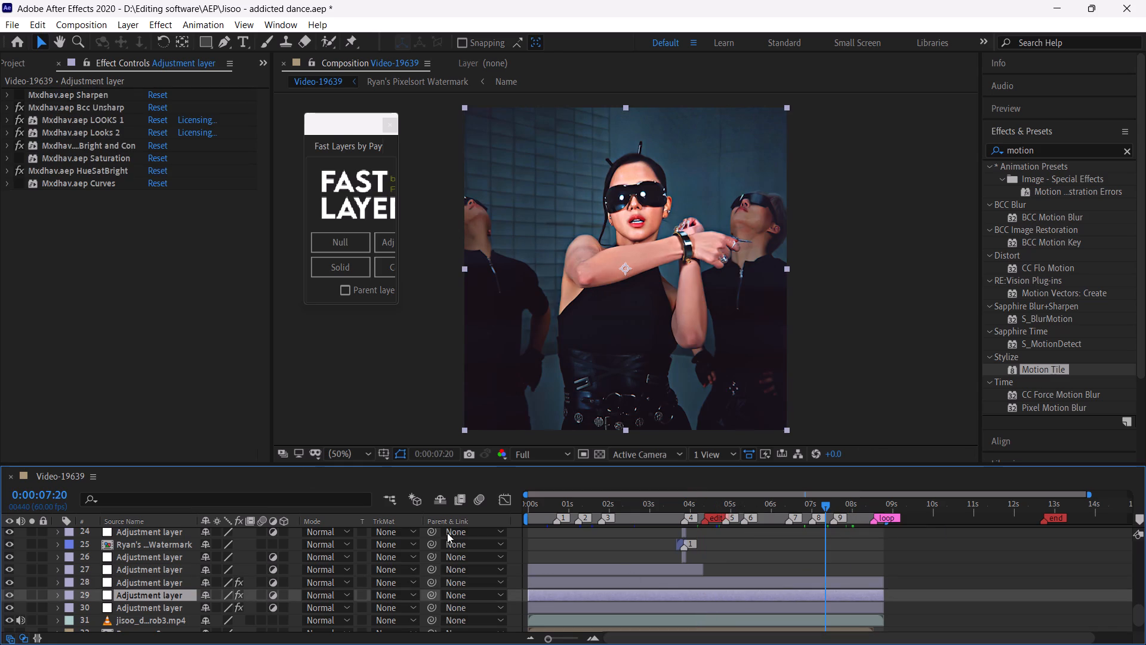
{"action": "left_click", "coordinate": [21, 109]}
{"action": "scroll", "coordinate": [579, 188], "scroll_direction": "up", "scroll_amount": 1}
{"action": "scroll", "coordinate": [579, 188], "scroll_direction": "down", "scroll_amount": 1}
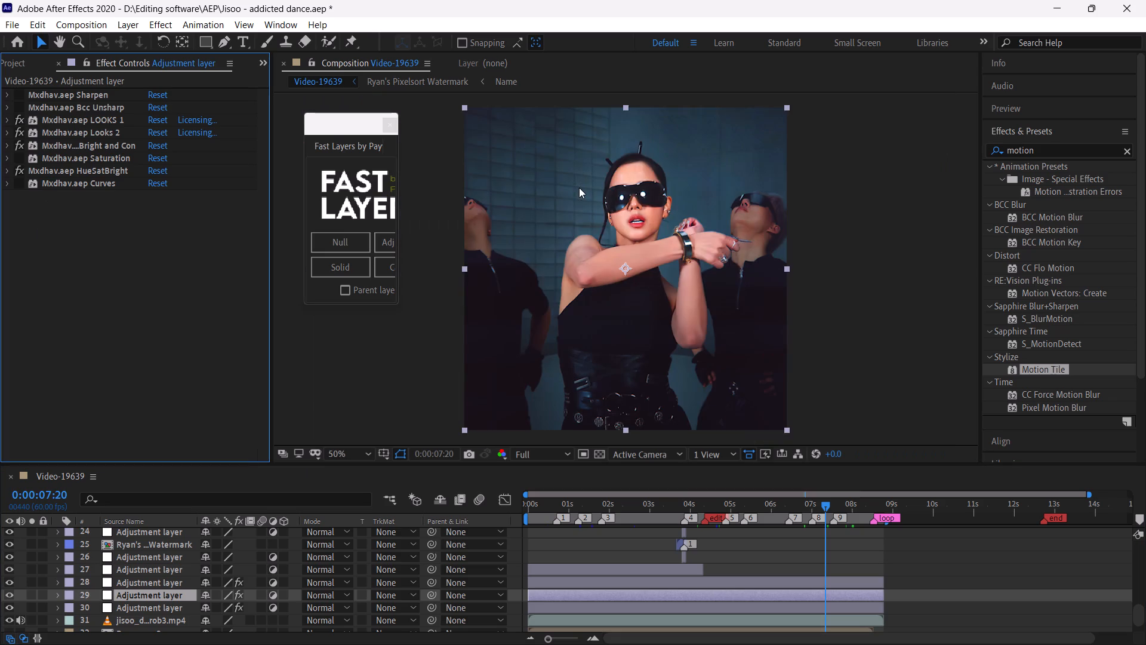
{"action": "scroll", "coordinate": [579, 188], "scroll_direction": "up", "scroll_amount": 1}
{"action": "scroll", "coordinate": [579, 188], "scroll_direction": "down", "scroll_amount": 1}
{"action": "scroll", "coordinate": [579, 188], "scroll_direction": "up", "scroll_amount": 3}
{"action": "scroll", "coordinate": [579, 188], "scroll_direction": "down", "scroll_amount": 2}
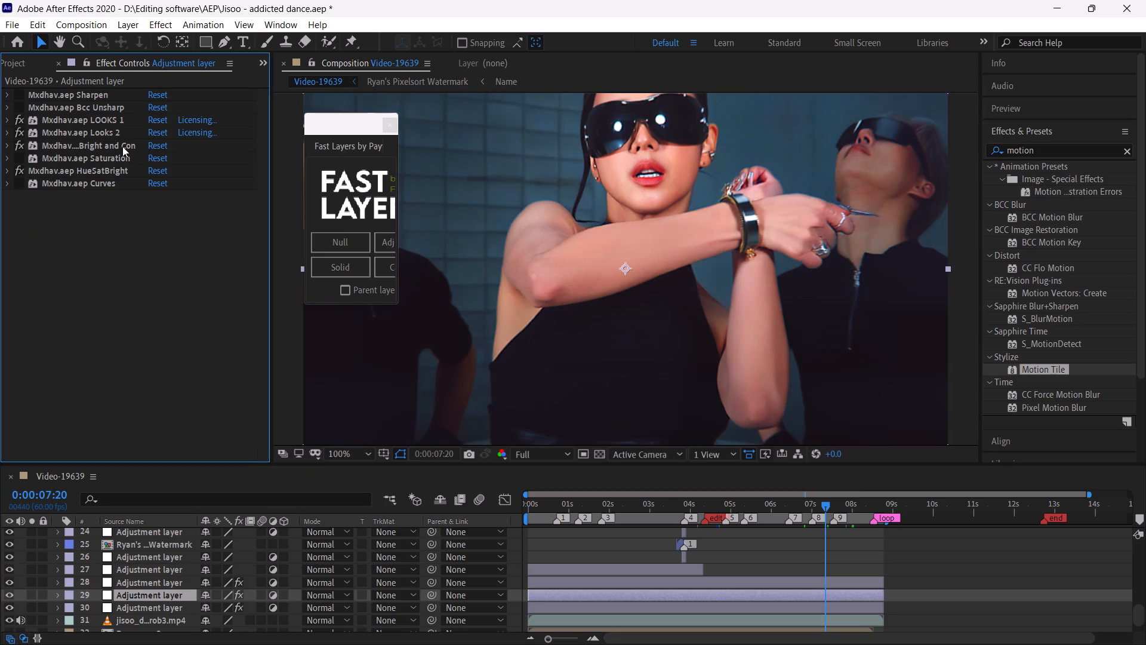
{"action": "left_click", "coordinate": [20, 109]}
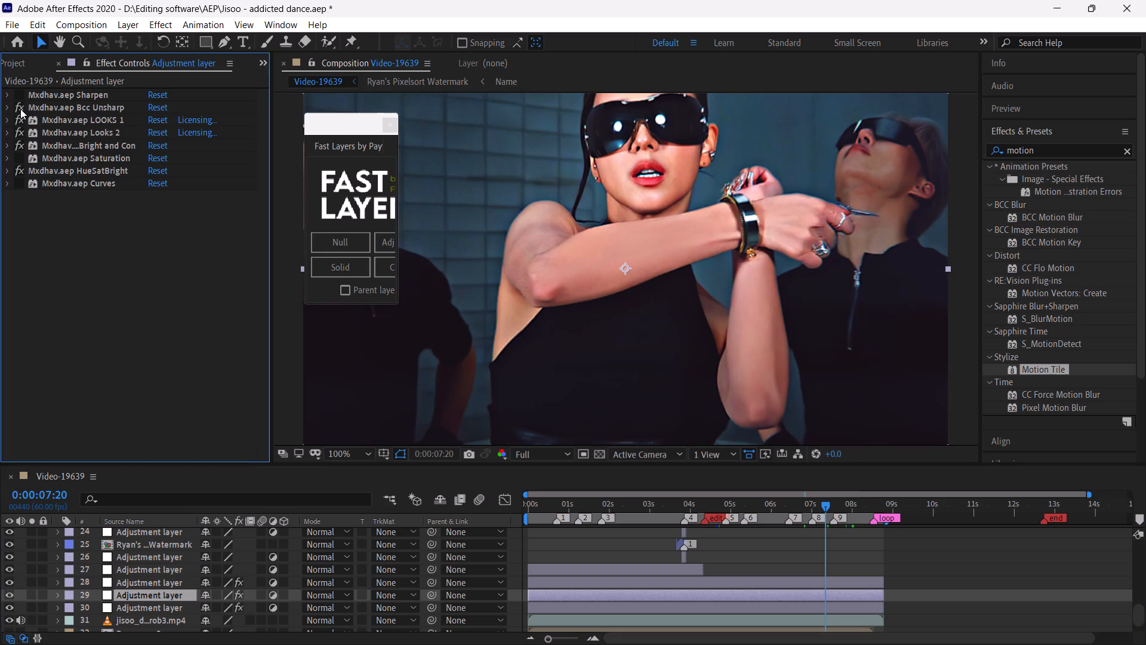
{"action": "left_click", "coordinate": [20, 109]}
{"action": "left_click", "coordinate": [20, 109]}
Move the adjustment layer with the Mxdhav.aep effects above the one with S_Gradient, fit the view to 50%, and save the project.
{"action": "left_click_drag", "start_coordinate": [182, 592], "coordinate": [182, 576]}
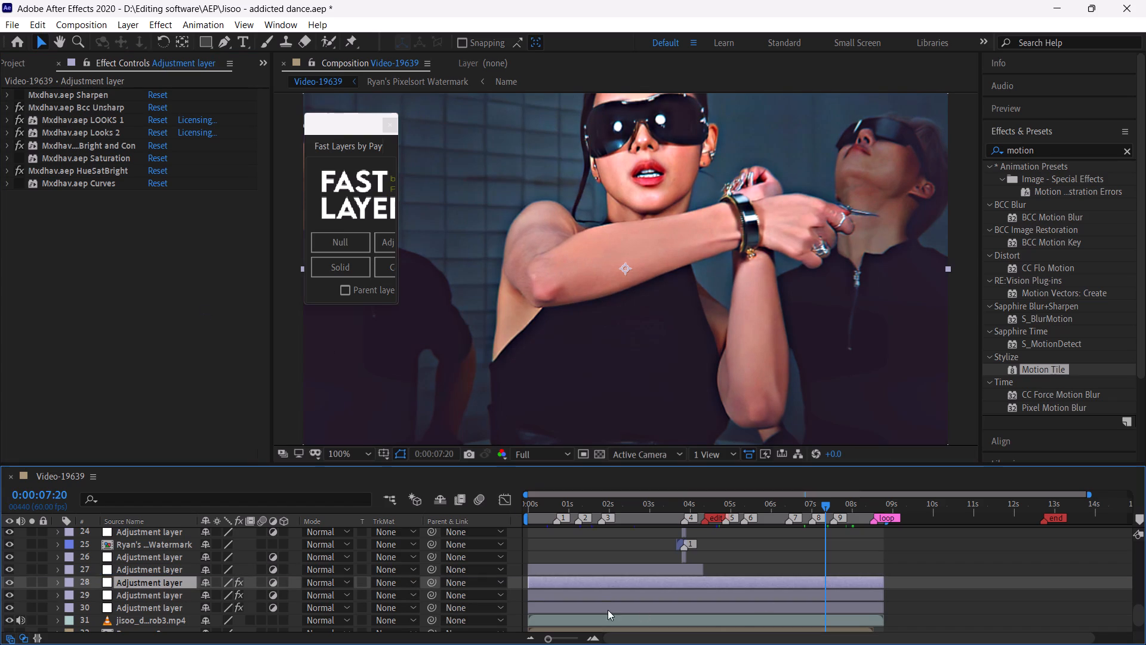
{"action": "left_click", "coordinate": [611, 592]}
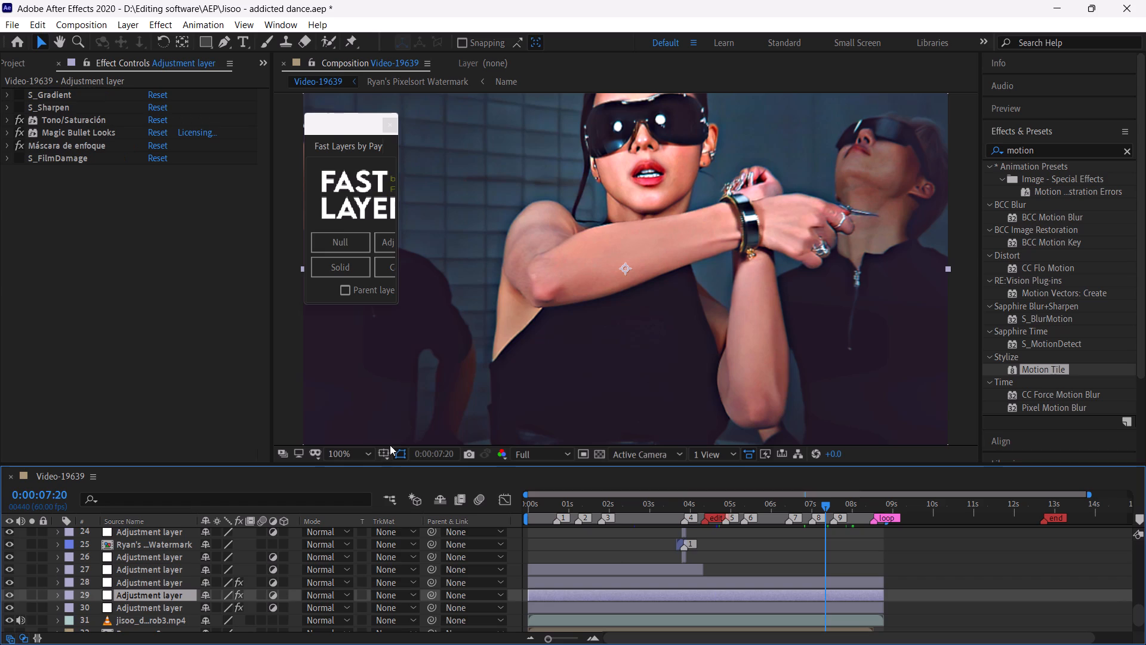
{"action": "left_click", "coordinate": [349, 456]}
{"action": "left_click", "coordinate": [352, 192]}
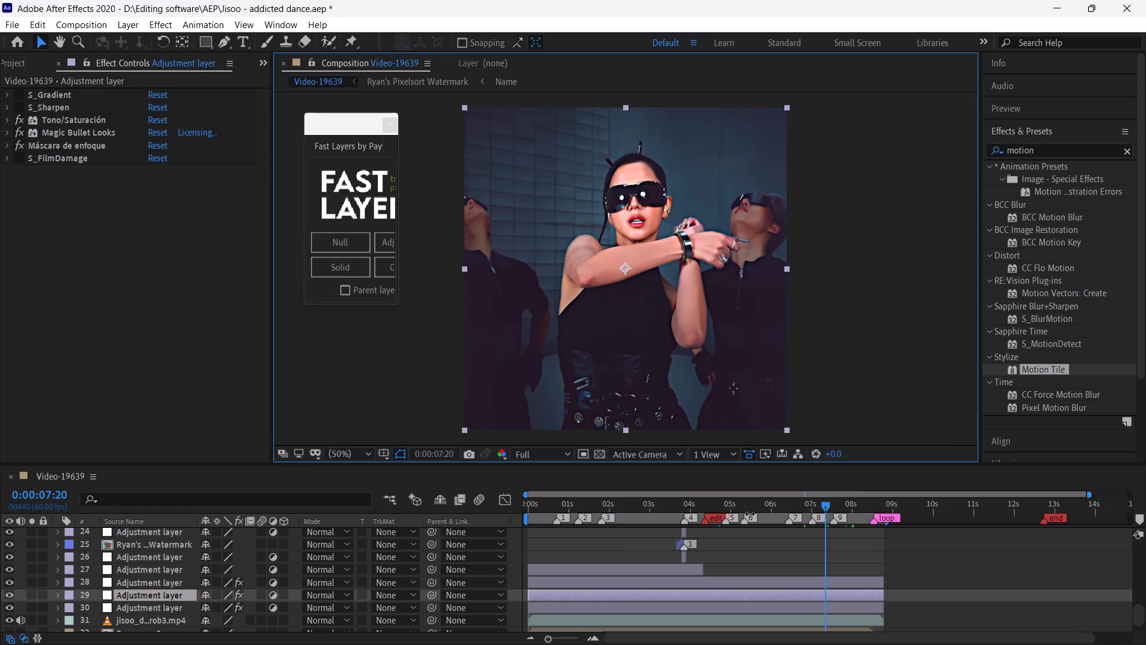
{"action": "left_click", "coordinate": [770, 509]}
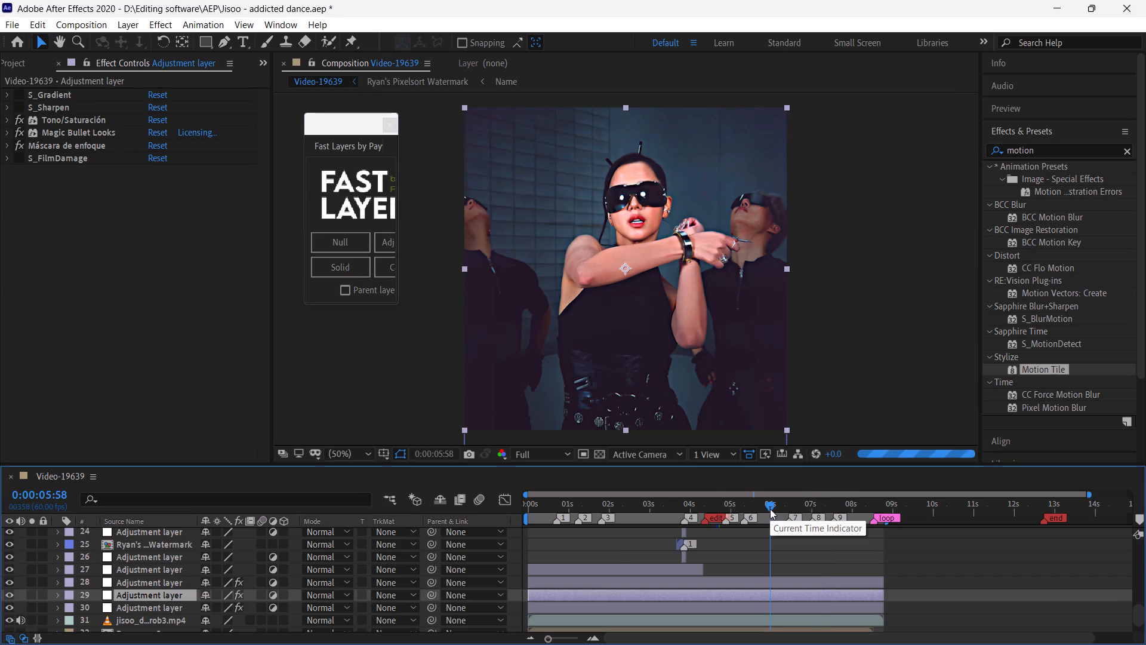
{"action": "key", "text": "ctrl+s"}
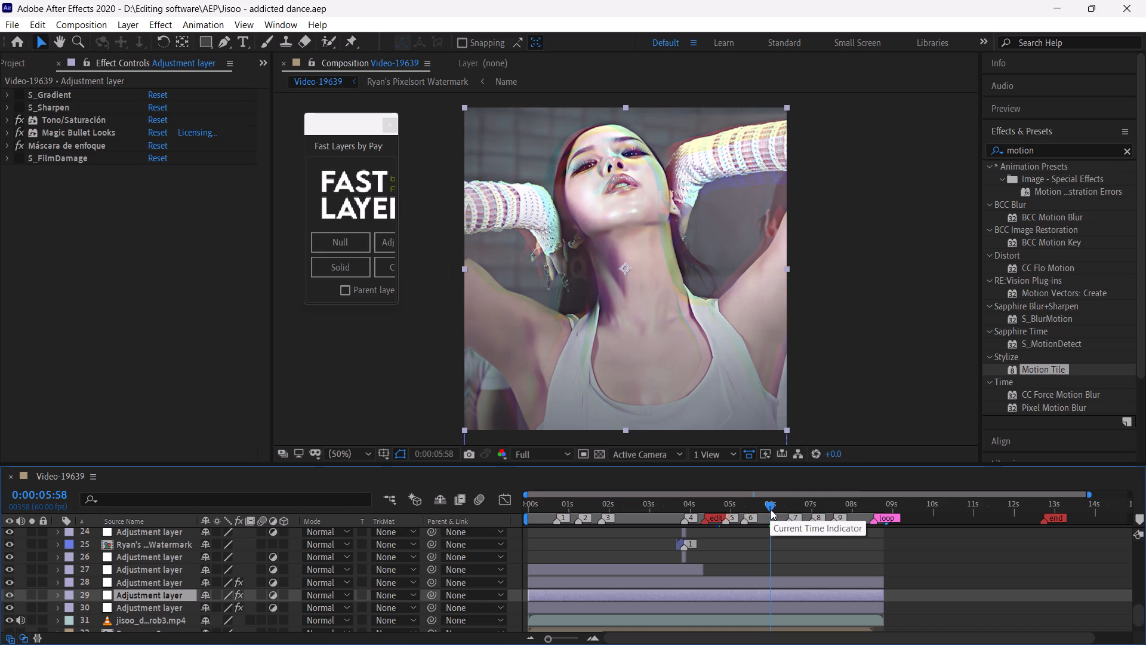
Review the graded footage at several times and repeatedly play the IQLIPSE text transition from 0:00:03:26, saving the project along the way.
{"action": "left_click", "coordinate": [664, 506]}
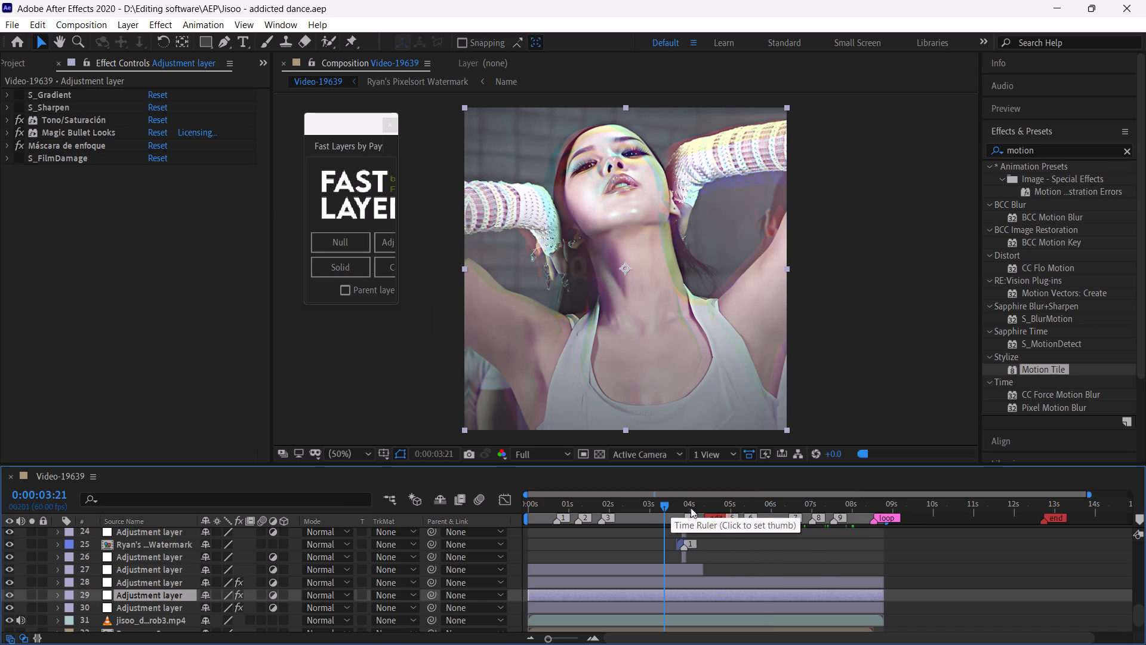
{"action": "left_click", "coordinate": [718, 506]}
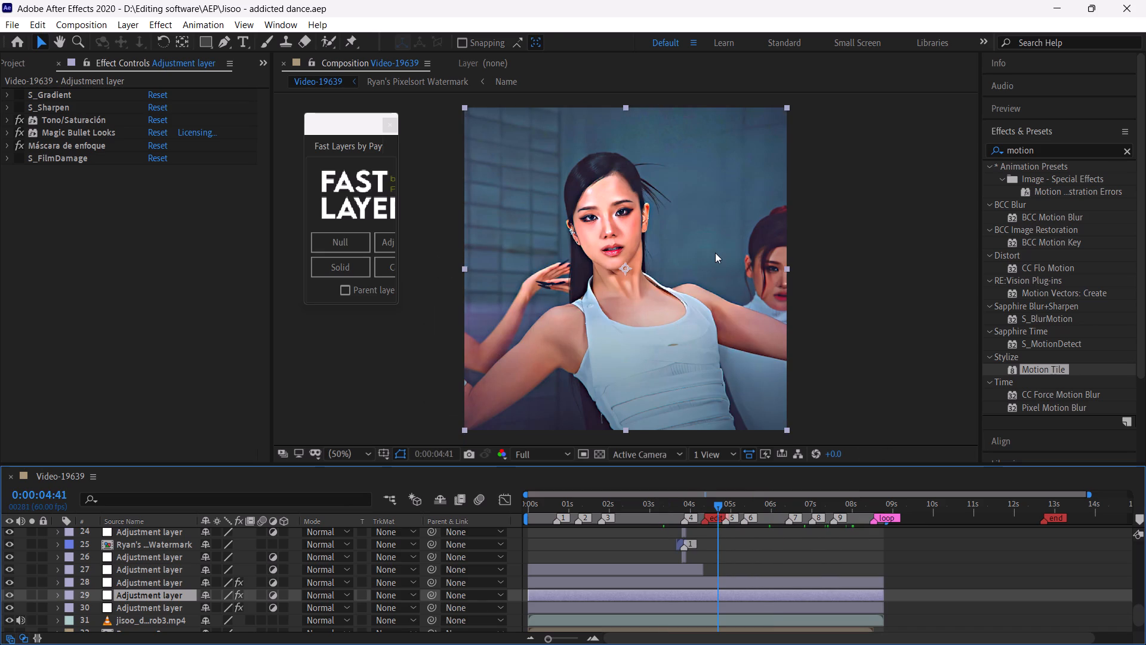
{"action": "key", "text": "ctrl+s"}
{"action": "left_click", "coordinate": [541, 501]}
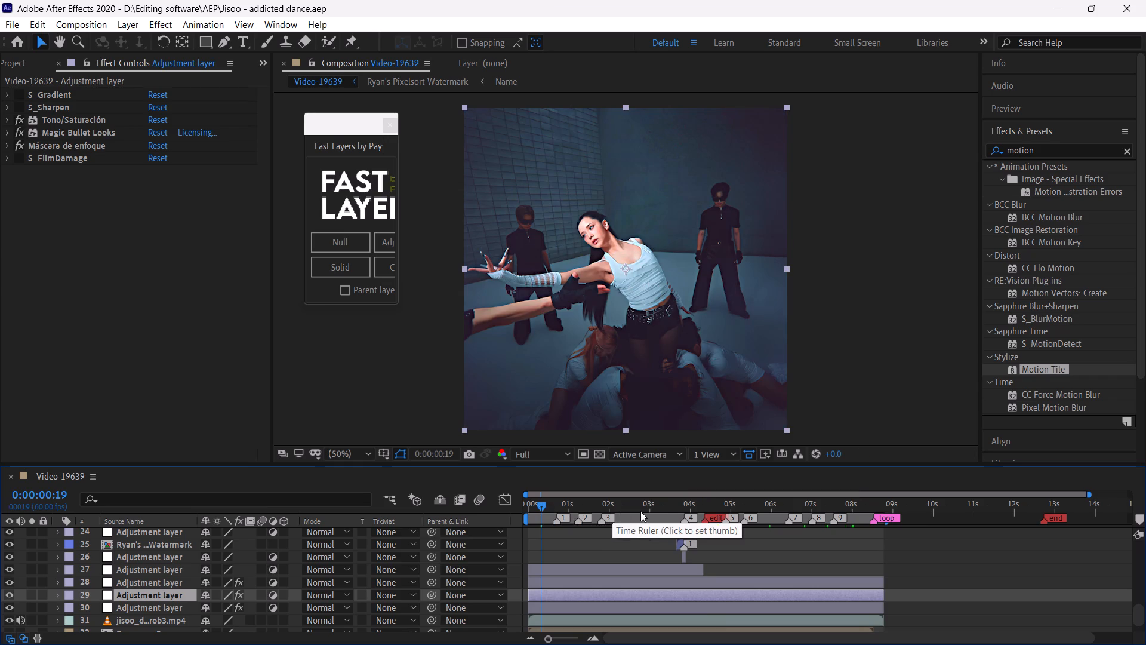
{"action": "left_click", "coordinate": [662, 509]}
{"action": "left_click_drag", "start_coordinate": [662, 509], "coordinate": [675, 518]}
{"action": "left_click", "coordinate": [667, 509]}
{"action": "key", "text": "space"}
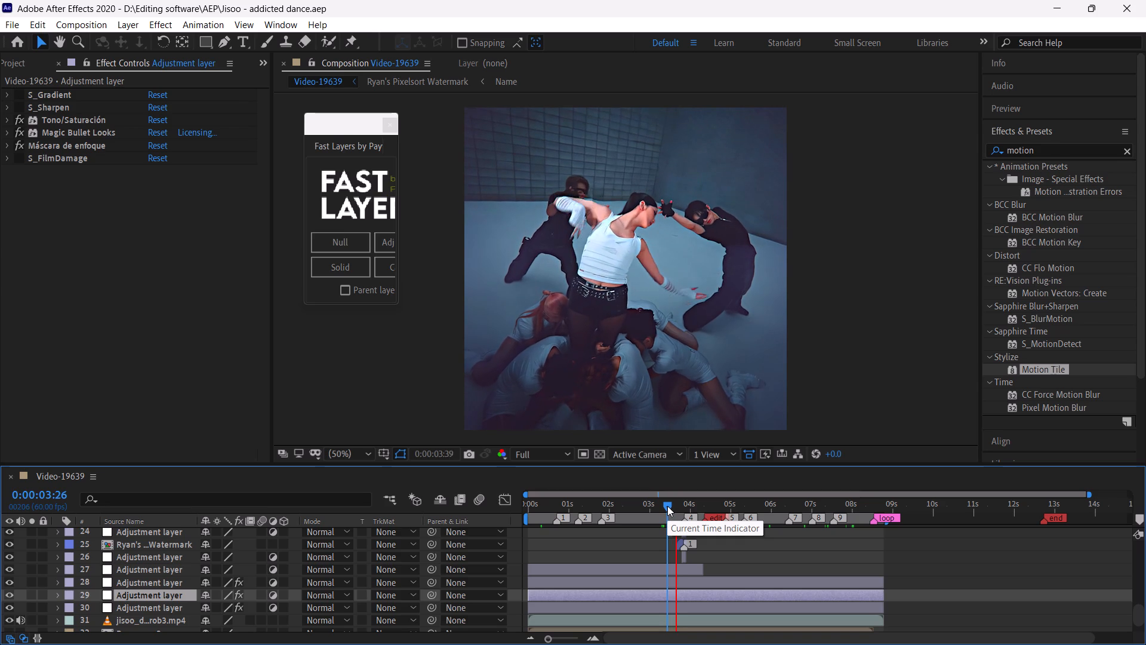
{"action": "key", "text": "ctrl+s"}
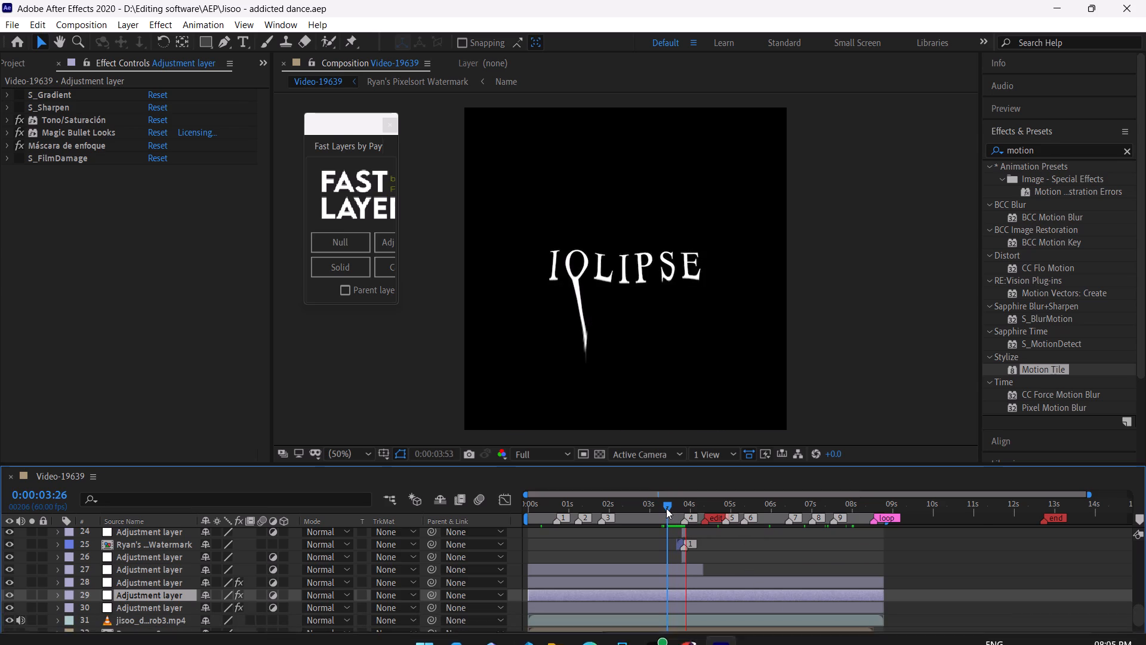
{"action": "left_click", "coordinate": [664, 505]}
{"action": "key", "text": "space"}
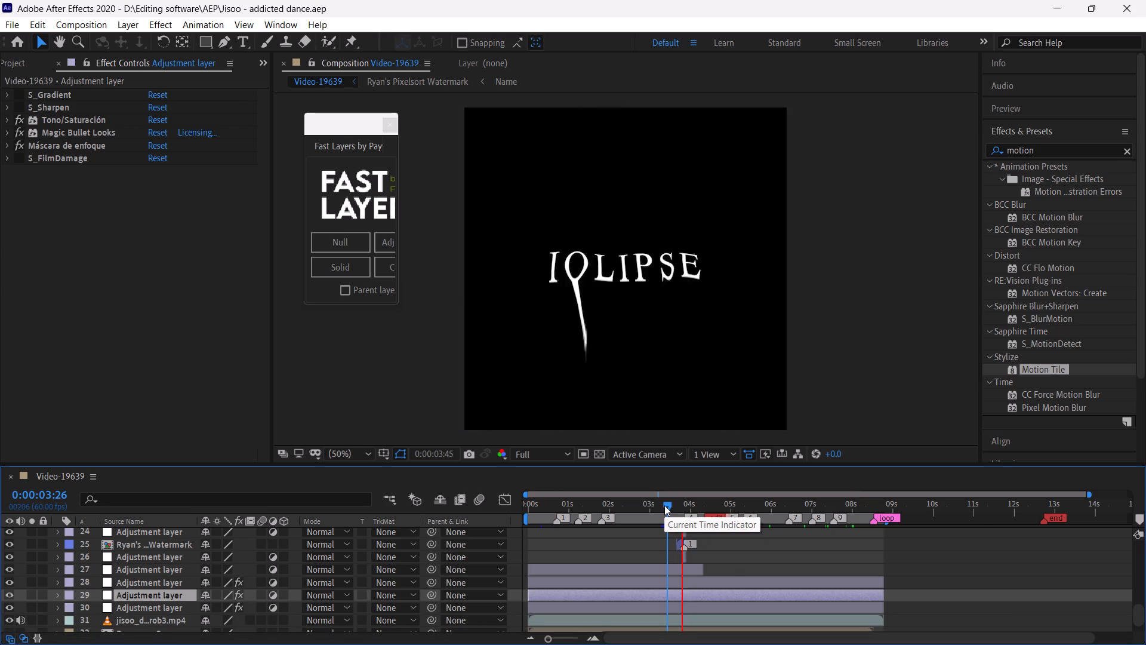
{"action": "left_click", "coordinate": [664, 505]}
{"action": "key", "text": "space"}
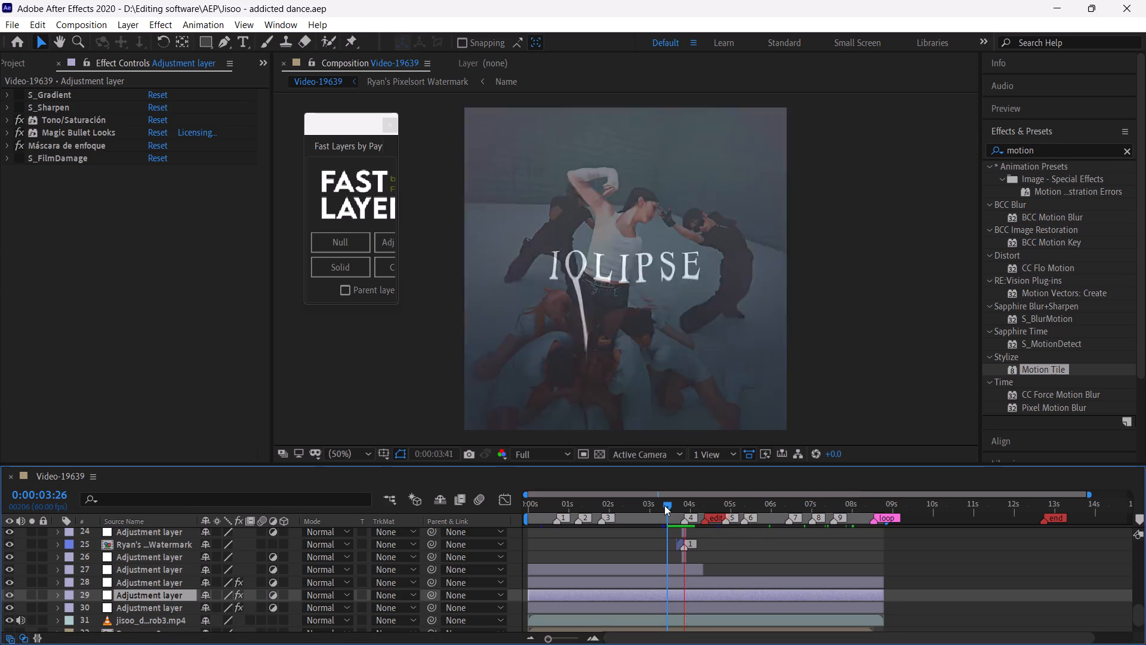
{"action": "left_click", "coordinate": [664, 505]}
{"action": "key", "text": "ctrl+s"}
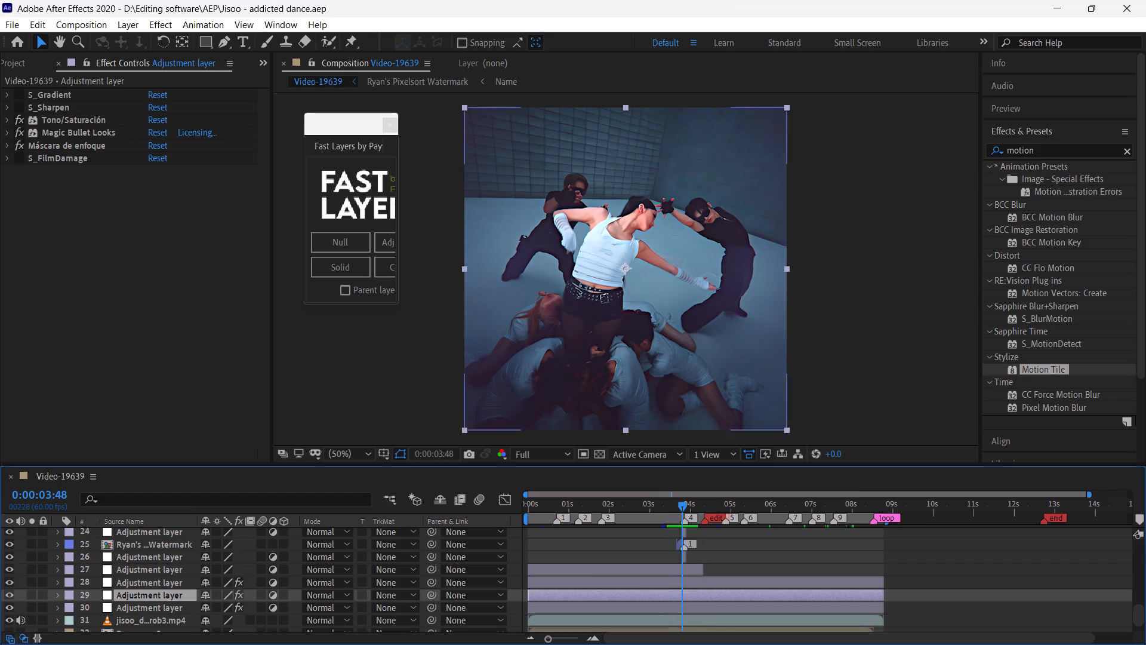
Mute jisoo_dance_prob3.mp4 and pre-compose it with all layers above it, moving all attributes into the new composition.
{"action": "left_click", "coordinate": [729, 500]}
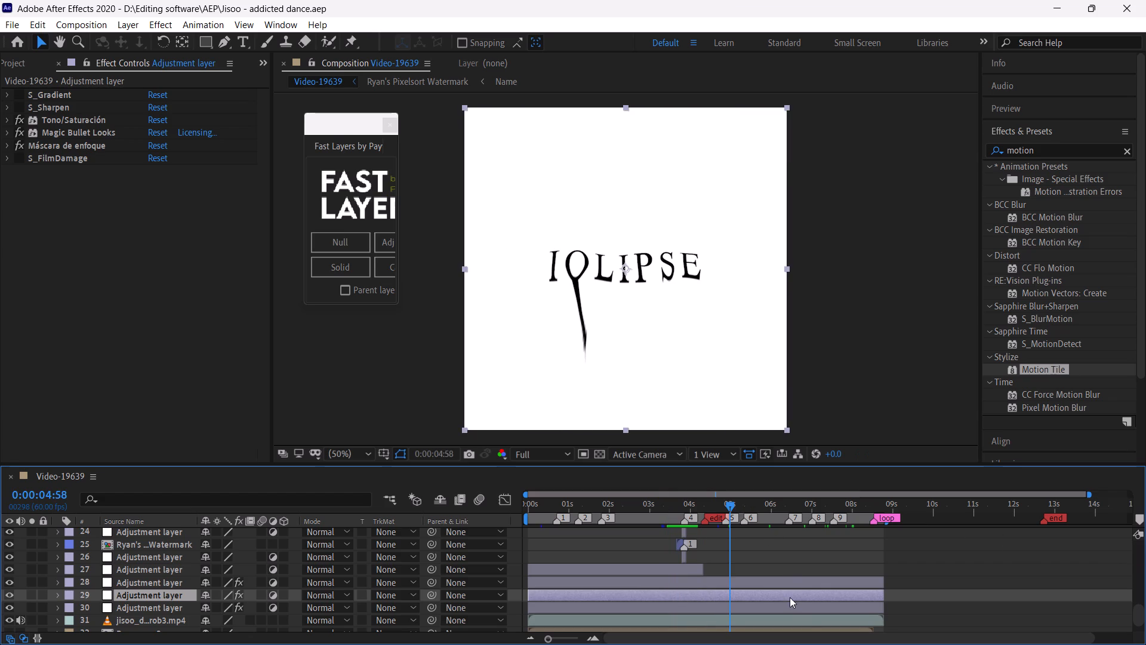
{"action": "left_click", "coordinate": [793, 604]}
{"action": "left_click", "coordinate": [810, 622]}
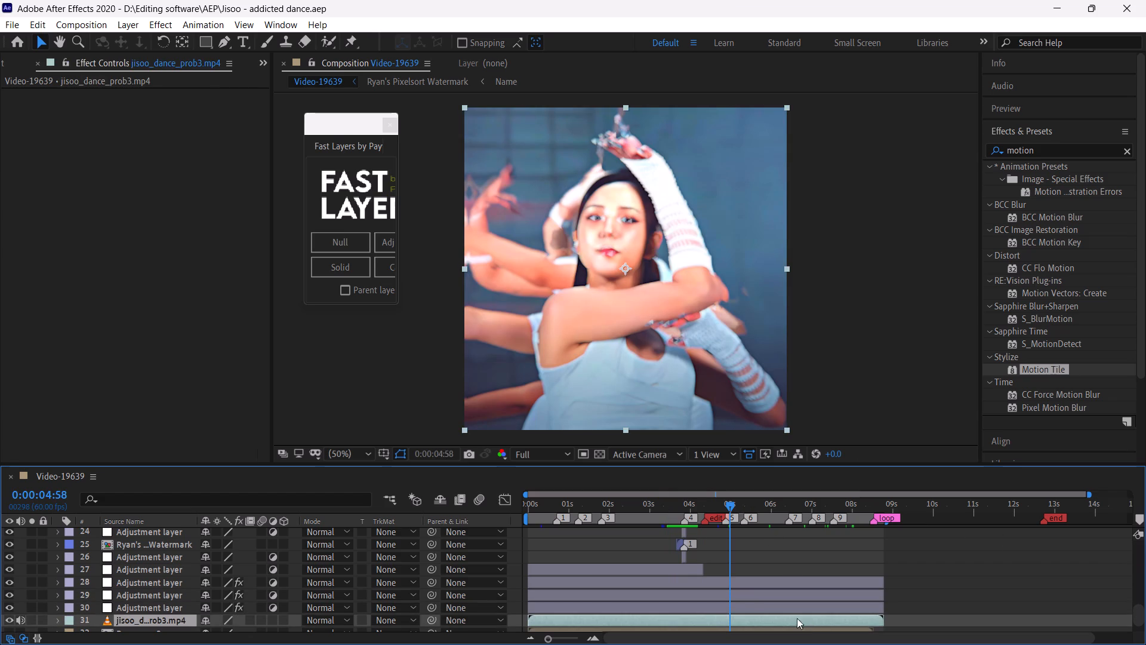
{"action": "left_click_drag", "start_coordinate": [513, 623], "coordinate": [512, 549]}
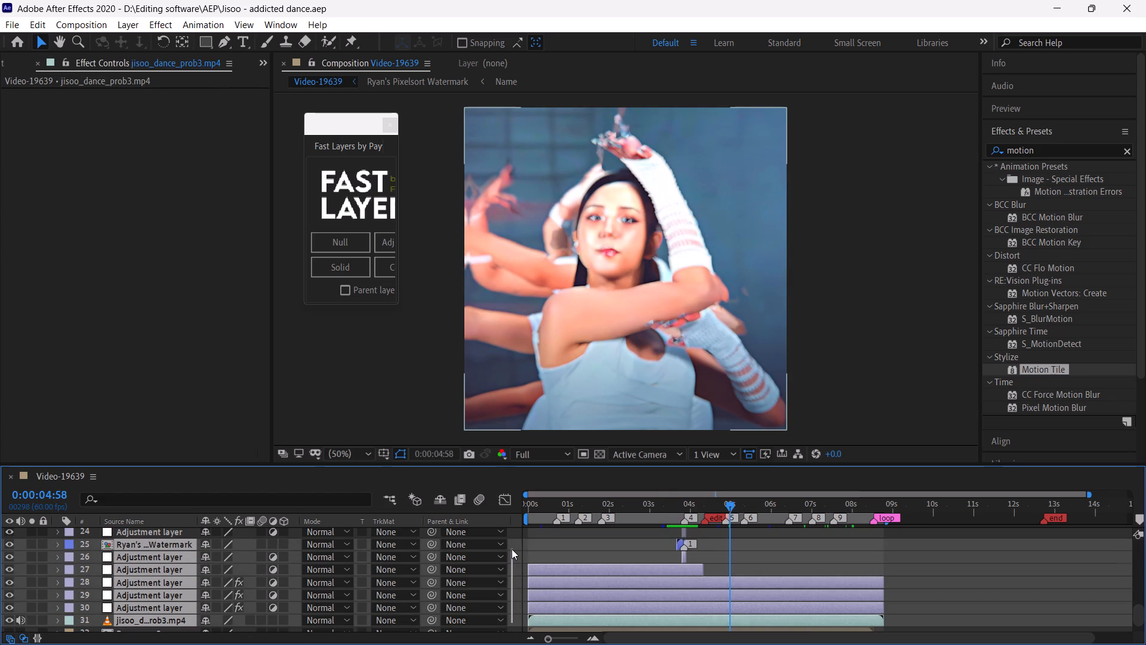
{"action": "left_click_drag", "start_coordinate": [512, 549], "coordinate": [510, 457]}
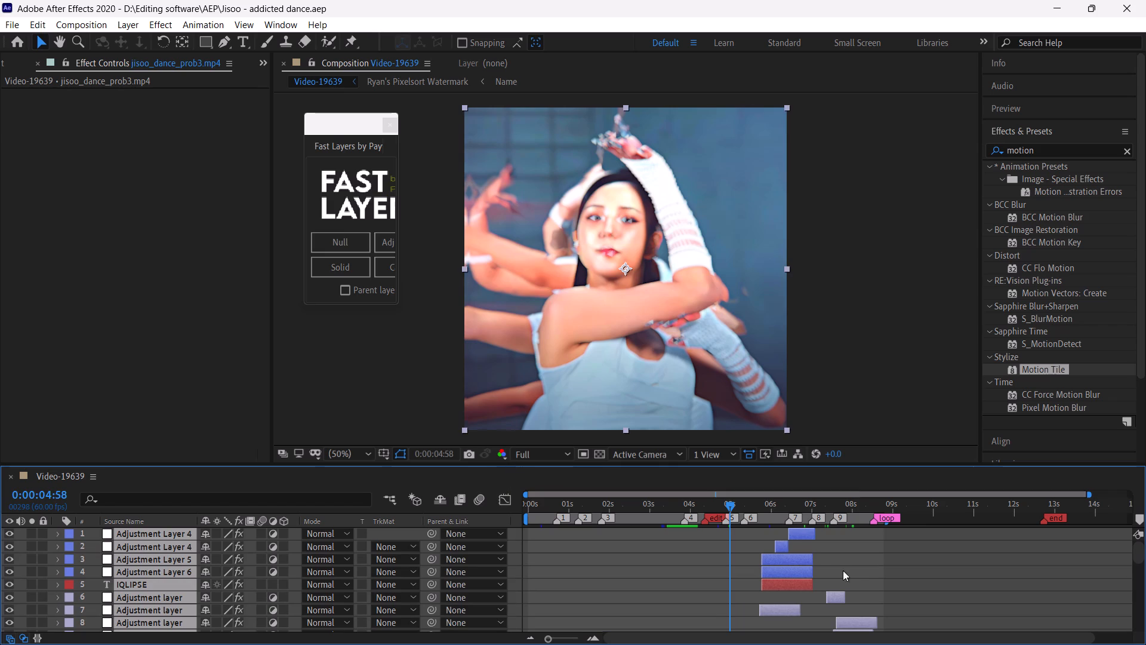
{"action": "right_click", "coordinate": [791, 583]}
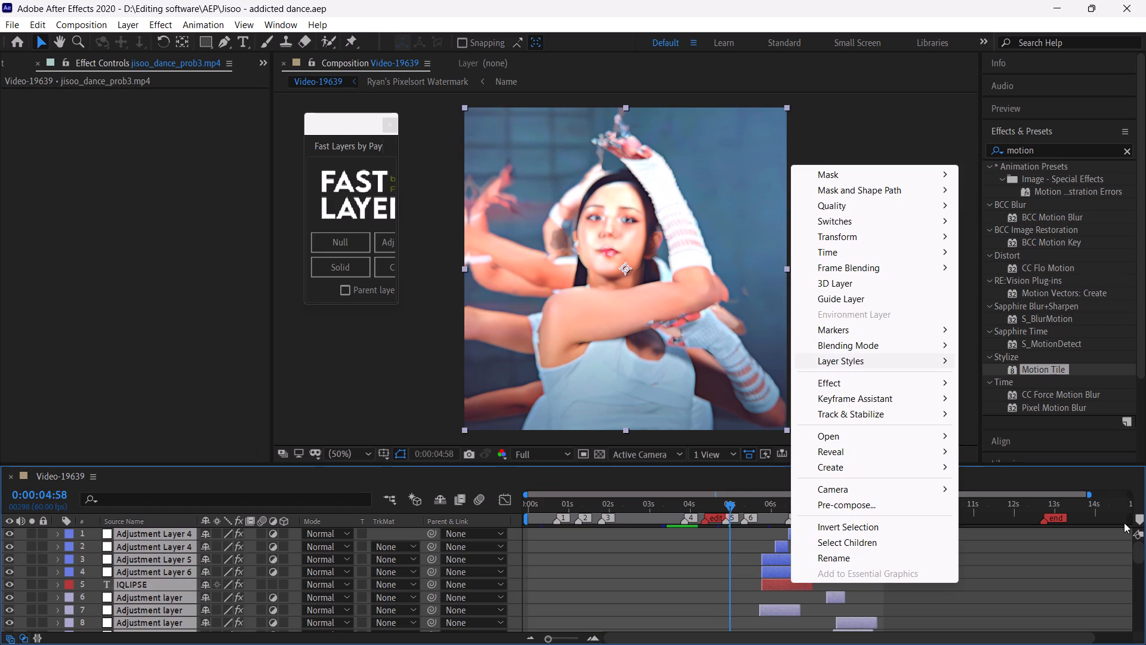
{"action": "left_click_drag", "start_coordinate": [1142, 551], "coordinate": [1143, 644]}
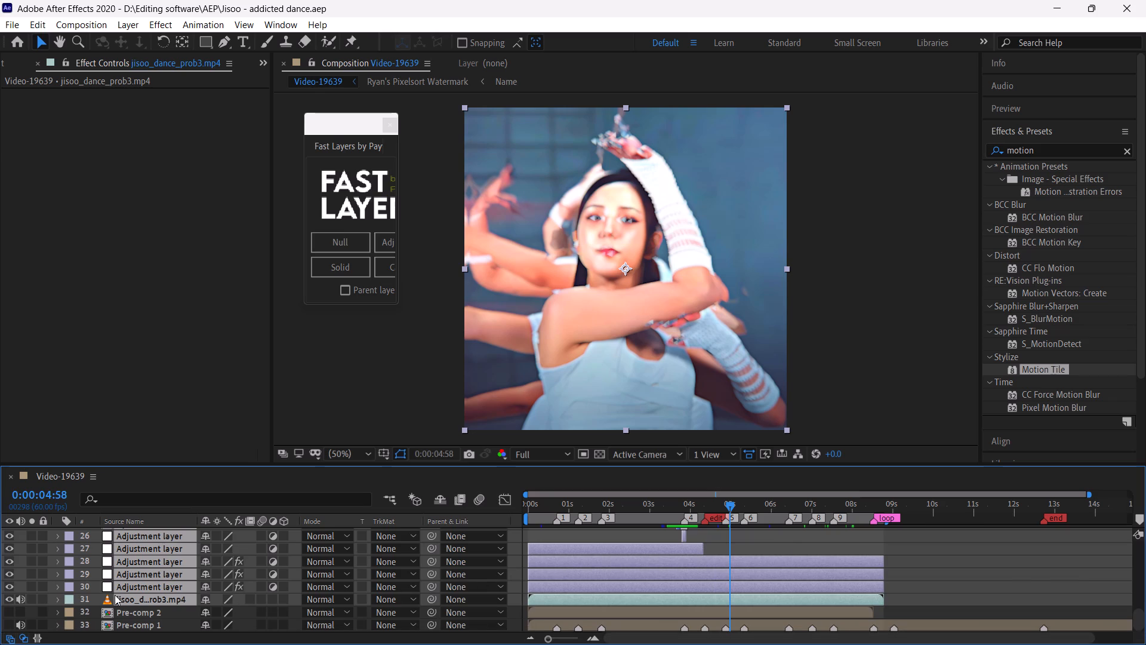
{"action": "left_click", "coordinate": [17, 597]}
{"action": "right_click", "coordinate": [183, 597]}
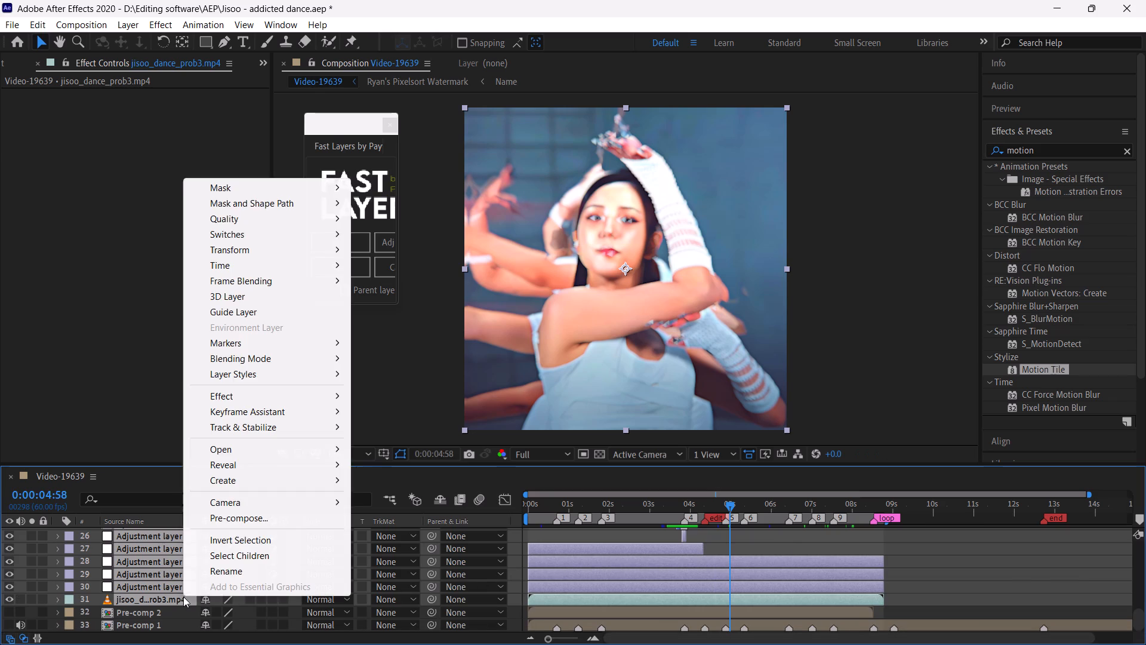
{"action": "left_click", "coordinate": [230, 518]}
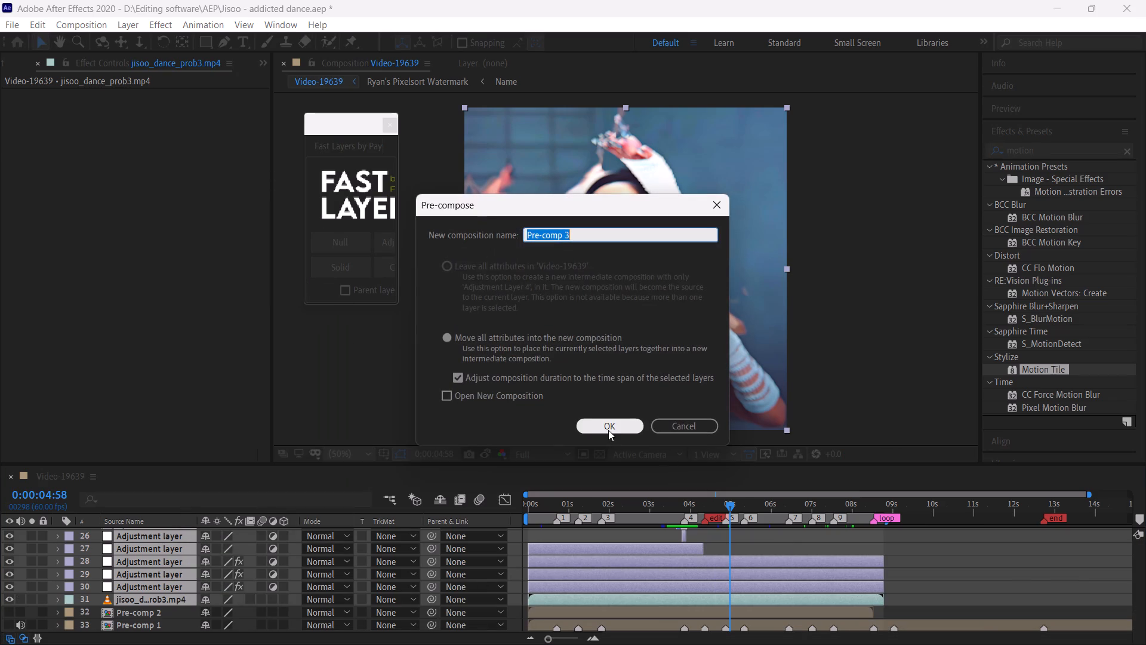
{"action": "left_click", "coordinate": [609, 424]}
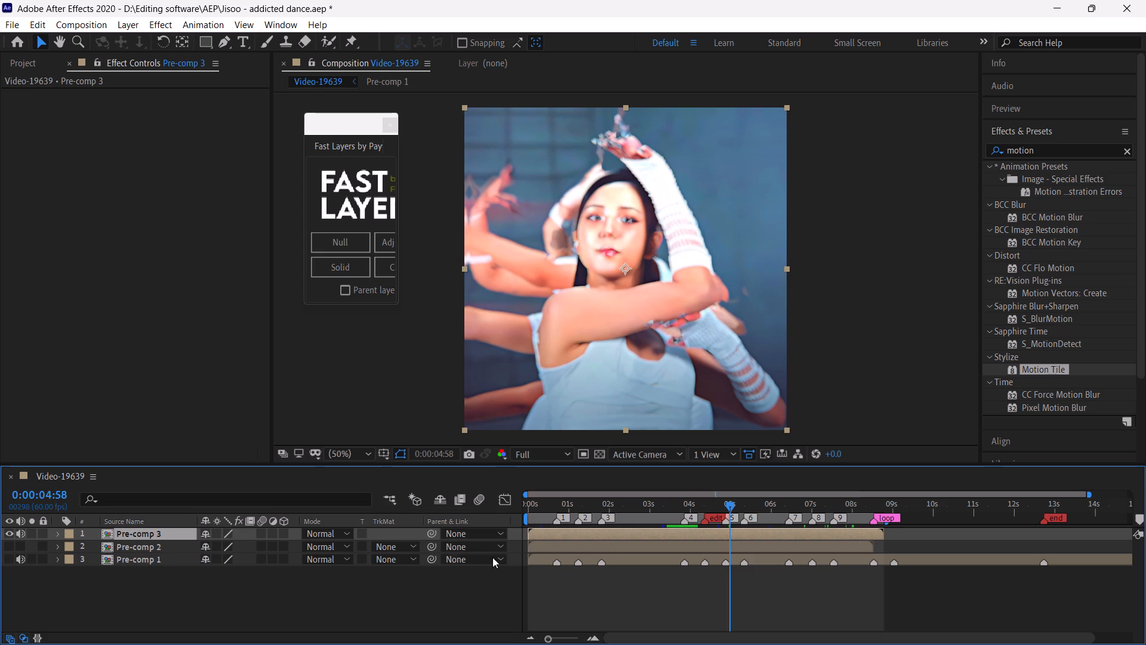
Split the Pre-comp 3 layer at the edit marker, at 0:00:04:21.
{"action": "left_click", "coordinate": [705, 503]}
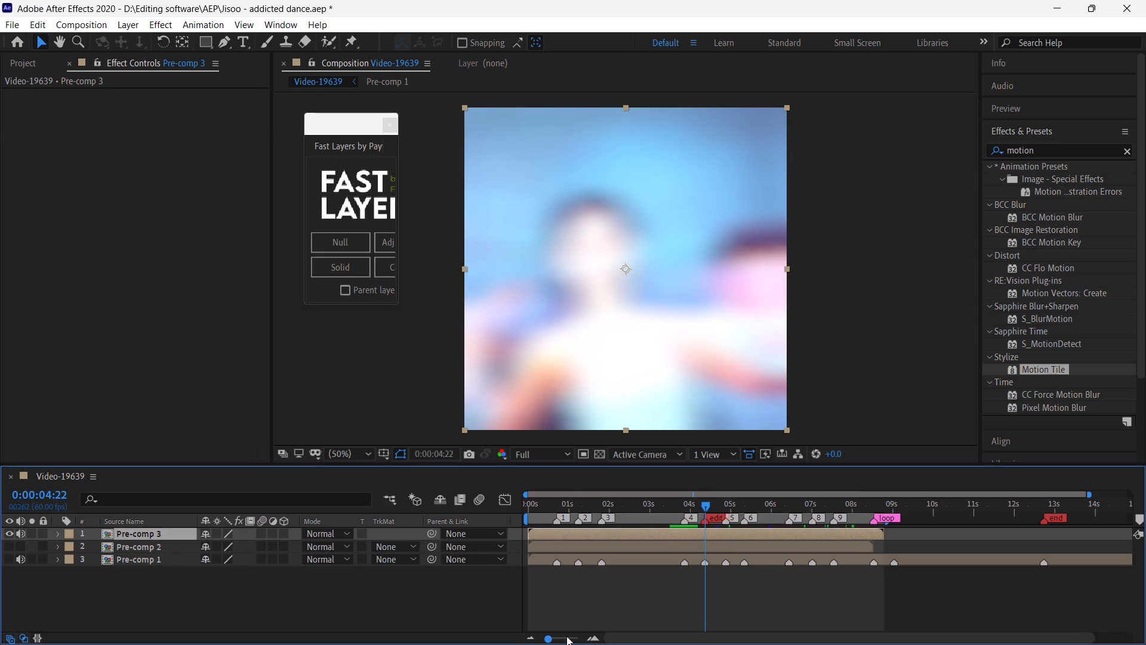
{"action": "left_click_drag", "start_coordinate": [566, 636], "coordinate": [586, 644]}
{"action": "left_click_drag", "start_coordinate": [818, 499], "coordinate": [803, 499]}
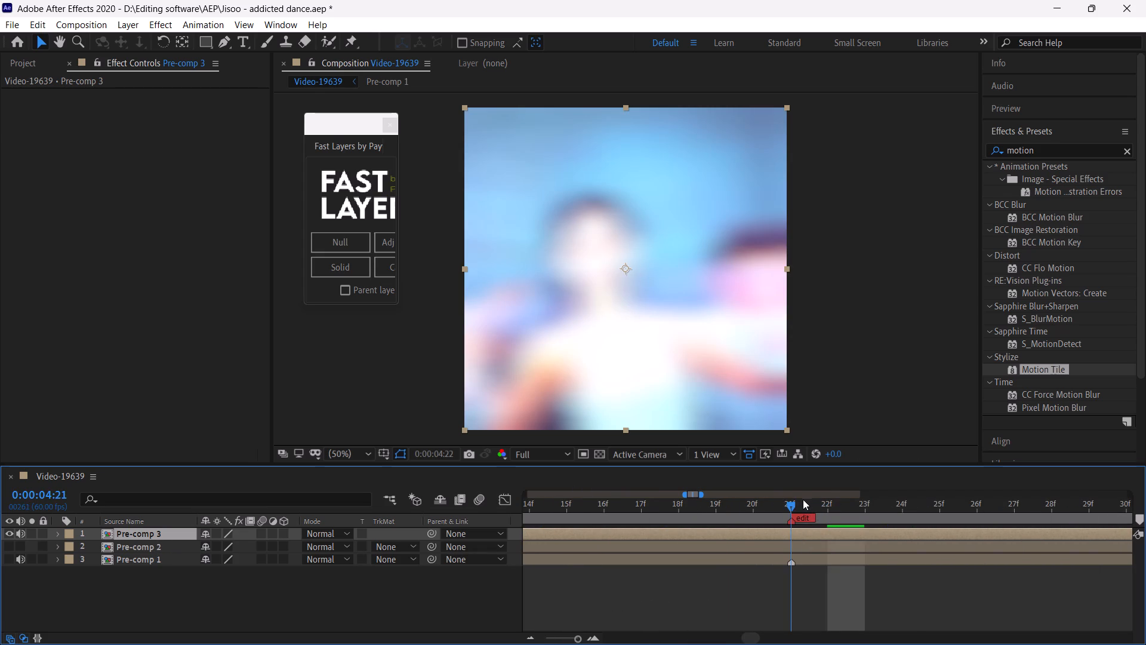
{"action": "left_click_drag", "start_coordinate": [803, 499], "coordinate": [796, 500]}
{"action": "left_click", "coordinate": [831, 581]}
{"action": "left_click", "coordinate": [830, 533]}
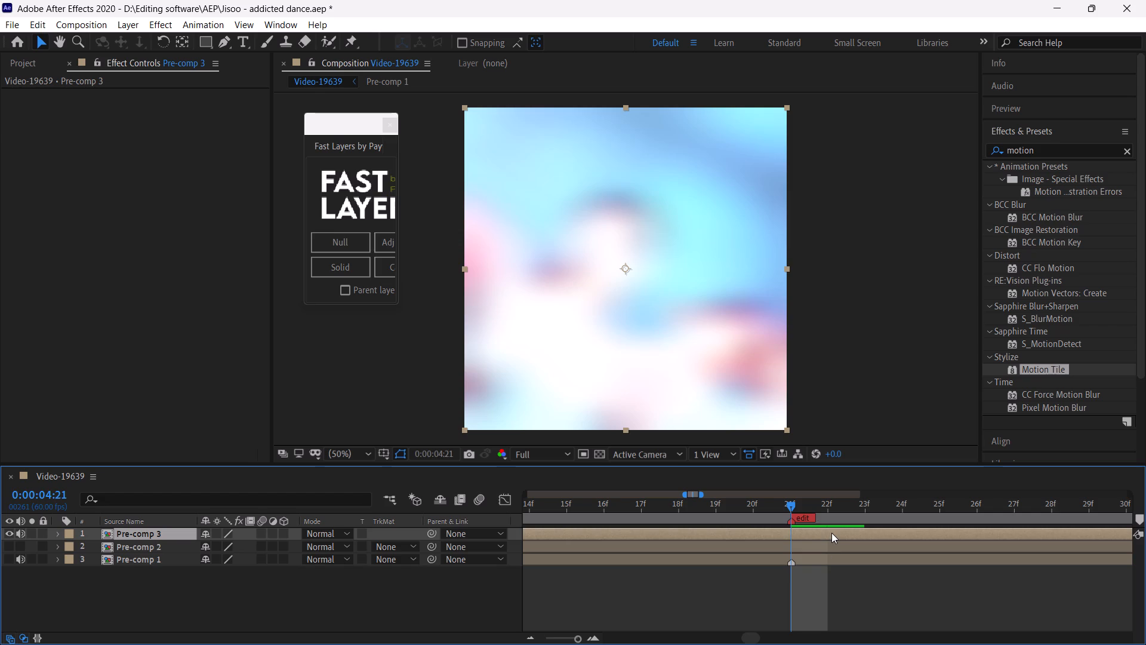
{"action": "key", "text": "ctrl+shift+d"}
Move the second part of the split Pre-comp 3 to start at the loop marker, at 0:00:08:30.
{"action": "left_click_drag", "start_coordinate": [572, 636], "coordinate": [540, 640]}
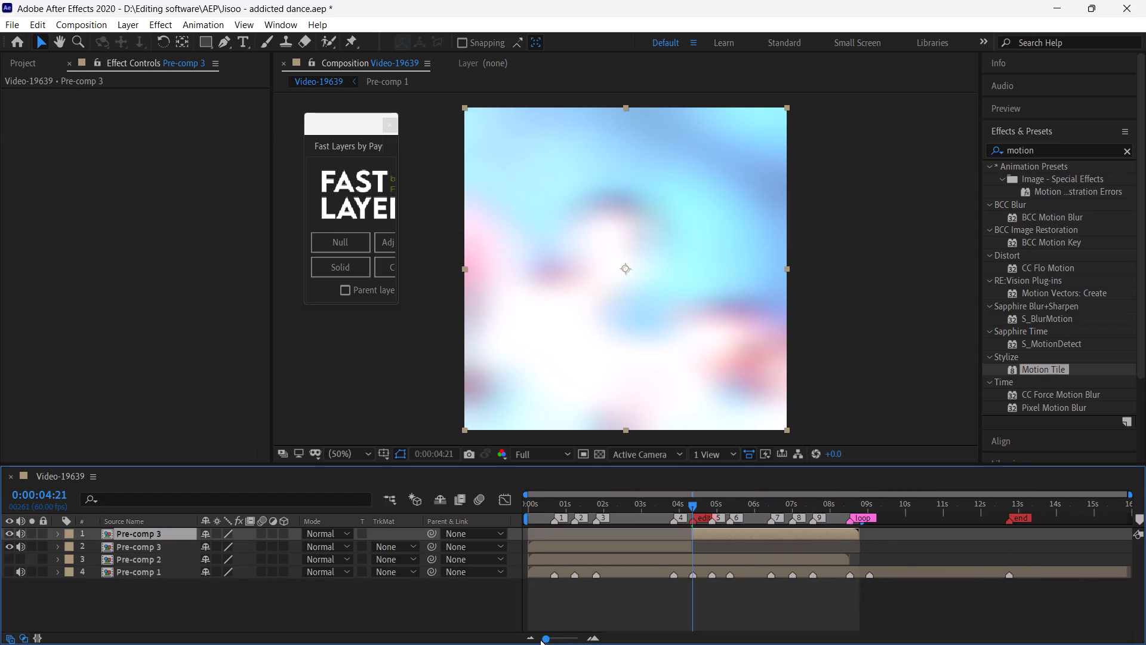
{"action": "left_click_drag", "start_coordinate": [540, 640], "coordinate": [534, 640]}
{"action": "left_click_drag", "start_coordinate": [754, 530], "coordinate": [904, 542]}
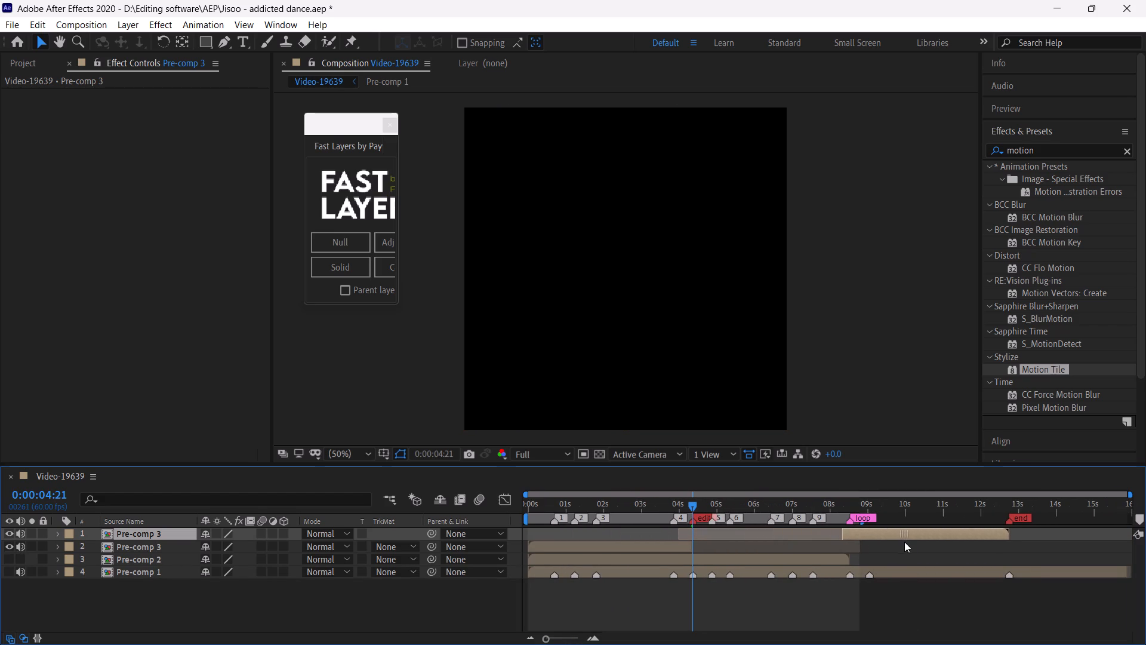
{"action": "left_click_drag", "start_coordinate": [904, 542], "coordinate": [911, 543]}
{"action": "left_click", "coordinate": [849, 504]}
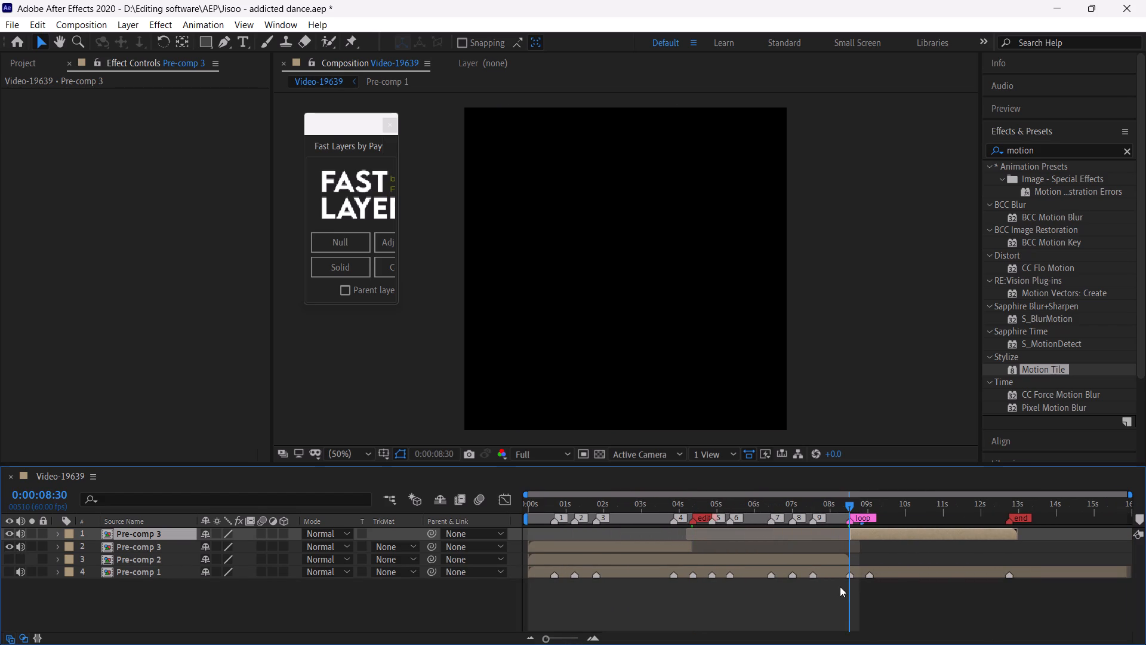
Align the start of the second Pre-comp 3 part exactly with the loop marker, at 0:00:08:32.
{"action": "left_click_drag", "start_coordinate": [564, 638], "coordinate": [581, 643]}
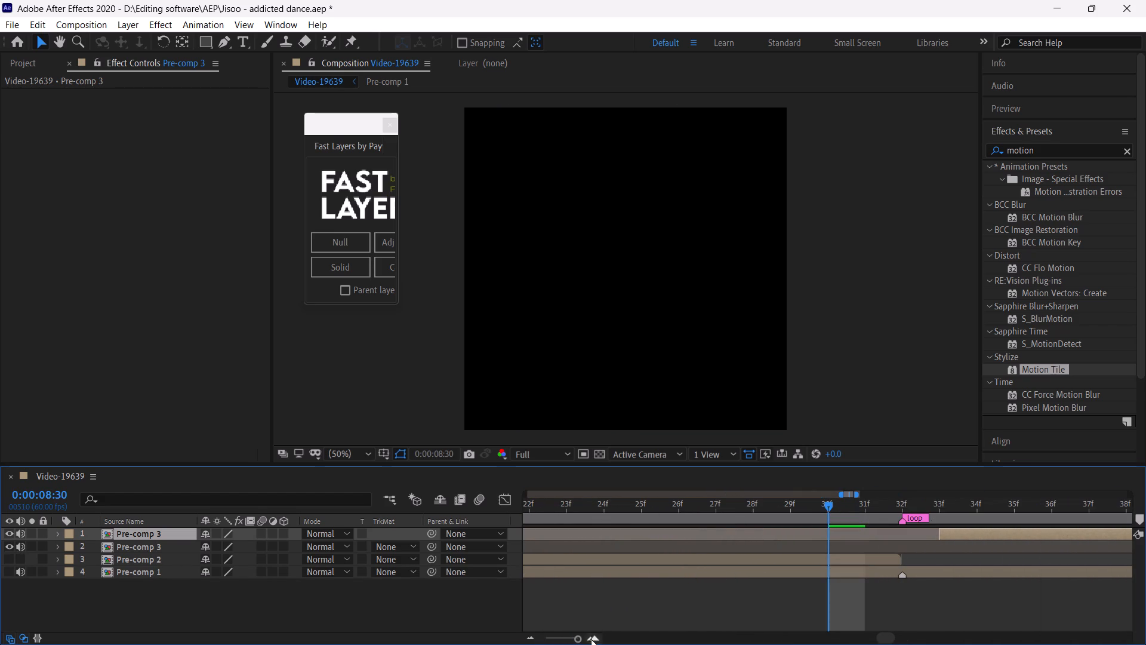
{"action": "left_click_drag", "start_coordinate": [889, 505], "coordinate": [900, 520]}
{"action": "left_click_drag", "start_coordinate": [962, 532], "coordinate": [933, 539]}
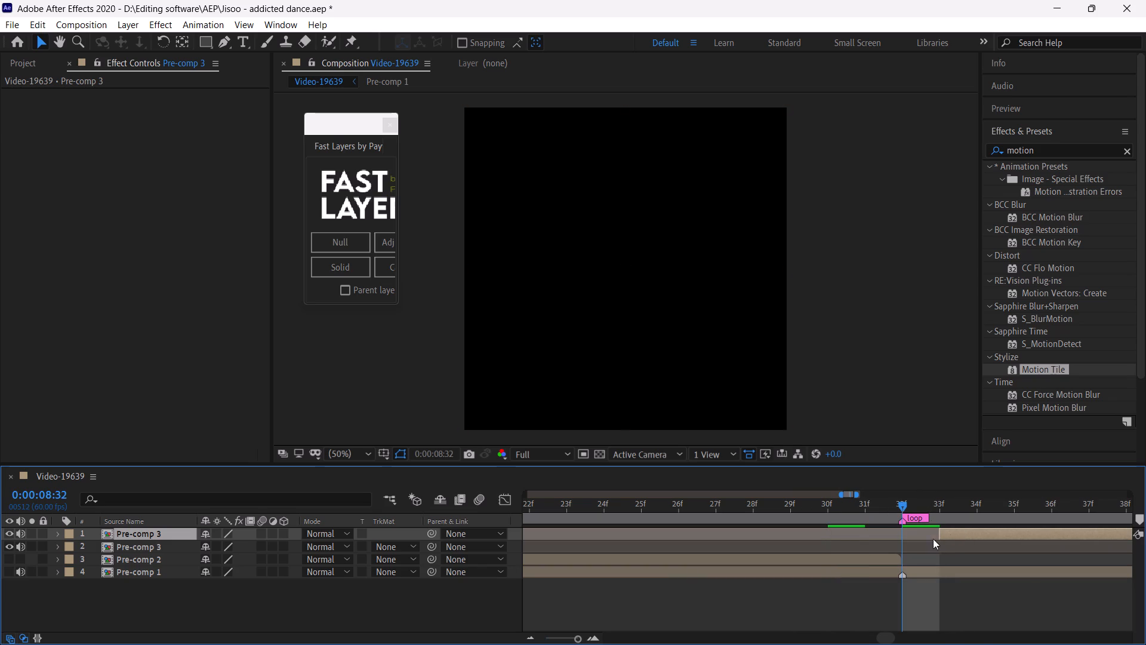
{"action": "left_click_drag", "start_coordinate": [933, 539], "coordinate": [926, 540]}
{"action": "left_click_drag", "start_coordinate": [572, 637], "coordinate": [560, 637]}
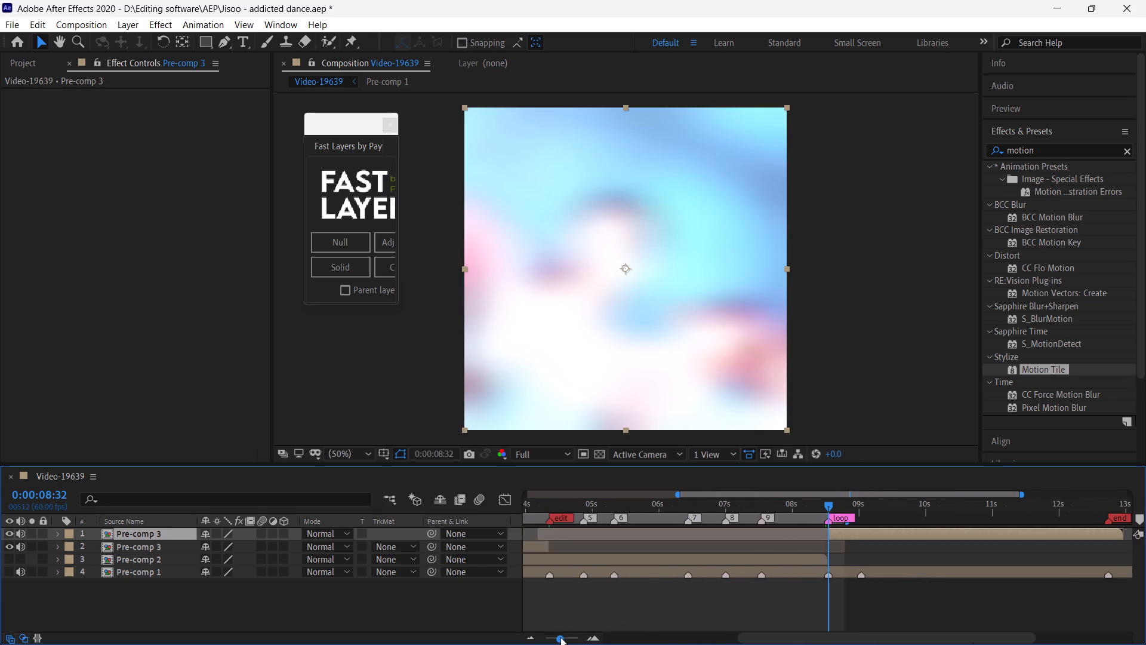
{"action": "left_click_drag", "start_coordinate": [560, 637], "coordinate": [559, 637]}
Repeatedly play the end of the composition from the end marker, at 0:00:12:43.
{"action": "left_click_drag", "start_coordinate": [848, 523], "coordinate": [1098, 517]}
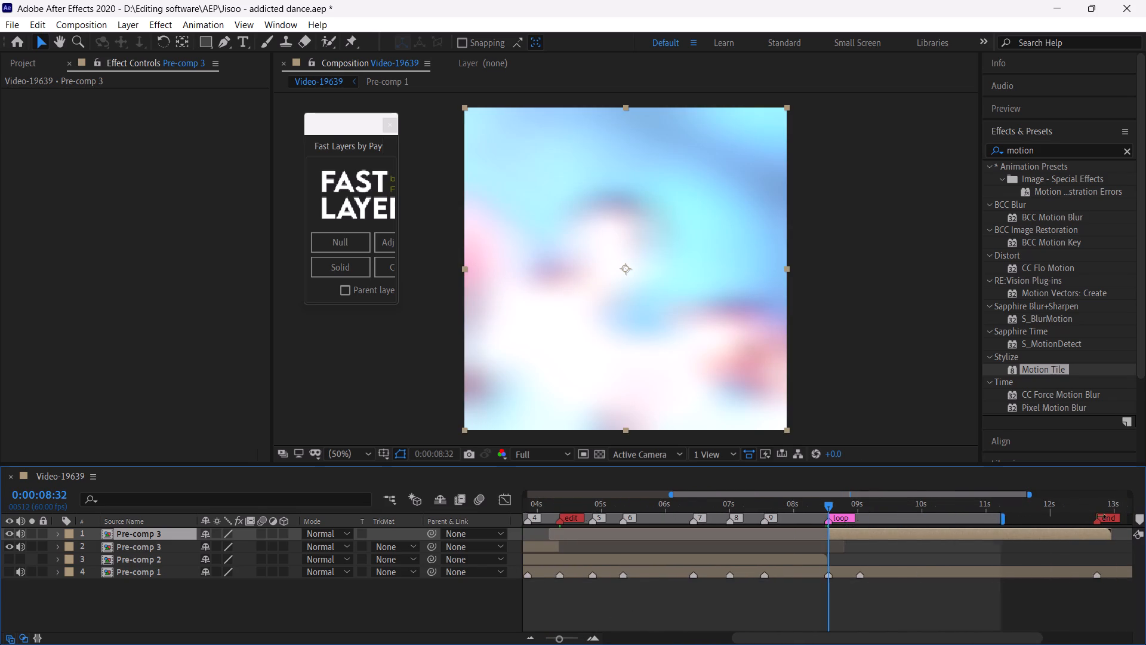
{"action": "left_click_drag", "start_coordinate": [1098, 517], "coordinate": [1145, 506]}
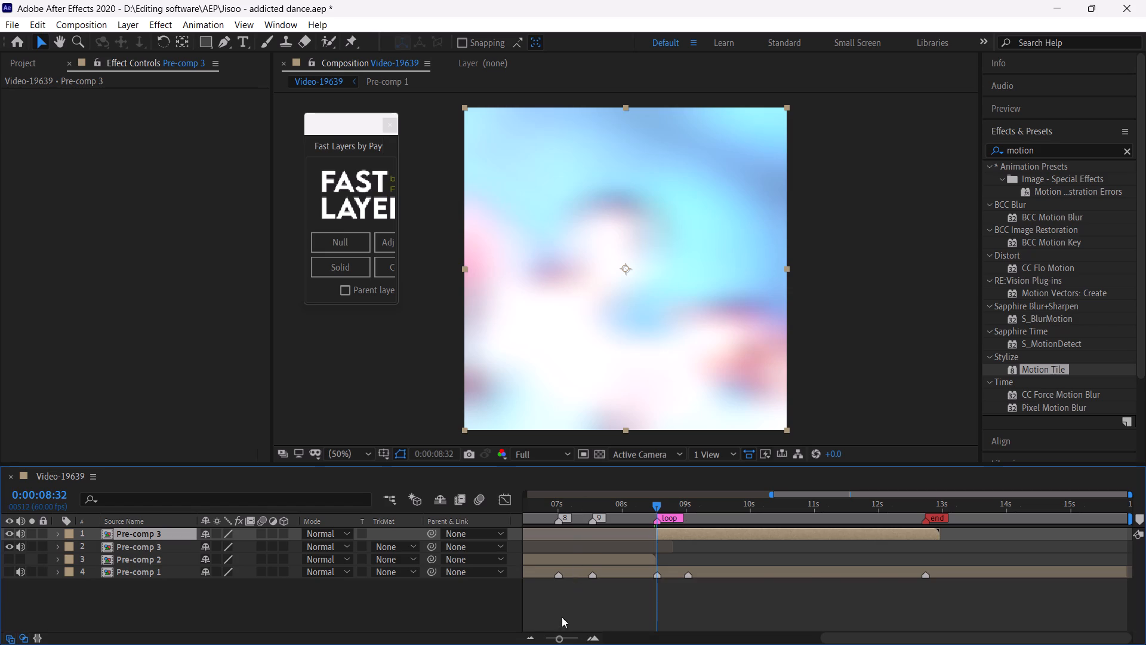
{"action": "left_click_drag", "start_coordinate": [557, 638], "coordinate": [533, 639]}
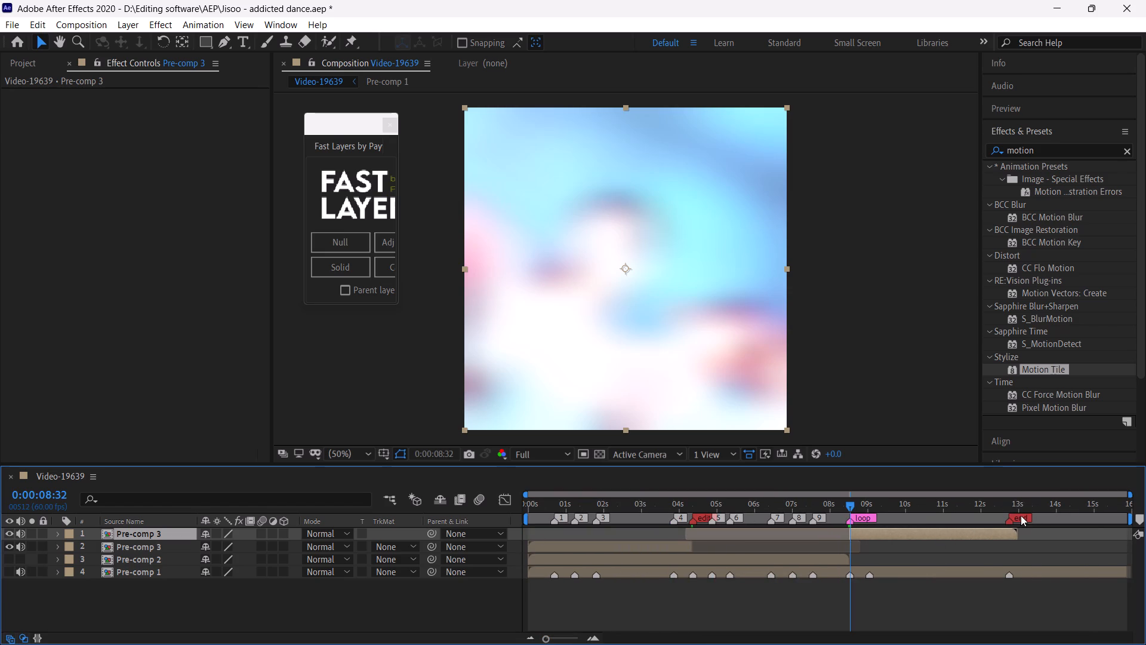
{"action": "left_click", "coordinate": [1008, 504]}
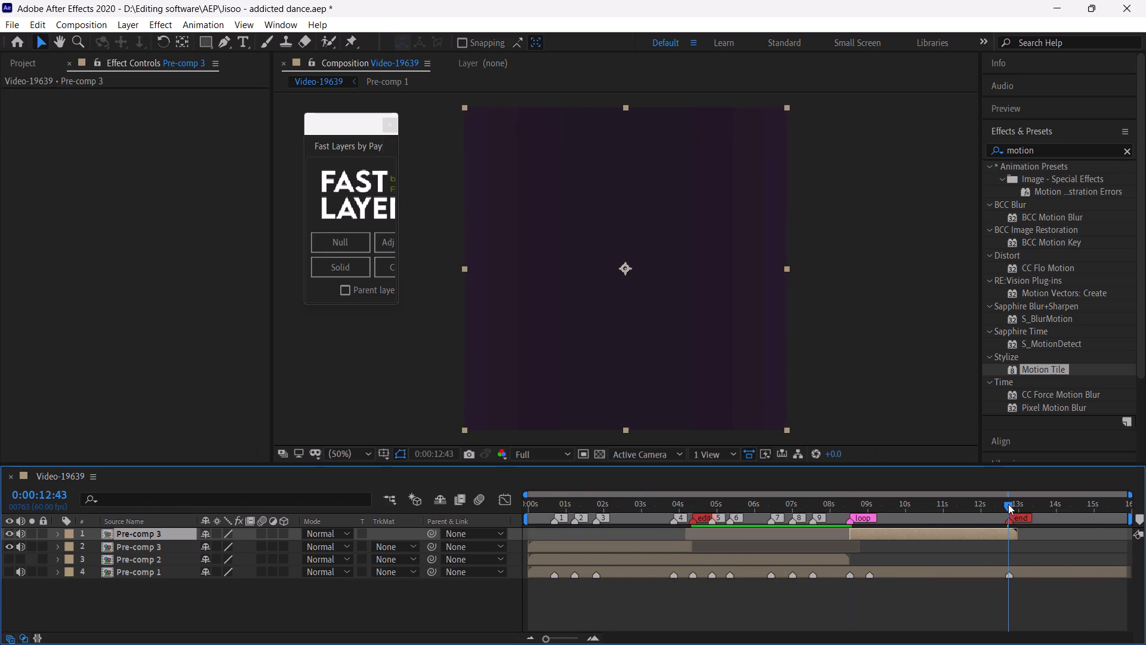
{"action": "key", "text": "space"}
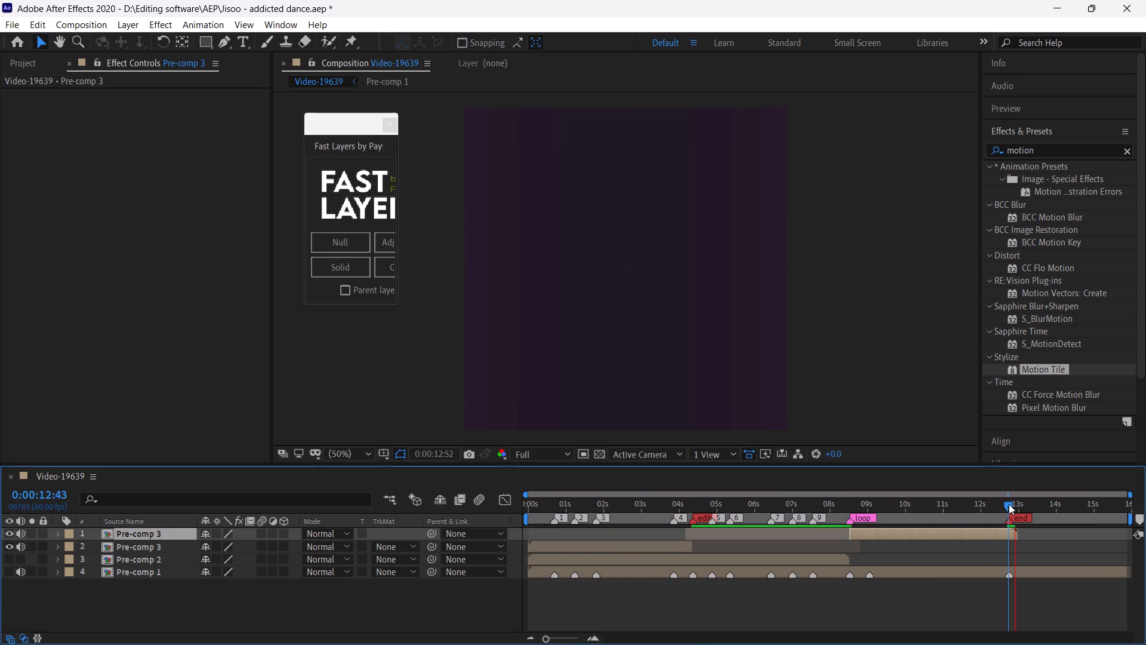
{"action": "left_click", "coordinate": [1009, 504]}
{"action": "key", "text": "space"}
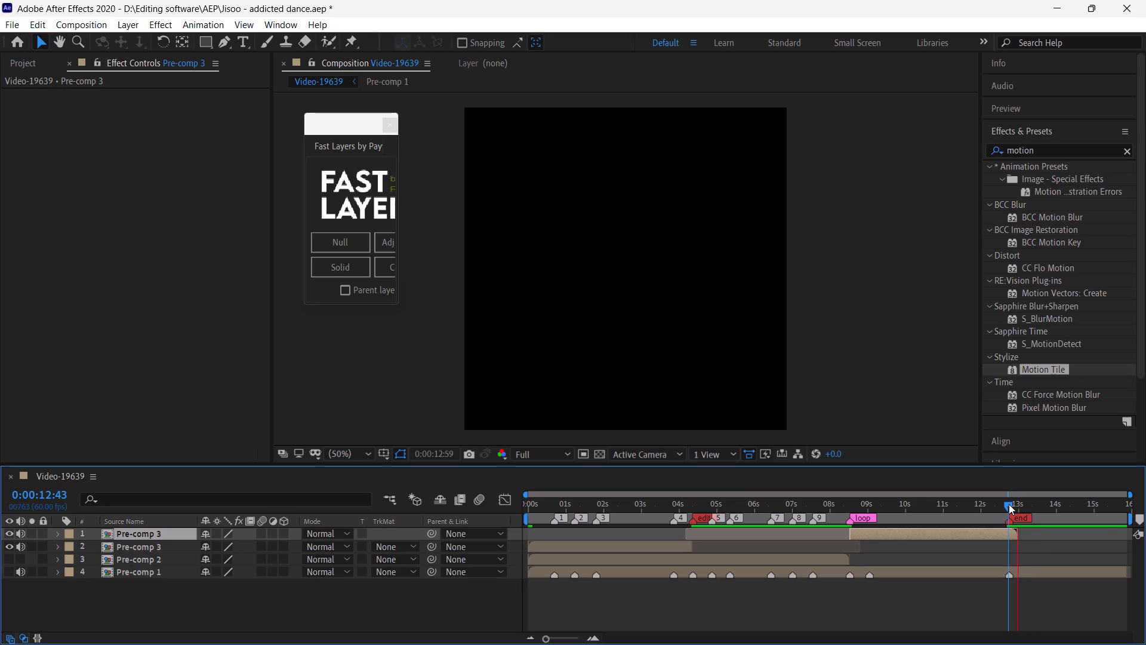
{"action": "left_click", "coordinate": [1009, 504]}
{"action": "key", "text": "space"}
{"action": "left_click", "coordinate": [1009, 504]}
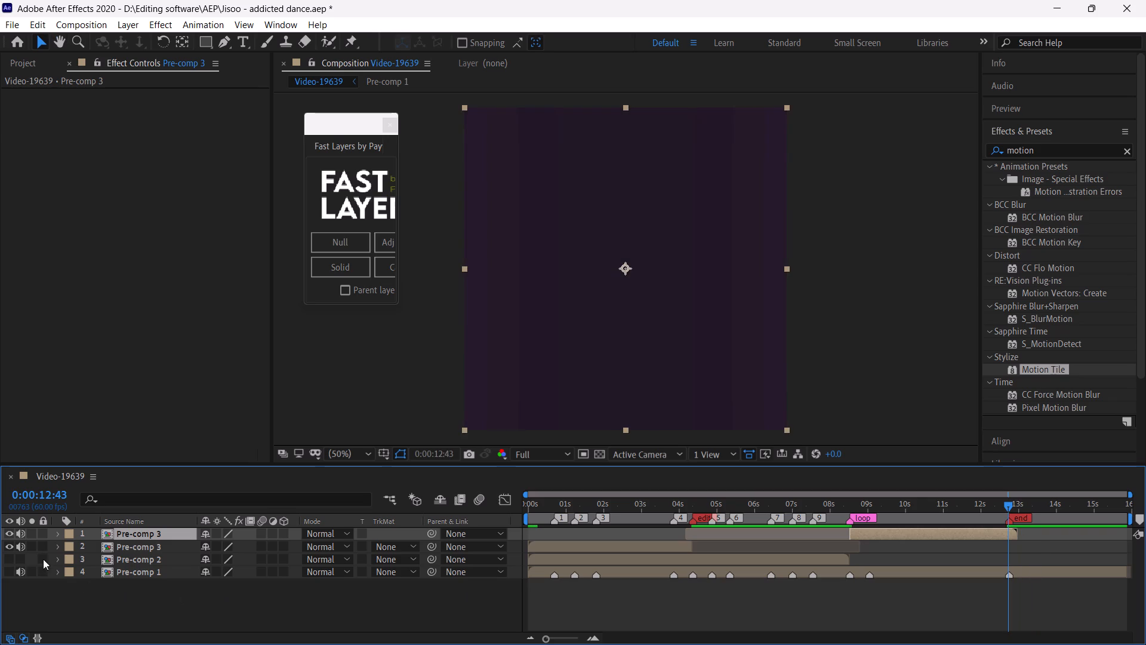
Mute the audio of both Pre-comp 3 layers.
{"action": "left_click_drag", "start_coordinate": [22, 535], "coordinate": [22, 543]}
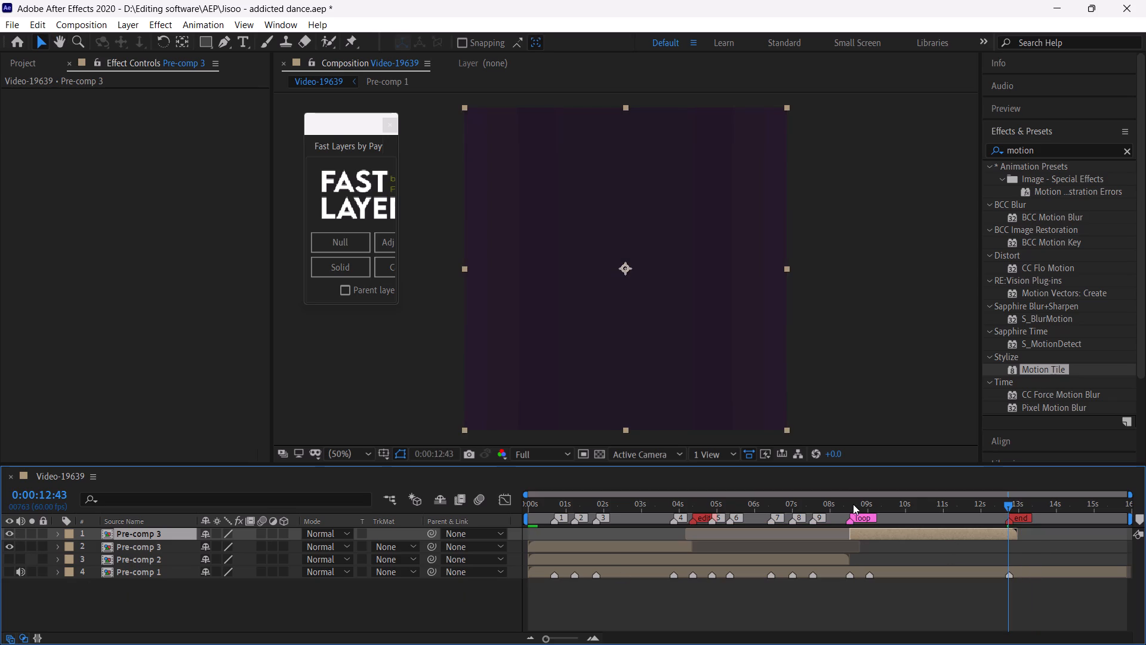
Set the composition's preview resolution to Quarter and save the project.
{"action": "left_click", "coordinate": [849, 504]}
{"action": "left_click", "coordinate": [548, 456]}
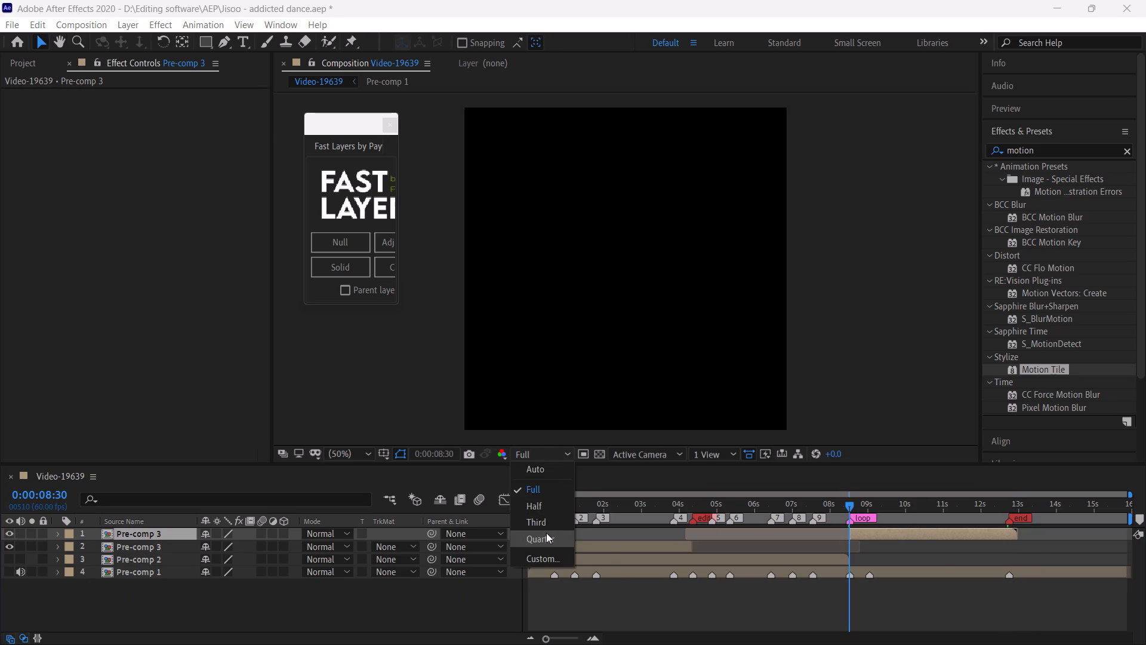
{"action": "left_click", "coordinate": [546, 533]}
{"action": "key", "text": "ctrl+s"}
Repeatedly play the looped footage from 0:00:08:30 to check the transition at the loop marker.
{"action": "key", "text": "space"}
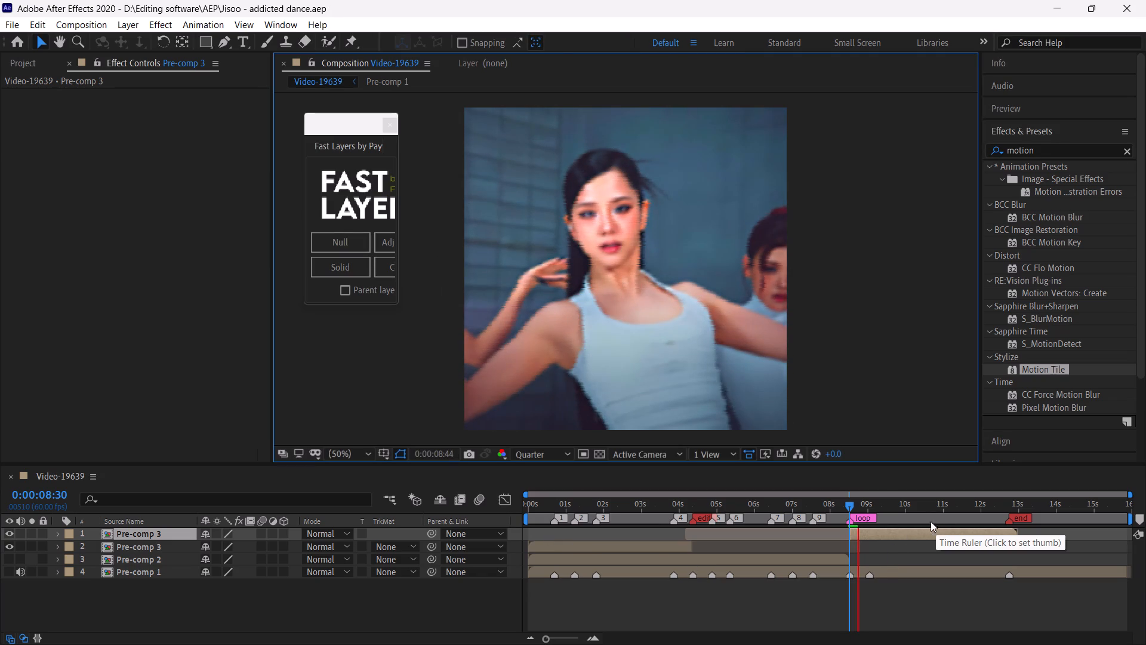
{"action": "left_click", "coordinate": [849, 505]}
{"action": "key", "text": "space"}
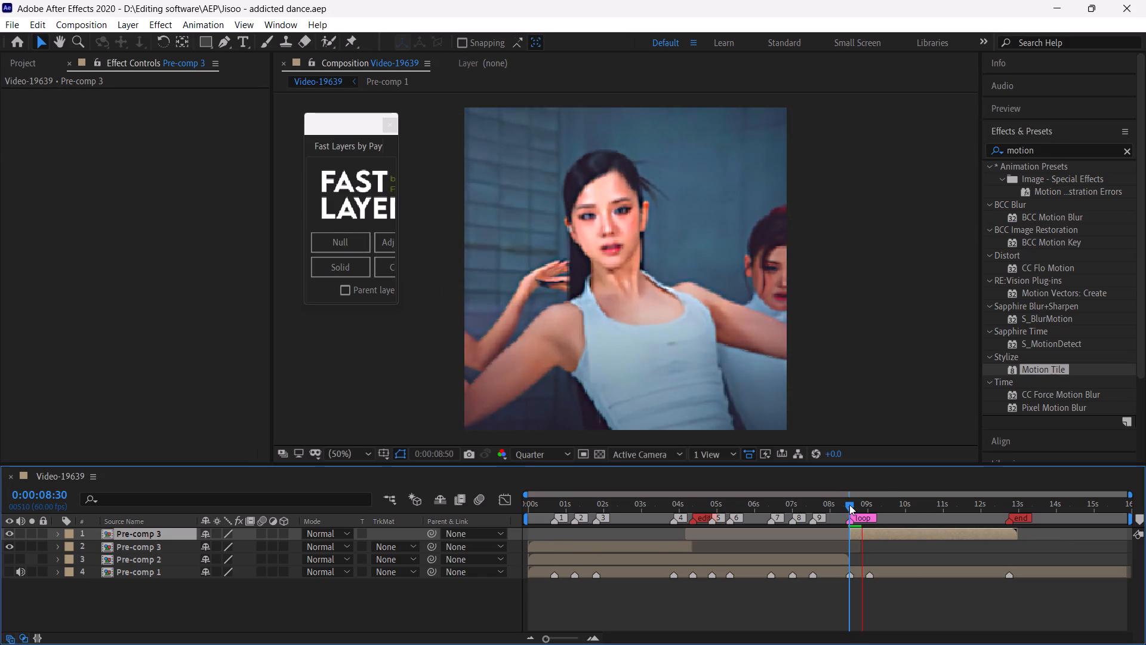
{"action": "left_click", "coordinate": [849, 505]}
{"action": "key", "text": "space"}
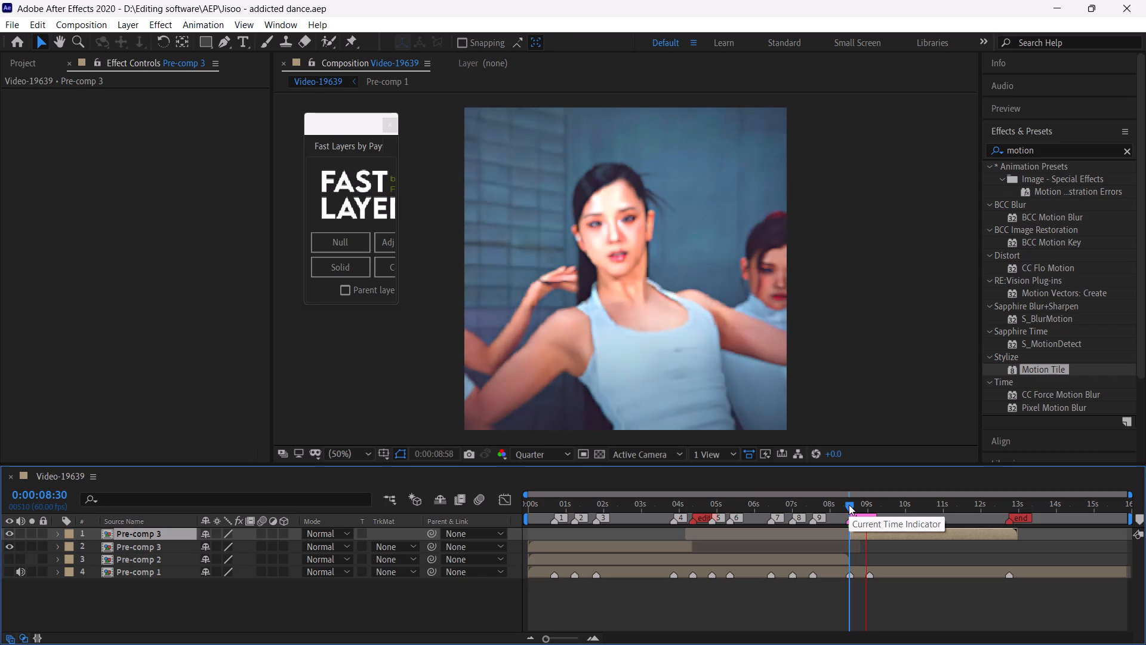
{"action": "left_click", "coordinate": [849, 505]}
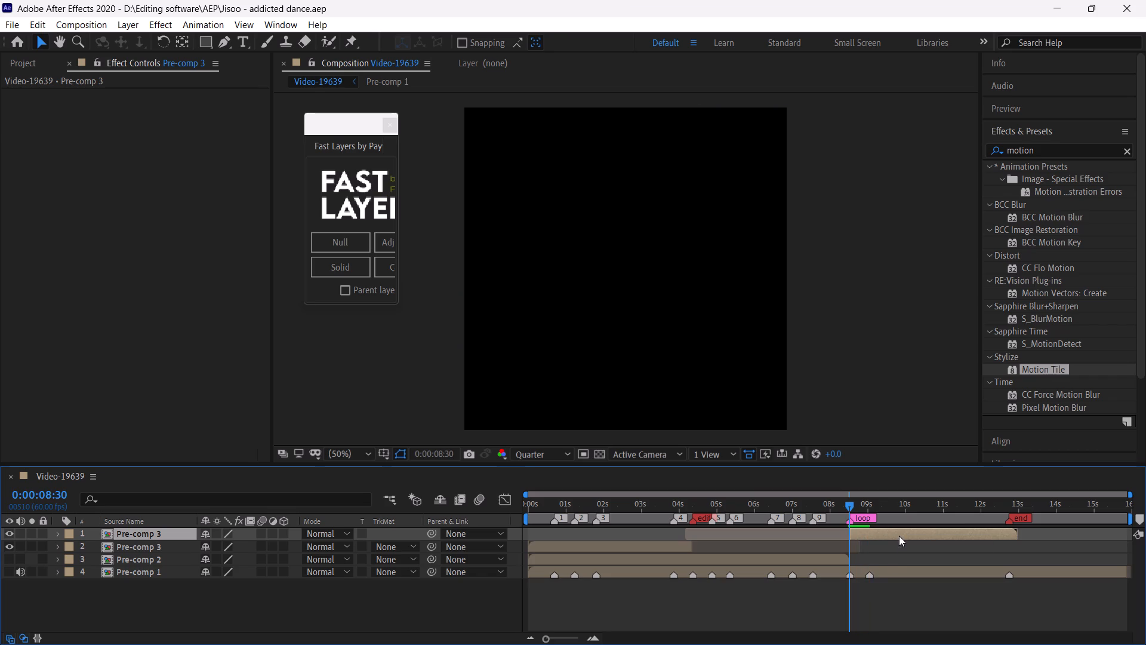
Copy the Warp adjustment layer named 5 from Pre-comp 3 and paste it into the Video-19639 composition.
{"action": "double_click", "coordinate": [899, 536]}
{"action": "left_click_drag", "start_coordinate": [1141, 558], "coordinate": [1139, 521]}
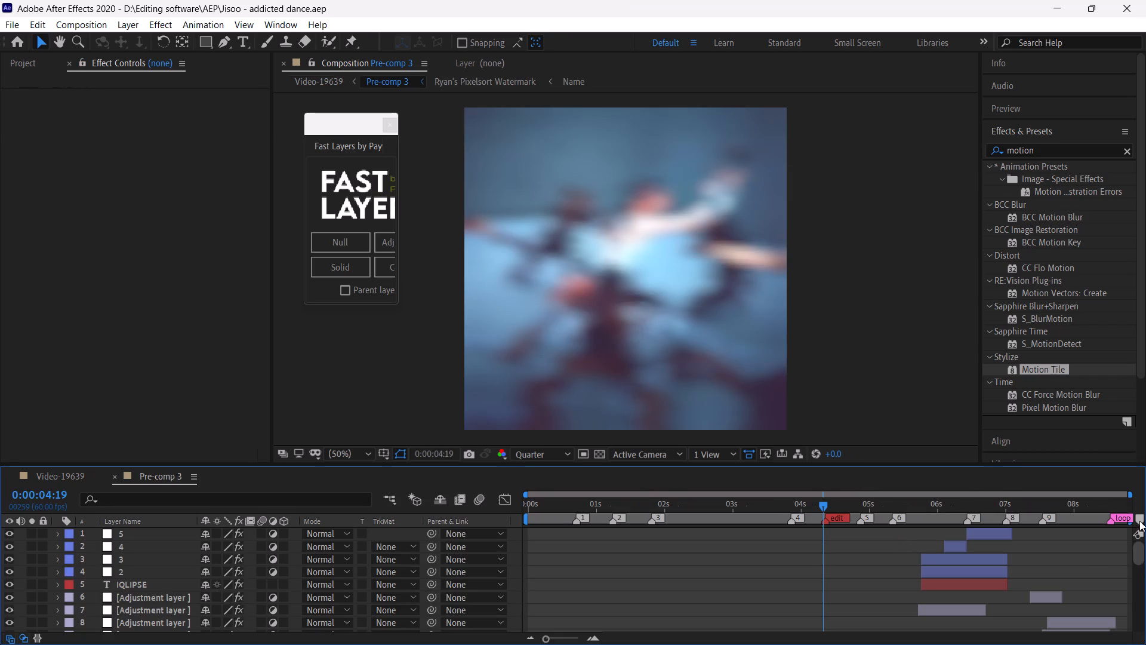
{"action": "left_click_drag", "start_coordinate": [1139, 521], "coordinate": [1139, 520]}
{"action": "left_click", "coordinate": [980, 531]}
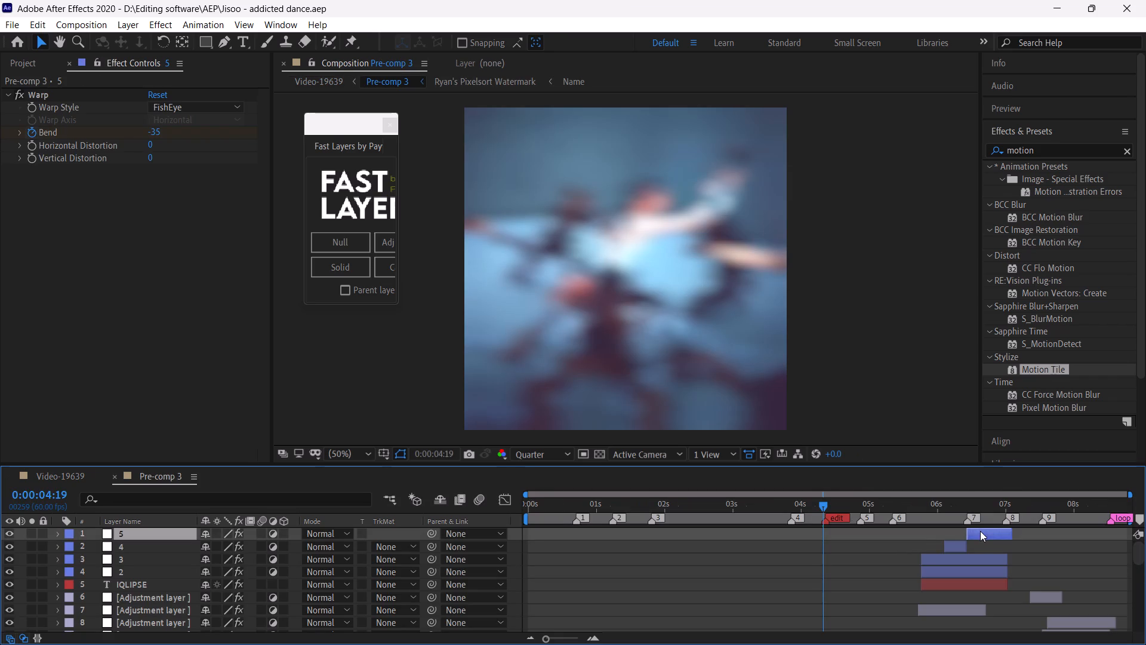
{"action": "key", "text": "ctrl+c"}
{"action": "key", "text": "ctrl+c"}
{"action": "key", "text": "ctrl+c"}
{"action": "left_click", "coordinate": [78, 481]}
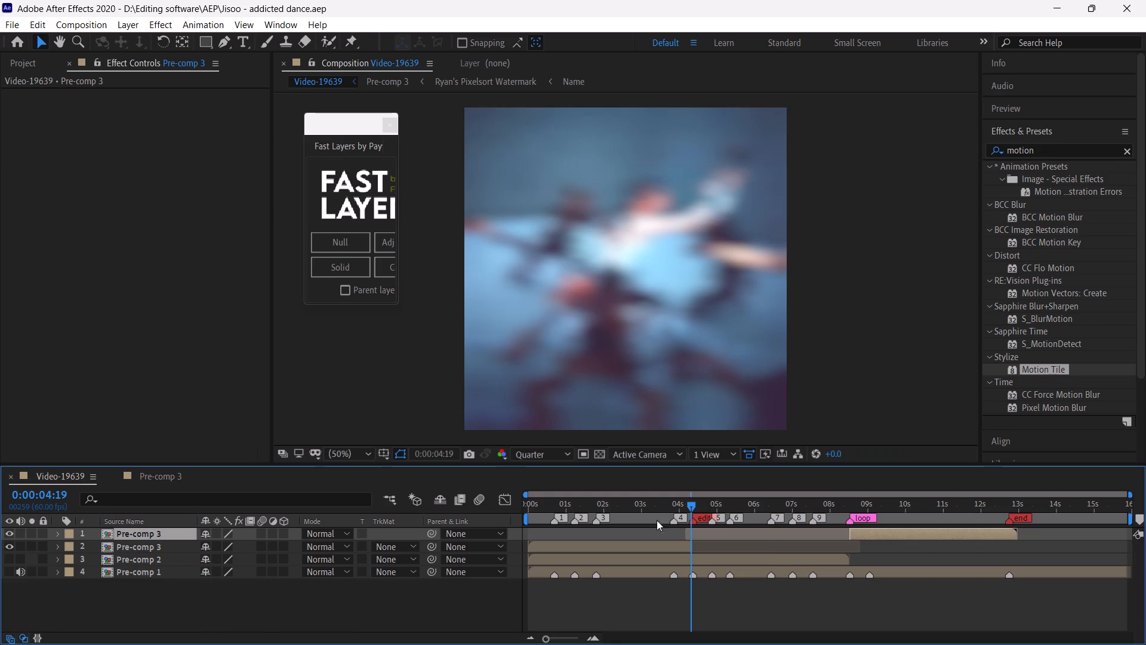
{"action": "key", "text": "ctrl+v"}
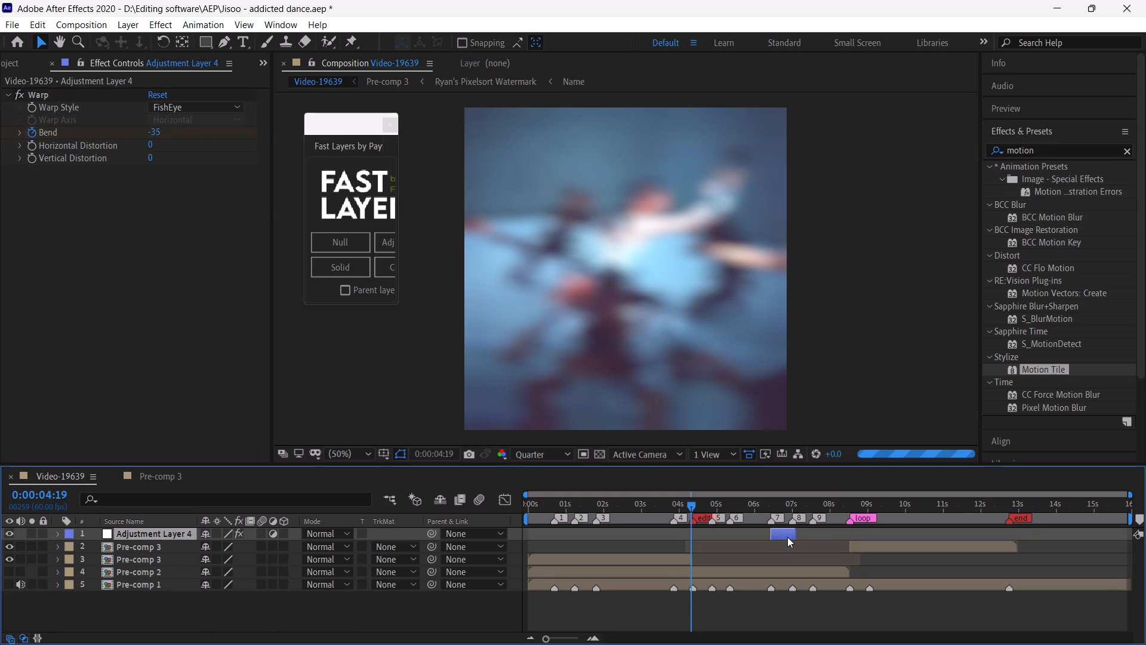
Move the pasted Warp adjustment layer to start exactly at the loop marker, at 0:00:08:32.
{"action": "left_click_drag", "start_coordinate": [786, 535], "coordinate": [866, 545]}
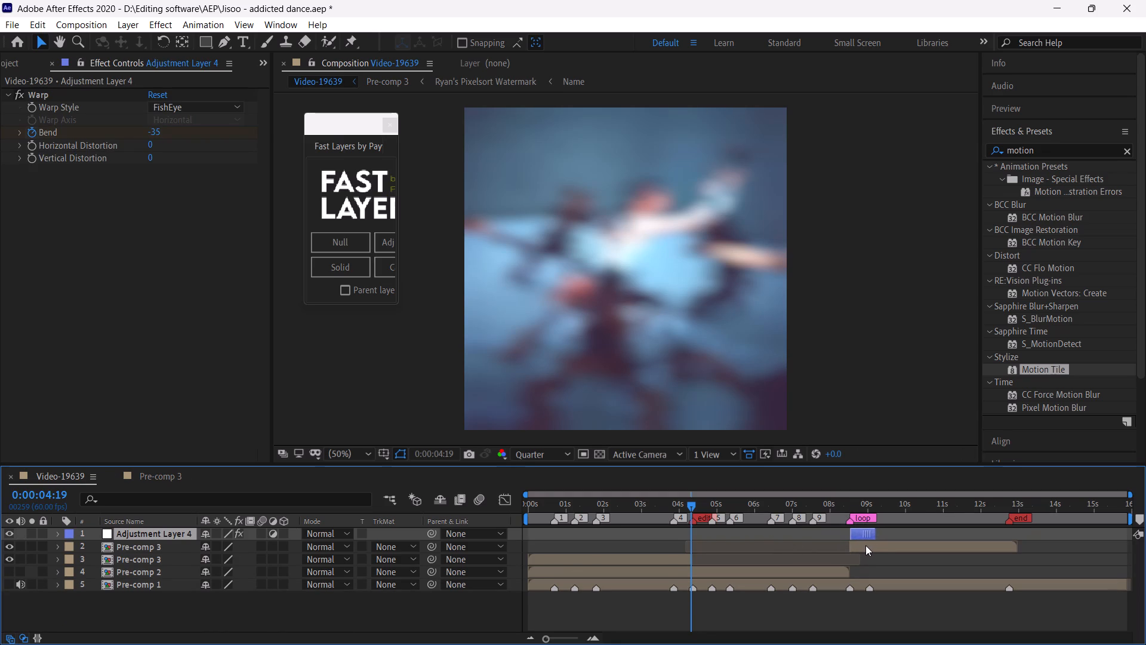
{"action": "left_click", "coordinate": [849, 504]}
{"action": "left_click_drag", "start_coordinate": [552, 640], "coordinate": [589, 643]}
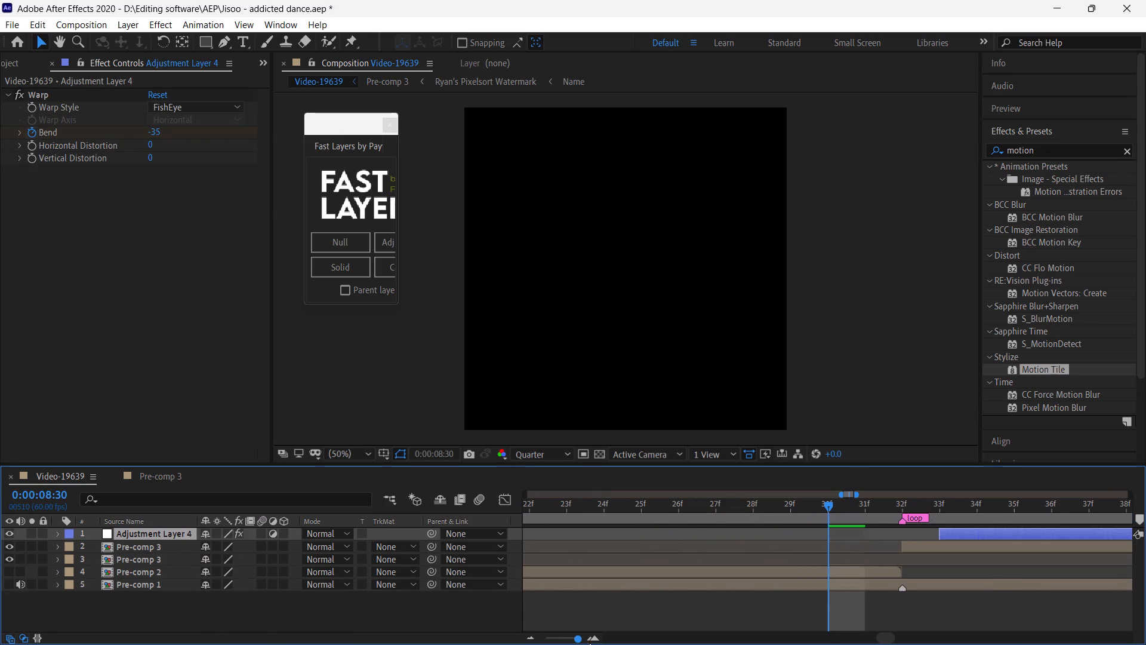
{"action": "left_click_drag", "start_coordinate": [589, 643], "coordinate": [599, 641]}
{"action": "left_click_drag", "start_coordinate": [886, 503], "coordinate": [909, 520]}
{"action": "left_click_drag", "start_coordinate": [955, 532], "coordinate": [925, 534]}
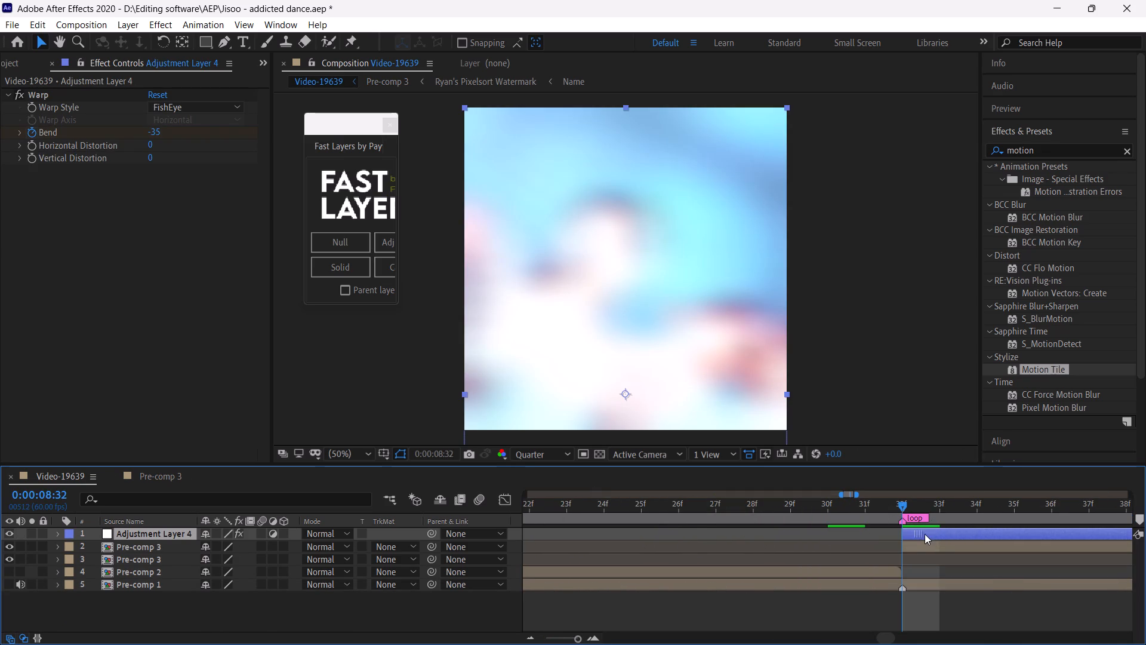
{"action": "left_click_drag", "start_coordinate": [925, 534], "coordinate": [921, 534]}
Scrub through the warped loop transition and play it repeatedly from 0:00:08:29.
{"action": "left_click", "coordinate": [941, 502]}
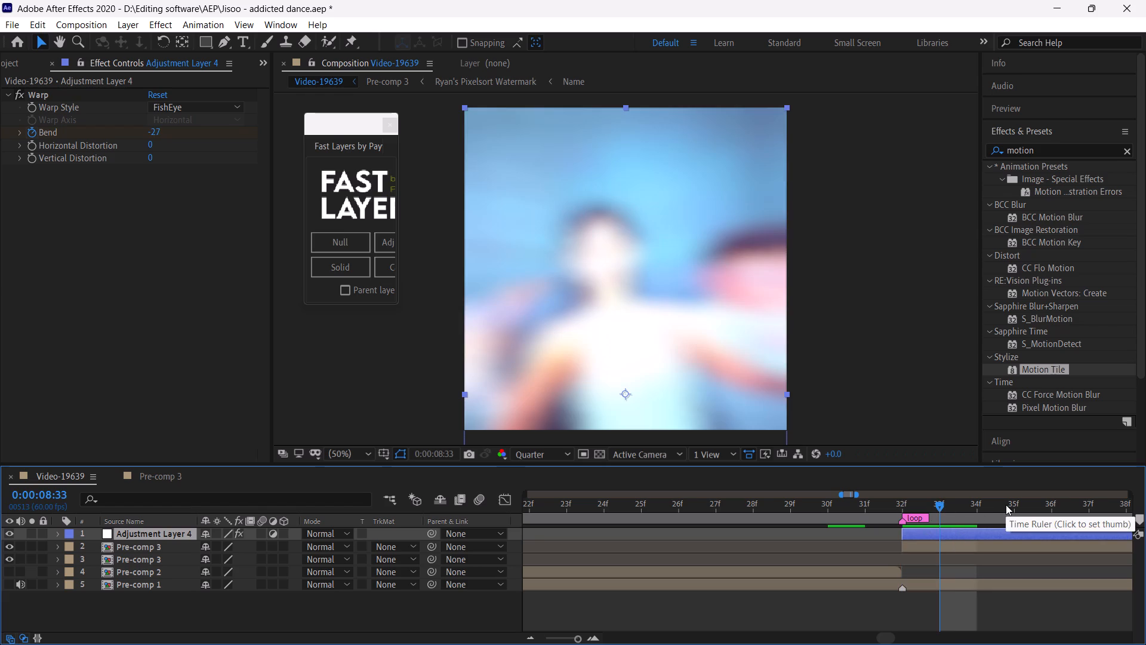
{"action": "left_click", "coordinate": [1006, 505]}
{"action": "left_click", "coordinate": [553, 638]}
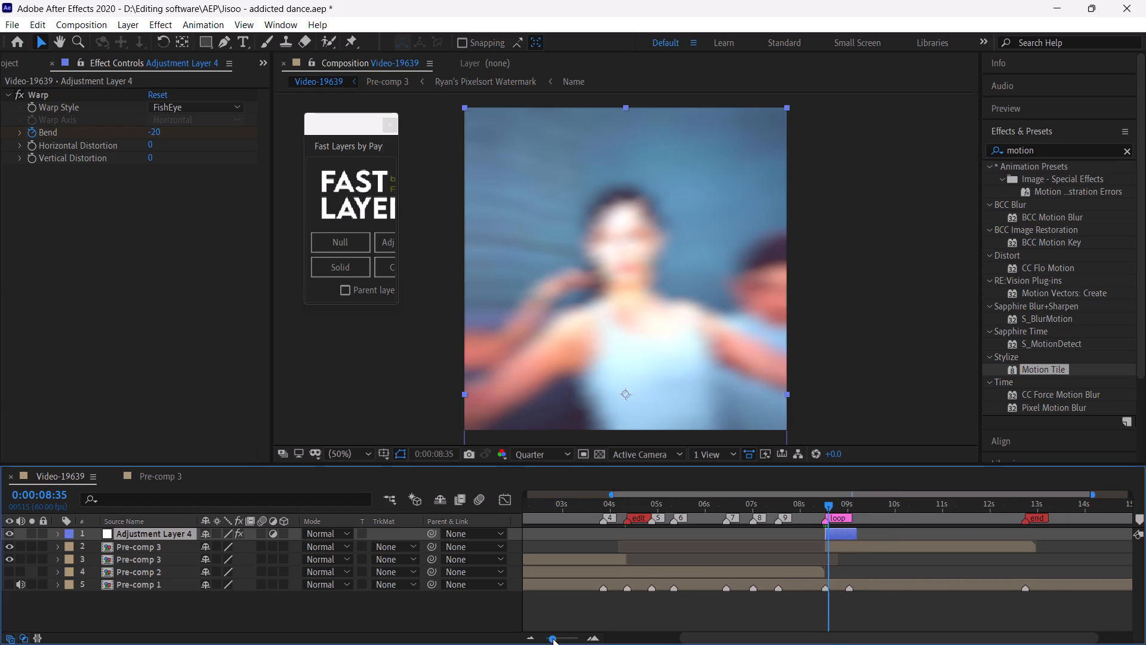
{"action": "left_click", "coordinate": [872, 509]}
{"action": "left_click", "coordinate": [848, 509]}
{"action": "left_click_drag", "start_coordinate": [848, 509], "coordinate": [843, 509]}
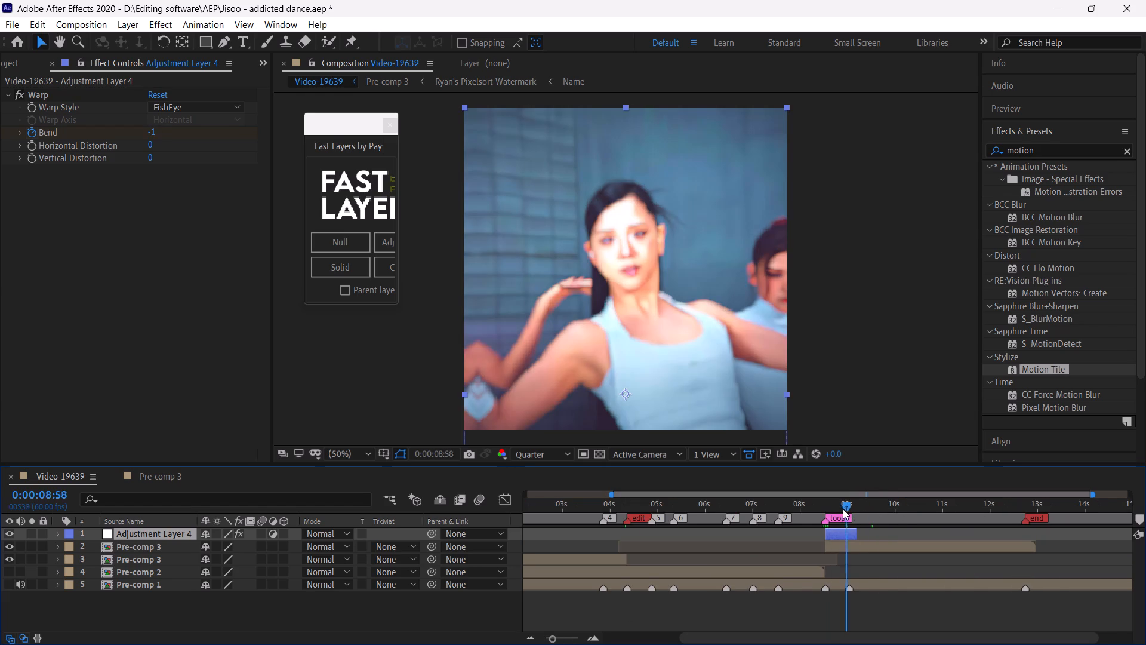
{"action": "left_click_drag", "start_coordinate": [843, 509], "coordinate": [838, 519]}
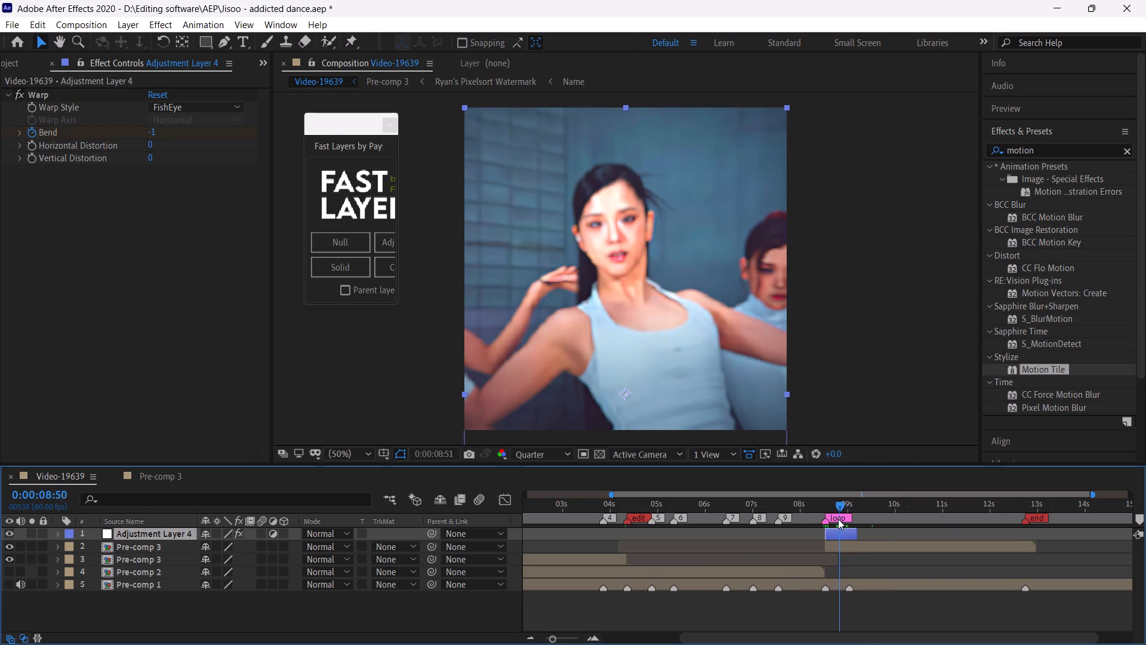
{"action": "left_click_drag", "start_coordinate": [838, 519], "coordinate": [834, 521]}
{"action": "left_click", "coordinate": [823, 509]}
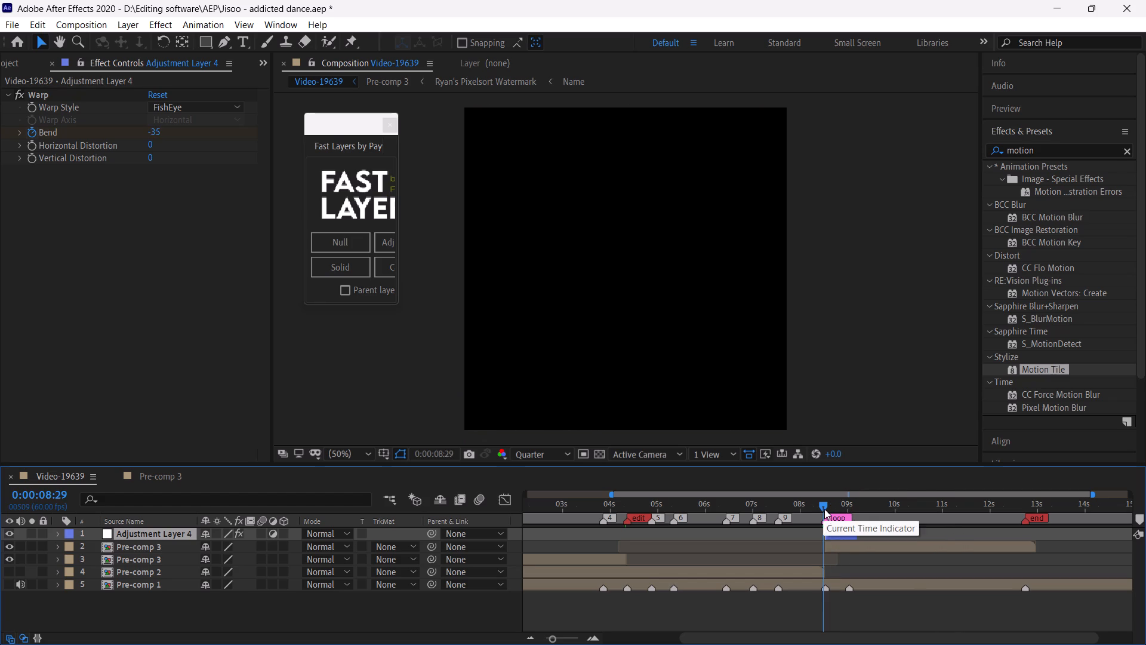
{"action": "key", "text": "space"}
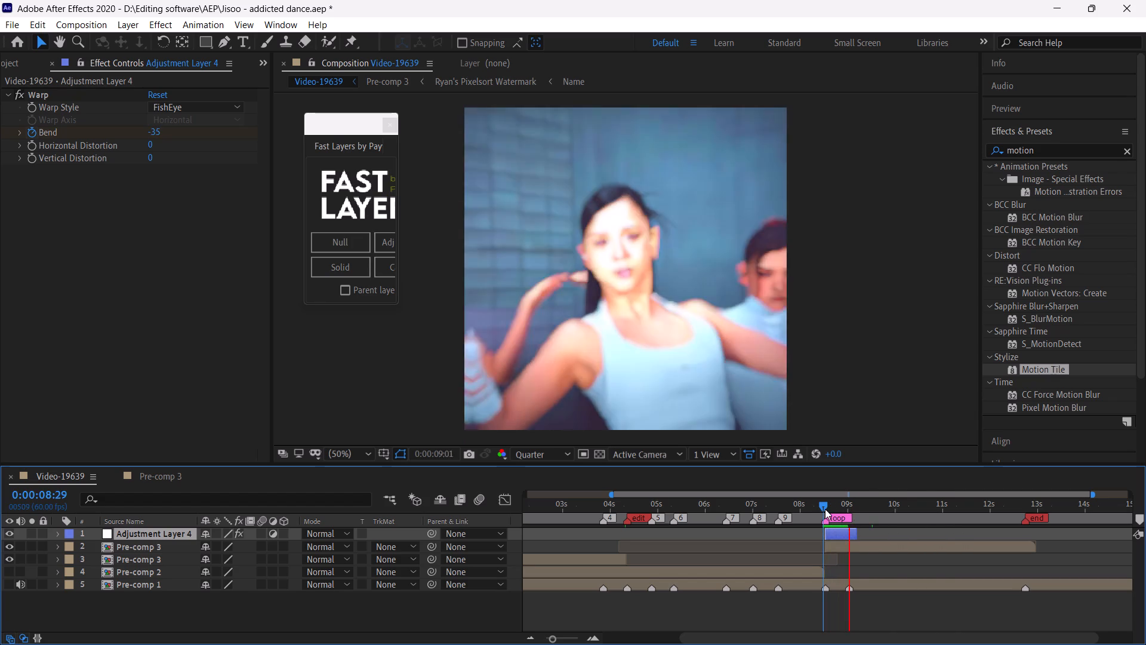
{"action": "left_click", "coordinate": [823, 505]}
{"action": "key", "text": "space"}
{"action": "left_click", "coordinate": [823, 505]}
{"action": "key", "text": "space"}
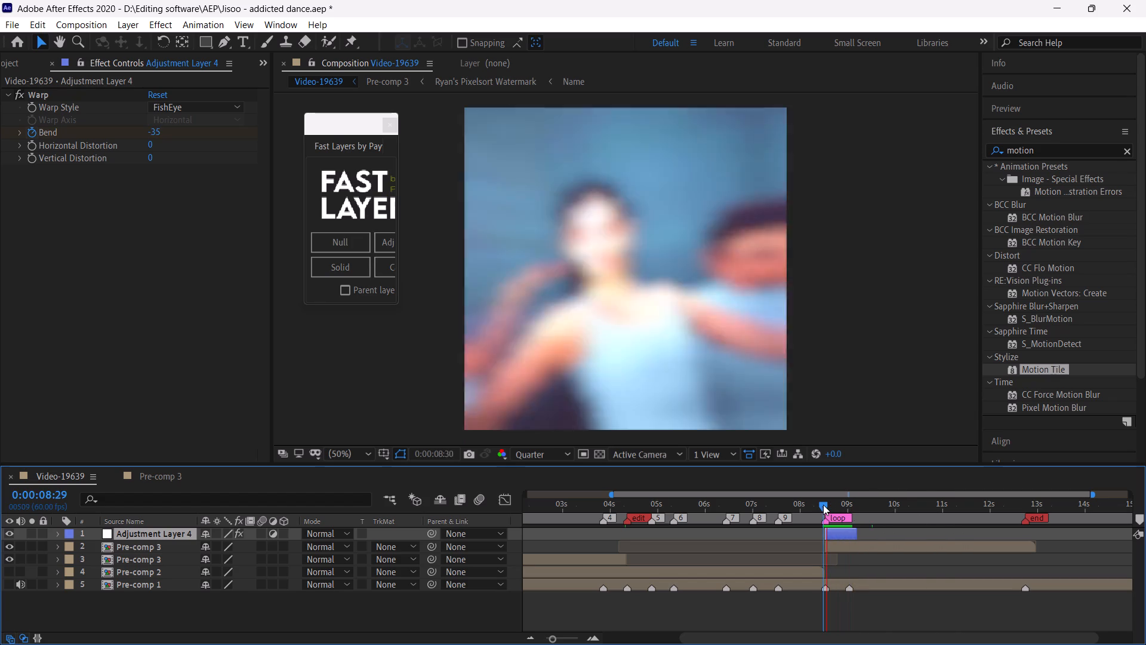
{"action": "left_click", "coordinate": [823, 505]}
{"action": "key", "text": "space"}
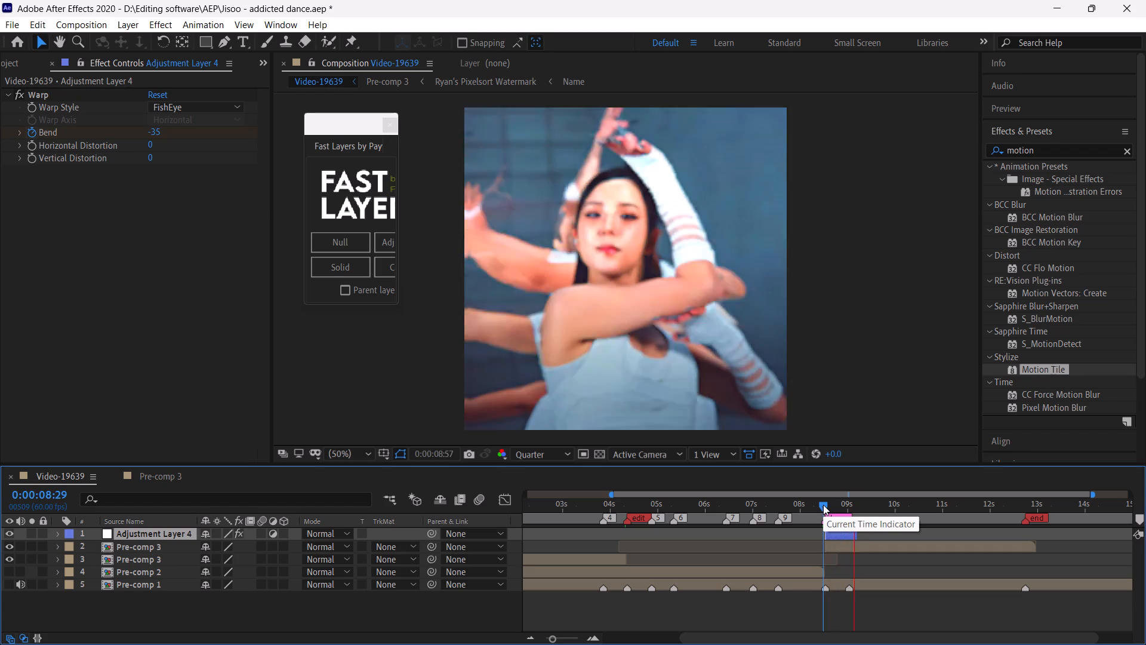
{"action": "left_click", "coordinate": [823, 505]}
{"action": "key", "text": "space"}
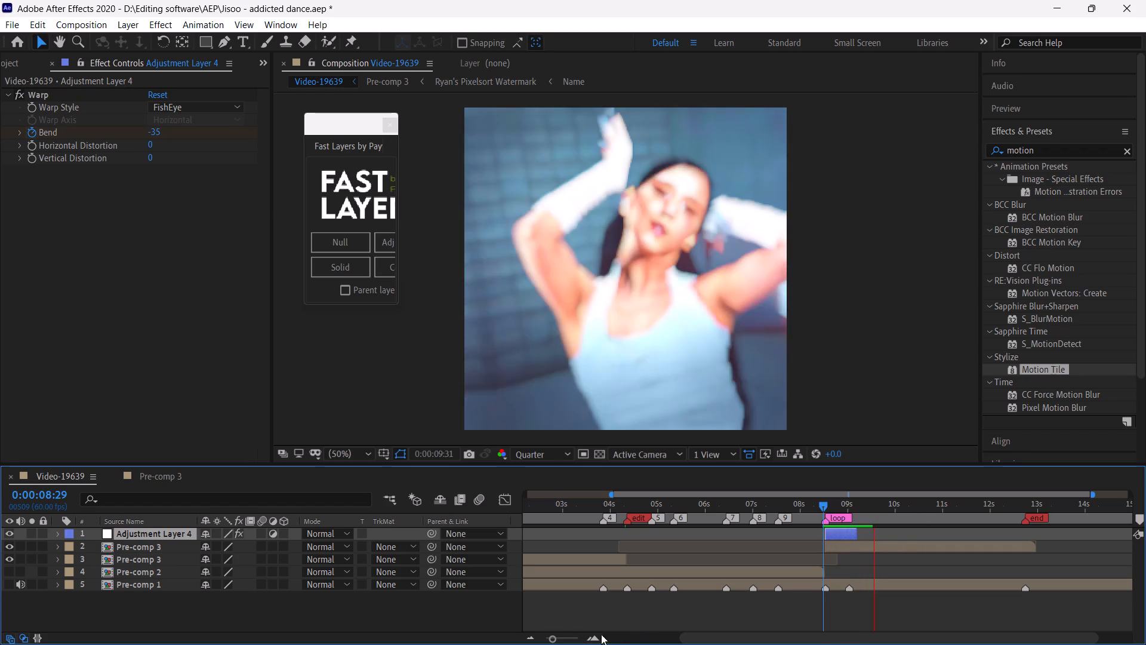
Save the project.
{"action": "left_click_drag", "start_coordinate": [551, 638], "coordinate": [526, 638]}
{"action": "key", "text": "ctrl+s"}
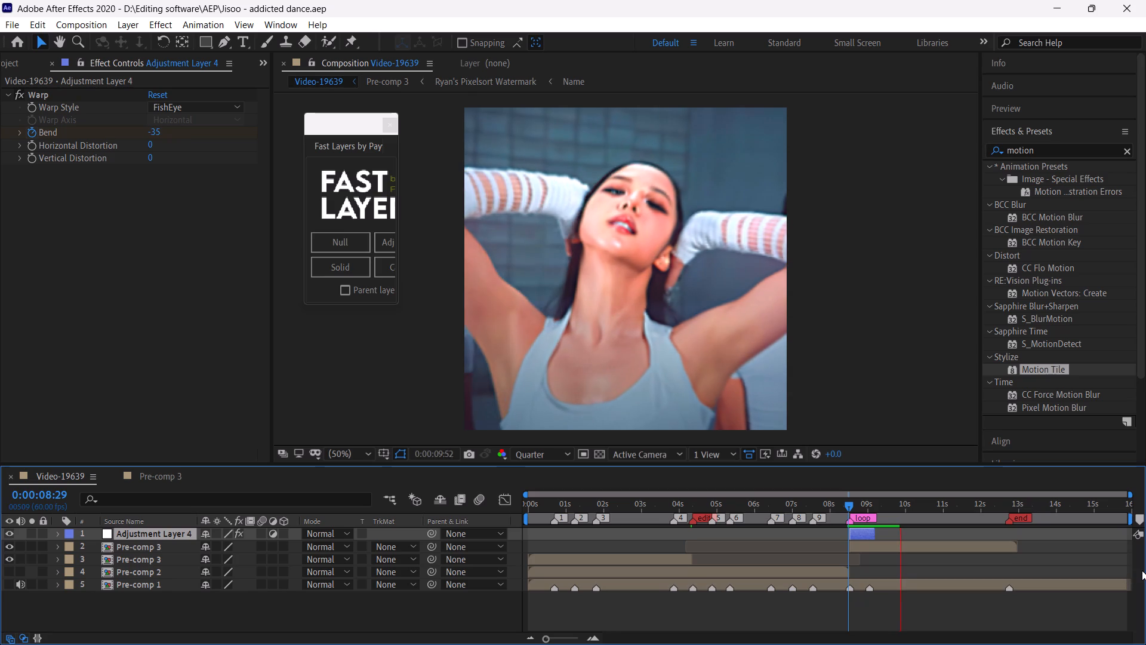
{"action": "left_click_drag", "start_coordinate": [544, 637], "coordinate": [535, 637]}
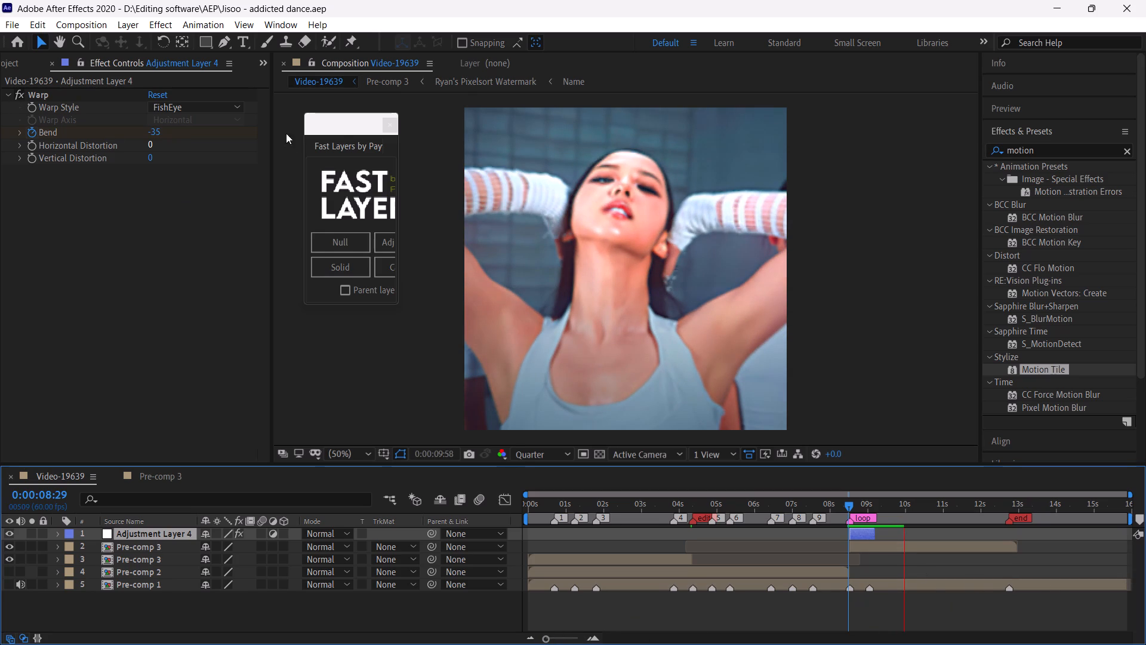
Reposition the floating Fast Layers window and widen it until all four layer buttons fit.
{"action": "left_click_drag", "start_coordinate": [349, 132], "coordinate": [361, 130]}
{"action": "left_click_drag", "start_coordinate": [409, 156], "coordinate": [426, 161]}
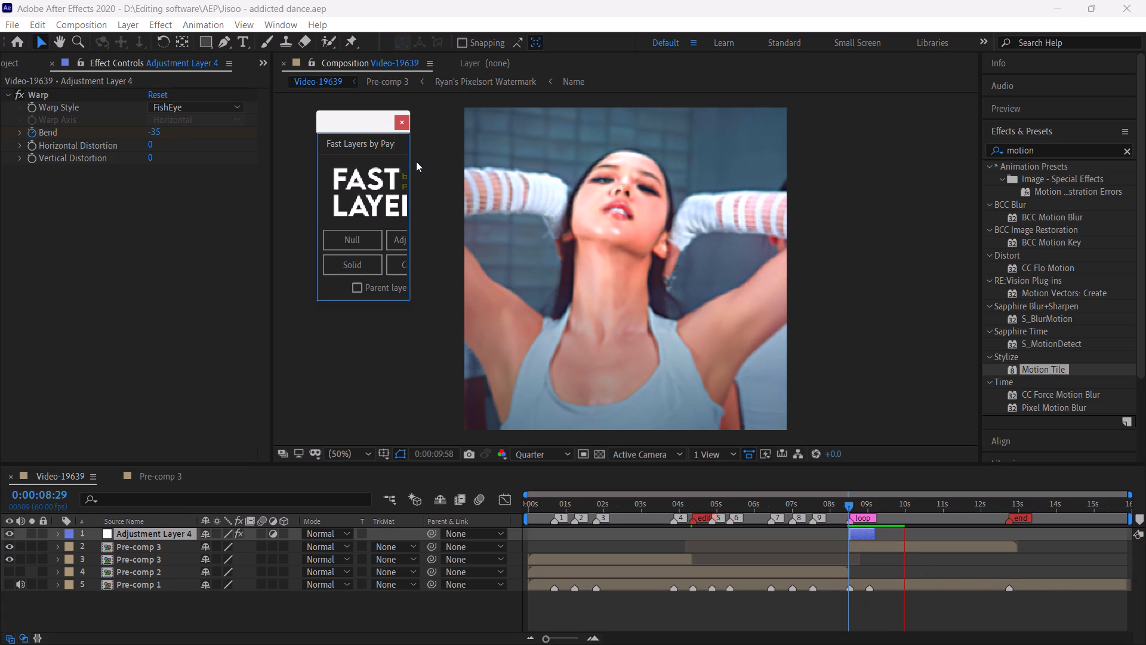
{"action": "left_click_drag", "start_coordinate": [412, 159], "coordinate": [452, 168]}
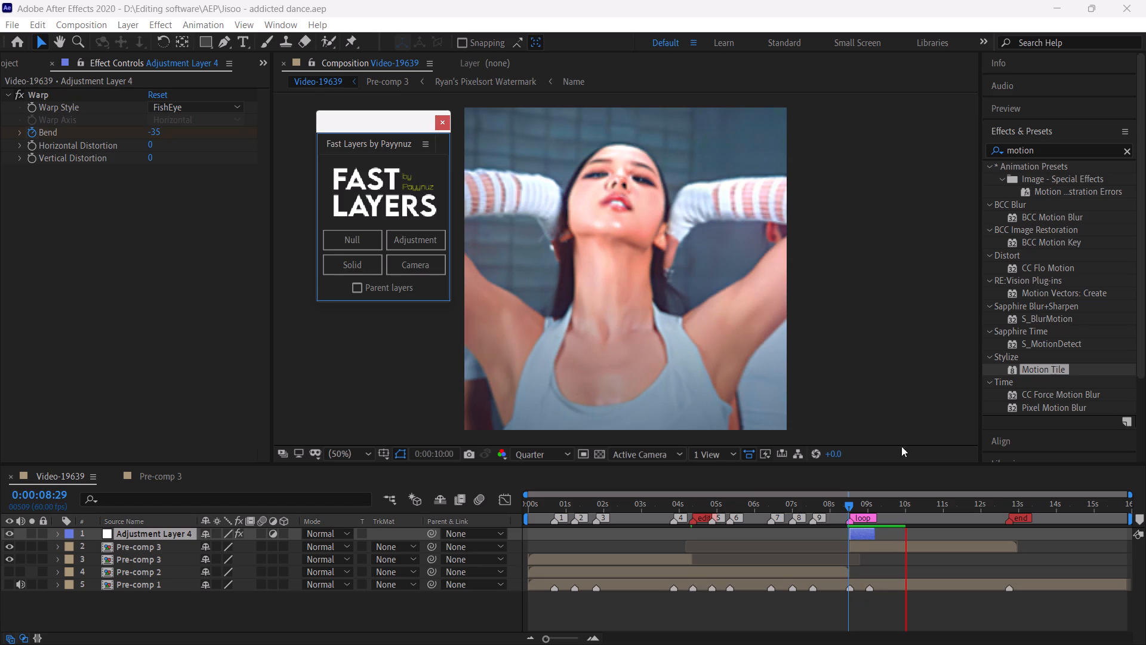
Play the ending of the Video-19639 composition repeatedly from 0:00:12:09.
{"action": "left_click", "coordinate": [986, 509]}
{"action": "key", "text": "space"}
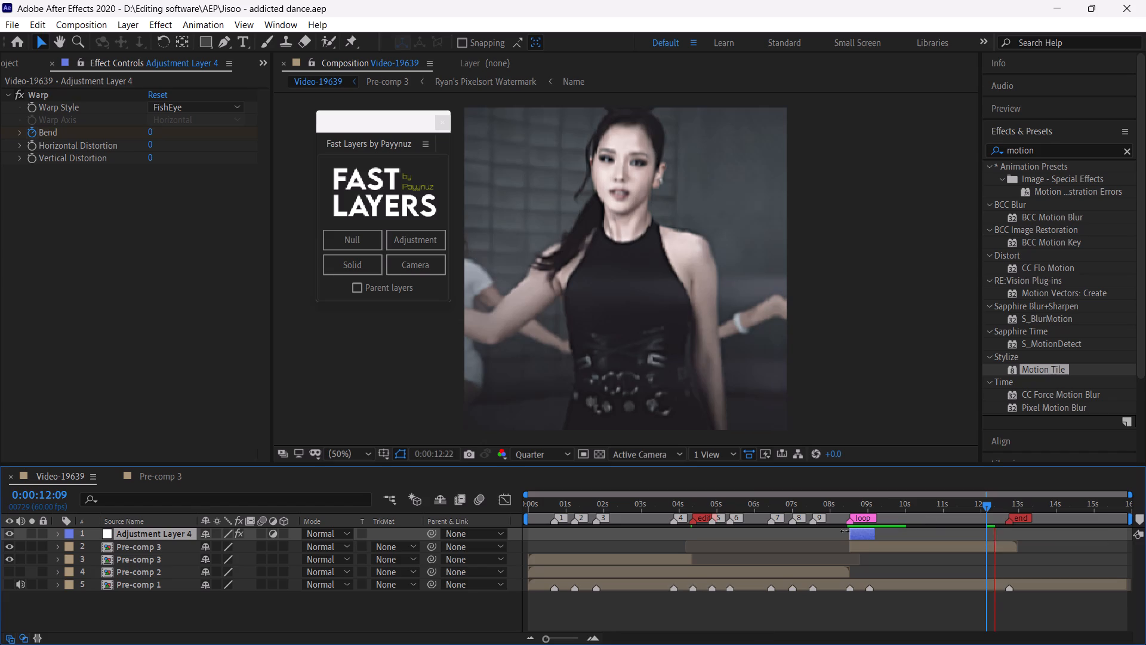
{"action": "left_click", "coordinate": [736, 583]}
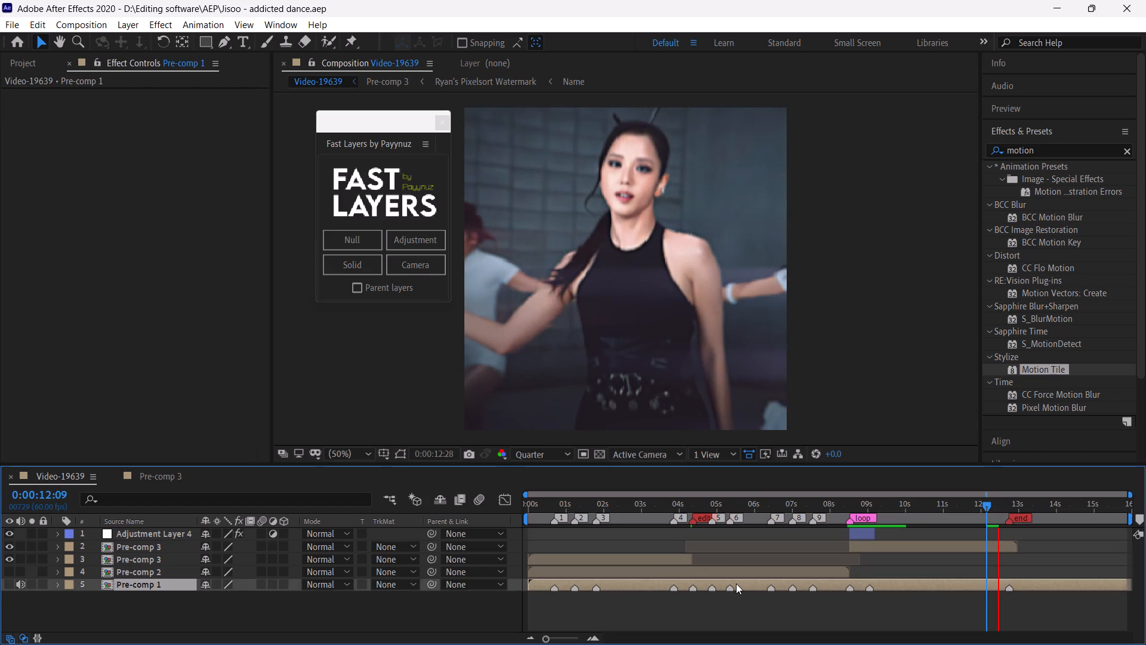
{"action": "left_click", "coordinate": [243, 42]}
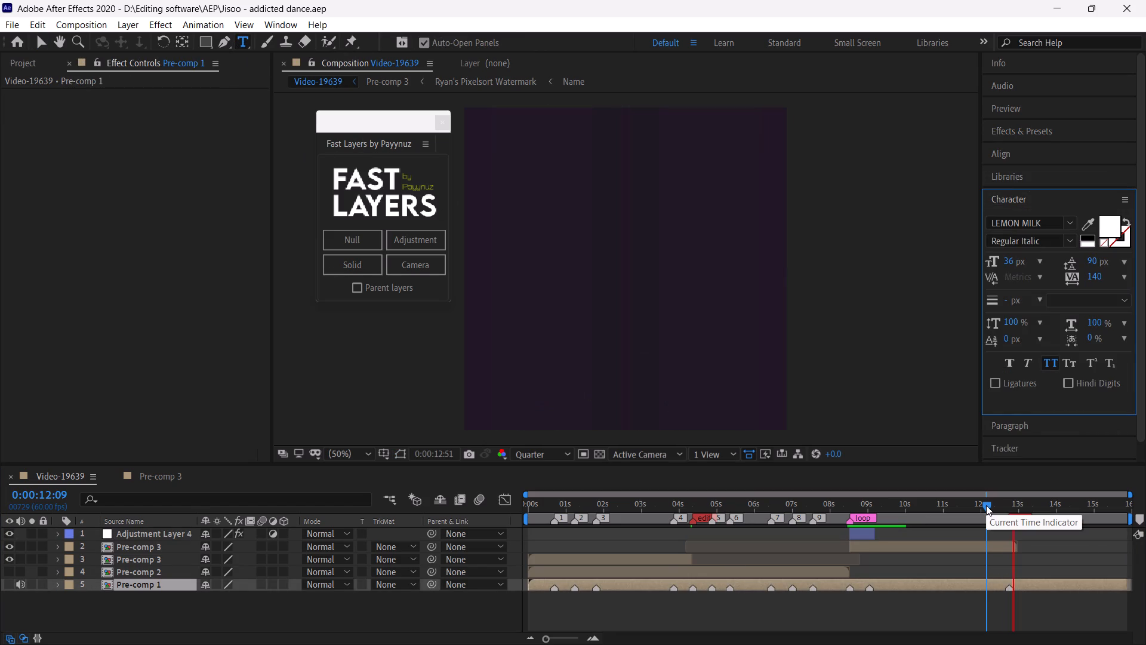
{"action": "left_click", "coordinate": [986, 505]}
{"action": "key", "text": "space"}
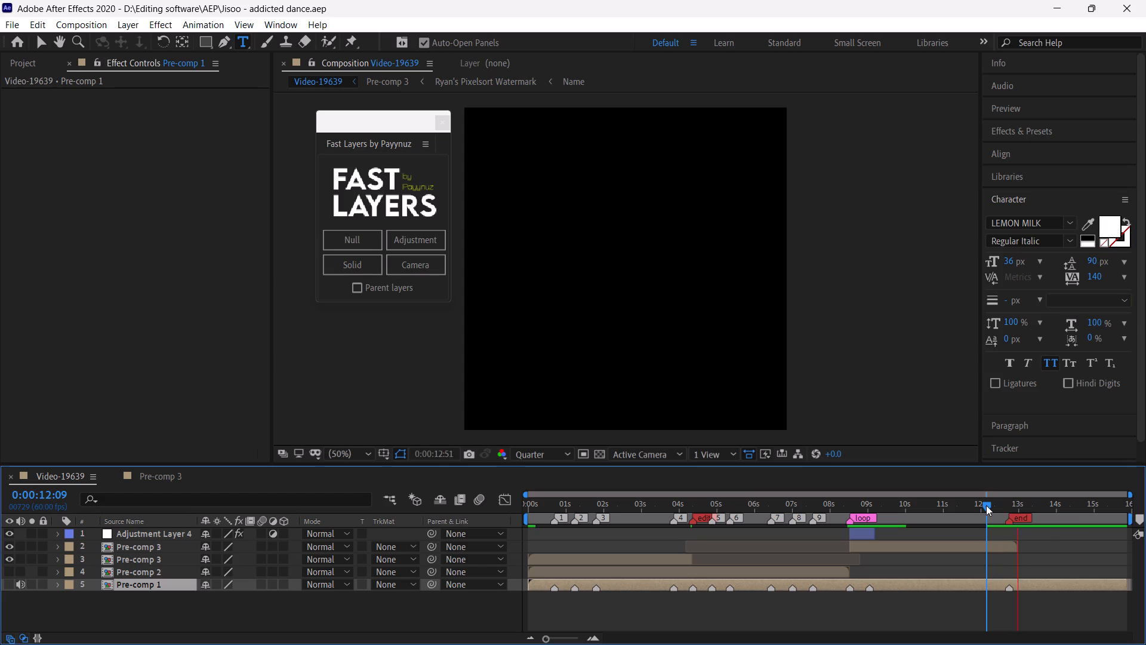
{"action": "left_click", "coordinate": [986, 505]}
{"action": "key", "text": "space"}
Split the upper Pre-comp 3 layer at 0:00:12:42, just before the end marker, and delete the part after the split.
{"action": "left_click_drag", "start_coordinate": [986, 505], "coordinate": [1000, 525]}
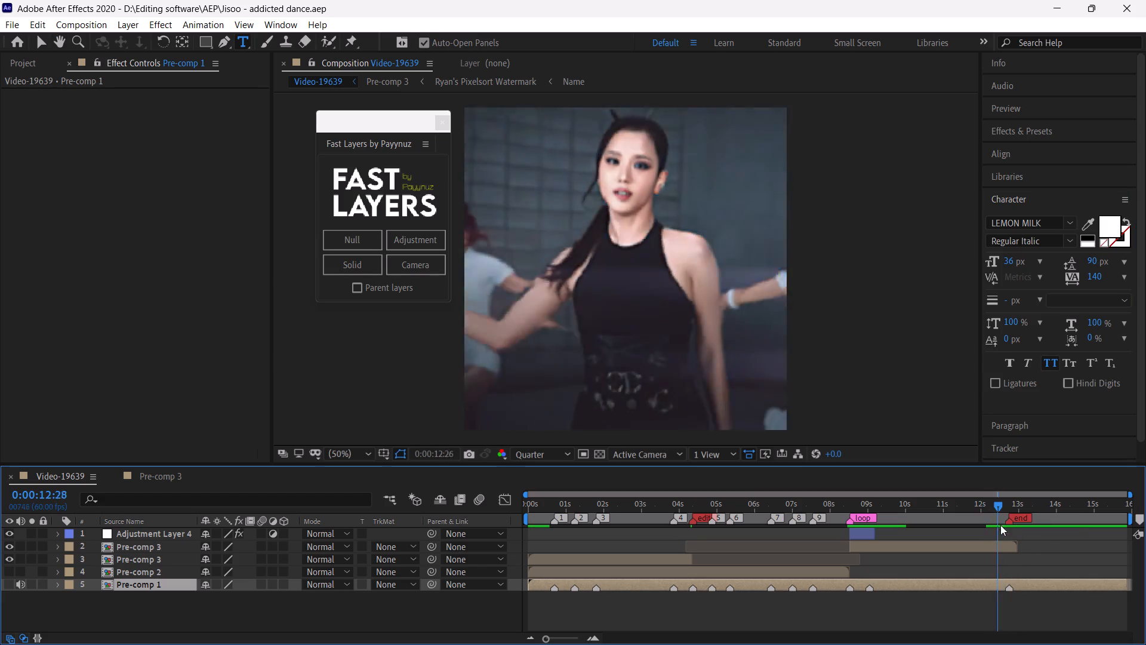
{"action": "left_click_drag", "start_coordinate": [1000, 525], "coordinate": [1008, 535]}
{"action": "left_click_drag", "start_coordinate": [562, 638], "coordinate": [566, 640]}
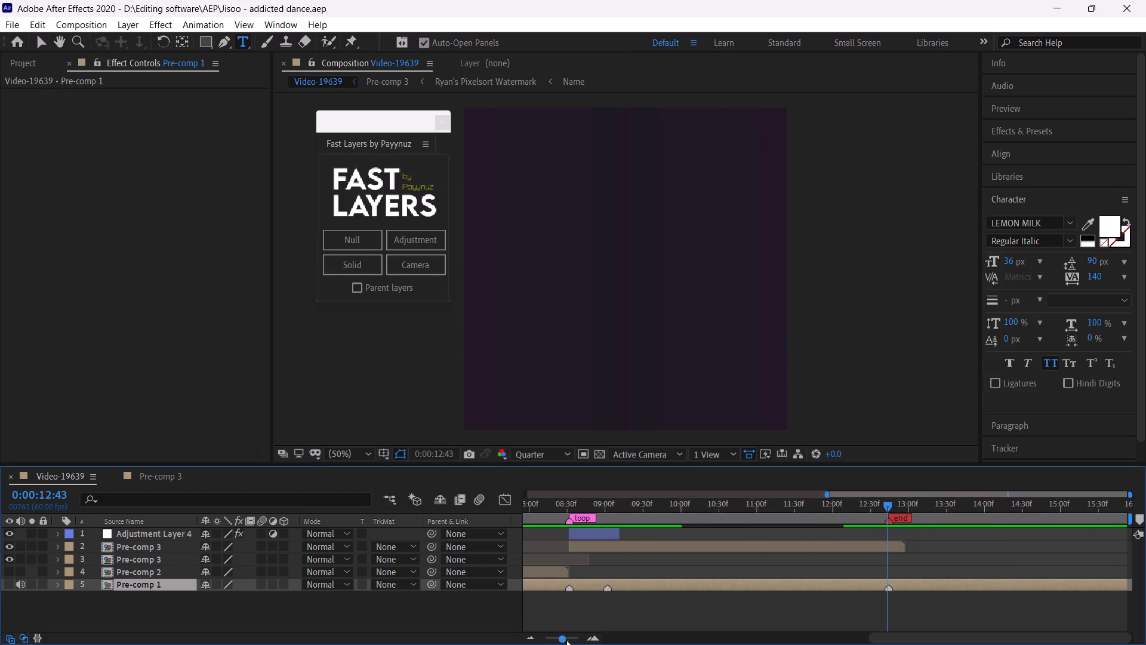
{"action": "left_click_drag", "start_coordinate": [566, 640], "coordinate": [580, 644]}
{"action": "left_click_drag", "start_coordinate": [843, 514], "coordinate": [857, 525]}
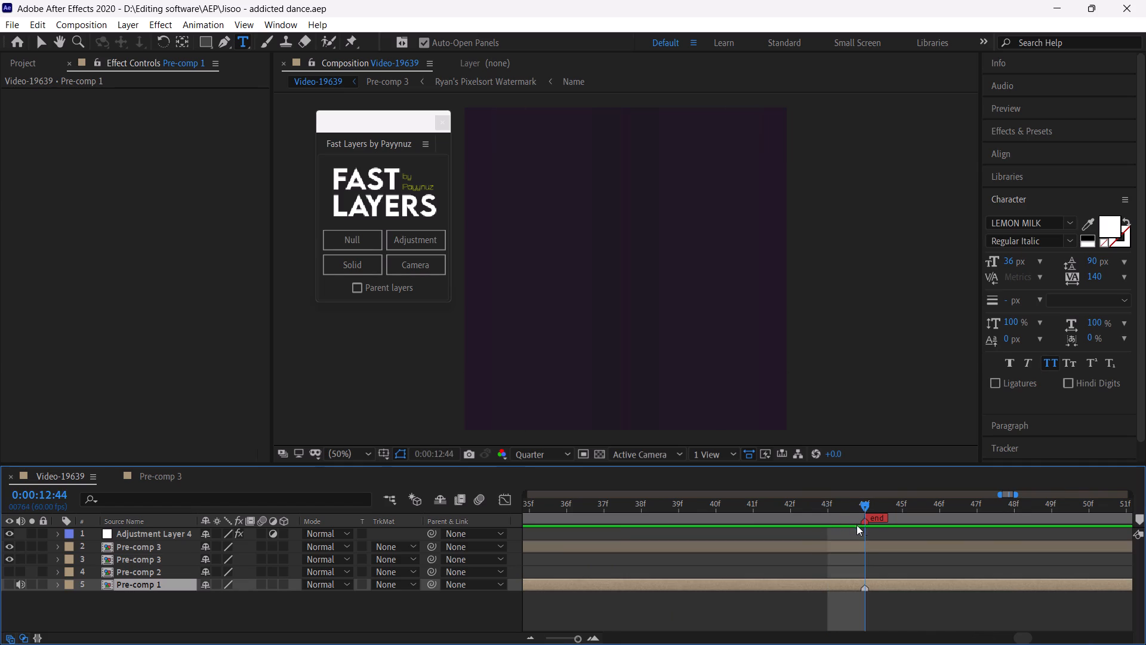
{"action": "left_click_drag", "start_coordinate": [857, 525], "coordinate": [814, 536]}
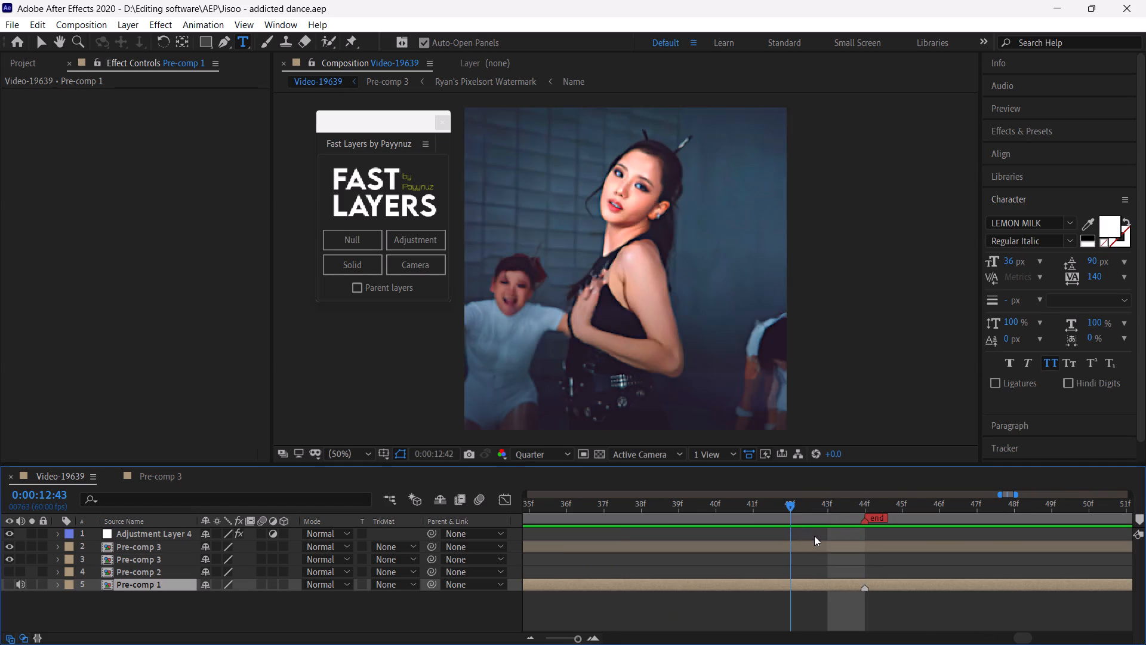
{"action": "left_click_drag", "start_coordinate": [814, 536], "coordinate": [808, 536]}
{"action": "left_click", "coordinate": [815, 548]}
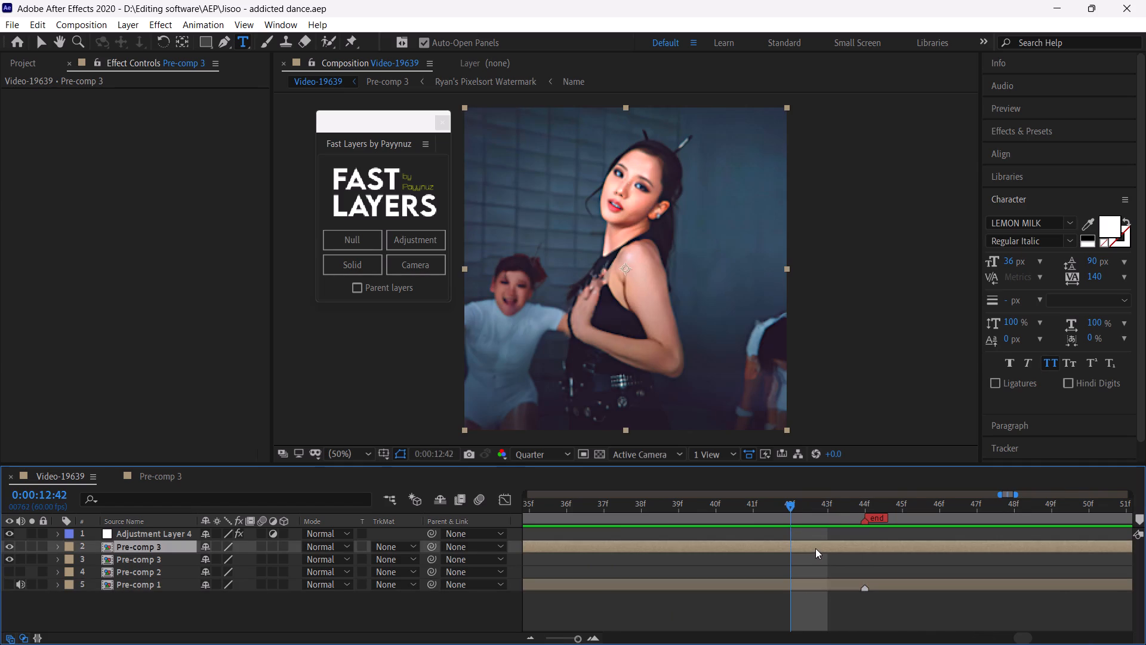
{"action": "key", "text": "ctrl+shift+d"}
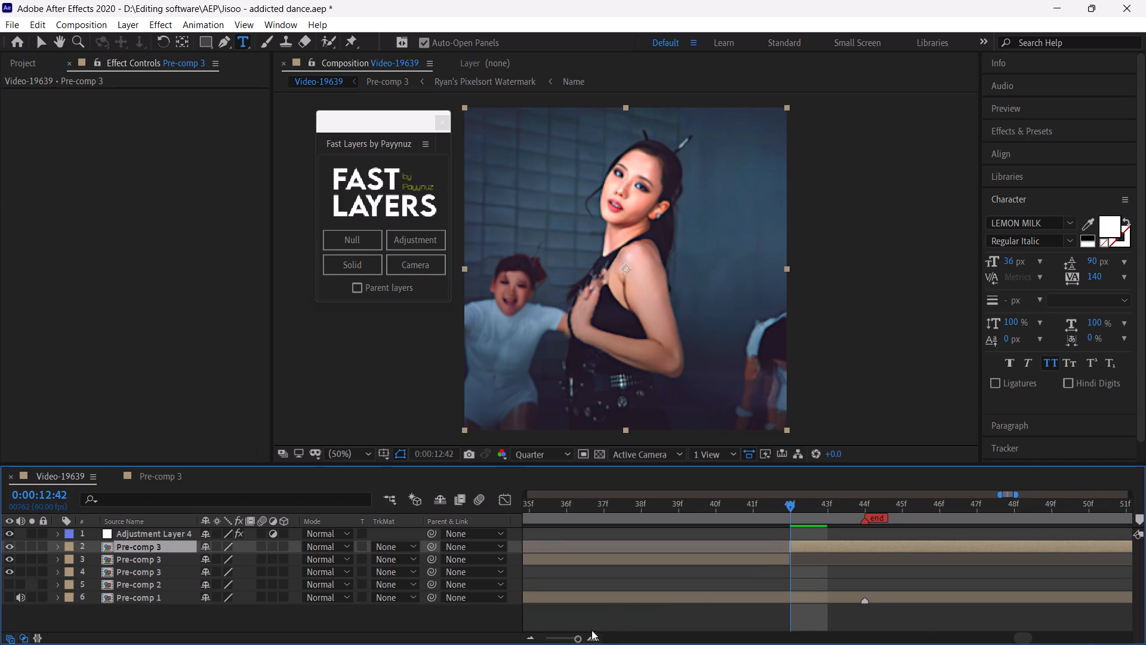
{"action": "left_click_drag", "start_coordinate": [577, 637], "coordinate": [587, 644]}
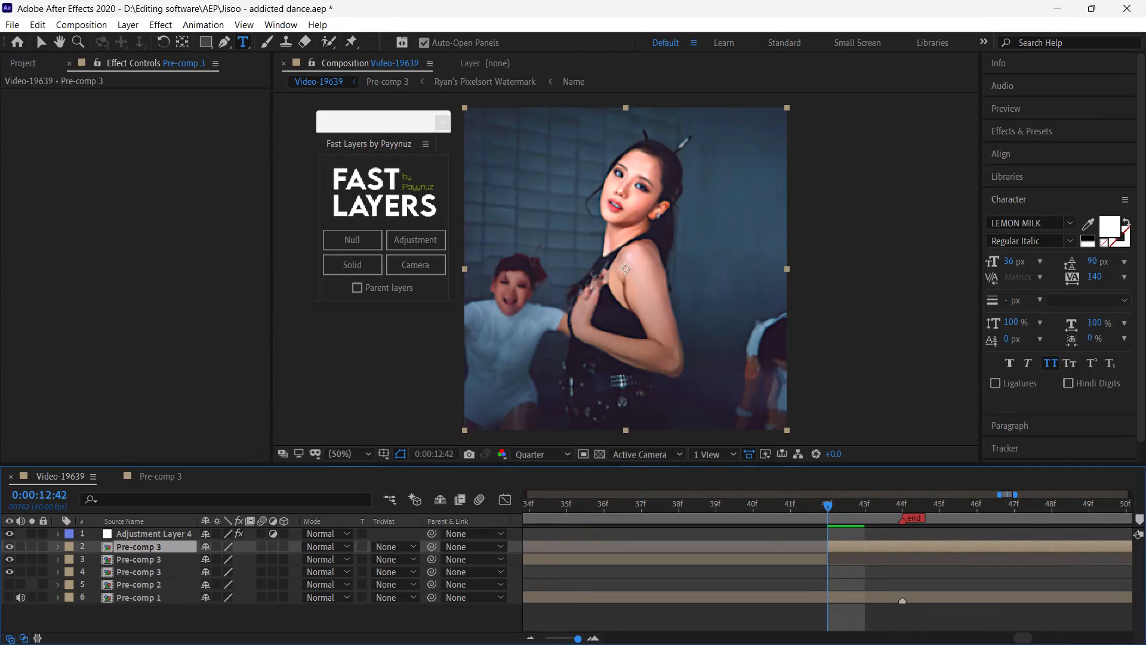
{"action": "left_click_drag", "start_coordinate": [587, 644], "coordinate": [586, 644]}
{"action": "key", "text": "BackSpace"}
Play the composition repeatedly from the new cut at 0:00:12:42.
{"action": "key", "text": "space"}
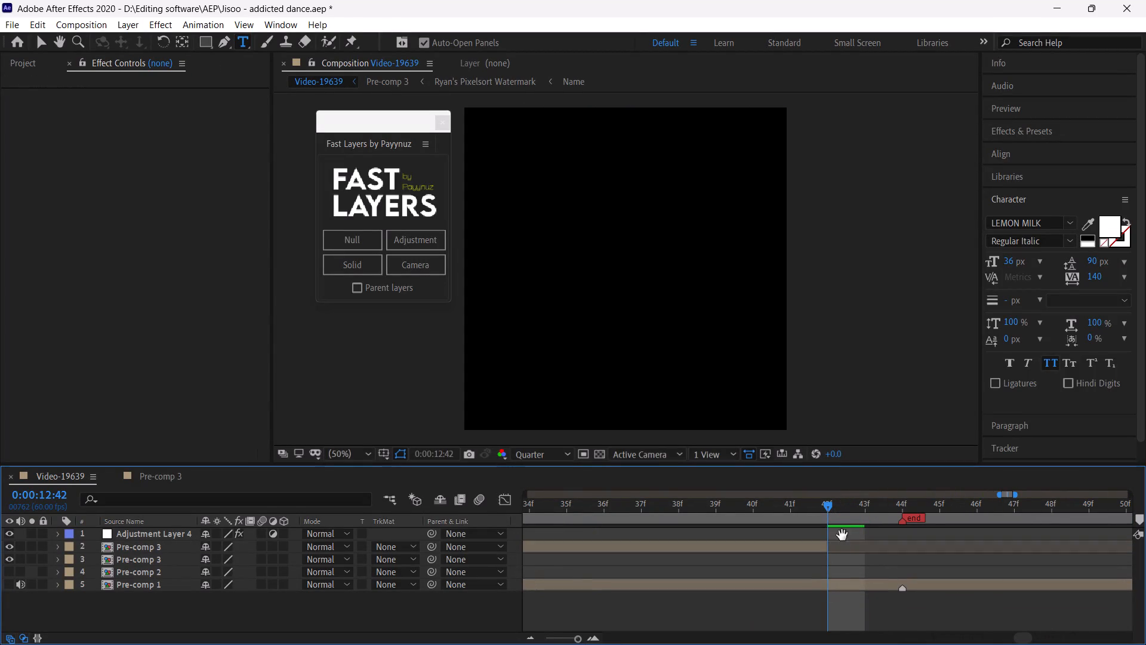
{"action": "left_click", "coordinate": [828, 508]}
{"action": "key", "text": "space"}
{"action": "left_click", "coordinate": [828, 508]}
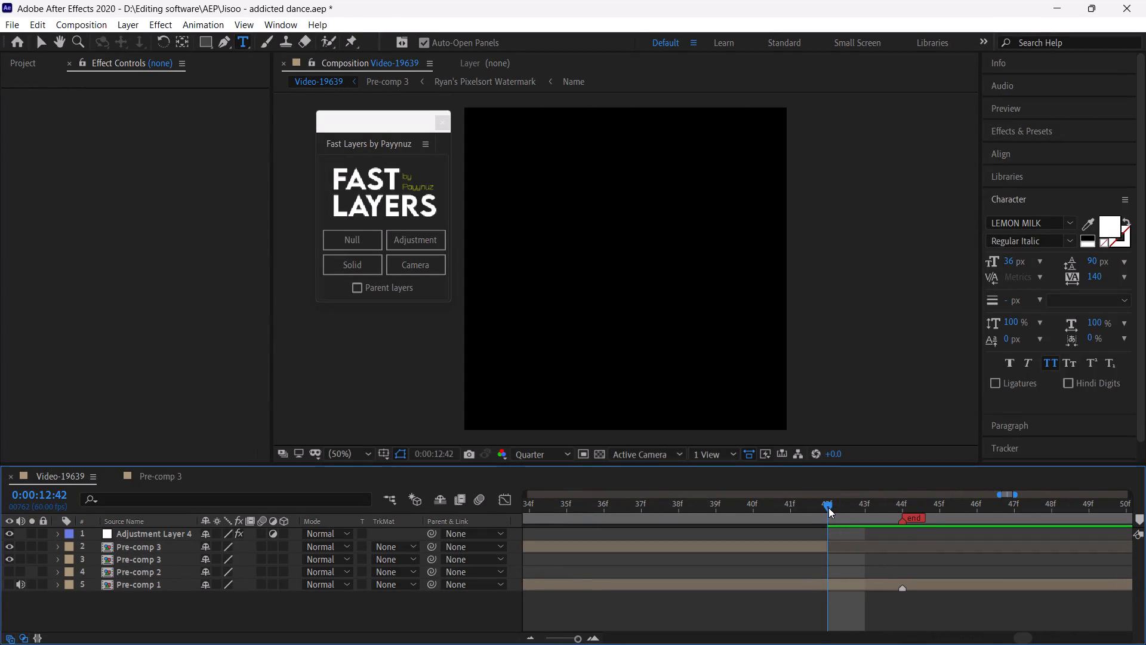
{"action": "key", "text": "space"}
{"action": "left_click", "coordinate": [828, 508]}
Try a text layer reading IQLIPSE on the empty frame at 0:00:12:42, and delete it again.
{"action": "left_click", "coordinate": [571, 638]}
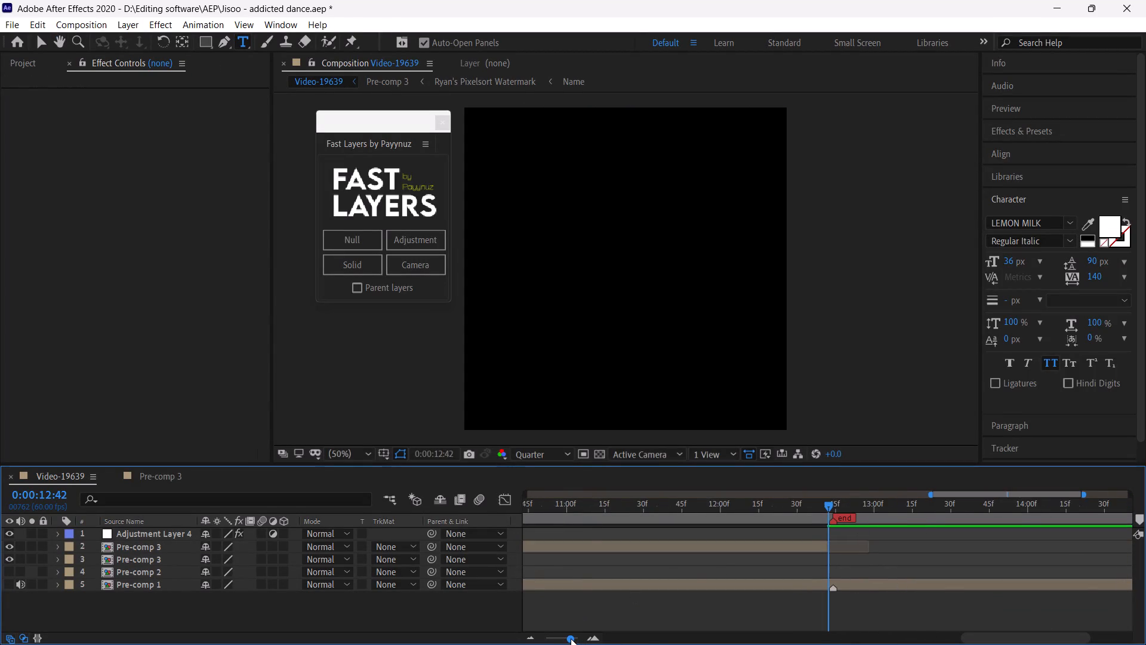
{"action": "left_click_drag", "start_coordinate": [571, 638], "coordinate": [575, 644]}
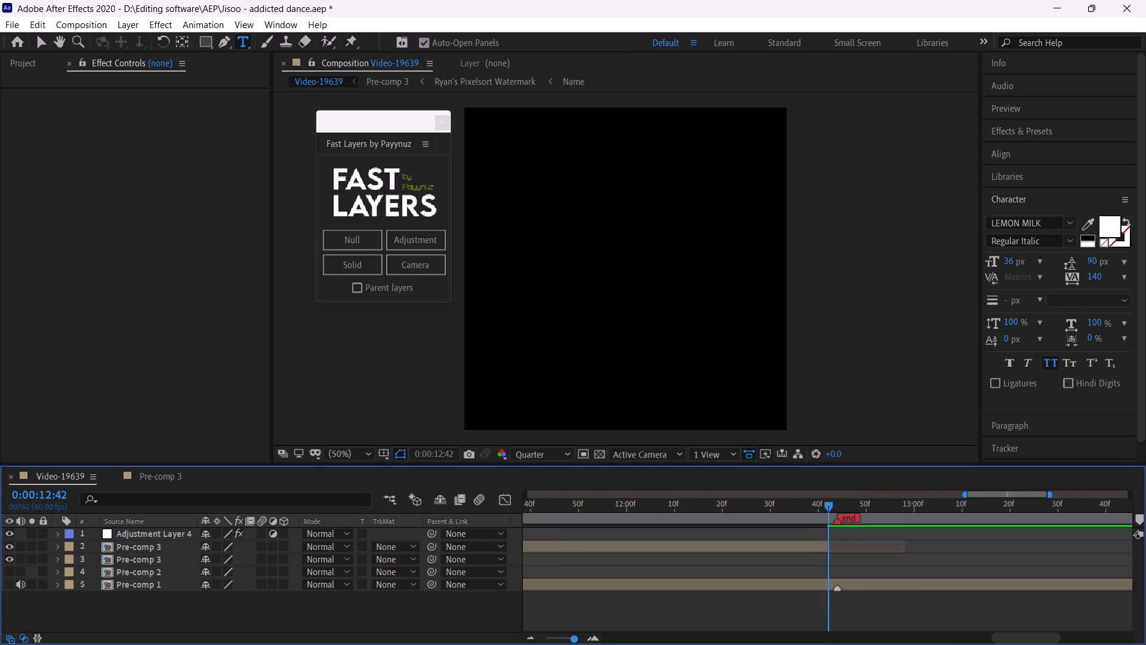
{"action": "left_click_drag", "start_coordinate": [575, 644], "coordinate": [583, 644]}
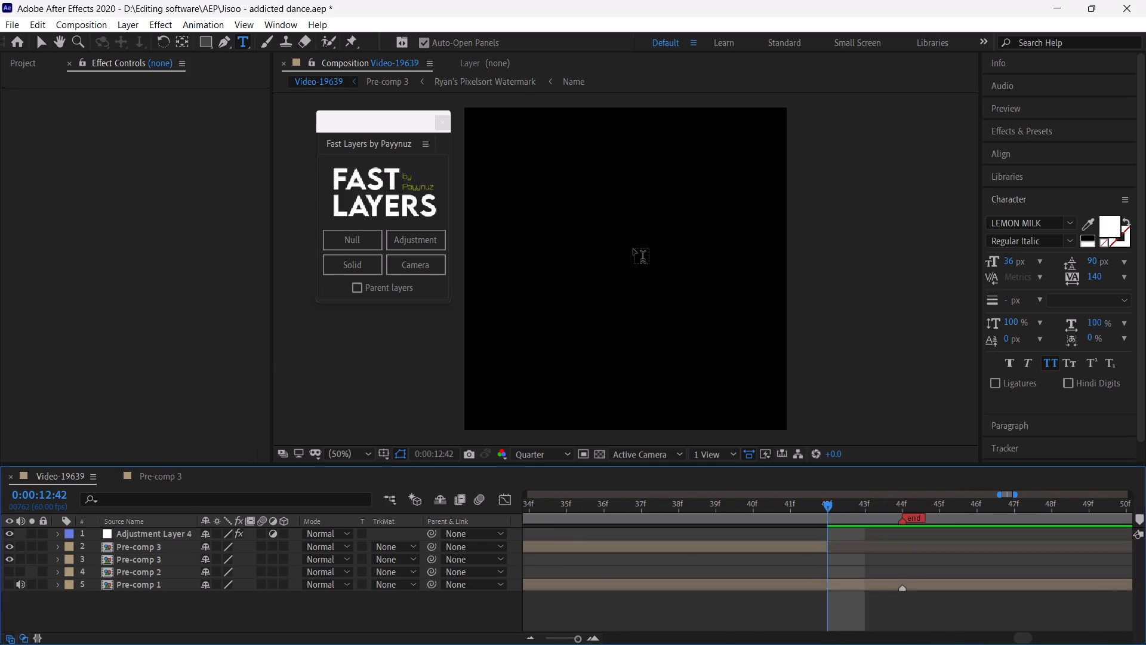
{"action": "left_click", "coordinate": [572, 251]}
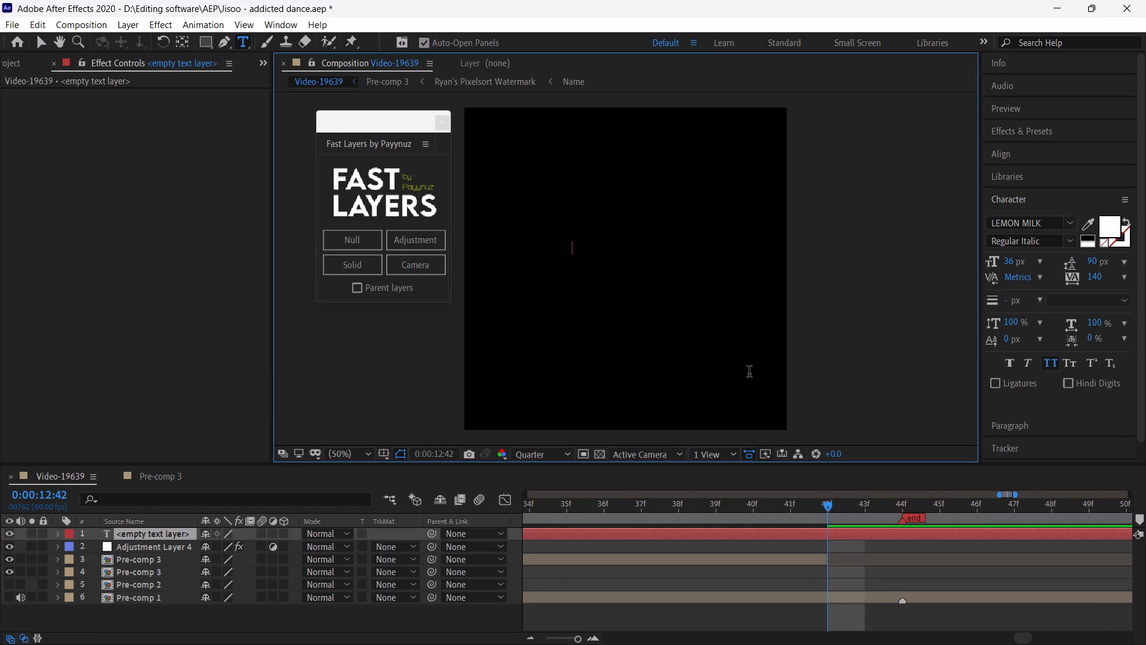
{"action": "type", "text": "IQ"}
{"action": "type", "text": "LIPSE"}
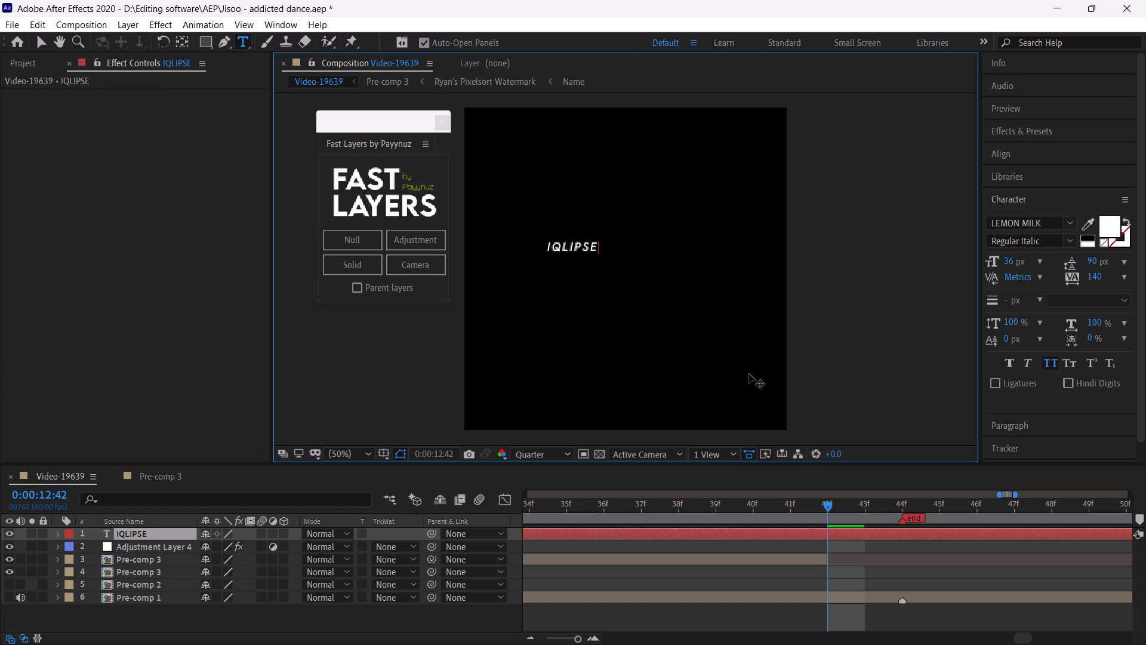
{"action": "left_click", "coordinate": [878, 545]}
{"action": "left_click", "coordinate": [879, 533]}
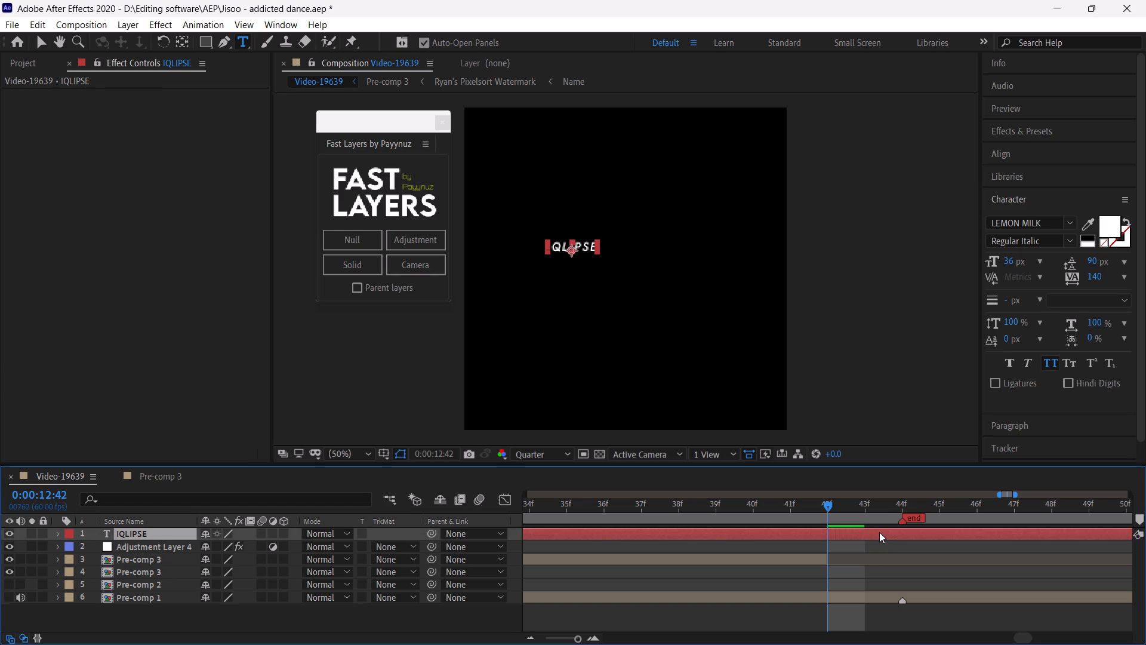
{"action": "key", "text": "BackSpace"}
Save the project.
{"action": "key", "text": "ctrl+s"}
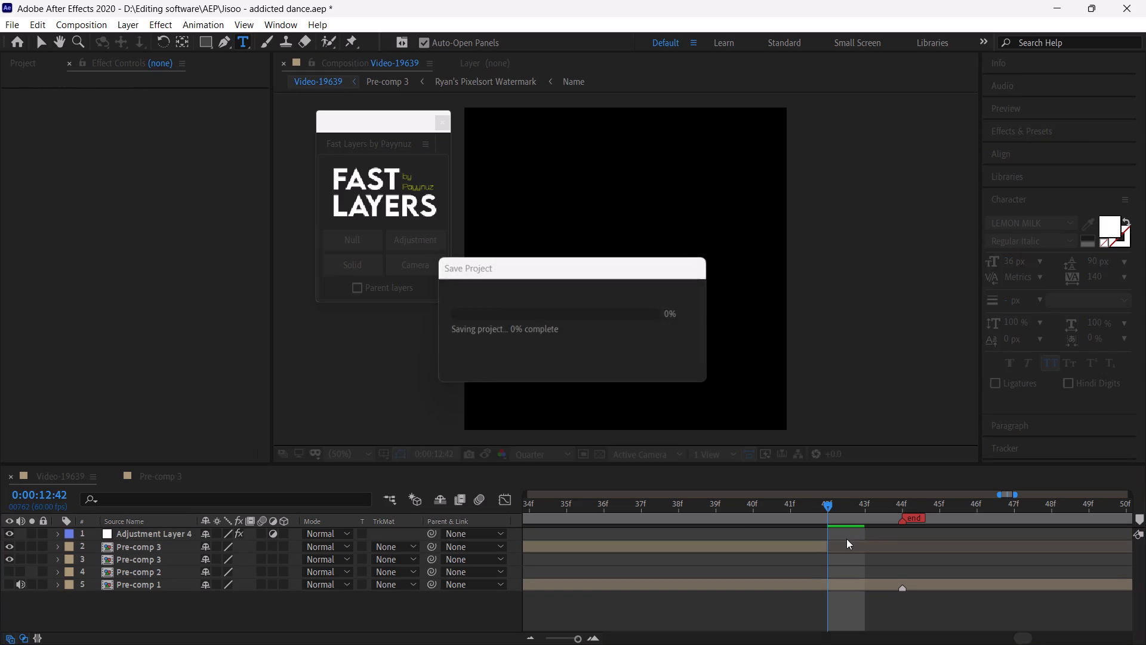
Start a file import into the project and search the PRESETS folder in D:\Editing software for watermark.
{"action": "left_click", "coordinate": [24, 62]}
{"action": "right_click", "coordinate": [5, 254]}
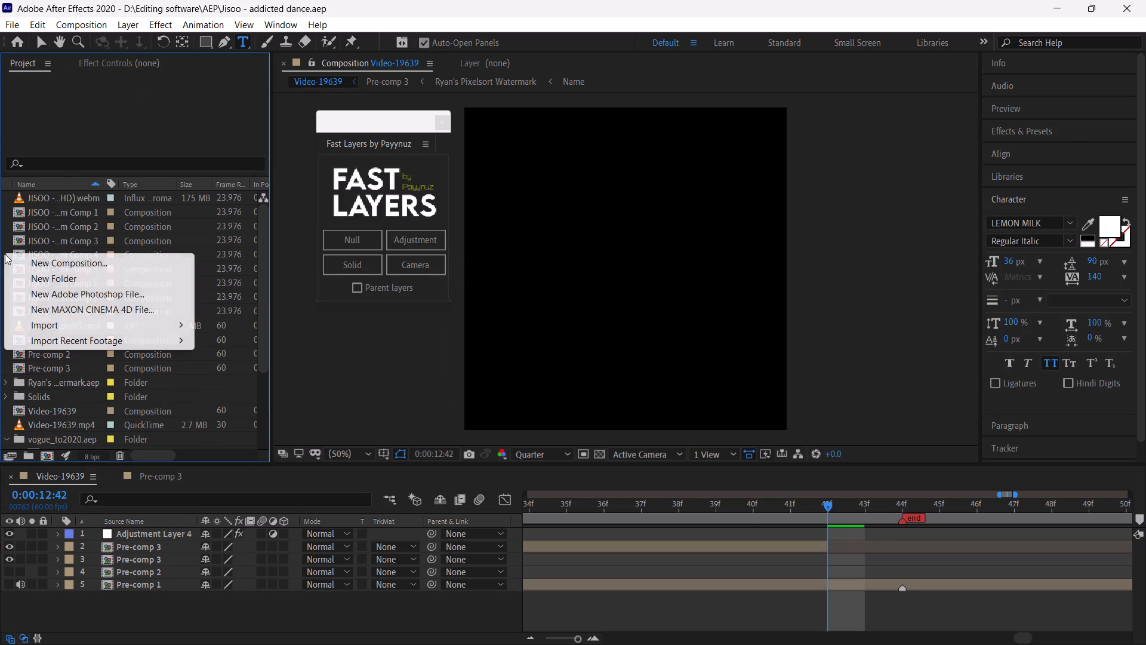
{"action": "left_click", "coordinate": [51, 325]}
{"action": "left_click", "coordinate": [260, 328]}
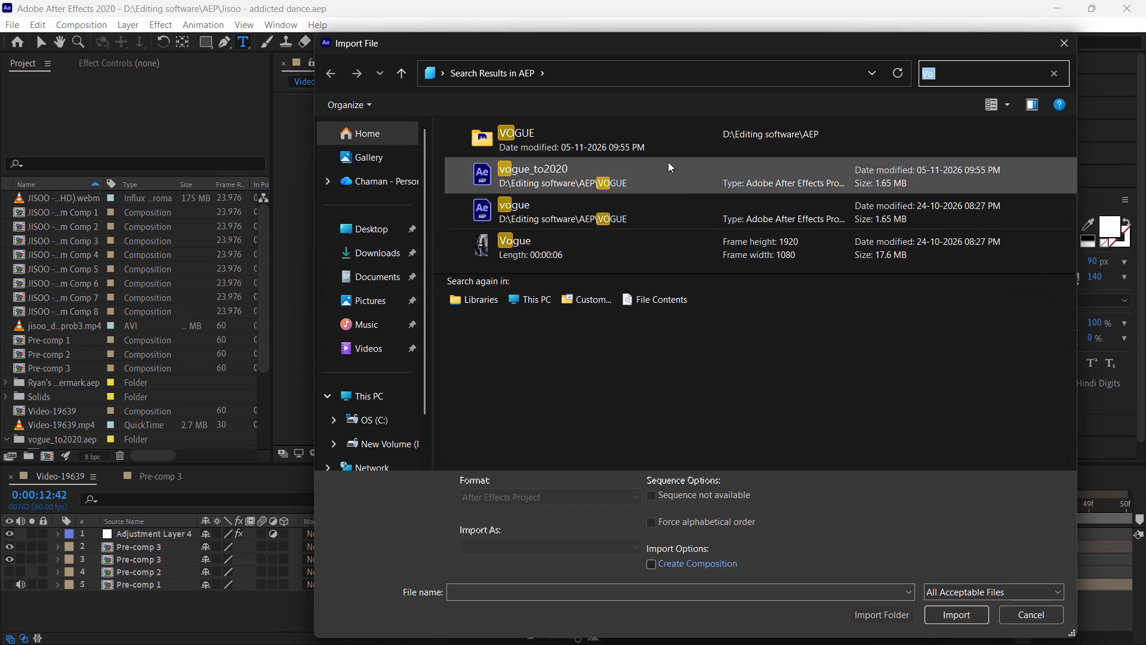
{"action": "left_click", "coordinate": [366, 441]}
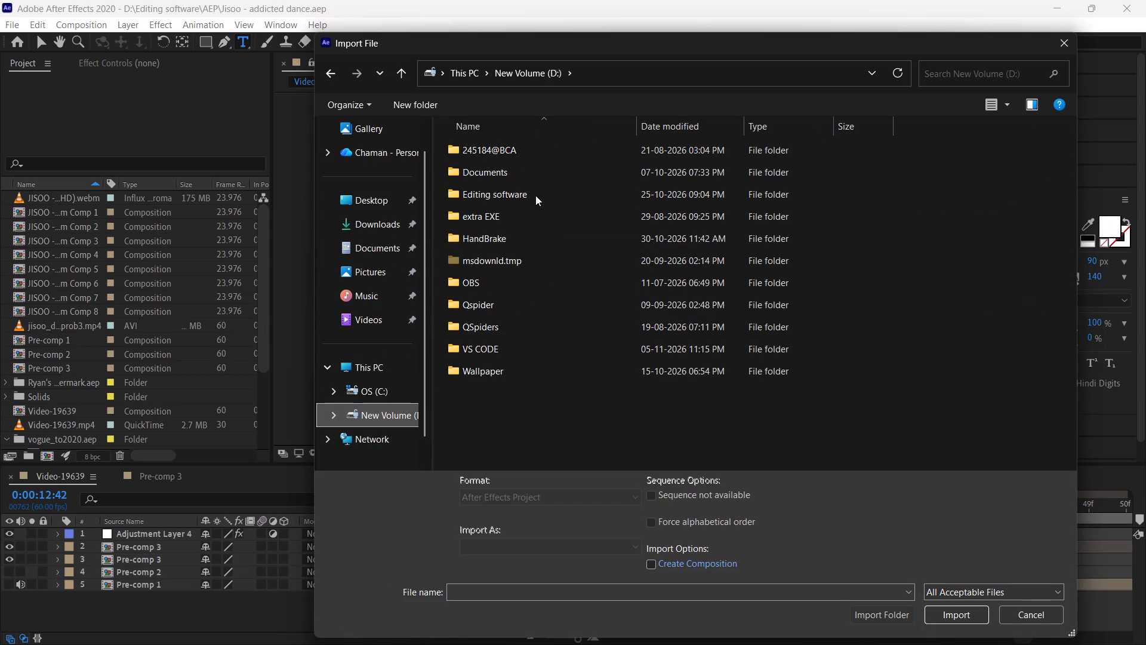
{"action": "double_click", "coordinate": [535, 195]}
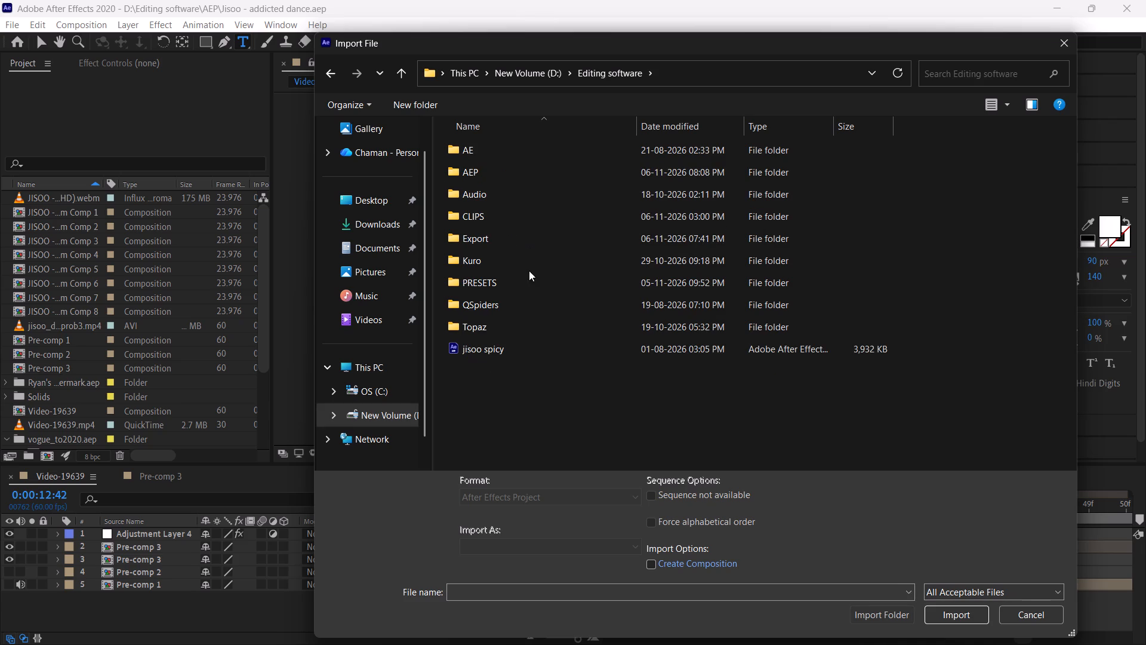
{"action": "double_click", "coordinate": [528, 275]}
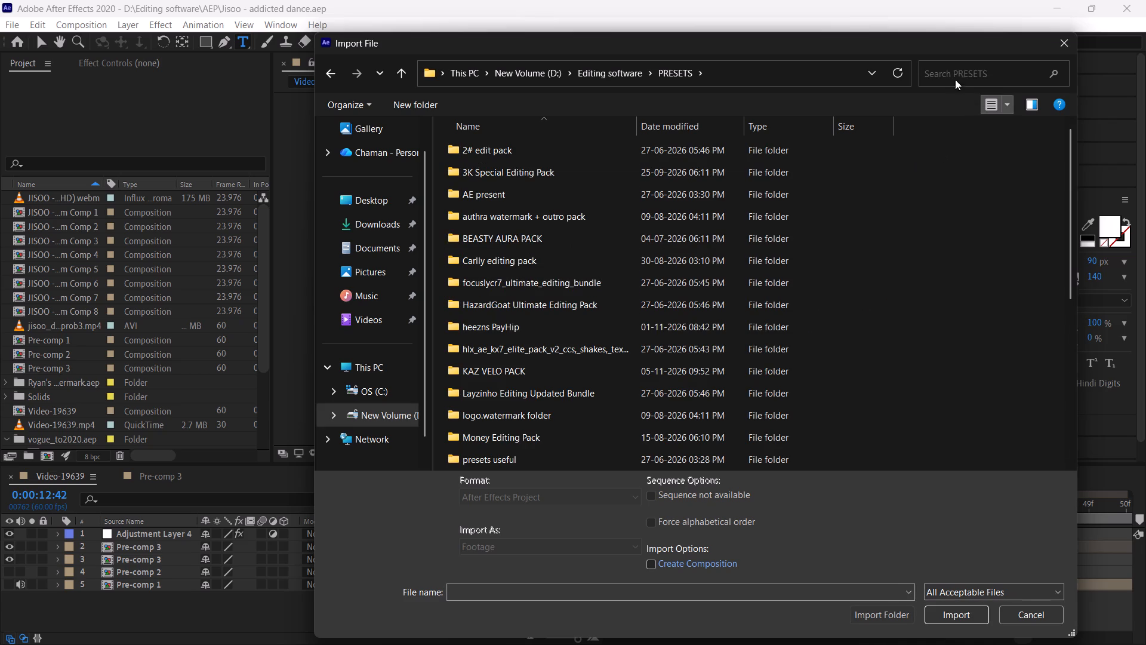
{"action": "left_click", "coordinate": [956, 75]}
{"action": "type", "text": "watermark"}
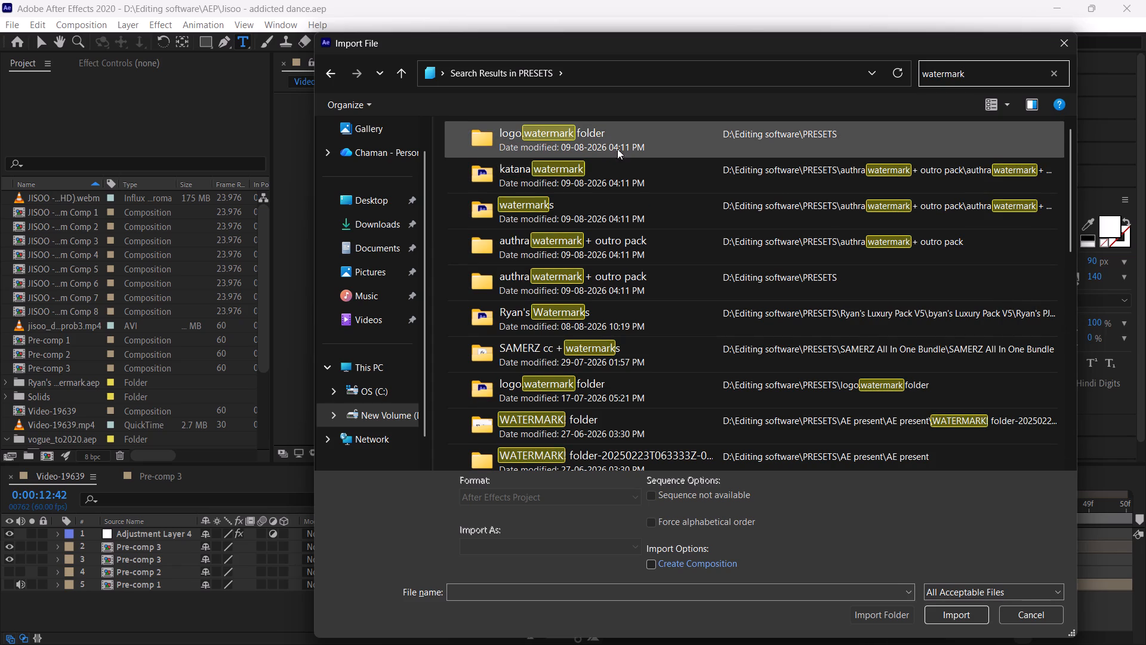
Look through the watermark search results in the PRESETS folder for a suitable watermark project.
{"action": "scroll", "coordinate": [647, 241], "scroll_direction": "down", "scroll_amount": 2}
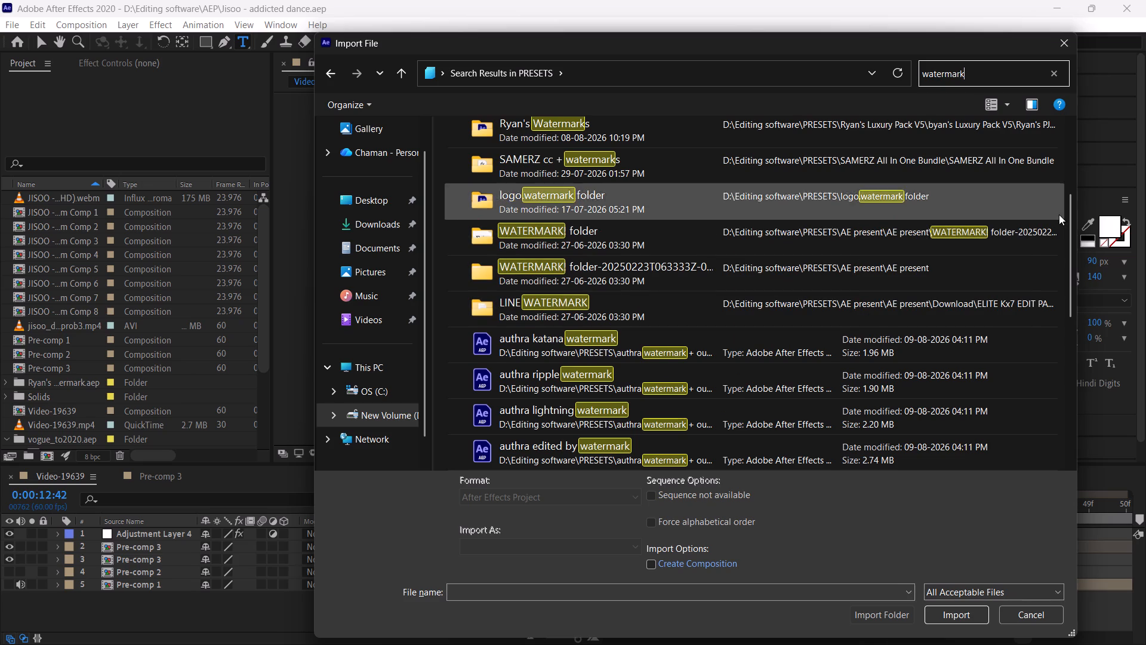
{"action": "left_click_drag", "start_coordinate": [1071, 215], "coordinate": [1077, 290]}
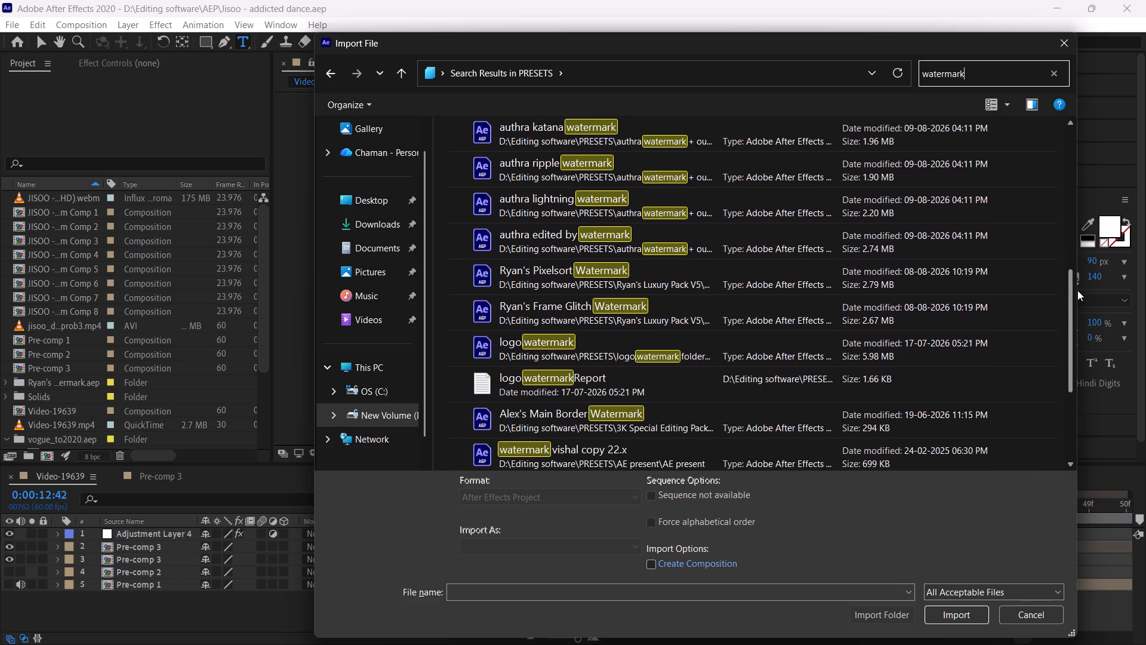
{"action": "left_click_drag", "start_coordinate": [1077, 290], "coordinate": [1092, 379]}
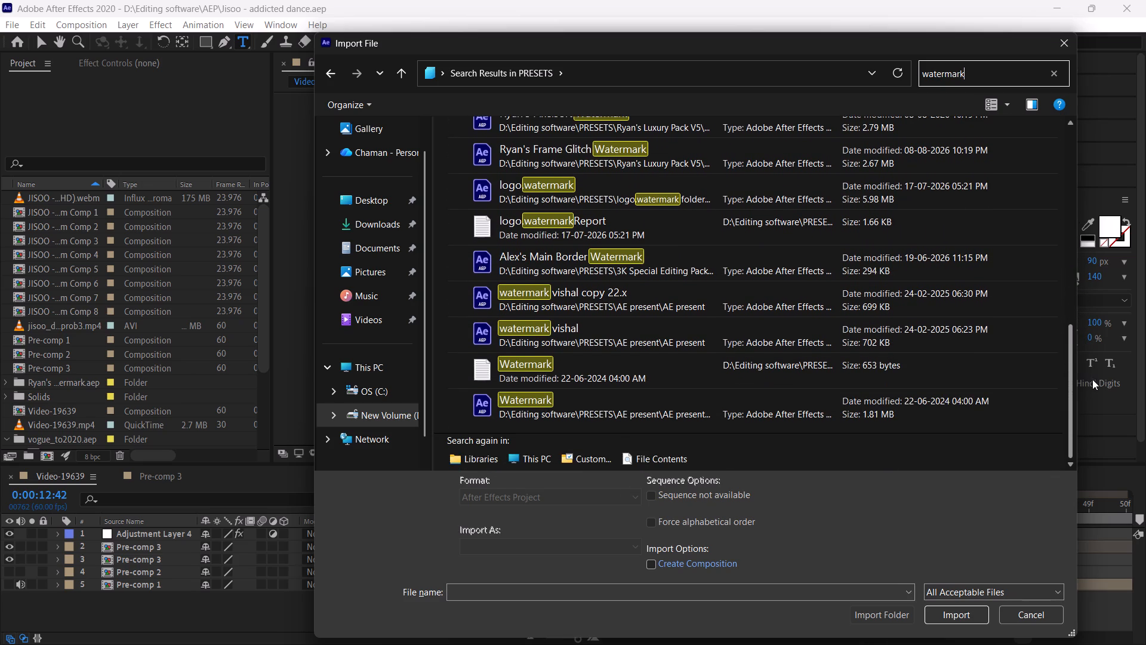
{"action": "left_click_drag", "start_coordinate": [1092, 379], "coordinate": [1095, 374]}
{"action": "left_click_drag", "start_coordinate": [1095, 374], "coordinate": [1093, 334]}
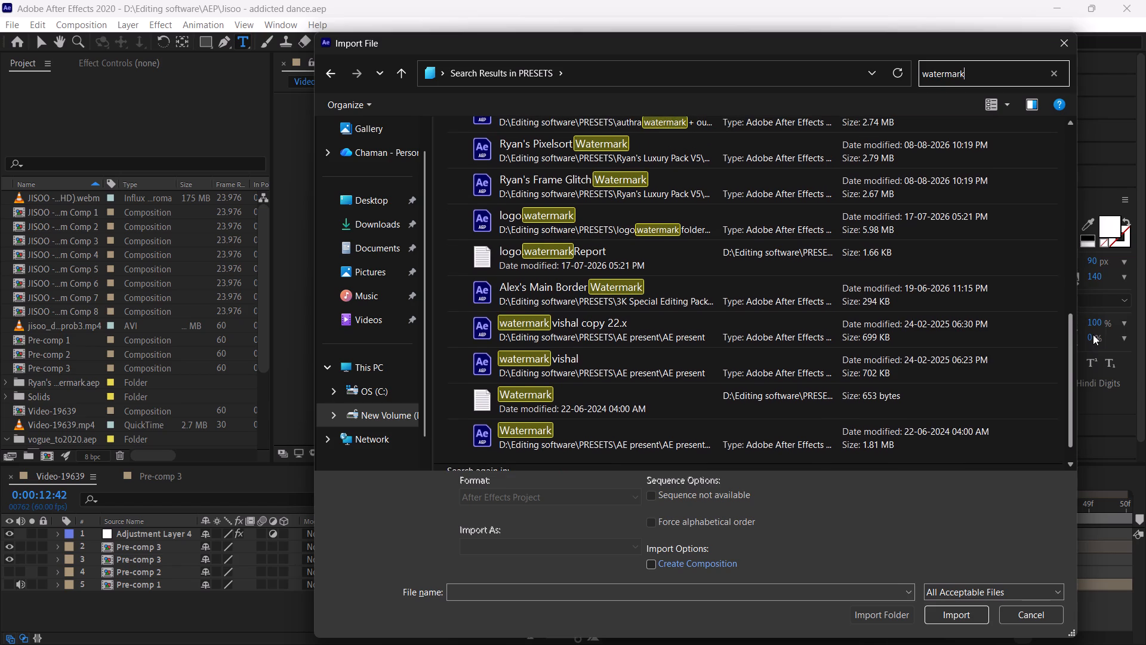
{"action": "left_click_drag", "start_coordinate": [1093, 334], "coordinate": [1093, 352]}
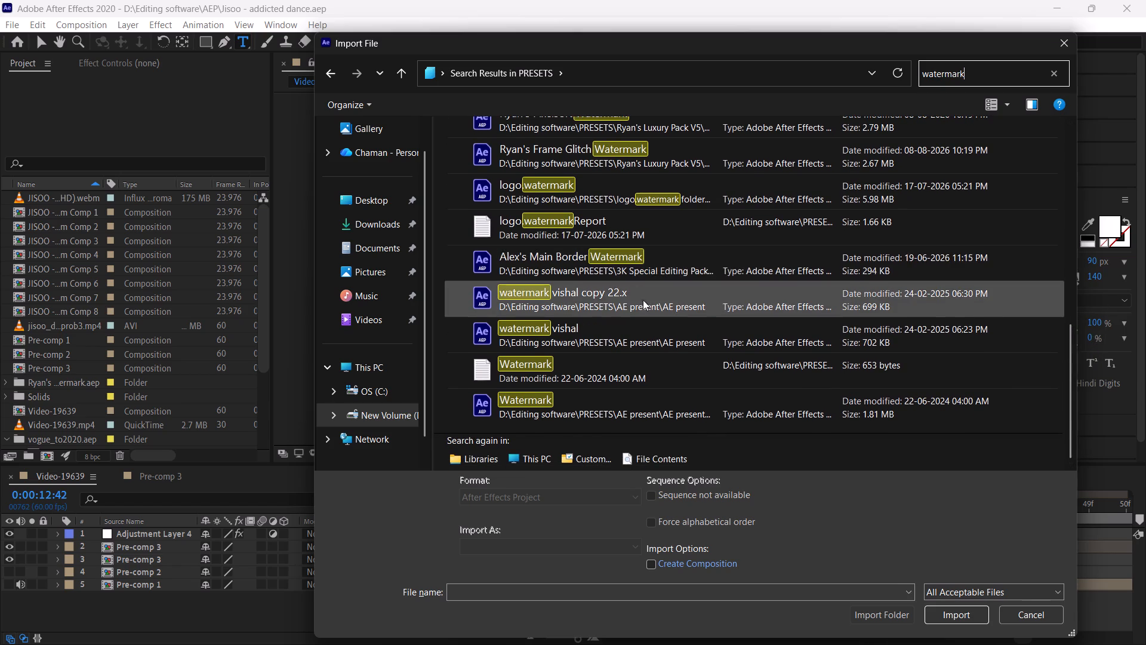
{"action": "scroll", "coordinate": [654, 259], "scroll_direction": "up", "scroll_amount": 1}
{"action": "scroll", "coordinate": [654, 259], "scroll_direction": "down", "scroll_amount": 3}
{"action": "scroll", "coordinate": [654, 259], "scroll_direction": "up", "scroll_amount": 1}
{"action": "scroll", "coordinate": [654, 259], "scroll_direction": "down", "scroll_amount": 1}
{"action": "scroll", "coordinate": [654, 259], "scroll_direction": "up", "scroll_amount": 2}
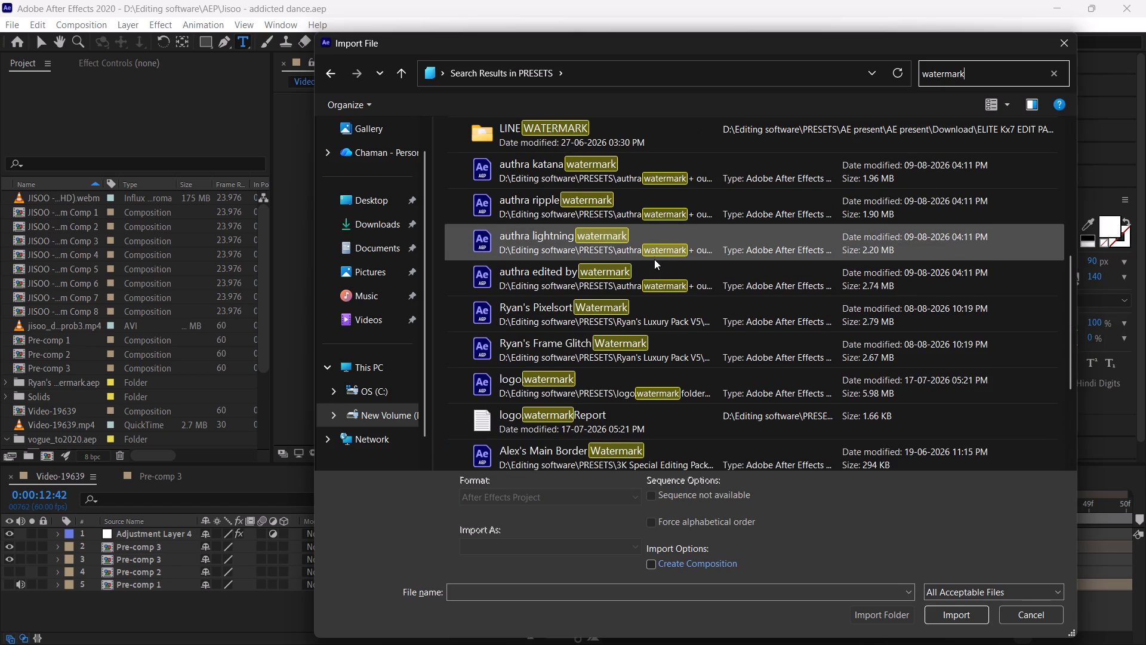
{"action": "scroll", "coordinate": [654, 259], "scroll_direction": "up", "scroll_amount": 1}
{"action": "scroll", "coordinate": [654, 259], "scroll_direction": "down", "scroll_amount": 1}
{"action": "scroll", "coordinate": [654, 259], "scroll_direction": "up", "scroll_amount": 1}
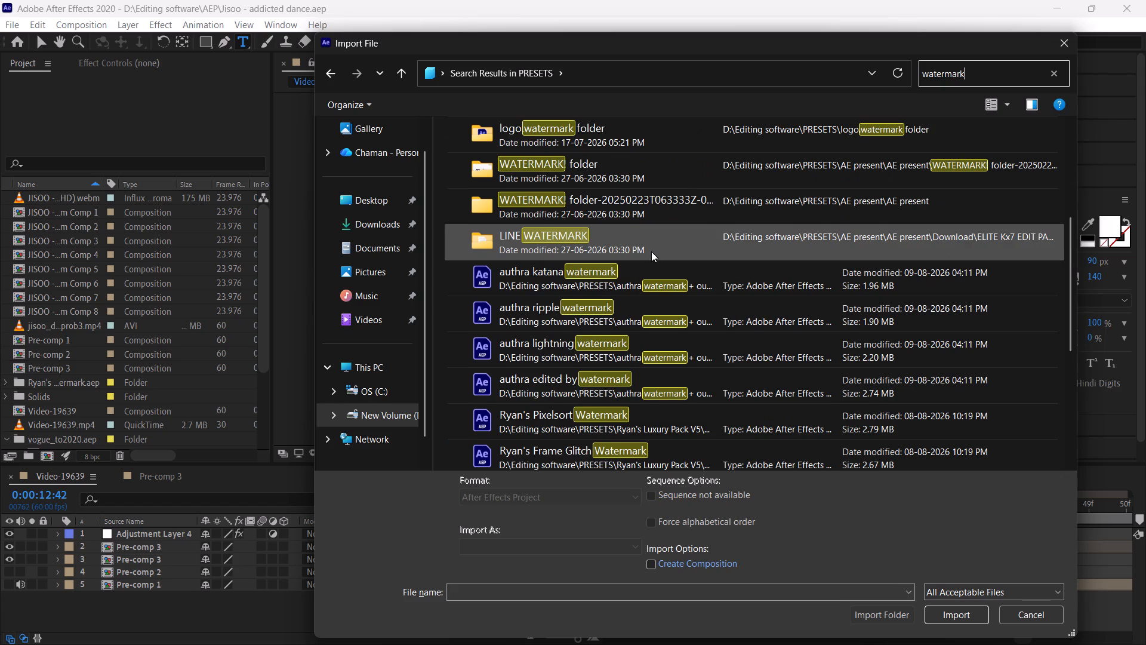
{"action": "scroll", "coordinate": [649, 239], "scroll_direction": "up", "scroll_amount": 1}
{"action": "scroll", "coordinate": [649, 239], "scroll_direction": "down", "scroll_amount": 1}
{"action": "scroll", "coordinate": [649, 239], "scroll_direction": "up", "scroll_amount": 10}
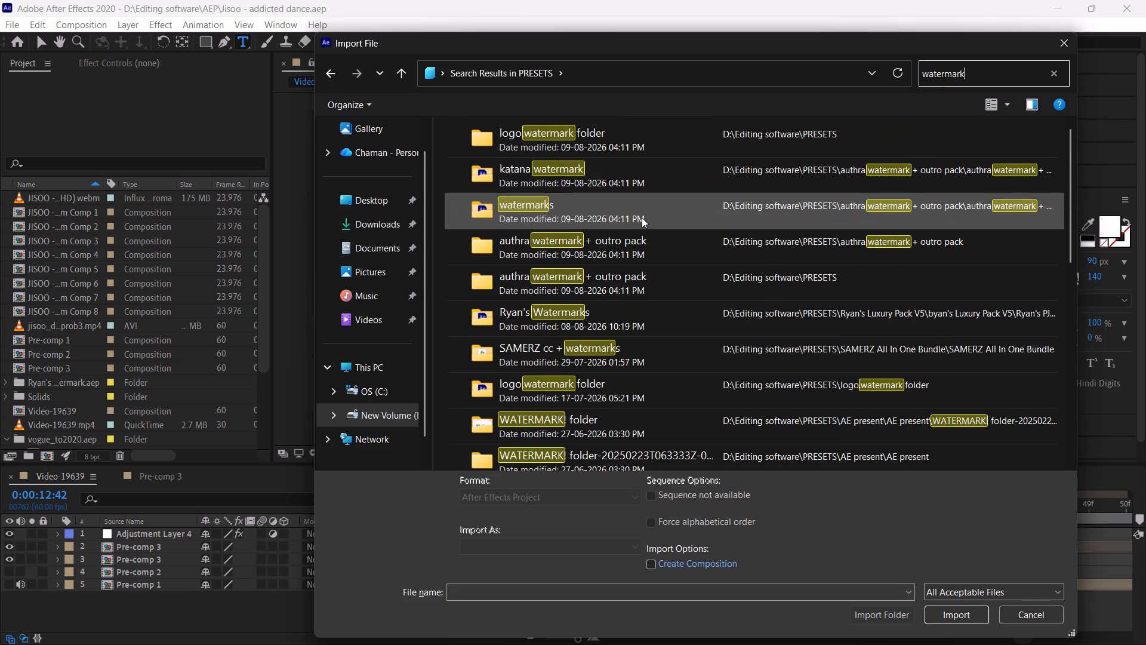
{"action": "scroll", "coordinate": [642, 217], "scroll_direction": "up", "scroll_amount": 1}
Import the After Effects project Watermark dated 22-06-2024, accepting substitution of its missing fonts.
{"action": "left_click_drag", "start_coordinate": [1070, 211], "coordinate": [1077, 472]}
{"action": "left_click", "coordinate": [689, 407]}
{"action": "left_click", "coordinate": [962, 618]}
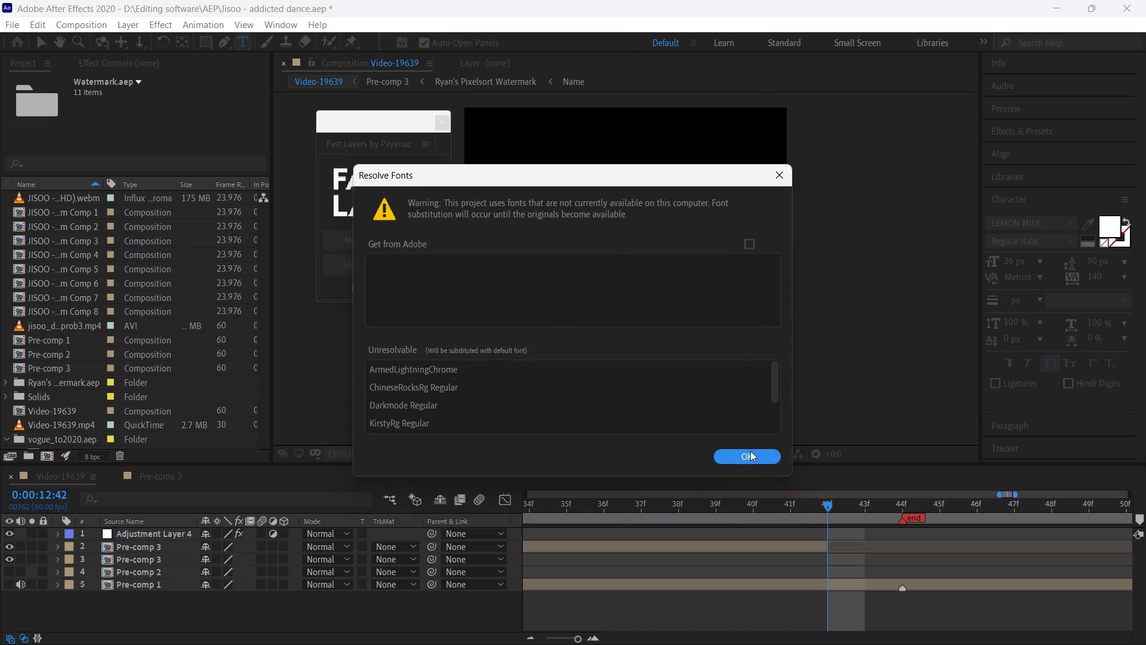
{"action": "left_click", "coordinate": [747, 456]}
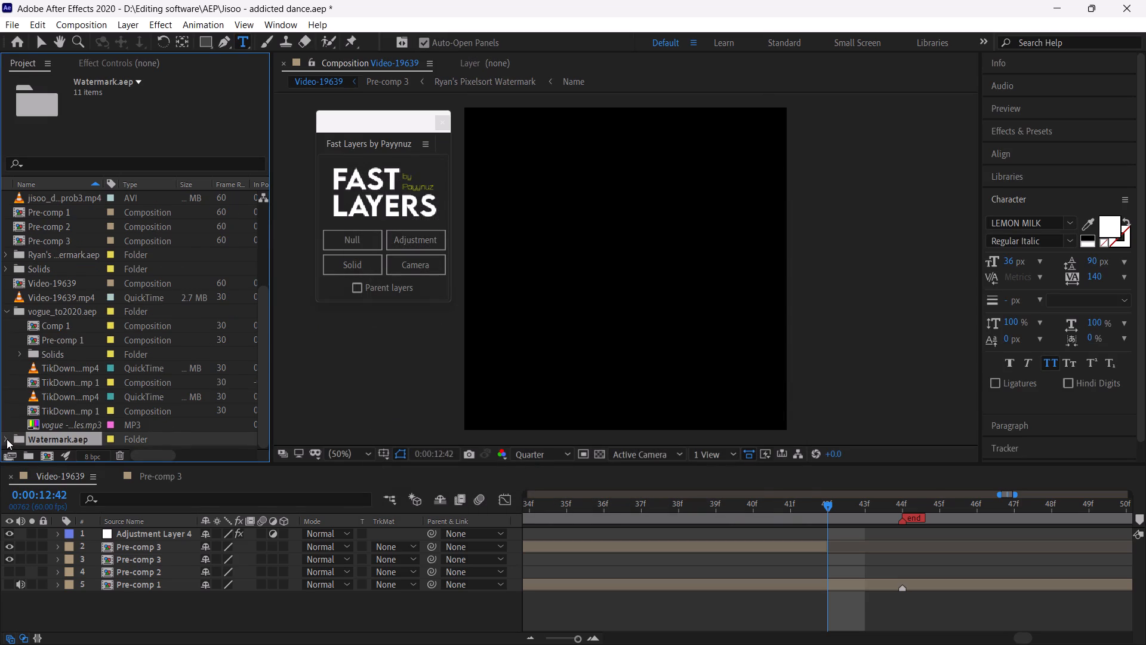
Place Comp 1 from the imported WATERMAKR.aep folder below Adjustment Layer 4, starting about five frames before 0:00:12:42.
{"action": "left_click", "coordinate": [7, 439]}
{"action": "scroll", "coordinate": [98, 347], "scroll_direction": "down", "scroll_amount": 1}
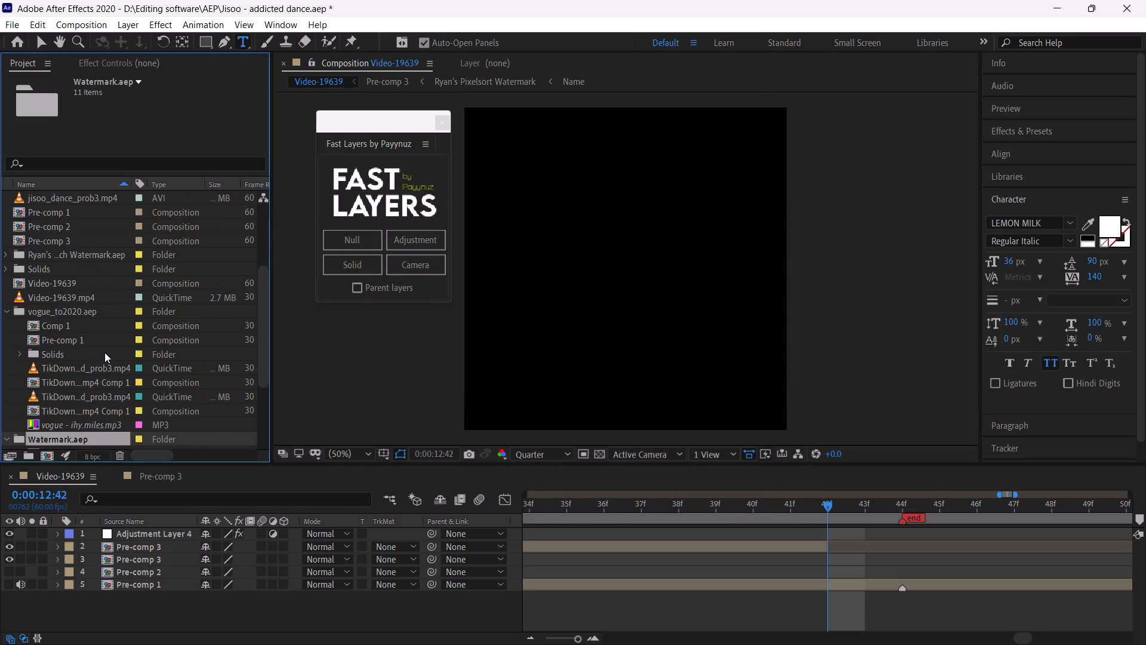
{"action": "scroll", "coordinate": [105, 353], "scroll_direction": "down", "scroll_amount": 1}
{"action": "left_click_drag", "start_coordinate": [70, 355], "coordinate": [897, 540]}
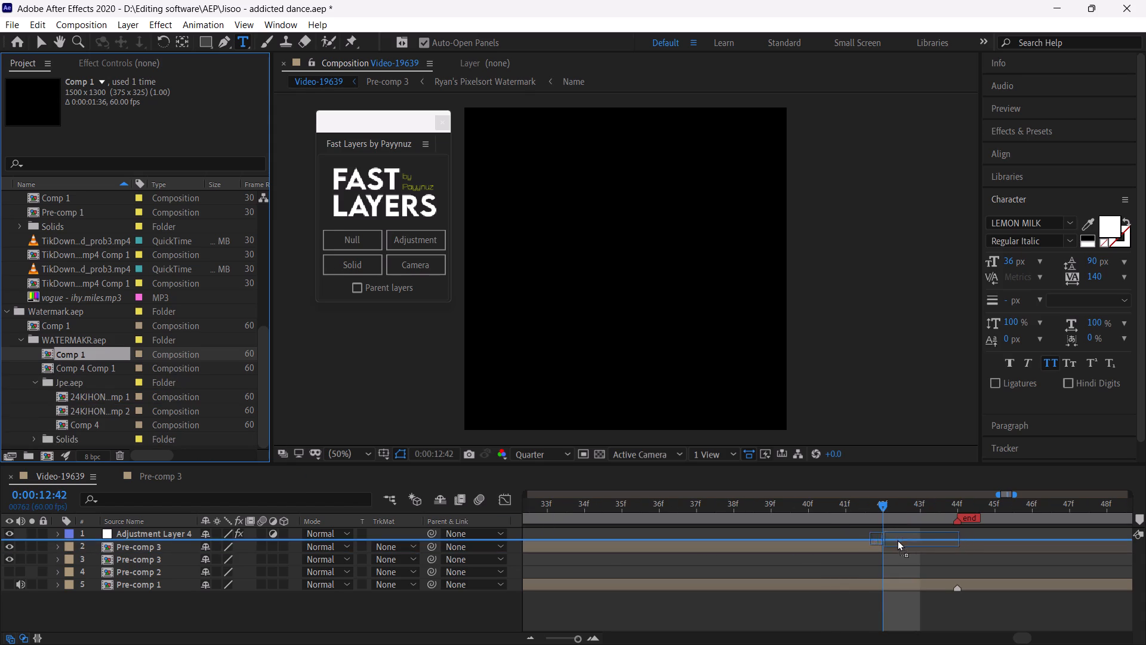
{"action": "left_click_drag", "start_coordinate": [897, 540], "coordinate": [890, 541]}
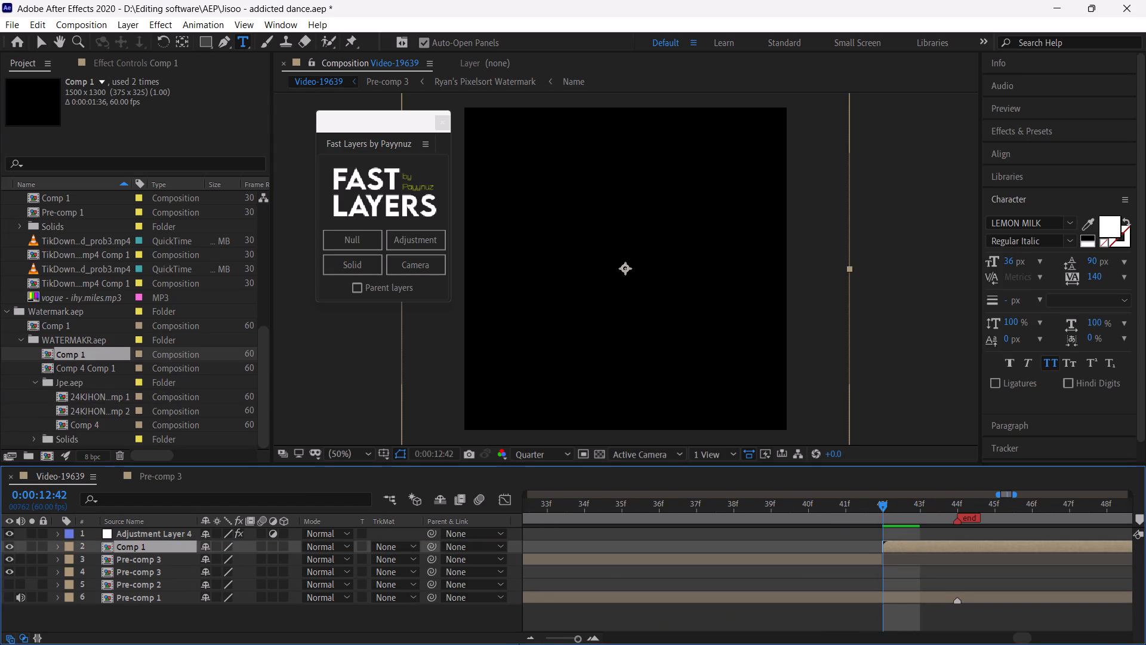
{"action": "left_click", "coordinate": [569, 637]}
{"action": "left_click_drag", "start_coordinate": [868, 548], "coordinate": [862, 548]}
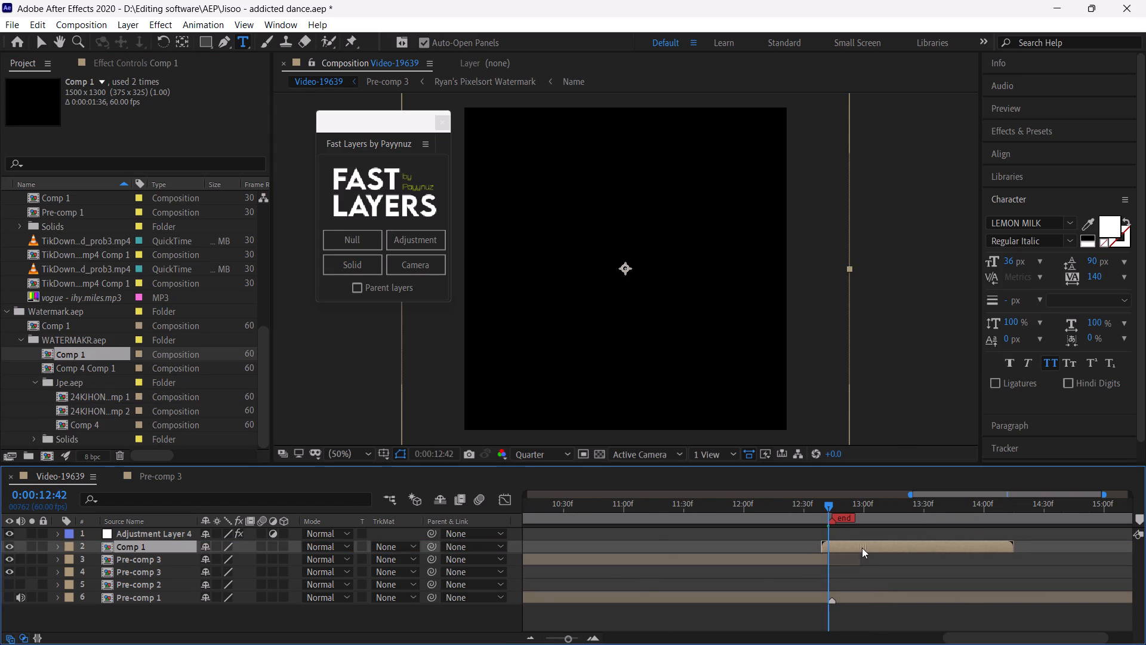
{"action": "left_click_drag", "start_coordinate": [862, 548], "coordinate": [857, 548]}
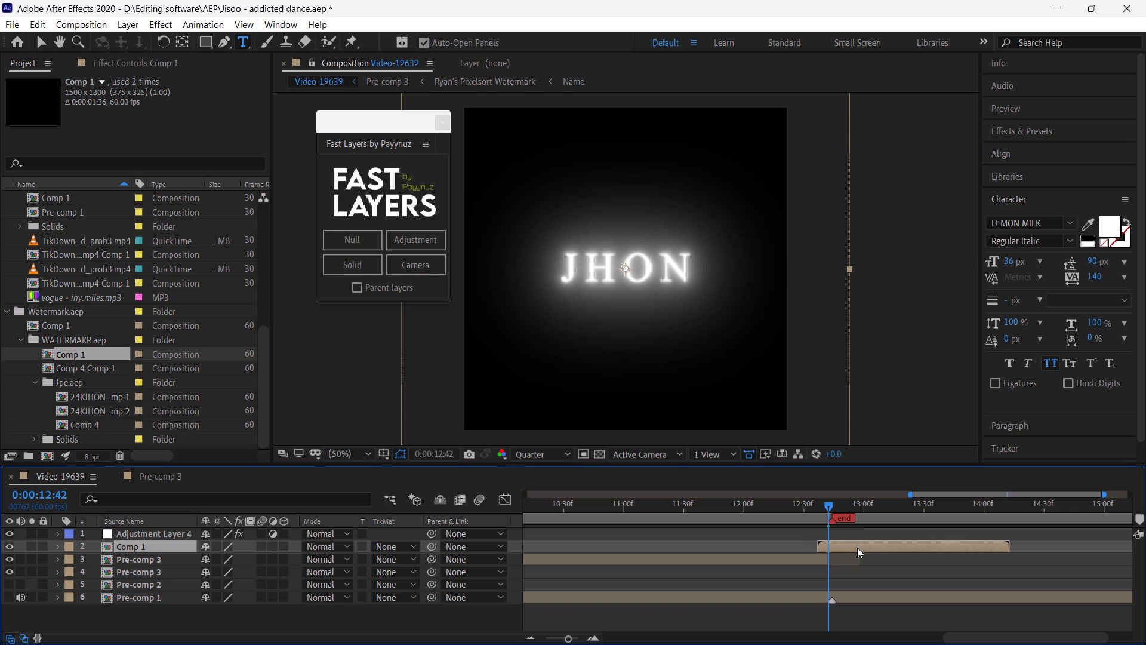
Open the placed Comp 1 and scrub through its first 25 or so frames to examine the JHON and 24K text animation.
{"action": "double_click", "coordinate": [857, 548]}
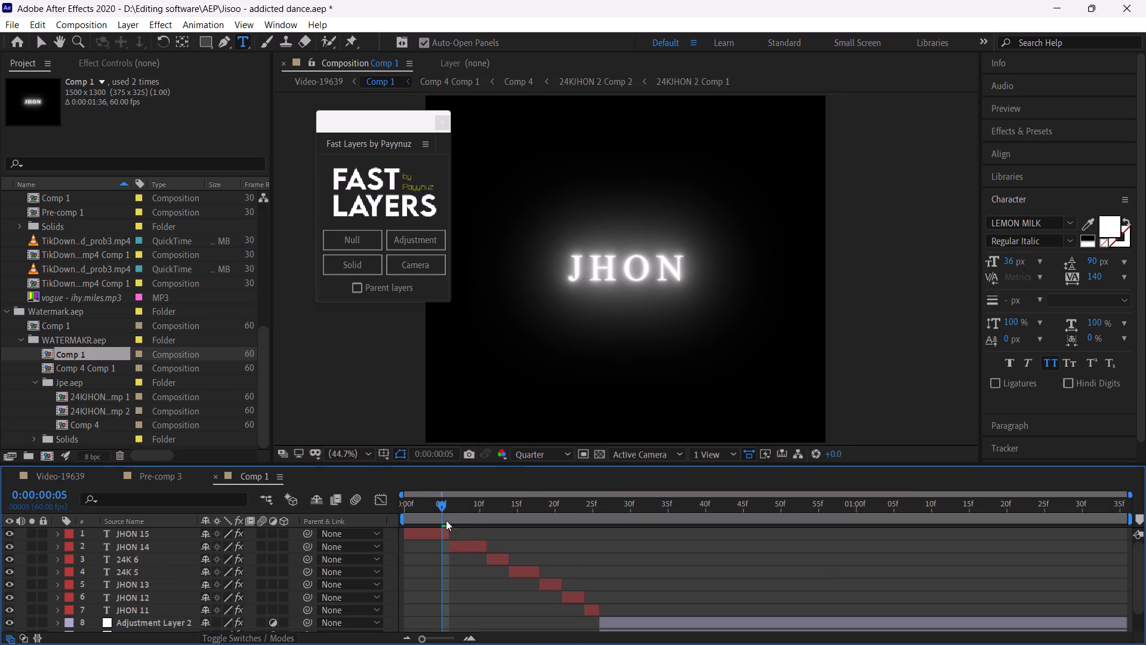
{"action": "left_click", "coordinate": [473, 509]}
{"action": "left_click_drag", "start_coordinate": [473, 509], "coordinate": [526, 539]}
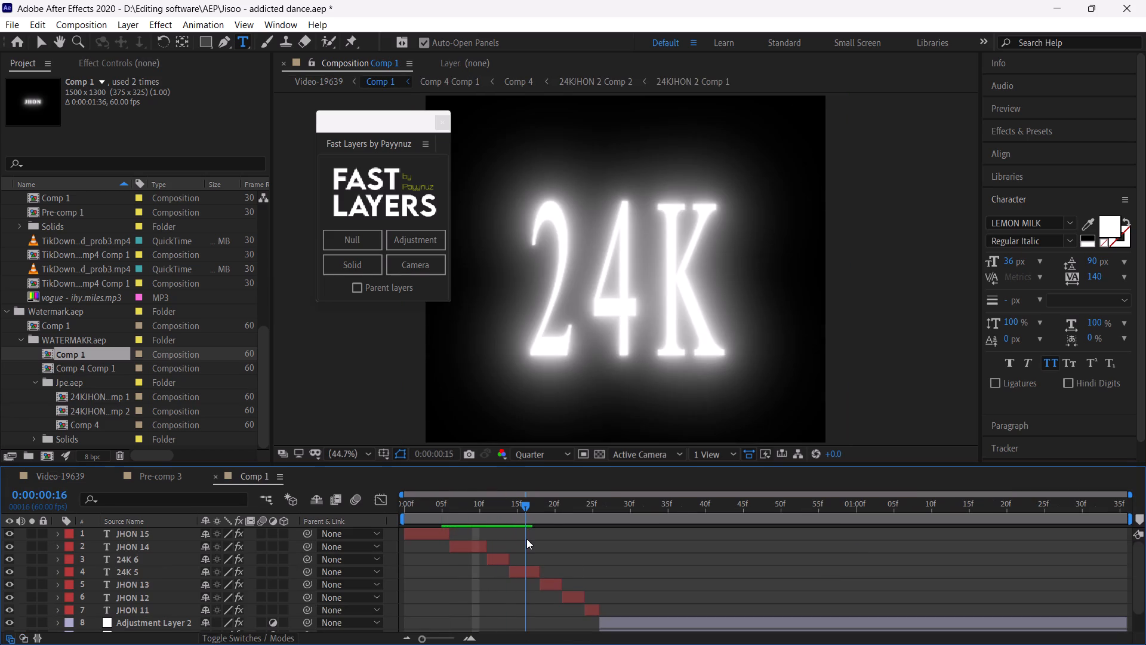
{"action": "left_click_drag", "start_coordinate": [526, 539], "coordinate": [585, 563]}
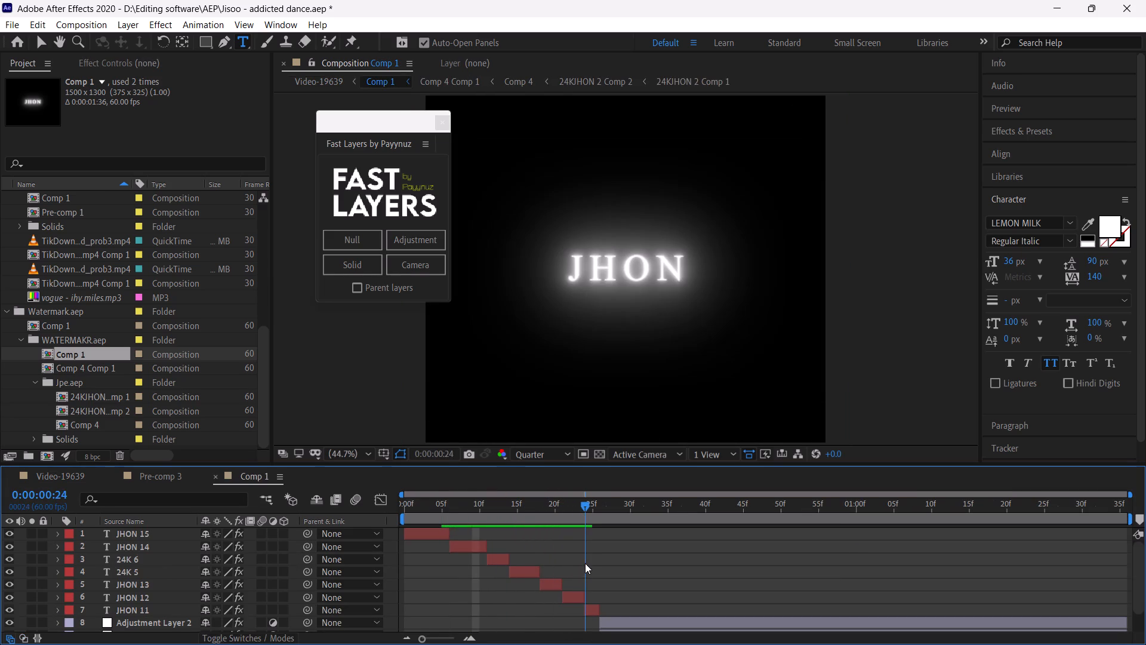
{"action": "left_click_drag", "start_coordinate": [585, 563], "coordinate": [464, 576]}
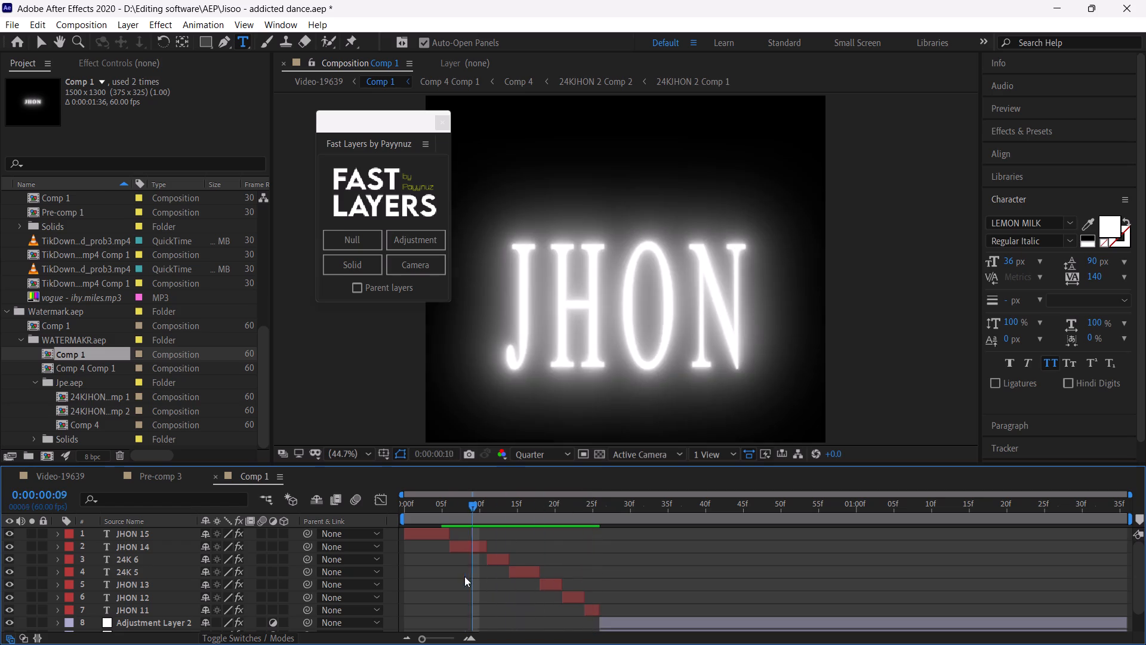
{"action": "left_click_drag", "start_coordinate": [464, 576], "coordinate": [417, 578]}
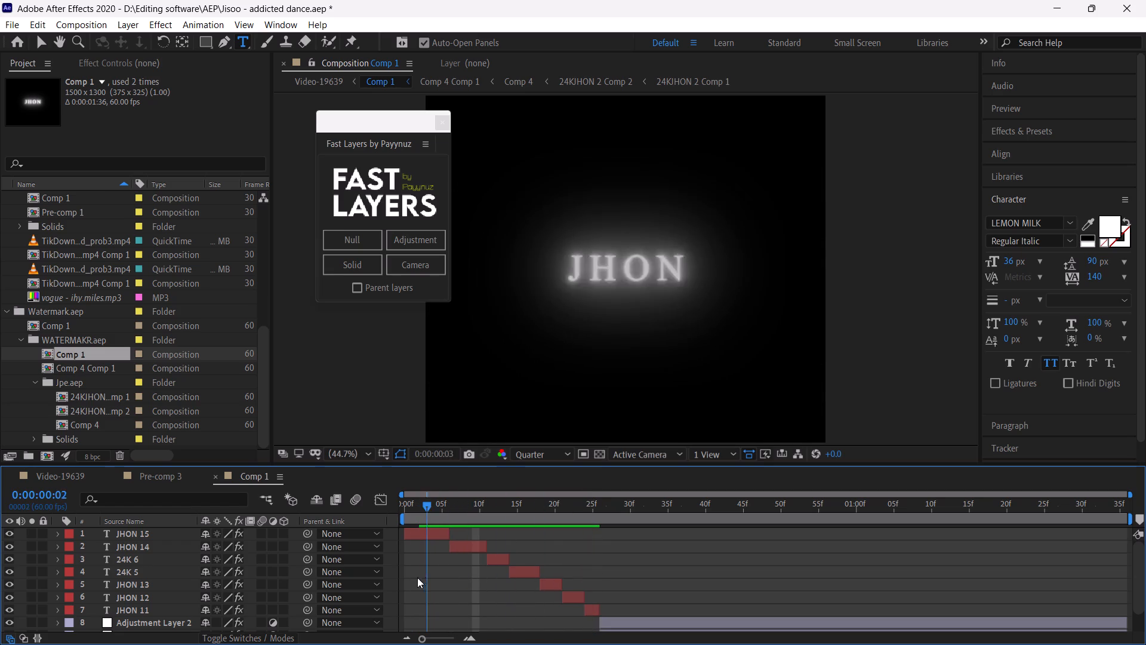
{"action": "left_click_drag", "start_coordinate": [417, 578], "coordinate": [481, 580]}
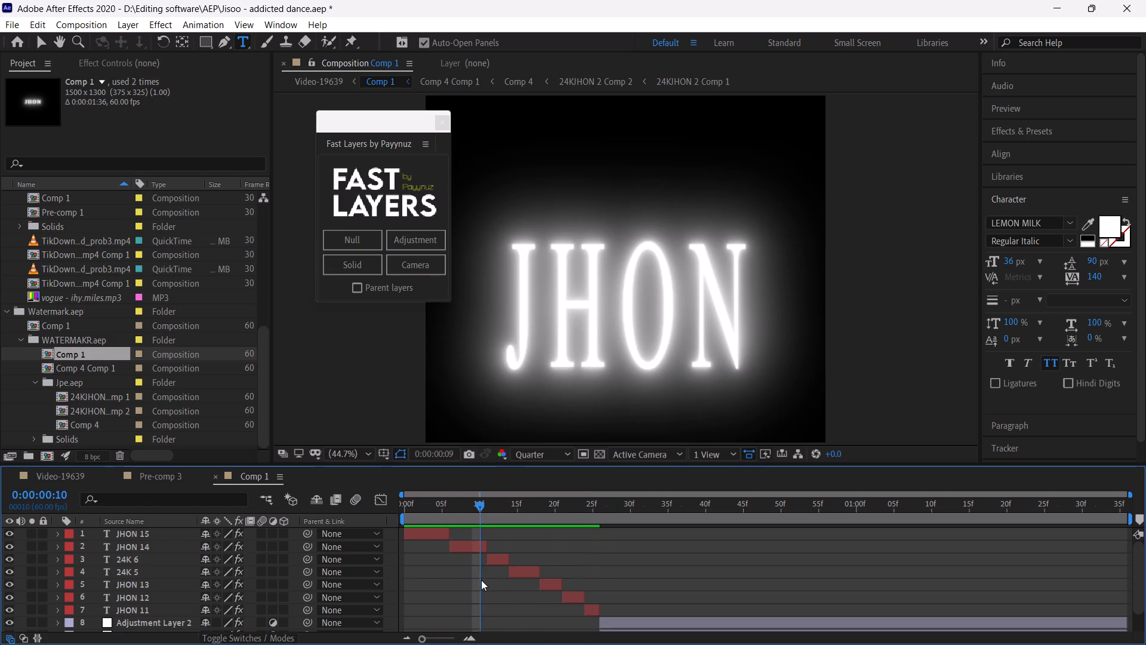
{"action": "left_click_drag", "start_coordinate": [481, 580], "coordinate": [426, 586]}
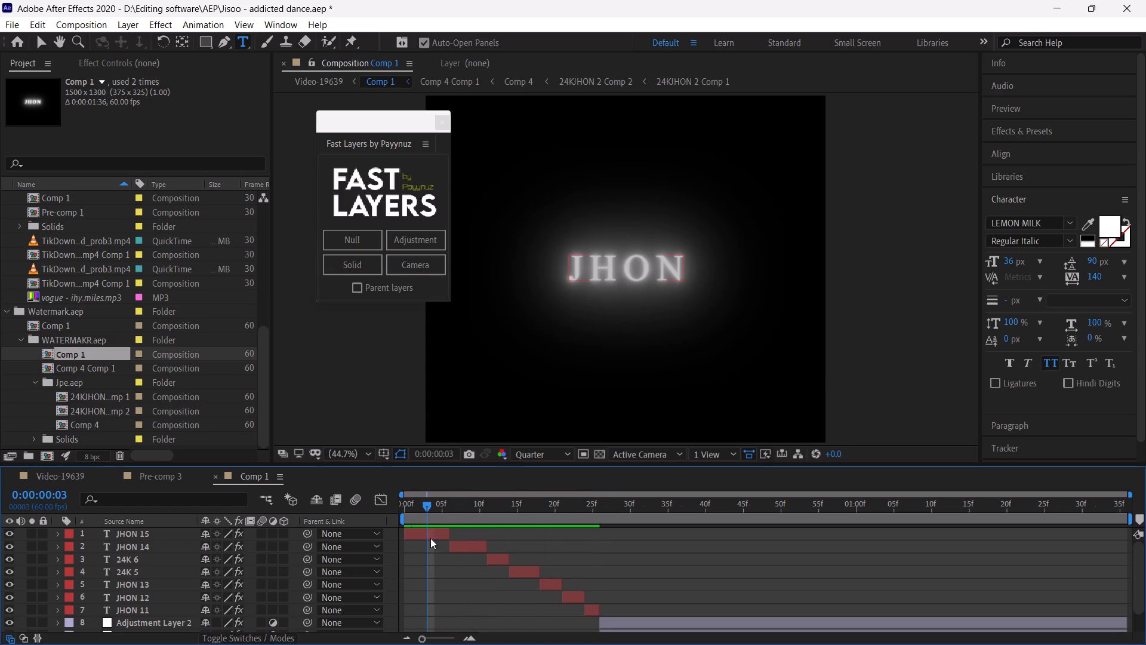
{"action": "left_click", "coordinate": [464, 509]}
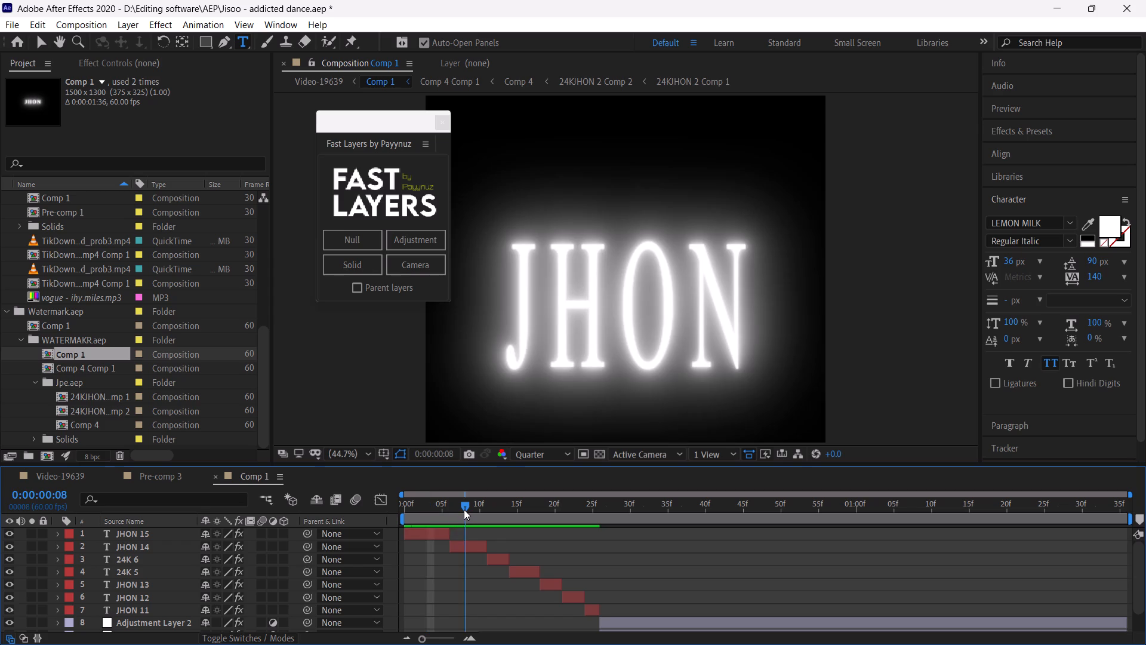
{"action": "left_click_drag", "start_coordinate": [464, 509], "coordinate": [454, 537]}
{"action": "left_click_drag", "start_coordinate": [454, 537], "coordinate": [423, 539]}
Copy the JHON 15 and JHON 14 text layers from Comp 1 into the Video-19639 composition.
{"action": "left_click_drag", "start_coordinate": [393, 532], "coordinate": [393, 541]}
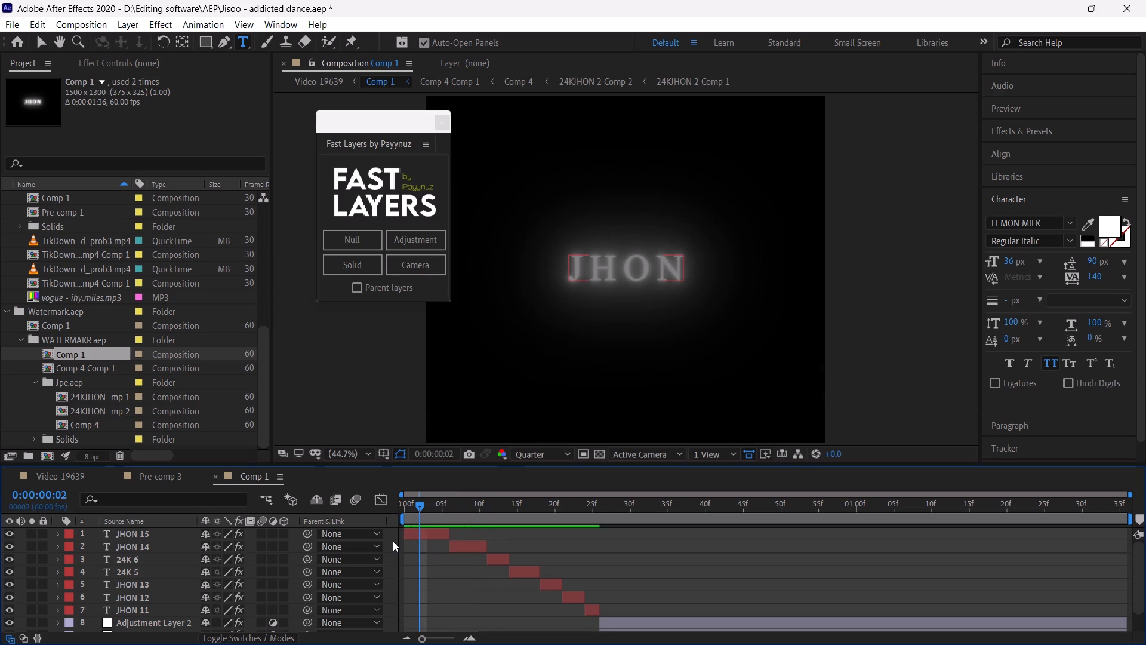
{"action": "left_click_drag", "start_coordinate": [393, 541], "coordinate": [393, 546]}
{"action": "key", "text": "ctrl+c"}
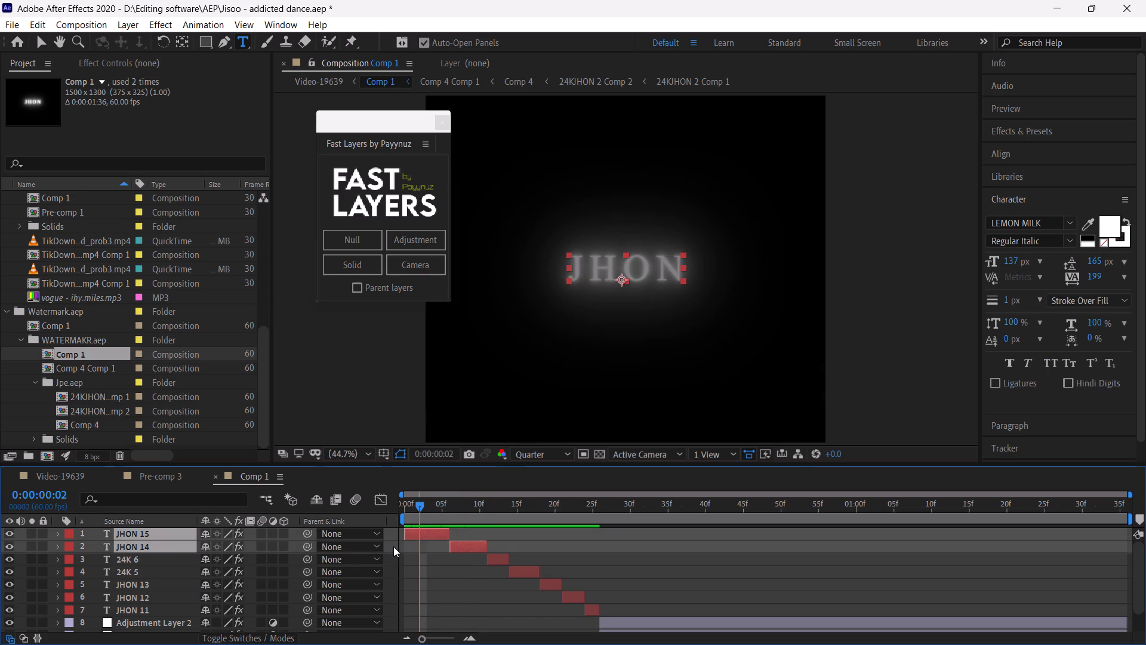
{"action": "left_click", "coordinate": [162, 478]}
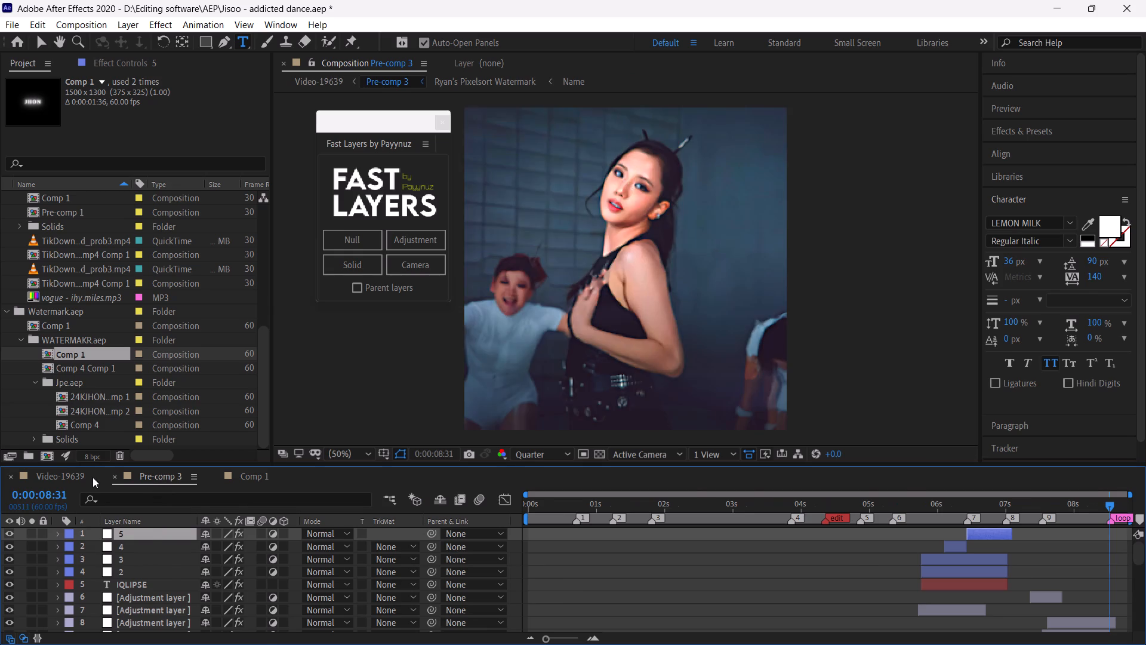
{"action": "left_click", "coordinate": [87, 475]}
{"action": "key", "text": "ctrl+v"}
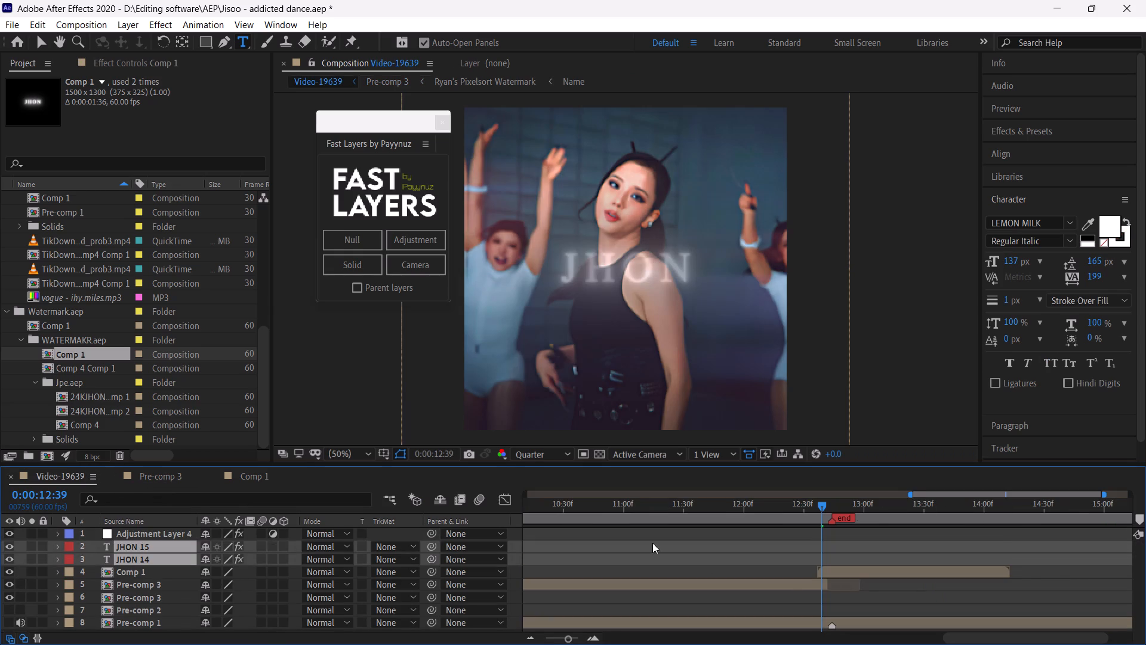
Move the pasted JHON 15 and JHON 14 layers from the composition's start to the end marker and preview them at 0:00:12:44.
{"action": "scroll", "coordinate": [809, 586], "scroll_direction": "up", "scroll_amount": 5}
{"action": "scroll", "coordinate": [809, 586], "scroll_direction": "down", "scroll_amount": 2}
{"action": "scroll", "coordinate": [994, 583], "scroll_direction": "down", "scroll_amount": 1}
{"action": "scroll", "coordinate": [994, 583], "scroll_direction": "up", "scroll_amount": 1}
{"action": "scroll", "coordinate": [994, 583], "scroll_direction": "down", "scroll_amount": 4}
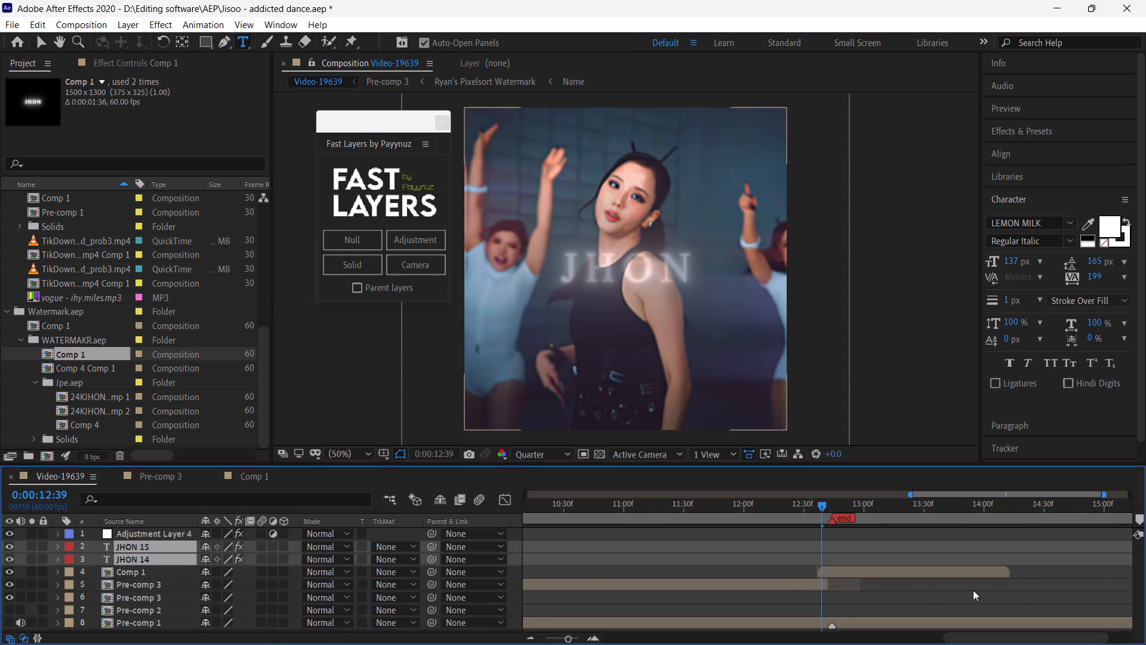
{"action": "left_click", "coordinate": [565, 638]}
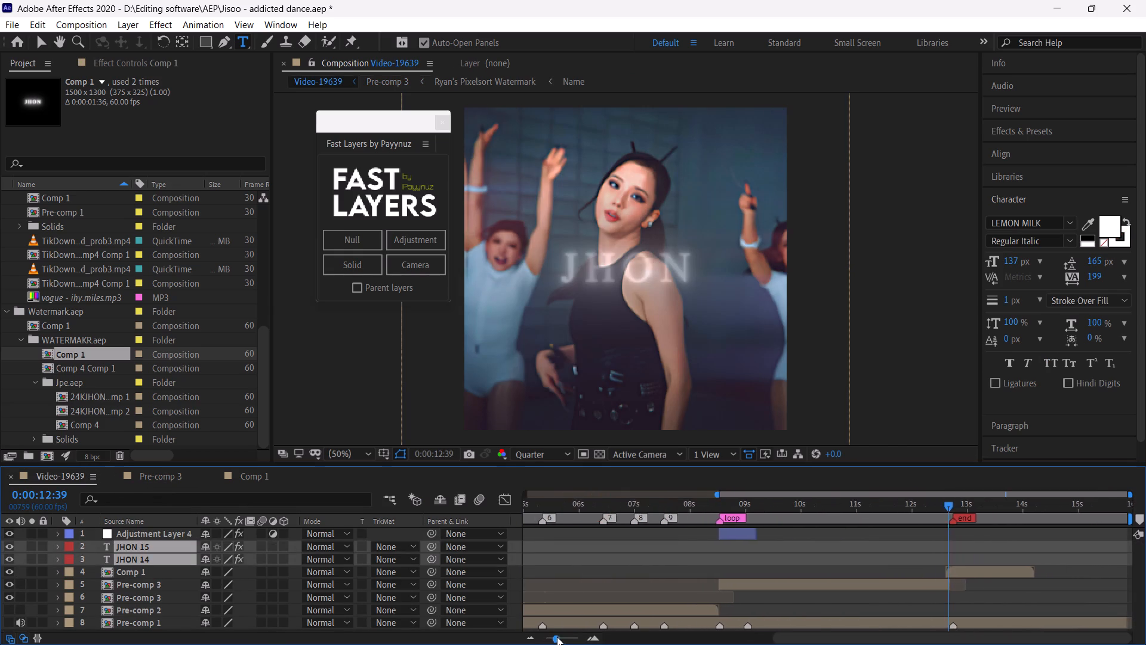
{"action": "left_click_drag", "start_coordinate": [592, 510], "coordinate": [341, 526]}
{"action": "left_click", "coordinate": [341, 526]}
{"action": "left_click_drag", "start_coordinate": [537, 506], "coordinate": [415, 523]}
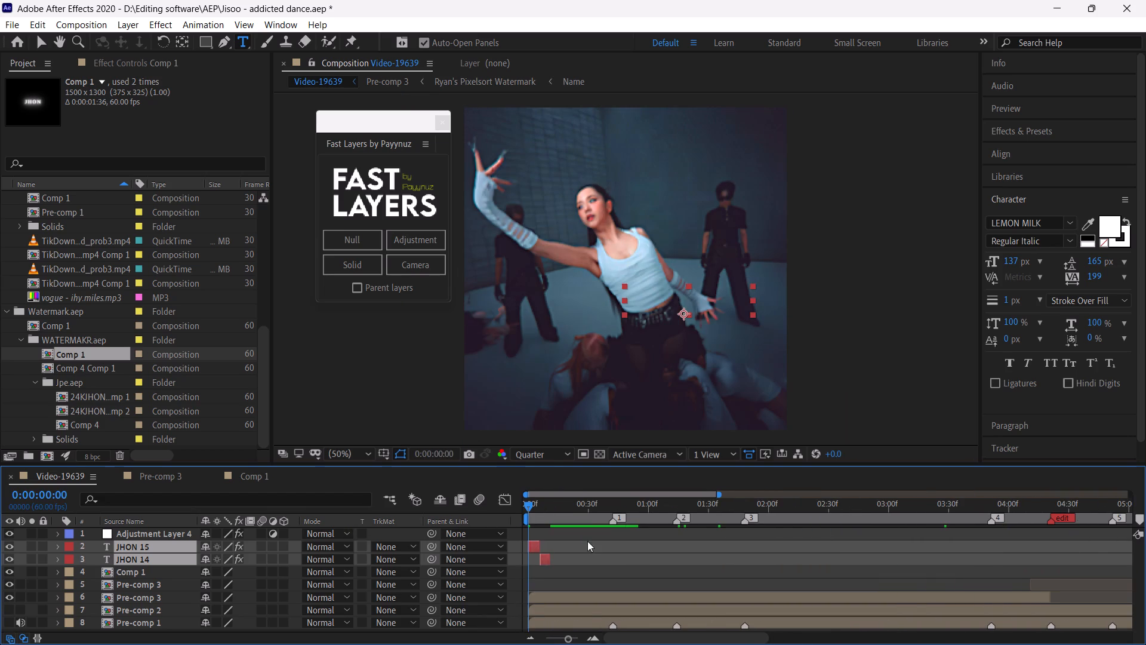
{"action": "left_click_drag", "start_coordinate": [534, 546], "coordinate": [1145, 535]}
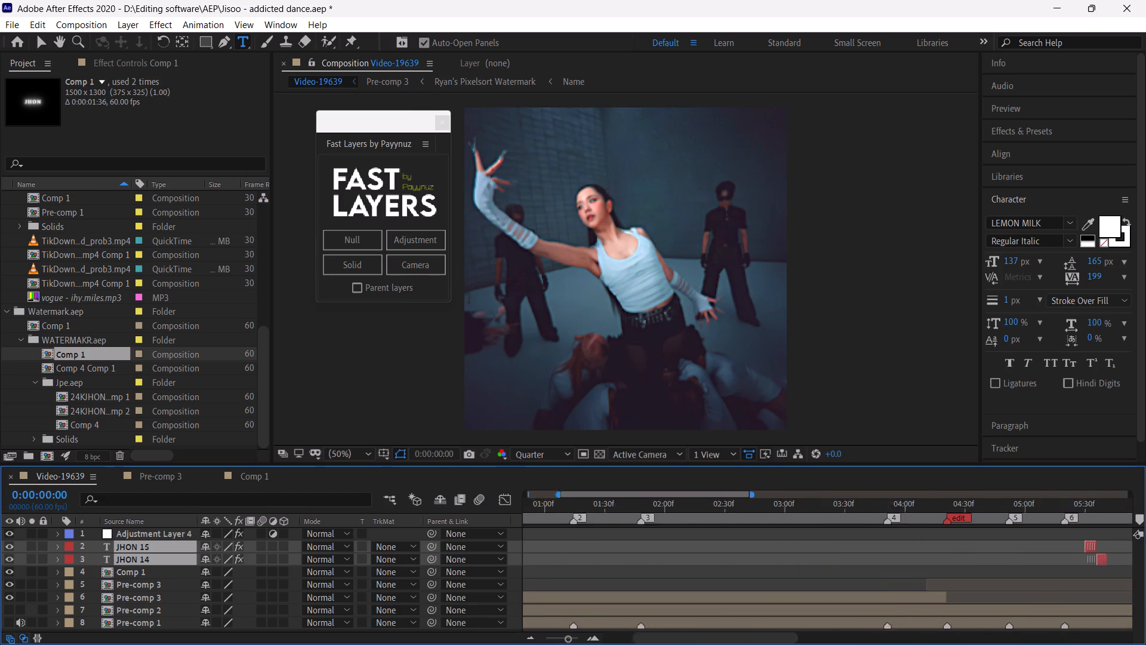
{"action": "left_click_drag", "start_coordinate": [1145, 535], "coordinate": [854, 592]}
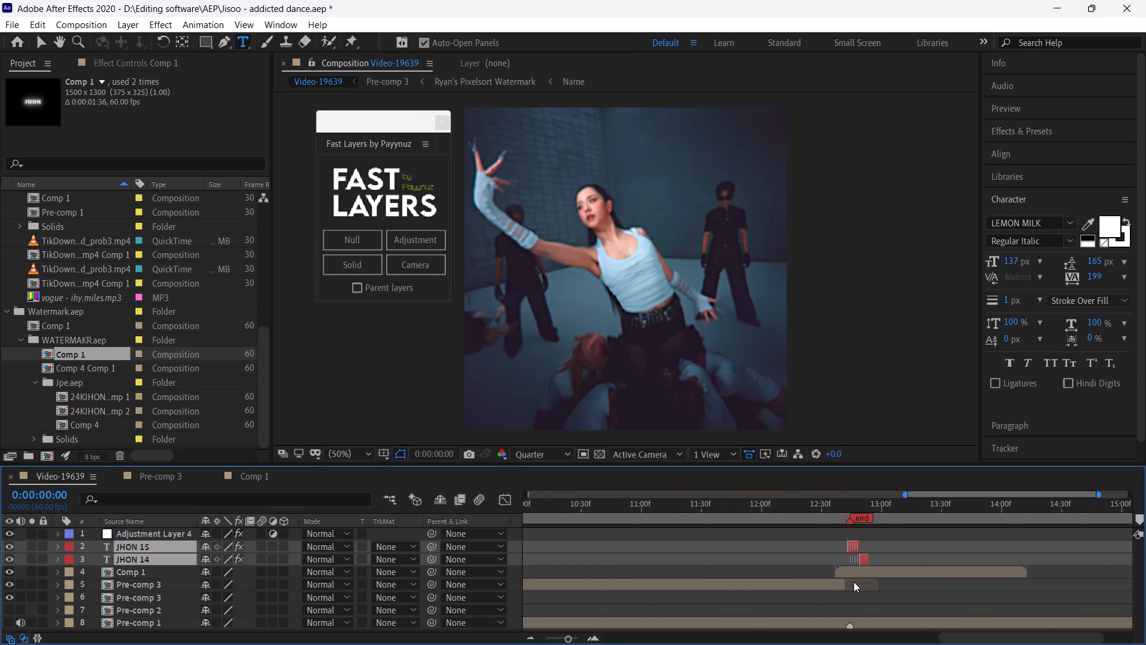
{"action": "left_click_drag", "start_coordinate": [834, 506], "coordinate": [849, 533]}
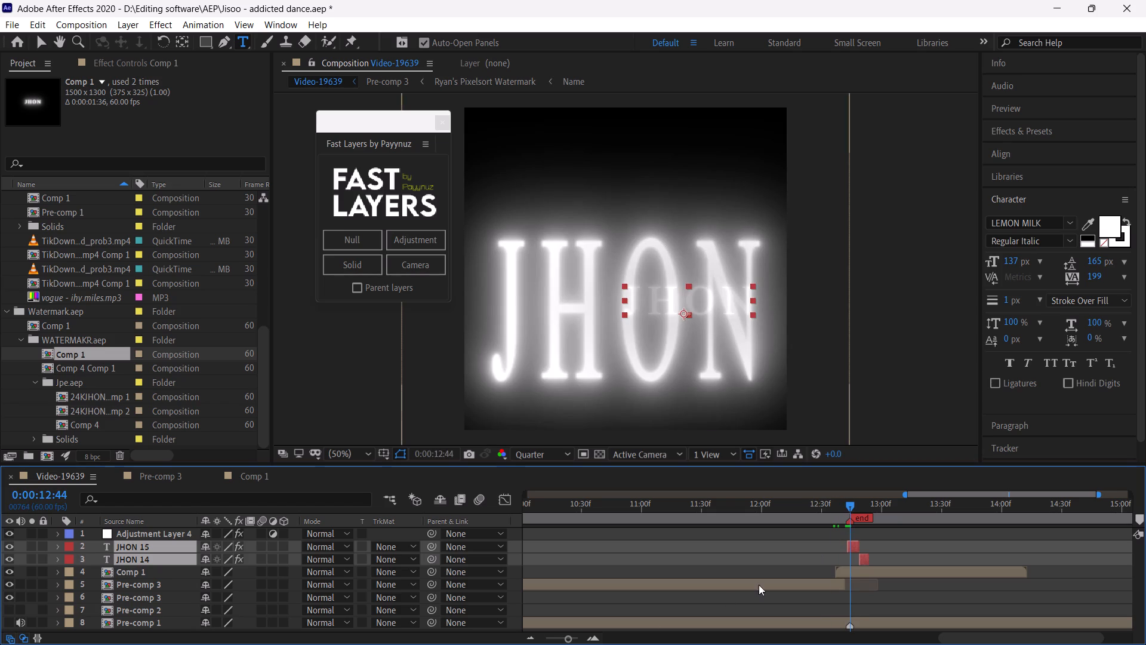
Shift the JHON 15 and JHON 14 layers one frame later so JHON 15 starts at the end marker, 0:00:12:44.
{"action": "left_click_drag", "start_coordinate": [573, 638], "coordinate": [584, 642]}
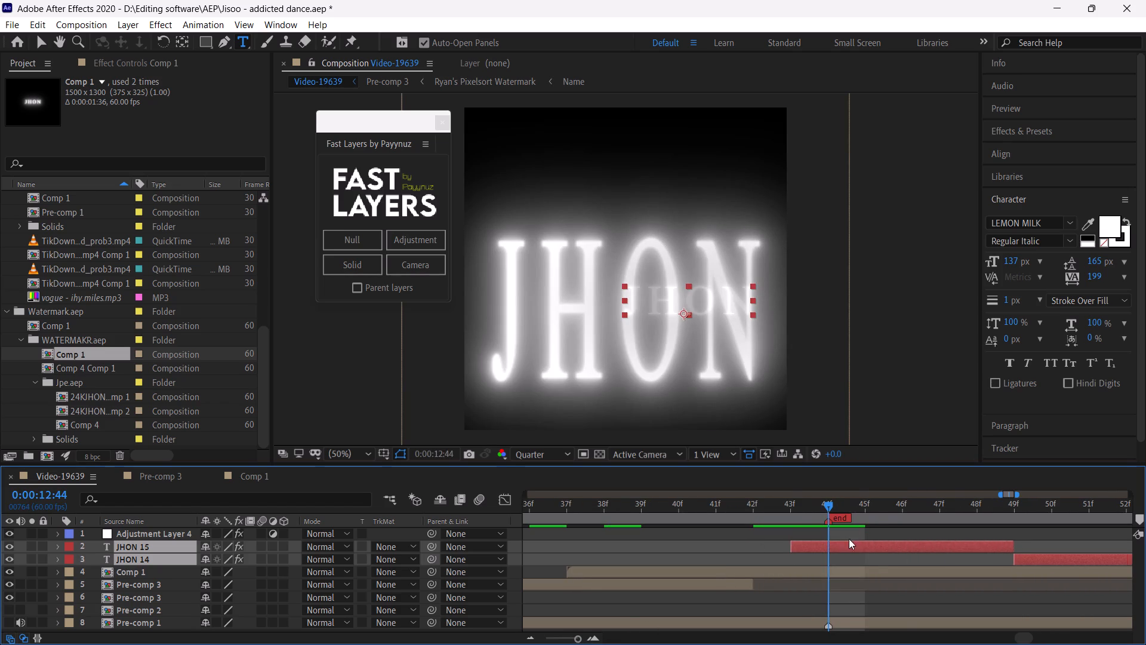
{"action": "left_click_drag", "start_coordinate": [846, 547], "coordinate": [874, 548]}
Hide the Comp 1 layer in the Video-19639 composition.
{"action": "left_click_drag", "start_coordinate": [575, 640], "coordinate": [570, 640]}
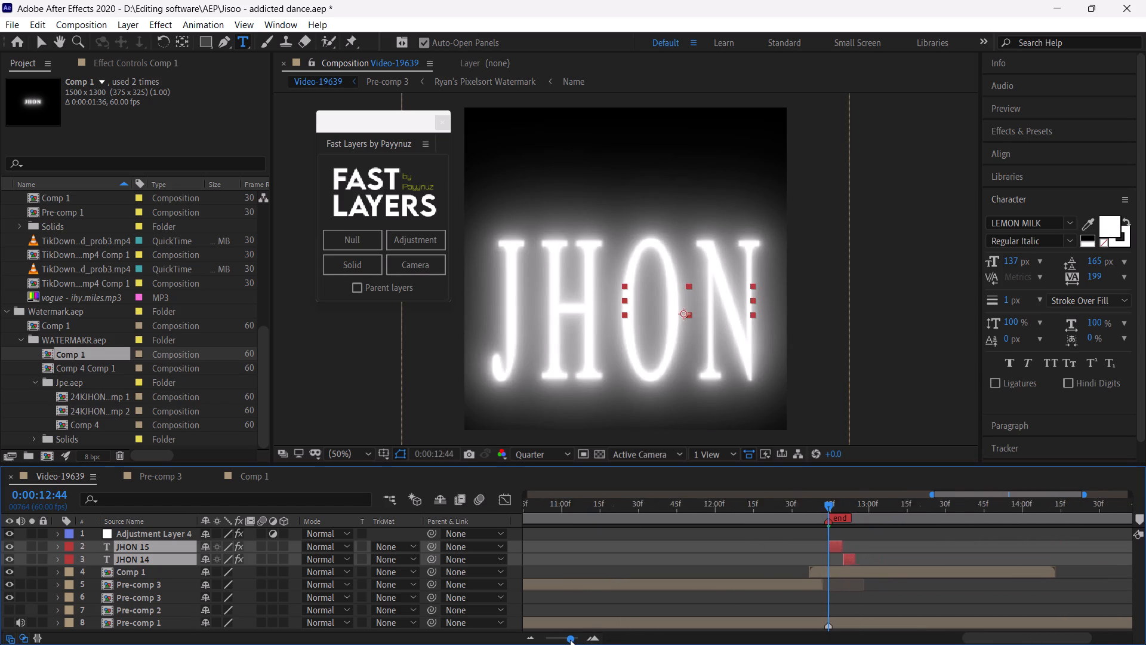
{"action": "left_click_drag", "start_coordinate": [570, 640], "coordinate": [569, 640]}
{"action": "left_click", "coordinate": [828, 570]}
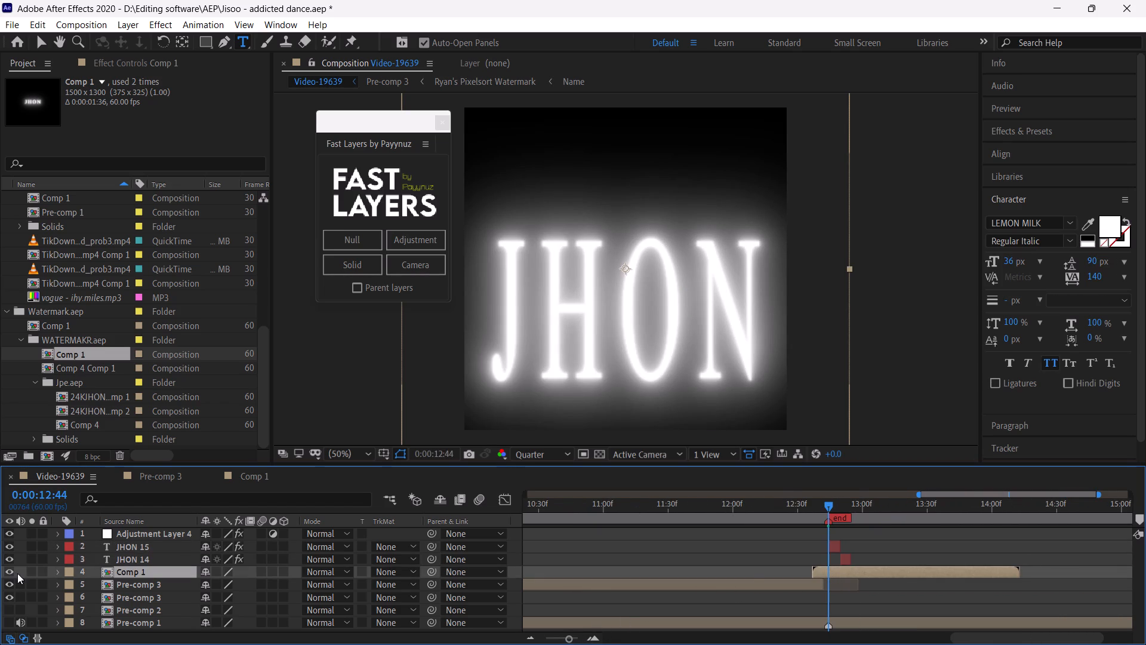
{"action": "left_click", "coordinate": [11, 570]}
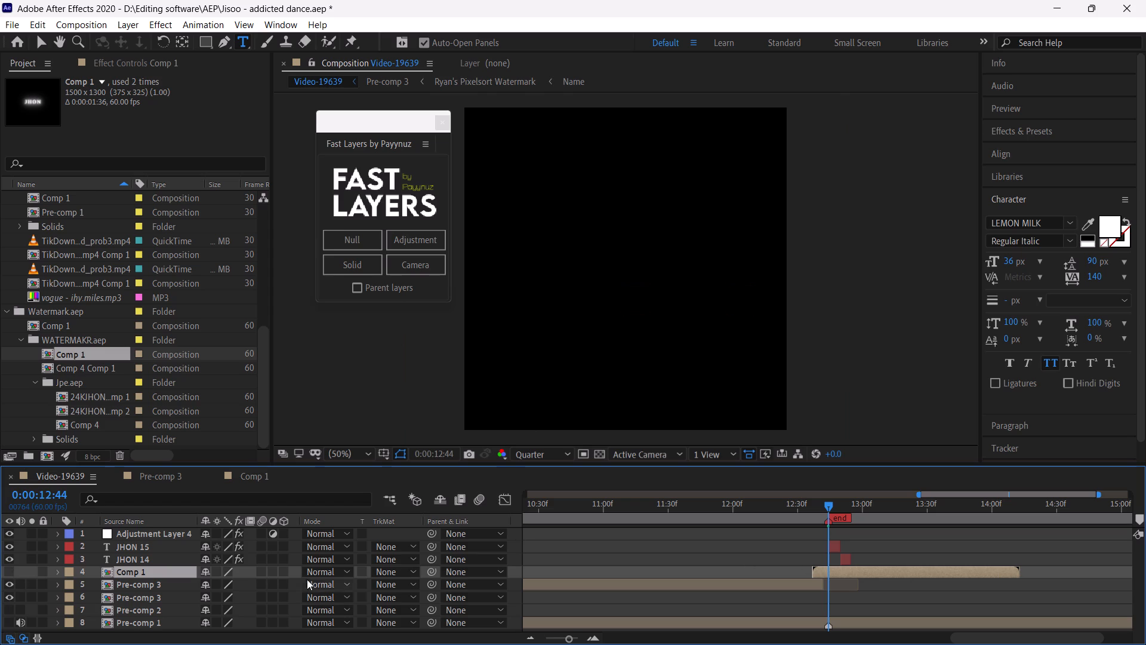
Move the JHON 15 layer three frames earlier so it starts at 0:00:12:41, with the current time at 0:00:12:42.
{"action": "left_click_drag", "start_coordinate": [566, 637], "coordinate": [574, 640]}
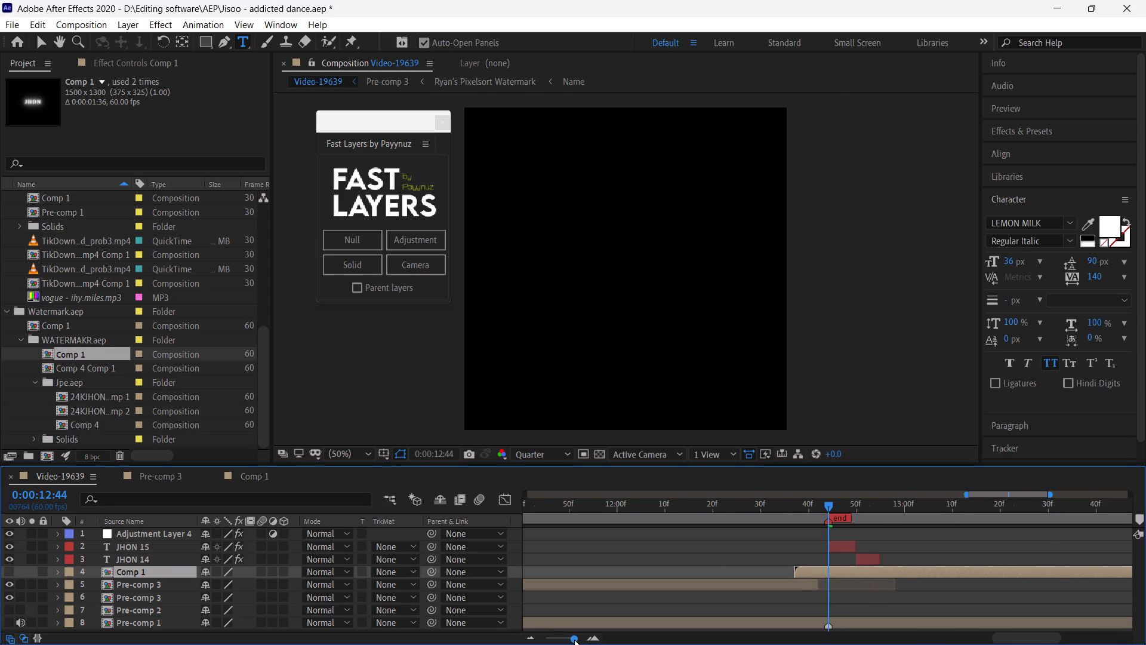
{"action": "left_click_drag", "start_coordinate": [574, 640], "coordinate": [580, 643]}
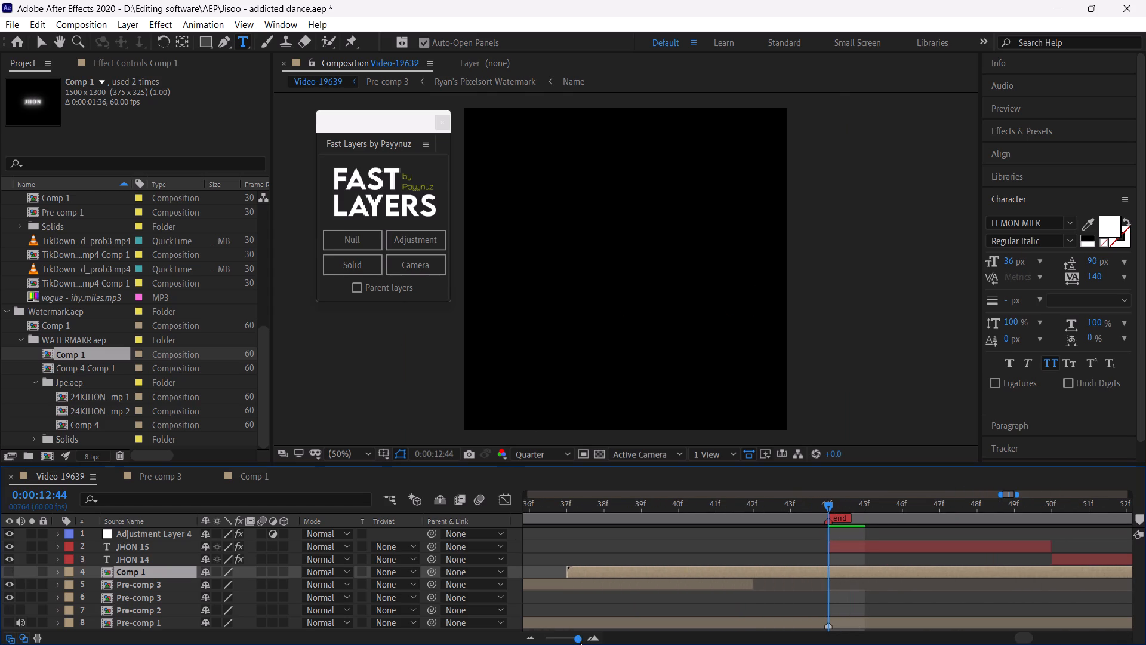
{"action": "left_click", "coordinate": [759, 505]}
{"action": "left_click_drag", "start_coordinate": [883, 545], "coordinate": [865, 549]}
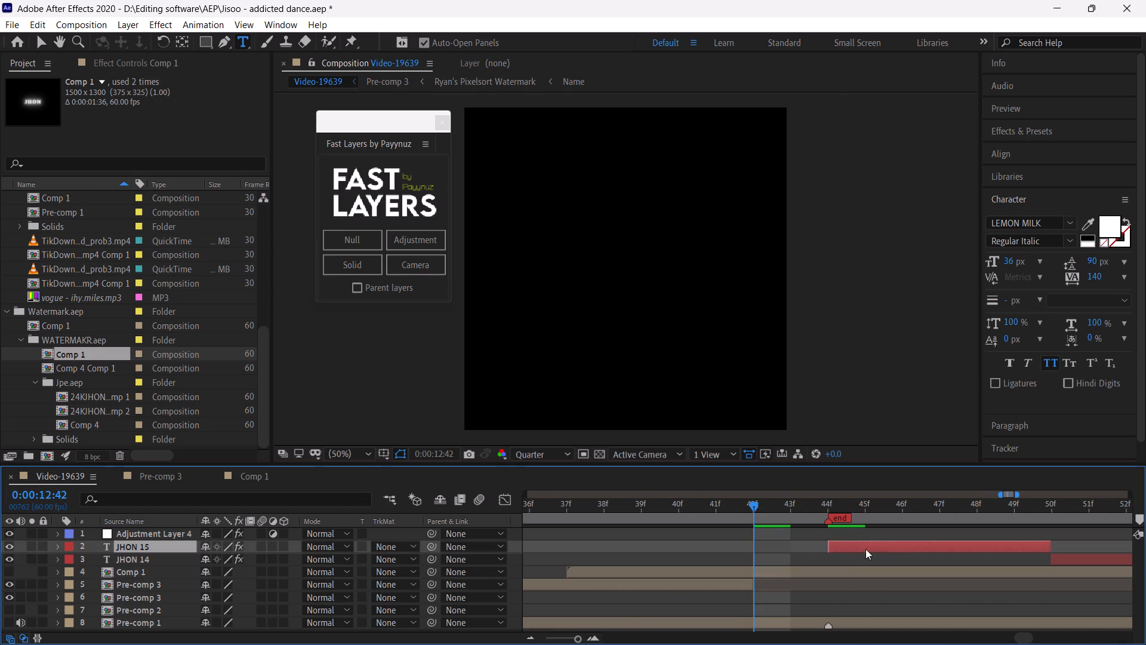
{"action": "left_click_drag", "start_coordinate": [865, 549], "coordinate": [771, 561]}
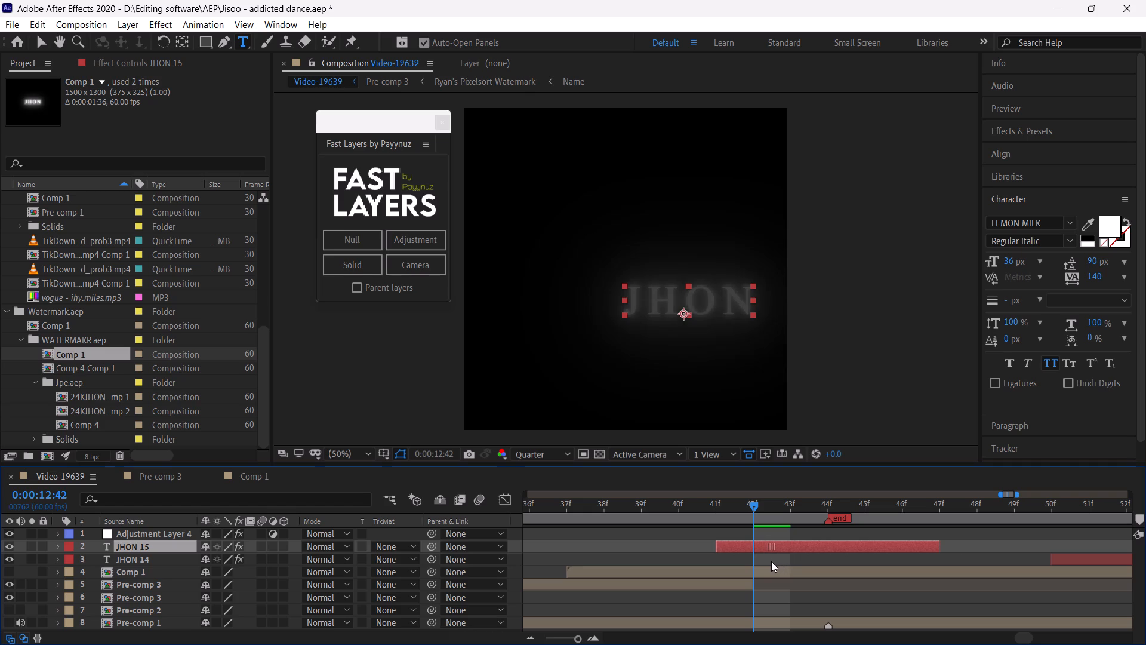
{"action": "left_click_drag", "start_coordinate": [771, 561], "coordinate": [774, 565]}
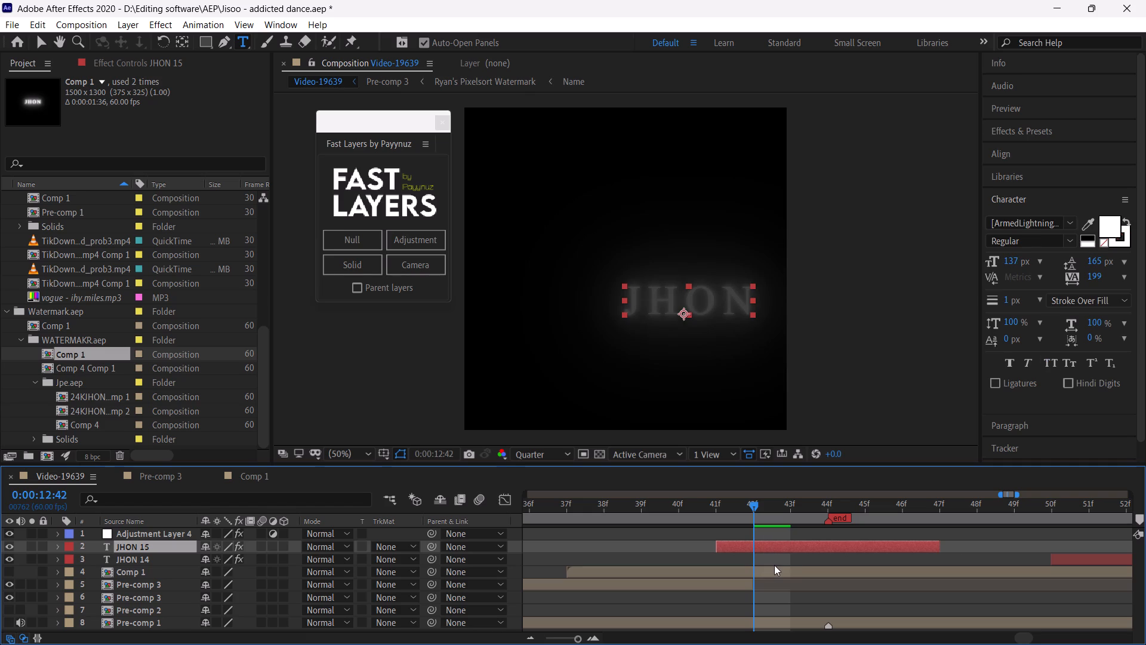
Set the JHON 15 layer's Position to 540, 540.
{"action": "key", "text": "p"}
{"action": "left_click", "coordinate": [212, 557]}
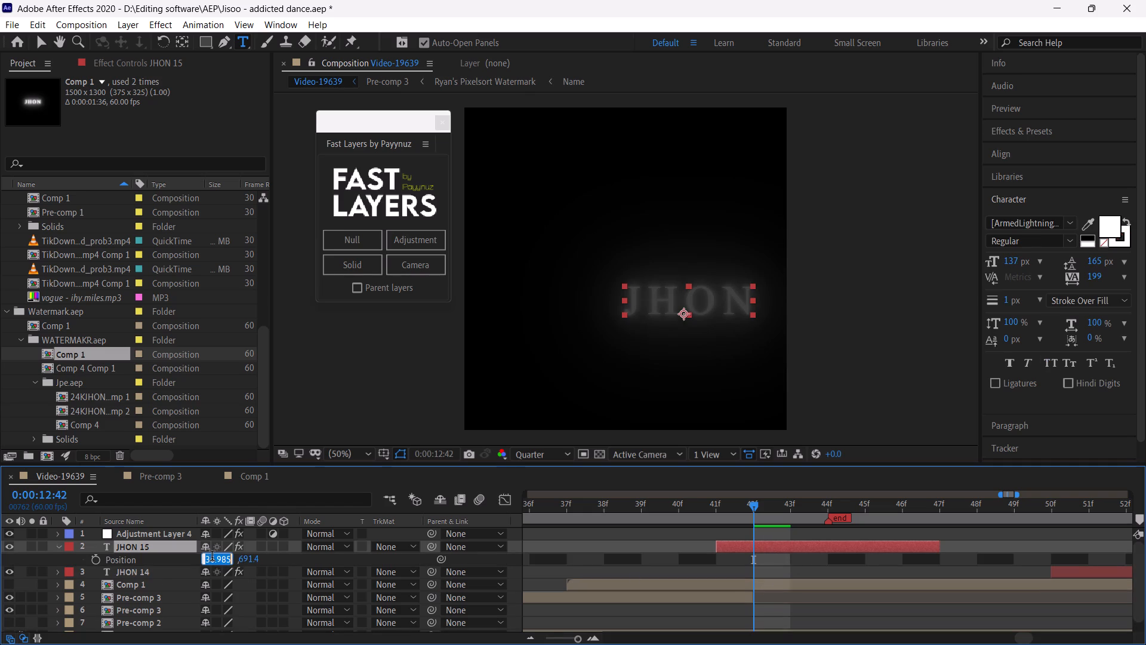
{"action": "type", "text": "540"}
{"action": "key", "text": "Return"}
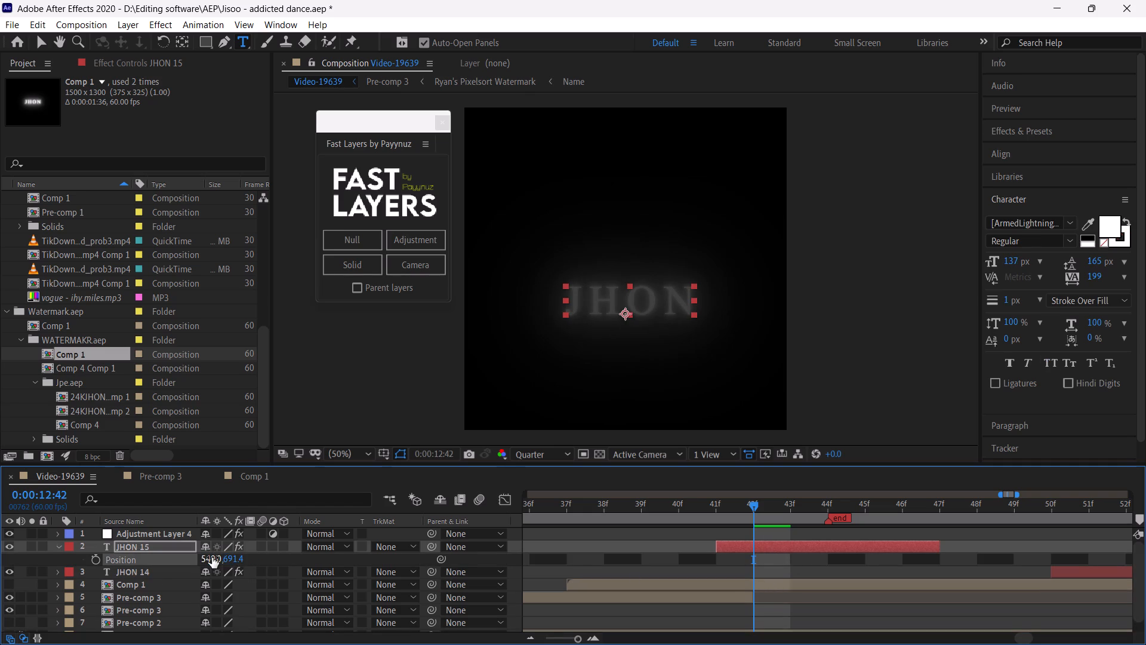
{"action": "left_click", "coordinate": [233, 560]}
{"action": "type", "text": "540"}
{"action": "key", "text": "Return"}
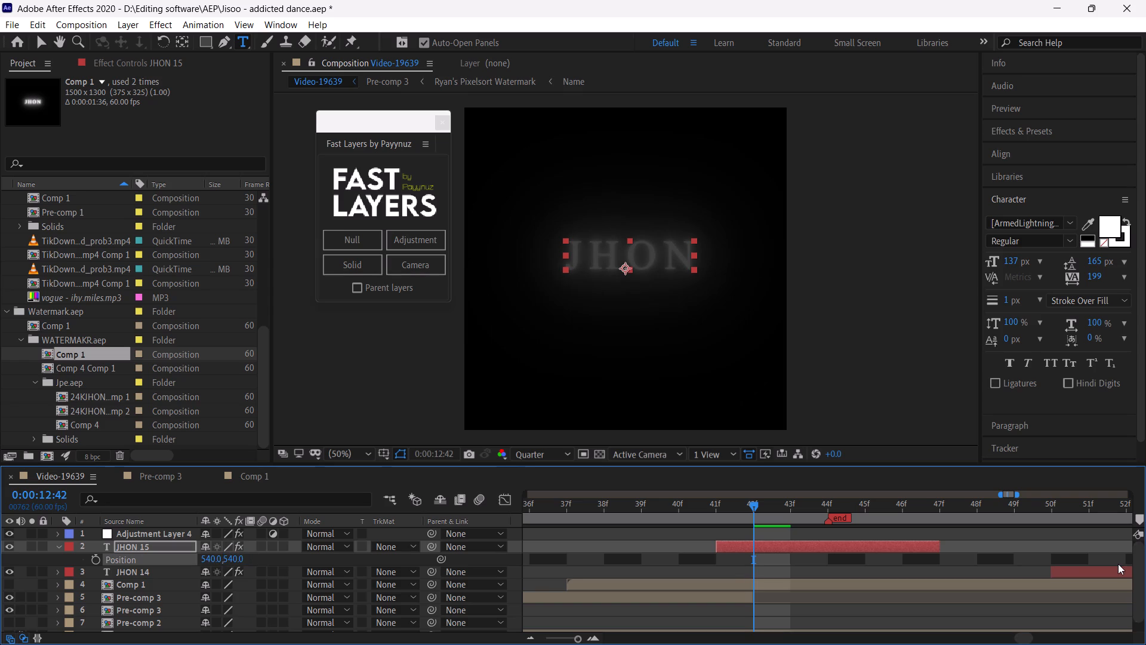
Centre the JHON 15 text horizontally and vertically within the composition using Align.
{"action": "double_click", "coordinate": [830, 547]}
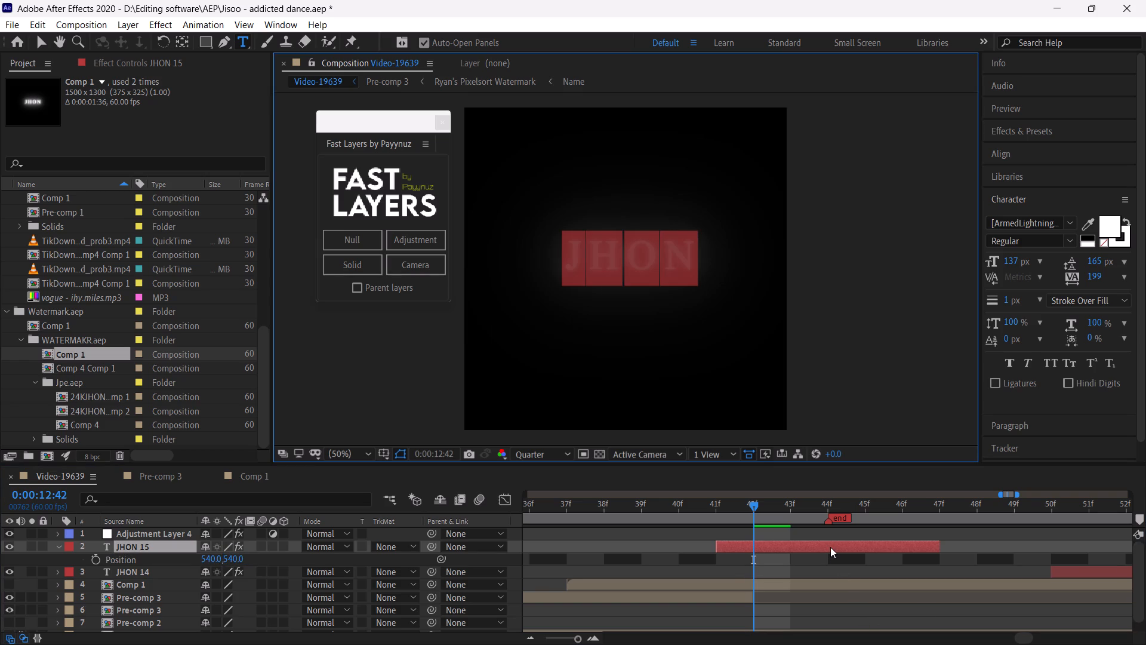
{"action": "left_click", "coordinate": [1030, 148]}
{"action": "left_click", "coordinate": [1025, 191]}
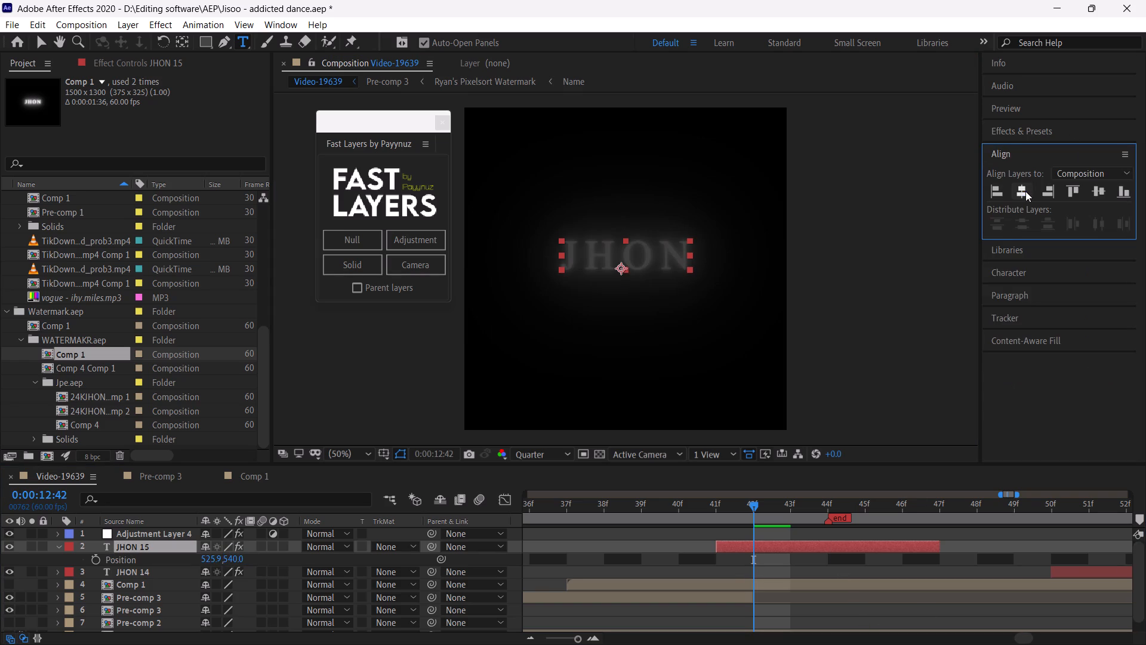
{"action": "left_click", "coordinate": [1096, 191]}
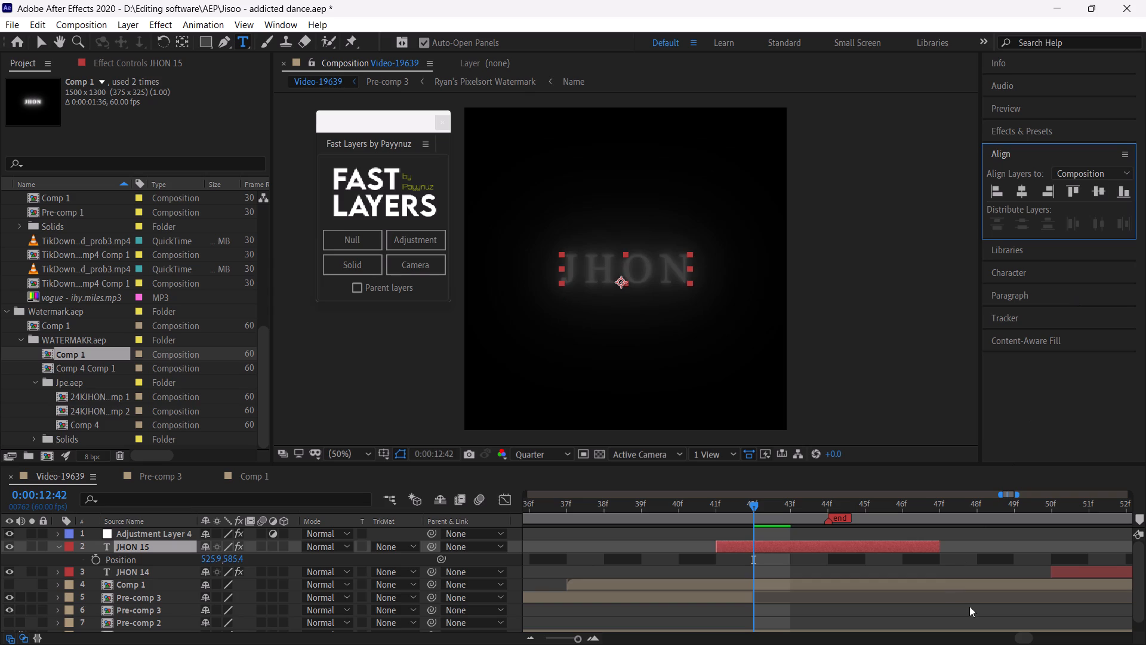
Scrub the centred JHON 15 text up to 0:00:12:44 and move the JHON 14 layer four frames earlier to start at 0:00:12:46.
{"action": "left_click_drag", "start_coordinate": [796, 504], "coordinate": [811, 514]}
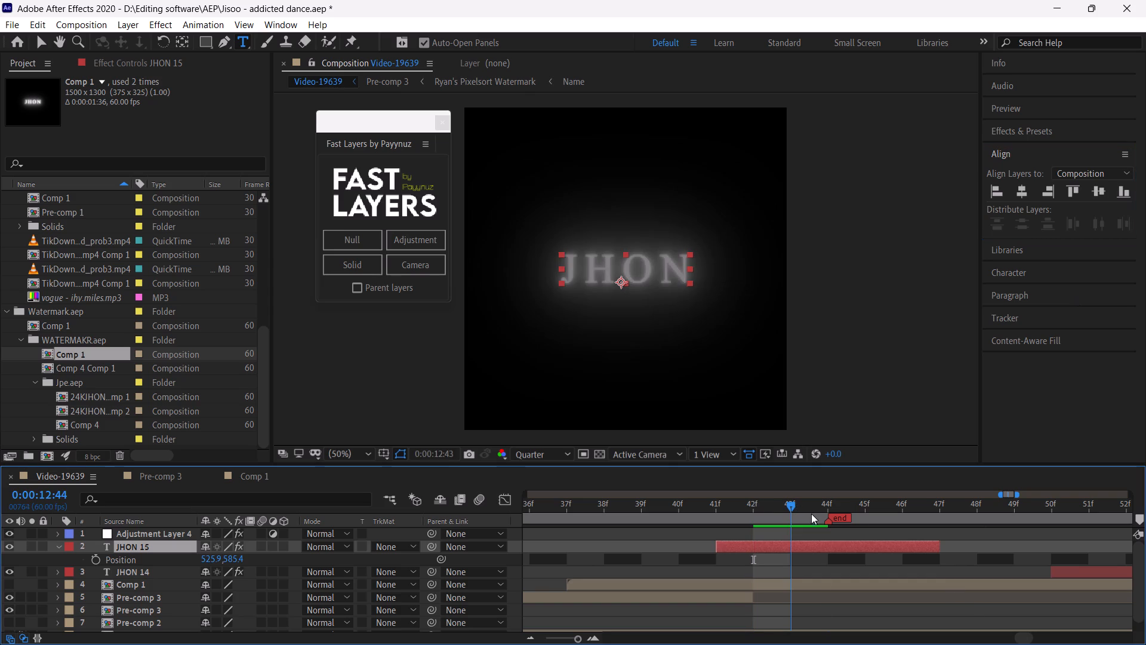
{"action": "left_click_drag", "start_coordinate": [811, 514], "coordinate": [824, 523]}
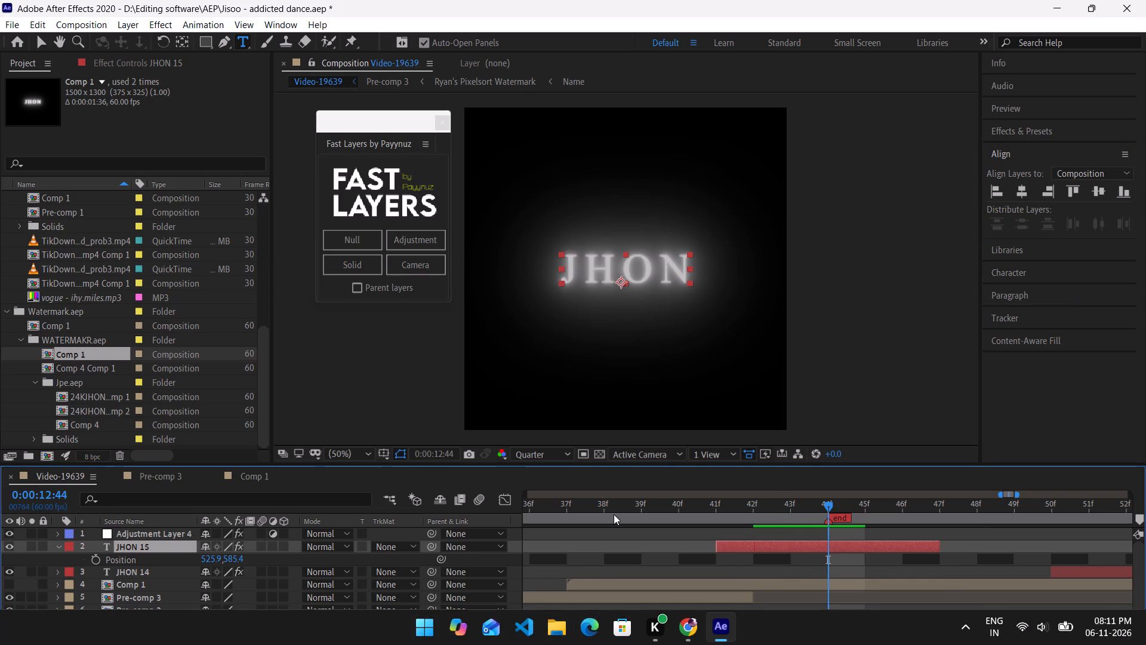
{"action": "left_click_drag", "start_coordinate": [576, 639], "coordinate": [571, 639]}
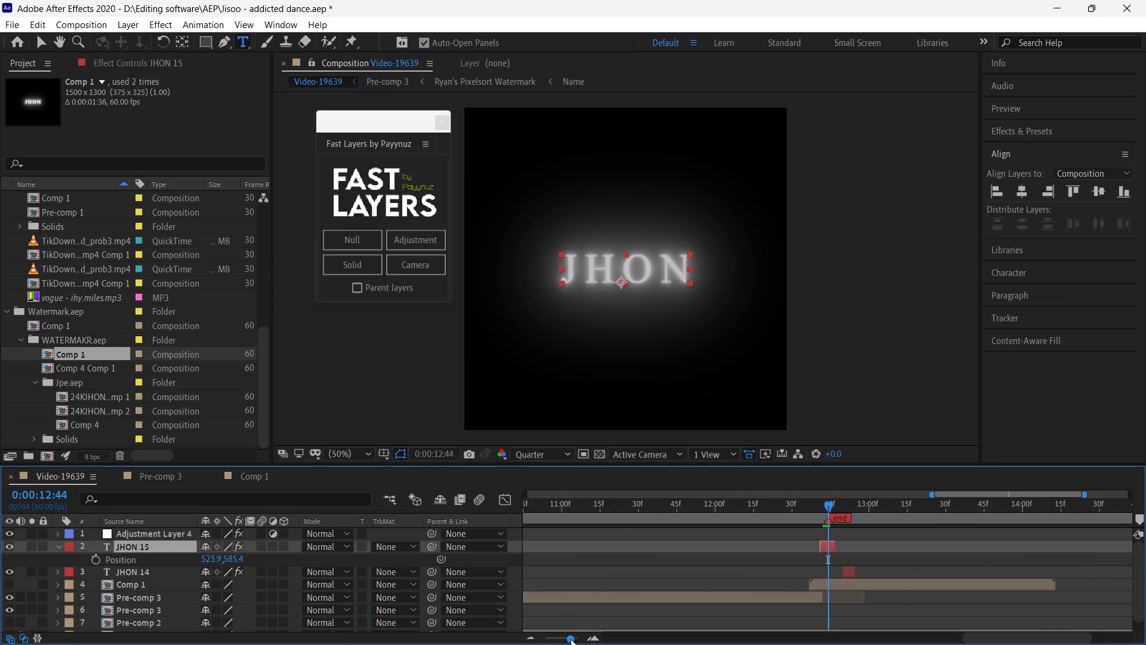
{"action": "left_click_drag", "start_coordinate": [571, 639], "coordinate": [571, 643]}
{"action": "left_click_drag", "start_coordinate": [571, 643], "coordinate": [578, 644]}
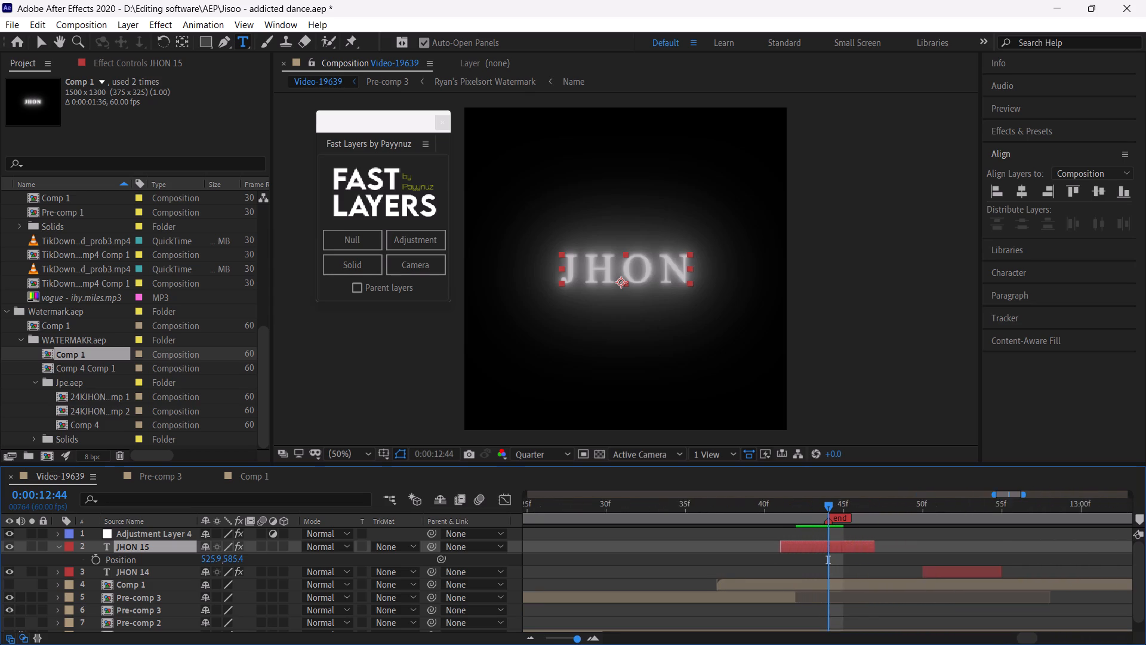
{"action": "left_click_drag", "start_coordinate": [578, 644], "coordinate": [577, 644]}
{"action": "left_click_drag", "start_coordinate": [782, 501], "coordinate": [800, 520]}
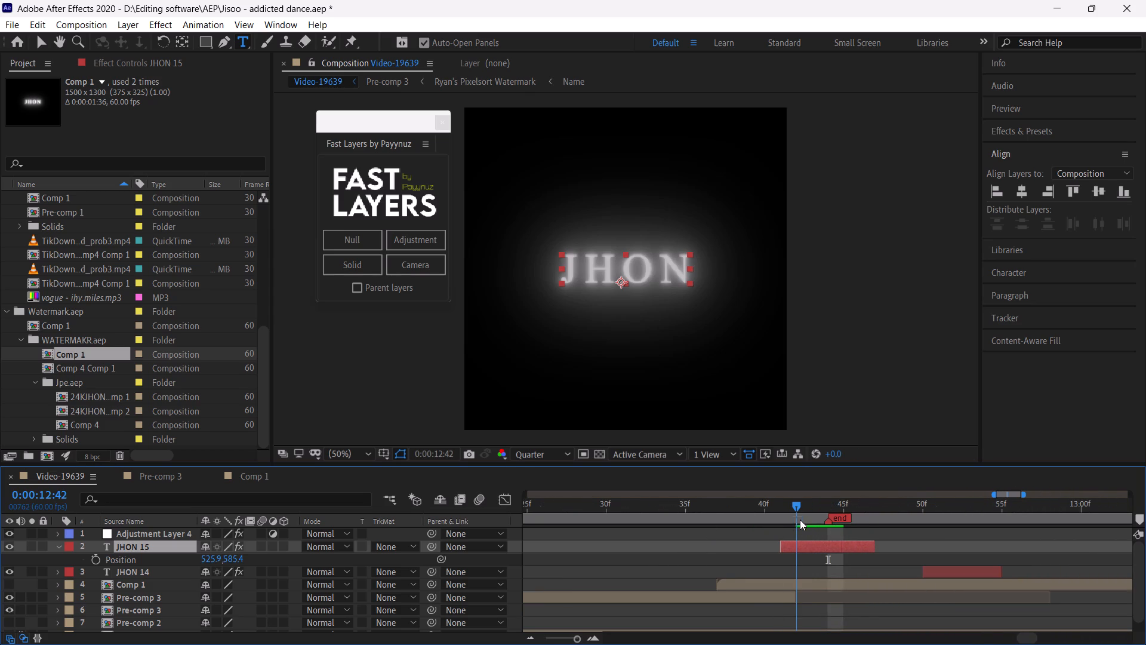
{"action": "left_click_drag", "start_coordinate": [800, 520], "coordinate": [827, 533]}
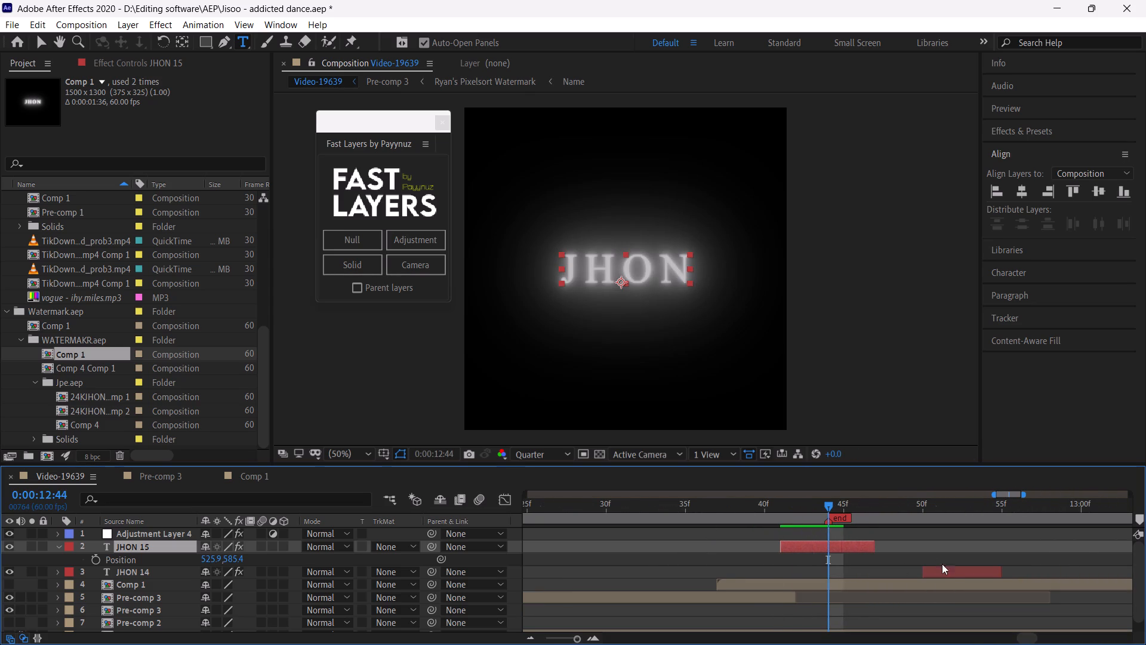
{"action": "left_click_drag", "start_coordinate": [946, 570], "coordinate": [884, 576]}
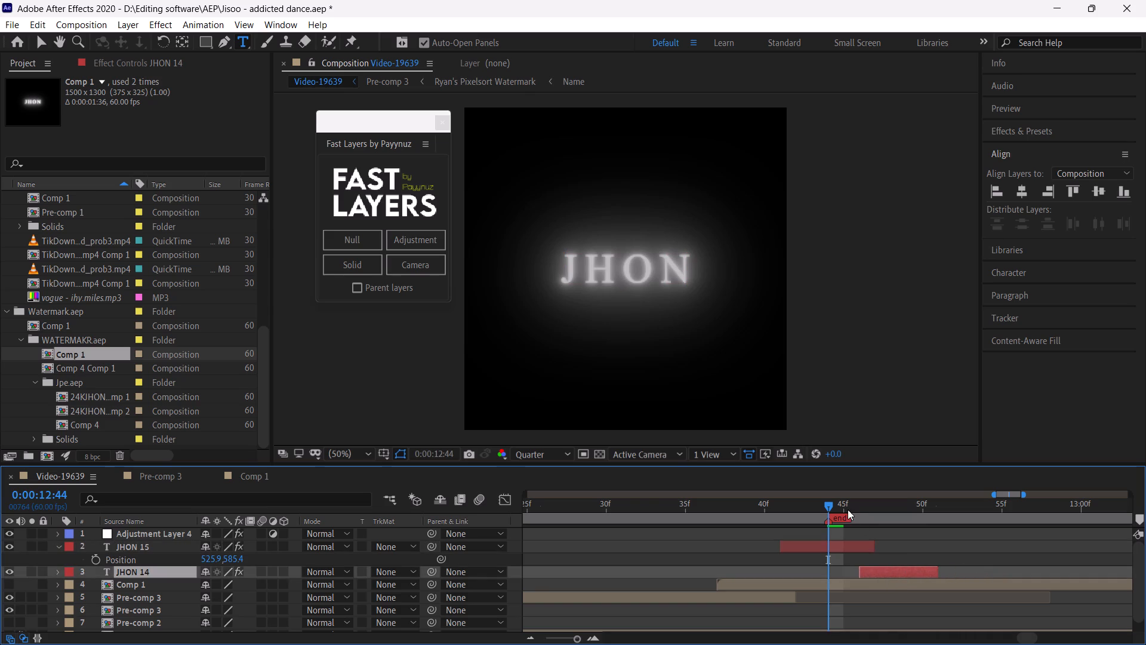
Centre the JHON 14 text horizontally and vertically within the composition at 0:00:12:46.
{"action": "left_click_drag", "start_coordinate": [830, 502], "coordinate": [859, 518]}
{"action": "double_click", "coordinate": [890, 572]}
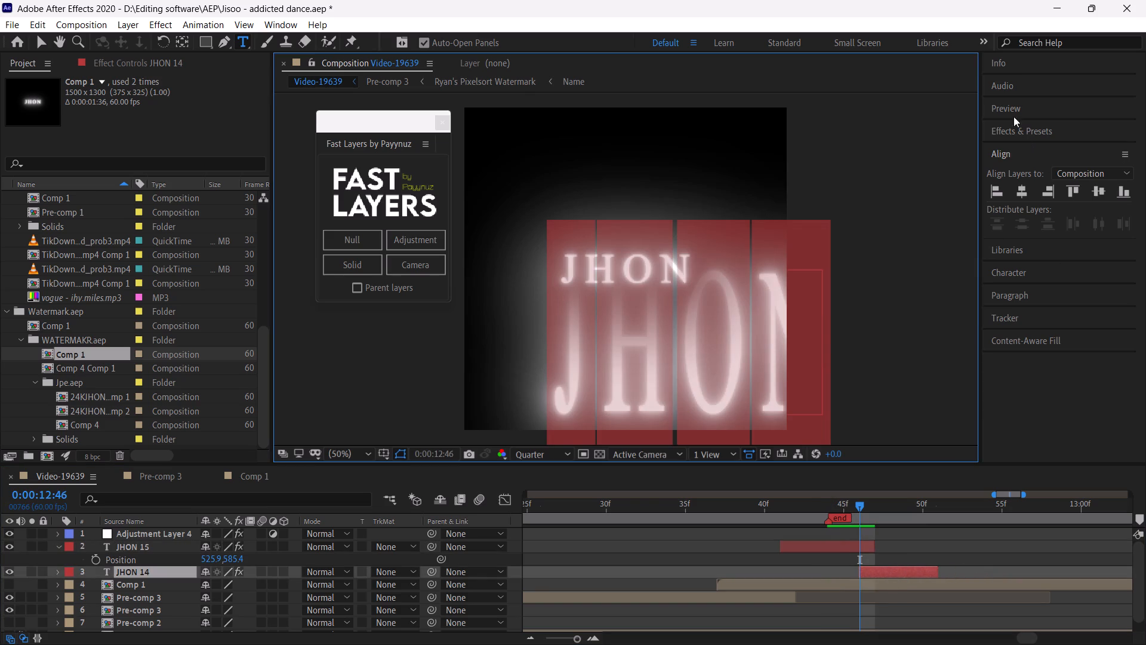
{"action": "left_click", "coordinate": [1015, 149]}
{"action": "left_click", "coordinate": [1015, 155]}
{"action": "left_click", "coordinate": [1018, 192]}
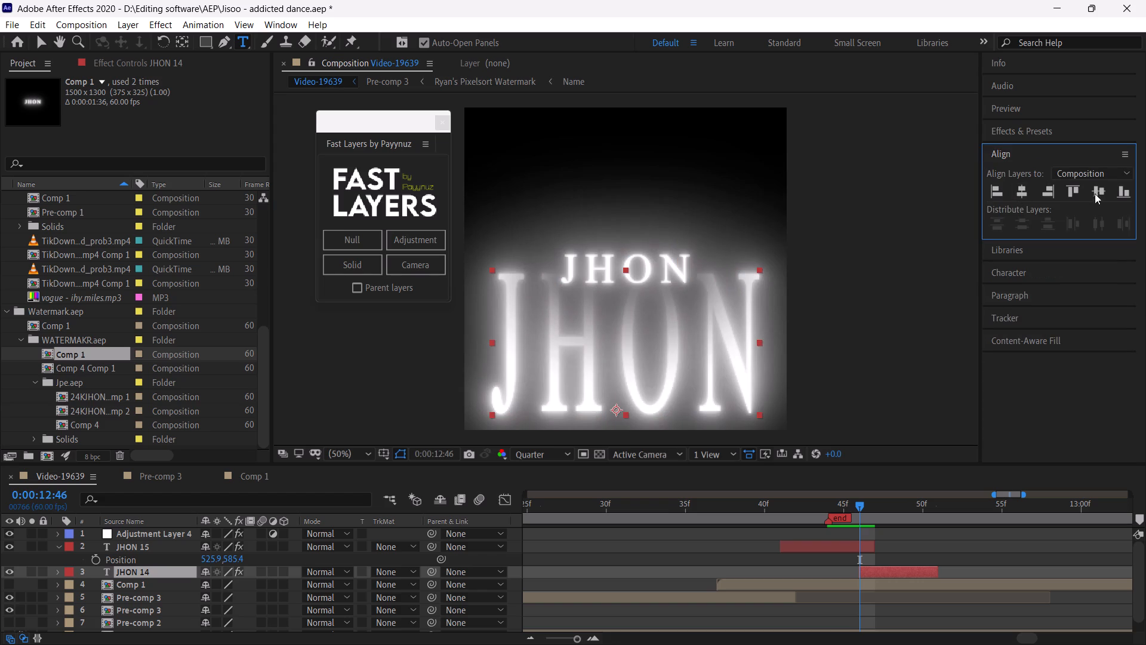
{"action": "left_click", "coordinate": [1099, 192]}
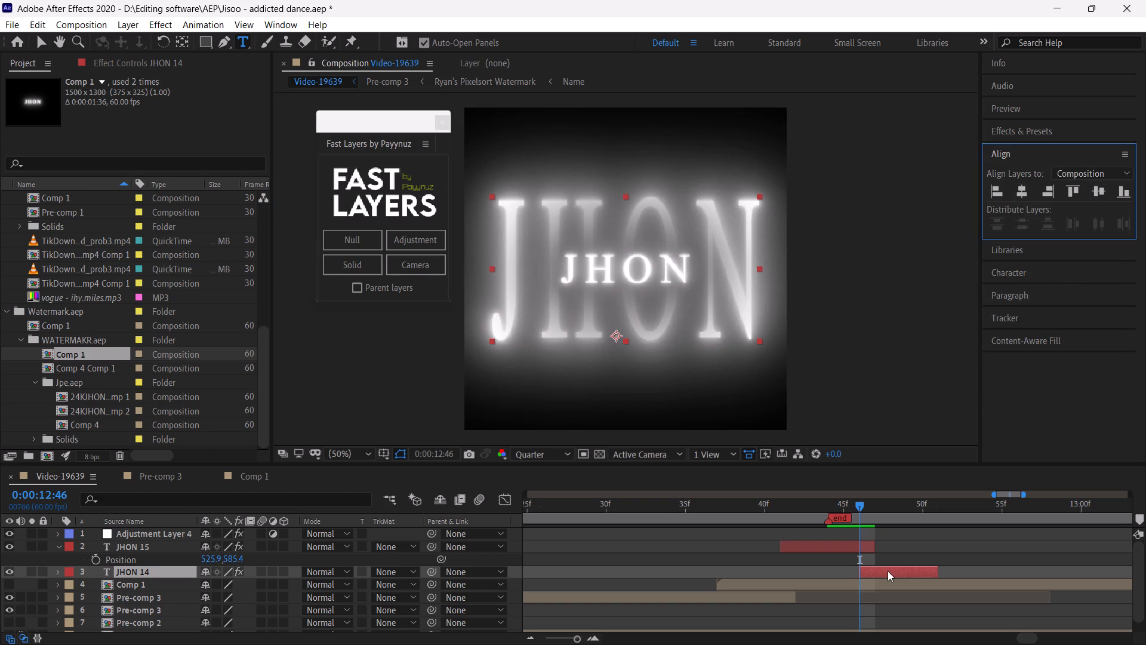
Replace the JHON 14 layer's text with IQLIPSE.
{"action": "double_click", "coordinate": [891, 567]}
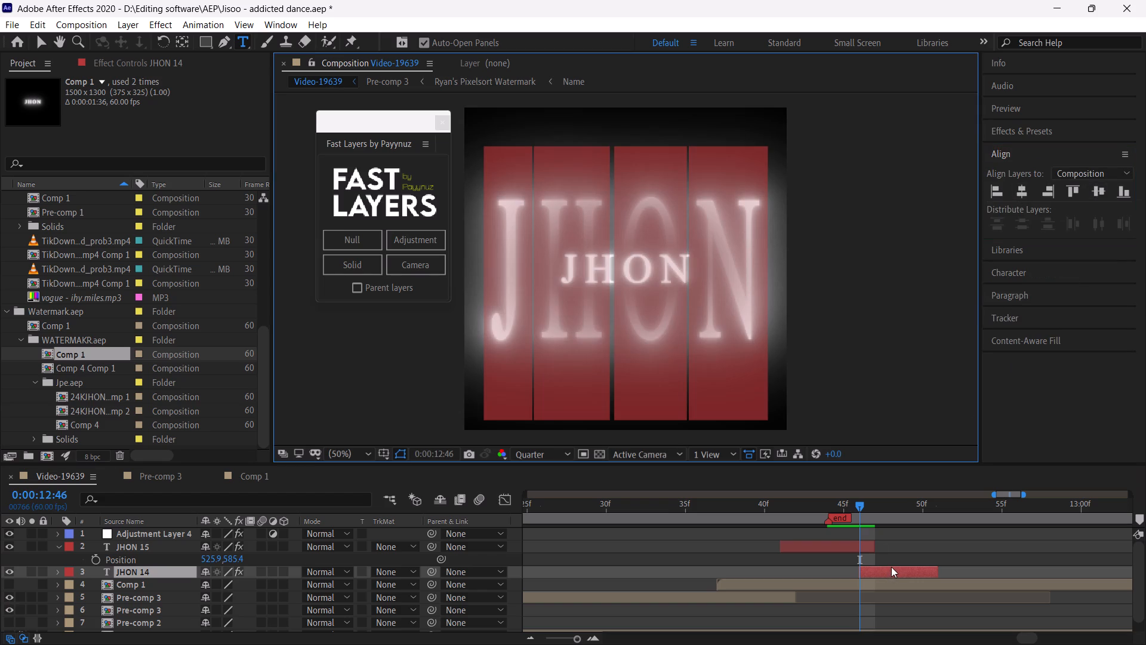
{"action": "key", "text": "shift+i"}
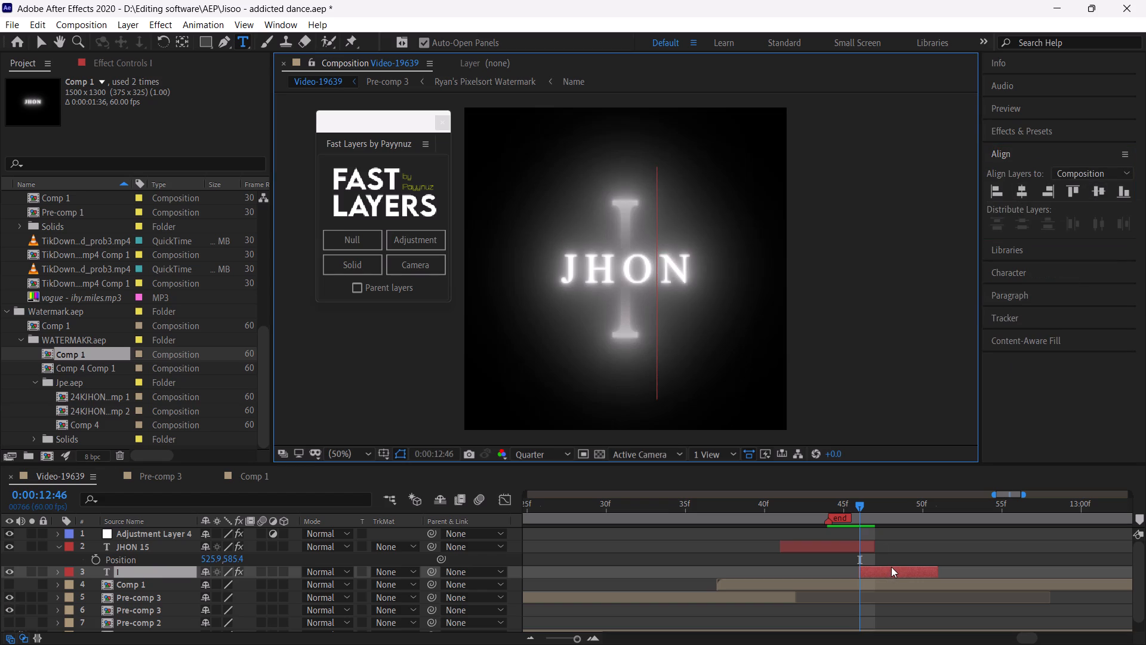
{"action": "type", "text": "QLIP"}
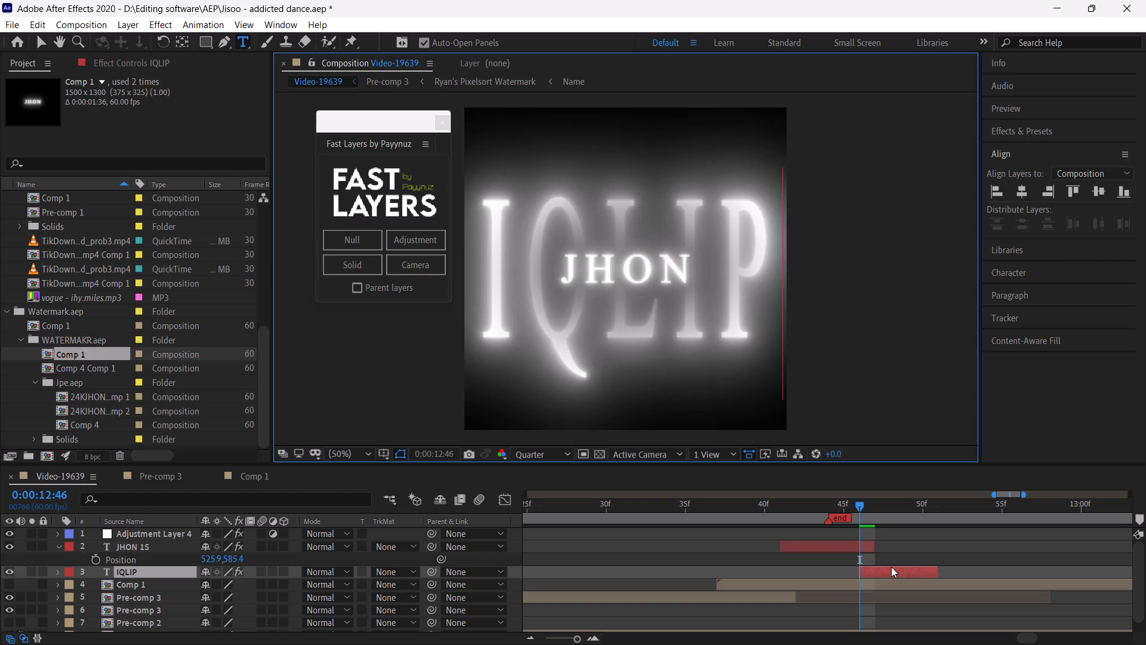
{"action": "type", "text": "SE"}
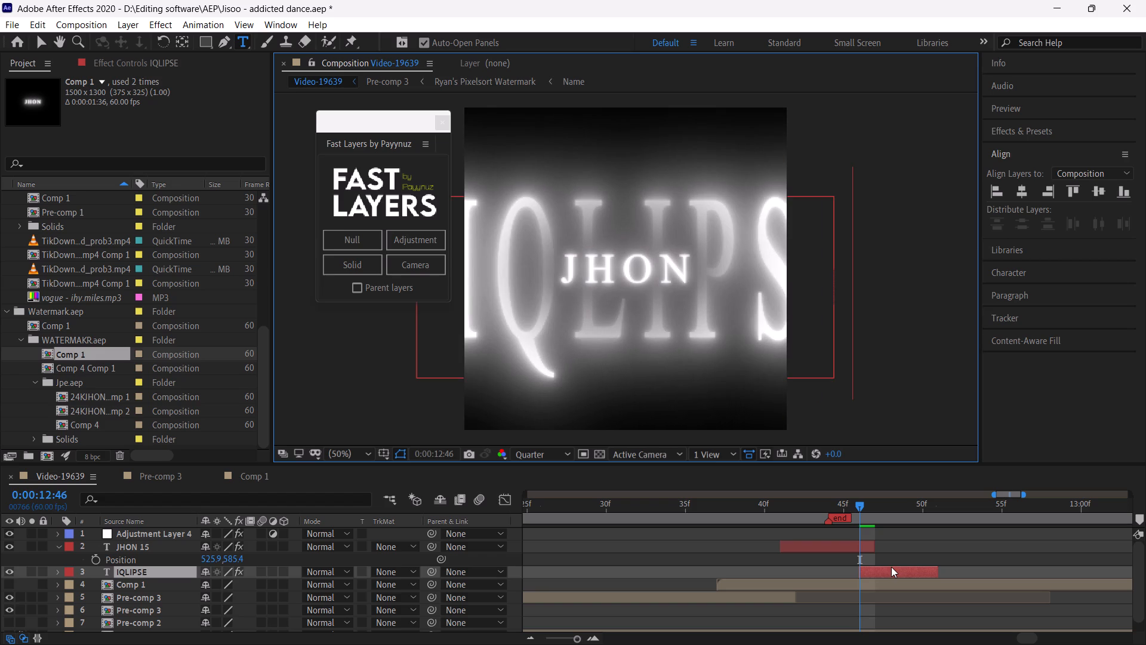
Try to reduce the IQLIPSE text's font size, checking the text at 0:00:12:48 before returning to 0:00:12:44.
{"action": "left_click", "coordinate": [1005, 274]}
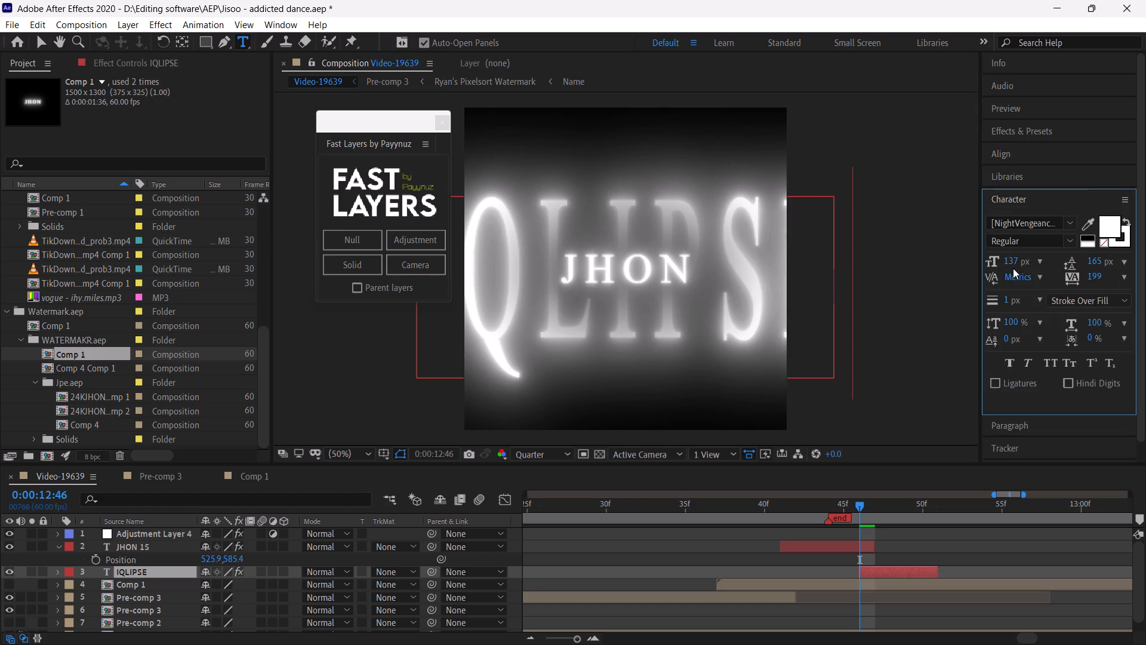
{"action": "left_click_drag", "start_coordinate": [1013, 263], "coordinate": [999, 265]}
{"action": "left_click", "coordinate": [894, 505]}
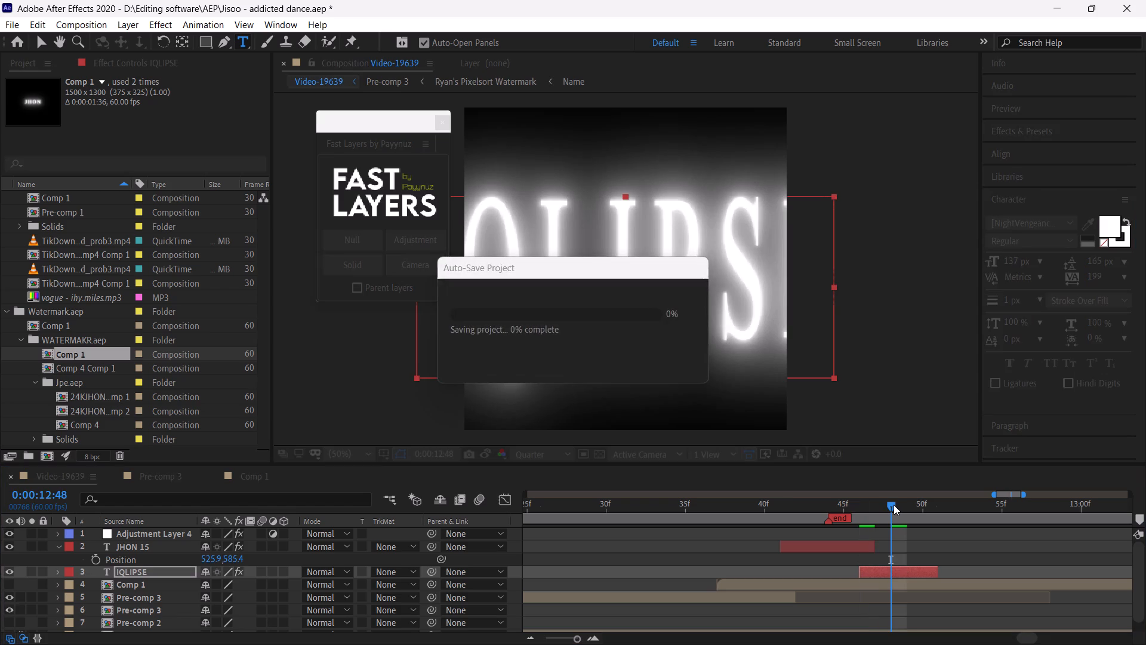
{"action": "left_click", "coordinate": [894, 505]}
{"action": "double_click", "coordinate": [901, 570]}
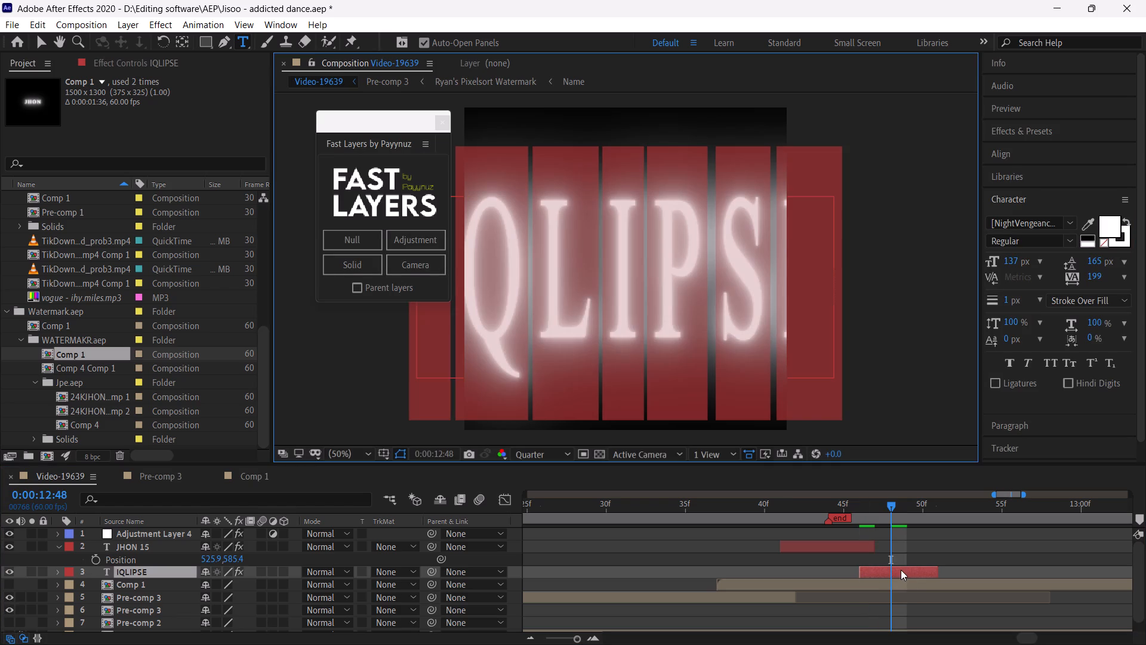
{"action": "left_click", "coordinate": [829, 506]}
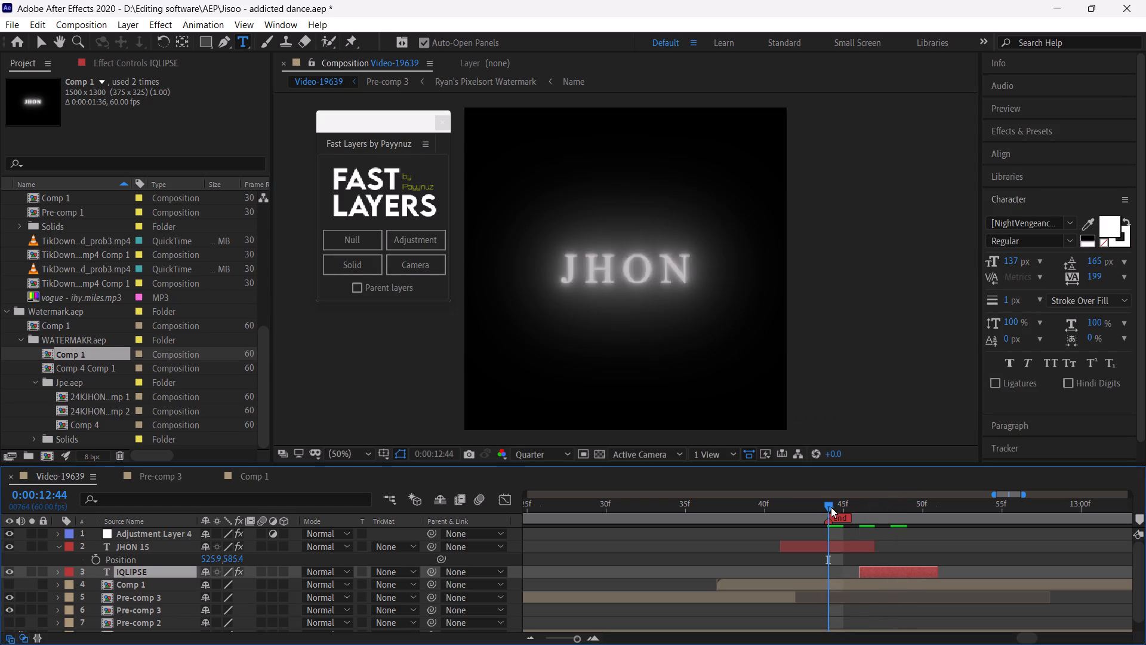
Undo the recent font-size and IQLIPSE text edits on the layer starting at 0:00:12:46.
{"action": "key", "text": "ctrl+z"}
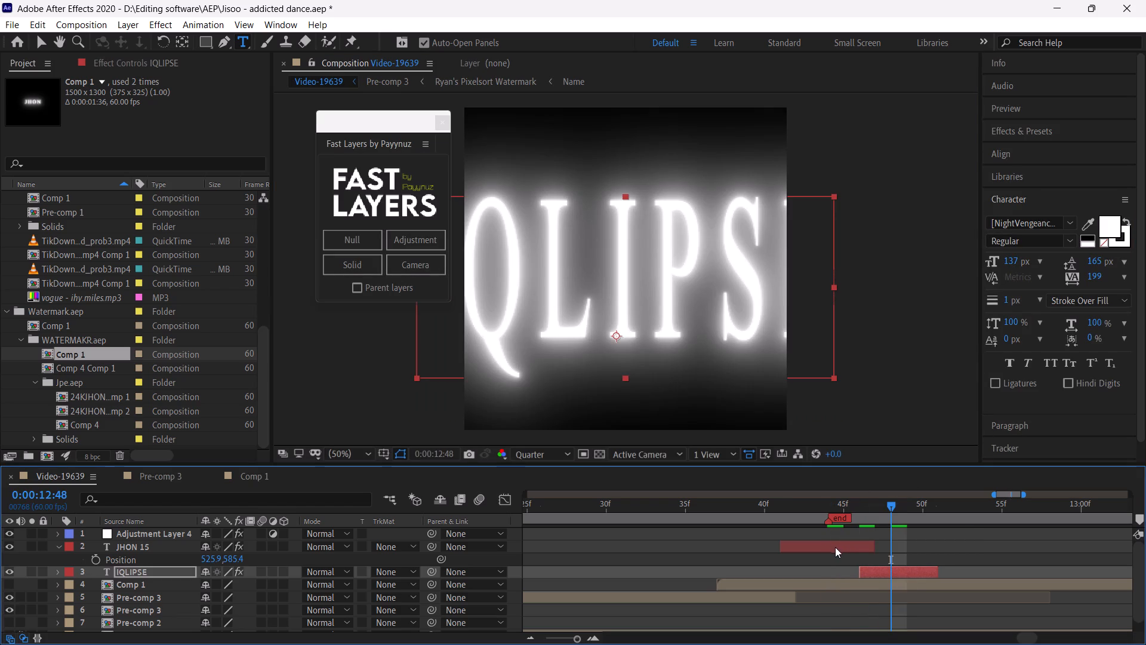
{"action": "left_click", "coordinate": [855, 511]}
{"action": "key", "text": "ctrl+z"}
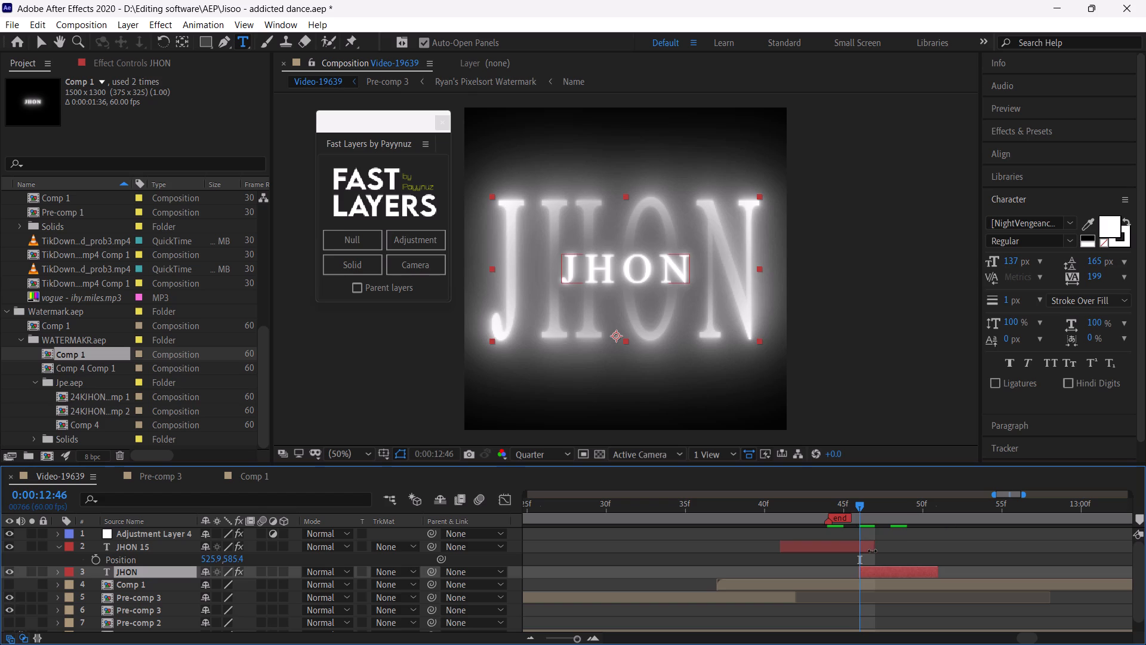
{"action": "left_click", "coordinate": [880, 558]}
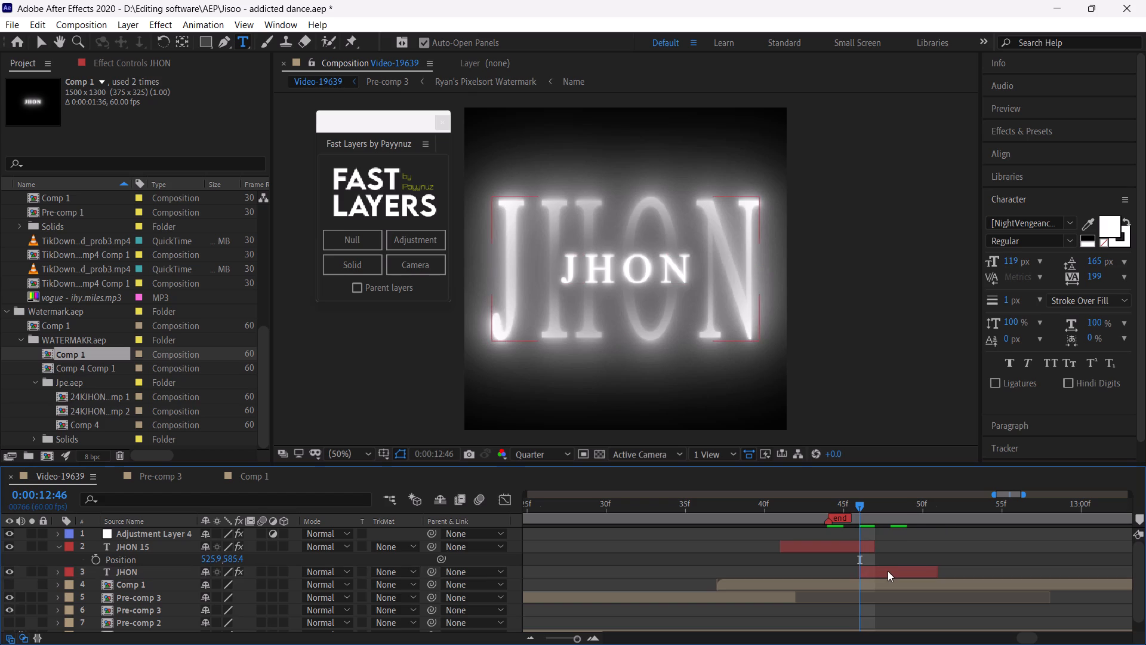
Replace the large JHON text on the layer starting at 0:00:12:46 with IQLIPSE.
{"action": "double_click", "coordinate": [888, 571]}
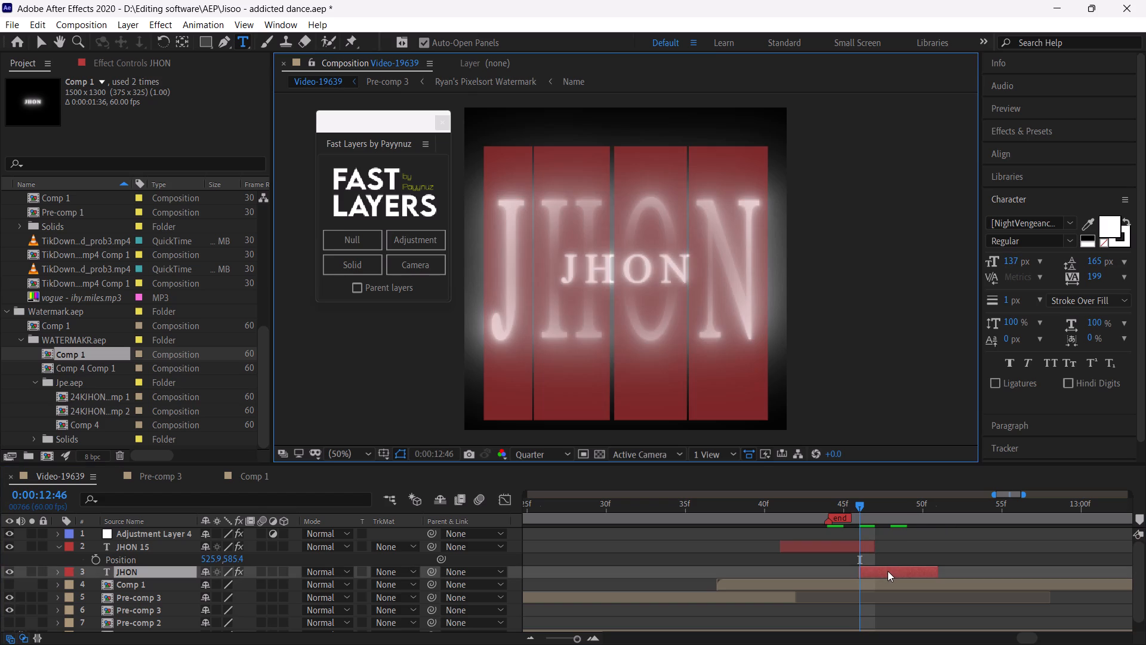
{"action": "type", "text": "IQLIP"}
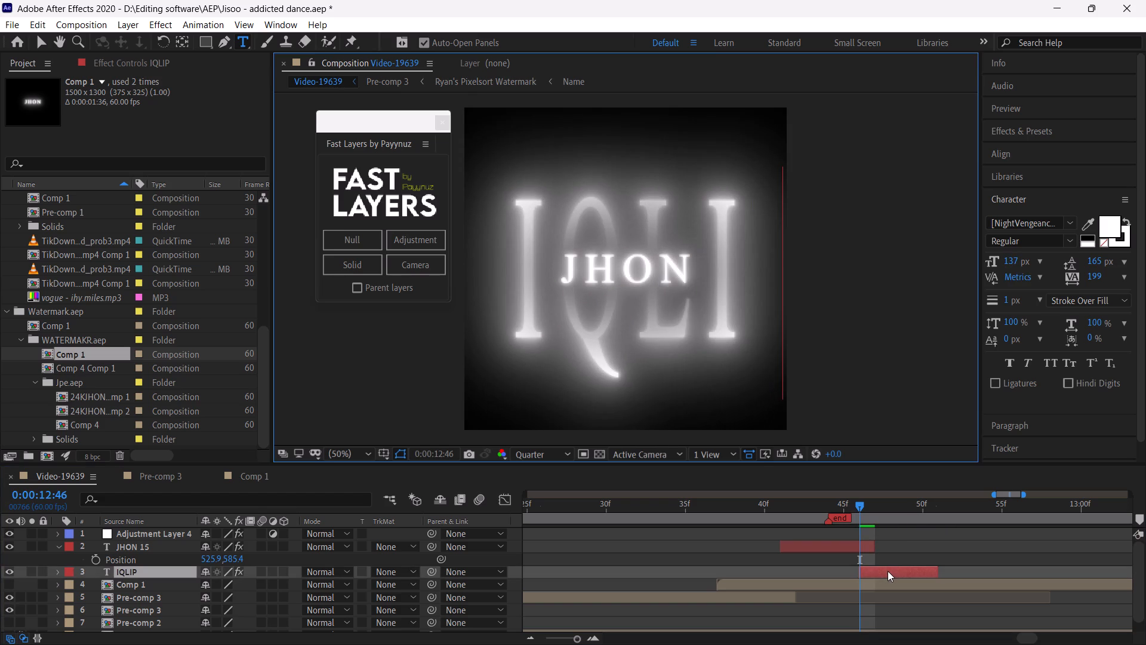
{"action": "type", "text": "SE"}
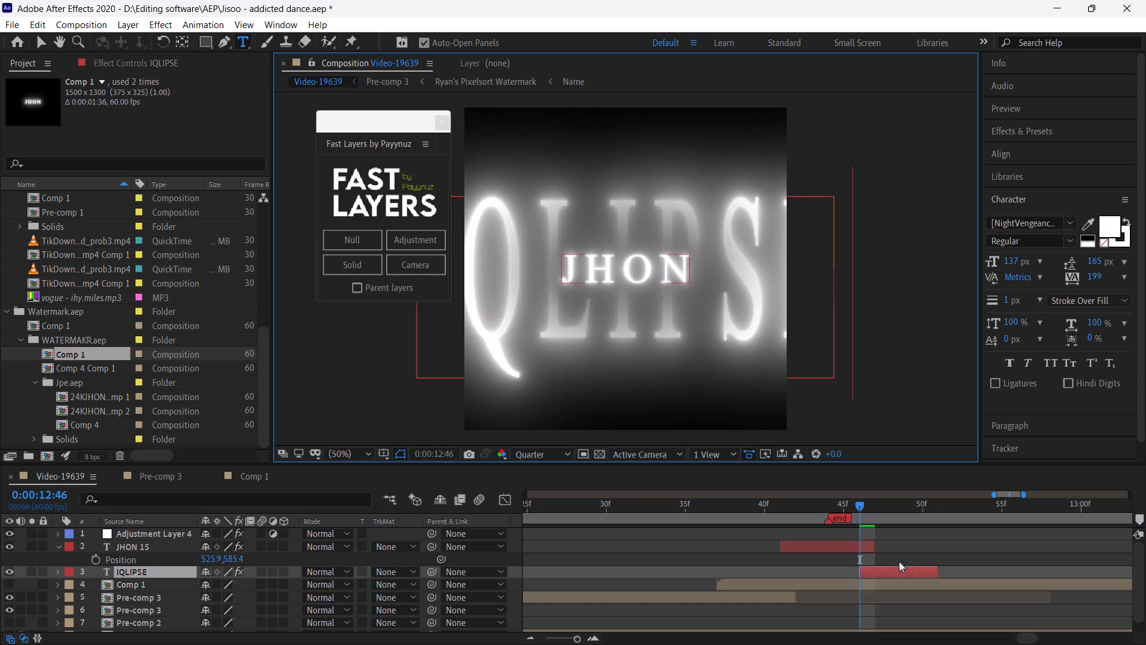
{"action": "left_click", "coordinate": [914, 554]}
At 0:00:12:48, reduce the large IQLIPSE text's font size to 94 px so it fits the frame.
{"action": "left_click", "coordinate": [898, 509]}
{"action": "double_click", "coordinate": [908, 569]}
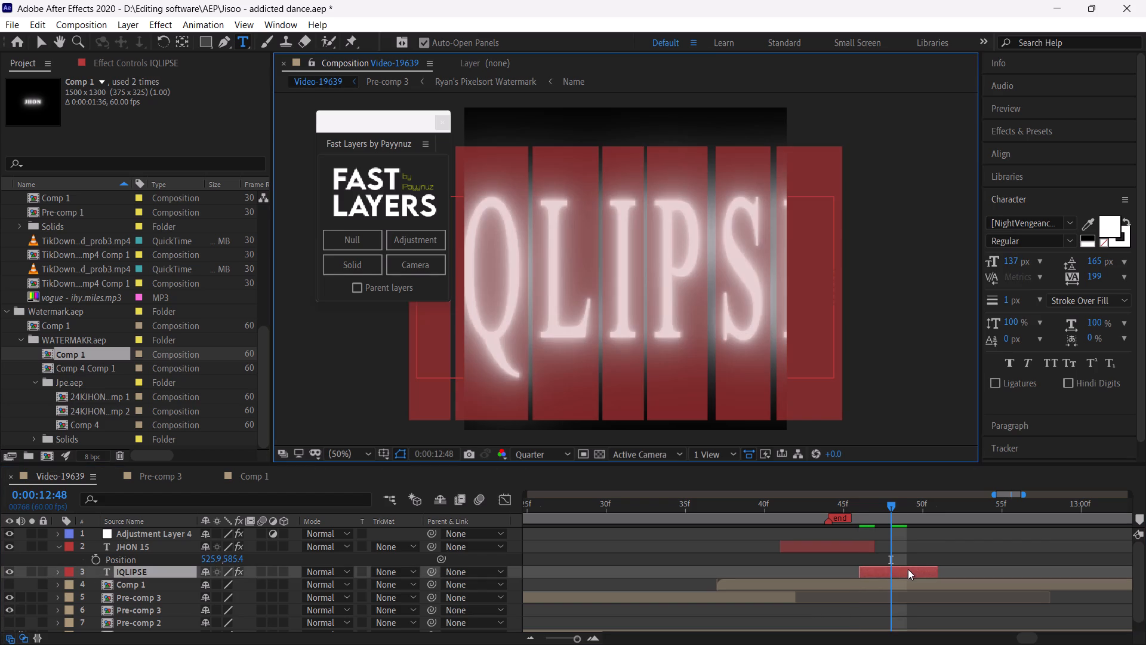
{"action": "left_click_drag", "start_coordinate": [1012, 263], "coordinate": [994, 266]}
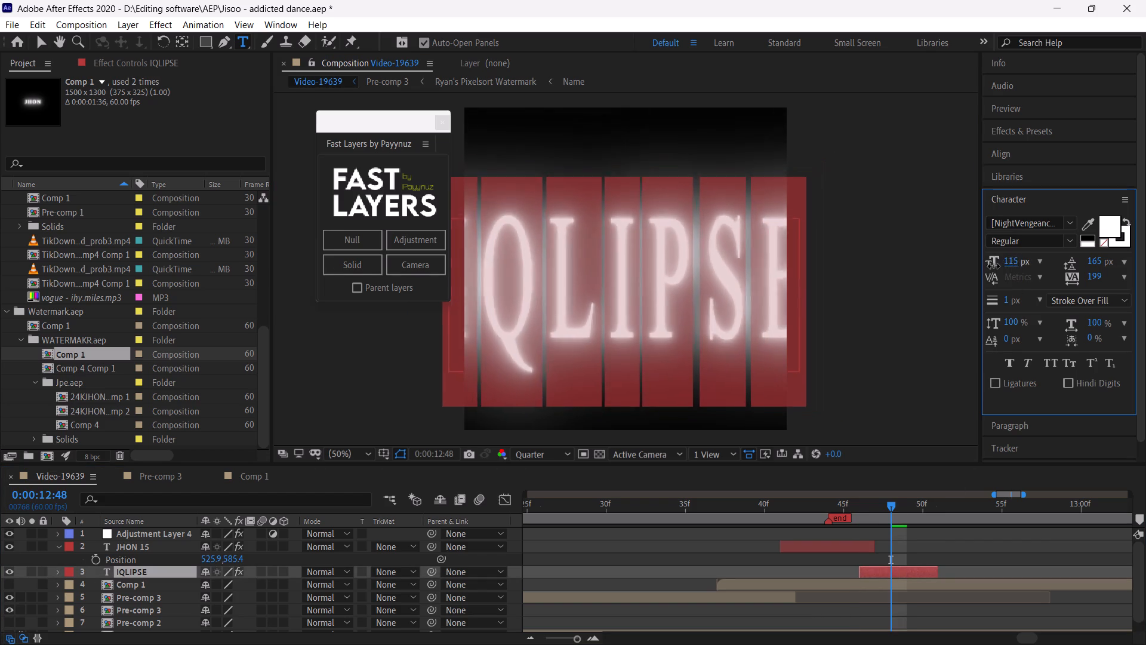
{"action": "left_click_drag", "start_coordinate": [994, 266], "coordinate": [985, 271]}
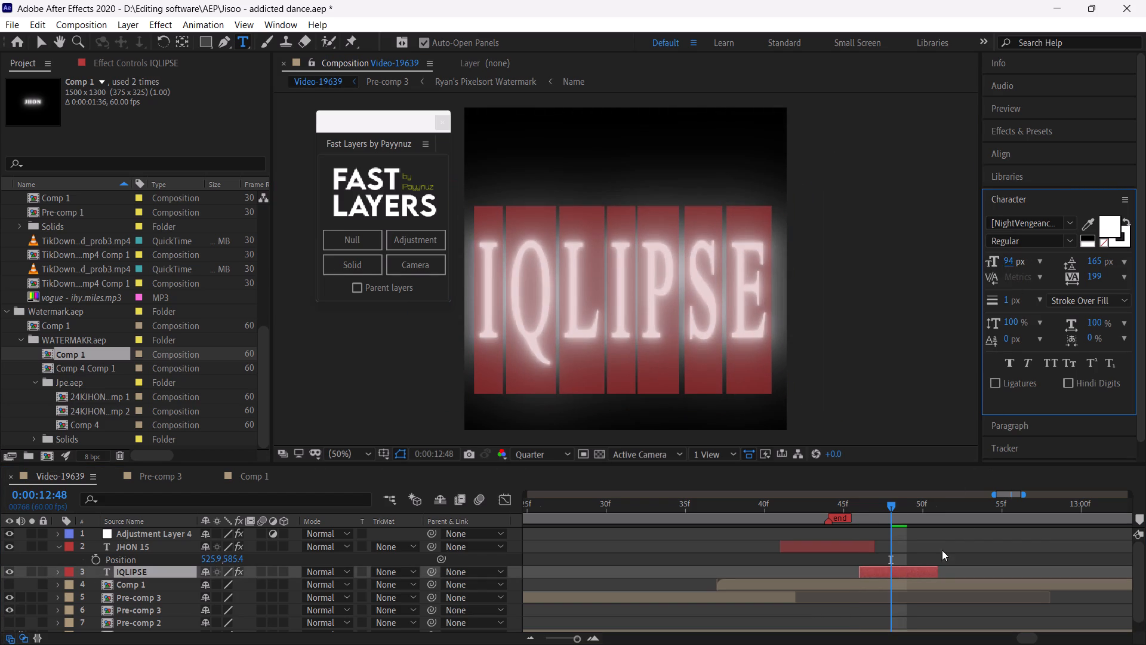
Centre the large IQLIPSE text horizontally and vertically within the composition.
{"action": "double_click", "coordinate": [911, 572]}
{"action": "left_click", "coordinate": [1007, 150]}
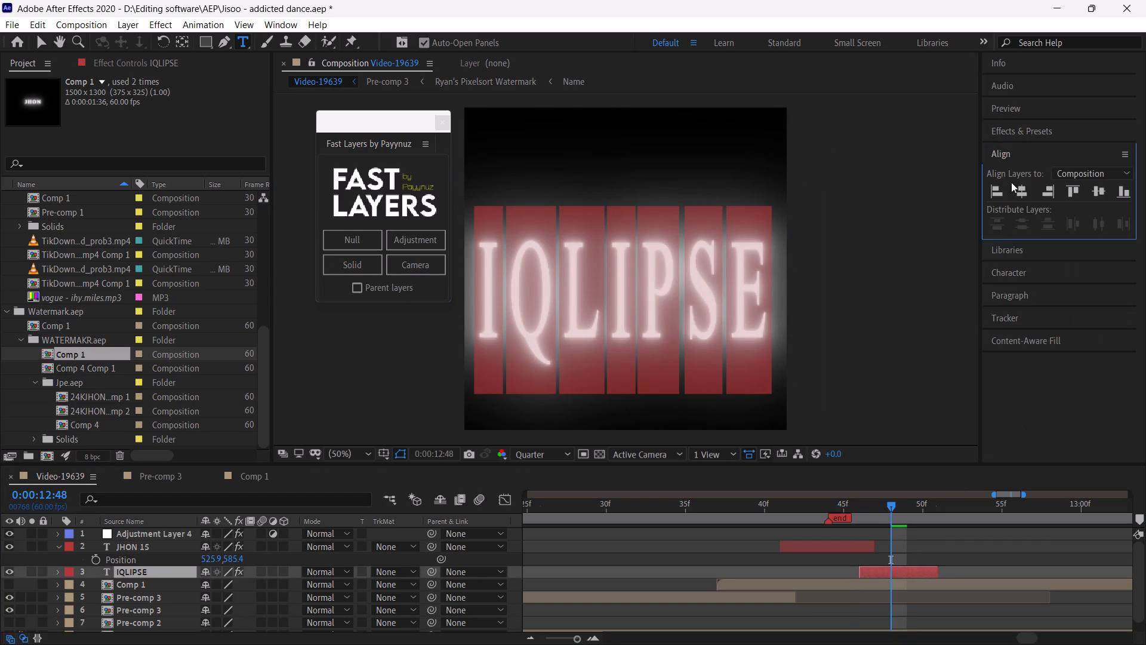
{"action": "left_click", "coordinate": [1016, 189]}
{"action": "left_click", "coordinate": [1093, 184]}
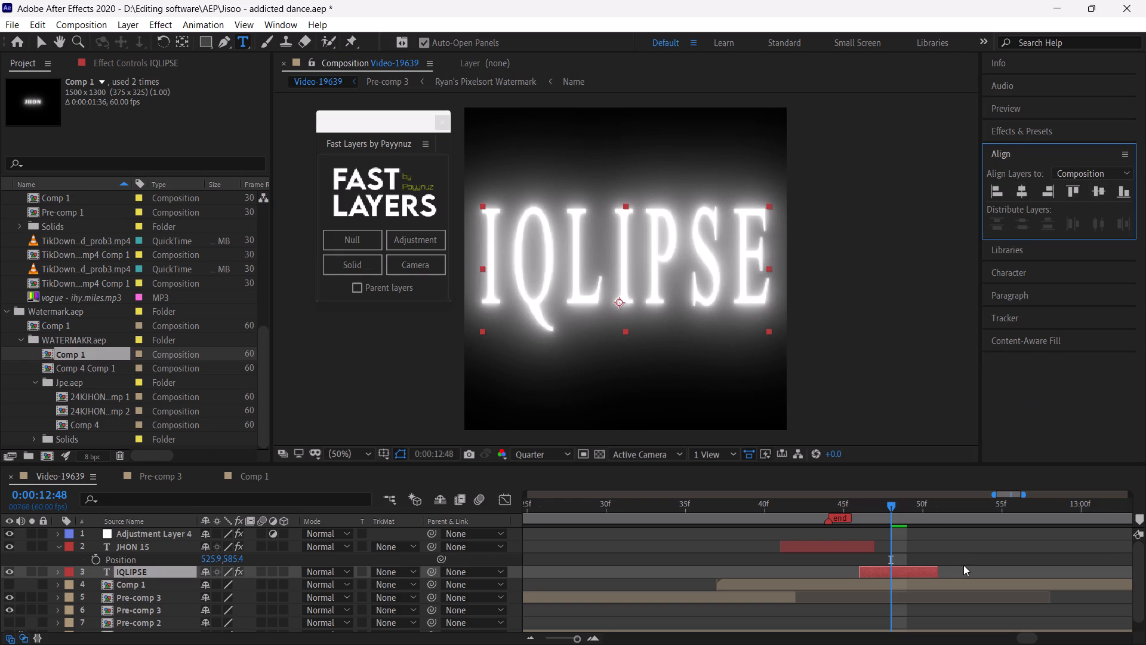
{"action": "left_click", "coordinate": [963, 565]}
Check the frames from 0:00:12:43 to 0:00:12:49 and replace the JHON 15 layer's text with IQLIPSE at 0:00:12:45.
{"action": "left_click", "coordinate": [848, 512]}
{"action": "left_click_drag", "start_coordinate": [848, 512], "coordinate": [824, 514]}
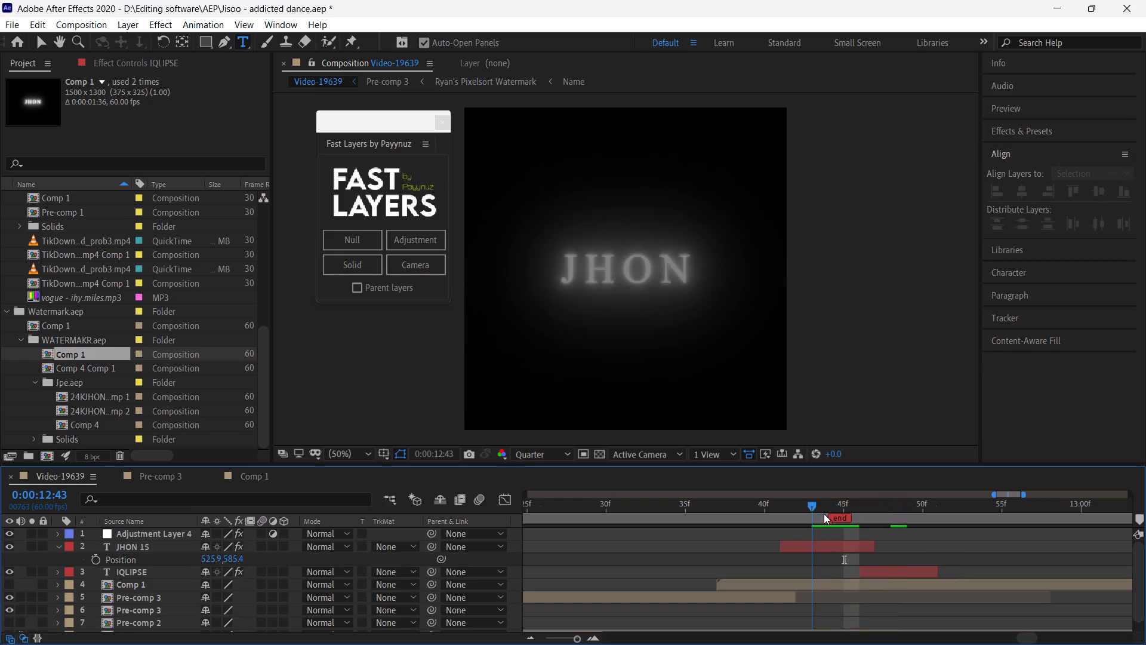
{"action": "left_click_drag", "start_coordinate": [824, 514], "coordinate": [907, 556]}
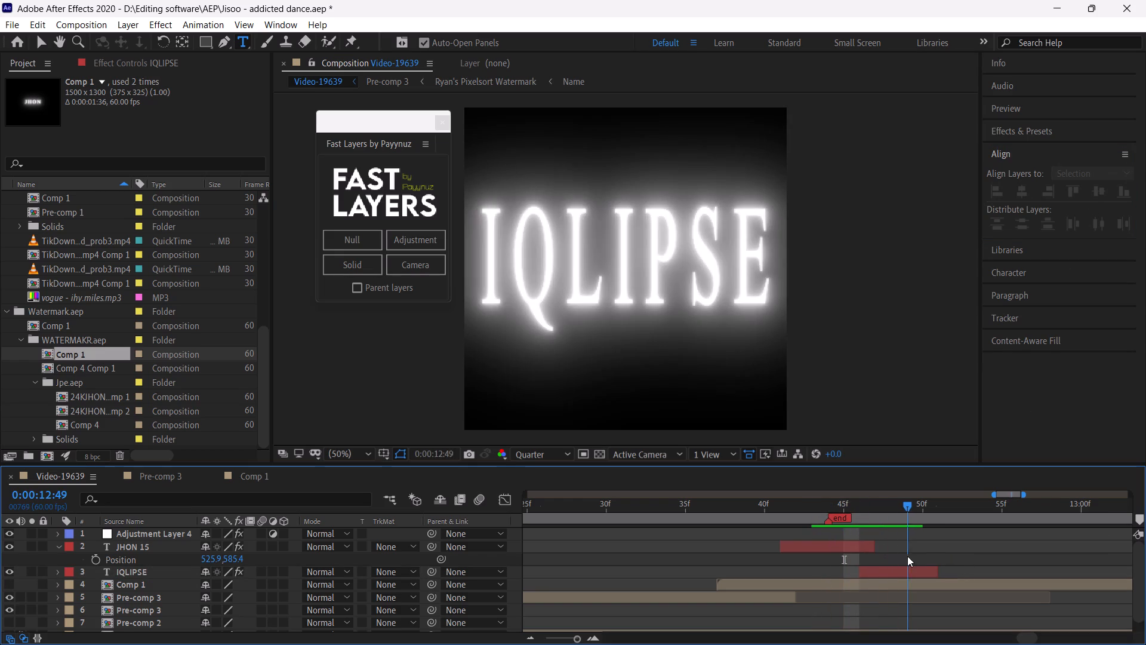
{"action": "left_click_drag", "start_coordinate": [907, 556], "coordinate": [847, 569]}
{"action": "double_click", "coordinate": [836, 546]}
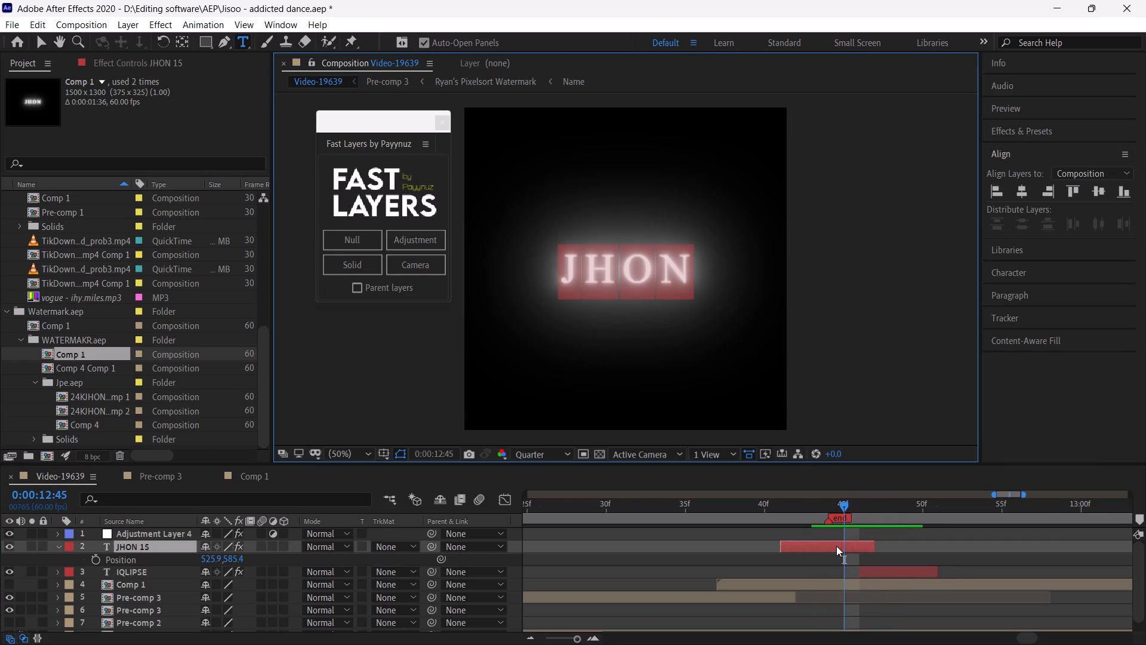
{"action": "type", "text": "IQLIPSE"}
{"action": "double_click", "coordinate": [836, 546]}
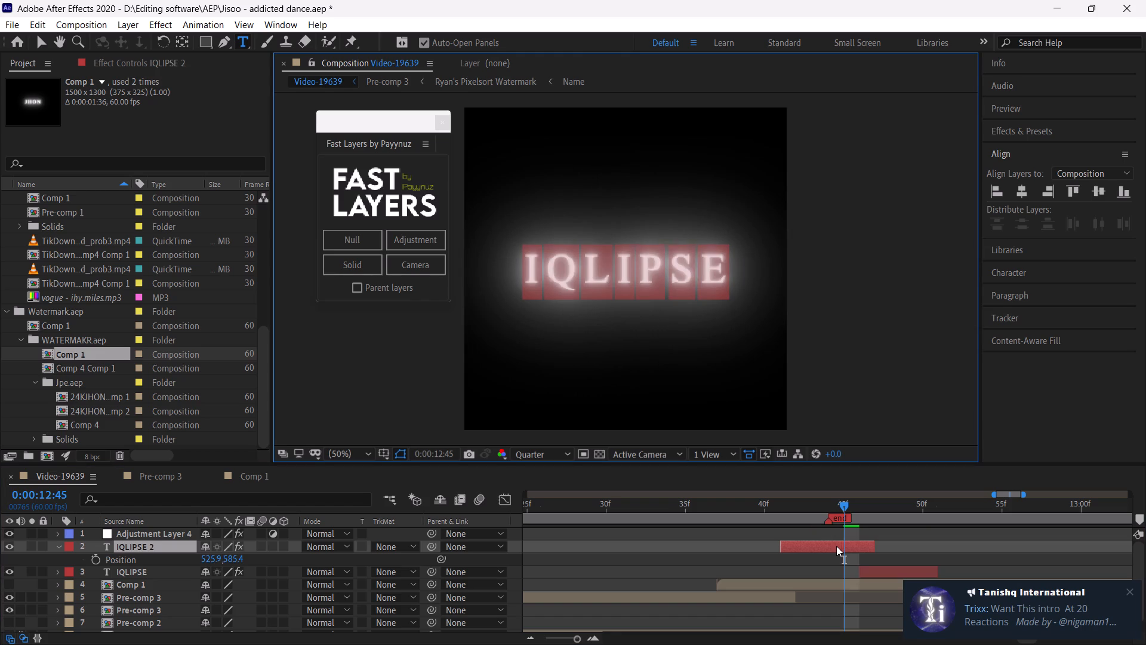
Centre the small IQLIPSE 2 text horizontally and vertically within the composition.
{"action": "left_click", "coordinate": [1018, 191]}
{"action": "left_click", "coordinate": [1094, 192]}
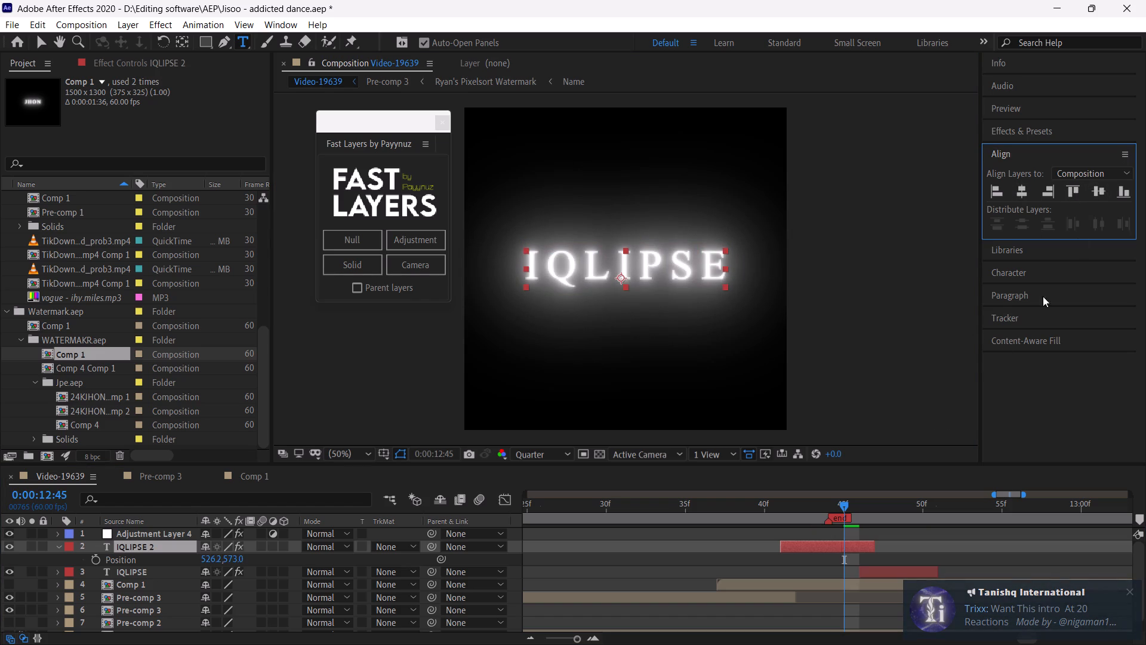
Play the IQLIPSE watermark animation repeatedly from 0:00:12:40 to review its timing.
{"action": "left_click_drag", "start_coordinate": [802, 511], "coordinate": [771, 551]}
{"action": "key", "text": "space"}
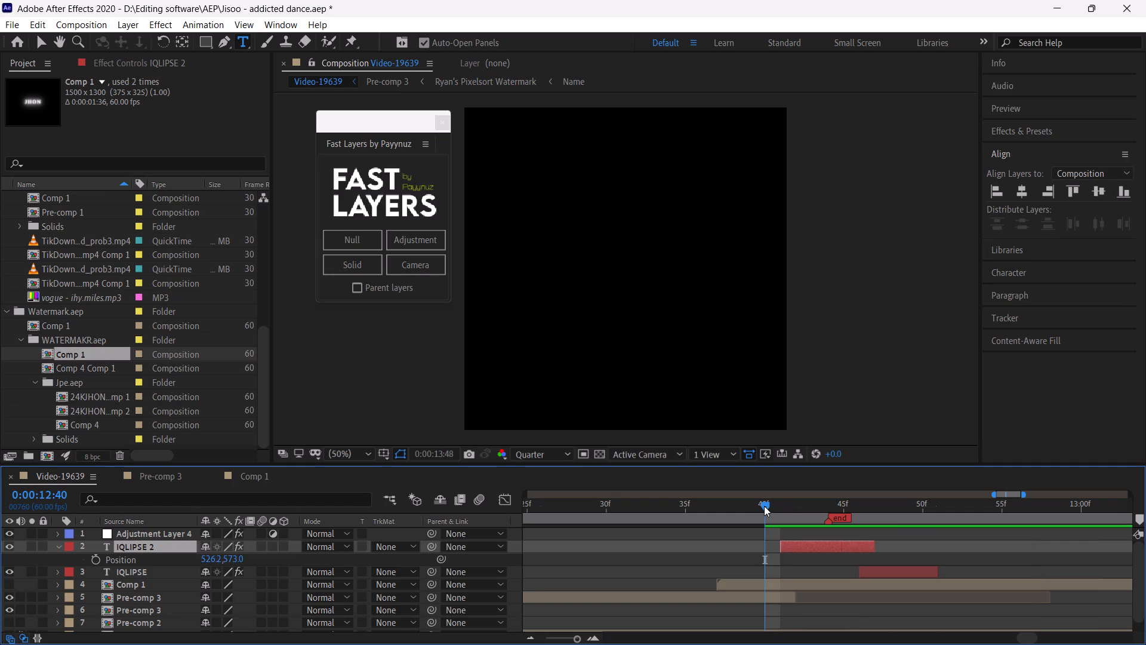
{"action": "left_click", "coordinate": [764, 506]}
{"action": "key", "text": "space"}
{"action": "left_click", "coordinate": [764, 506]}
{"action": "key", "text": "space"}
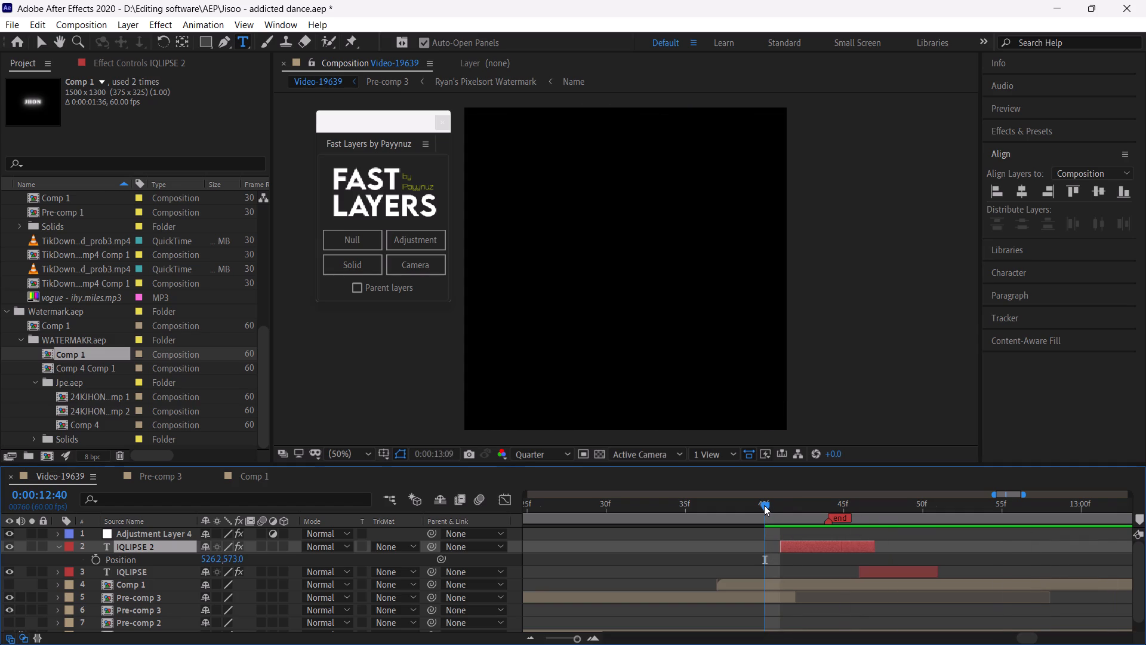
{"action": "left_click", "coordinate": [764, 505]}
{"action": "key", "text": "space"}
{"action": "left_click", "coordinate": [764, 505]}
{"action": "key", "text": "space"}
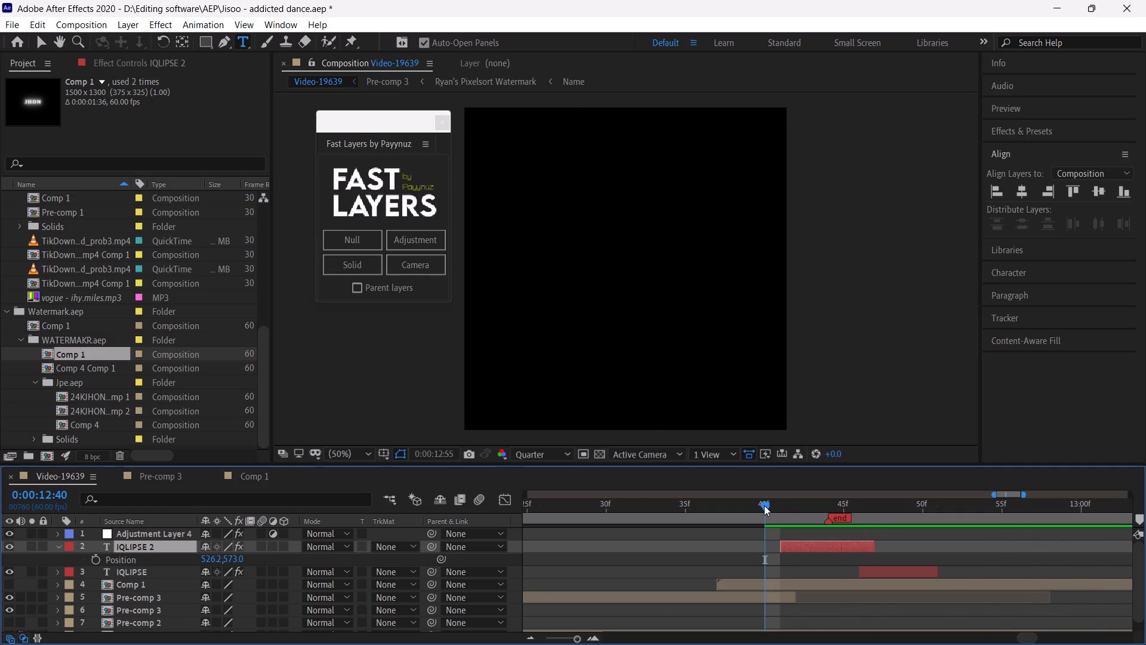
{"action": "left_click", "coordinate": [764, 505]}
{"action": "key", "text": "space"}
Scrub across the two IQLIPSE layers up to 0:00:12:47 and replay the ending from 0:00:12:40.
{"action": "left_click_drag", "start_coordinate": [764, 505], "coordinate": [881, 540]}
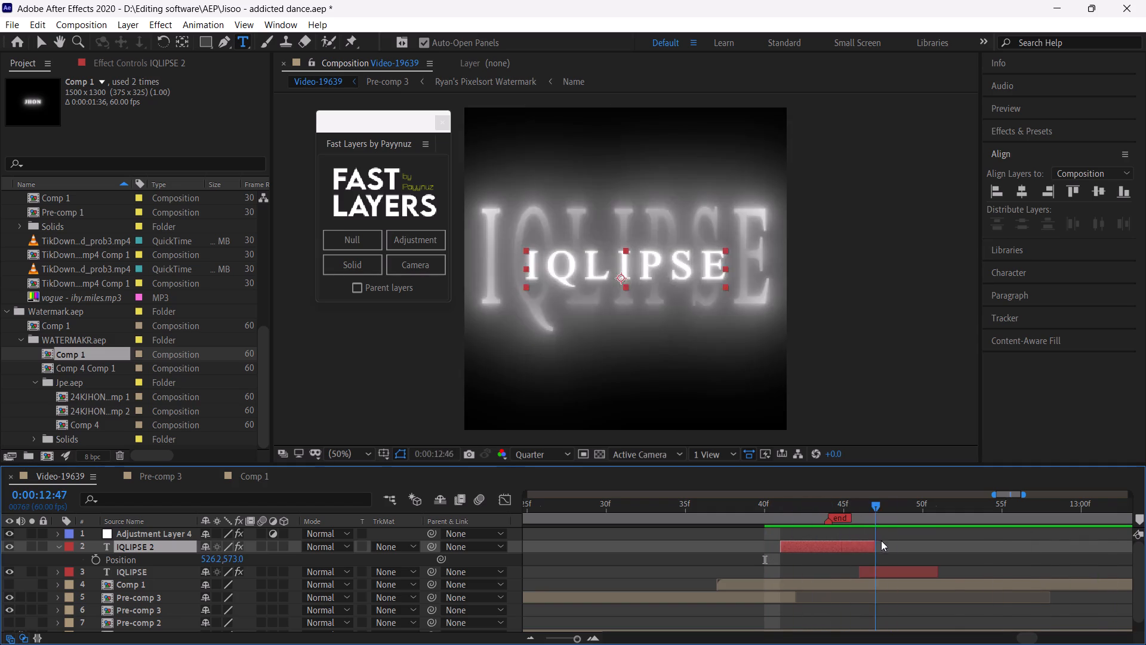
{"action": "left_click_drag", "start_coordinate": [881, 540], "coordinate": [775, 561]}
{"action": "key", "text": "space"}
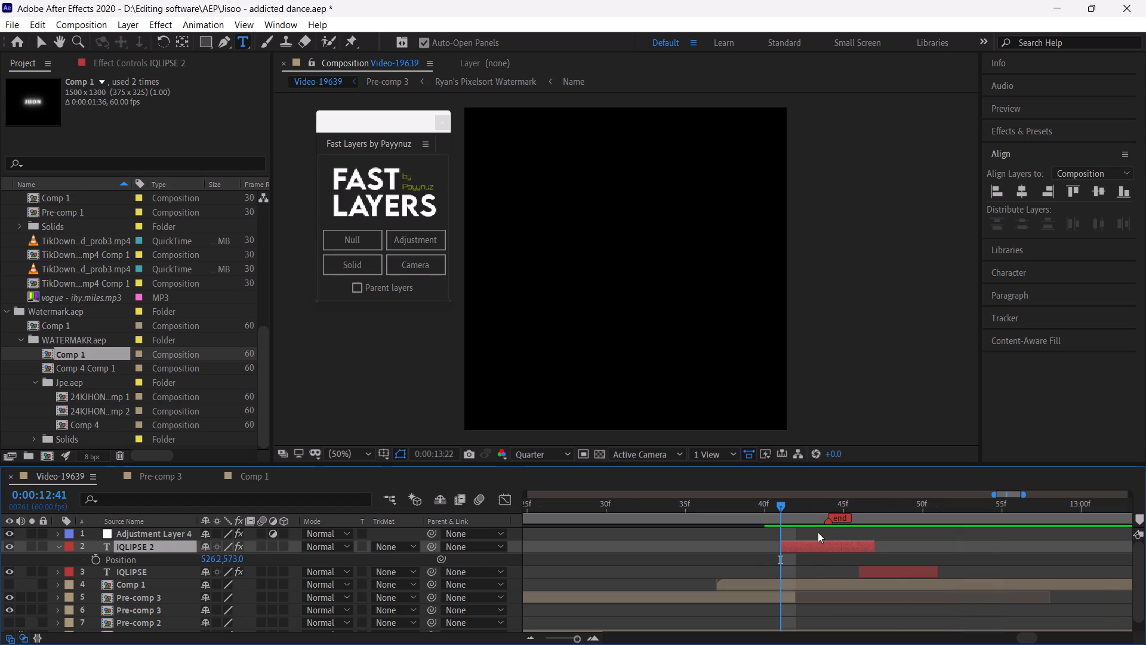
{"action": "left_click", "coordinate": [763, 512]}
{"action": "key", "text": "space"}
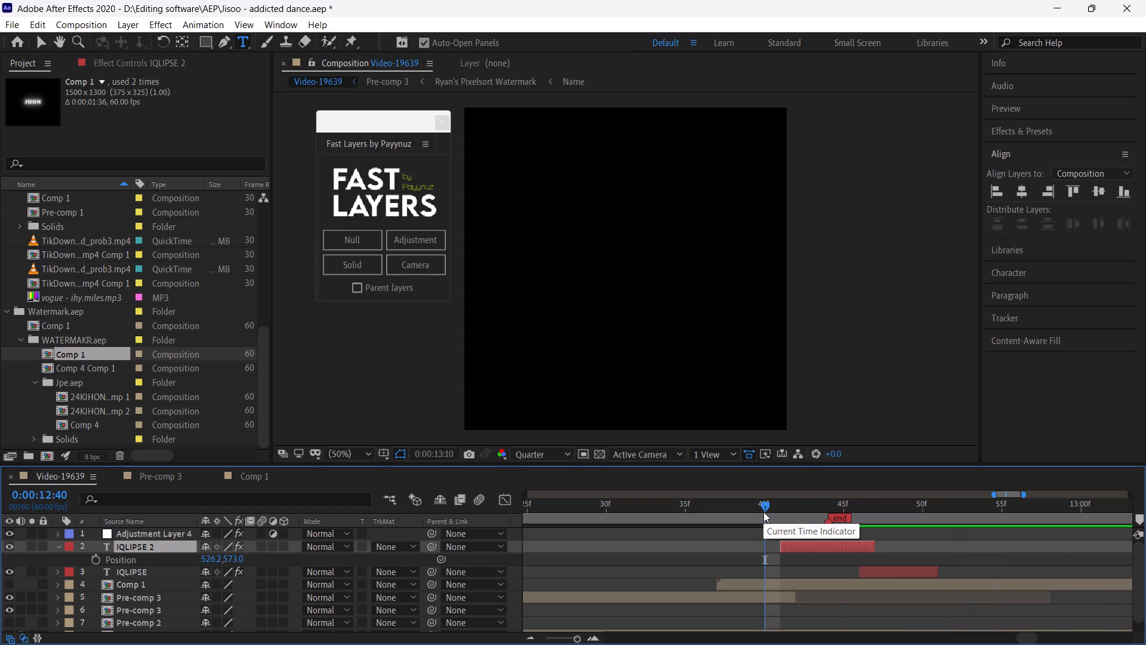
{"action": "left_click", "coordinate": [763, 512]}
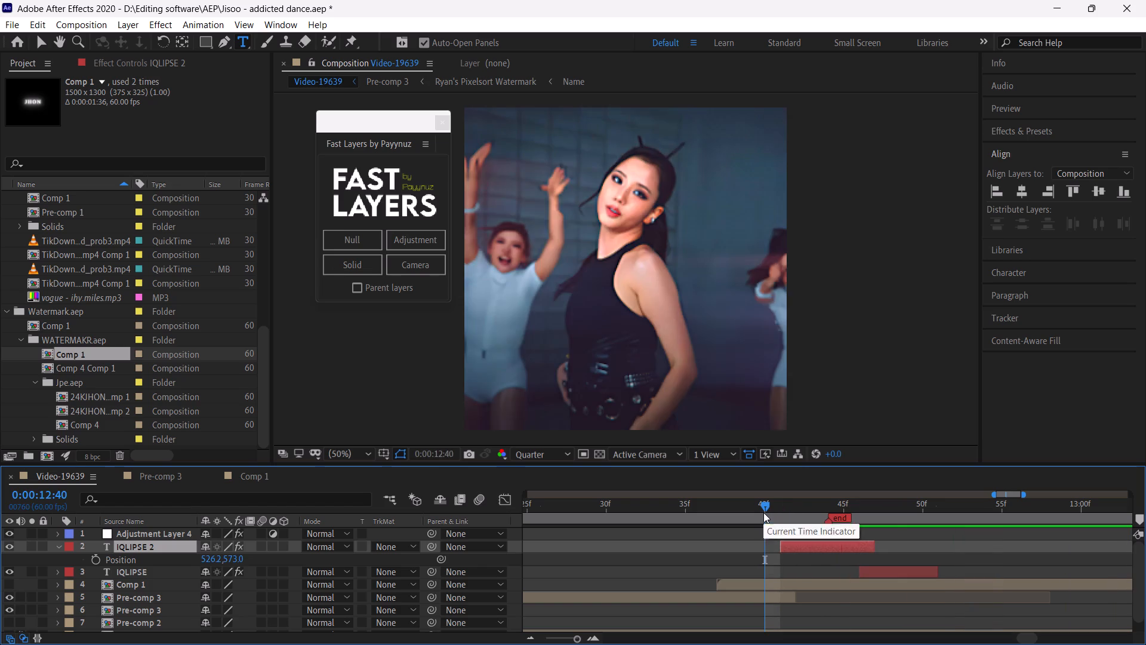
{"action": "key", "text": "space"}
{"action": "left_click_drag", "start_coordinate": [565, 638], "coordinate": [556, 638]}
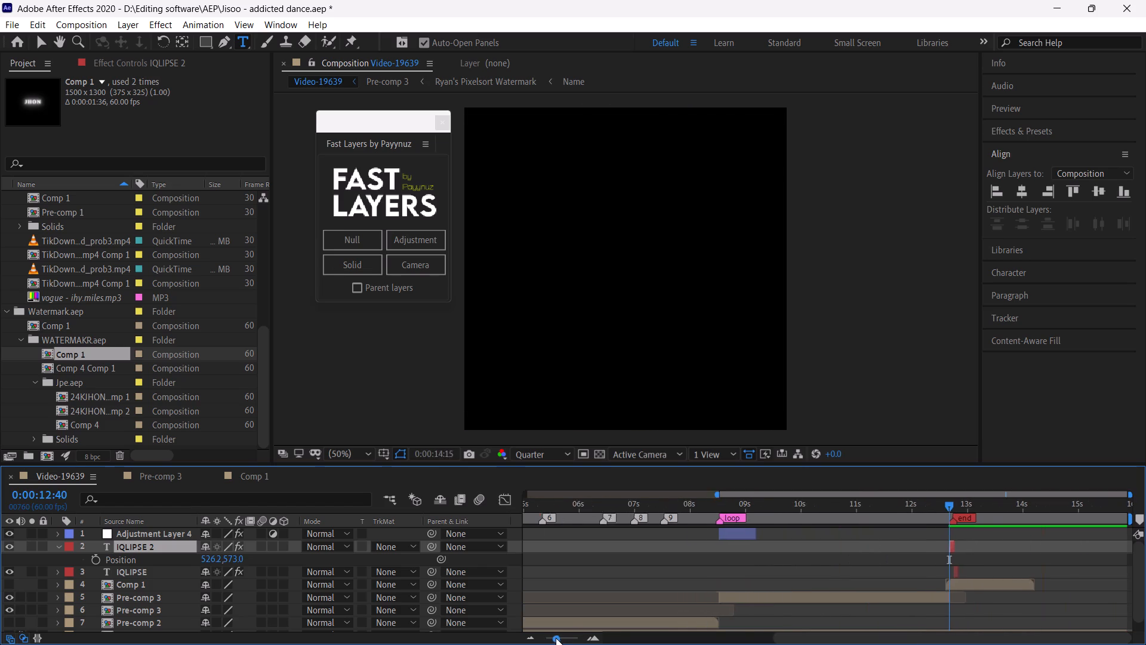
{"action": "left_click_drag", "start_coordinate": [556, 638], "coordinate": [555, 638]}
{"action": "left_click", "coordinate": [962, 507]}
{"action": "key", "text": "space"}
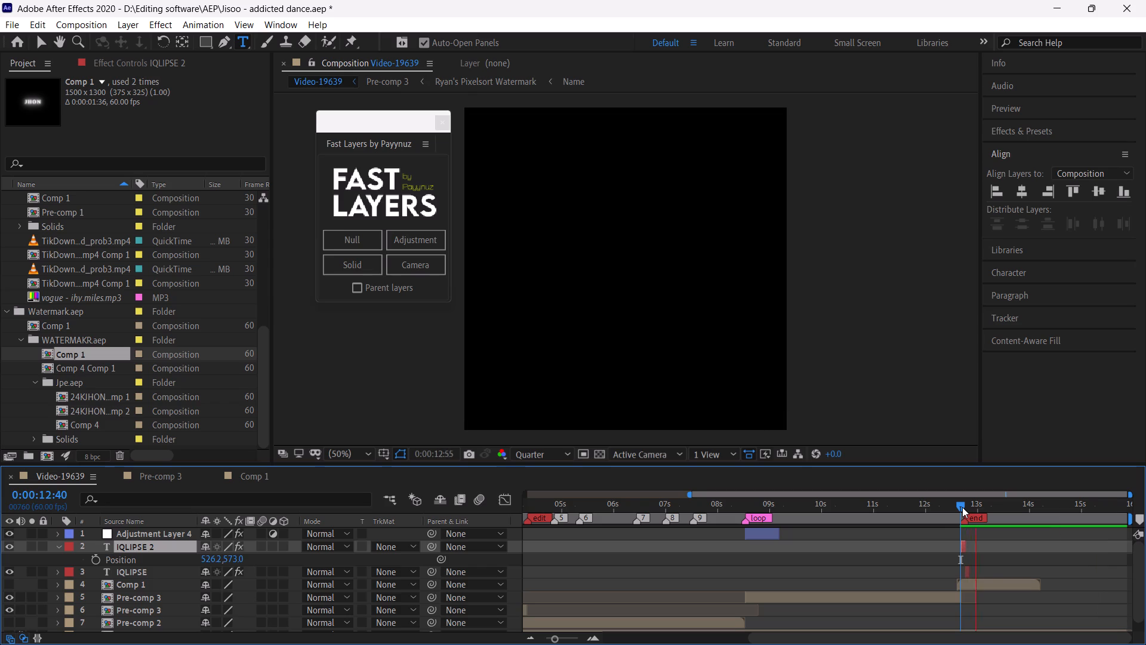
{"action": "left_click", "coordinate": [962, 507]}
{"action": "key", "text": "space"}
Shorten the work area so that it ends just after 0:00:14:42.
{"action": "left_click_drag", "start_coordinate": [962, 507], "coordinate": [1022, 534]}
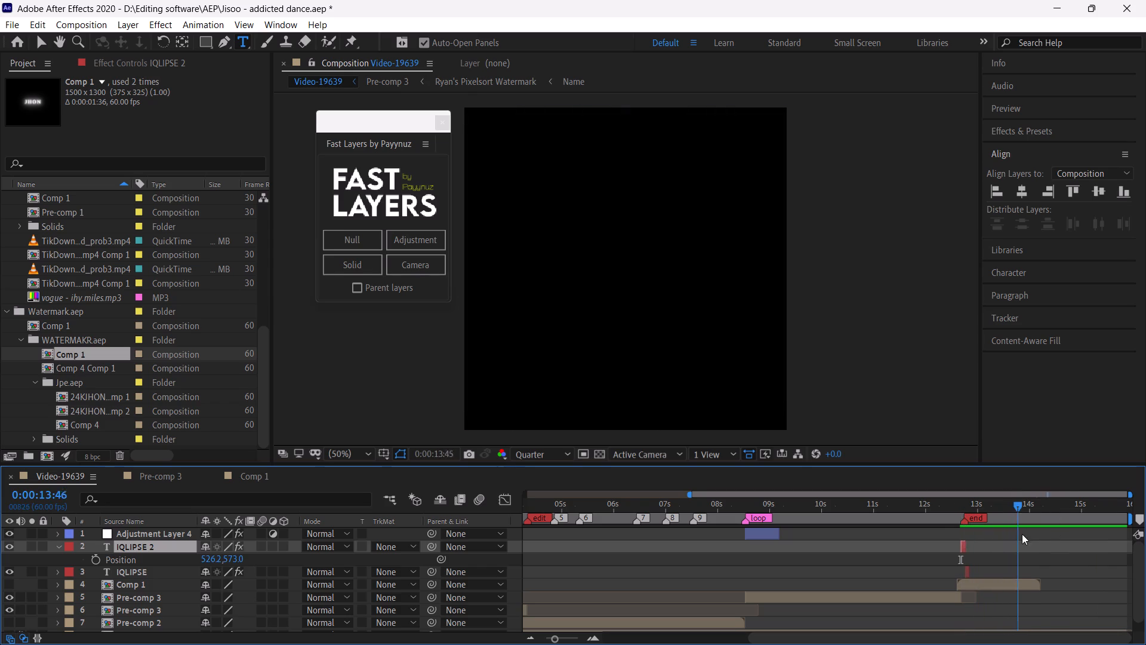
{"action": "left_click_drag", "start_coordinate": [1022, 534], "coordinate": [1068, 555]}
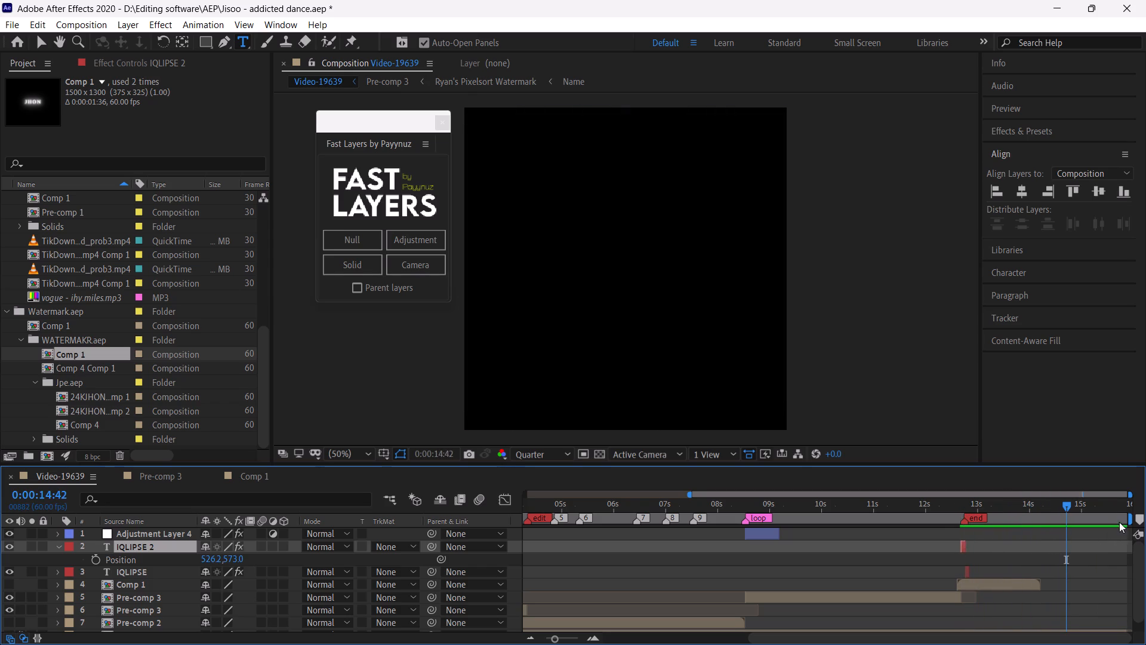
{"action": "left_click_drag", "start_coordinate": [1127, 520], "coordinate": [1070, 536]}
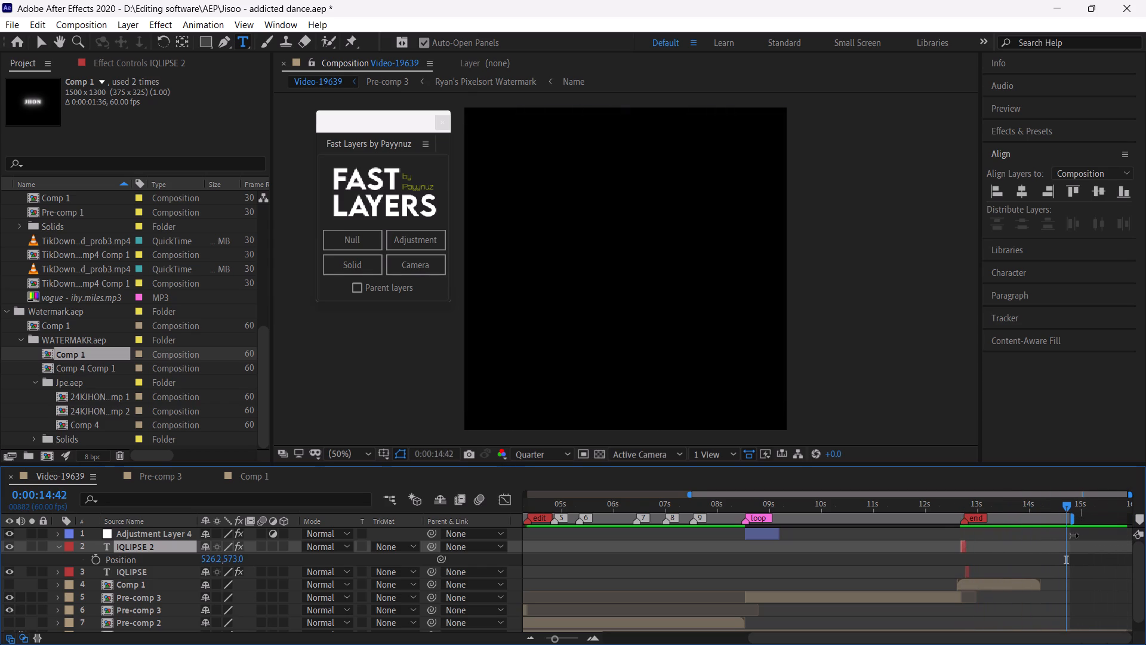
{"action": "left_click_drag", "start_coordinate": [1070, 536], "coordinate": [1070, 536]}
Play the edit from 0:00:12:36 and 0:00:10:52 to review the lead-in to the watermark.
{"action": "left_click", "coordinate": [956, 506]}
{"action": "key", "text": "space"}
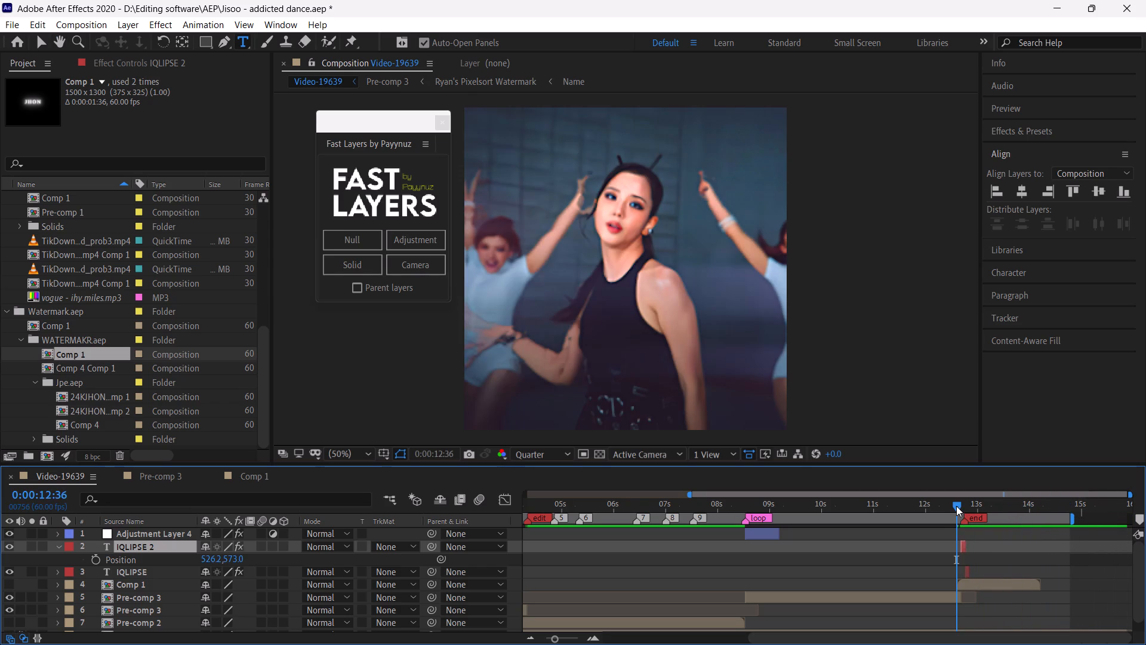
{"action": "left_click", "coordinate": [844, 518]}
{"action": "left_click", "coordinate": [867, 501]}
{"action": "key", "text": "space"}
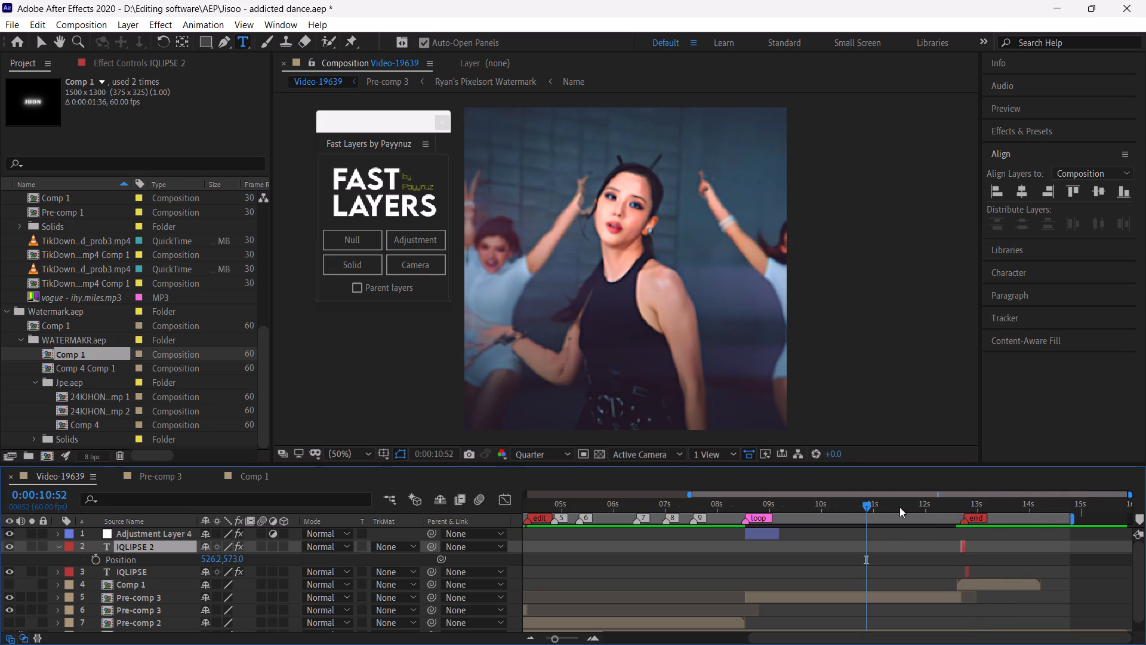
{"action": "left_click", "coordinate": [899, 507]}
Save the project.
{"action": "key", "text": "ctrl+s"}
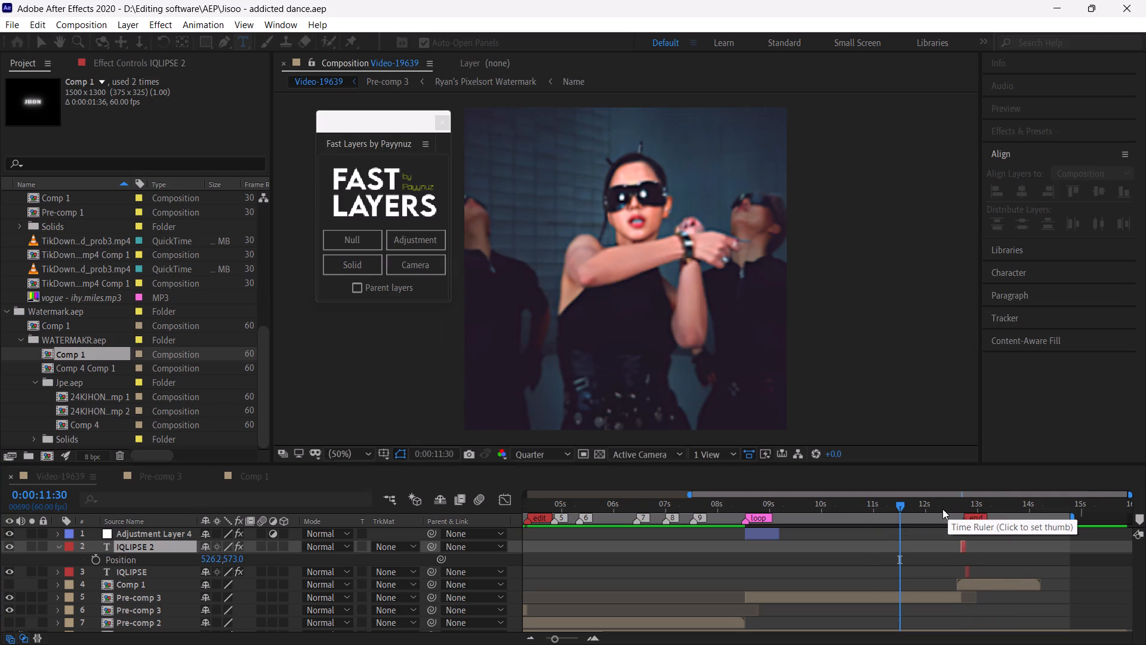
Play the ending repeatedly from 0:00:12:18 and scrub to 0:00:12:41 to examine the cut into the watermark.
{"action": "left_click", "coordinate": [941, 509]}
{"action": "key", "text": "space"}
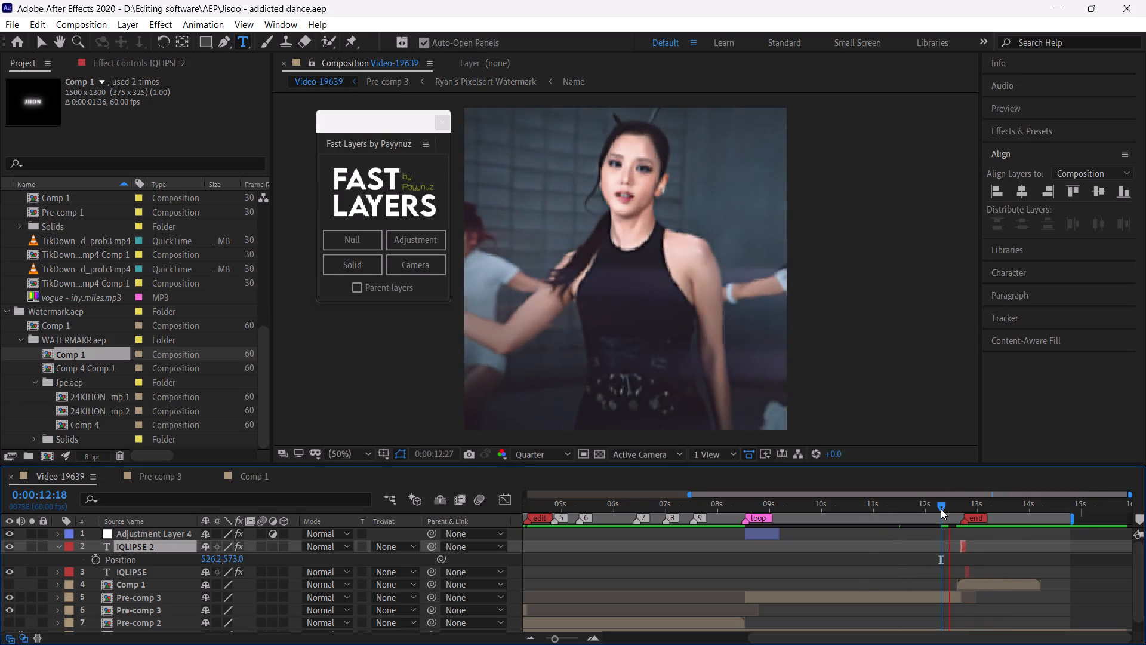
{"action": "left_click", "coordinate": [941, 509]}
{"action": "key", "text": "space"}
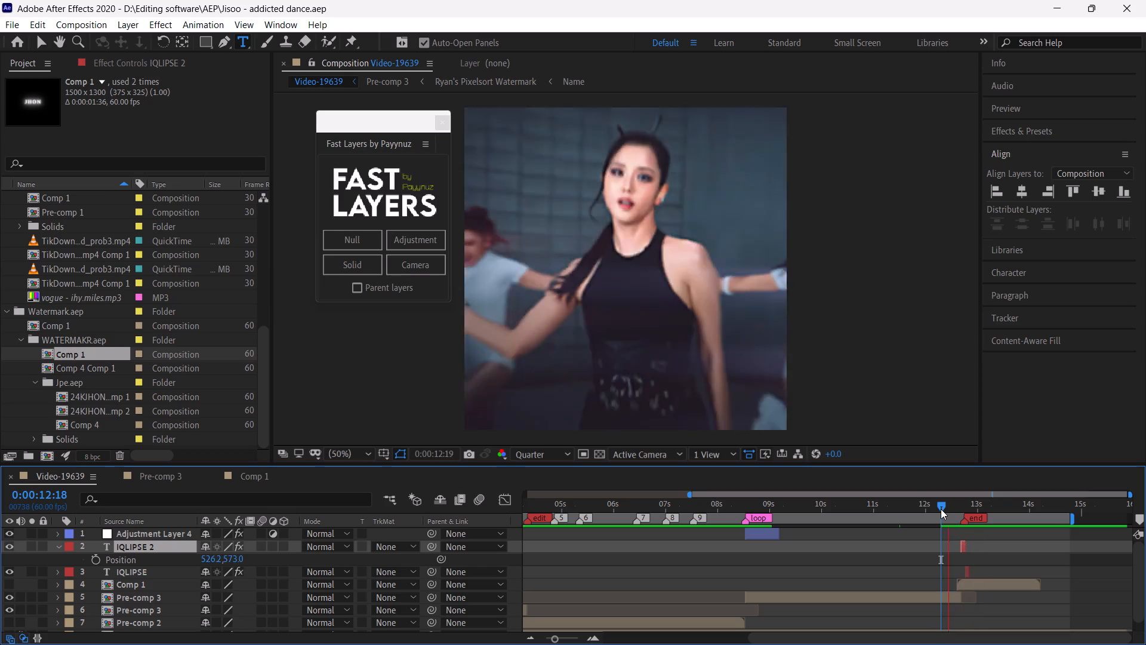
{"action": "left_click", "coordinate": [941, 509]}
{"action": "key", "text": "space"}
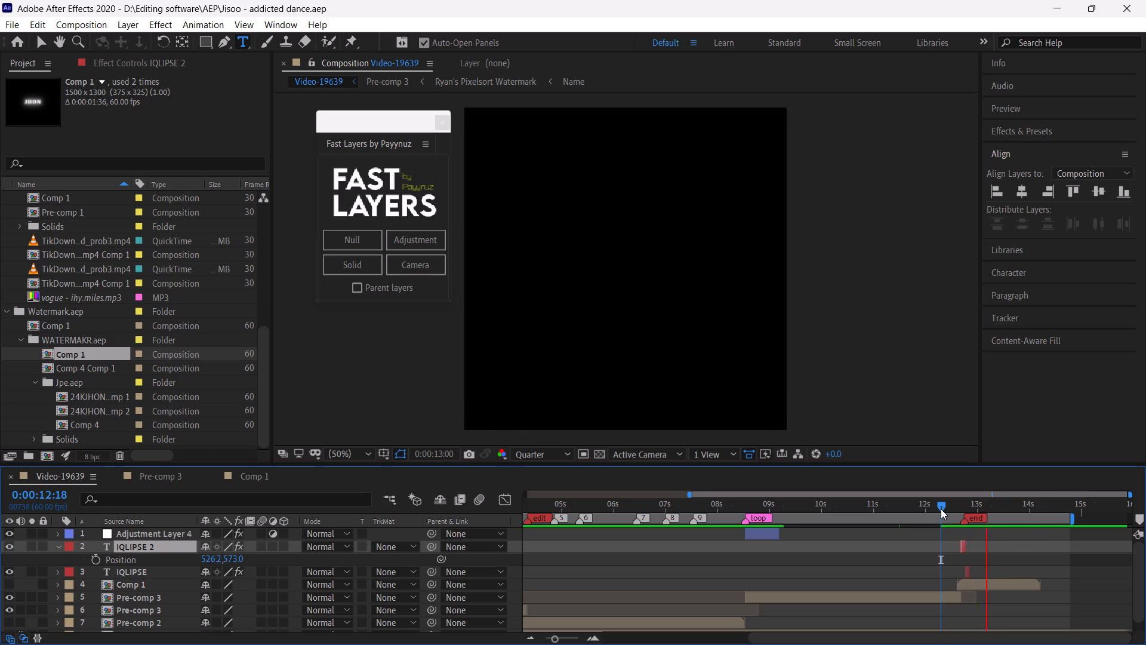
{"action": "left_click", "coordinate": [941, 509]}
{"action": "key", "text": "space"}
{"action": "left_click_drag", "start_coordinate": [941, 509], "coordinate": [961, 533]}
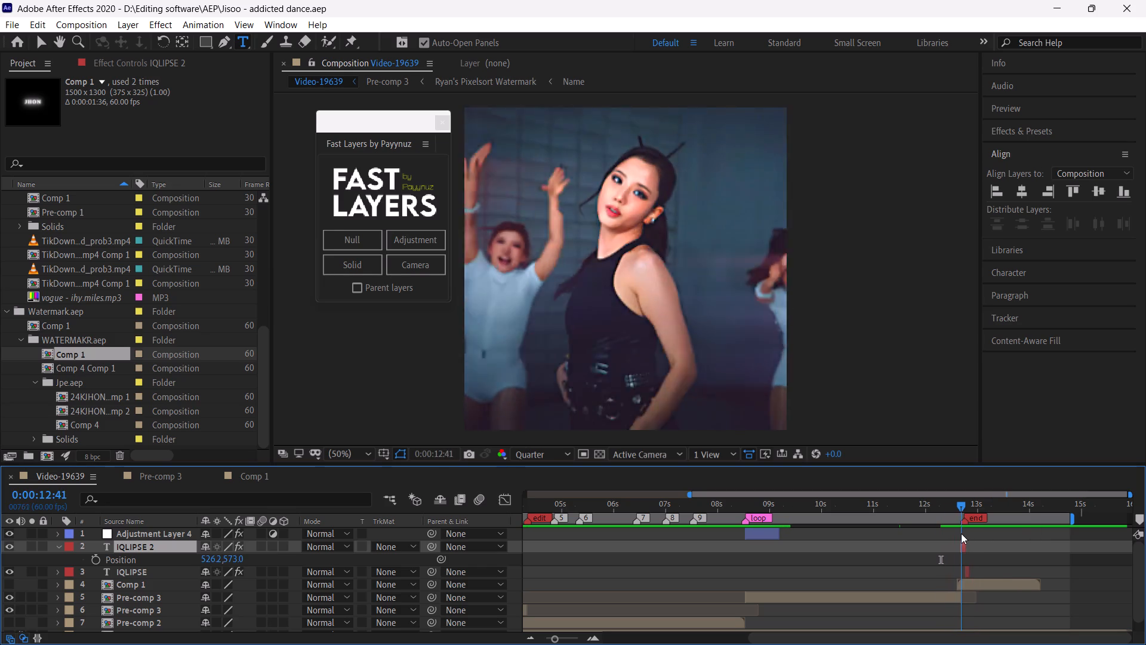
Centre the IQLIPSE and IQLIPSE 2 text layers horizontally and vertically in the composition, checking them where they overlap at 0:00:12:46.
{"action": "left_click_drag", "start_coordinate": [961, 533], "coordinate": [966, 542]}
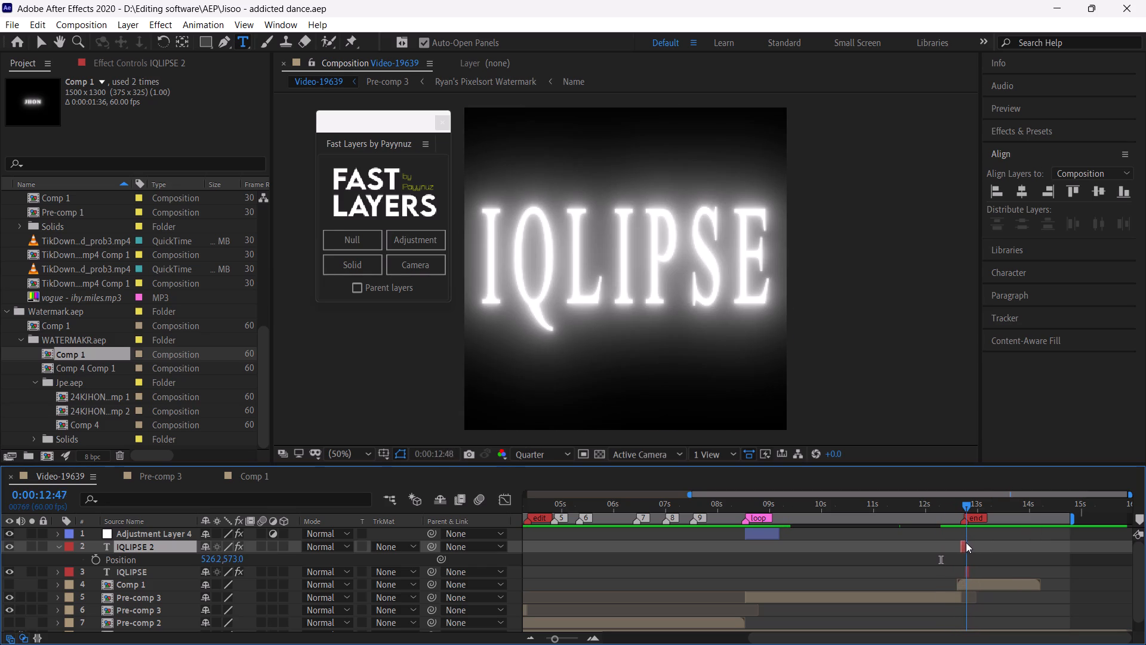
{"action": "left_click_drag", "start_coordinate": [966, 542], "coordinate": [965, 542]}
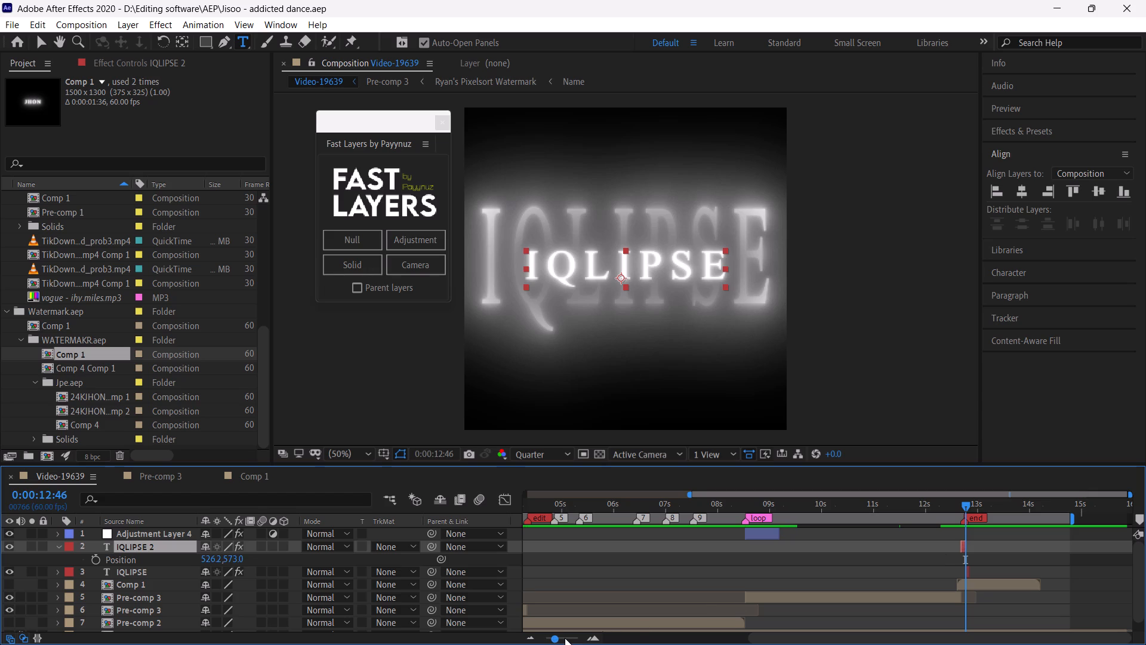
{"action": "left_click_drag", "start_coordinate": [565, 638], "coordinate": [573, 641]}
{"action": "double_click", "coordinate": [834, 573]}
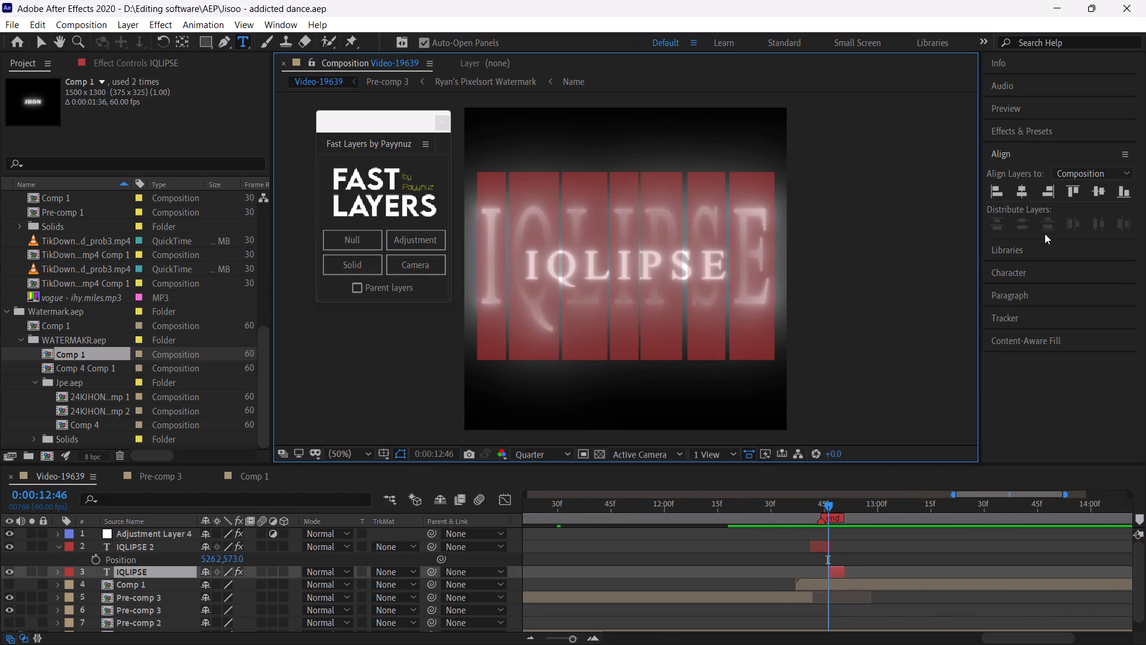
{"action": "left_click", "coordinate": [1021, 191]}
{"action": "left_click", "coordinate": [1104, 188]}
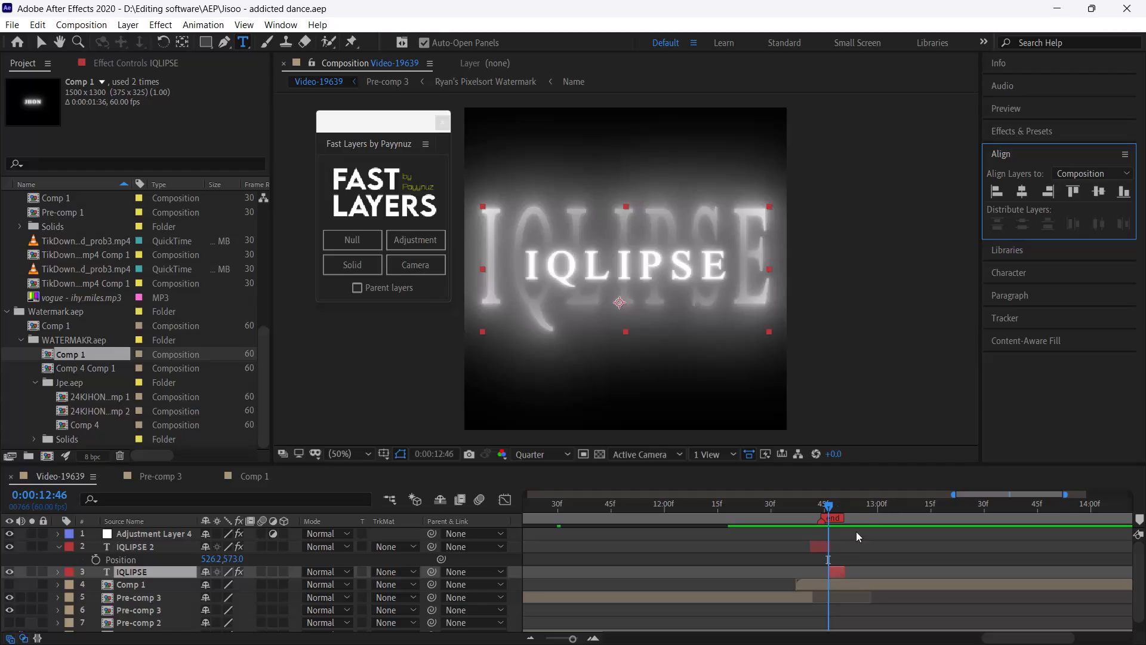
{"action": "double_click", "coordinate": [821, 543]}
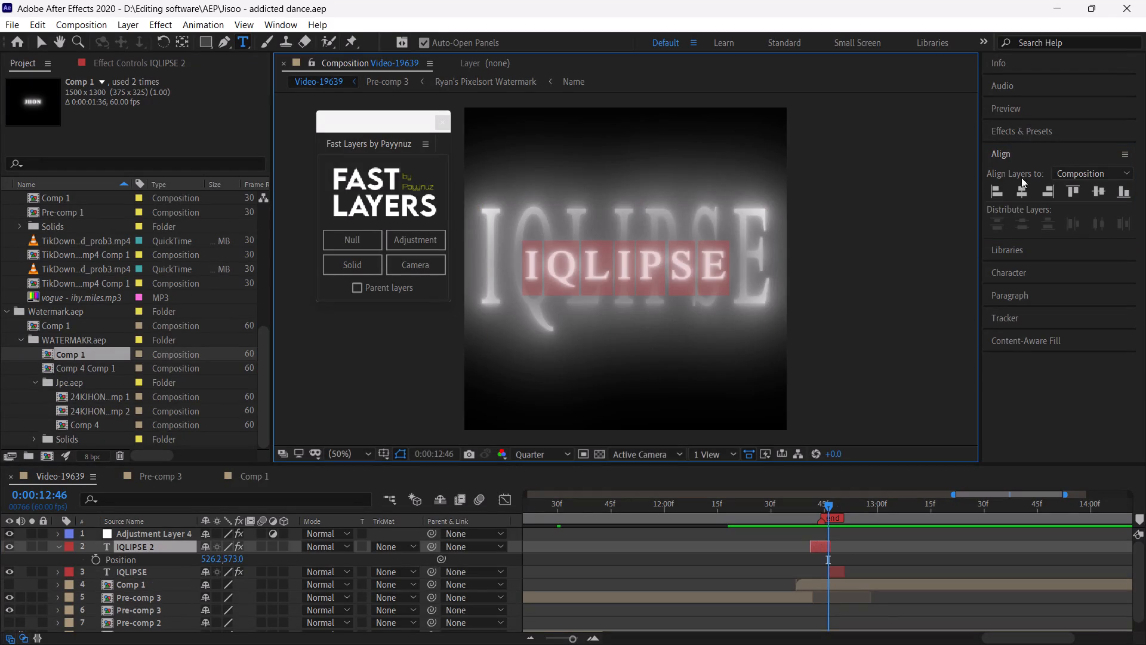
{"action": "left_click", "coordinate": [1022, 198]}
{"action": "left_click", "coordinate": [1097, 188]}
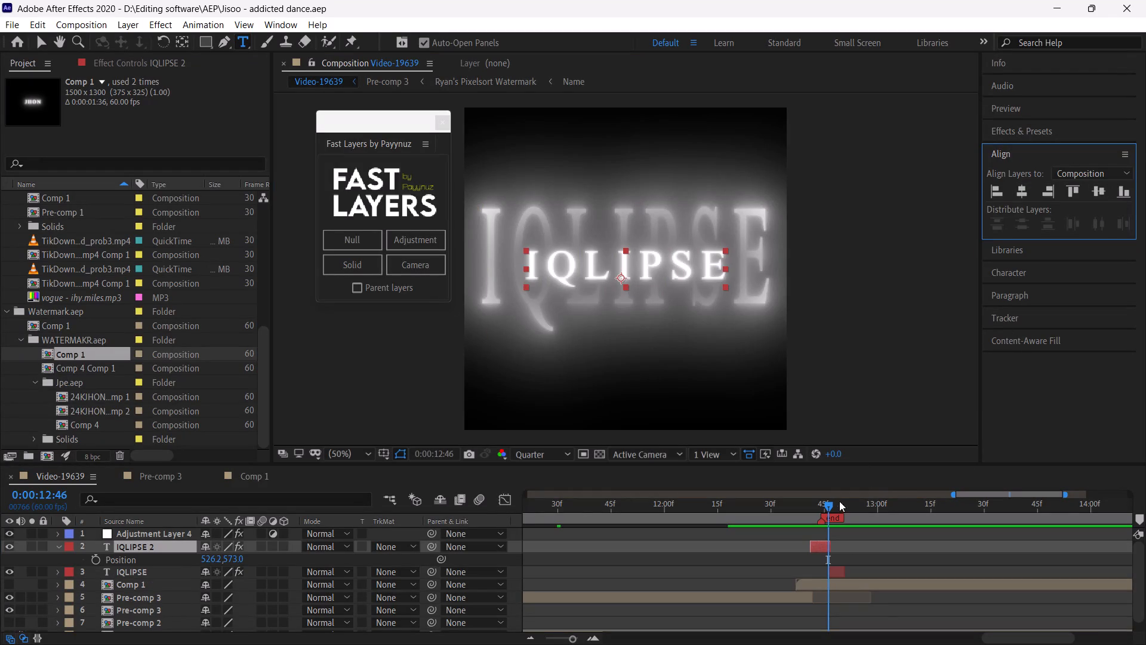
{"action": "double_click", "coordinate": [820, 543]}
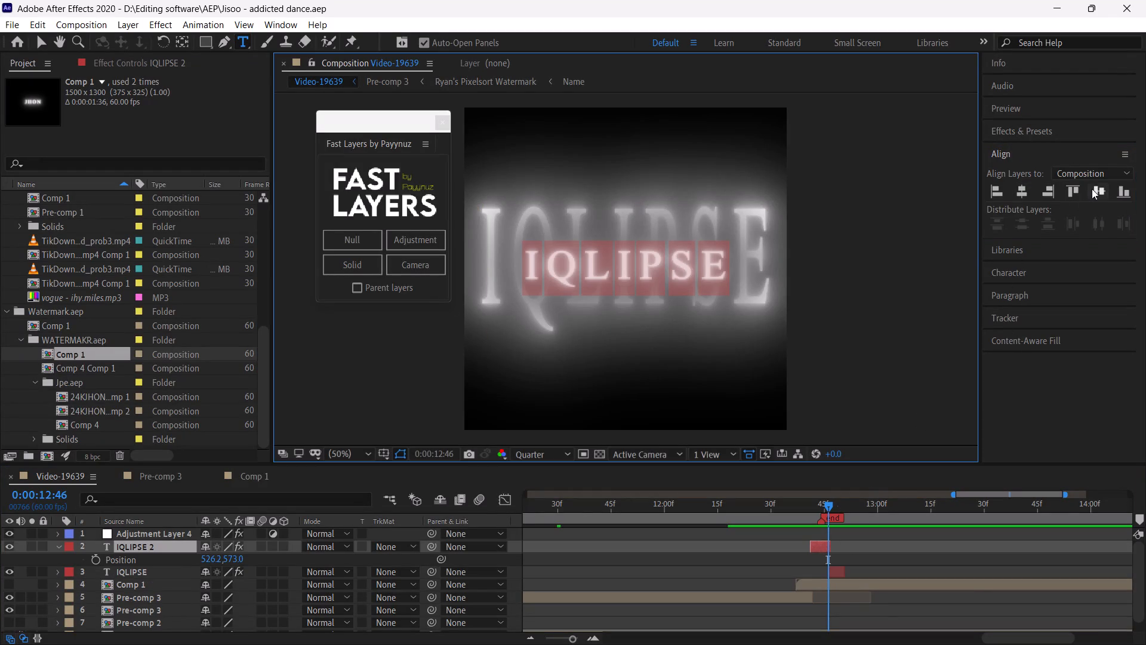
{"action": "left_click", "coordinate": [1093, 188]}
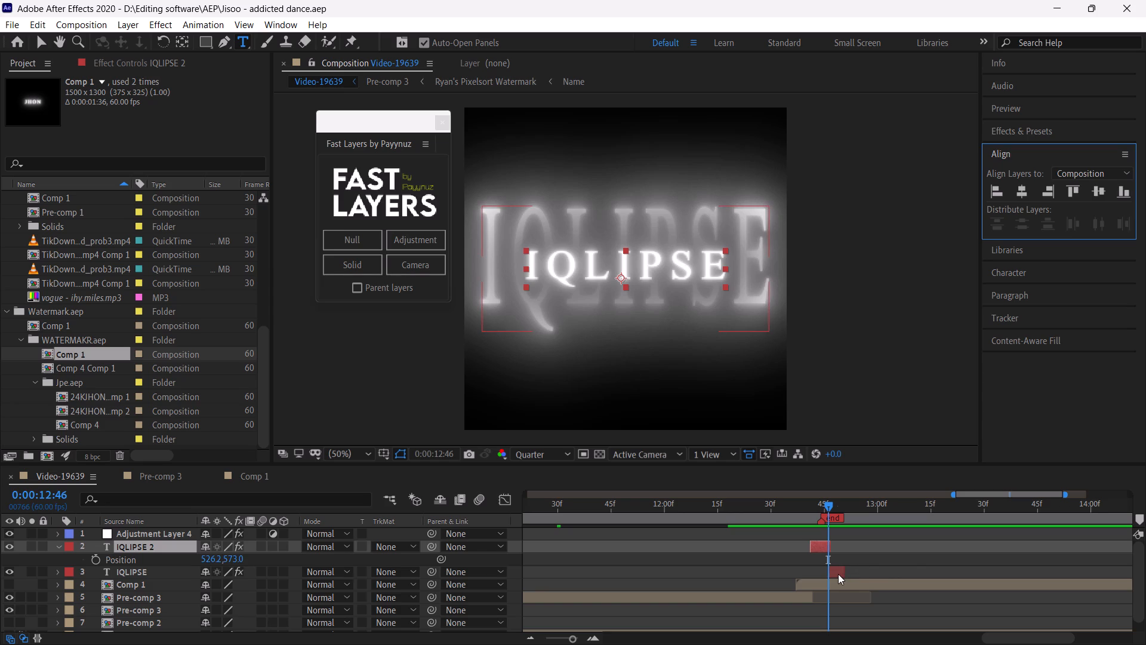
Lower the large IQLIPSE text layer by setting its Position to 520.3, 675.1.
{"action": "left_click", "coordinate": [838, 574]}
{"action": "key", "text": "p"}
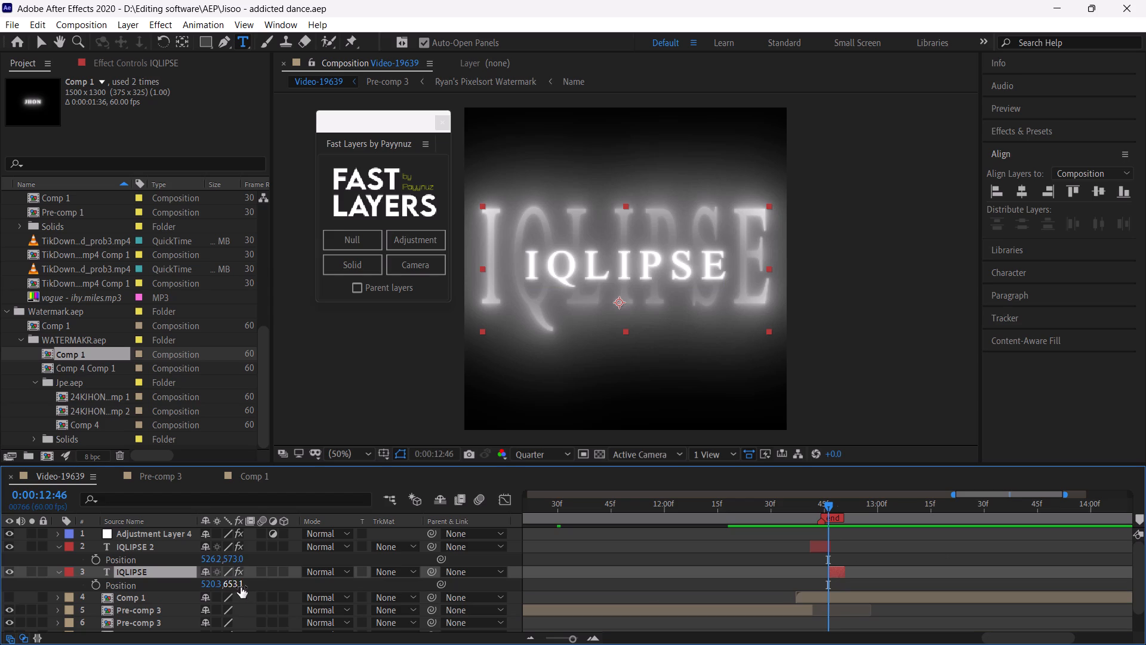
{"action": "left_click_drag", "start_coordinate": [235, 587], "coordinate": [245, 589]}
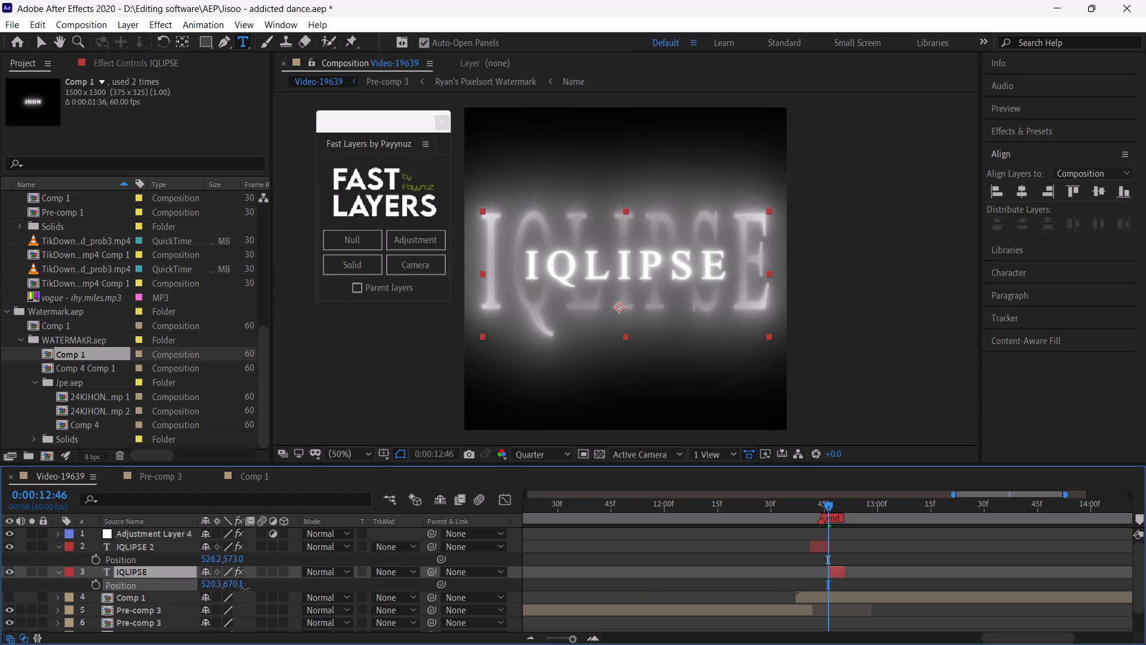
{"action": "left_click_drag", "start_coordinate": [245, 589], "coordinate": [248, 589]}
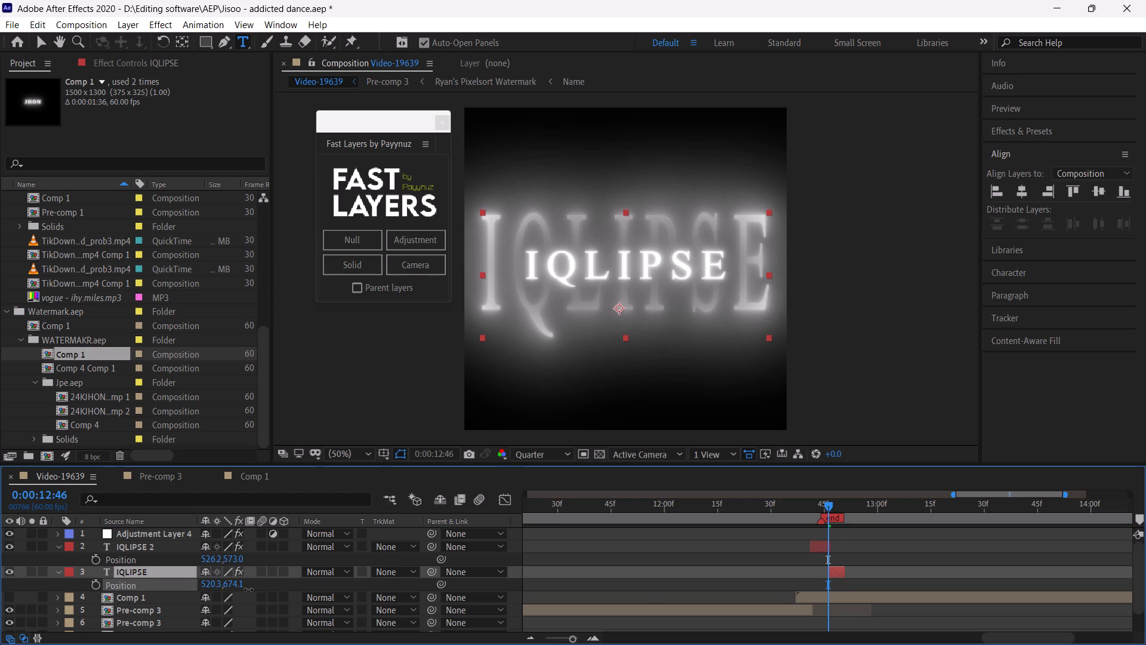
{"action": "left_click_drag", "start_coordinate": [248, 589], "coordinate": [248, 590]}
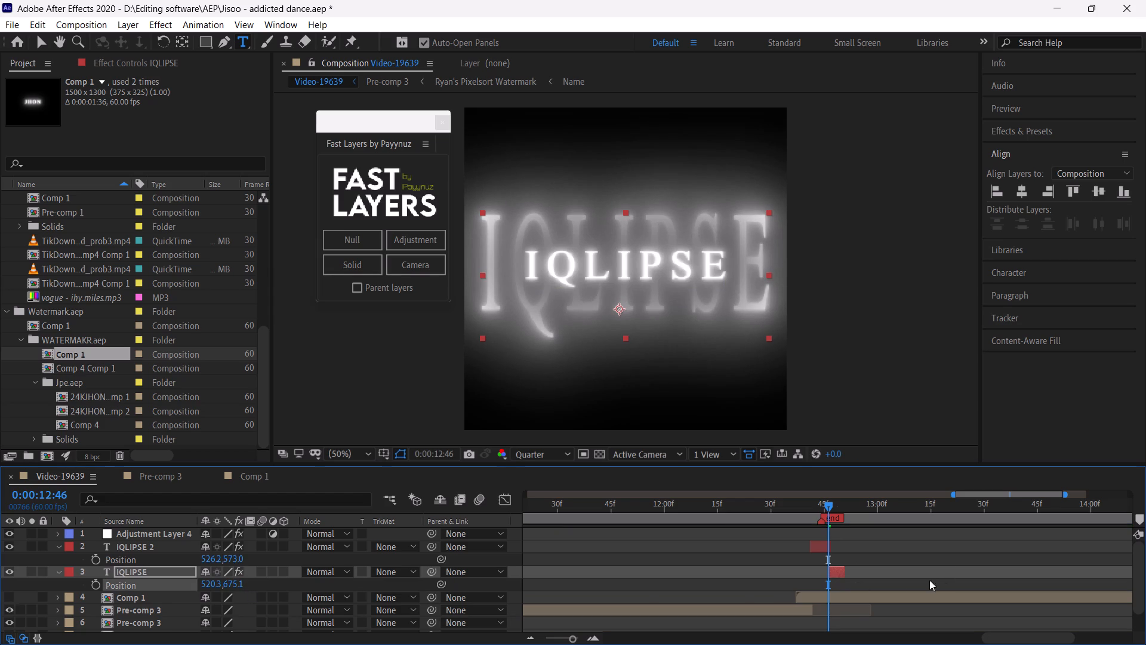
{"action": "left_click", "coordinate": [913, 586]}
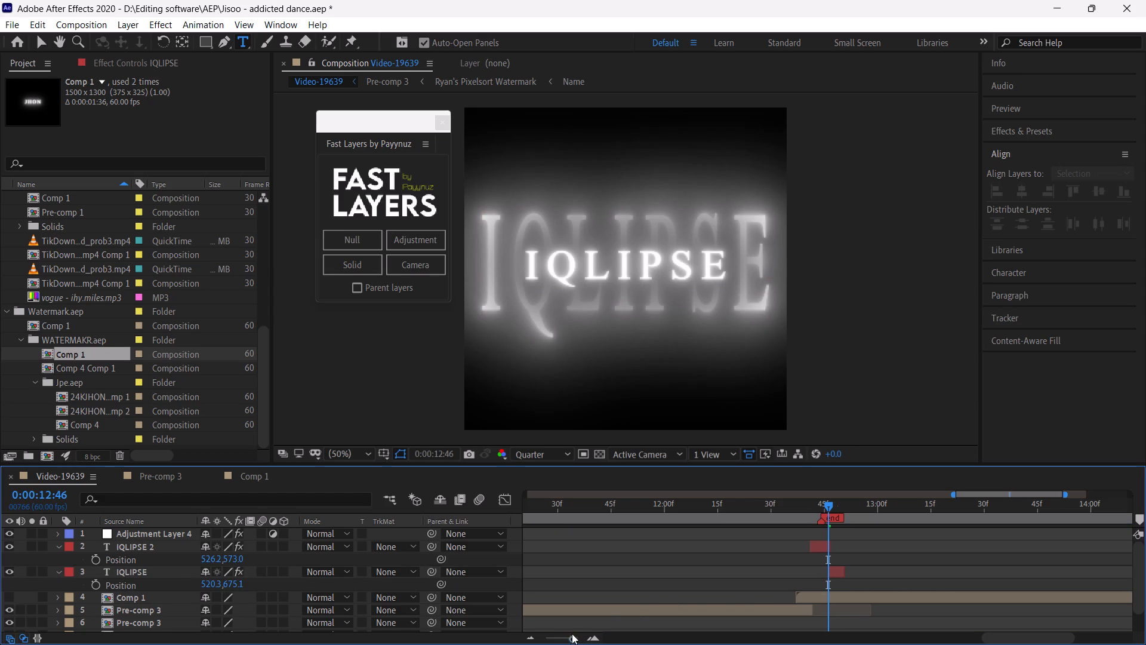
Scrub through the two IQLIPSE layers from 0:00:12:46 and play the edit from 0:00:02:39 to check the result.
{"action": "left_click_drag", "start_coordinate": [572, 639], "coordinate": [578, 639]}
{"action": "left_click_drag", "start_coordinate": [830, 504], "coordinate": [854, 506]}
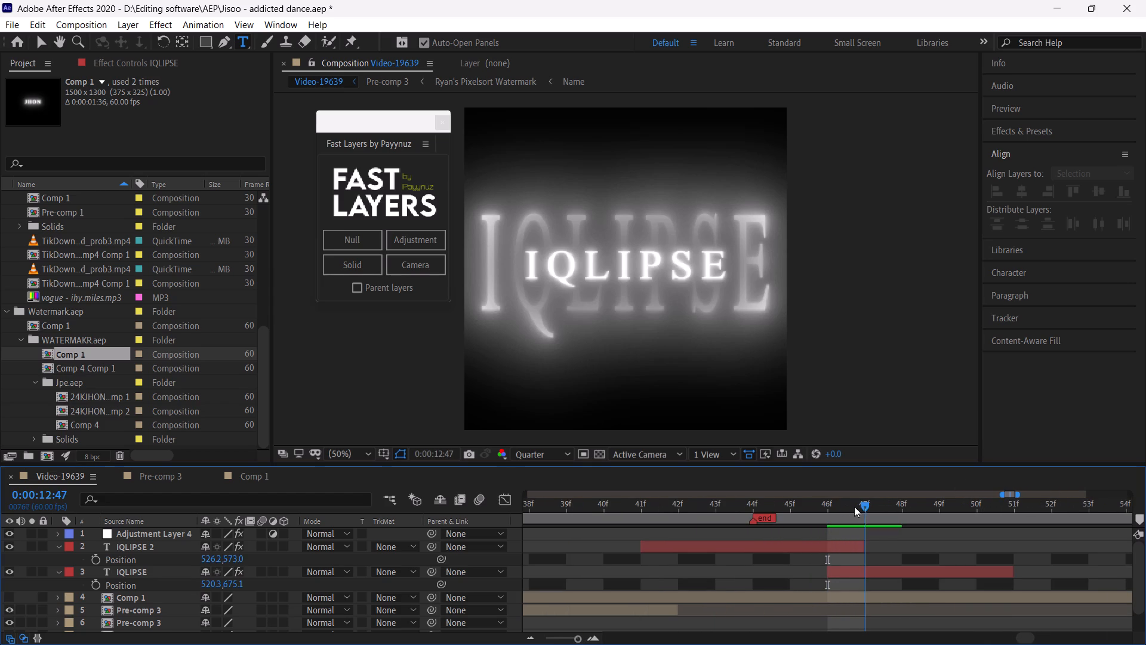
{"action": "left_click_drag", "start_coordinate": [854, 506], "coordinate": [1004, 521]}
{"action": "left_click_drag", "start_coordinate": [573, 638], "coordinate": [494, 642]}
{"action": "left_click", "coordinate": [628, 505]}
{"action": "key", "text": "space"}
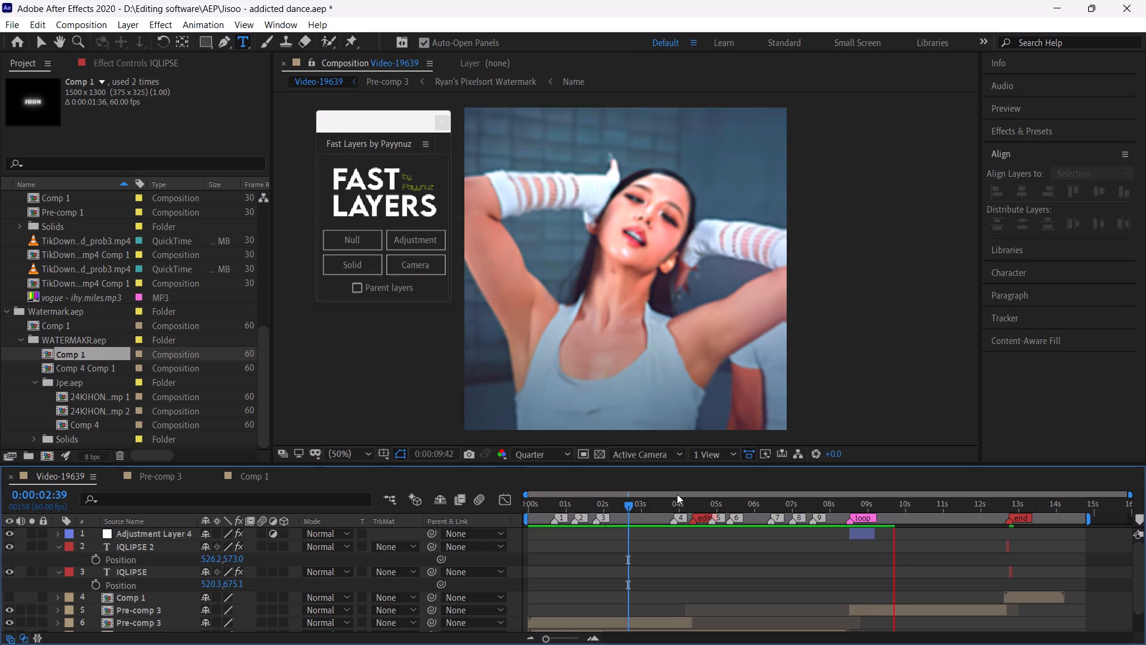
Save the project.
{"action": "key", "text": "ctrl+s"}
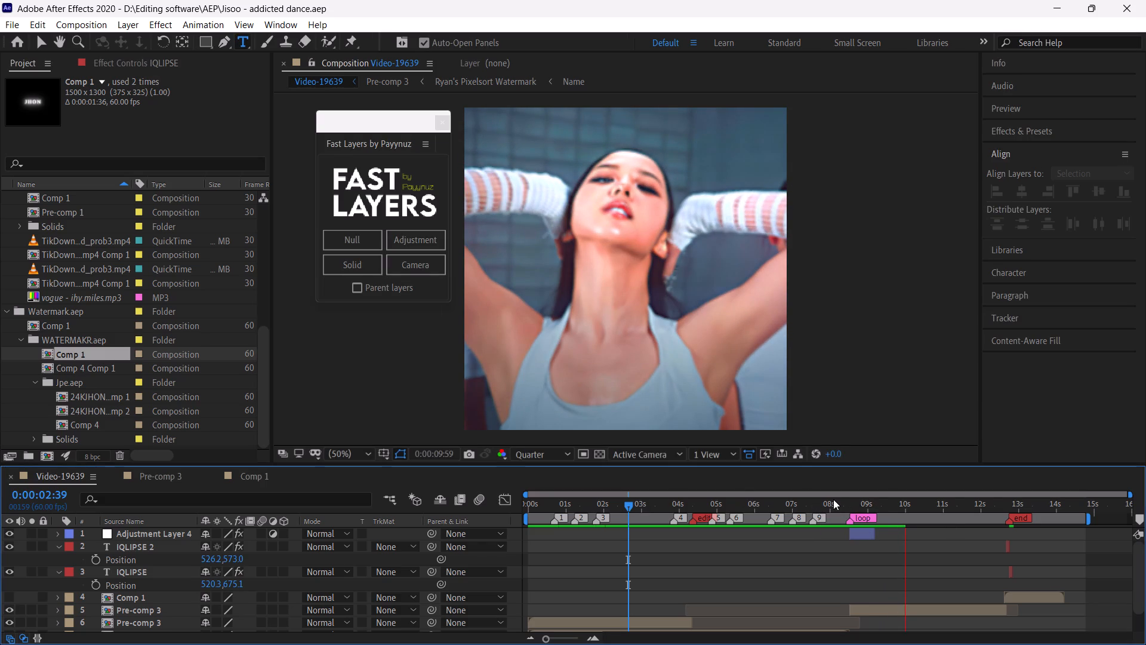
Play the edit from 0:00:07:54 and 0:00:08:13 to review the lead-in to the loop marker.
{"action": "left_click", "coordinate": [826, 502]}
{"action": "key", "text": "space"}
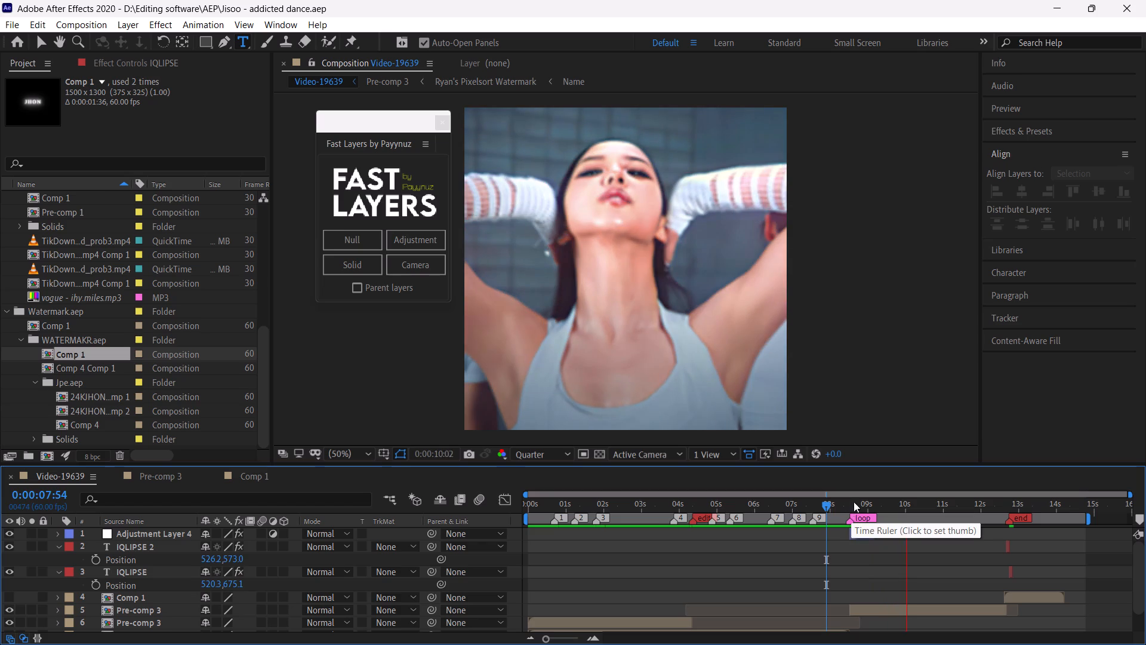
{"action": "left_click", "coordinate": [838, 504]}
{"action": "key", "text": "space"}
{"action": "left_click", "coordinate": [838, 504]}
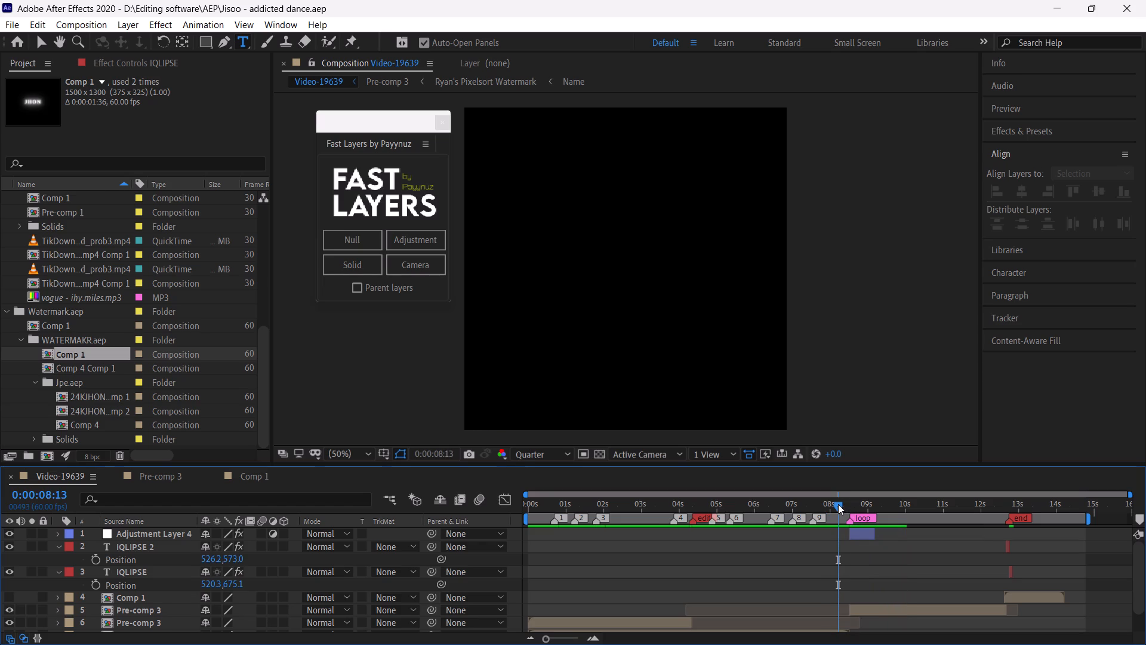
Save the project.
{"action": "key", "text": "ctrl+s"}
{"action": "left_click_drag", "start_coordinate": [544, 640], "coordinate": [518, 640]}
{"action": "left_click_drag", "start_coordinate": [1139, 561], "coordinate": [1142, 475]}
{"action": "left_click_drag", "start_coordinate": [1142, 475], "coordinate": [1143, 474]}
Close the floating Fast Layers window and save the project.
{"action": "left_click", "coordinate": [441, 123]}
{"action": "left_click", "coordinate": [410, 220]}
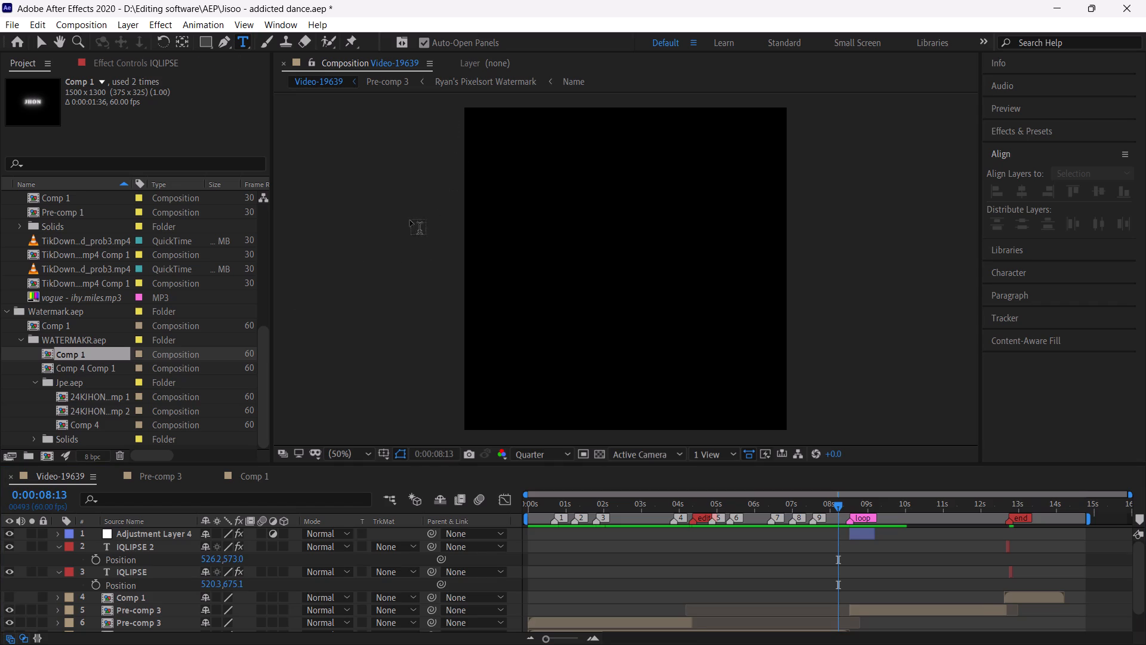
{"action": "key", "text": "ctrl+s"}
Collapse the Watermark.aep and vogue_to2020.aep project folders and save the project.
{"action": "left_click", "coordinate": [5, 314]}
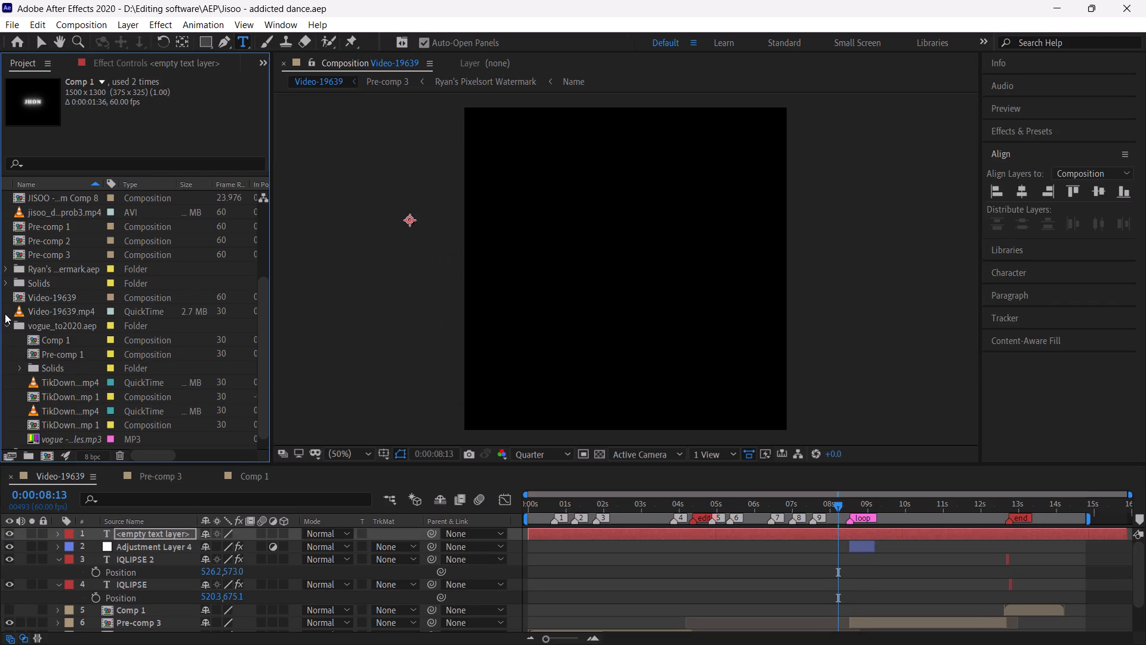
{"action": "left_click", "coordinate": [5, 326]}
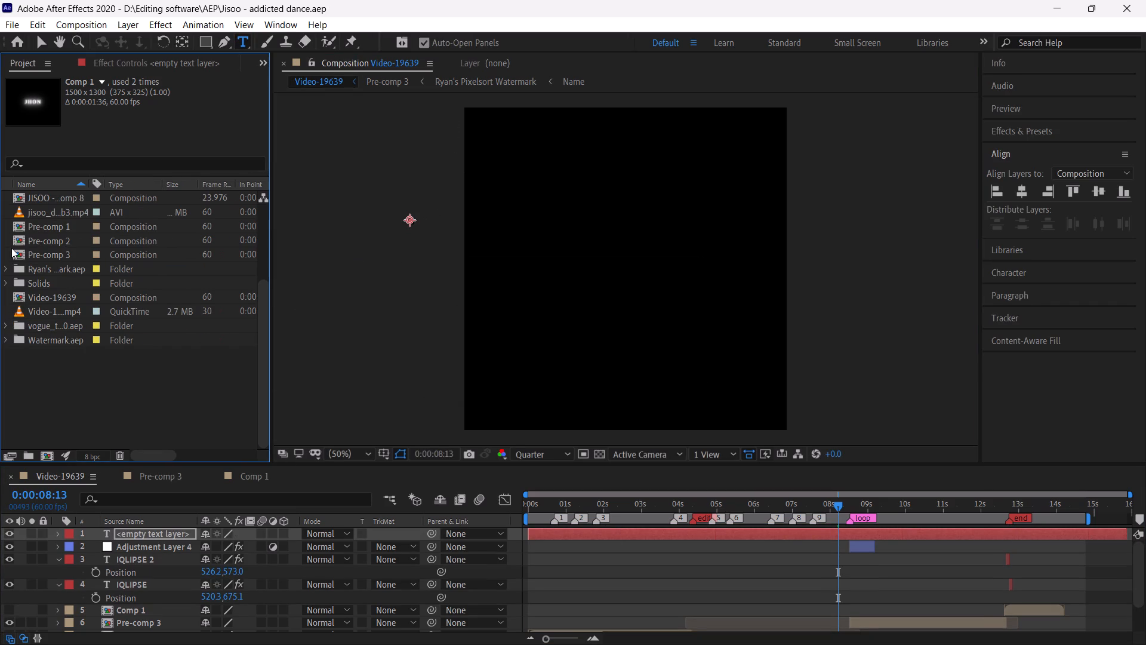
{"action": "key", "text": "ctrl+s"}
Check the composition at 0:00:00:19, 0:00:07:21 and 0:00:05:58.
{"action": "left_click", "coordinate": [540, 510]}
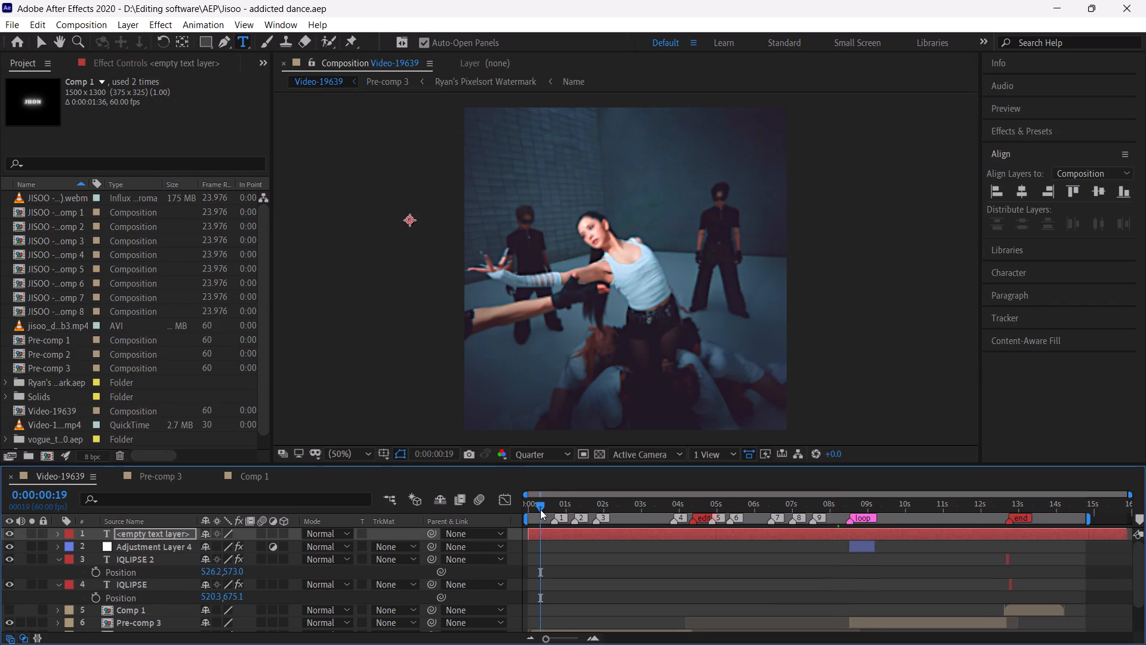
{"action": "left_click", "coordinate": [783, 501]}
{"action": "left_click", "coordinate": [806, 509]}
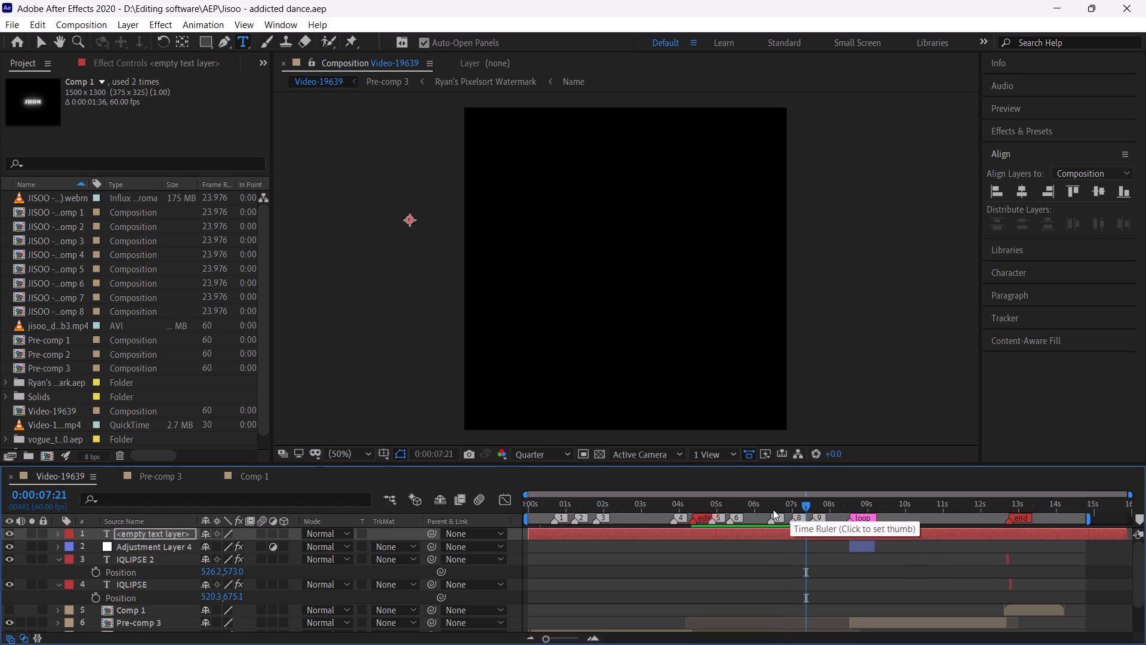
{"action": "left_click", "coordinate": [753, 507]}
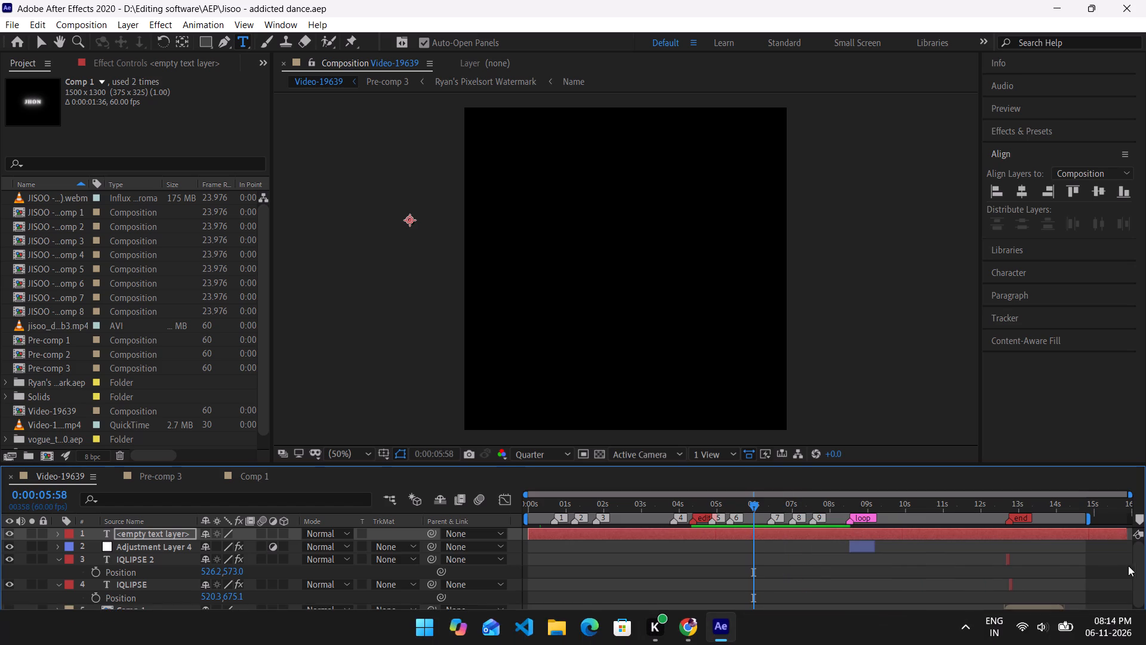
Delete the empty text layer at the top of the Video-19639 composition.
{"action": "left_click_drag", "start_coordinate": [1141, 568], "coordinate": [1141, 532]}
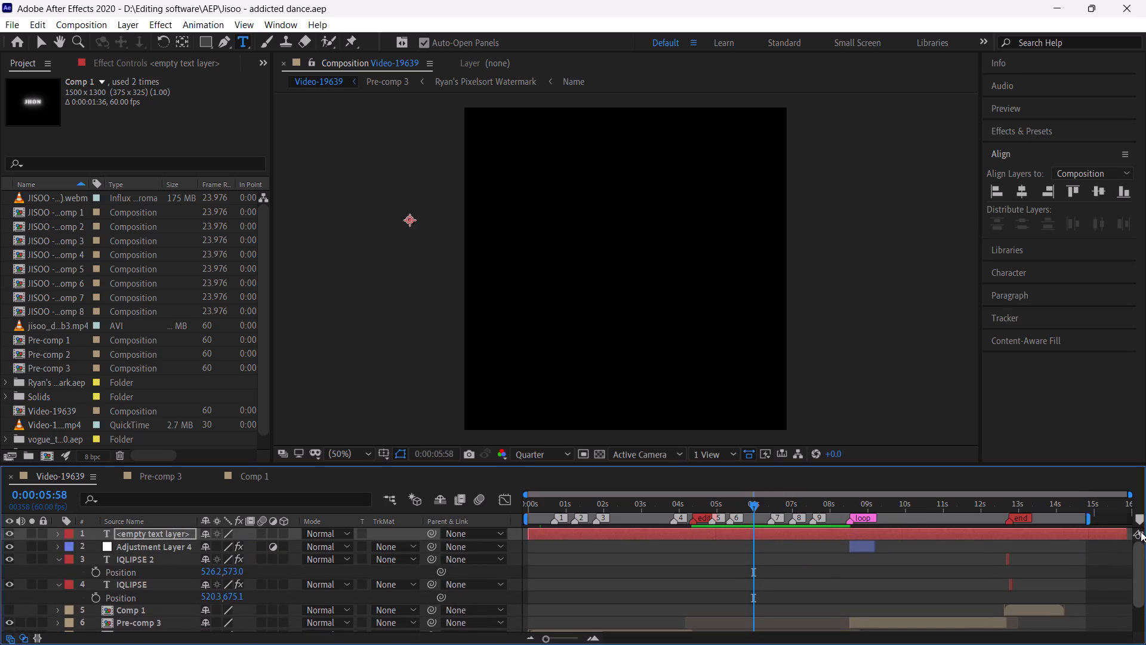
{"action": "left_click_drag", "start_coordinate": [1141, 532], "coordinate": [1141, 530]}
{"action": "left_click", "coordinate": [1104, 560]}
{"action": "left_click", "coordinate": [1065, 535]}
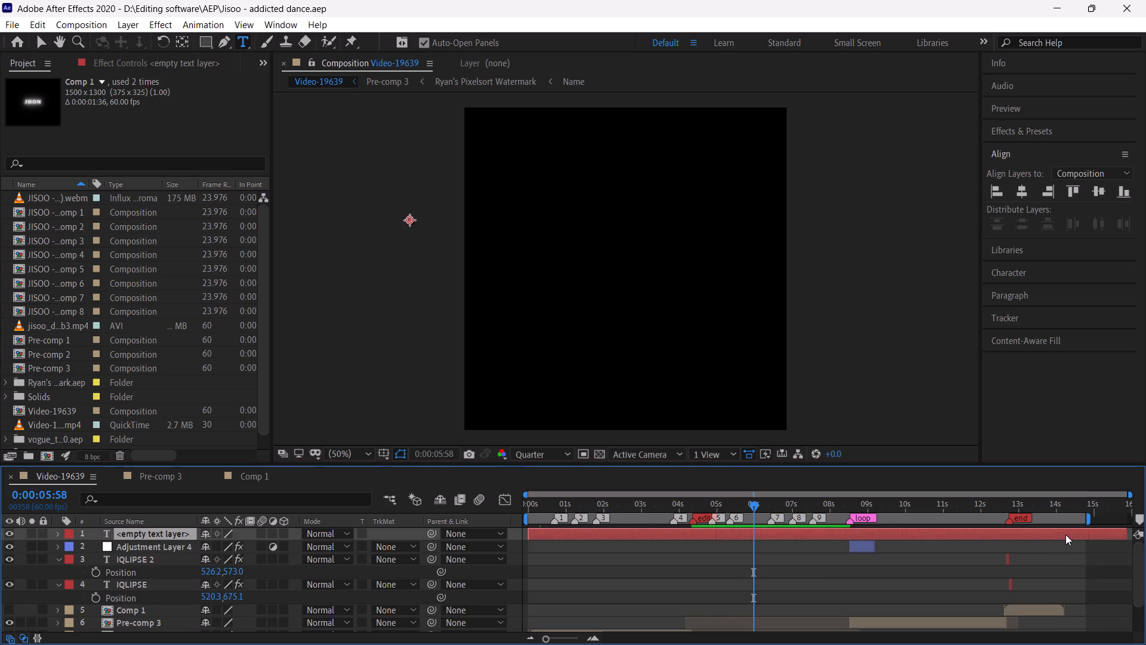
{"action": "key", "text": "BackSpace"}
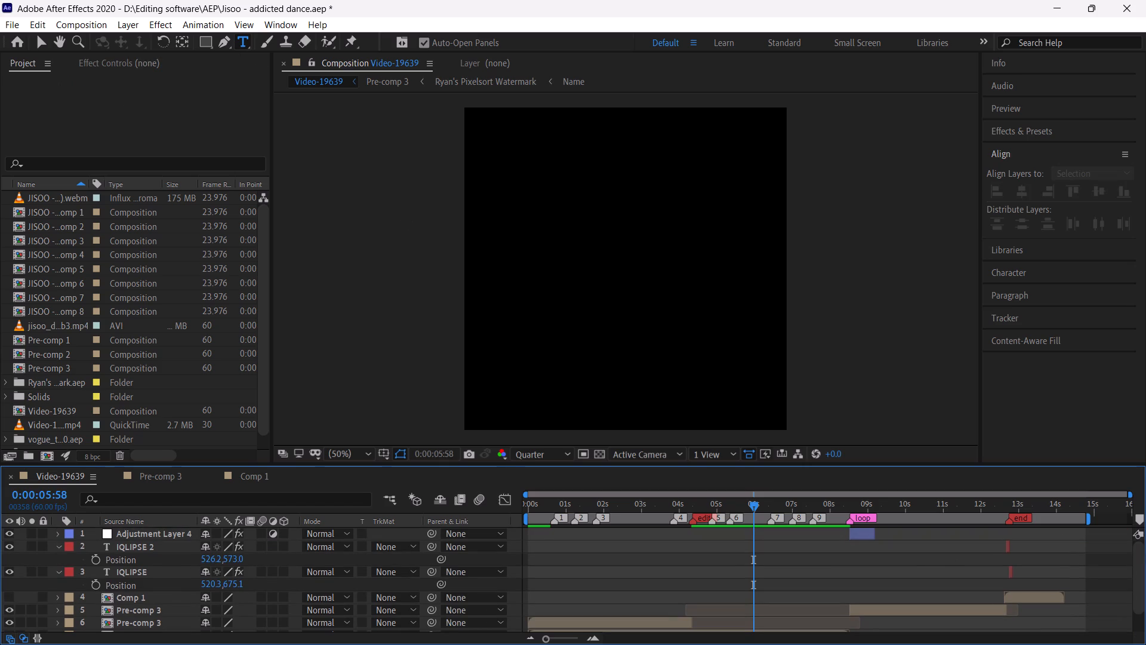
Delete the hidden Comp 1 layer near the end marker.
{"action": "left_click_drag", "start_coordinate": [1141, 558], "coordinate": [1138, 516]}
{"action": "left_click", "coordinate": [1048, 600]}
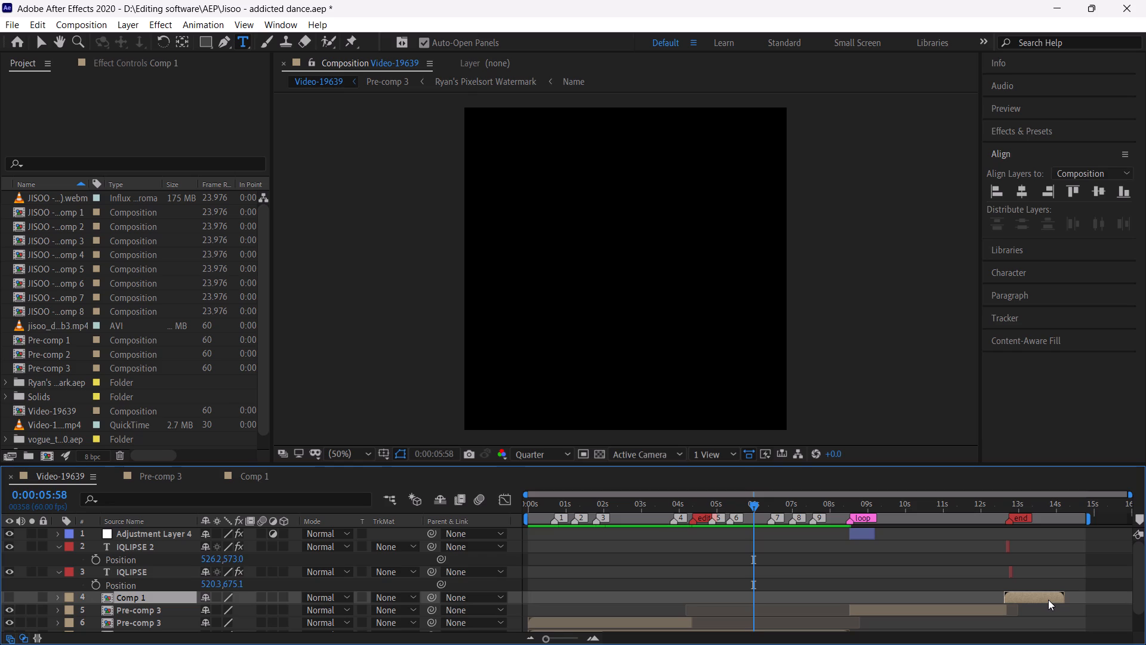
{"action": "key", "text": "BackSpace"}
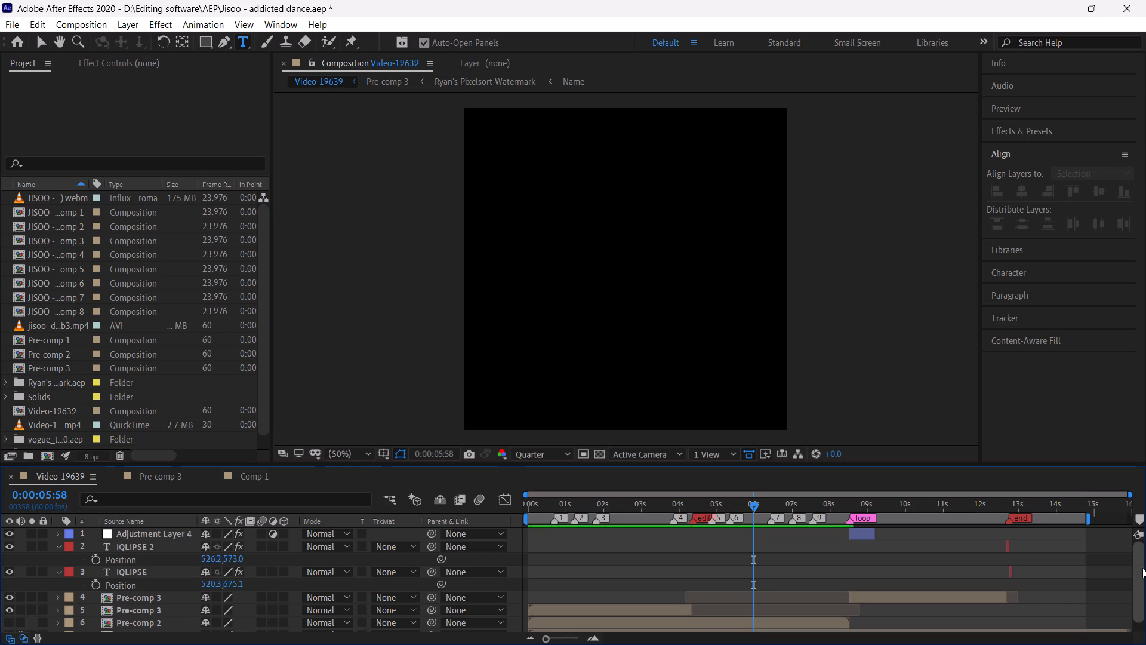
Collapse the Position properties shown under the two IQLIPSE layers.
{"action": "type", "text": "uu"}
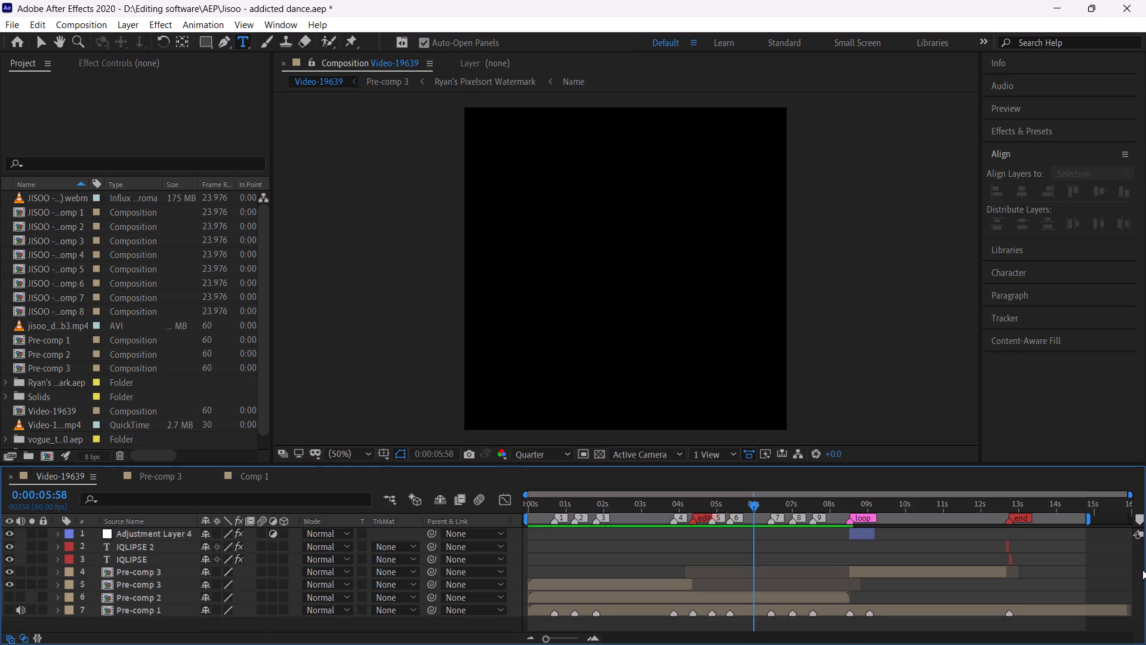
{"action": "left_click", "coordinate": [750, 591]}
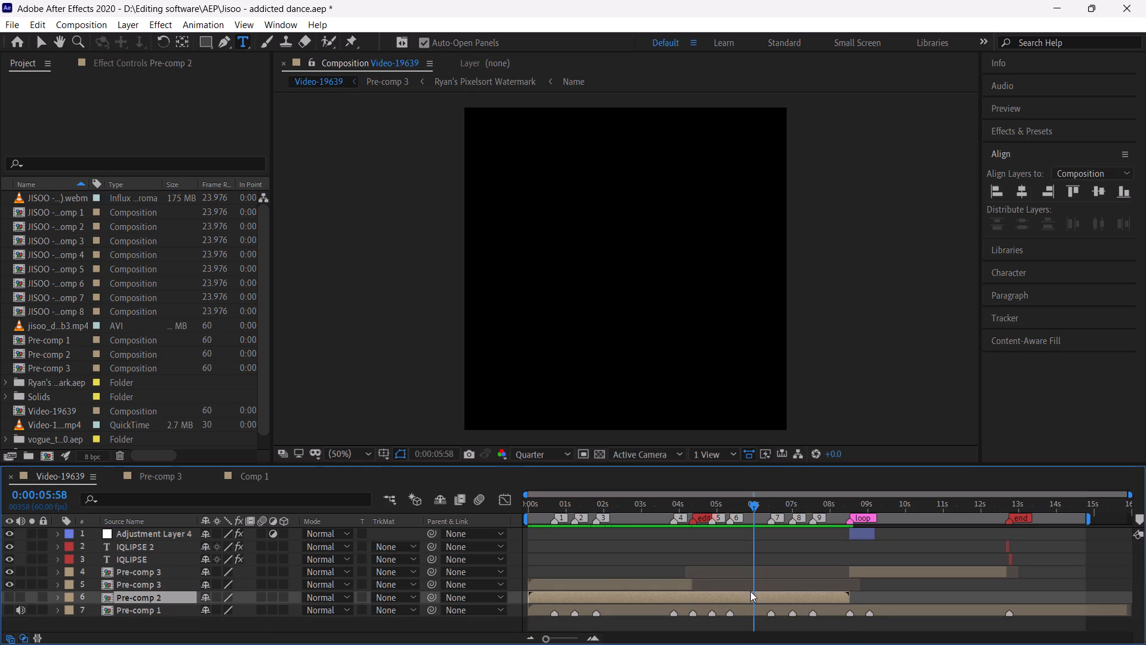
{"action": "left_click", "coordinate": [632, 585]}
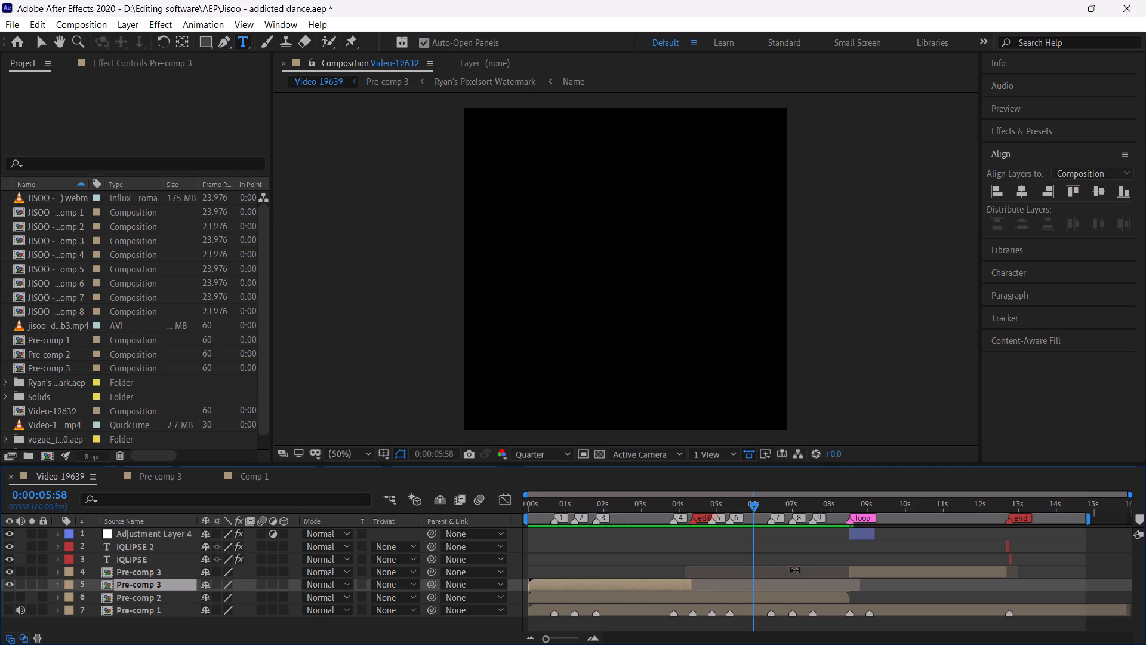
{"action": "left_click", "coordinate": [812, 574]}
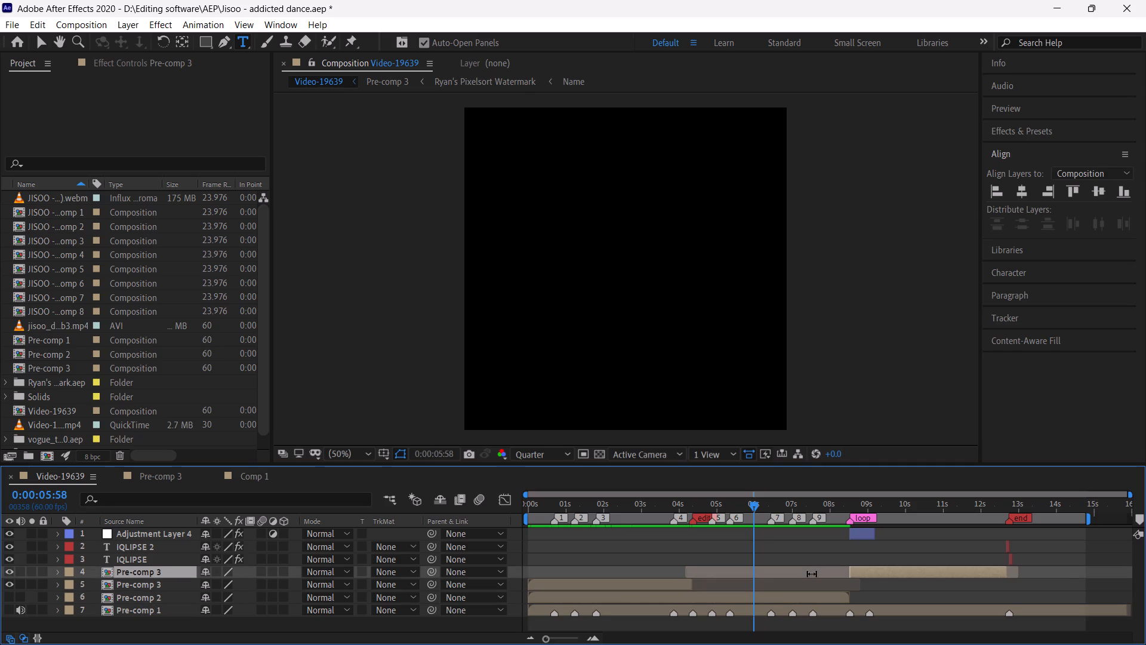
Undo the Comp 1 layer deletion and the latest edits to the two IQLIPSE text layers.
{"action": "key", "text": "ctrl+z"}
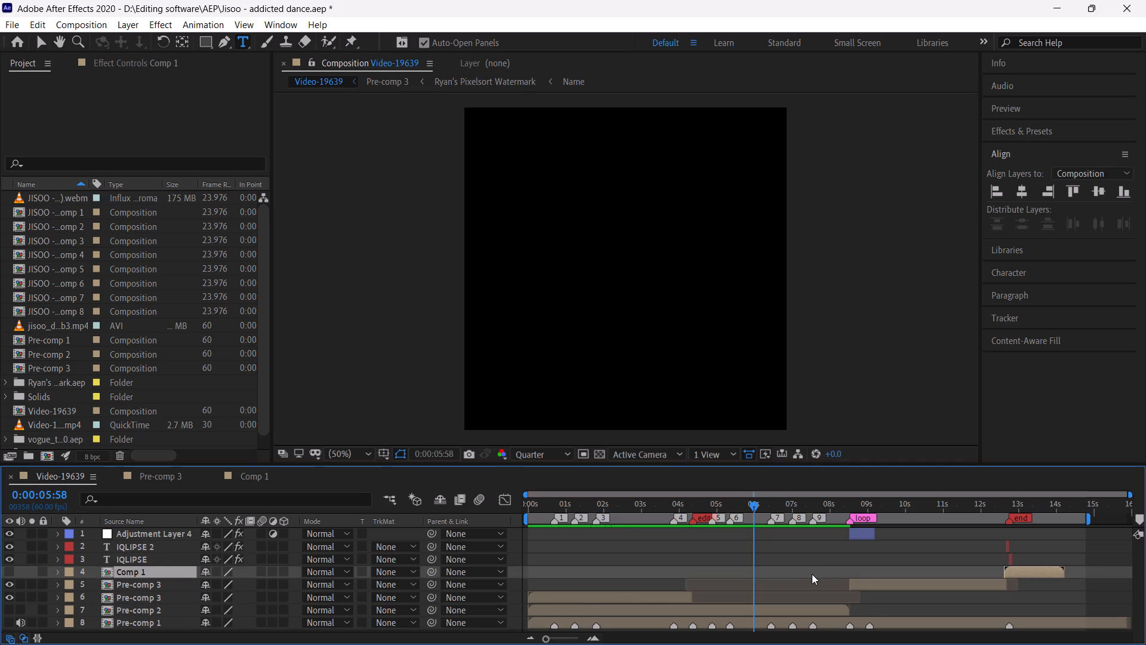
{"action": "key", "text": "ctrl+z"}
{"action": "key", "text": "ctrl+z"}
{"action": "key", "text": "ctrl+z"}
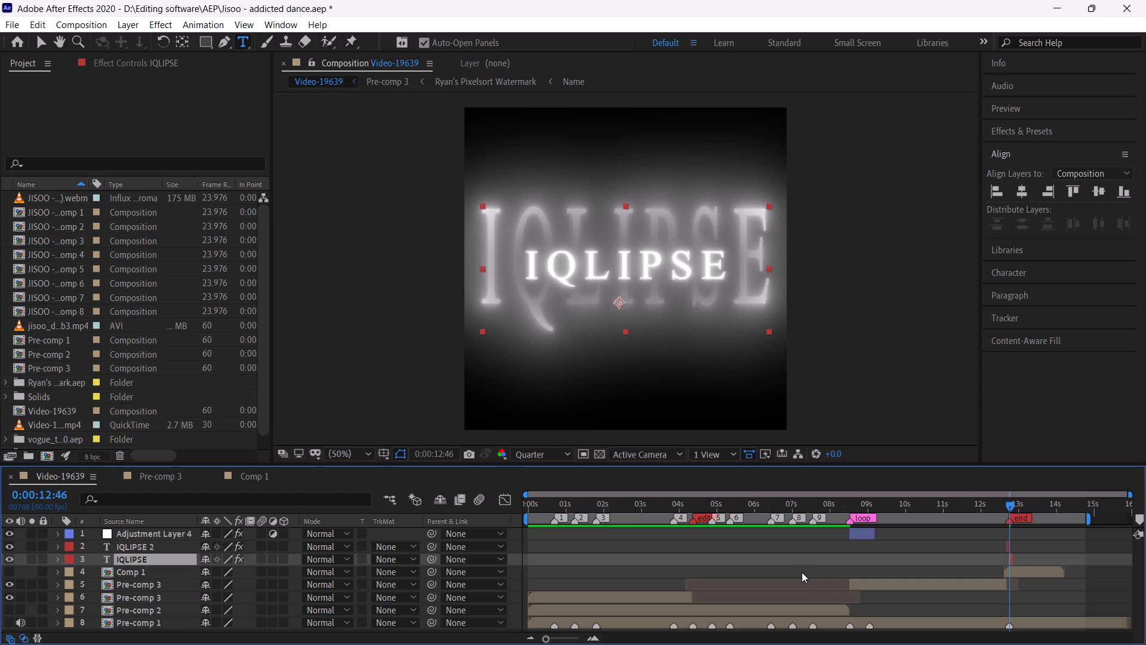
{"action": "key", "text": "ctrl+z"}
{"action": "key", "text": "ctrl+z"}
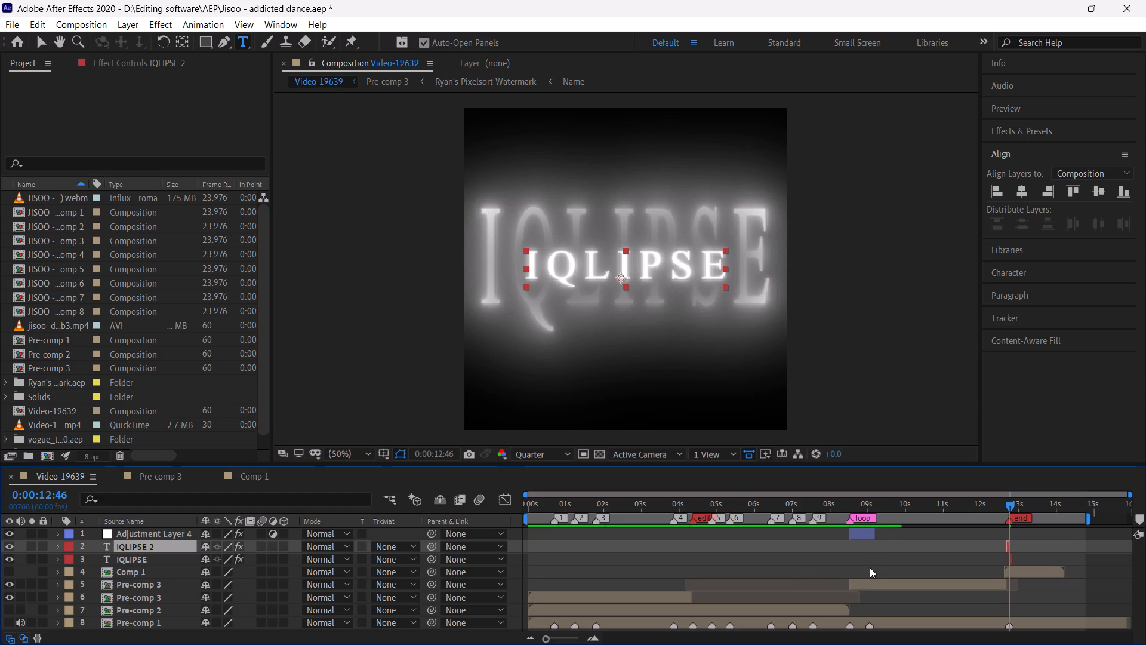
{"action": "key", "text": "ctrl+z"}
{"action": "key", "text": "ctrl+z"}
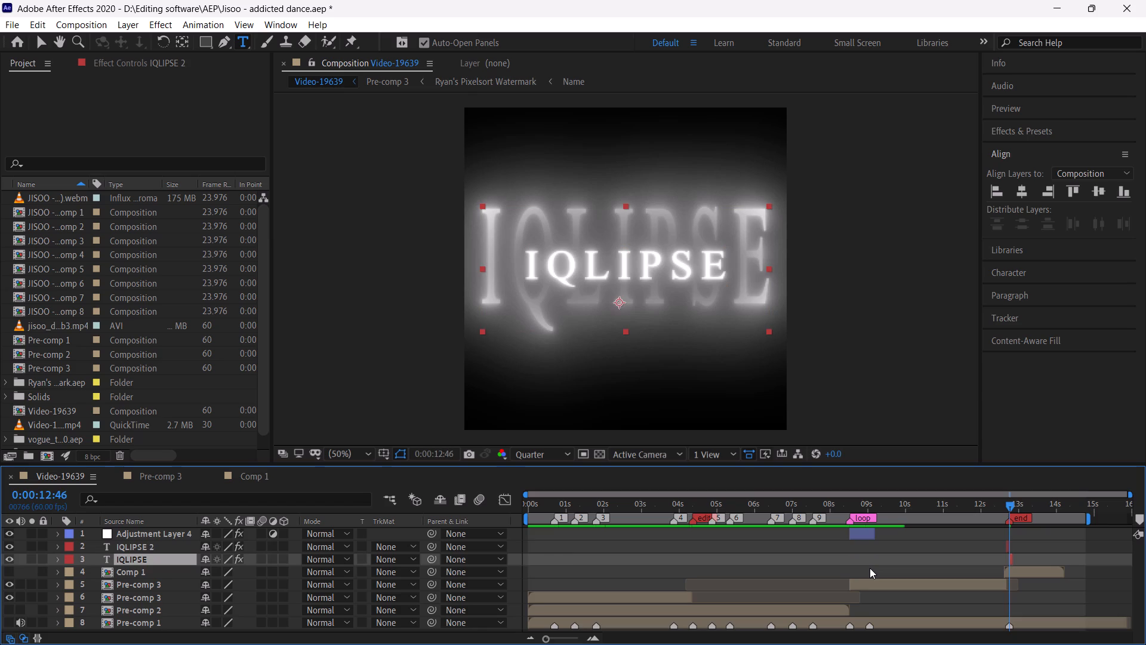
{"action": "key", "text": "ctrl+z"}
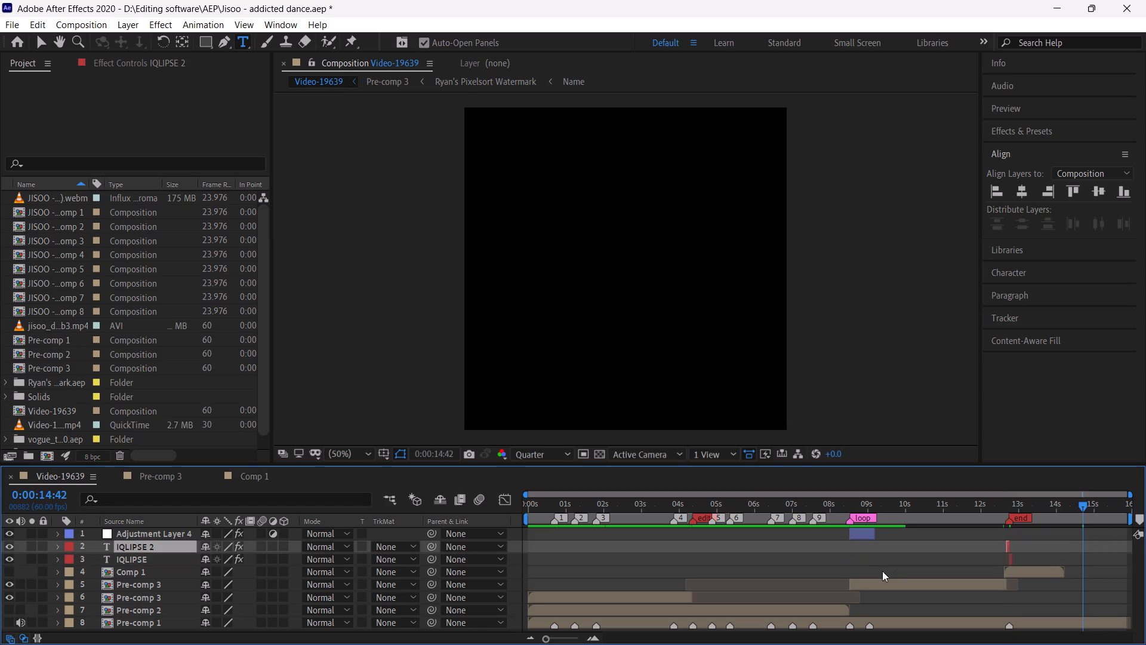
Undo the watermark edits further, until both IQLIPSE text layers are back to their JHON wording.
{"action": "left_click_drag", "start_coordinate": [1138, 561], "coordinate": [1142, 606]}
{"action": "left_click", "coordinate": [744, 514]}
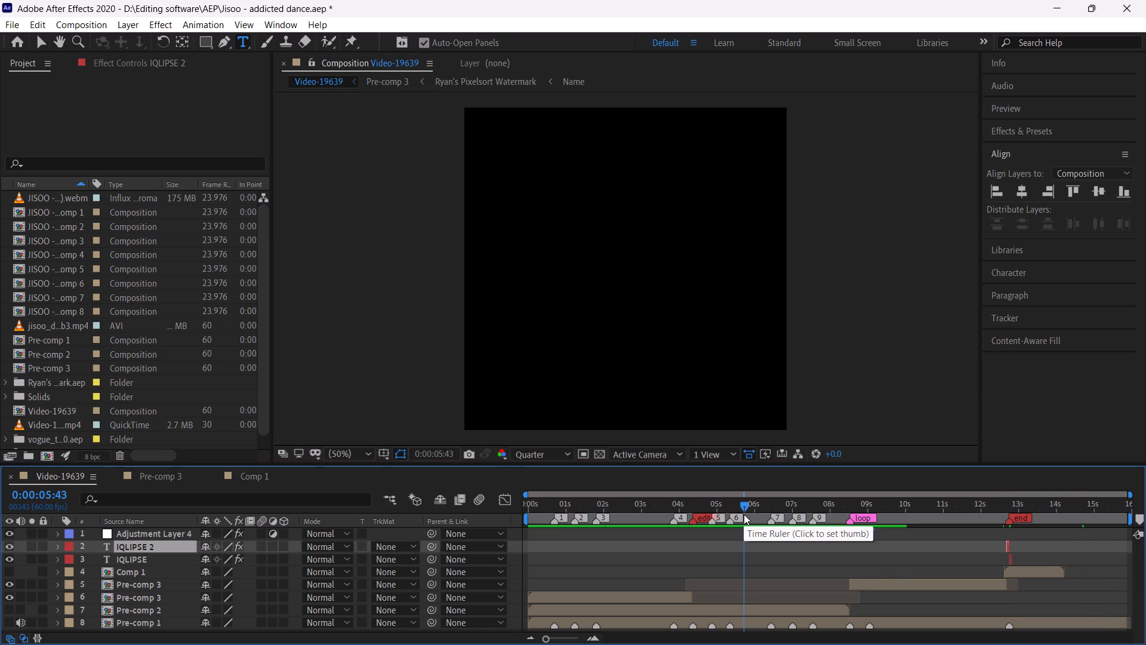
{"action": "key", "text": "ctrl+z"}
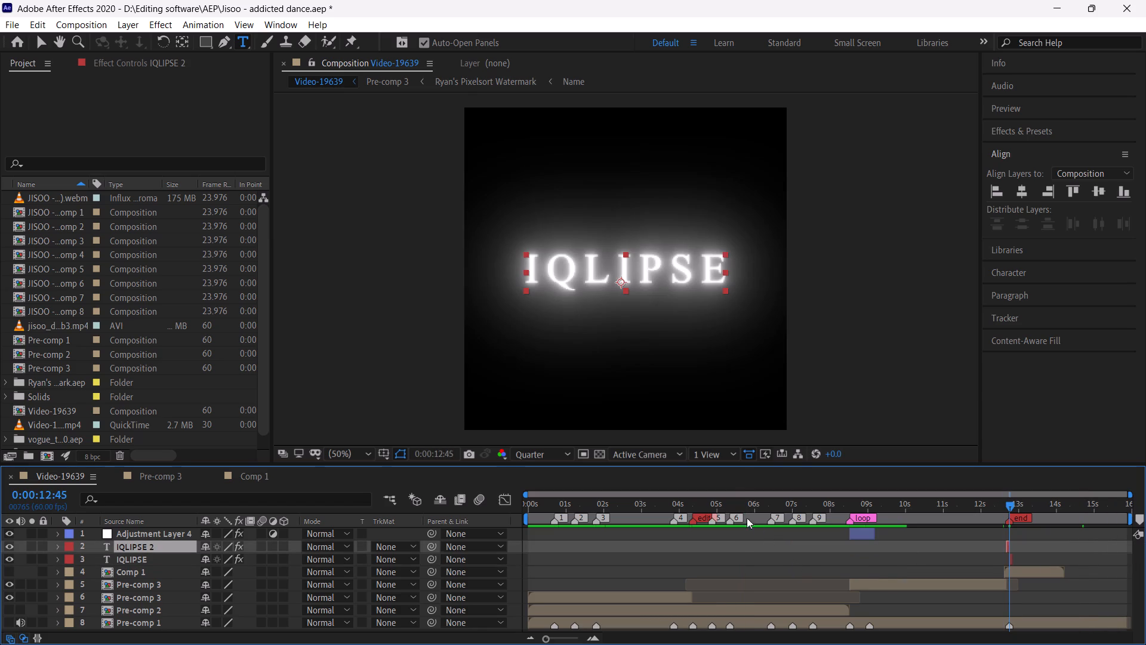
{"action": "left_click", "coordinate": [736, 507]}
{"action": "key", "text": "space"}
{"action": "left_click", "coordinate": [736, 507]}
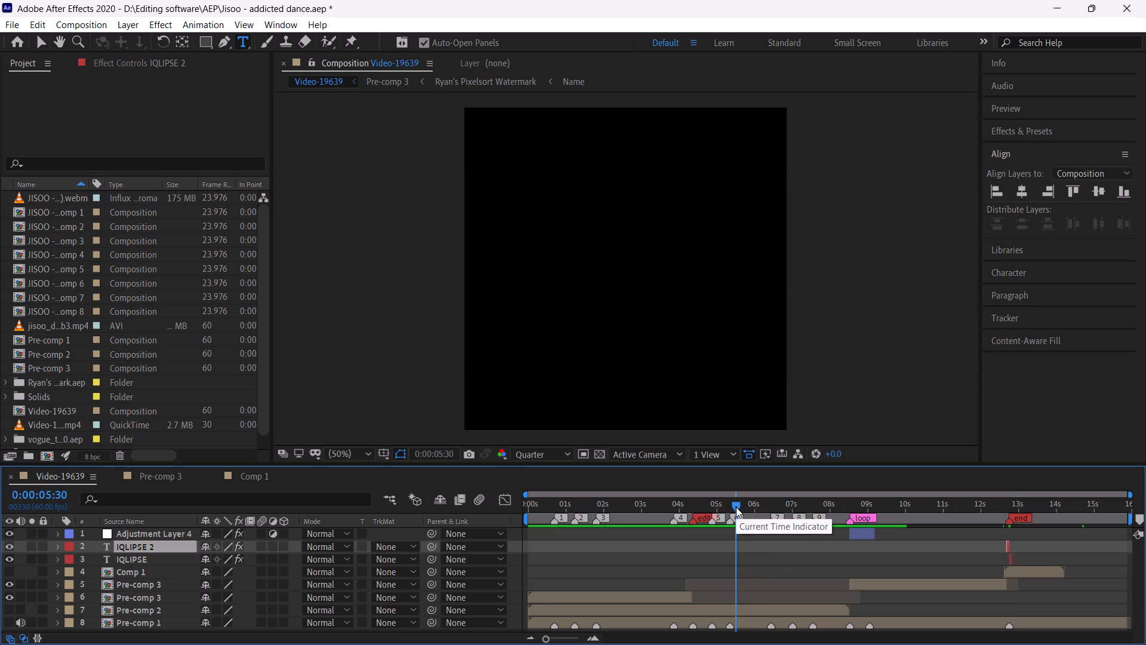
{"action": "key", "text": "ctrl+z"}
{"action": "key", "text": "ctrl+z"}
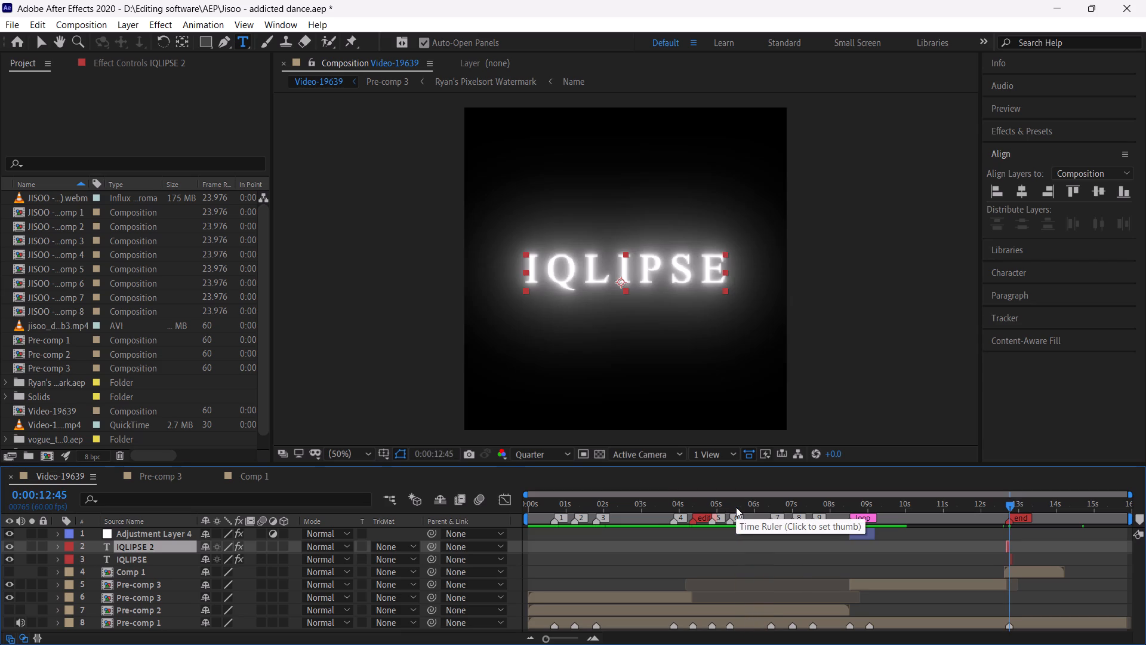
{"action": "key", "text": "ctrl+z"}
{"action": "key", "text": "ctrl+z"}
{"action": "key", "text": "ctrl+z"}
{"action": "key", "text": "ctrl+z"}
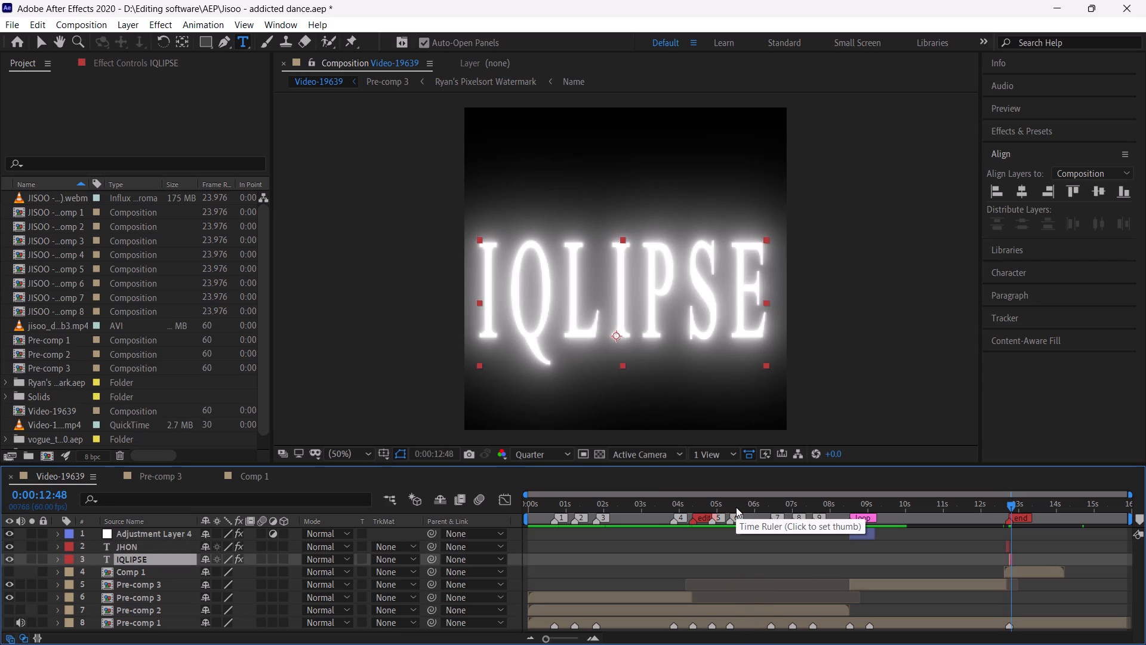
{"action": "key", "text": "ctrl+z"}
{"action": "key", "text": "ctrl+z"}
{"action": "key", "text": "ctrl+z"}
{"action": "key", "text": "ctrl+z"}
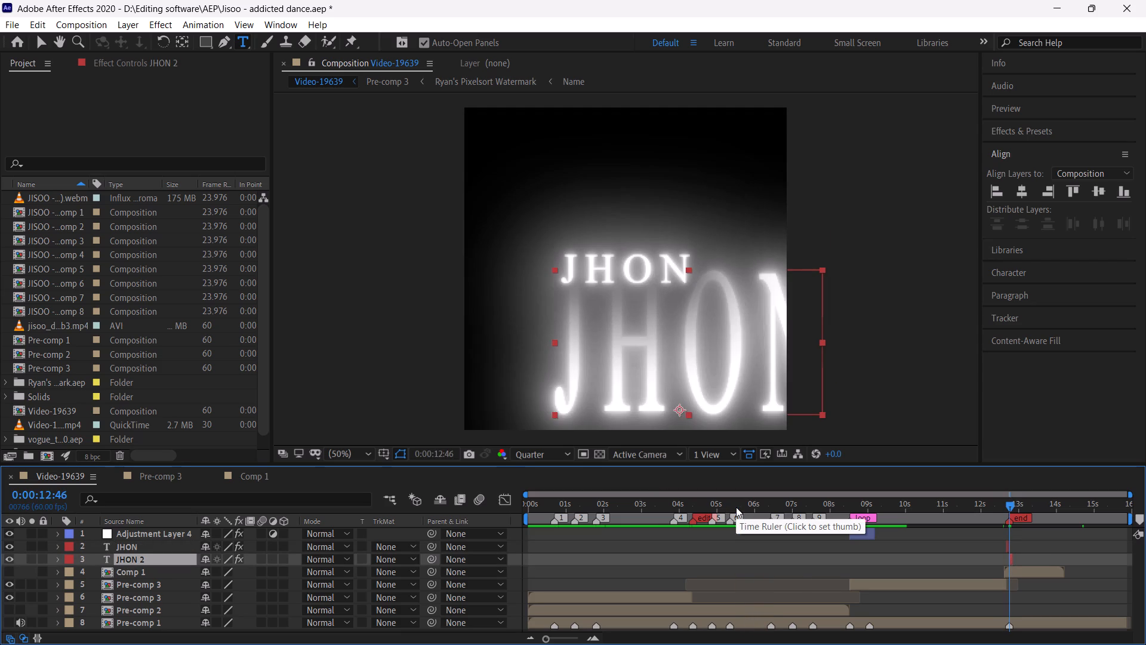
Keep undoing the watermark edits until both JHON text layers are gone from the Video-19639 composition.
{"action": "key", "text": "ctrl+z"}
{"action": "key", "text": "ctrl+z"}
{"action": "key", "text": "ctrl+z"}
{"action": "key", "text": "ctrl+z"}
{"action": "key", "text": "ctrl+z"}
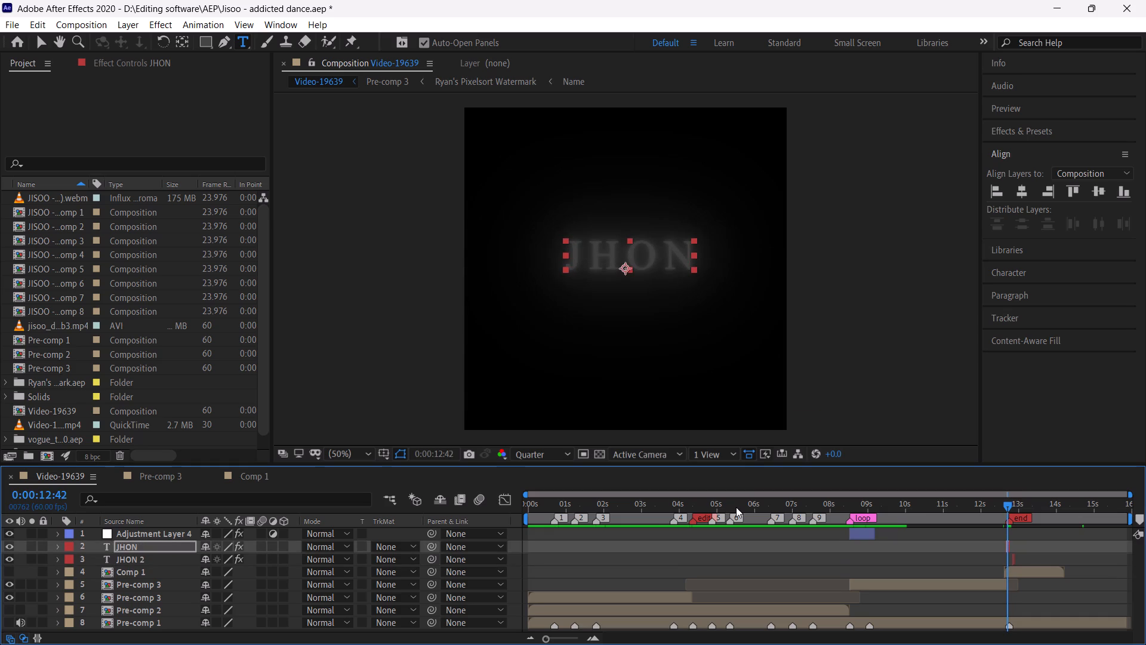
{"action": "key", "text": "ctrl+z"}
{"action": "key", "text": "ctrl+z"}
{"action": "key", "text": "ctrl+z"}
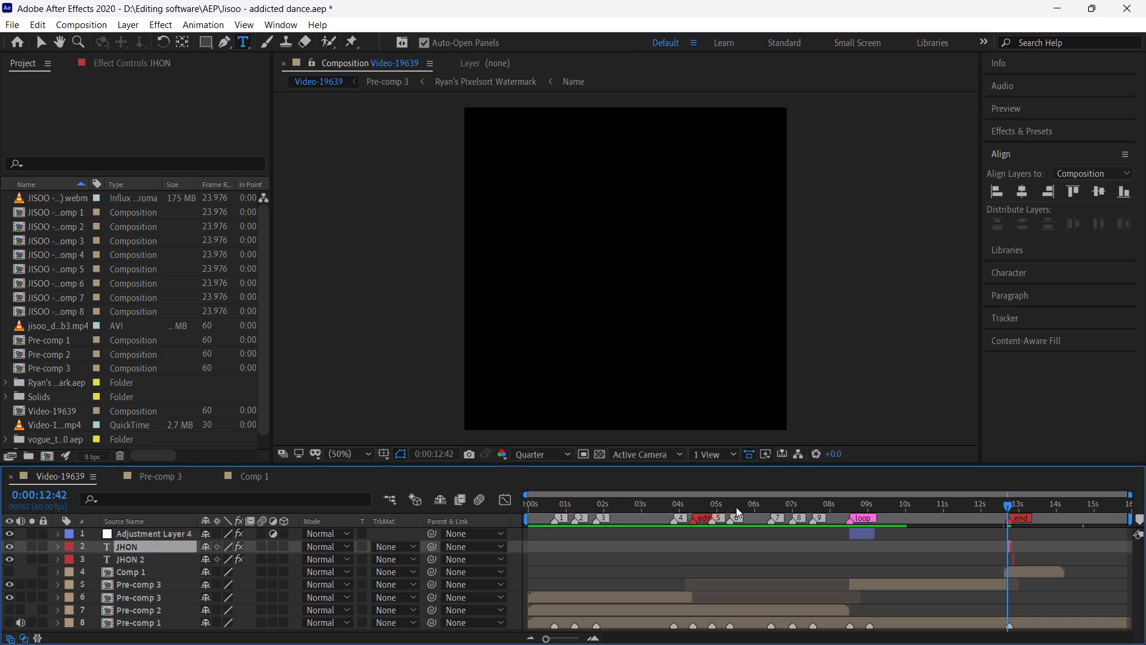
{"action": "key", "text": "ctrl+z"}
{"action": "key", "text": "ctrl+z"}
{"action": "key", "text": "ctrl+z"}
{"action": "key", "text": "ctrl+z"}
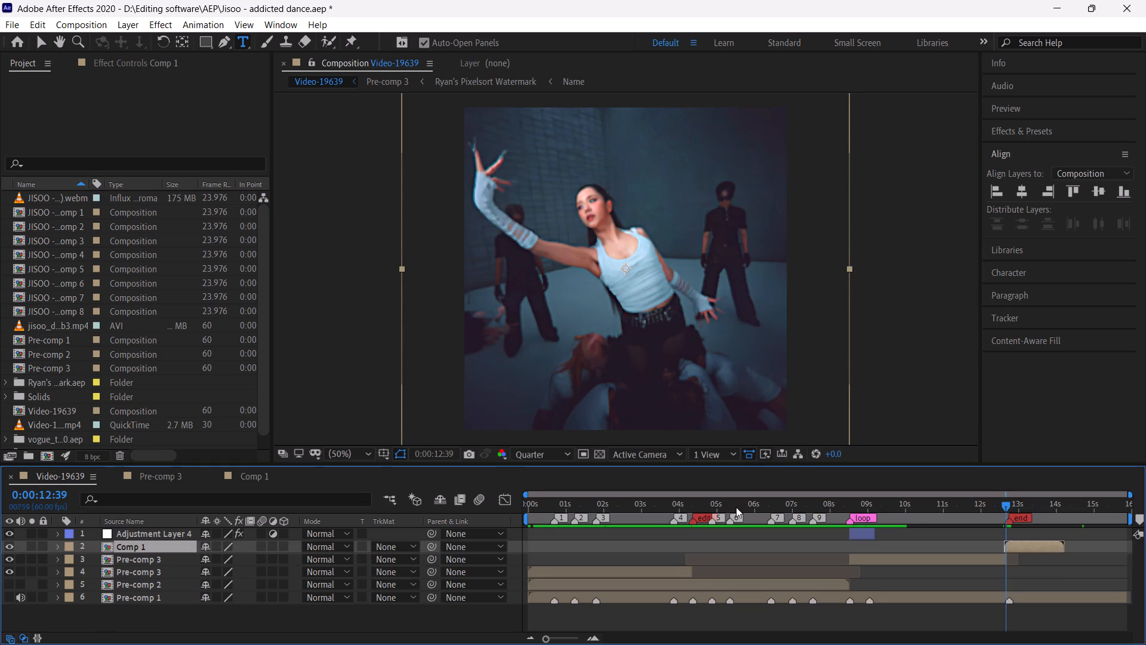
Undo adding the Comp 1 layer near the end marker.
{"action": "key", "text": "ctrl+z"}
{"action": "key", "text": "ctrl+z"}
{"action": "key", "text": "ctrl+z"}
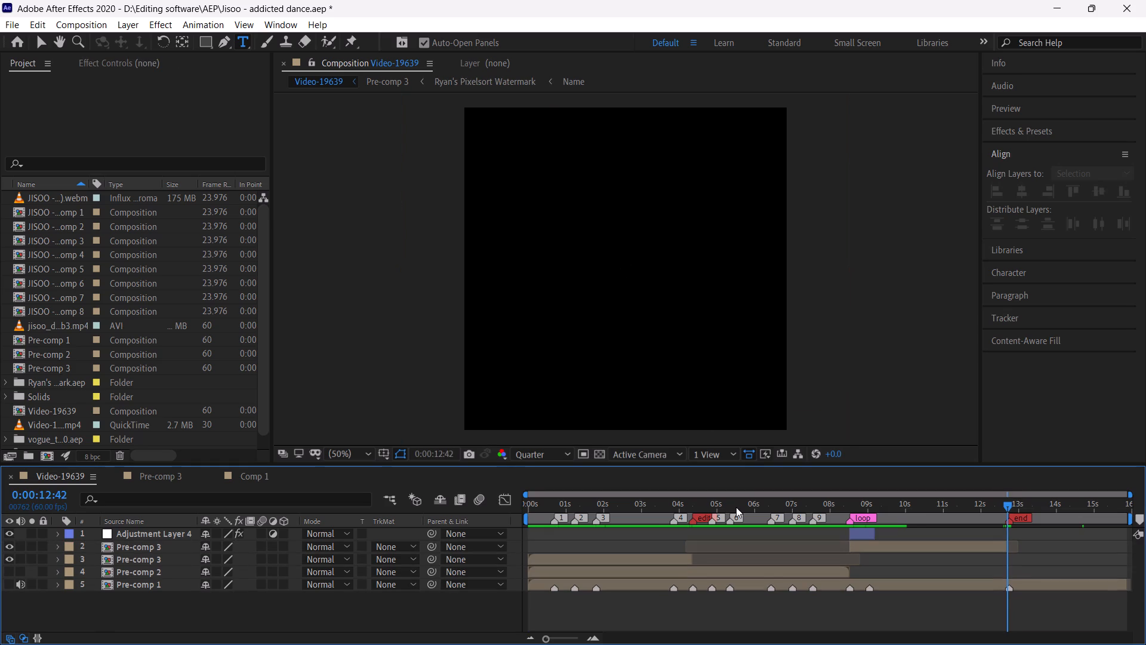
{"action": "key", "text": "ctrl+z"}
{"action": "key", "text": "ctrl+z"}
{"action": "key", "text": "ctrl+z"}
{"action": "key", "text": "ctrl+z"}
{"action": "key", "text": "ctrl+z"}
{"action": "key", "text": "ctrl+z"}
Check the composition at the loop marker, 0:00:08:30, with the lower Pre-comp 3 layer selected.
{"action": "scroll", "coordinate": [784, 567], "scroll_direction": "up", "scroll_amount": 1}
{"action": "left_click", "coordinate": [678, 560]}
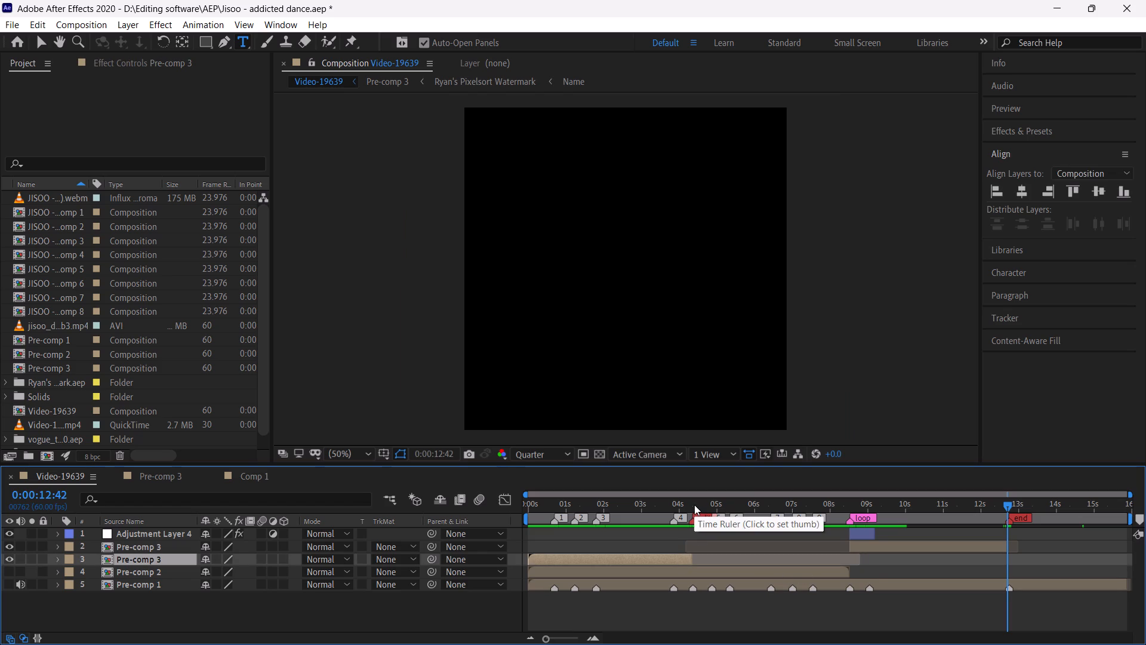
{"action": "left_click_drag", "start_coordinate": [769, 506], "coordinate": [849, 545]}
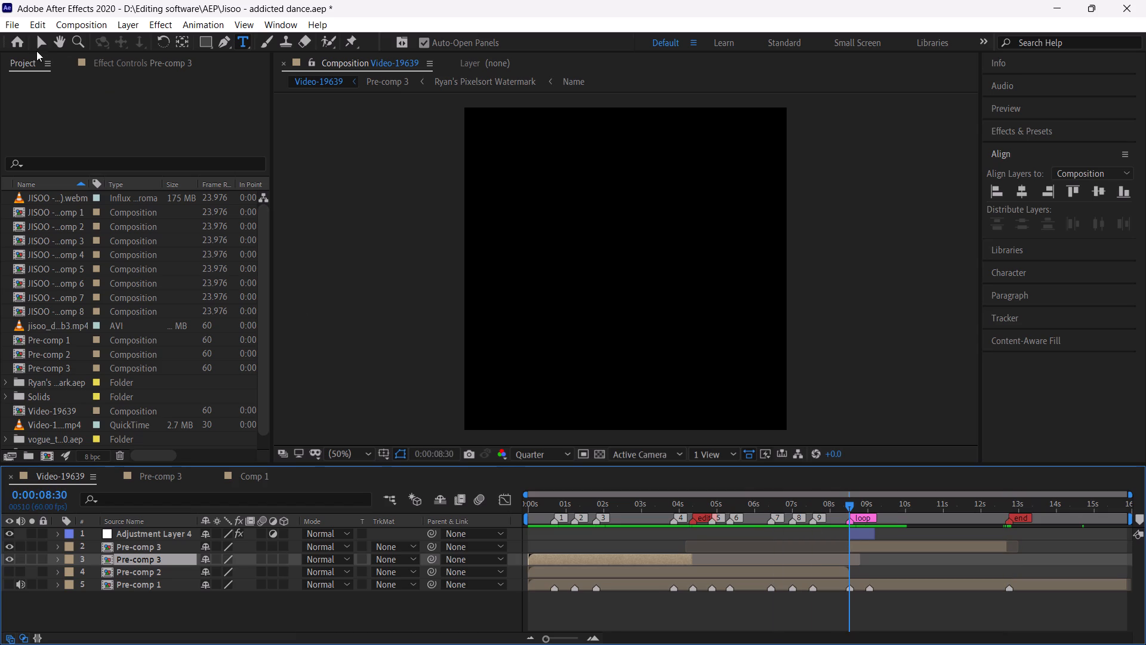
Place an empty text layer outside the composition frame, above the lower Pre-comp 3 layer.
{"action": "left_click", "coordinate": [13, 20]}
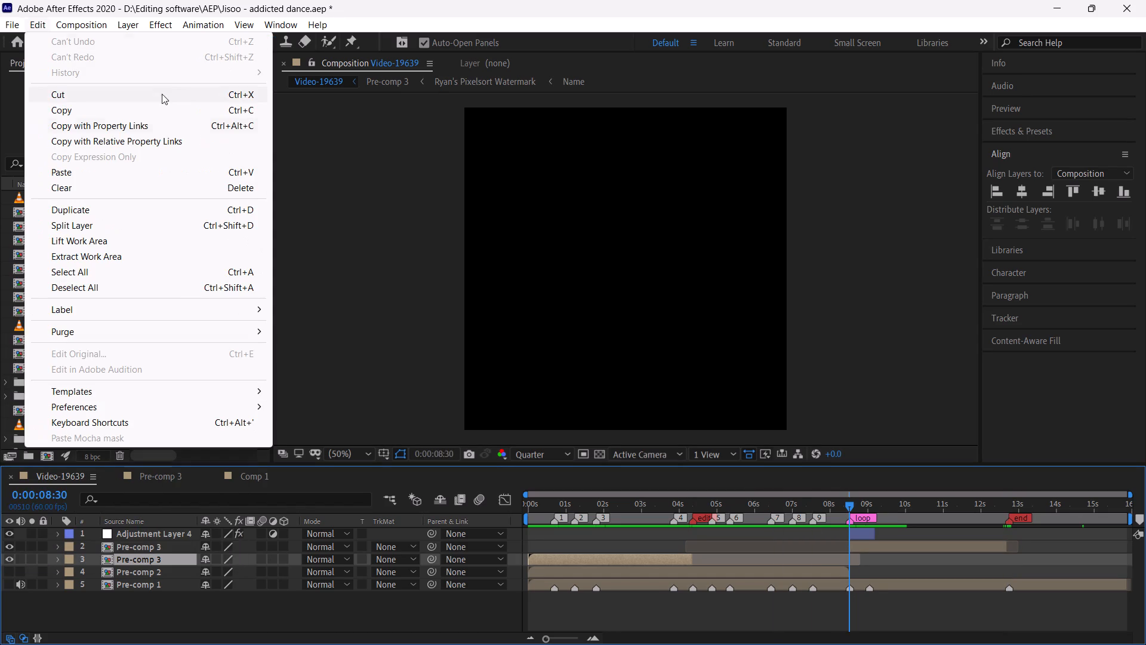
{"action": "left_click", "coordinate": [372, 211]}
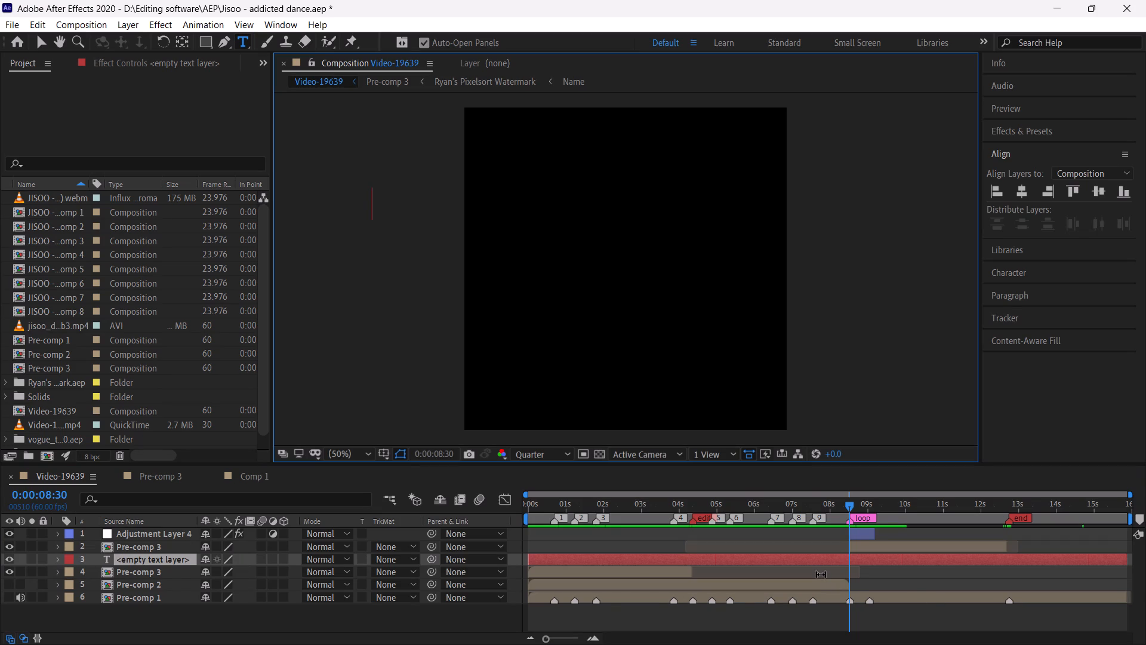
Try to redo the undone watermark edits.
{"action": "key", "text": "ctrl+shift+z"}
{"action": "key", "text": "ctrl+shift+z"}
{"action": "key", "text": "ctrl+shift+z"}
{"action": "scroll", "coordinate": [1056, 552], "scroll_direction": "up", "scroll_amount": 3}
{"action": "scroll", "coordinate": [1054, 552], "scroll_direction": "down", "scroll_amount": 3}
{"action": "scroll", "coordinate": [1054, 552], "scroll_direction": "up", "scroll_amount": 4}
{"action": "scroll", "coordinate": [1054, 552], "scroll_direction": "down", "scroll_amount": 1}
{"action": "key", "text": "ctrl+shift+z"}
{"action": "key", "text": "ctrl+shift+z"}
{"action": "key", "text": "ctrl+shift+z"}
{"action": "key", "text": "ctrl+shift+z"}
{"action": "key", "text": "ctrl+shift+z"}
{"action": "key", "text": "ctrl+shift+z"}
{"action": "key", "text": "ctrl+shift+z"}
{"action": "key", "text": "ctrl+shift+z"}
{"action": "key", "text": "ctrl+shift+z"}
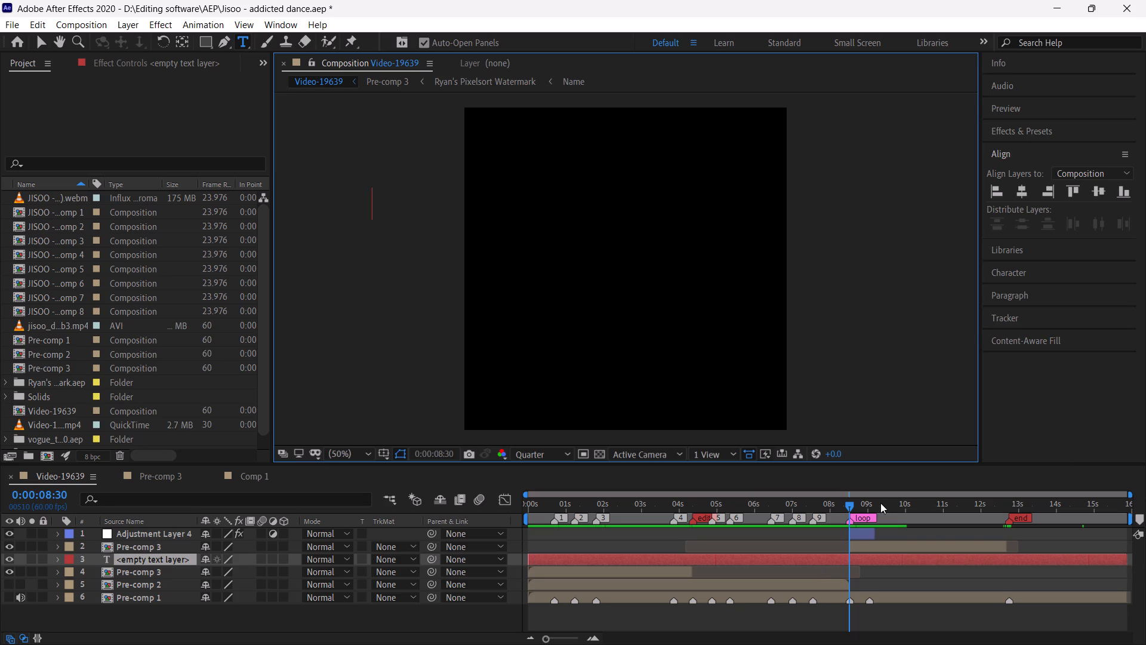
Check the composition after the loop marker, ending at 0:00:11:12.
{"action": "left_click", "coordinate": [885, 503]}
{"action": "left_click", "coordinate": [909, 505]}
{"action": "left_click", "coordinate": [950, 502]}
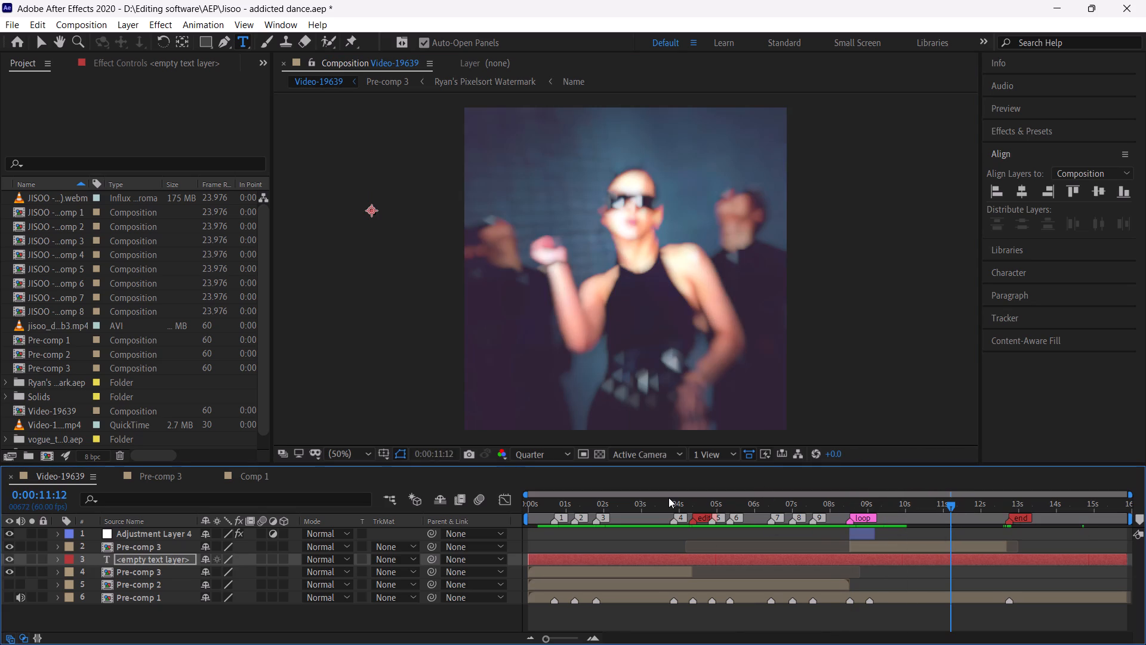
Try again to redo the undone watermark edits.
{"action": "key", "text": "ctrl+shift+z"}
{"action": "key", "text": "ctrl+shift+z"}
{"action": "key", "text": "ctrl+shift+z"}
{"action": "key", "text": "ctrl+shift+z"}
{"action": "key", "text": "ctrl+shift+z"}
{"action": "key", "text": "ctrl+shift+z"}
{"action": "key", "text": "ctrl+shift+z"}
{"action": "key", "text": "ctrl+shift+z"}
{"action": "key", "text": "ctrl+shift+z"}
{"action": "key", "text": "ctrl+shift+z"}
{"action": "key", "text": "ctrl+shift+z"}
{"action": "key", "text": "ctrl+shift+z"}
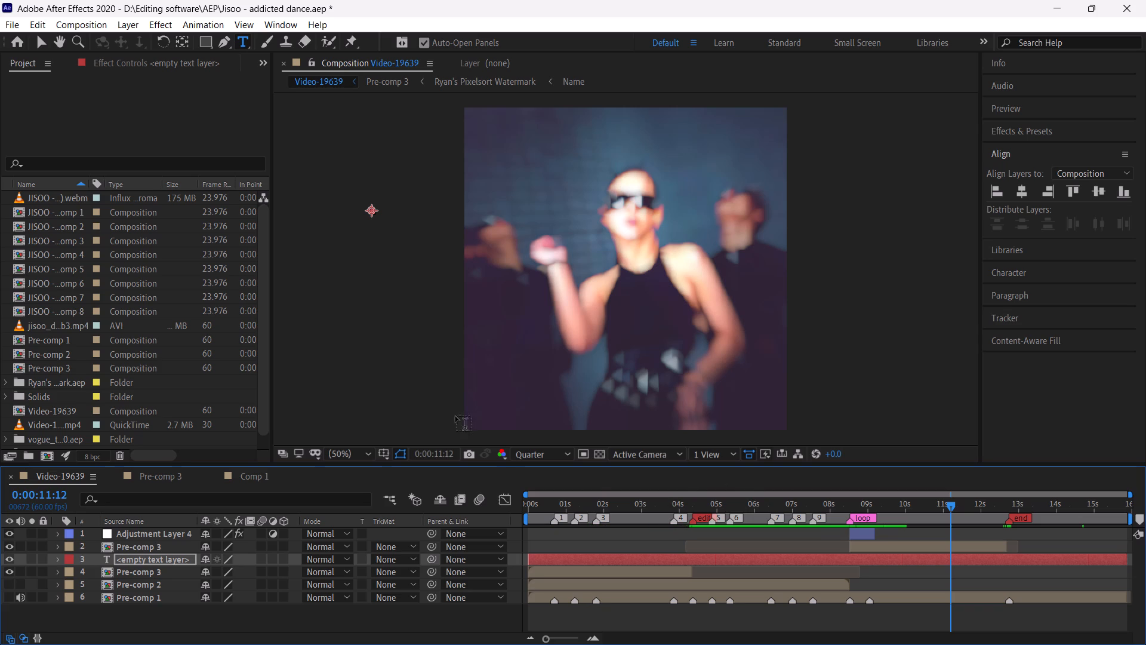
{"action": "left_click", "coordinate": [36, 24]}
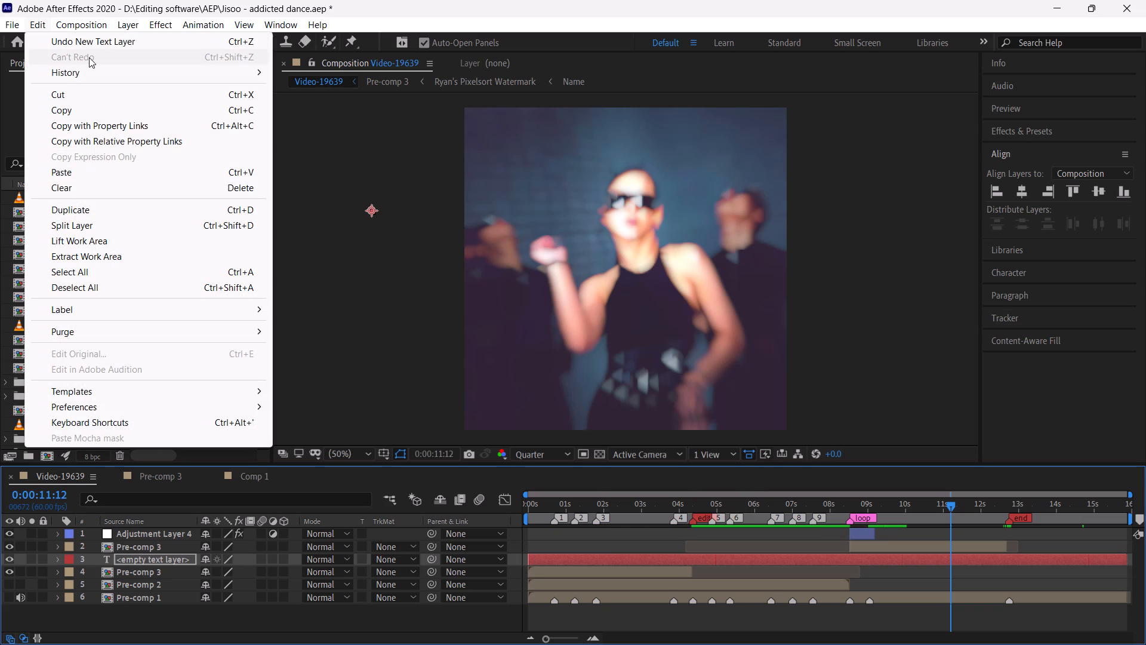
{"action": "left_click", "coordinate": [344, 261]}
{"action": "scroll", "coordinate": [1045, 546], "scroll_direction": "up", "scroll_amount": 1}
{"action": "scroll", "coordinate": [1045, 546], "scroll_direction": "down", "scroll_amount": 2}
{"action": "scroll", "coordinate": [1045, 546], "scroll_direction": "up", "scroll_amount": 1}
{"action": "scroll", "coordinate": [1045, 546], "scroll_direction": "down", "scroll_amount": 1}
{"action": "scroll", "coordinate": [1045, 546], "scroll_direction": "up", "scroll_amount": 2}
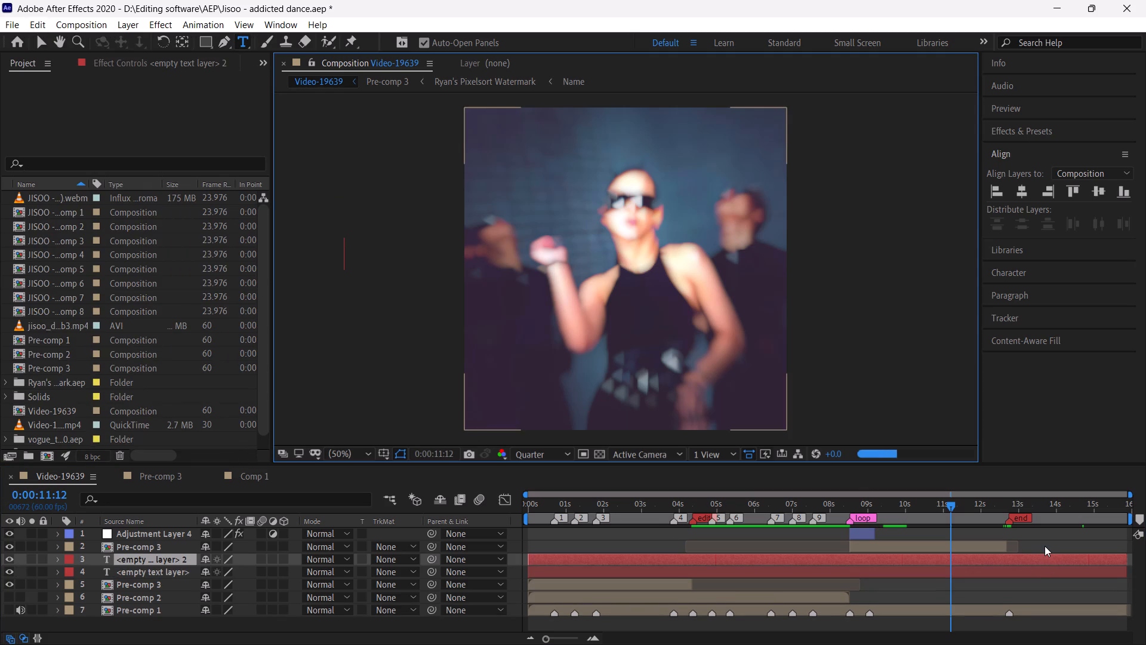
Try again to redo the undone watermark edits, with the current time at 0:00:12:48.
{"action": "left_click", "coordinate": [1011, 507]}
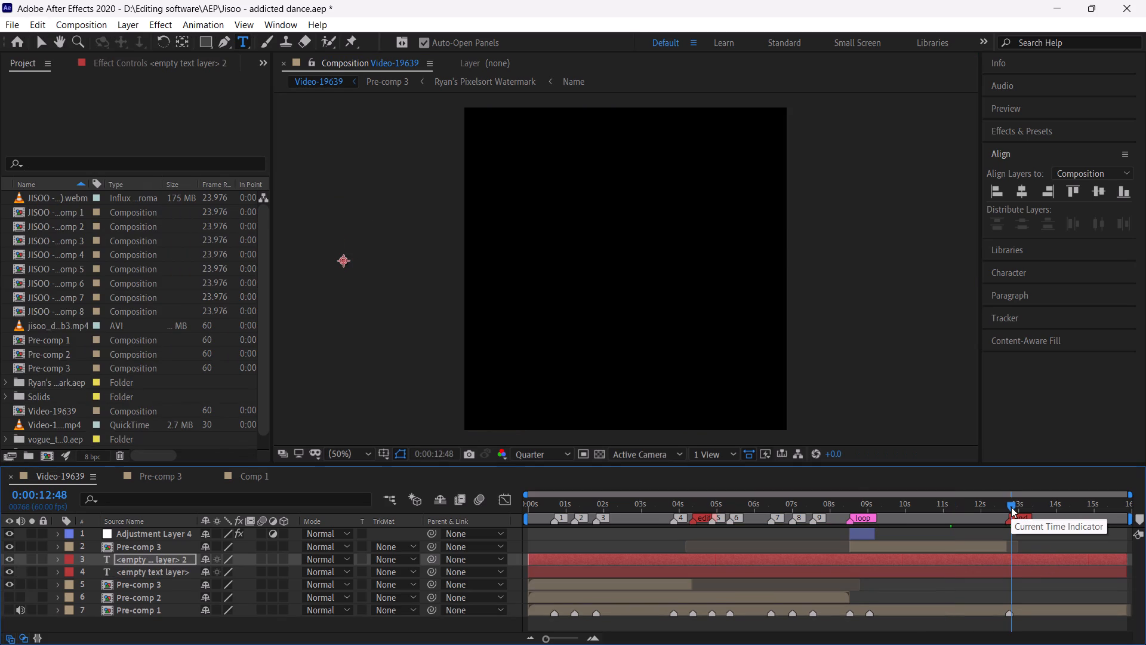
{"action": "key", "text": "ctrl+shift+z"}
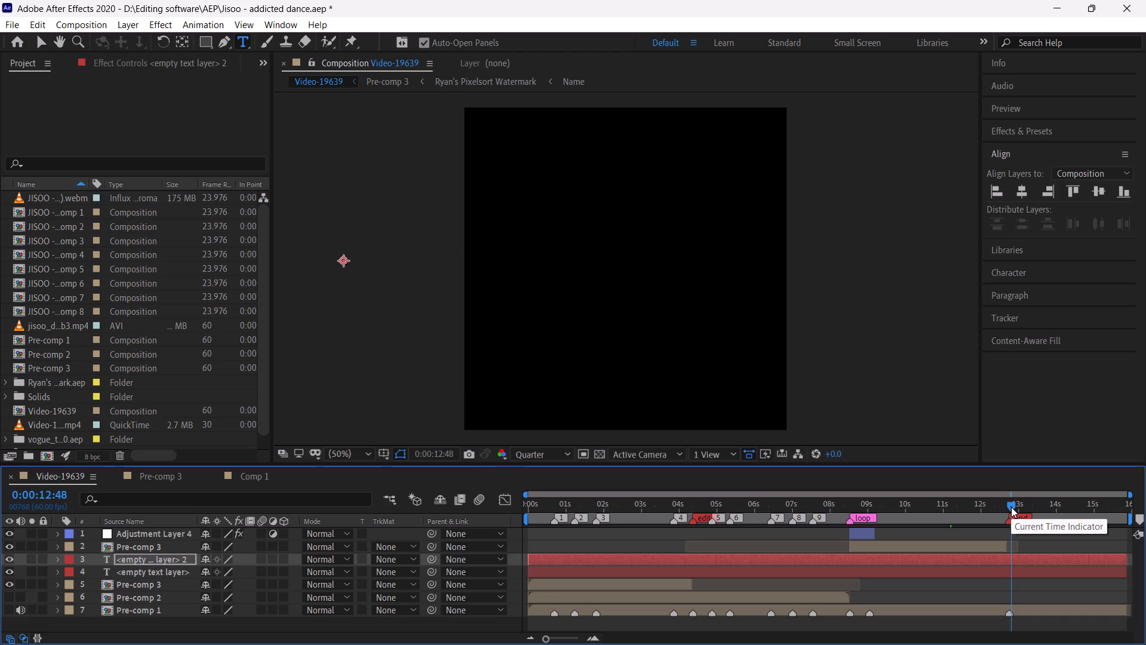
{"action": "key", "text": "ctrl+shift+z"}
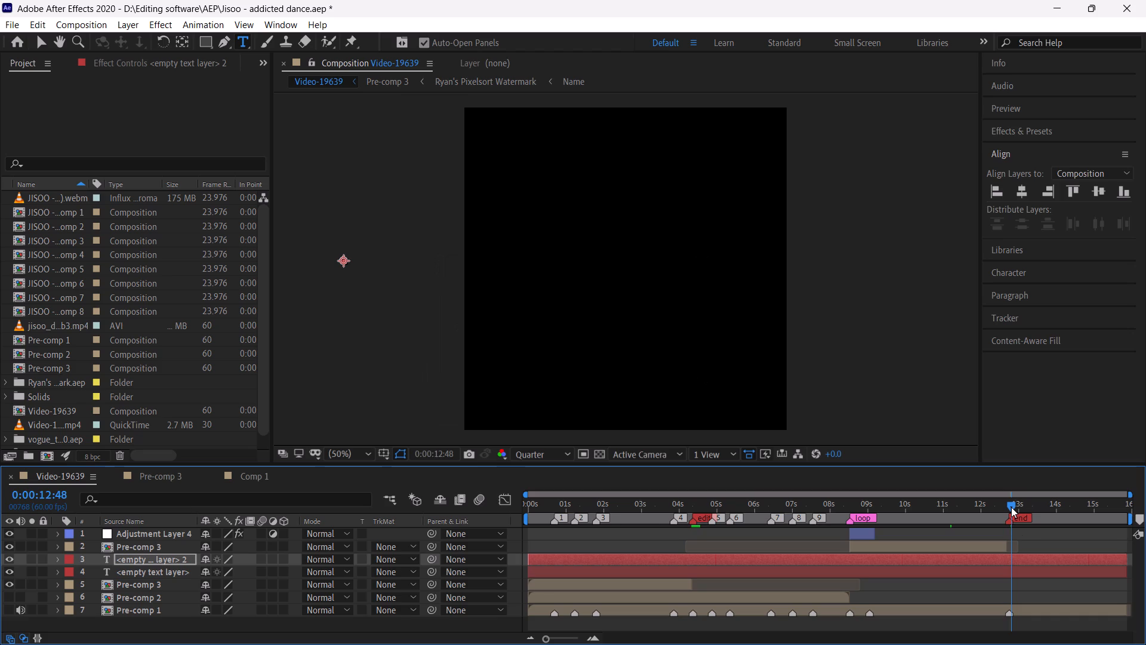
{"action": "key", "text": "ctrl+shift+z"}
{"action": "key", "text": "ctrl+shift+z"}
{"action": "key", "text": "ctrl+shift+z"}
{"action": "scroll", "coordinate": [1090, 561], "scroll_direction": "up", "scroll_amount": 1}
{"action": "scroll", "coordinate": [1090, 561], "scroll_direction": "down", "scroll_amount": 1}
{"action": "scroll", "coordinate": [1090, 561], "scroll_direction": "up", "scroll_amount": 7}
Delete both empty text layers from the Video-19639 composition.
{"action": "left_click", "coordinate": [1013, 573]}
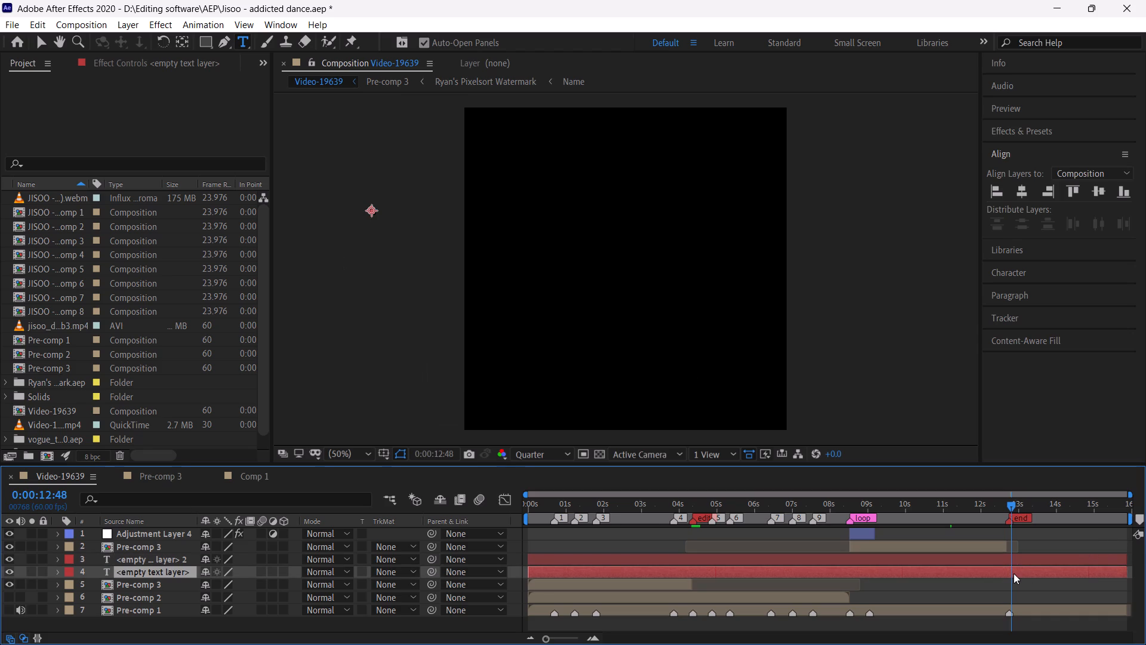
{"action": "key", "text": "BackSpace"}
{"action": "left_click", "coordinate": [1019, 560]}
{"action": "key", "text": "BackSpace"}
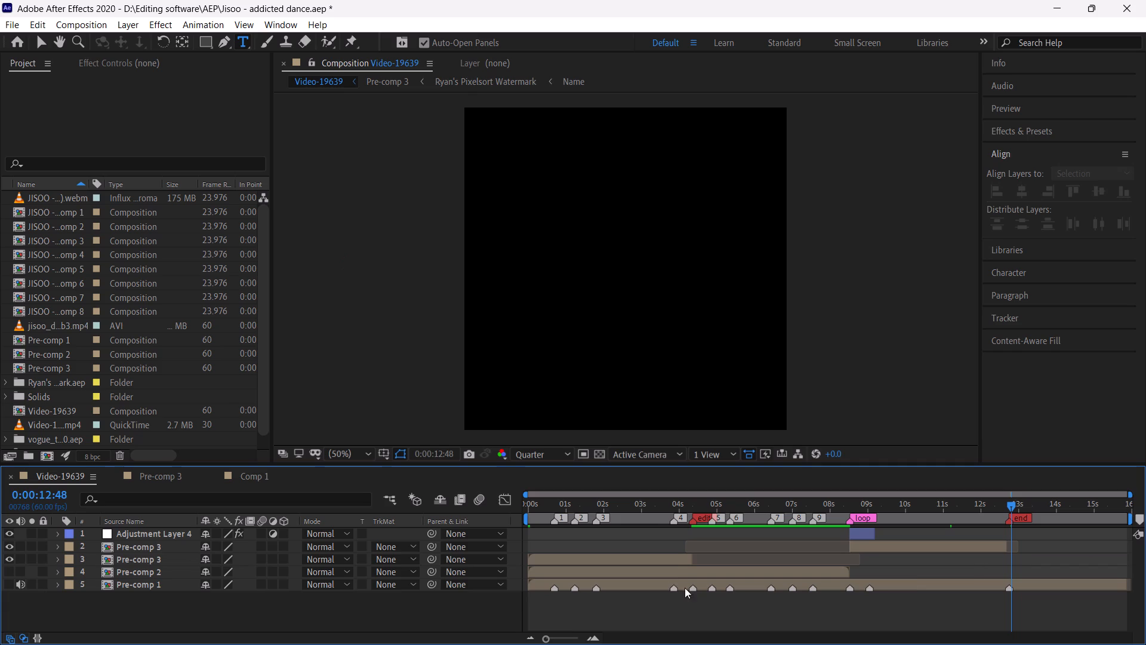
Extend the lower Pre-comp 3 layer's out point just past the loop marker, check the frame at 0:00:08:29, and save the project.
{"action": "left_click_drag", "start_coordinate": [692, 558], "coordinate": [857, 572]}
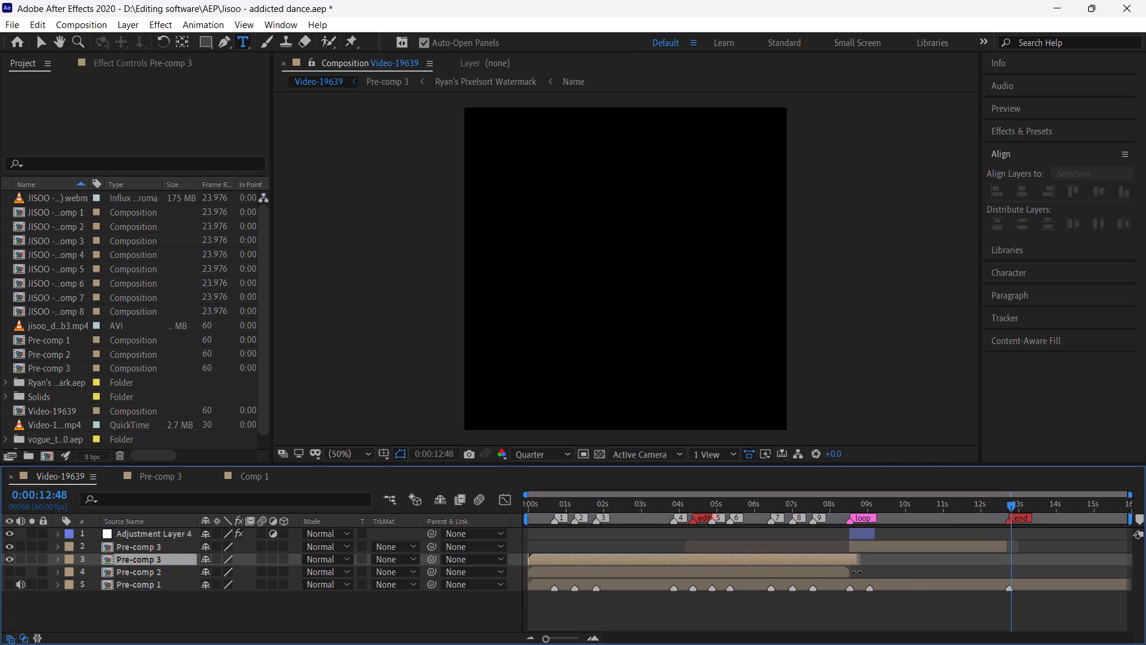
{"action": "left_click_drag", "start_coordinate": [857, 572], "coordinate": [862, 574]}
{"action": "left_click_drag", "start_coordinate": [843, 512], "coordinate": [850, 523]}
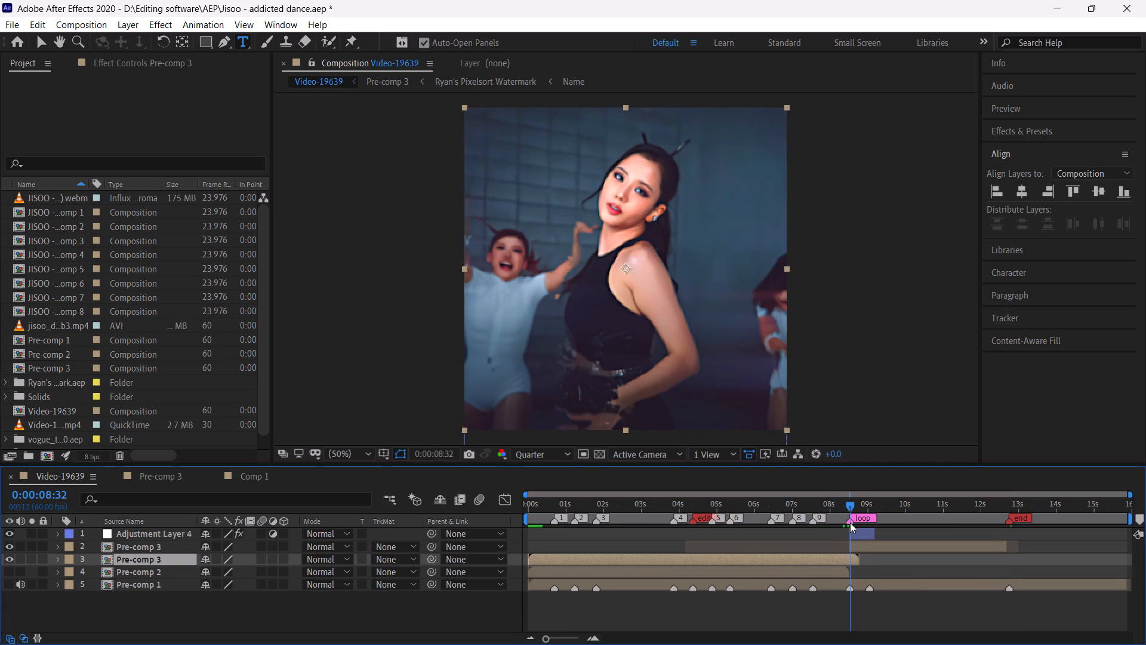
{"action": "left_click_drag", "start_coordinate": [850, 523], "coordinate": [848, 523]}
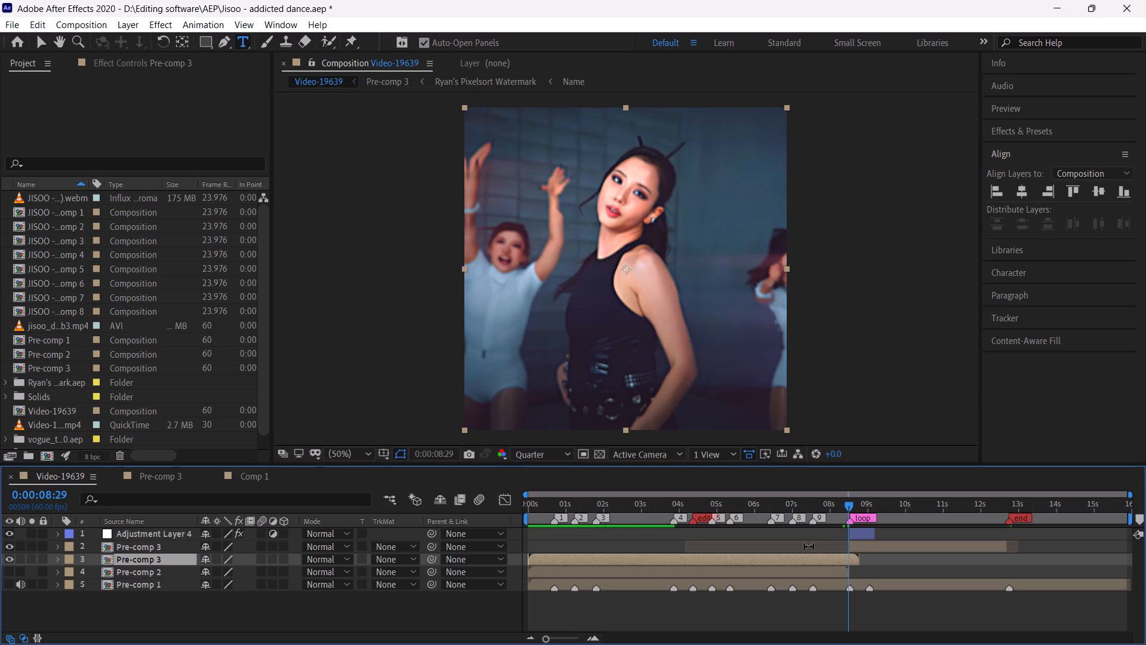
{"action": "key", "text": "ctrl+s"}
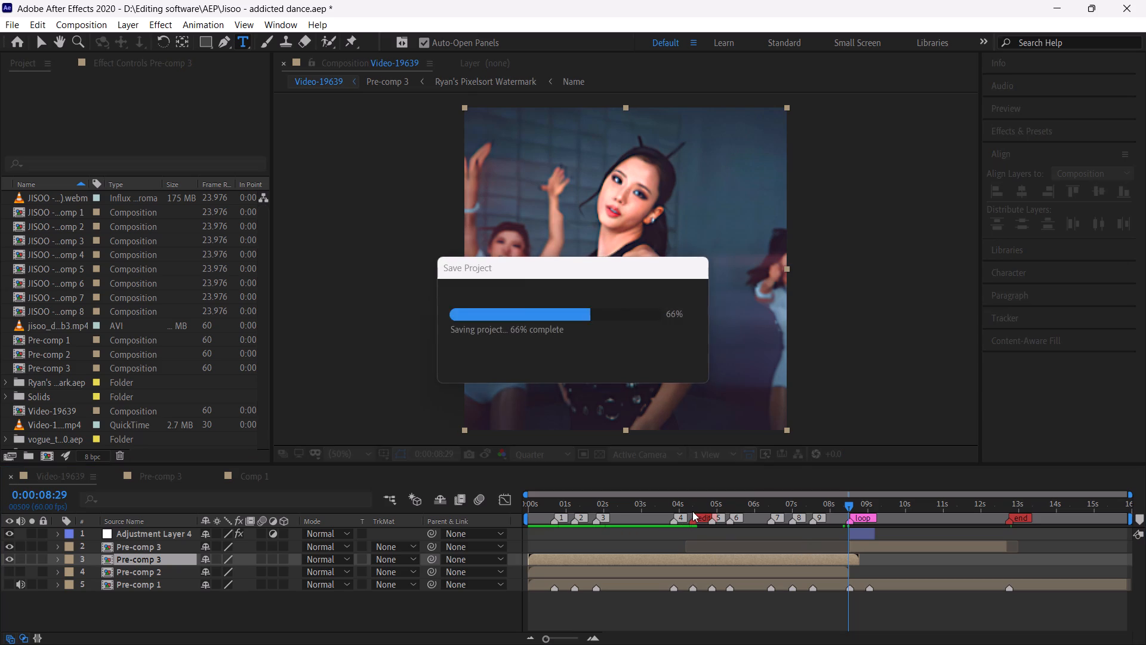
Set the current time to 0:00:12:42, where the upper Pre-comp 3 layer ends just before the end marker.
{"action": "left_click", "coordinate": [693, 511]}
{"action": "left_click_drag", "start_coordinate": [557, 638], "coordinate": [589, 644]}
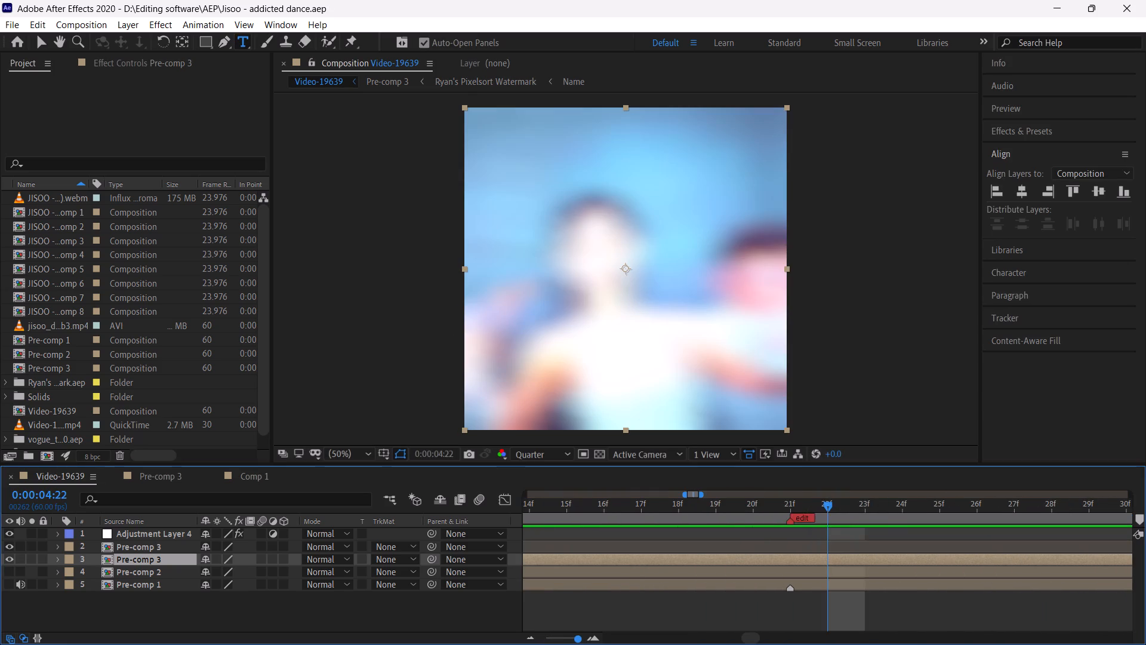
{"action": "left_click_drag", "start_coordinate": [589, 644], "coordinate": [514, 644]}
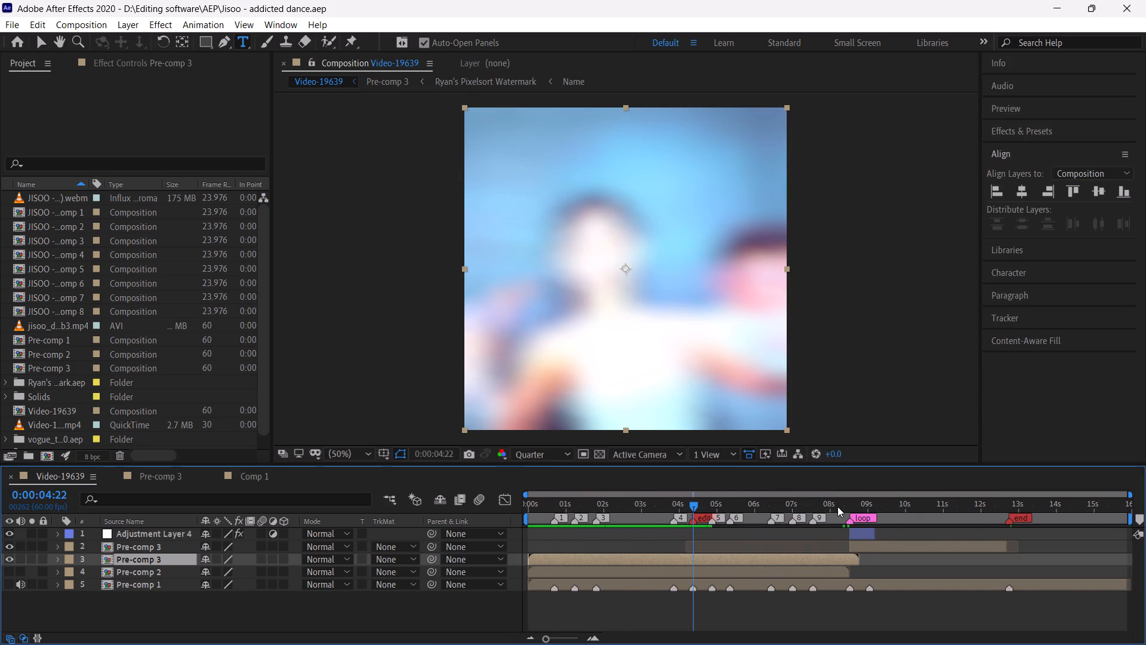
{"action": "left_click_drag", "start_coordinate": [840, 506], "coordinate": [1009, 533]}
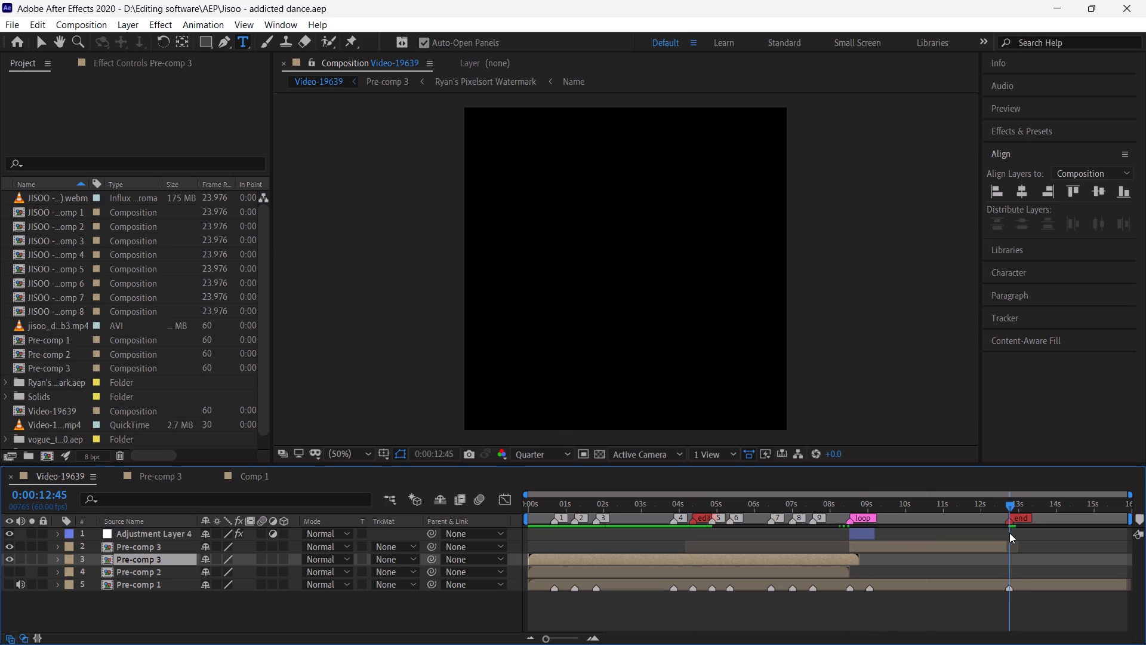
{"action": "left_click_drag", "start_coordinate": [1009, 533], "coordinate": [1008, 533]}
{"action": "left_click_drag", "start_coordinate": [559, 637], "coordinate": [581, 643]}
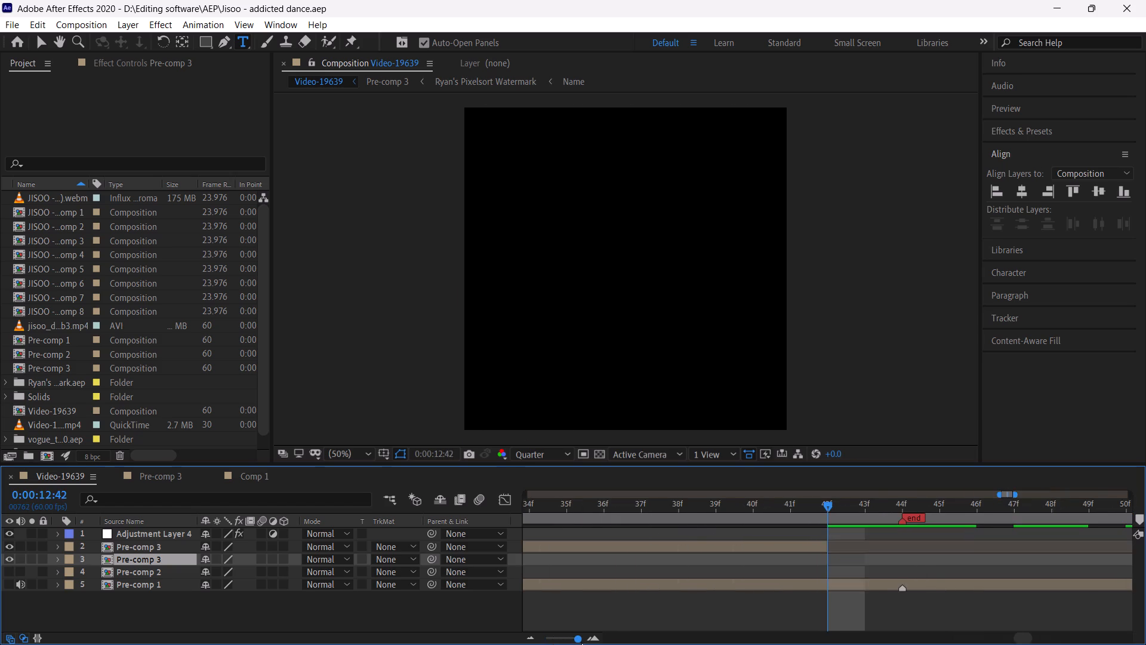
{"action": "left_click_drag", "start_coordinate": [581, 643], "coordinate": [557, 644]}
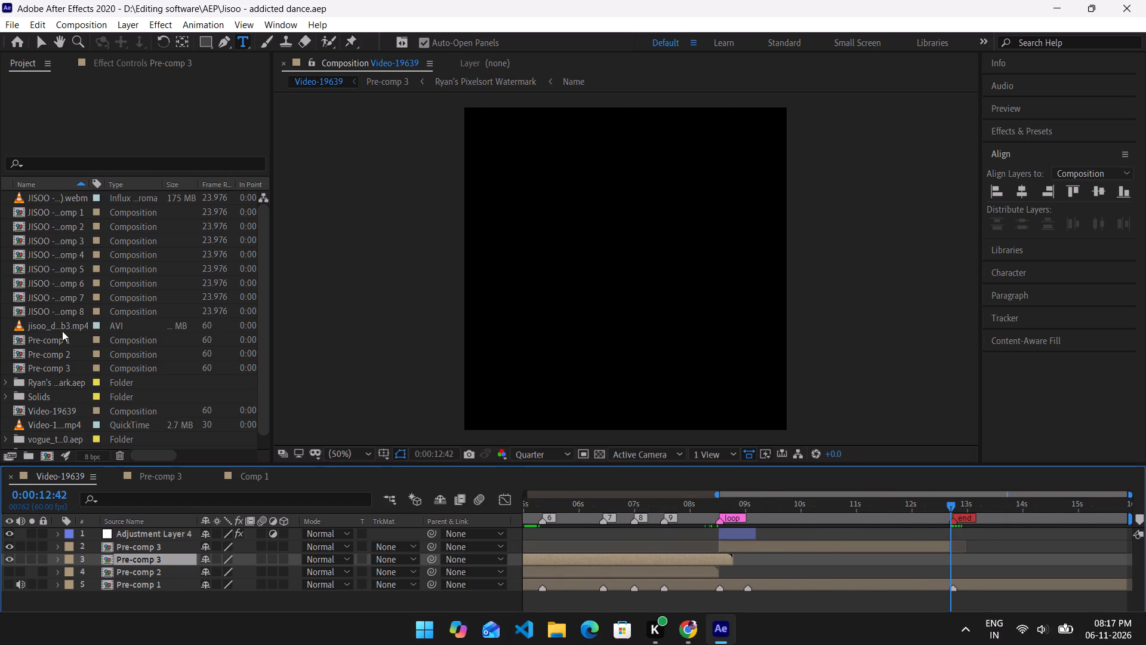
Expand the Watermark.aep project folder down to its nested WATERMAKR.aep and Jpe.aep compositions.
{"action": "scroll", "coordinate": [60, 410], "scroll_direction": "up", "scroll_amount": 2}
{"action": "scroll", "coordinate": [60, 410], "scroll_direction": "down", "scroll_amount": 5}
{"action": "scroll", "coordinate": [64, 410], "scroll_direction": "up", "scroll_amount": 3}
{"action": "scroll", "coordinate": [64, 410], "scroll_direction": "down", "scroll_amount": 1}
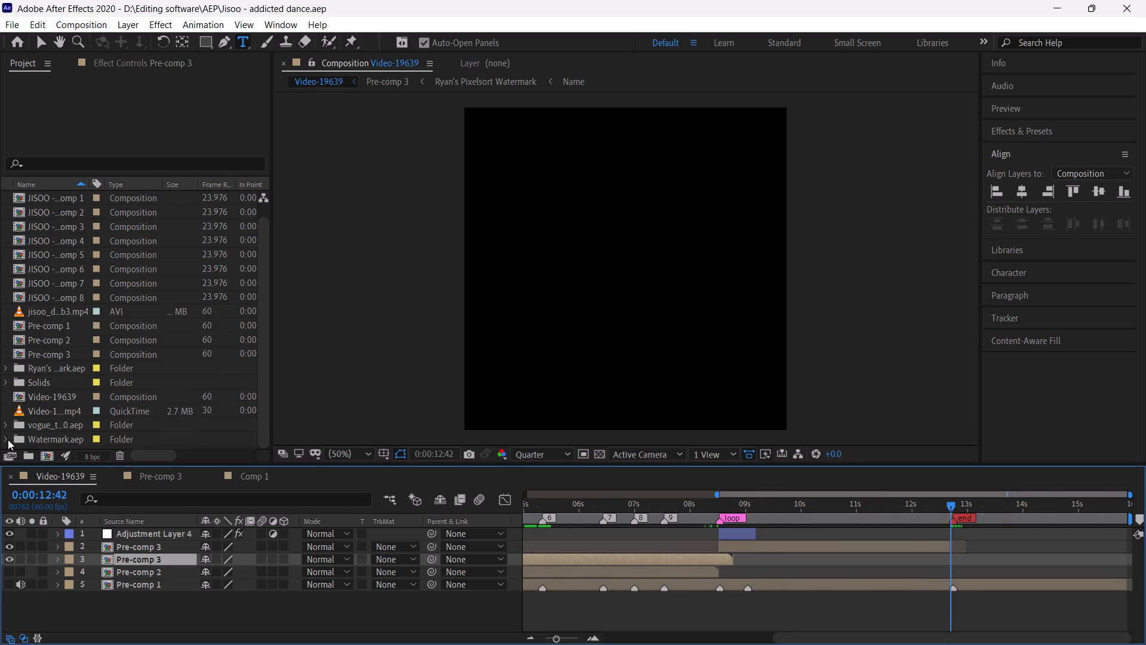
{"action": "left_click", "coordinate": [7, 439]}
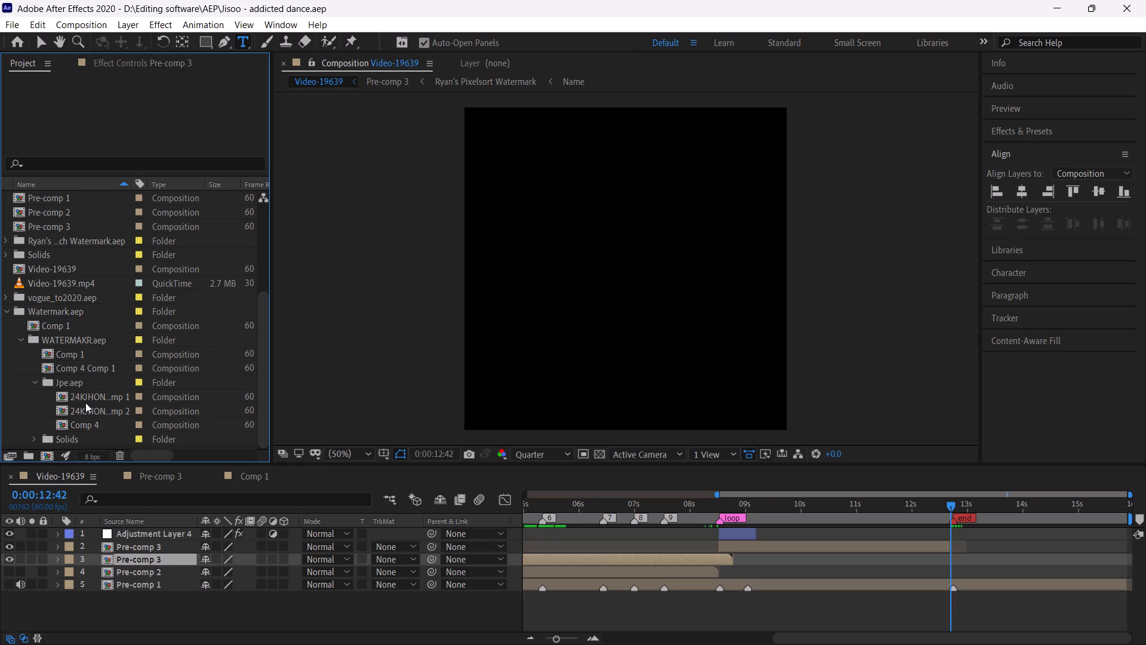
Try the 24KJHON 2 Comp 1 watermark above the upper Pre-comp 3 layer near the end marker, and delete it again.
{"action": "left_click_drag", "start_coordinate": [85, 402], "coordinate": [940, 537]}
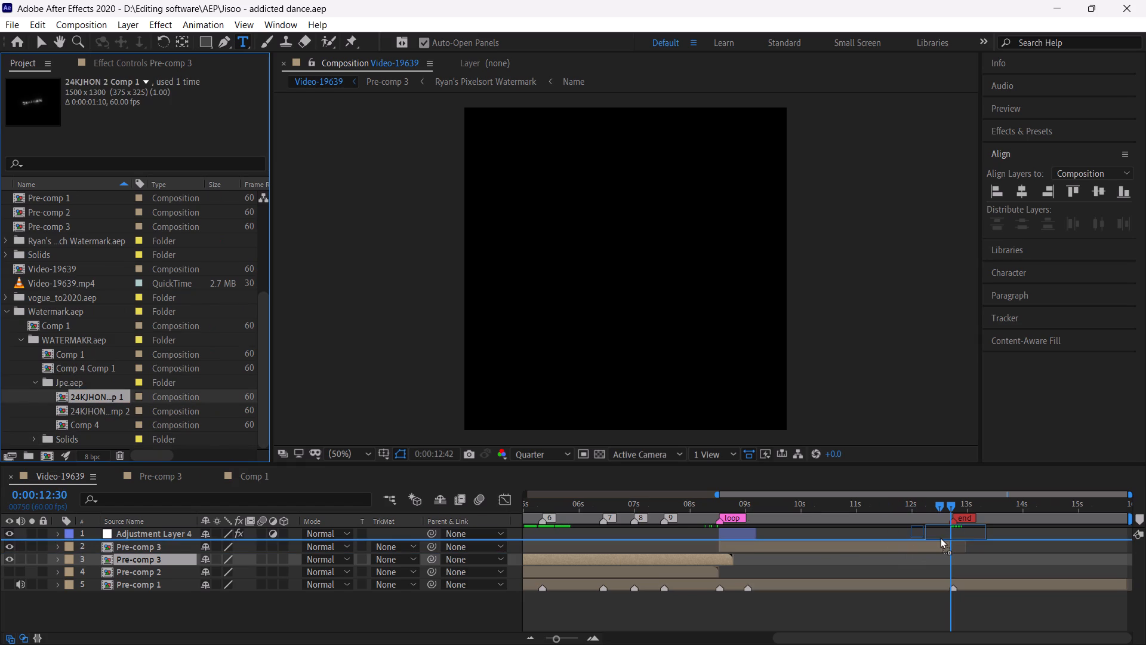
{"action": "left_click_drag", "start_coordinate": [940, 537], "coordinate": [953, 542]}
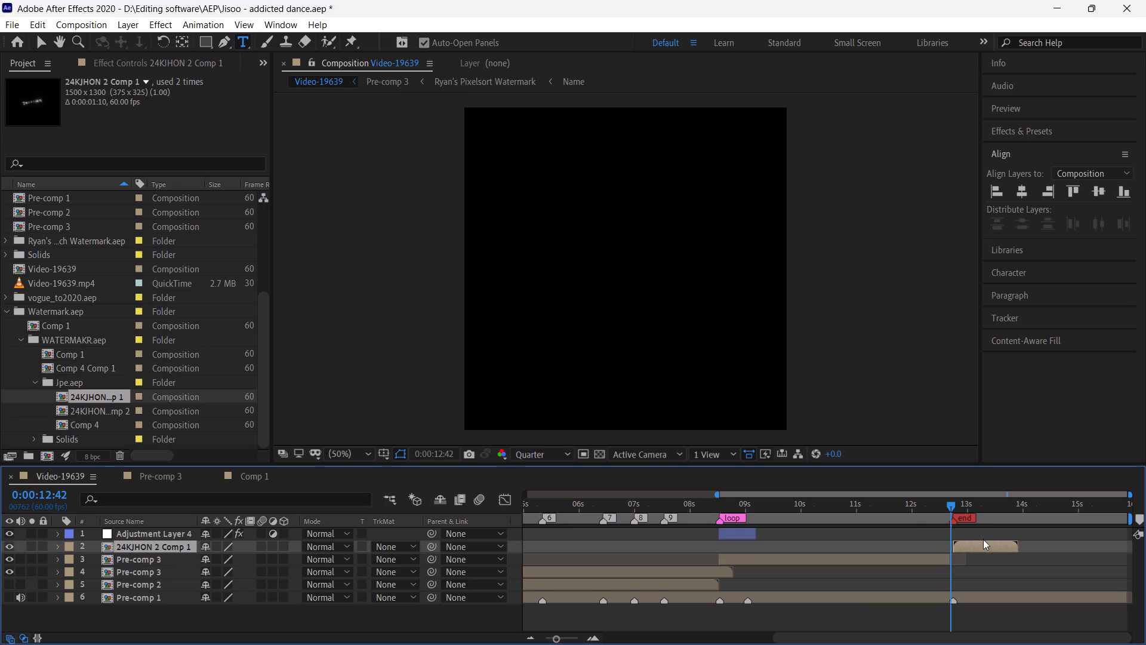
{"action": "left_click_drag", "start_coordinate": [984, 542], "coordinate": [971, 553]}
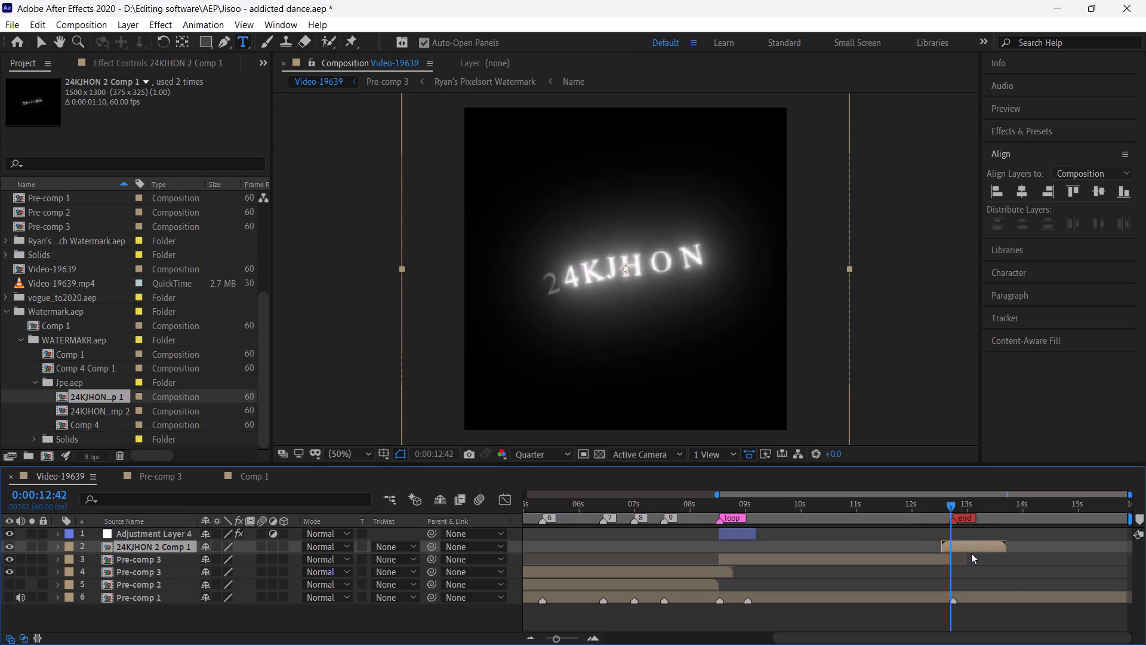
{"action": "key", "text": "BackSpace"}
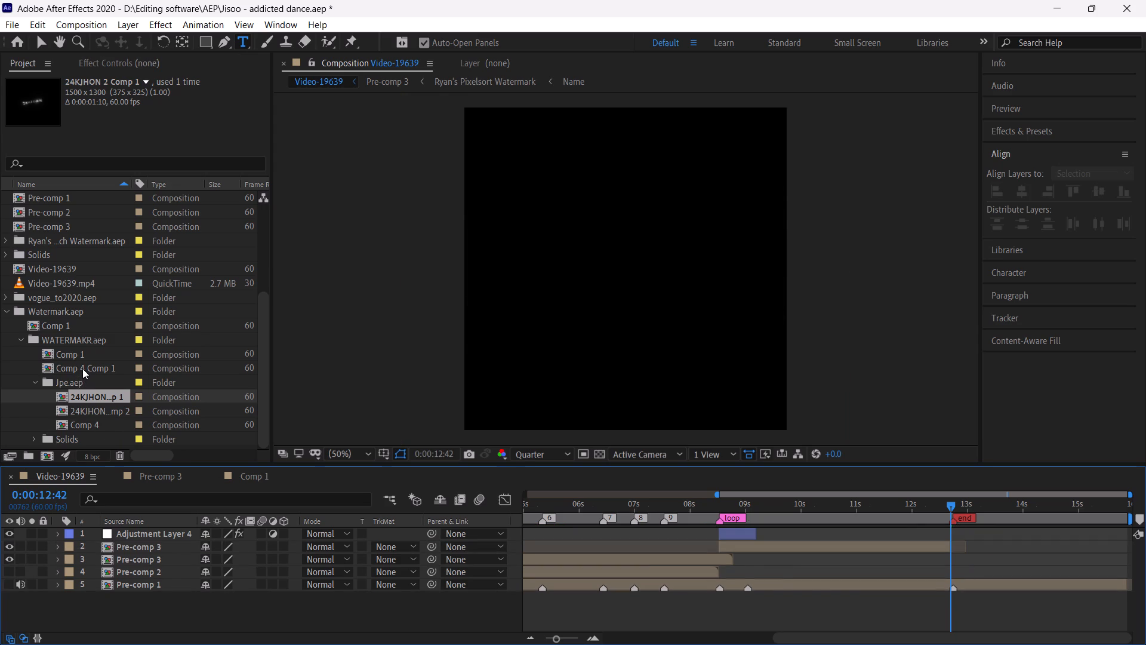
Add Comp 4 Comp 1 from the WATERMAKR.aep folder above the upper Pre-comp 3 layer, starting at the end marker.
{"action": "left_click_drag", "start_coordinate": [82, 368], "coordinate": [1013, 542]}
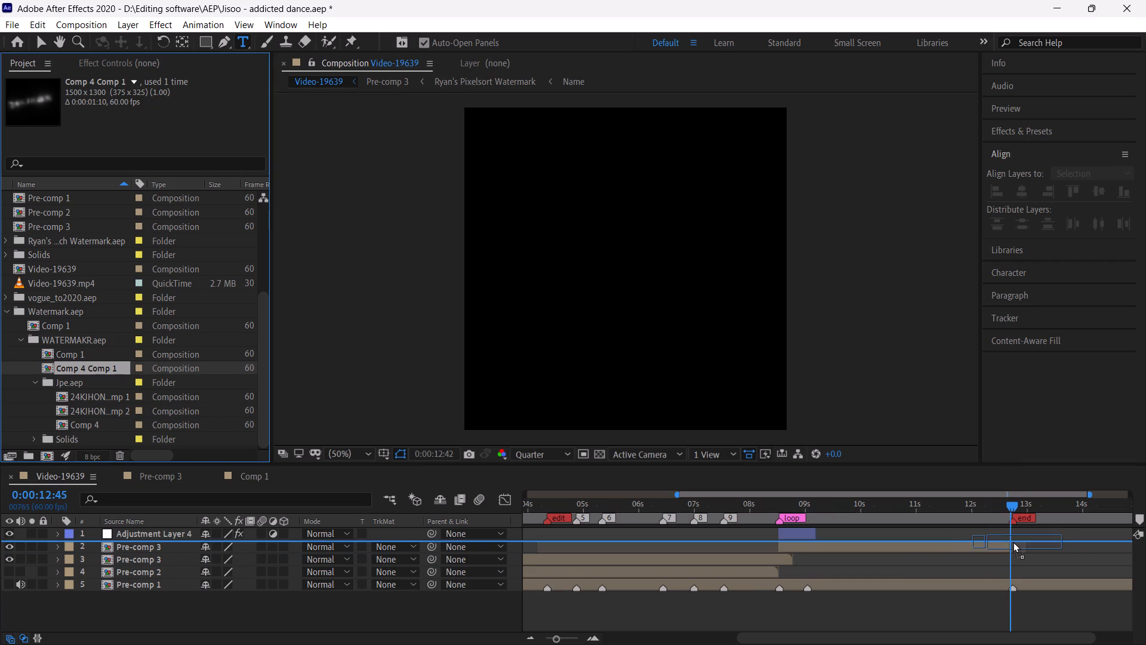
{"action": "left_click_drag", "start_coordinate": [1013, 542], "coordinate": [1012, 542]}
{"action": "left_click_drag", "start_coordinate": [1028, 545], "coordinate": [1017, 545]}
{"action": "key", "text": "ctrl+z"}
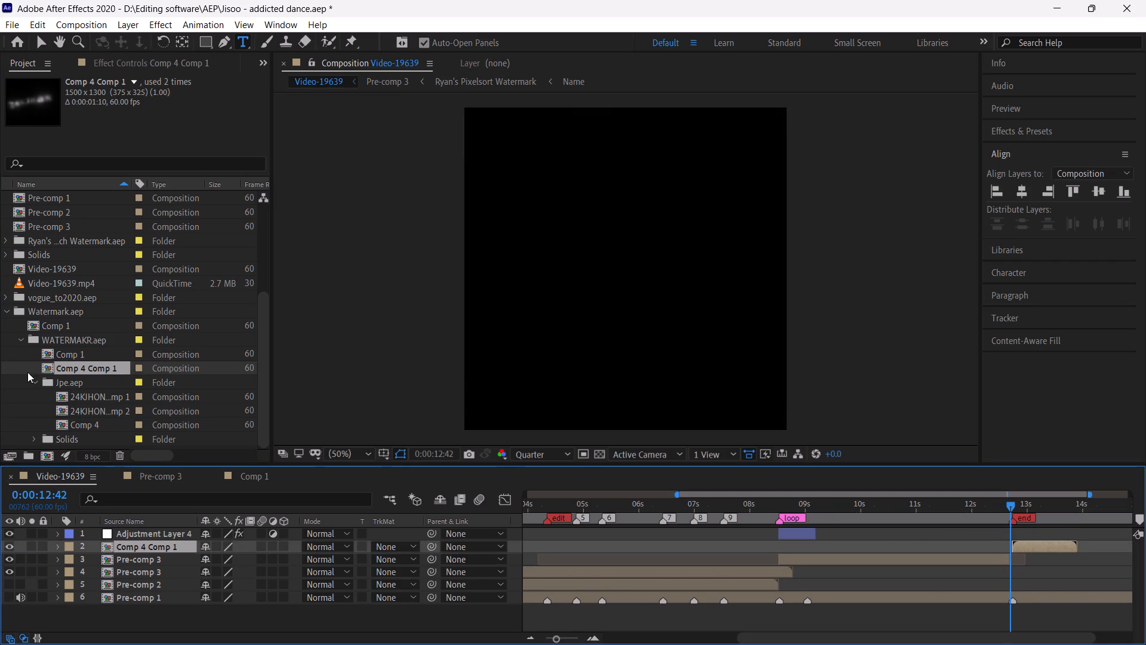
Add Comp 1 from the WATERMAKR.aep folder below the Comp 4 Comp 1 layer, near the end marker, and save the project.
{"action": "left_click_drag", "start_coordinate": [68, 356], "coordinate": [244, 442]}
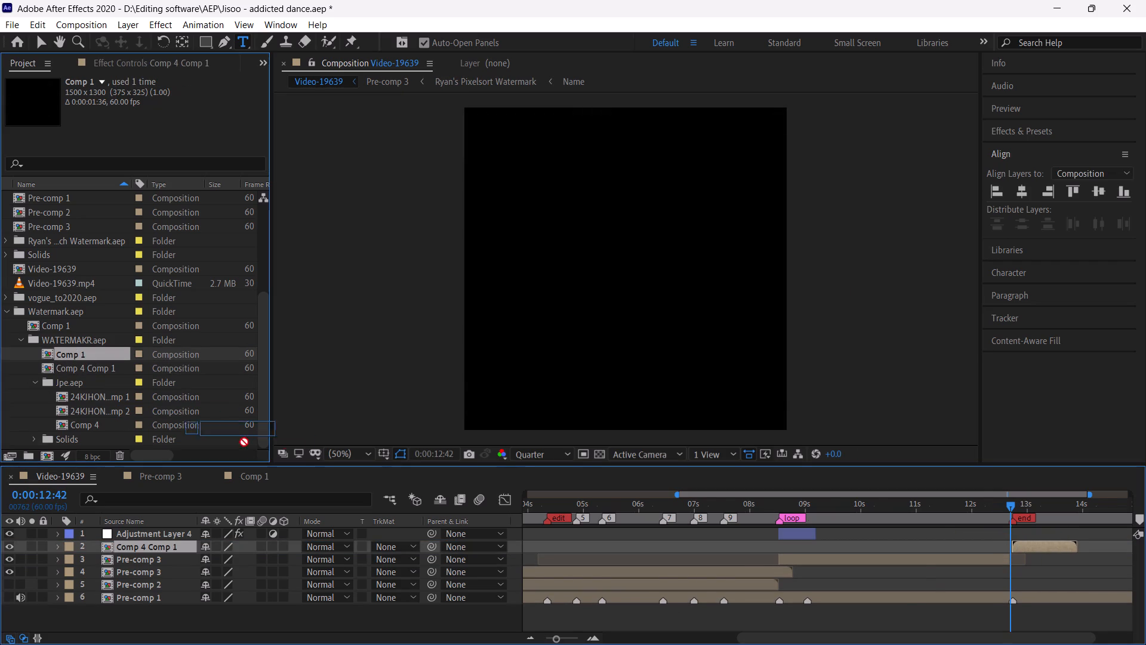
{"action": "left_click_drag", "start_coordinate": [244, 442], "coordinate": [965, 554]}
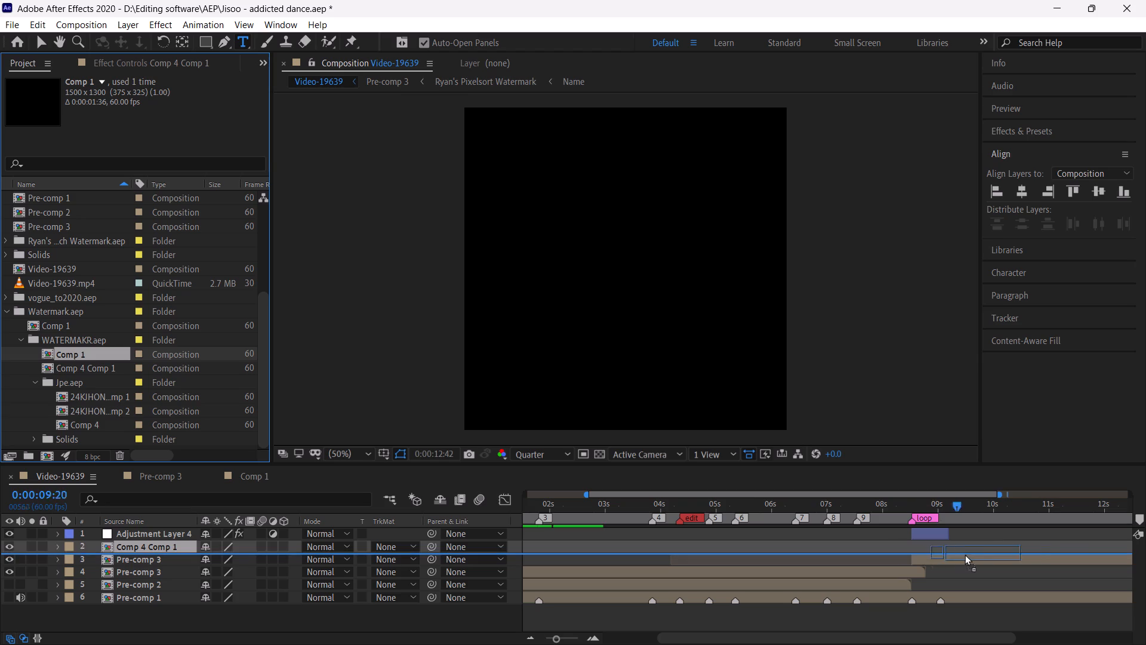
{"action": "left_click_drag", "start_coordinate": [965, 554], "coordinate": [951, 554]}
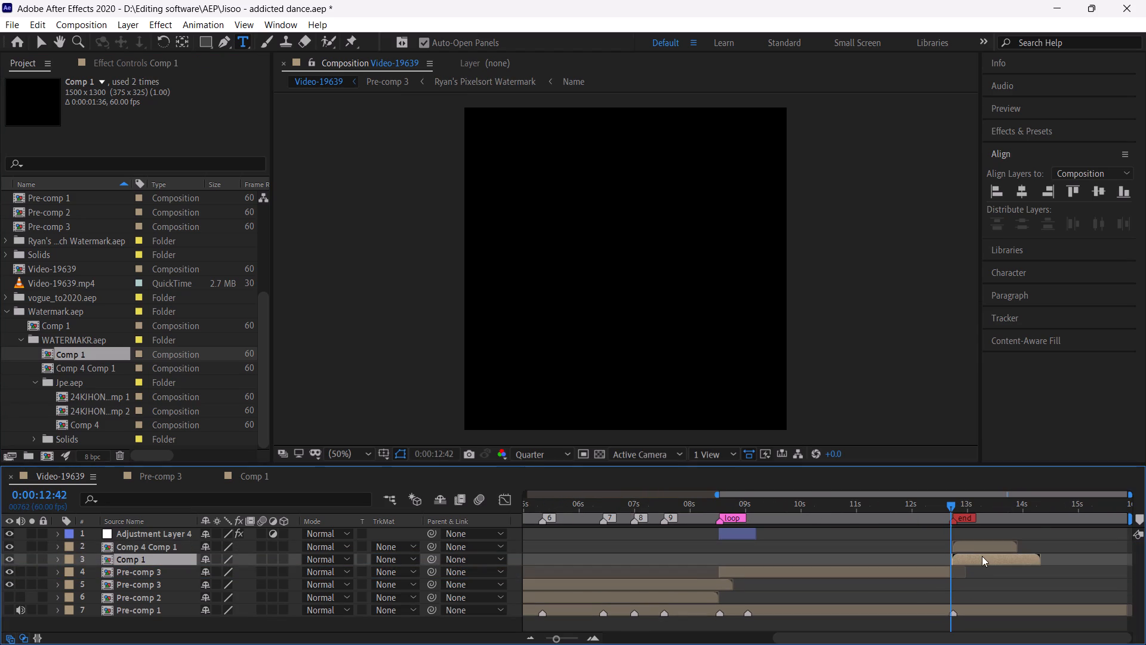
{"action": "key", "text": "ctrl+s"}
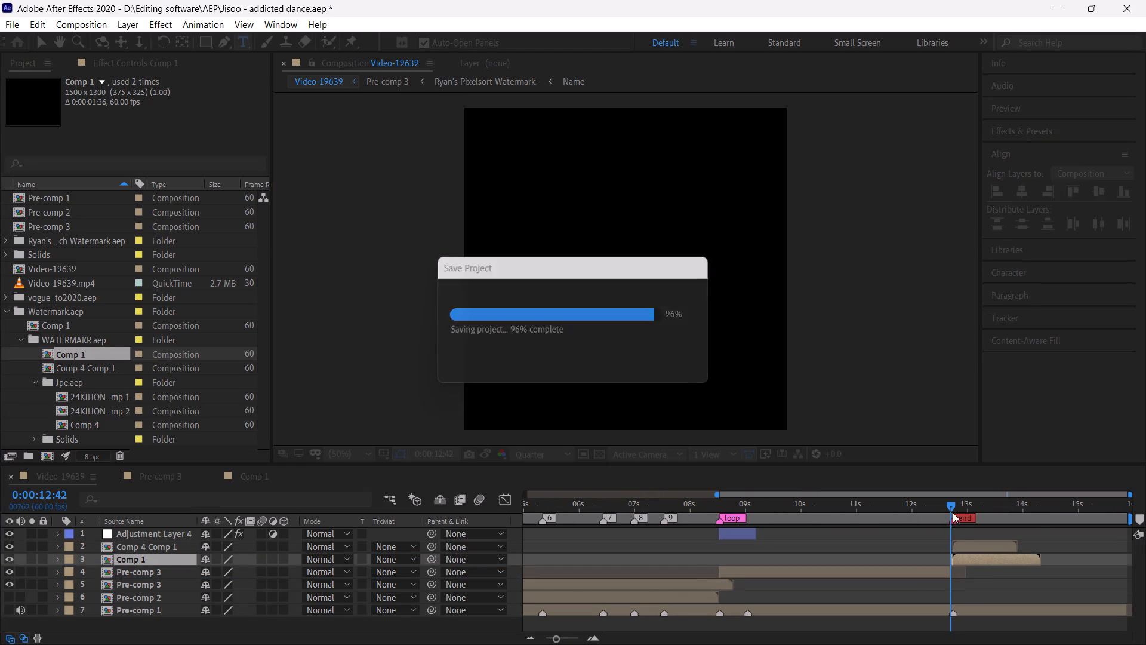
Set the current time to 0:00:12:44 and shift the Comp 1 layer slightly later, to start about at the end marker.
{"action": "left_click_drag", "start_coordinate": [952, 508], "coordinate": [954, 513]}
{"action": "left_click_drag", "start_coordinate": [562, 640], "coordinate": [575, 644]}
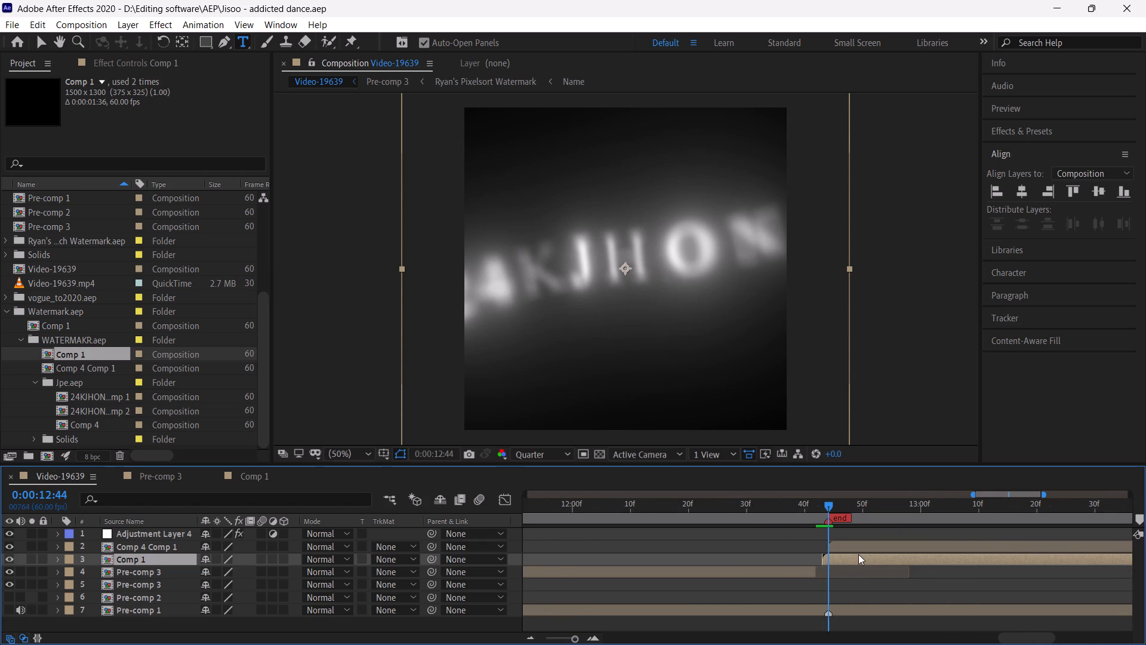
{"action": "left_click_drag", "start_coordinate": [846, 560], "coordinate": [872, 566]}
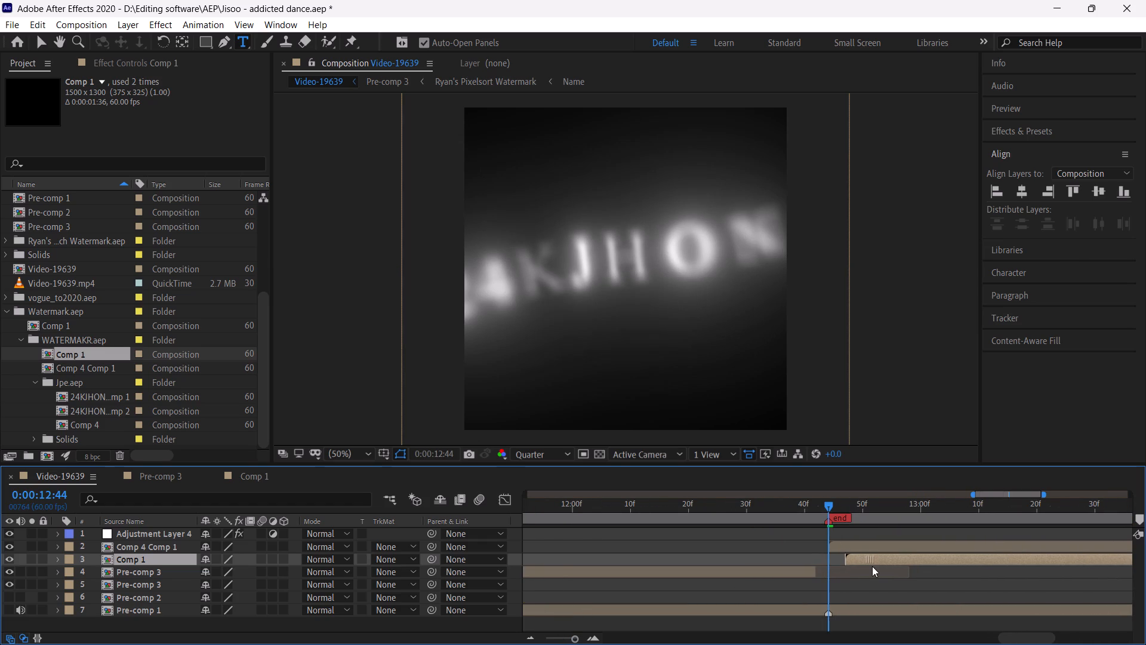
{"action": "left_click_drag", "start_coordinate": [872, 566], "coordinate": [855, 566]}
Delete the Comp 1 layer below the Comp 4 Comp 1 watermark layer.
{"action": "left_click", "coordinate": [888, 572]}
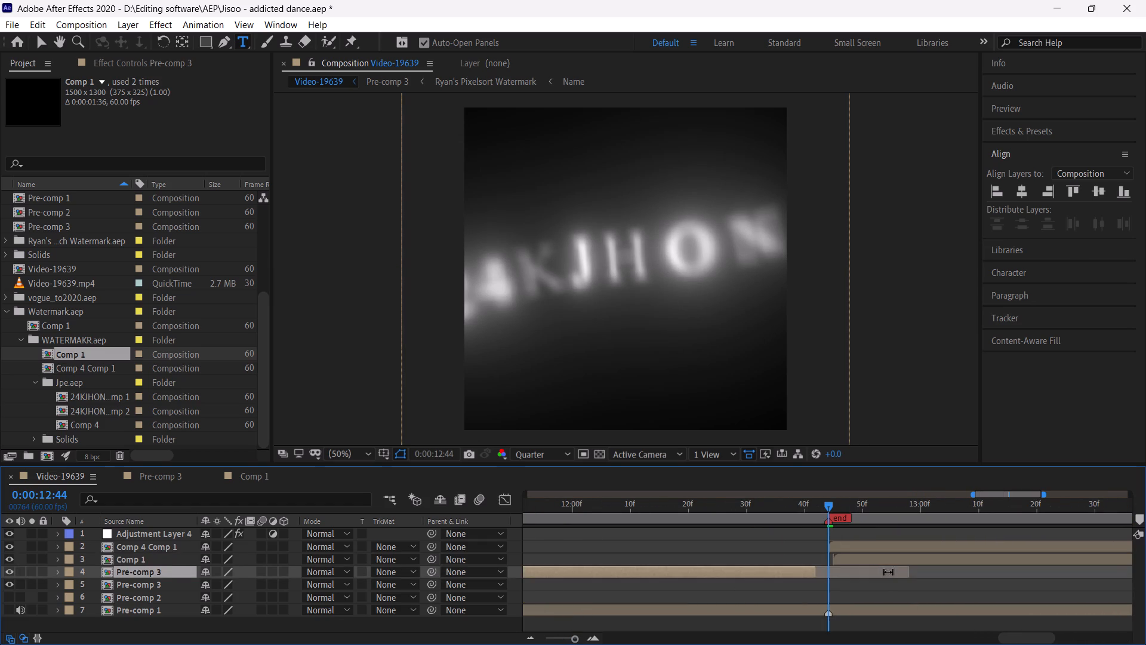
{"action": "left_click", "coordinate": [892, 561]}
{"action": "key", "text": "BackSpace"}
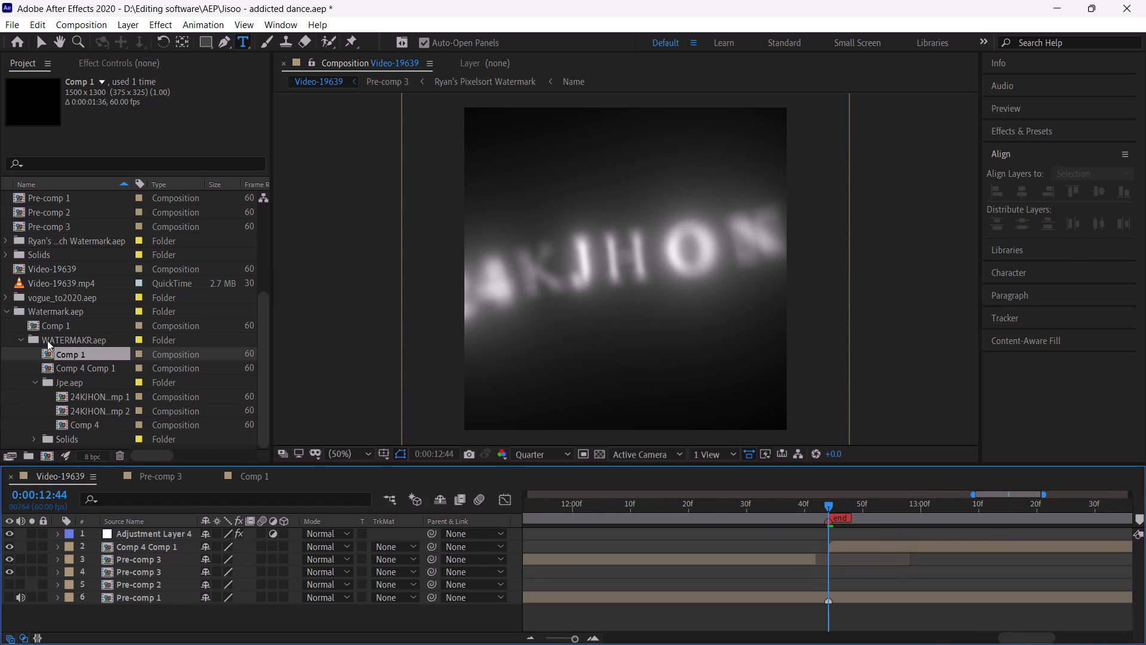
Add Comp 1 from the Watermark.aep folder above the Comp 4 Comp 1 layer, starting at the end marker.
{"action": "left_click_drag", "start_coordinate": [51, 331], "coordinate": [856, 555]}
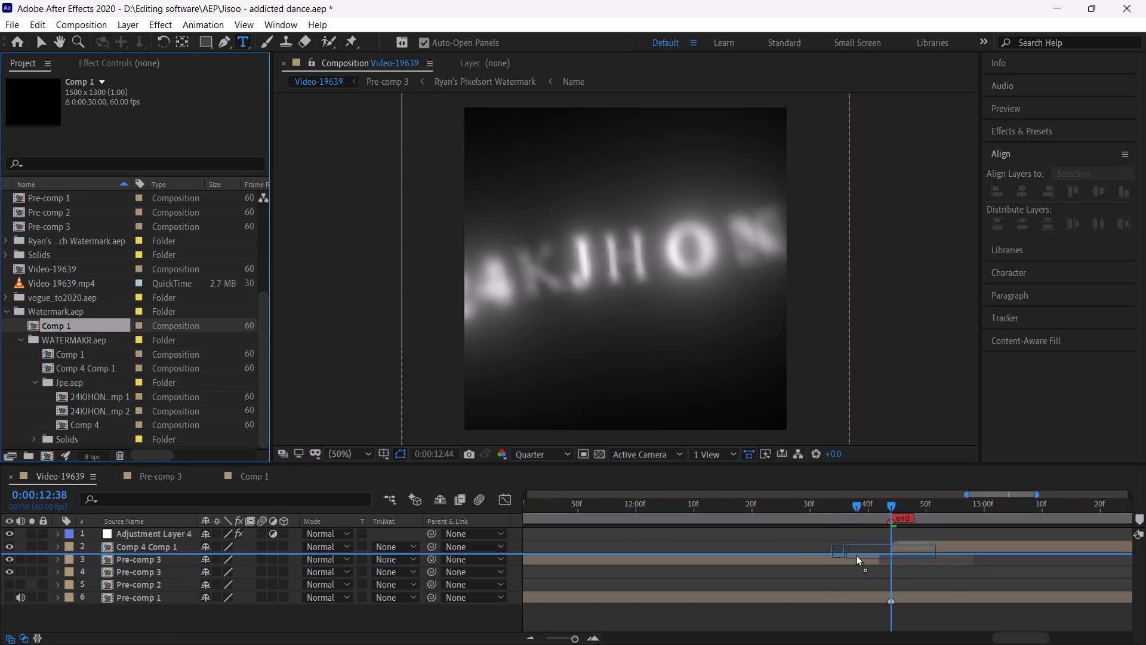
{"action": "left_click_drag", "start_coordinate": [856, 555], "coordinate": [892, 543]}
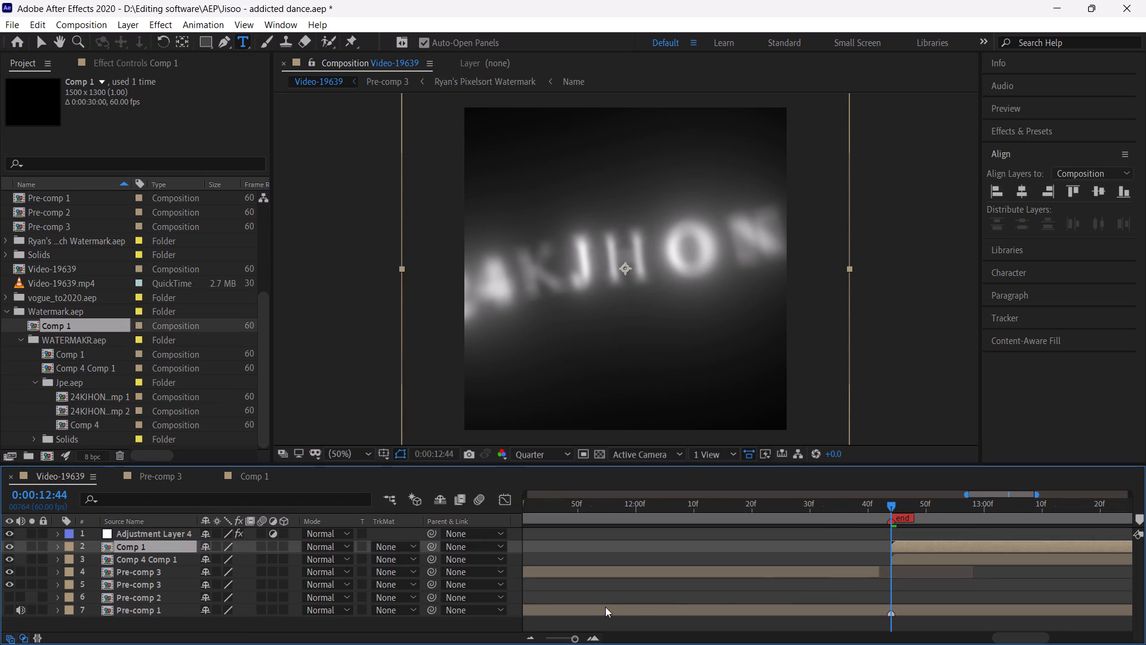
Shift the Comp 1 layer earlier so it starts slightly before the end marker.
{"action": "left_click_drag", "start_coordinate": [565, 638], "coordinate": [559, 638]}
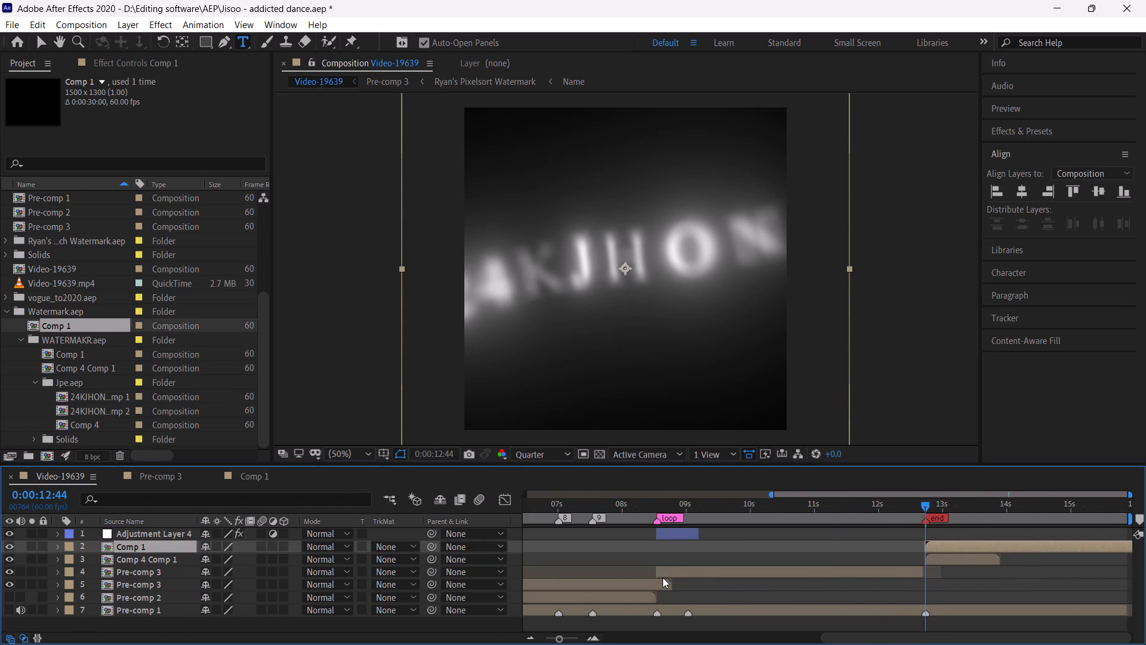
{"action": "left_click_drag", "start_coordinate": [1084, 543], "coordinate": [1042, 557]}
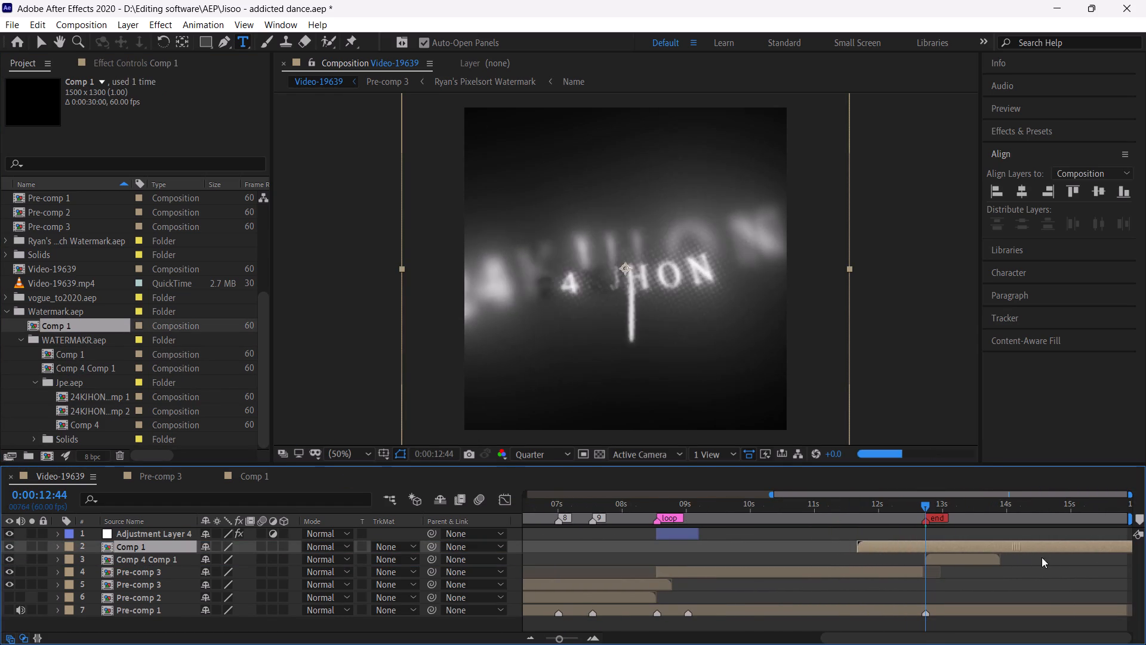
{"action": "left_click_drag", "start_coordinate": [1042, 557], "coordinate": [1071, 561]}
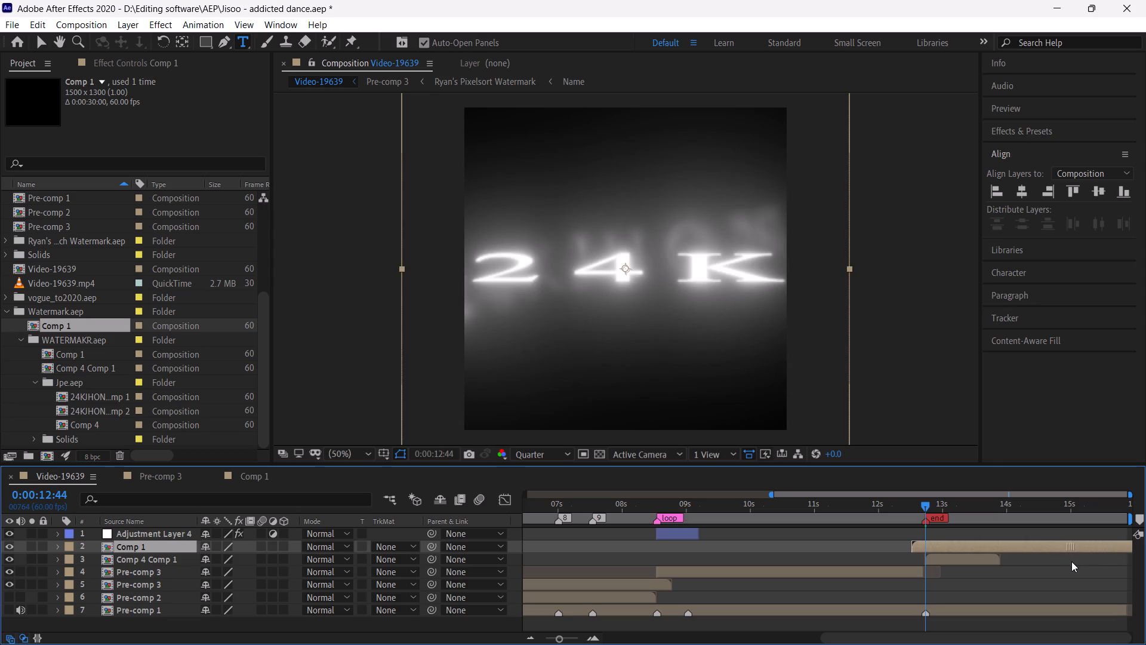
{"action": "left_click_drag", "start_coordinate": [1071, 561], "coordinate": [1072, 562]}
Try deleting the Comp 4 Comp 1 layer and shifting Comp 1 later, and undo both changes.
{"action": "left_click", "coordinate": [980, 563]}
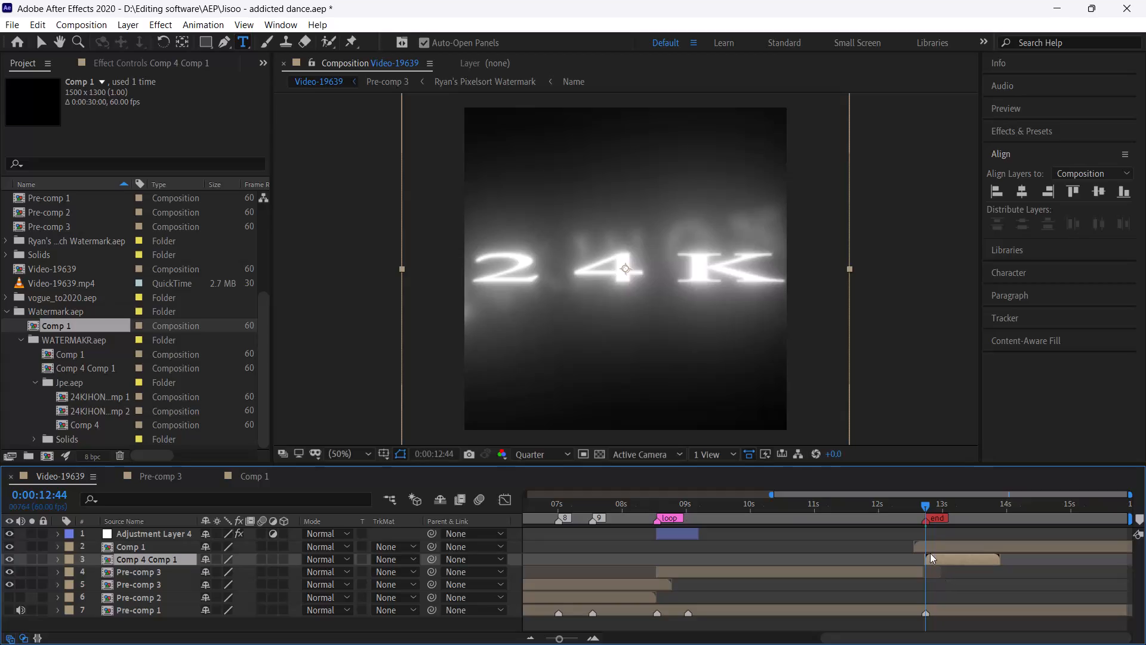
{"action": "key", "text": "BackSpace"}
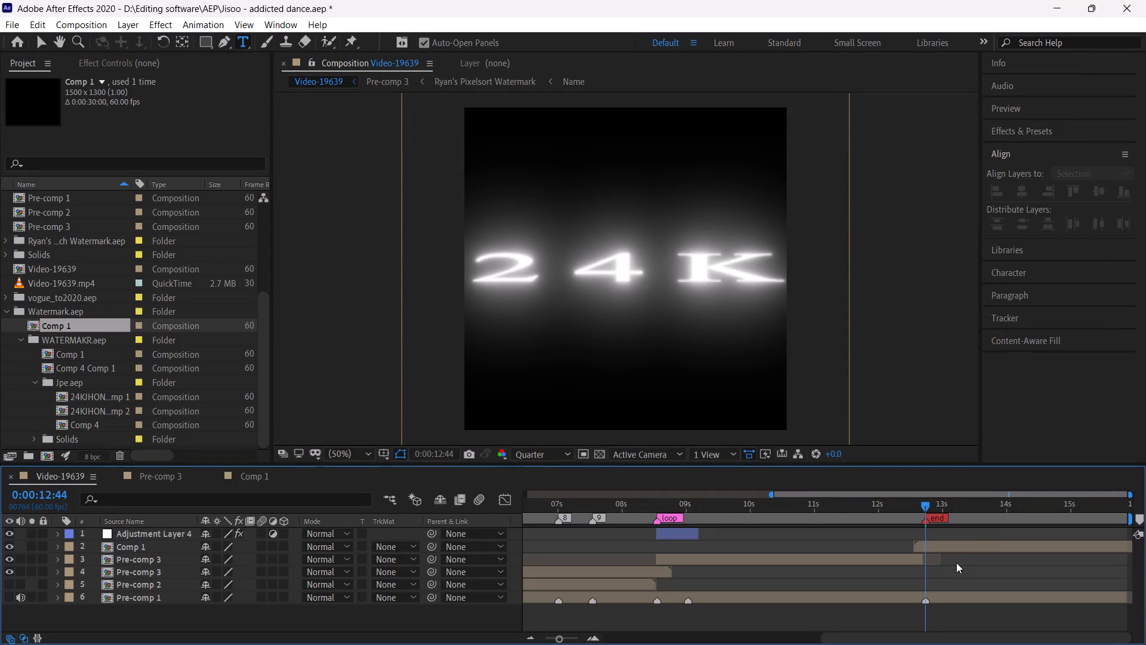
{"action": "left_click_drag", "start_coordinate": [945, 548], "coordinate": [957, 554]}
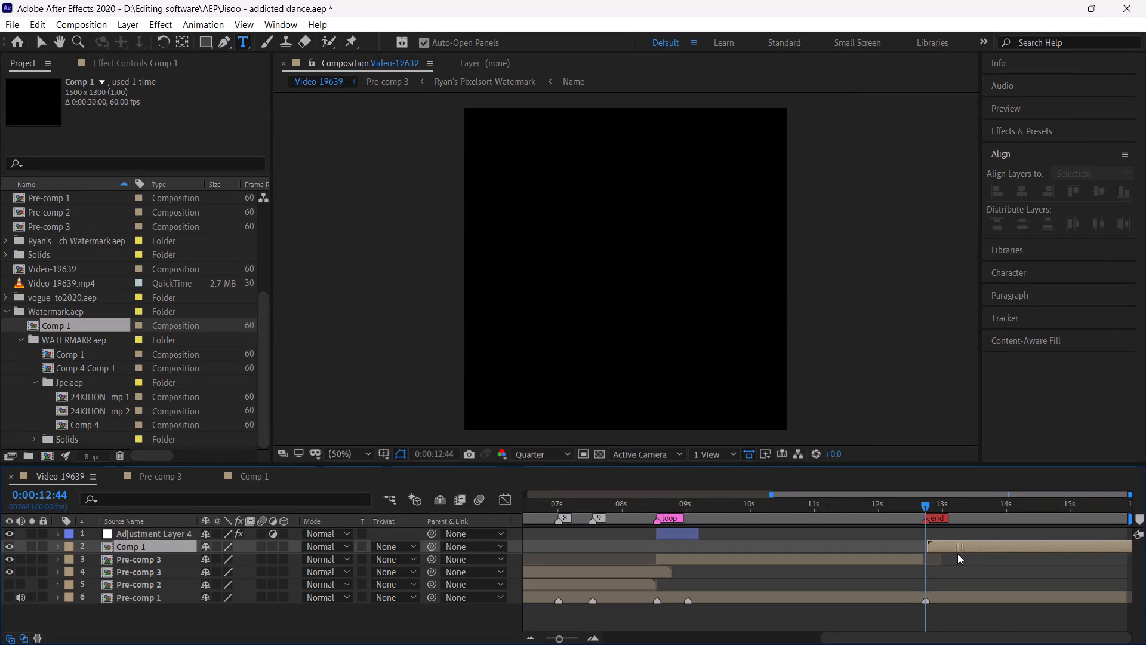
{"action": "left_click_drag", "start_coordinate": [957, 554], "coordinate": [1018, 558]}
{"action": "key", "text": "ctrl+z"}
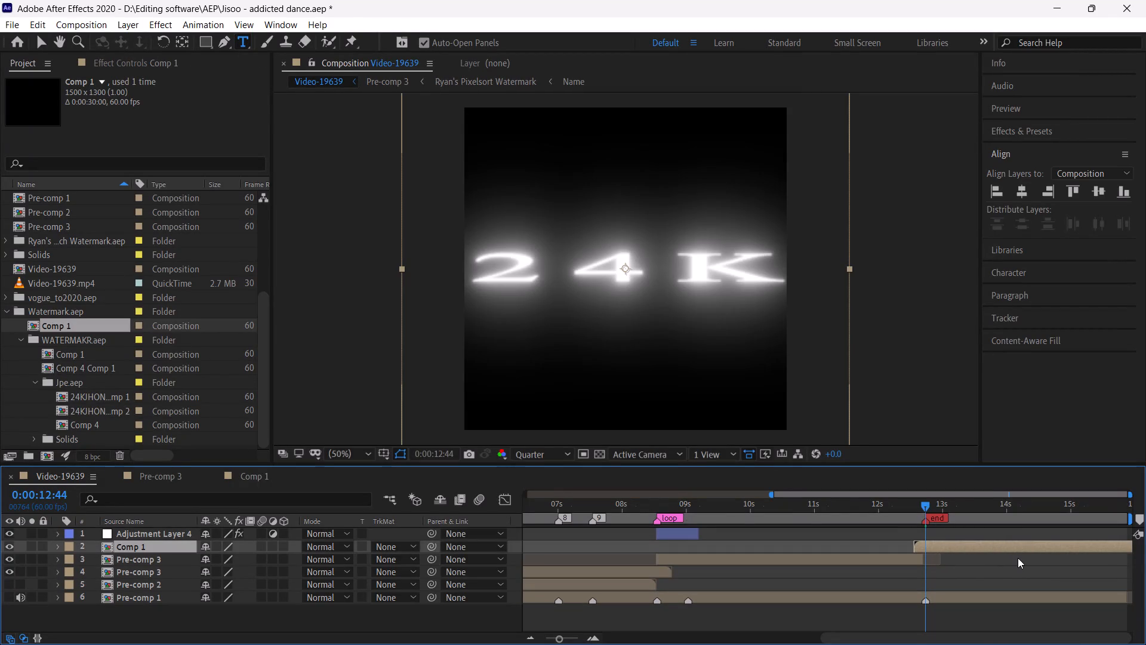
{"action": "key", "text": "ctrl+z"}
Move the Comp 1 layer later, clear of Comp 4 Comp 1, and delete the Comp 4 Comp 1 layer.
{"action": "left_click_drag", "start_coordinate": [960, 545], "coordinate": [1065, 552]}
{"action": "left_click_drag", "start_coordinate": [976, 560], "coordinate": [974, 564]}
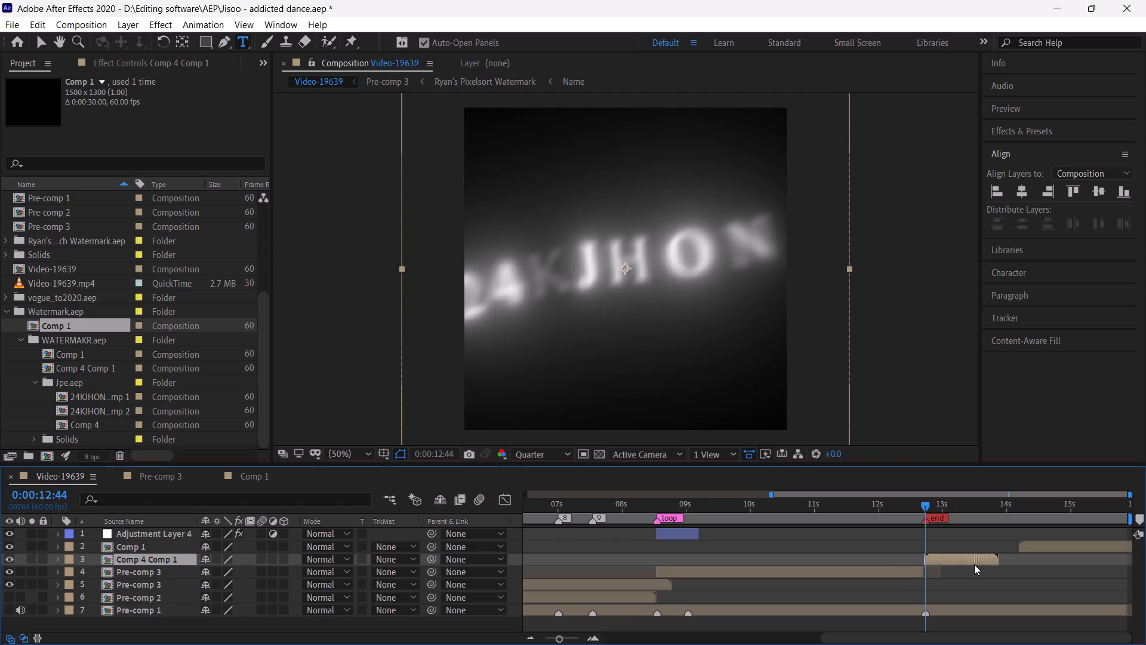
{"action": "left_click_drag", "start_coordinate": [974, 564], "coordinate": [957, 564]}
{"action": "key", "text": "BackSpace"}
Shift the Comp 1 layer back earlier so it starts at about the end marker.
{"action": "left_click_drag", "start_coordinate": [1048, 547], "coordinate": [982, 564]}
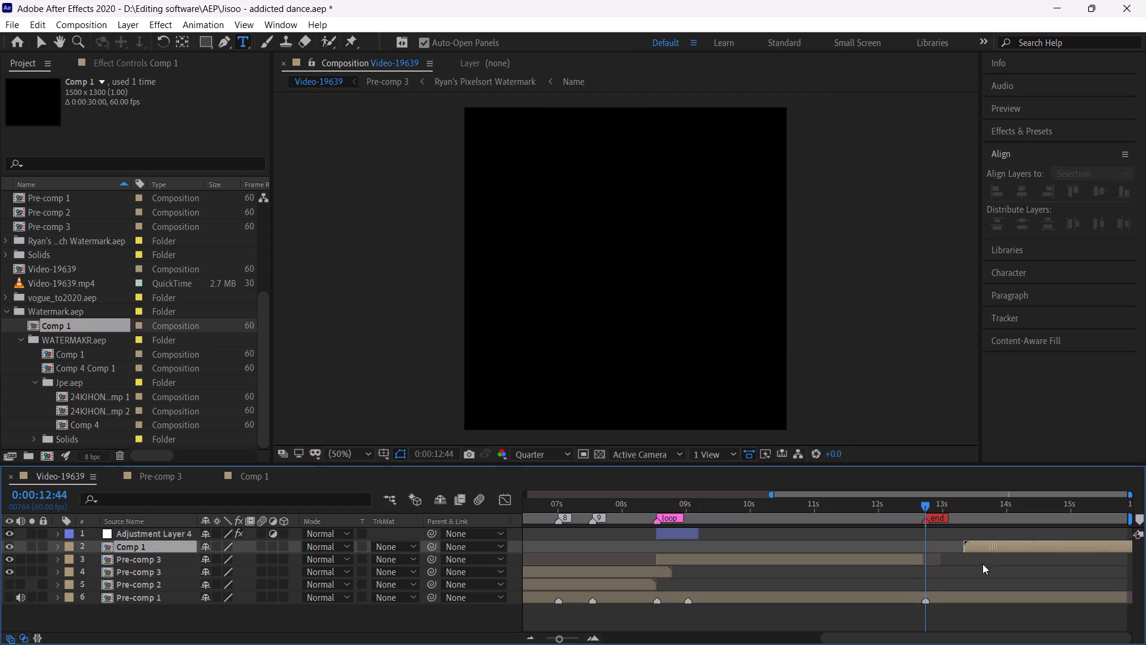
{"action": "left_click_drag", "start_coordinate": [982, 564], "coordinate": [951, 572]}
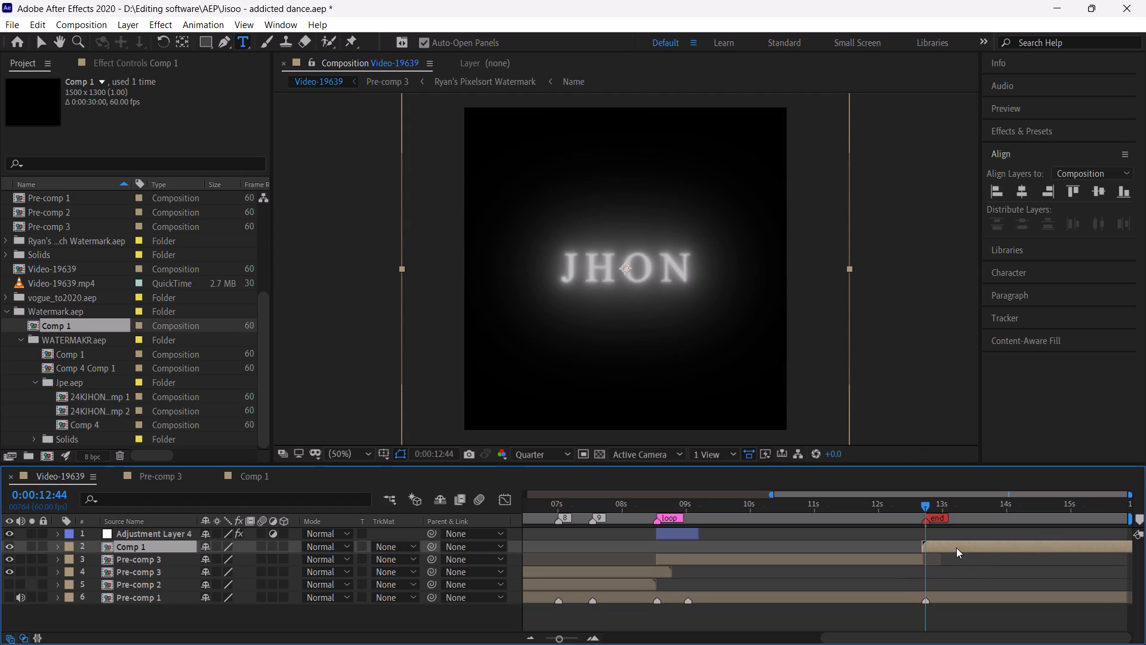
Copy the JHON 15 and JHON 14 text layers from the Comp 1 nested inside the Comp 1 layer, and close the extra compositions.
{"action": "double_click", "coordinate": [956, 548]}
{"action": "double_click", "coordinate": [429, 532]}
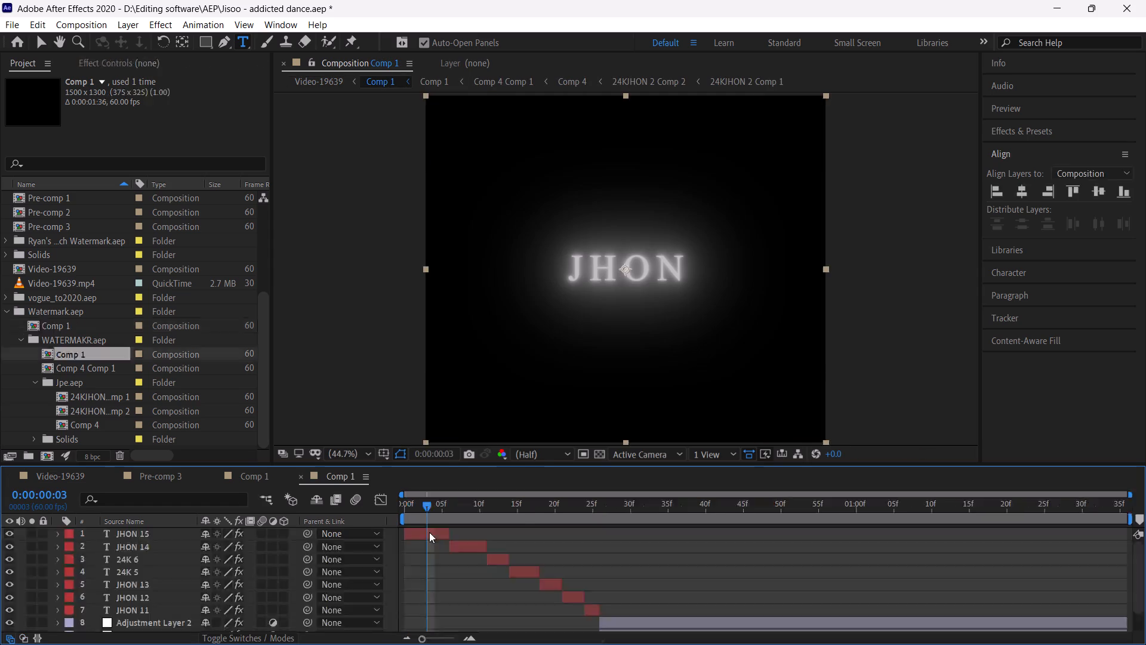
{"action": "left_click_drag", "start_coordinate": [394, 530], "coordinate": [395, 550]}
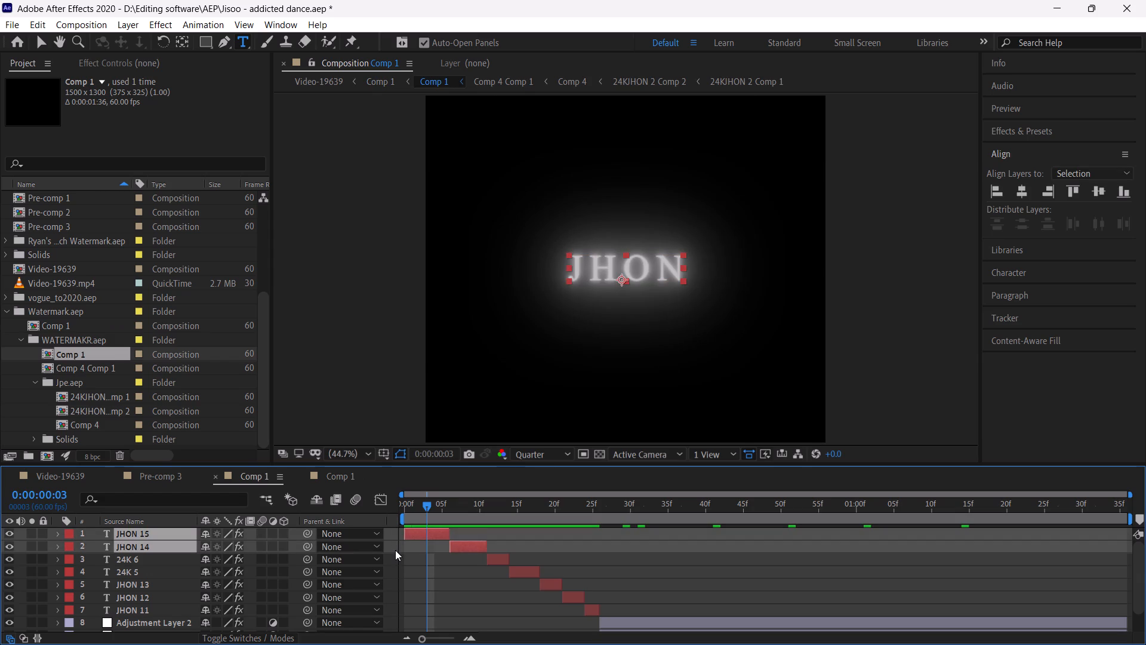
{"action": "key", "text": "ctrl+c"}
{"action": "key", "text": "ctrl+c"}
{"action": "left_click", "coordinate": [305, 477]}
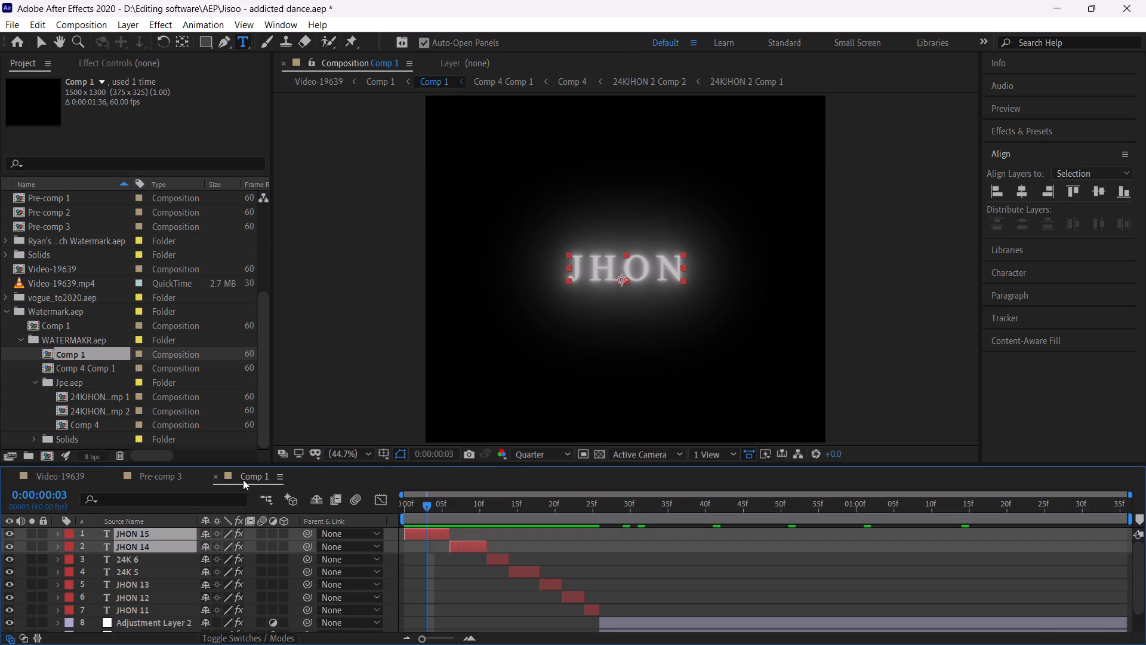
{"action": "left_click", "coordinate": [220, 475]}
{"action": "left_click", "coordinate": [115, 474]}
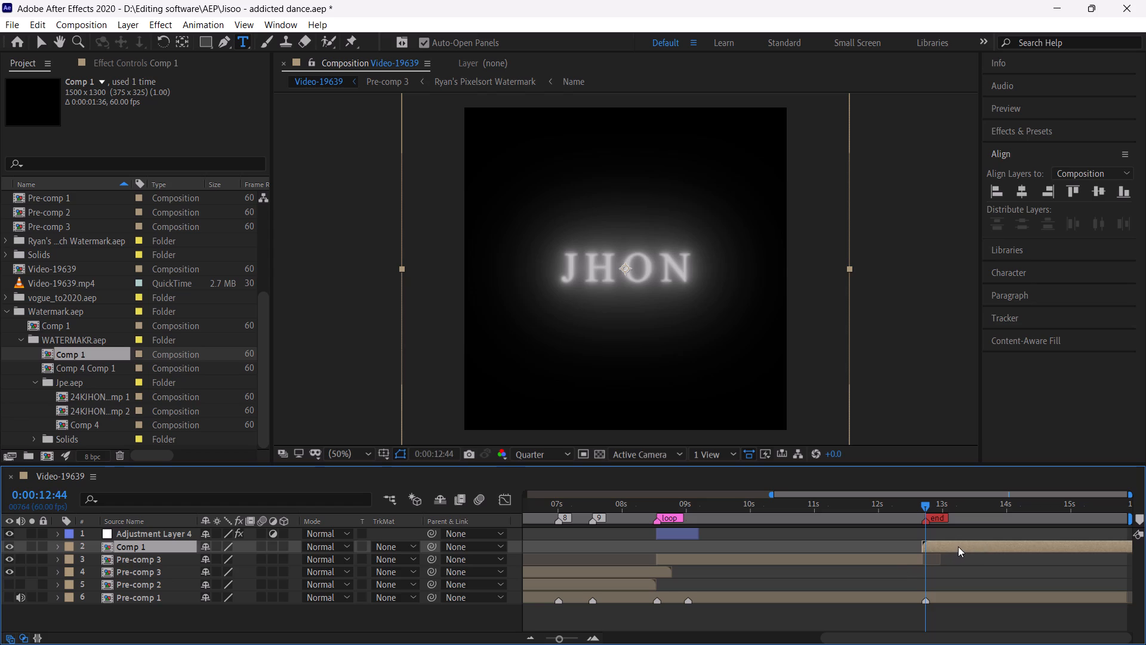
Look through the layer stack inside the upper Pre-comp 3 and return to the Video-19639 composition.
{"action": "double_click", "coordinate": [897, 559]}
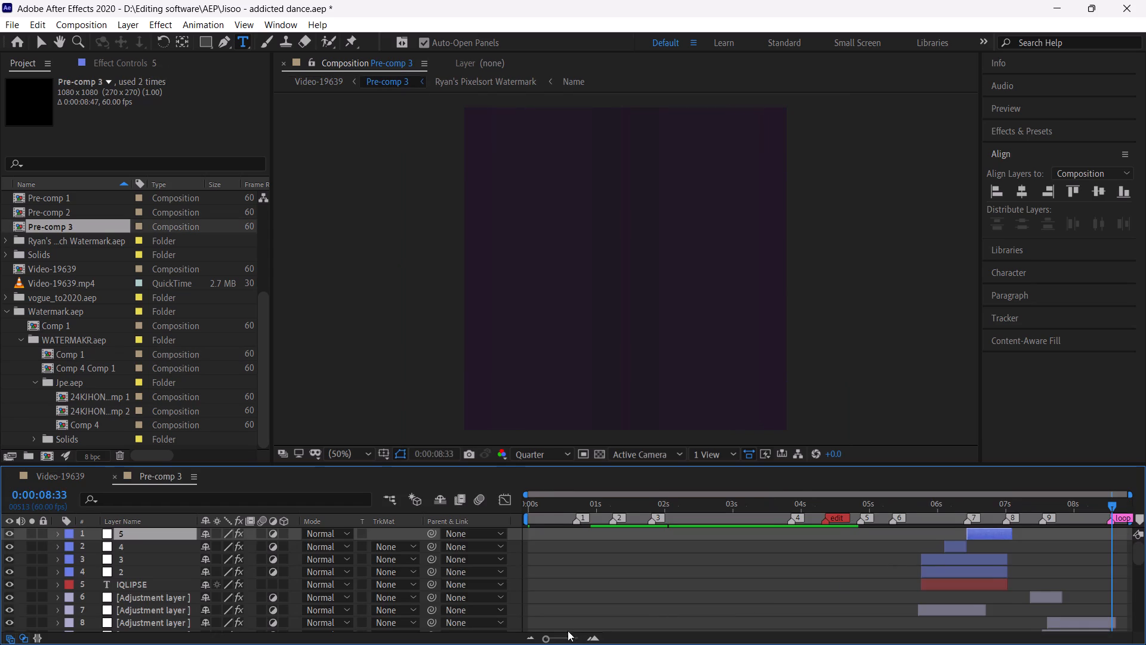
{"action": "left_click_drag", "start_coordinate": [548, 637], "coordinate": [535, 638]}
{"action": "left_click_drag", "start_coordinate": [1139, 549], "coordinate": [1145, 642]}
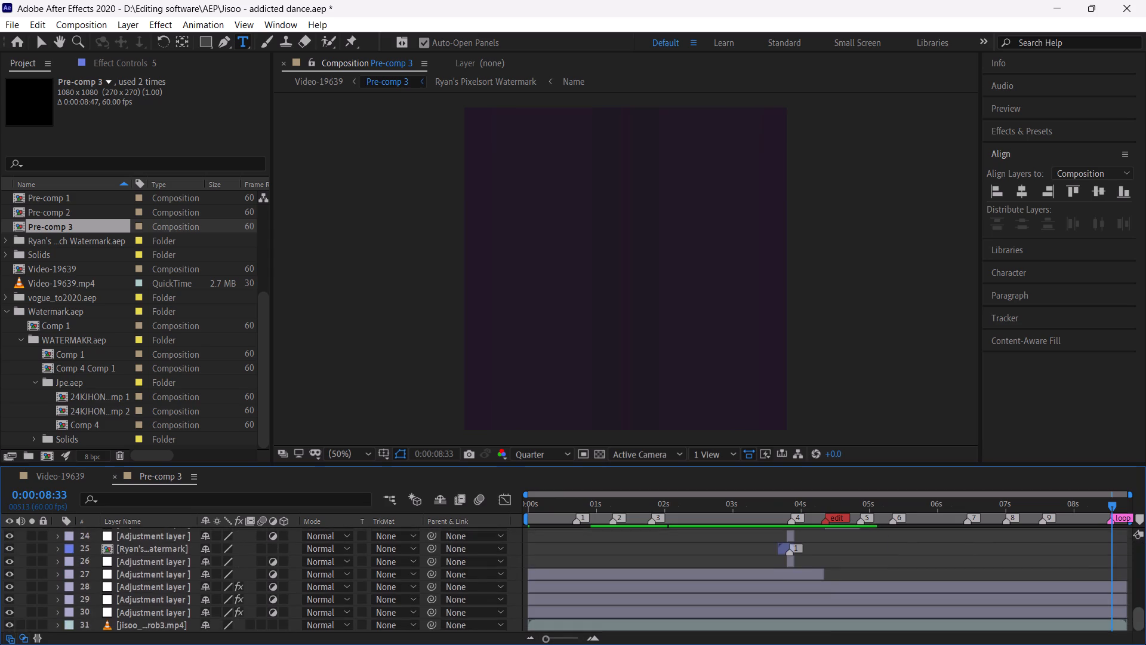
{"action": "left_click_drag", "start_coordinate": [1145, 642], "coordinate": [1136, 467]}
{"action": "left_click", "coordinate": [118, 481]}
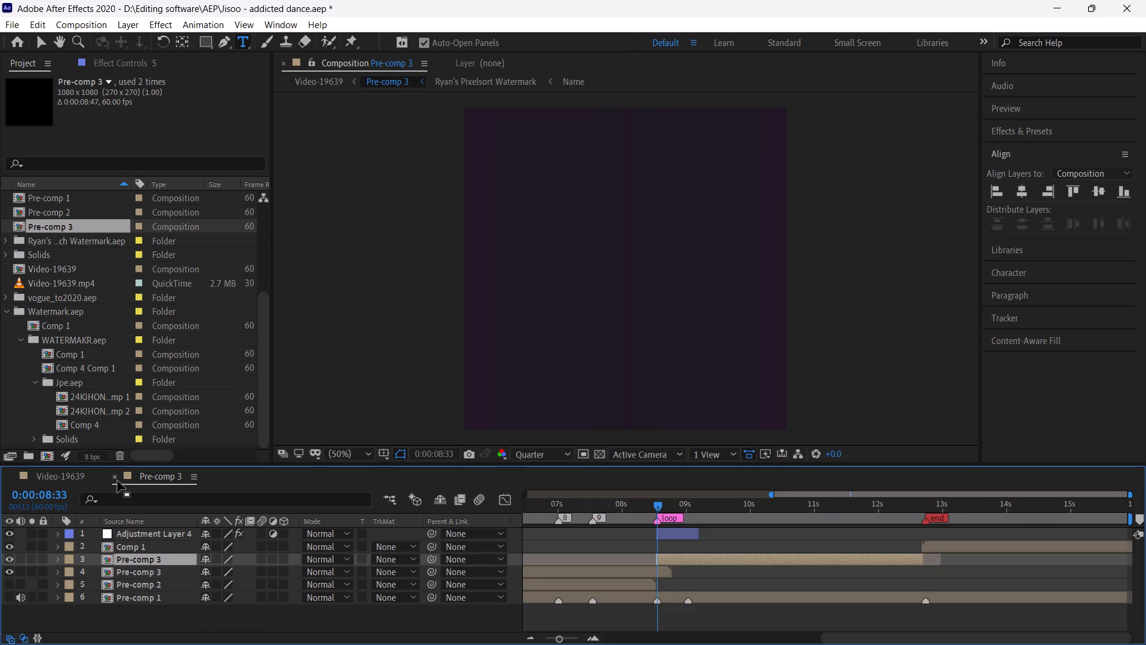
Delete the Comp 1 watermark layer from Video-19639 and save the project.
{"action": "left_click_drag", "start_coordinate": [931, 504], "coordinate": [1145, 554]}
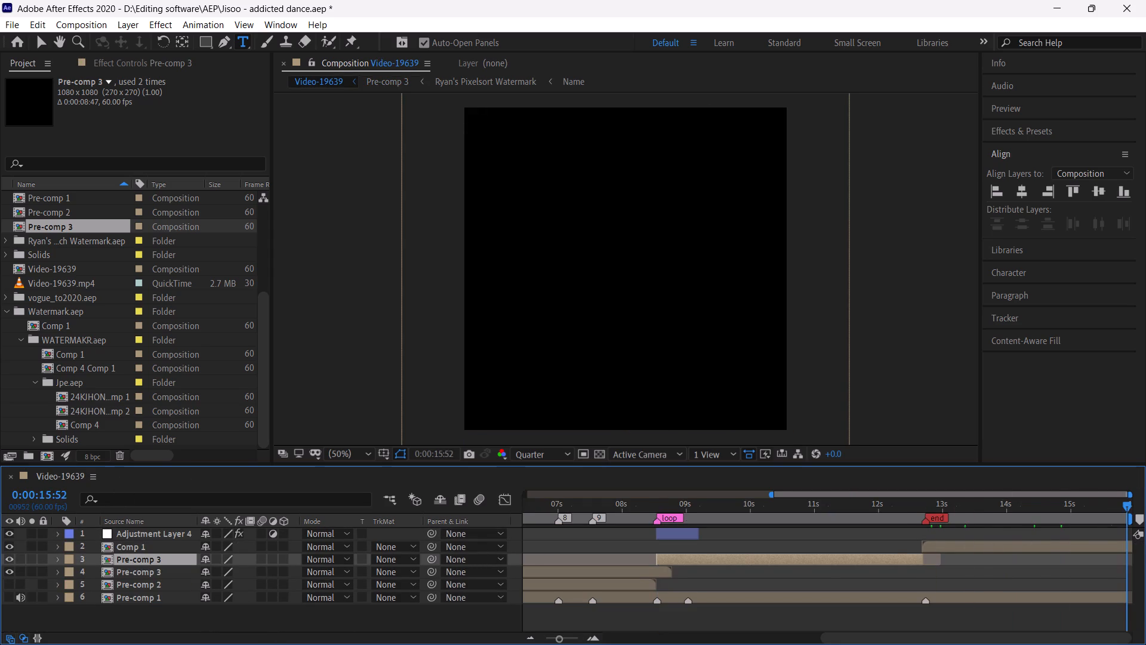
{"action": "left_click_drag", "start_coordinate": [1145, 554], "coordinate": [972, 578]}
{"action": "left_click", "coordinate": [997, 546]}
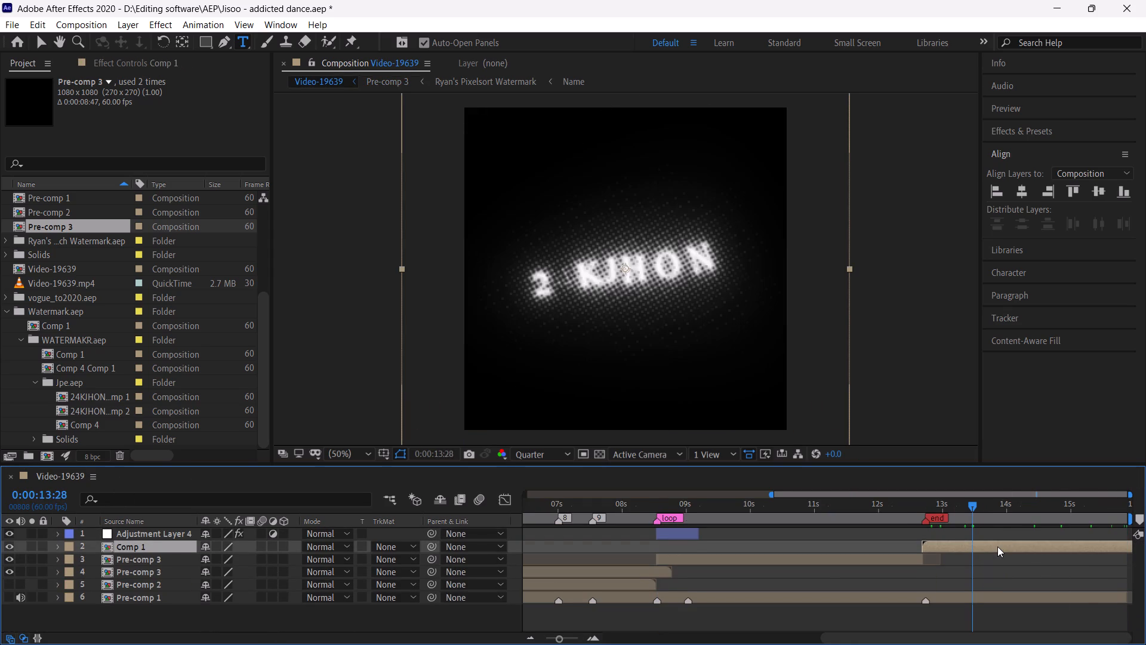
{"action": "key", "text": "BackSpace"}
{"action": "left_click_drag", "start_coordinate": [554, 638], "coordinate": [523, 634]}
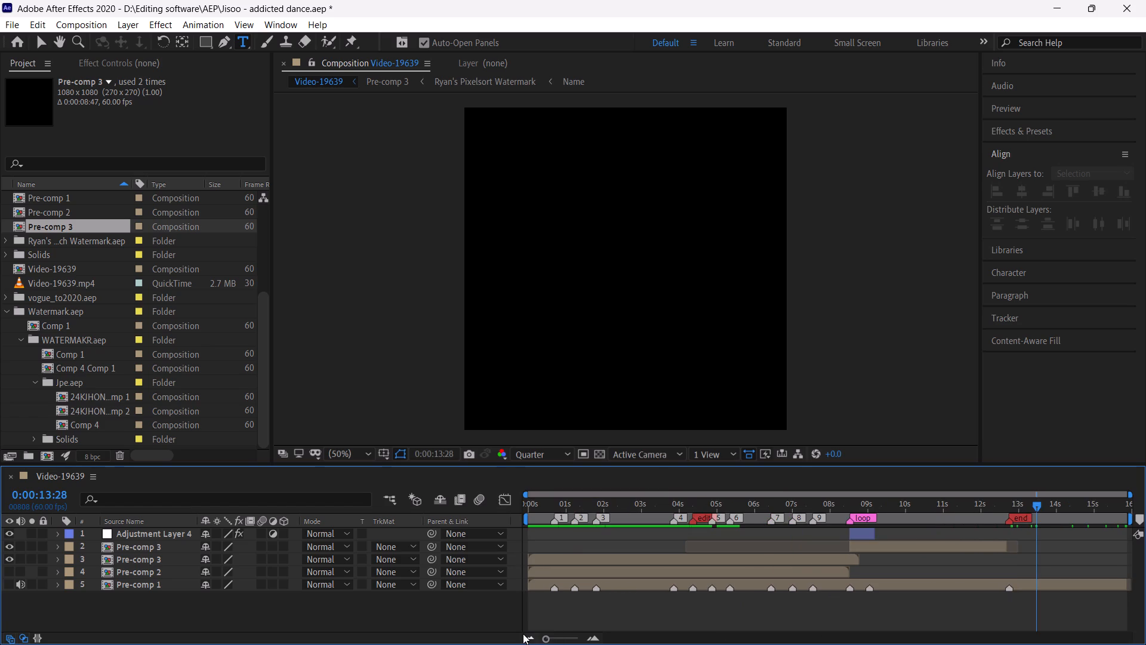
{"action": "key", "text": "ctrl+s"}
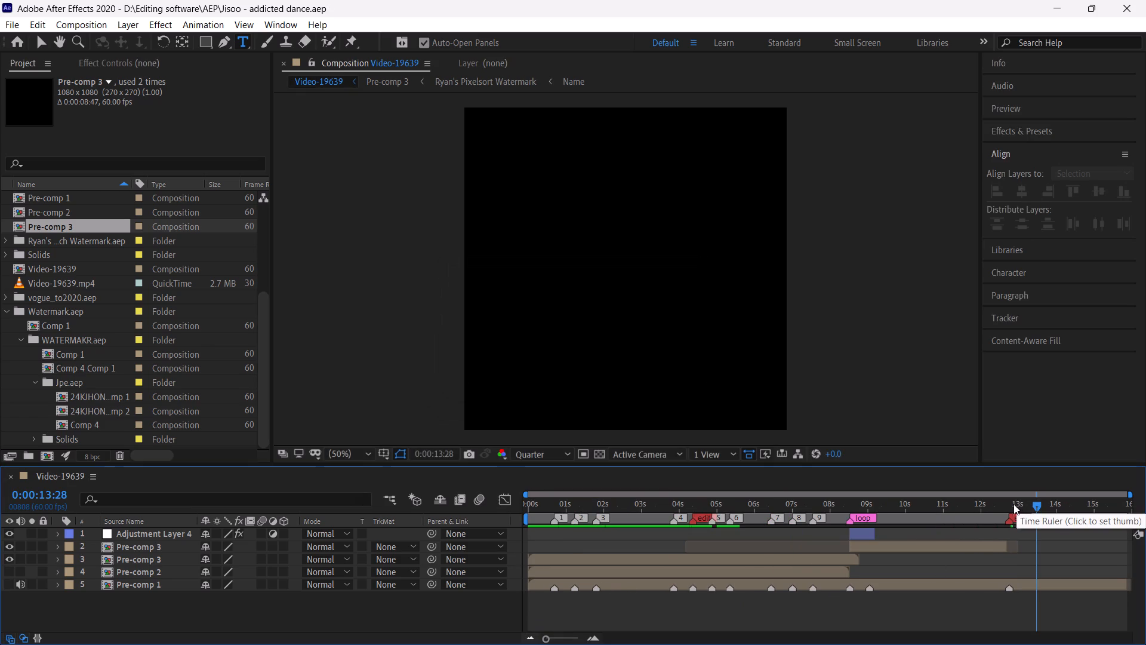
Set the current time to 0:00:12:42 and paste the copied JHON 15 and JHON 14 text layers into Video-19639.
{"action": "left_click", "coordinate": [1007, 504]}
{"action": "key", "text": "ctrl+v"}
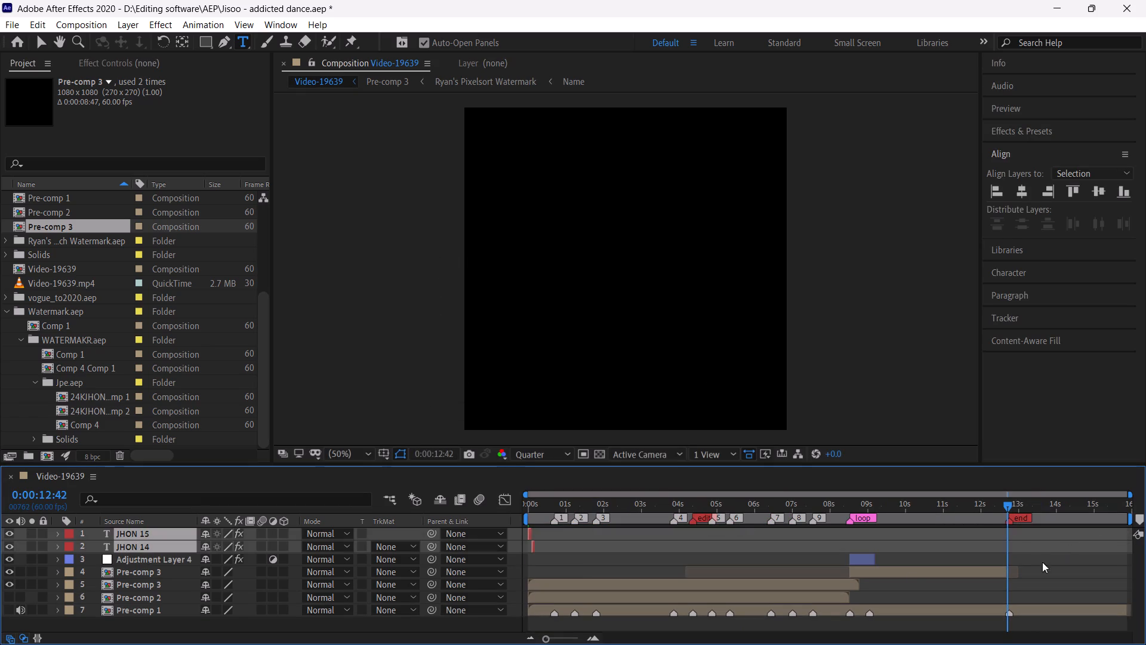
Move both pasted JHON layers from the composition's start to the end marker, with JHON 15 starting at about 0:00:12:42.
{"action": "left_click", "coordinate": [551, 638]}
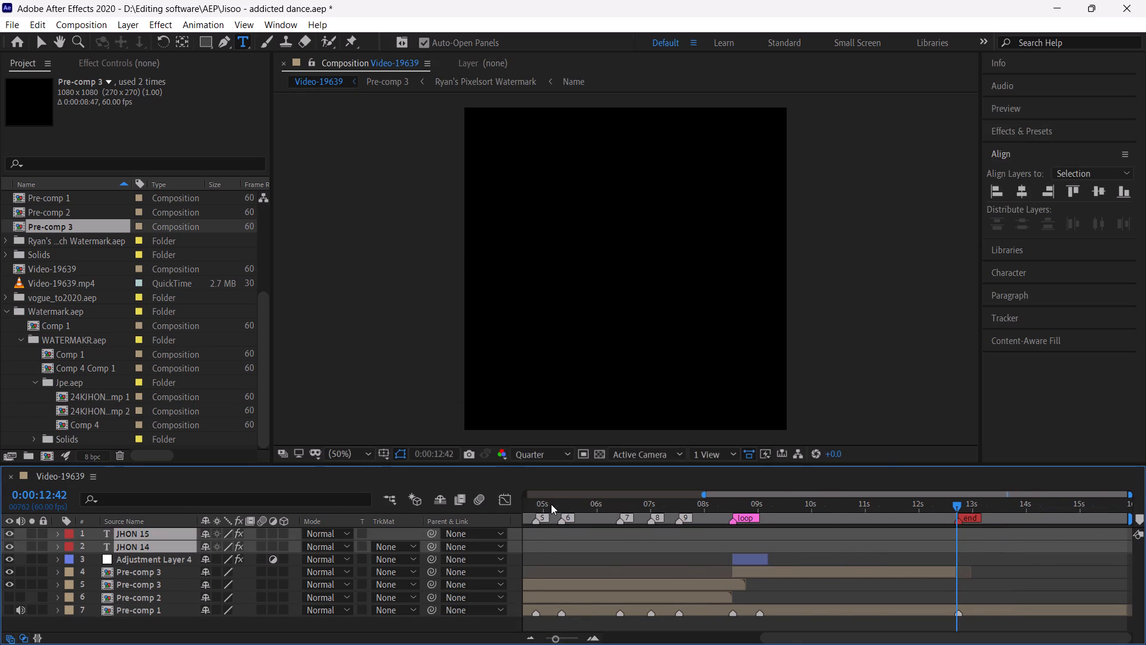
{"action": "left_click_drag", "start_coordinate": [551, 504], "coordinate": [485, 504]}
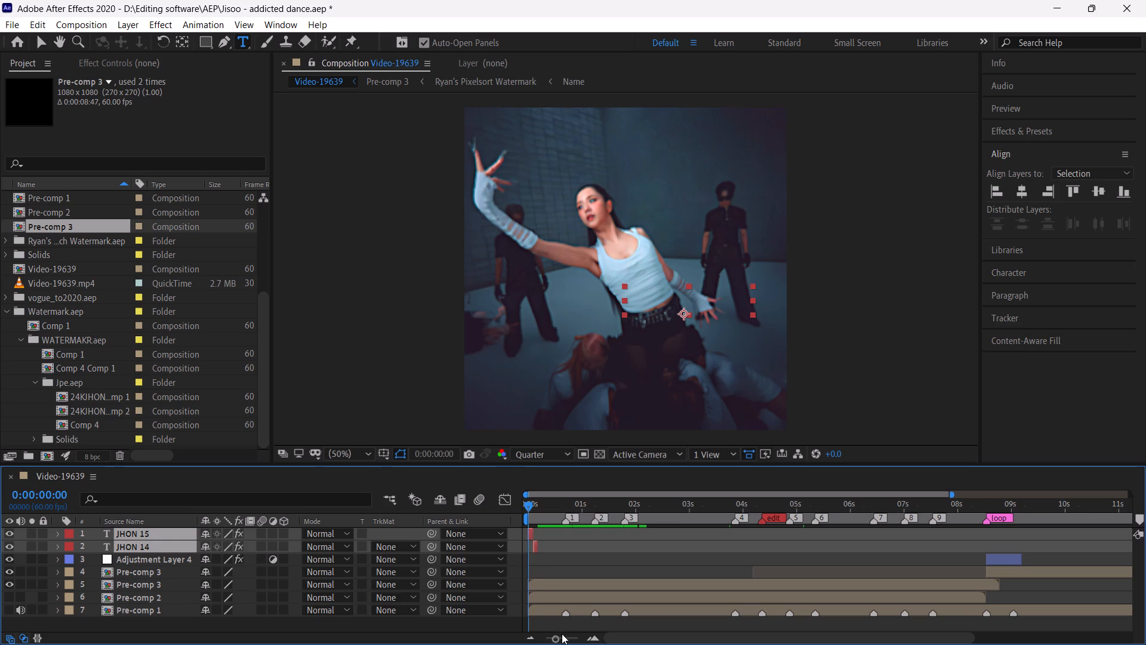
{"action": "left_click_drag", "start_coordinate": [565, 636], "coordinate": [575, 642]}
{"action": "left_click_drag", "start_coordinate": [545, 532], "coordinate": [1145, 575]}
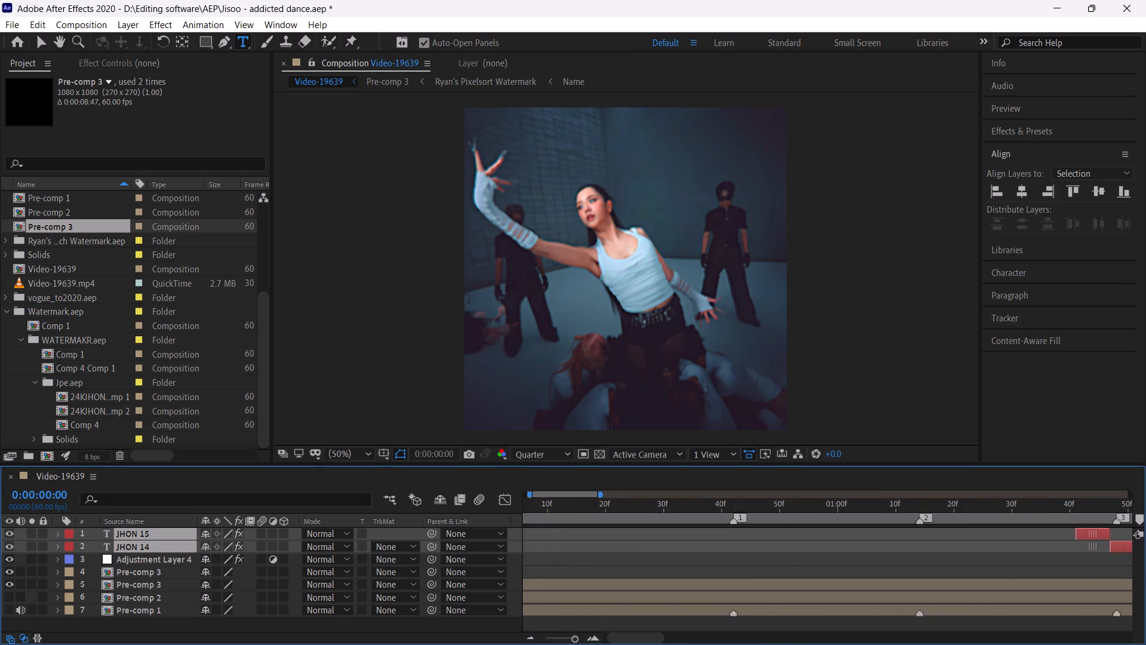
{"action": "left_click_drag", "start_coordinate": [1145, 575], "coordinate": [1005, 581]}
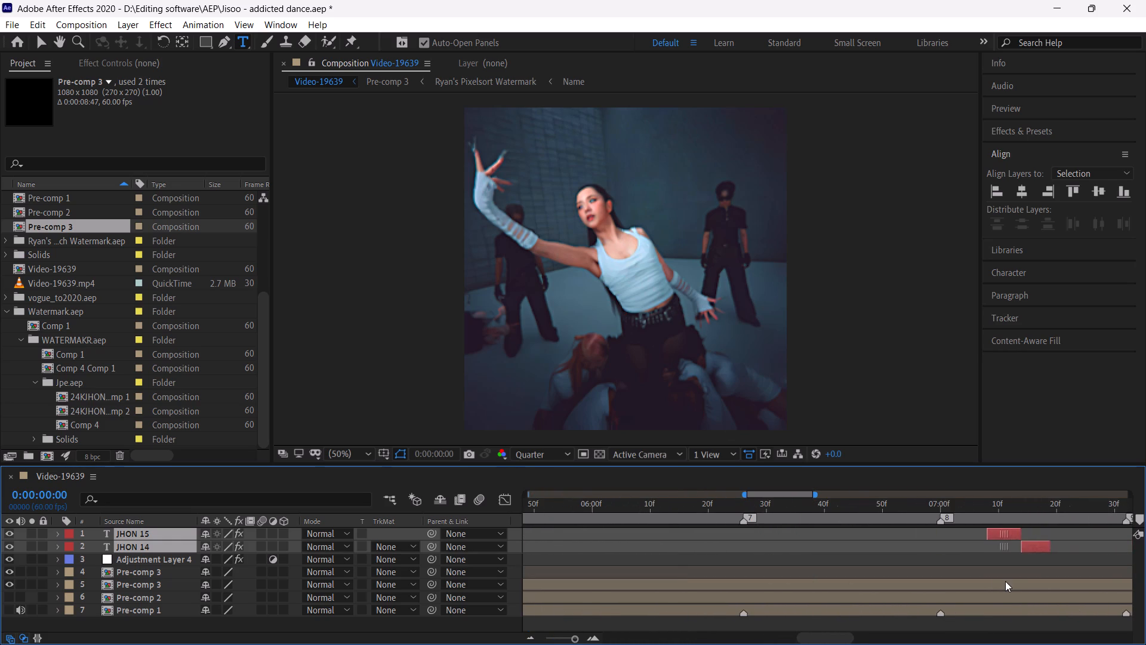
{"action": "left_click_drag", "start_coordinate": [1005, 581], "coordinate": [1145, 588]}
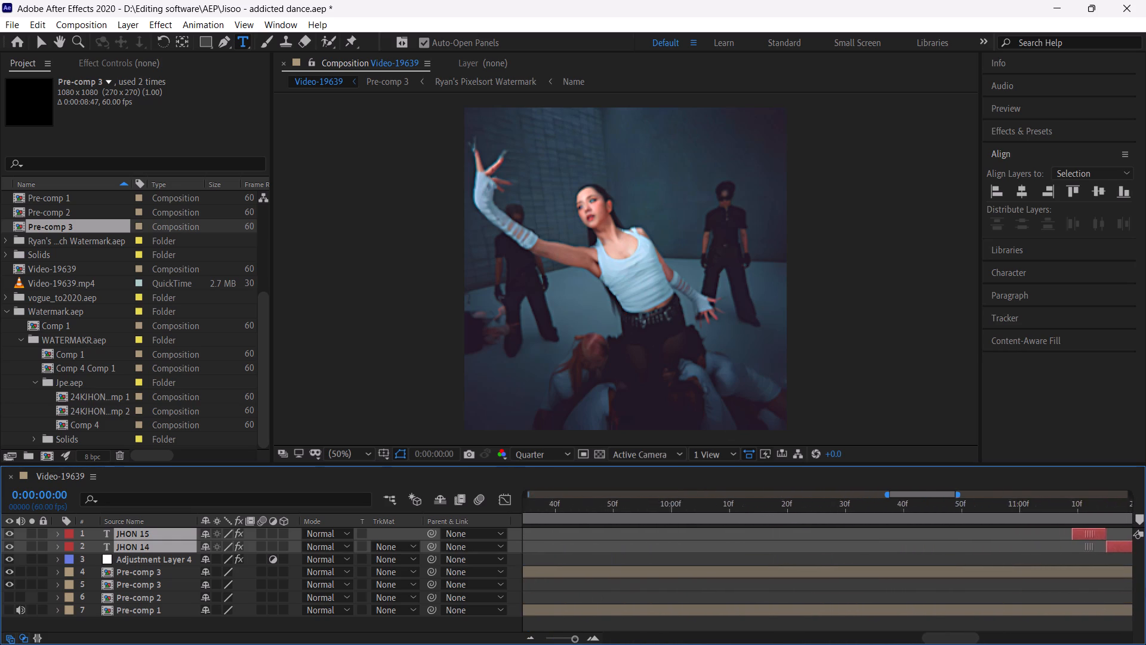
{"action": "left_click_drag", "start_coordinate": [1145, 588], "coordinate": [590, 638]}
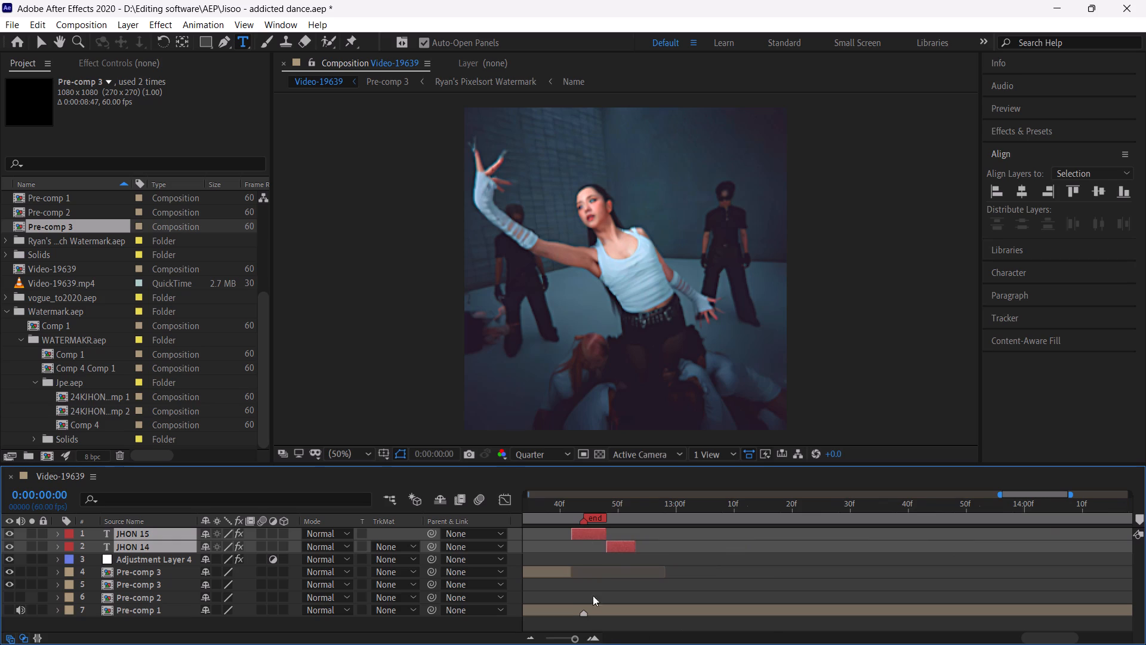
Shift both JHON text layers earlier in Video-19639 so JHON 14 starts at the end marker, 0:00:12:44.
{"action": "left_click_drag", "start_coordinate": [553, 505], "coordinate": [567, 524]}
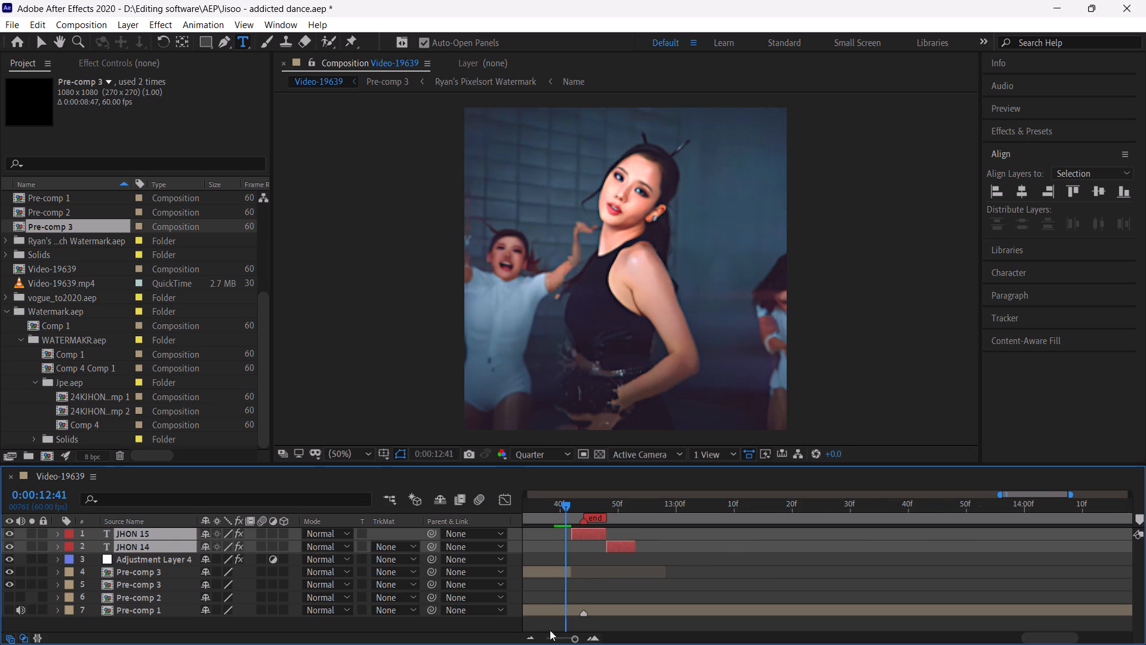
{"action": "left_click", "coordinate": [575, 640]}
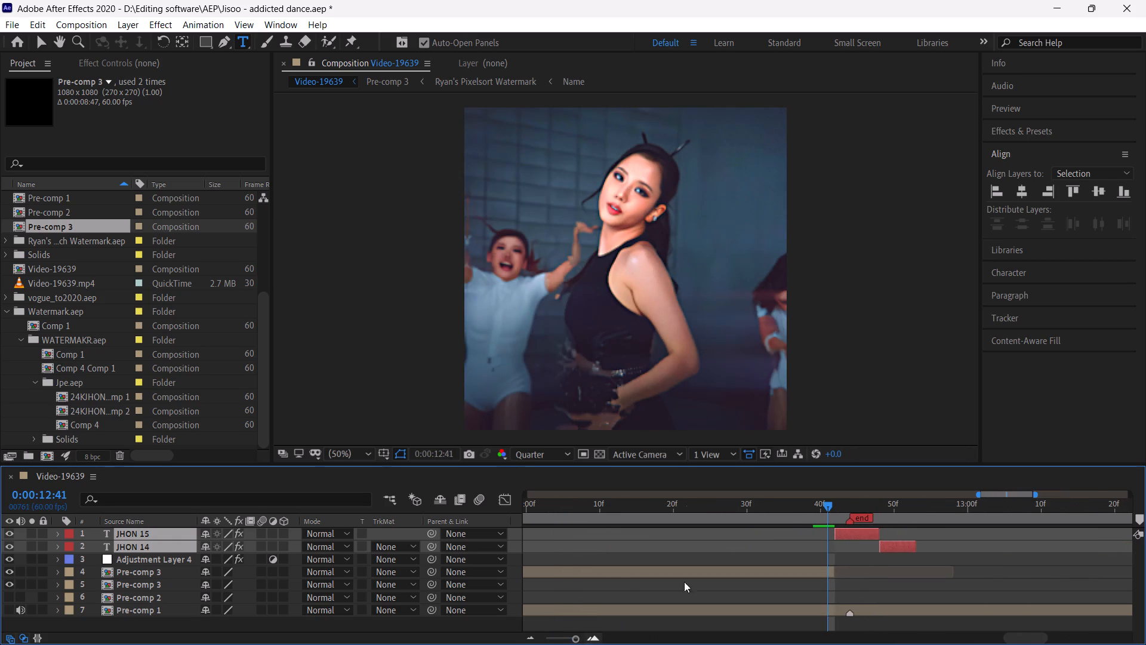
{"action": "left_click_drag", "start_coordinate": [836, 509], "coordinate": [851, 520]}
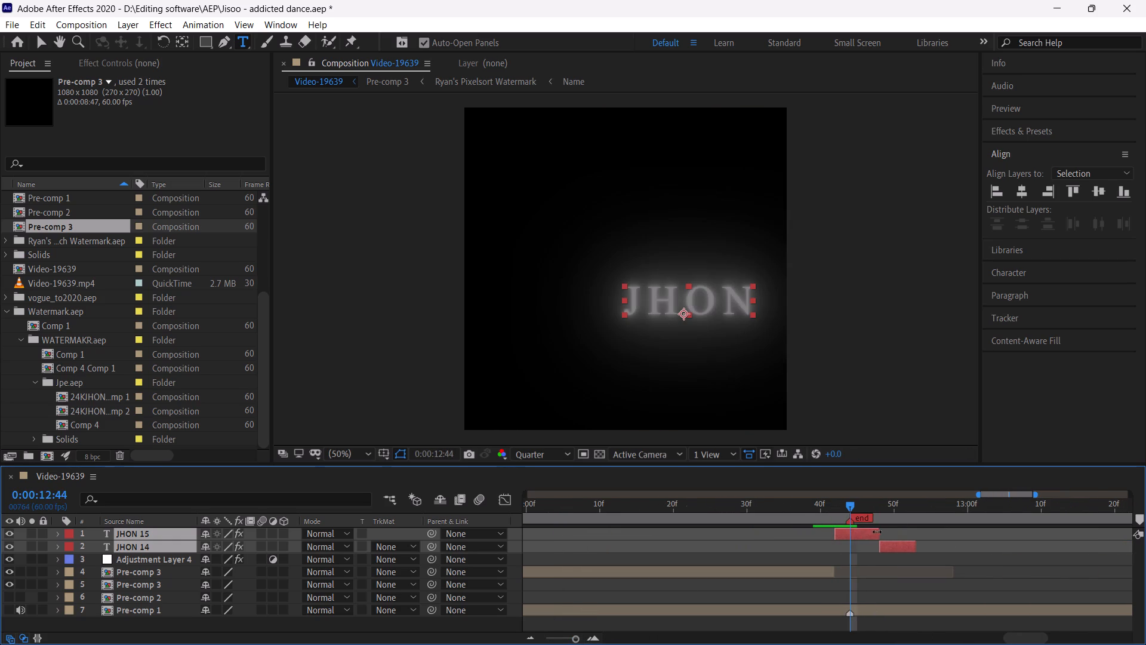
{"action": "left_click_drag", "start_coordinate": [894, 545], "coordinate": [869, 551]}
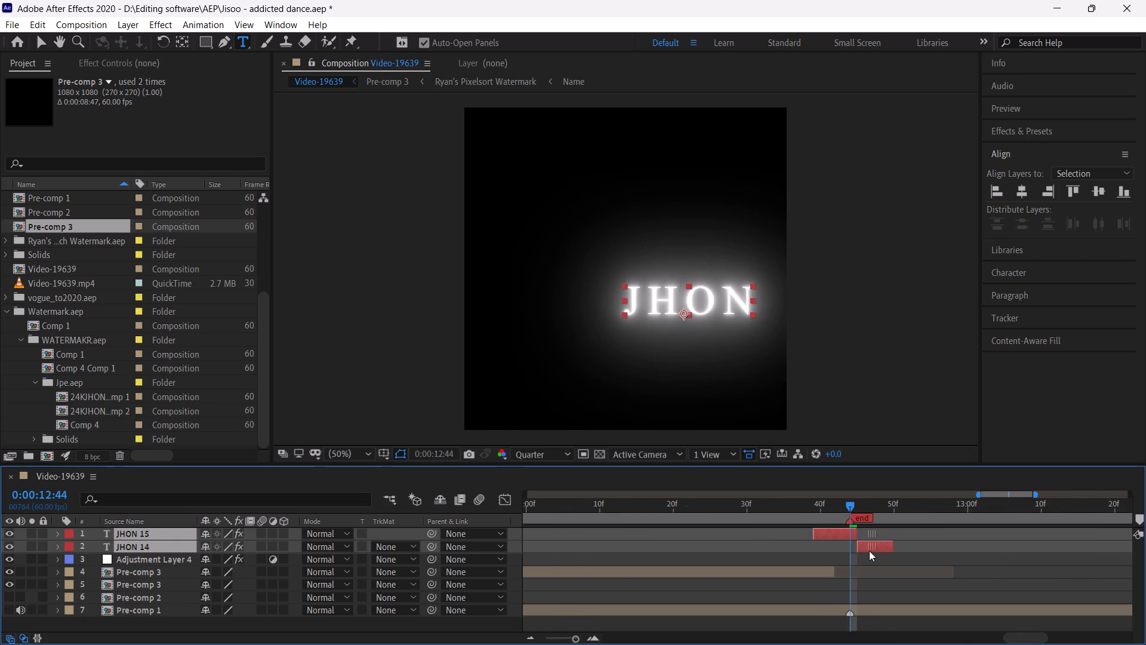
{"action": "left_click_drag", "start_coordinate": [869, 551], "coordinate": [869, 552]}
{"action": "left_click_drag", "start_coordinate": [869, 552], "coordinate": [867, 552]}
Replace the text of the JHON 15 layer with IQLIPSE, working at 0:00:12:41.
{"action": "left_click_drag", "start_coordinate": [820, 509], "coordinate": [793, 506]}
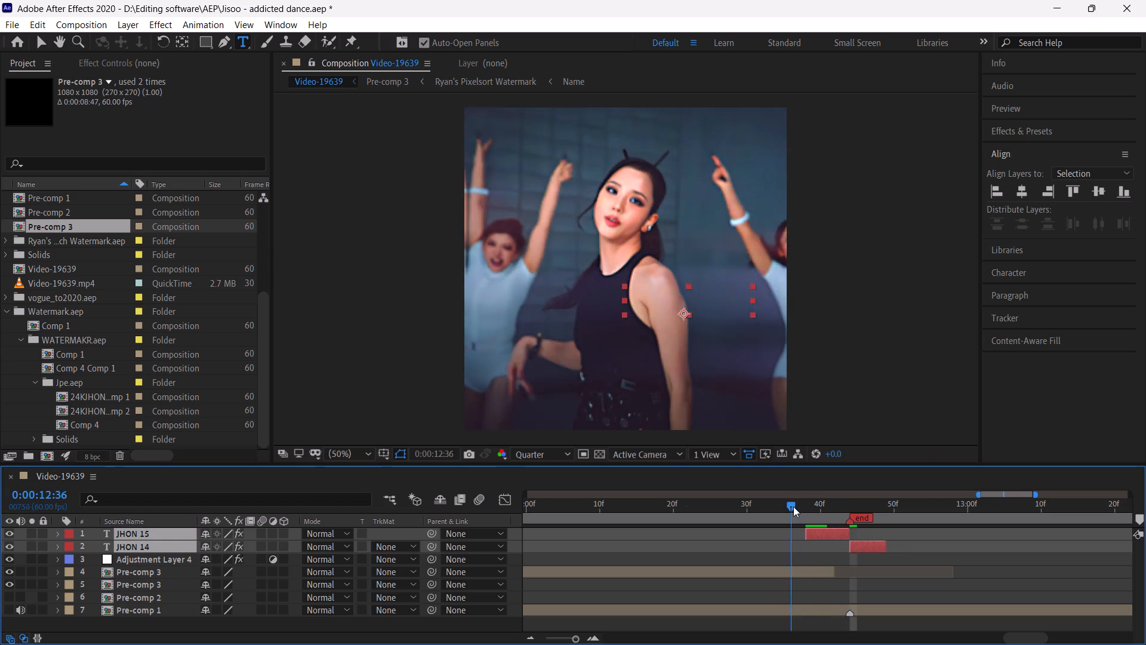
{"action": "left_click_drag", "start_coordinate": [793, 506], "coordinate": [827, 532]}
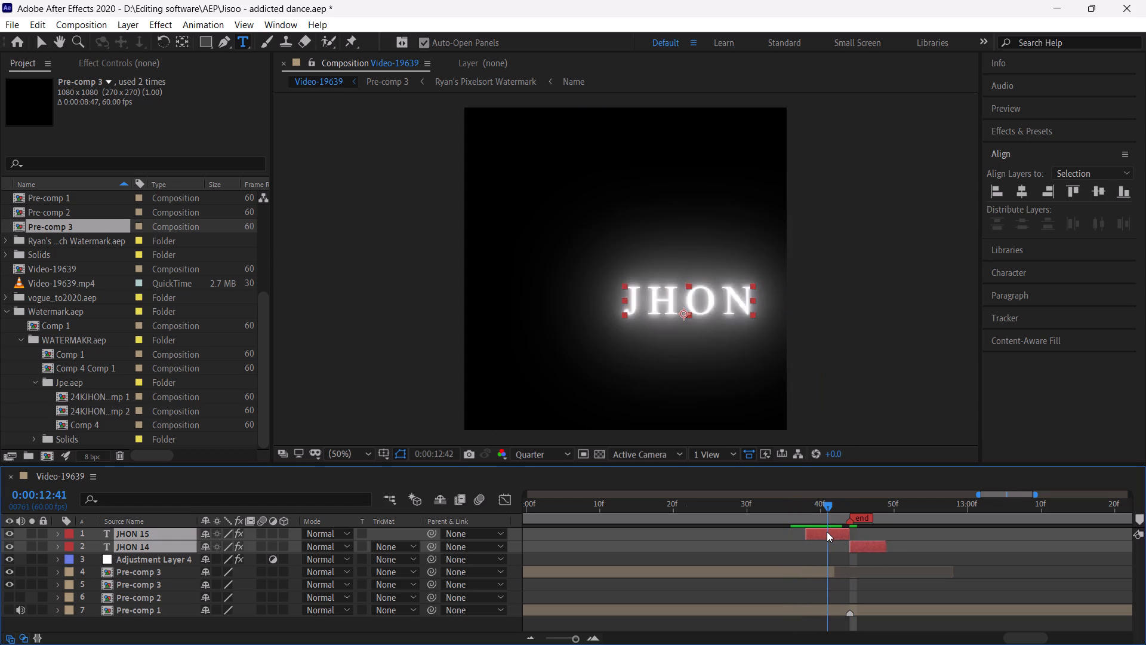
{"action": "left_click_drag", "start_coordinate": [827, 532], "coordinate": [826, 532]}
{"action": "double_click", "coordinate": [831, 533]}
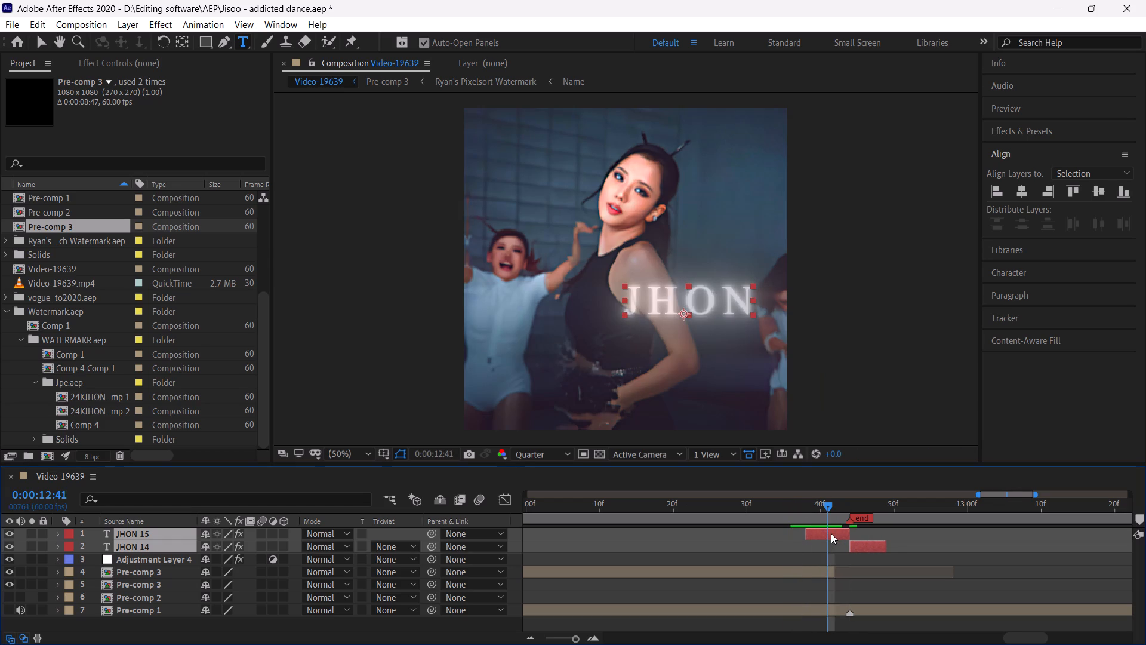
{"action": "double_click", "coordinate": [831, 533]}
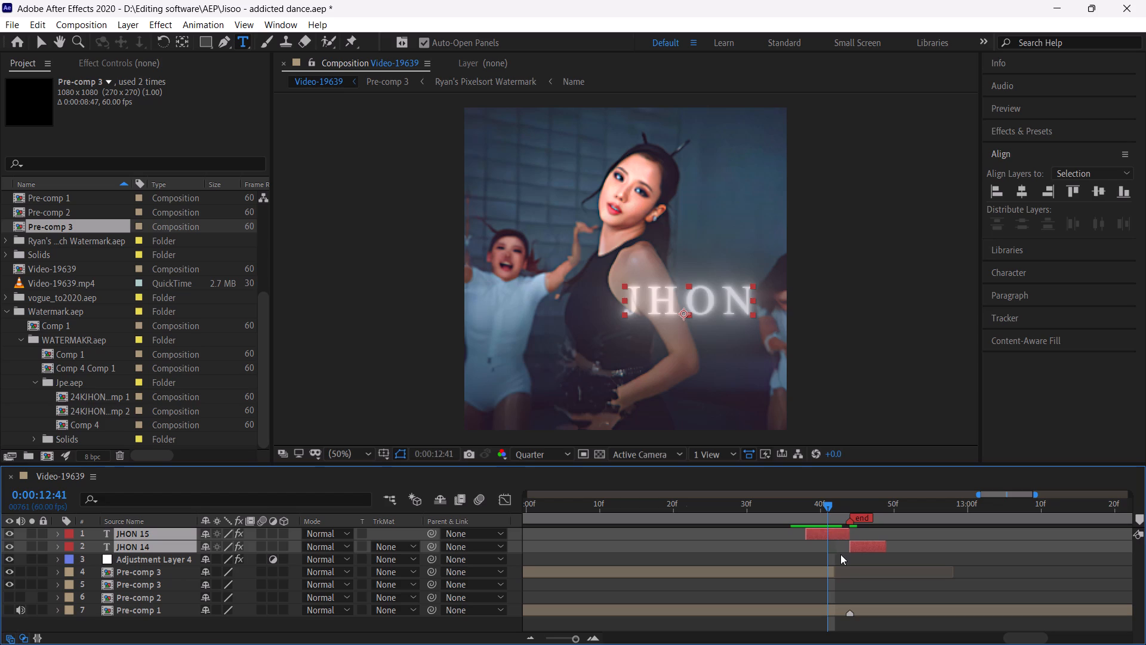
{"action": "left_click", "coordinate": [840, 554]}
{"action": "double_click", "coordinate": [833, 529]}
{"action": "type", "text": "IQLIPSE"}
{"action": "double_click", "coordinate": [833, 529]}
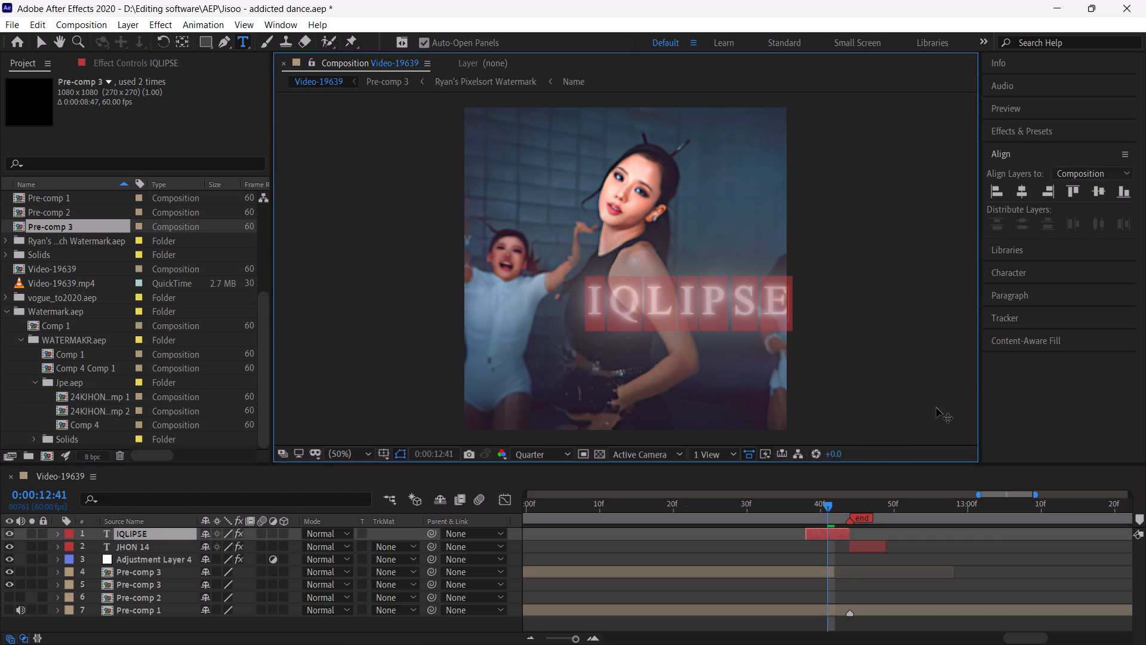
Center the first IQLIPSE text layer horizontally and vertically in the composition.
{"action": "left_click", "coordinate": [1022, 186]}
{"action": "left_click", "coordinate": [1095, 188]}
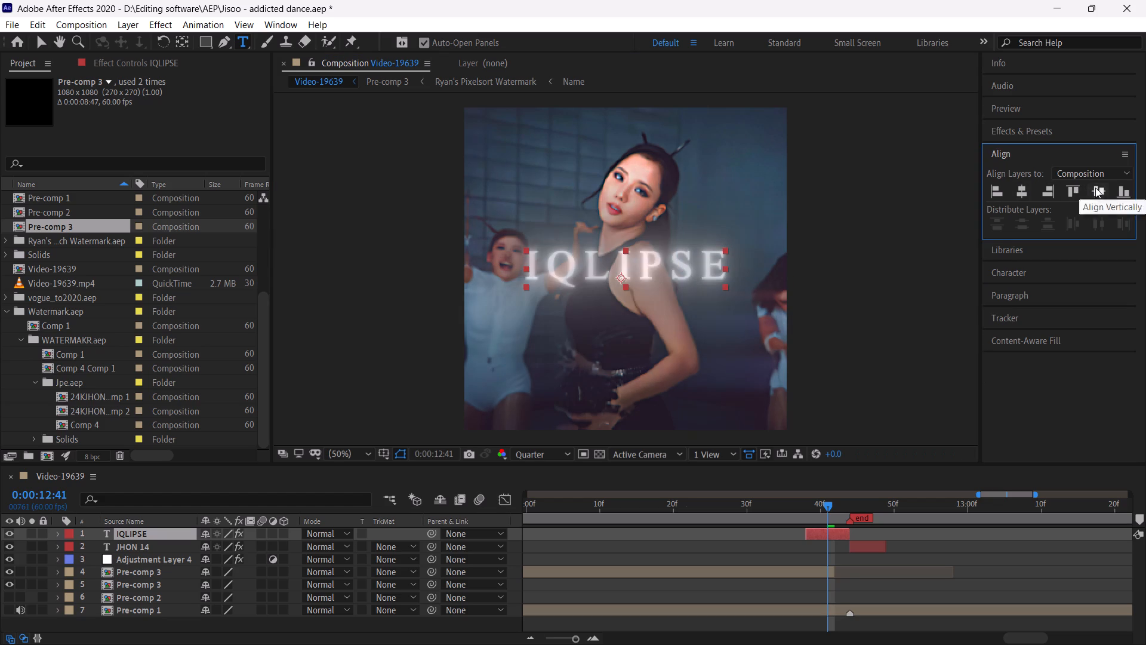
{"action": "left_click", "coordinate": [916, 564]}
Set the current time to 0:00:12:47 and replace the text of the JHON 14 layer with IQLIPSE.
{"action": "left_click", "coordinate": [870, 508]}
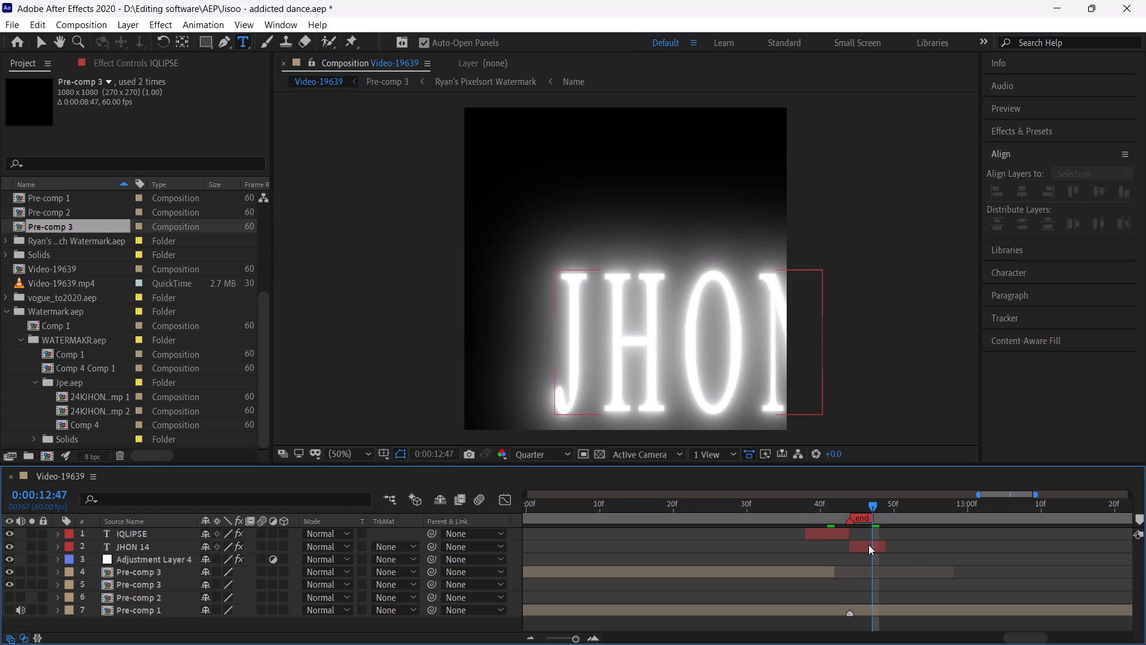
{"action": "double_click", "coordinate": [868, 545]}
{"action": "type", "text": "IQLIPSE"}
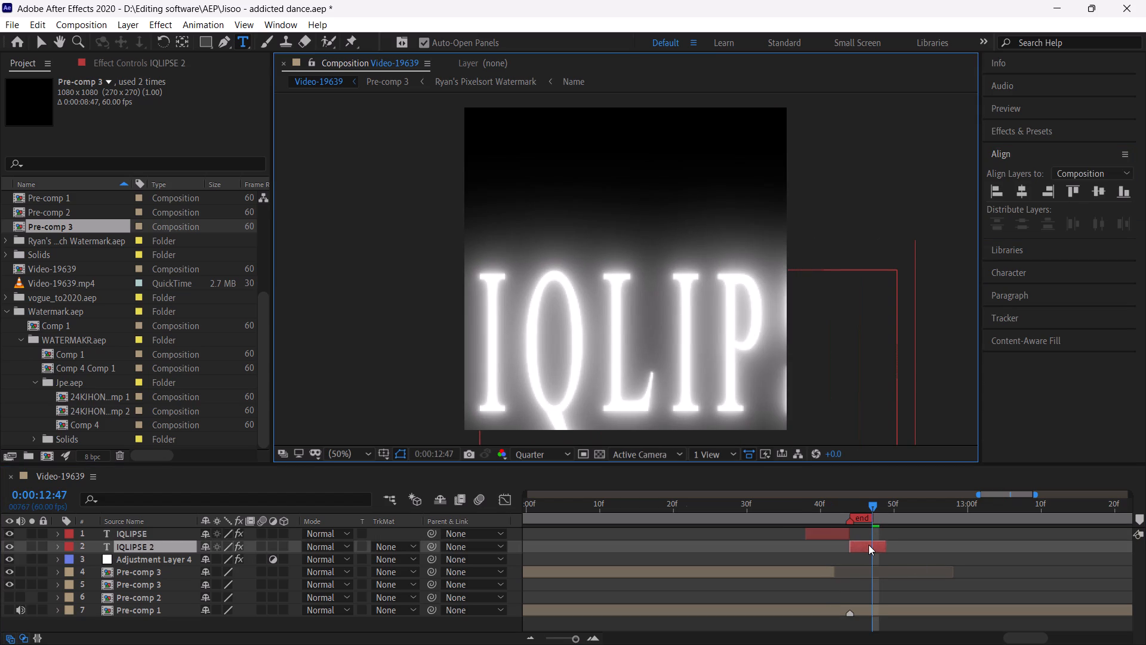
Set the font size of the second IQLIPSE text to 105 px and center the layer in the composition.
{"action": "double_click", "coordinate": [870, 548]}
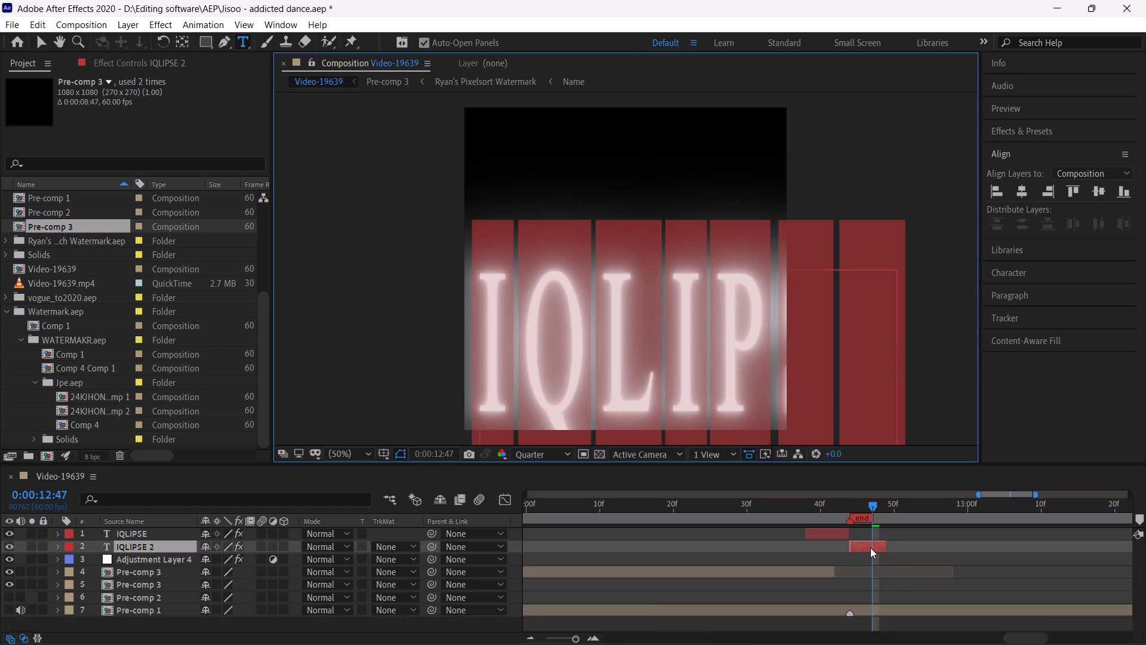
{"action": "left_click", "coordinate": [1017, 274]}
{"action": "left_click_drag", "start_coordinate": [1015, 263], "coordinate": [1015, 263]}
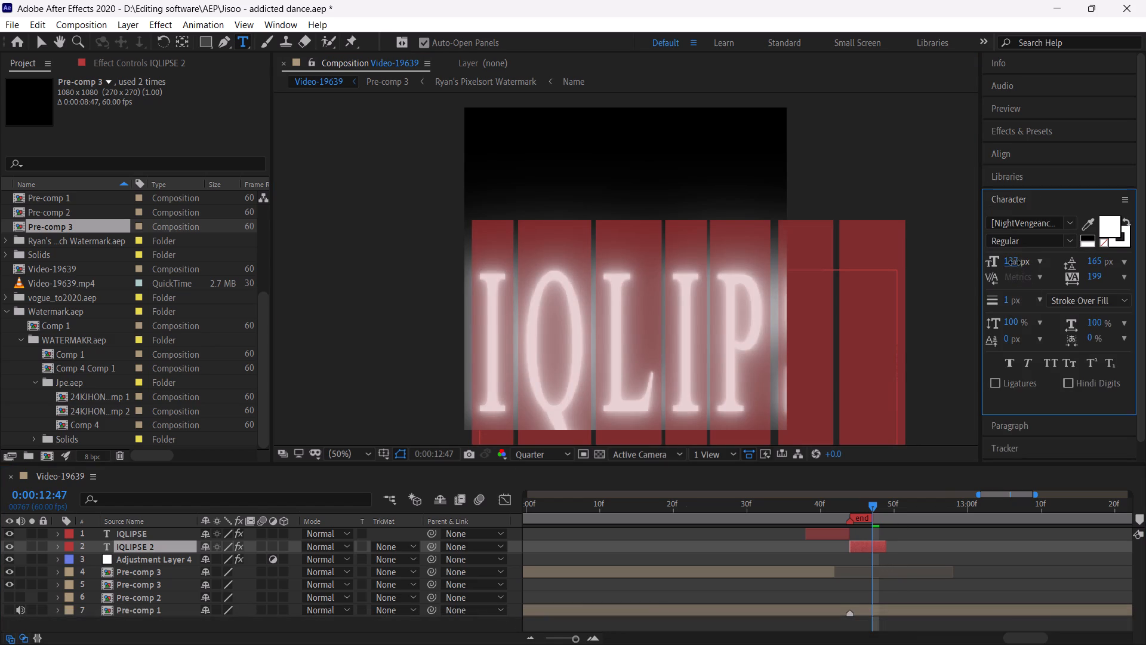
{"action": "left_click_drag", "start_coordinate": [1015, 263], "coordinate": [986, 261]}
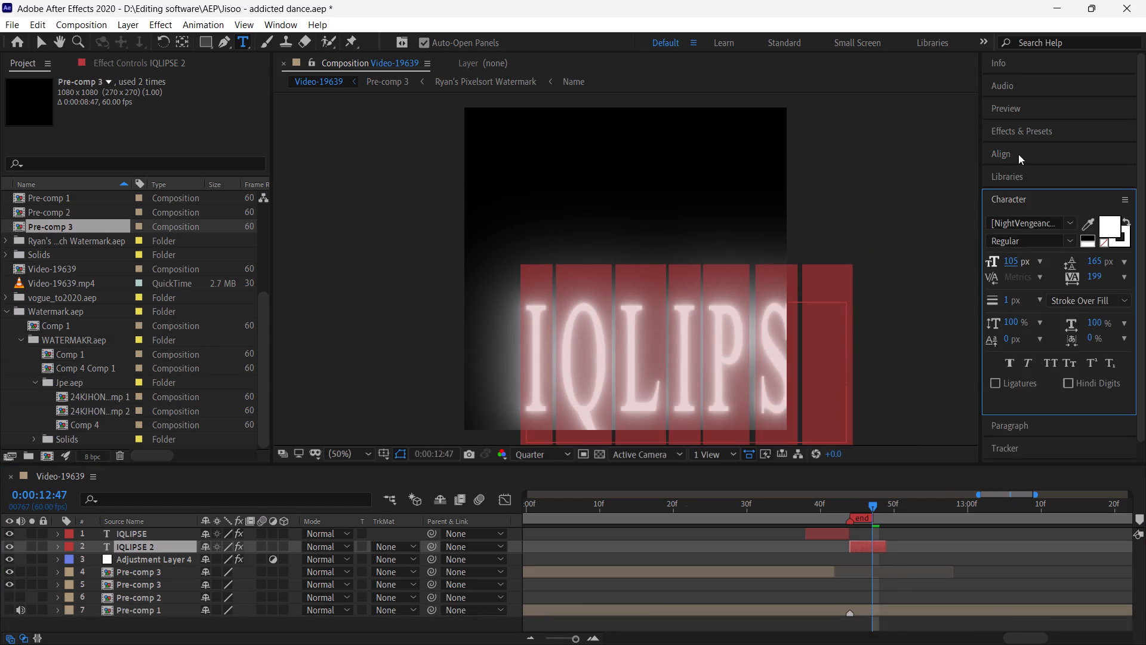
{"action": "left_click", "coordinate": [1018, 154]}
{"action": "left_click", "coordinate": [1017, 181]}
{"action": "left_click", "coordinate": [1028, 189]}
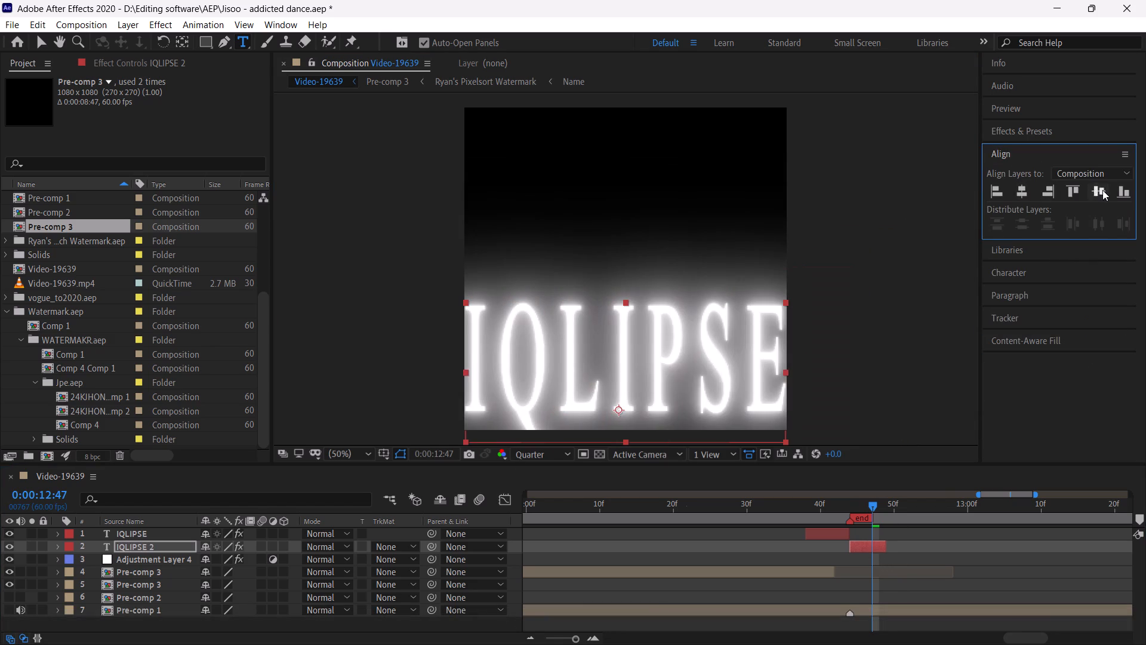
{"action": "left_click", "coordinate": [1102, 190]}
Set the second IQLIPSE text's font size to 96 px and center it horizontally and vertically in the composition.
{"action": "left_click", "coordinate": [1015, 275]}
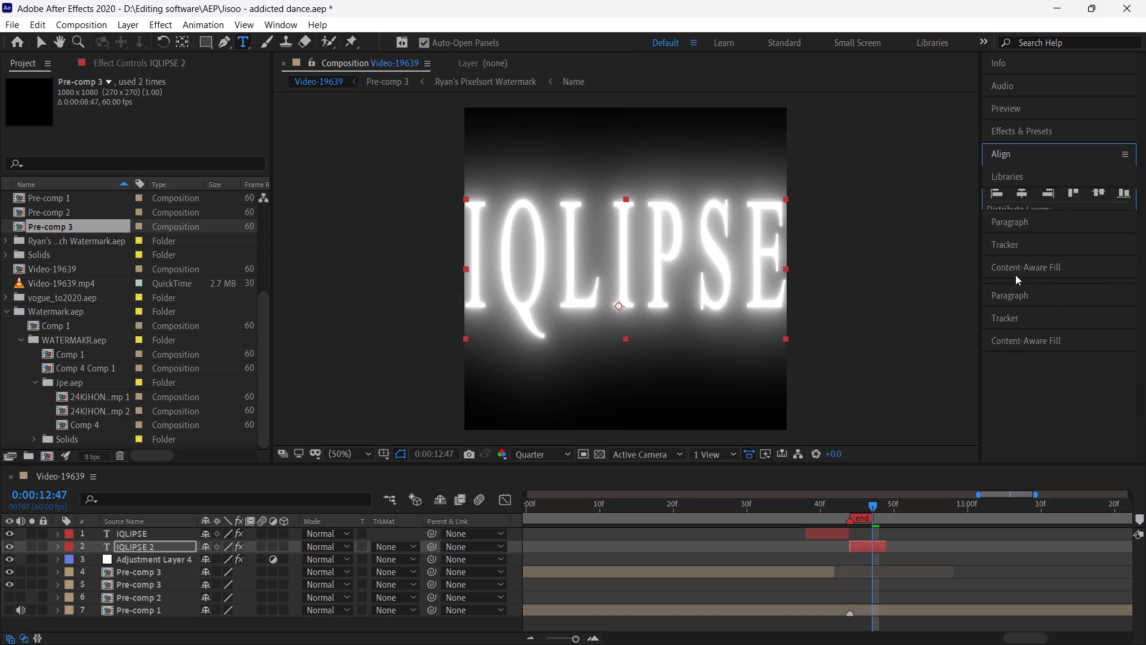
{"action": "left_click_drag", "start_coordinate": [1013, 262], "coordinate": [1005, 262]}
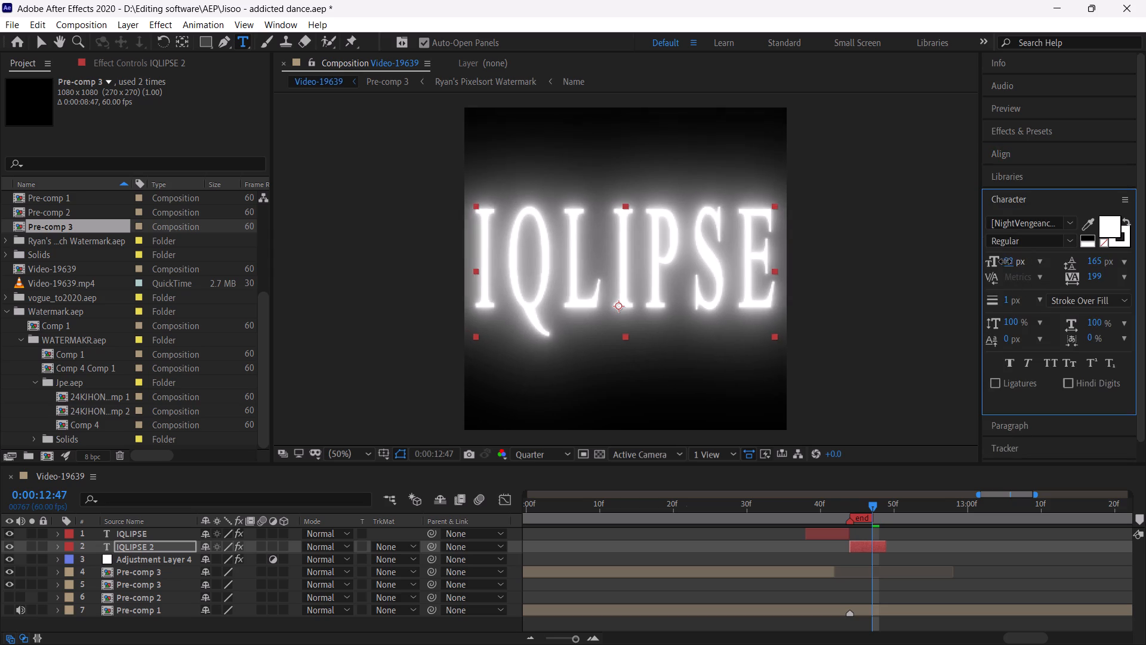
{"action": "left_click_drag", "start_coordinate": [1005, 262], "coordinate": [1004, 262]}
{"action": "left_click", "coordinate": [1028, 156]}
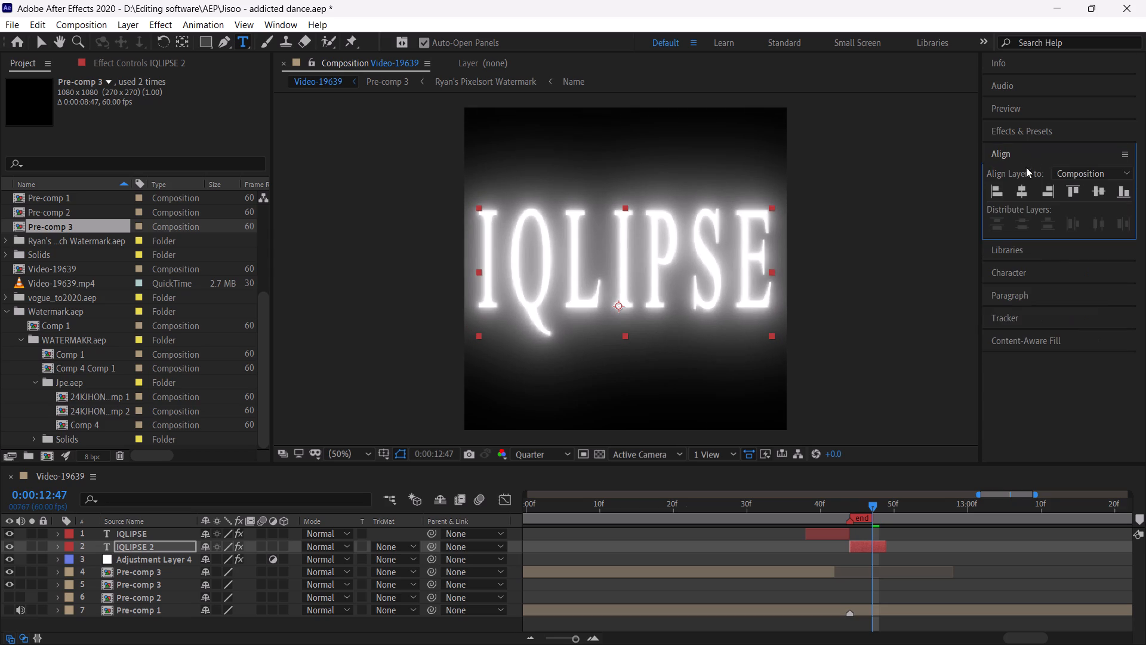
{"action": "left_click", "coordinate": [1021, 188]}
{"action": "left_click", "coordinate": [1099, 191]}
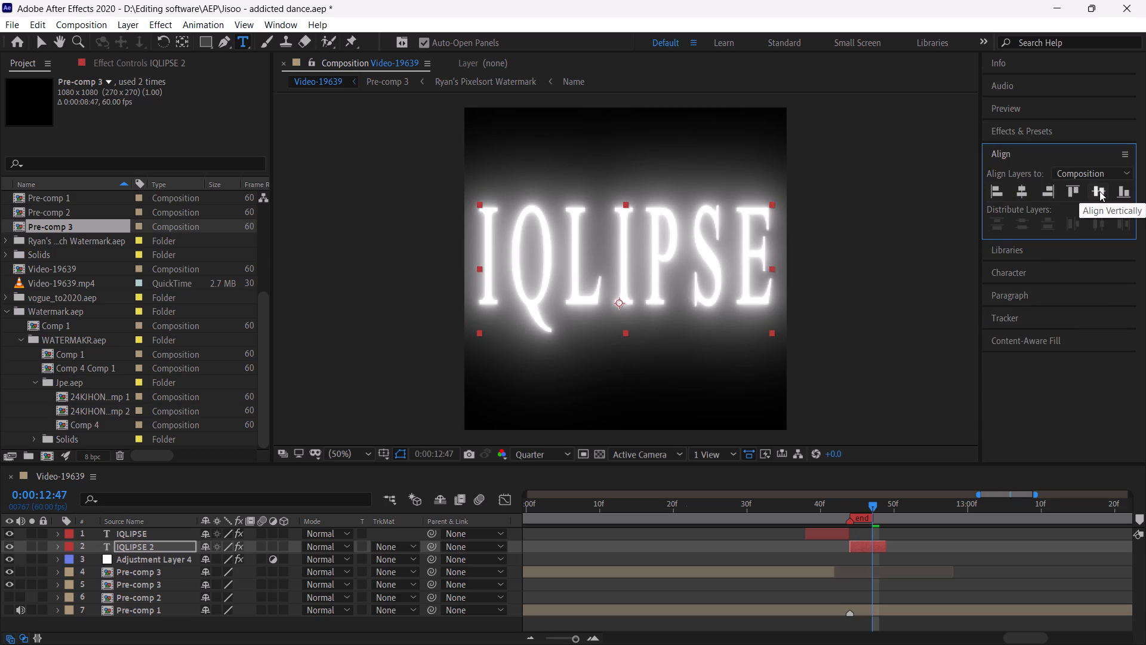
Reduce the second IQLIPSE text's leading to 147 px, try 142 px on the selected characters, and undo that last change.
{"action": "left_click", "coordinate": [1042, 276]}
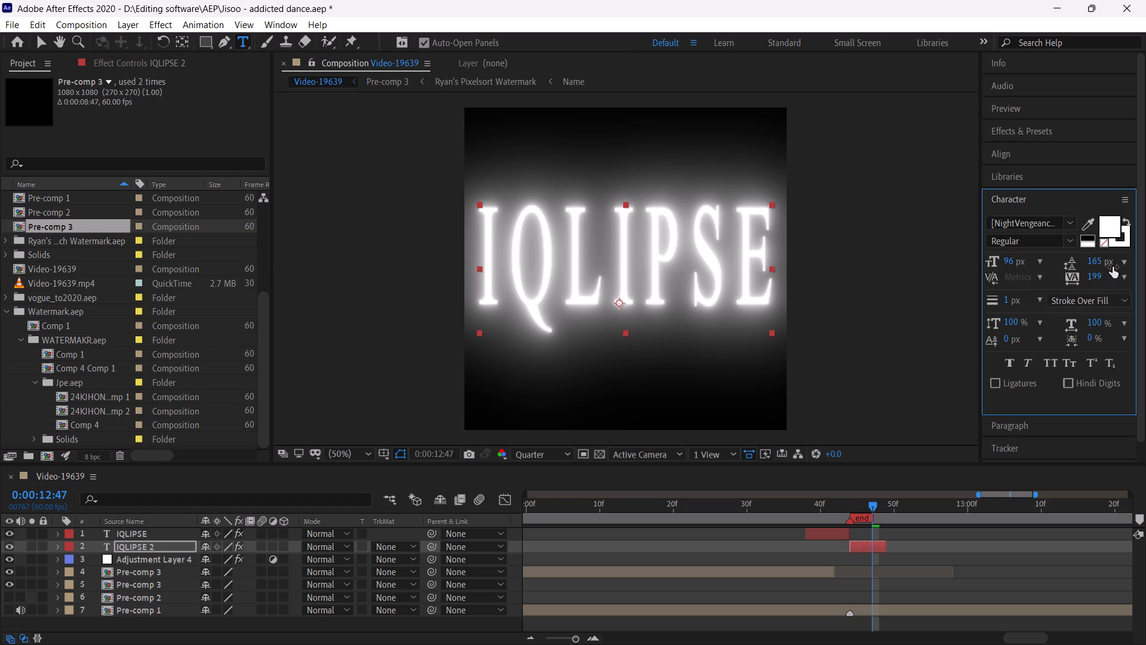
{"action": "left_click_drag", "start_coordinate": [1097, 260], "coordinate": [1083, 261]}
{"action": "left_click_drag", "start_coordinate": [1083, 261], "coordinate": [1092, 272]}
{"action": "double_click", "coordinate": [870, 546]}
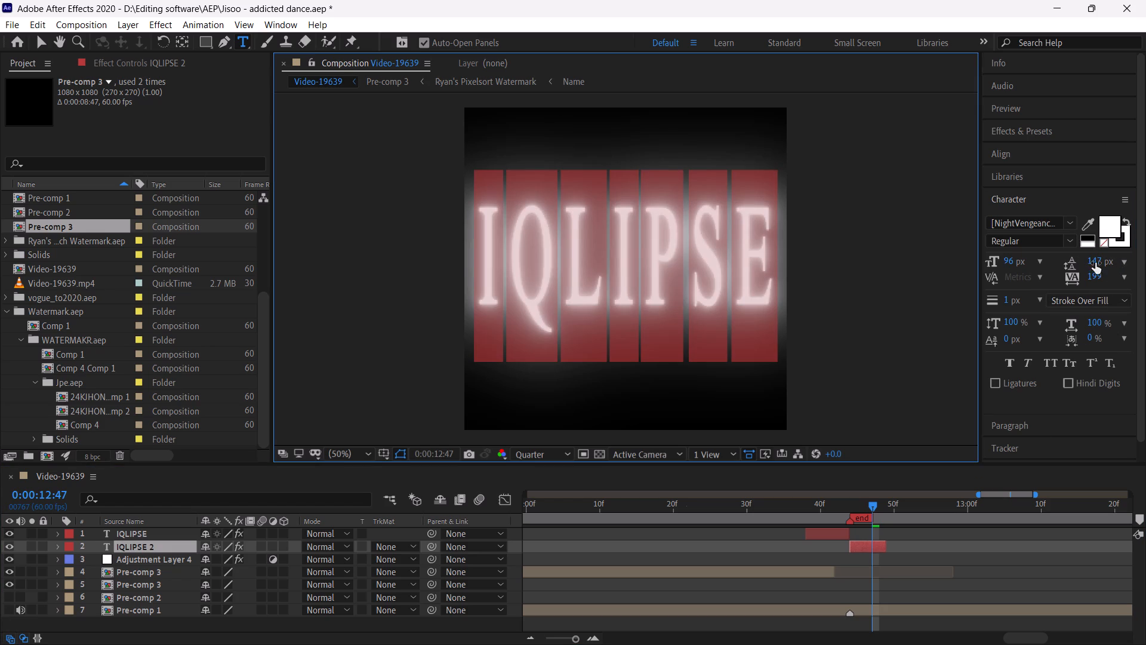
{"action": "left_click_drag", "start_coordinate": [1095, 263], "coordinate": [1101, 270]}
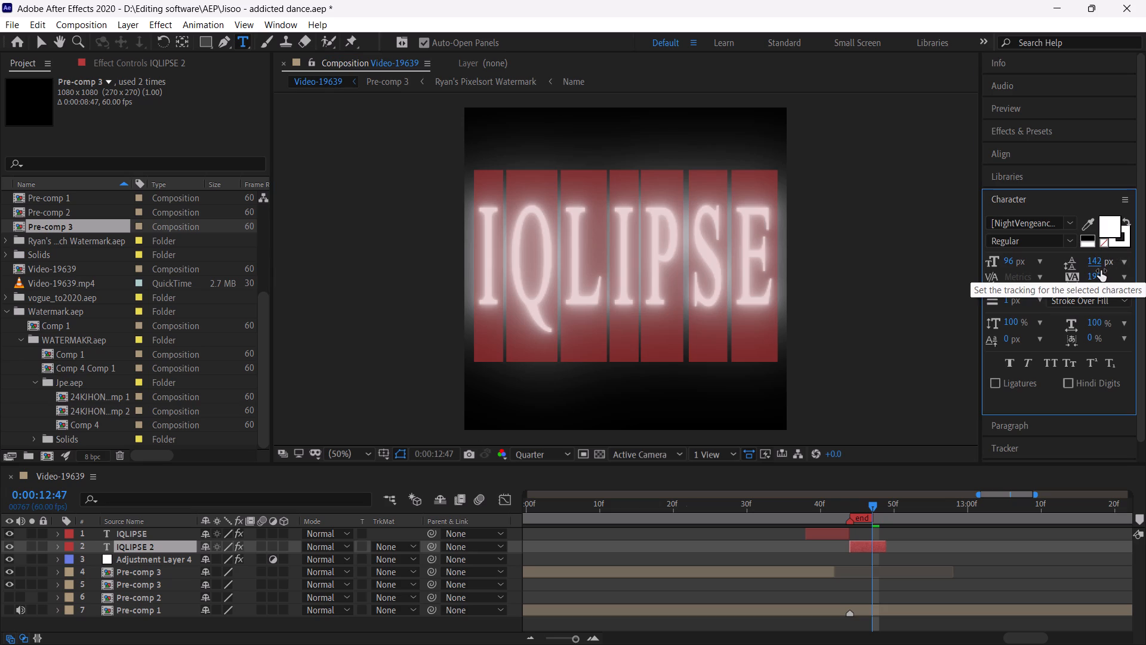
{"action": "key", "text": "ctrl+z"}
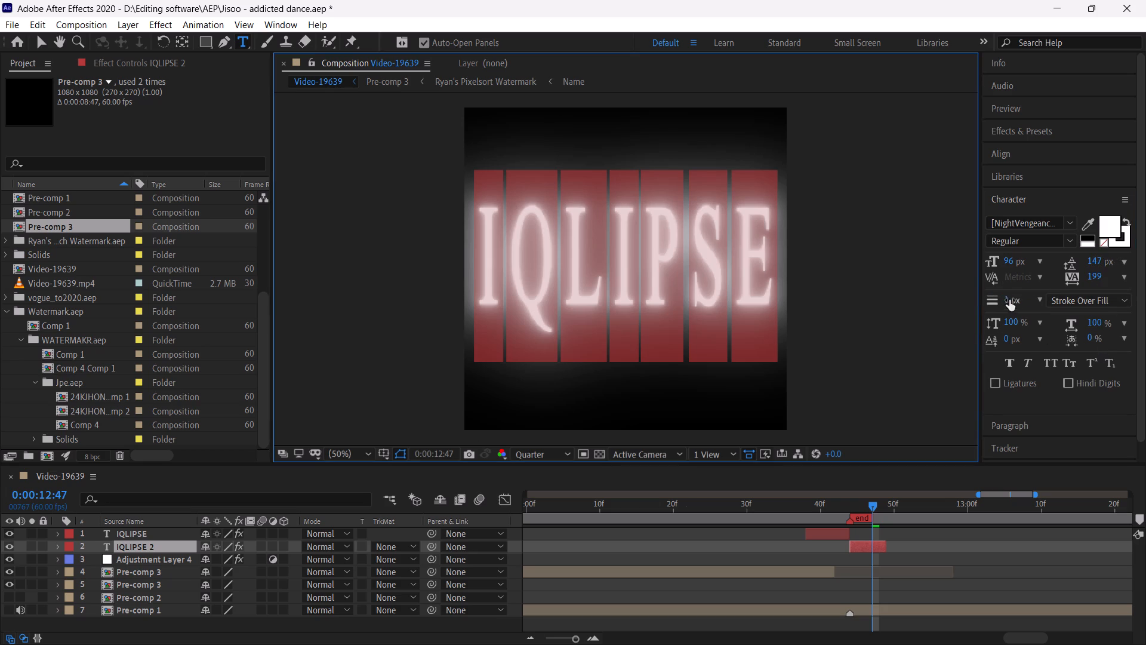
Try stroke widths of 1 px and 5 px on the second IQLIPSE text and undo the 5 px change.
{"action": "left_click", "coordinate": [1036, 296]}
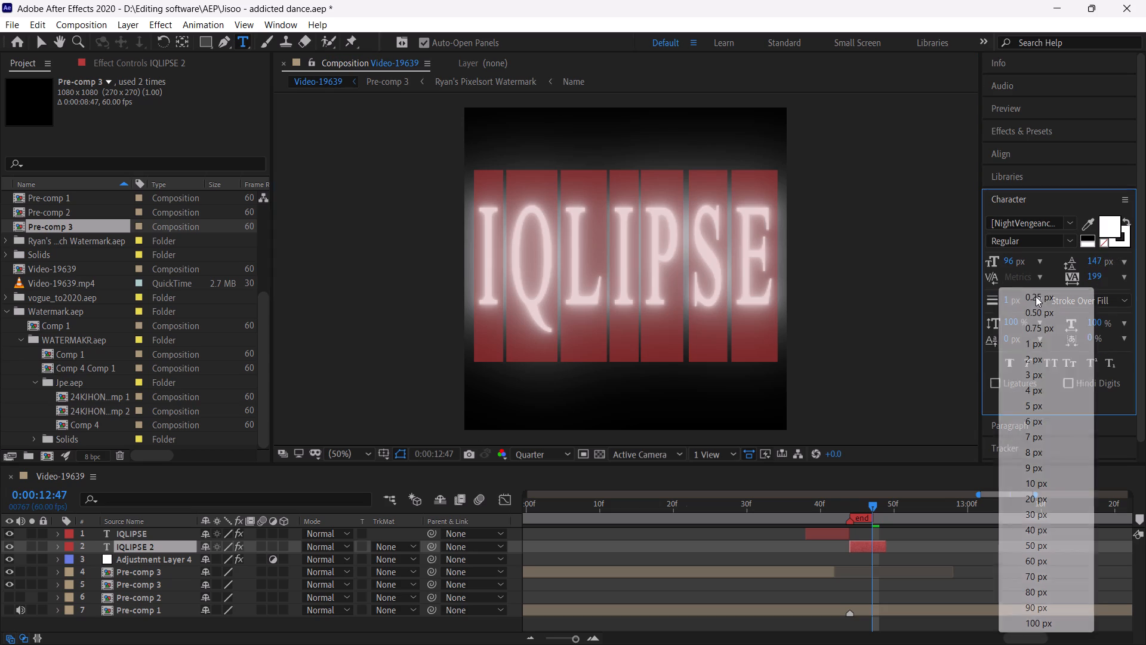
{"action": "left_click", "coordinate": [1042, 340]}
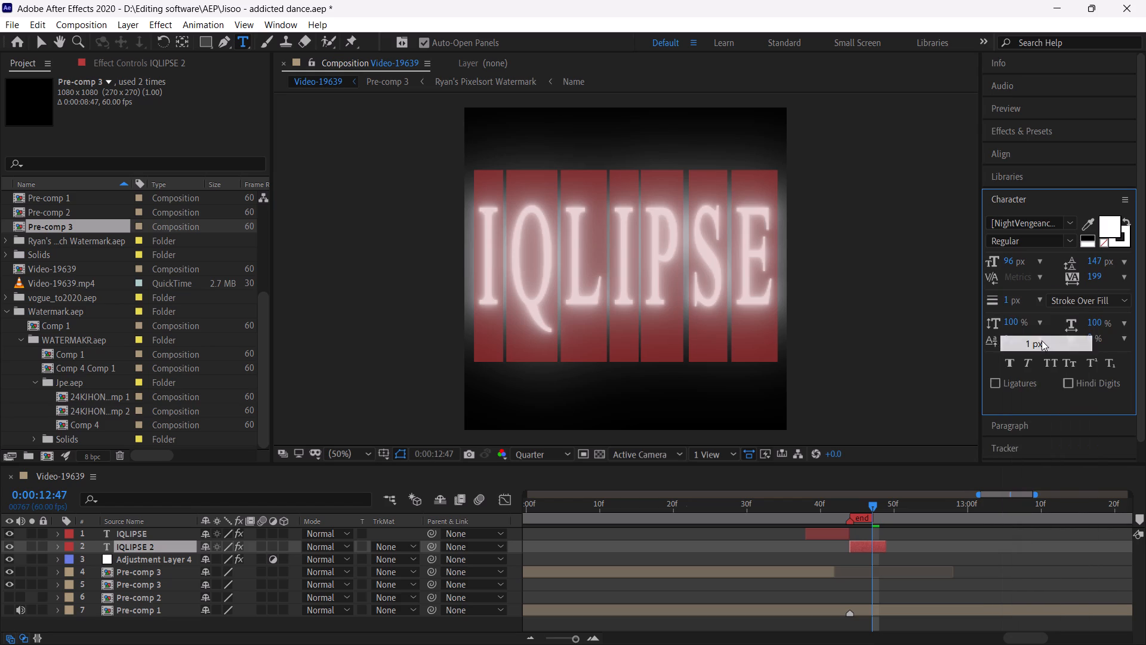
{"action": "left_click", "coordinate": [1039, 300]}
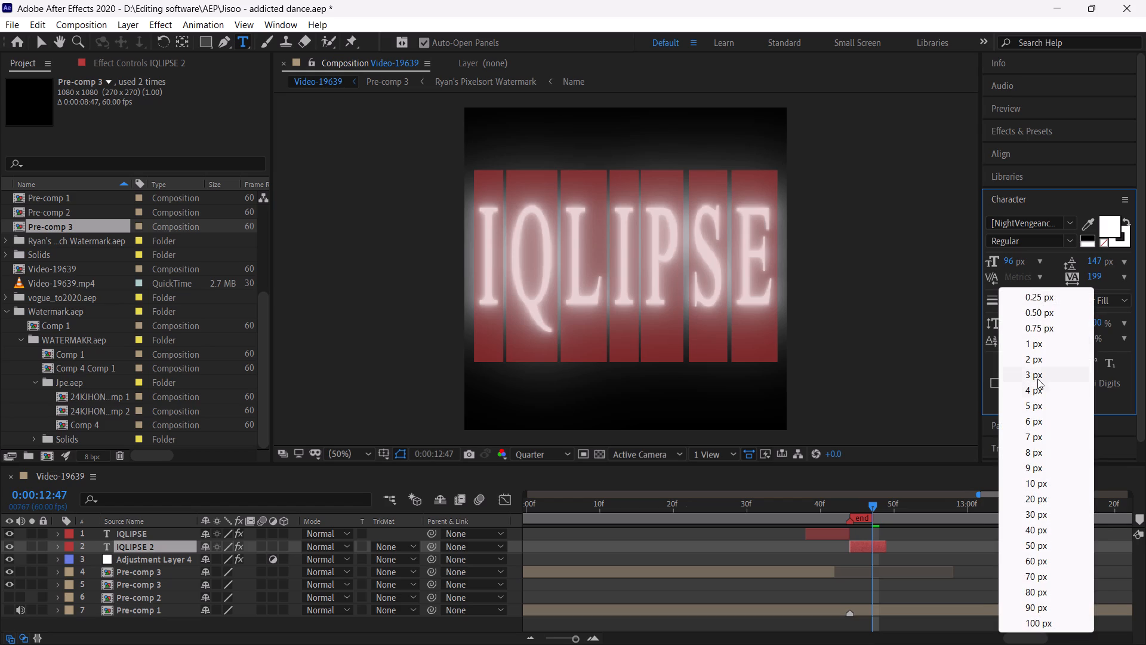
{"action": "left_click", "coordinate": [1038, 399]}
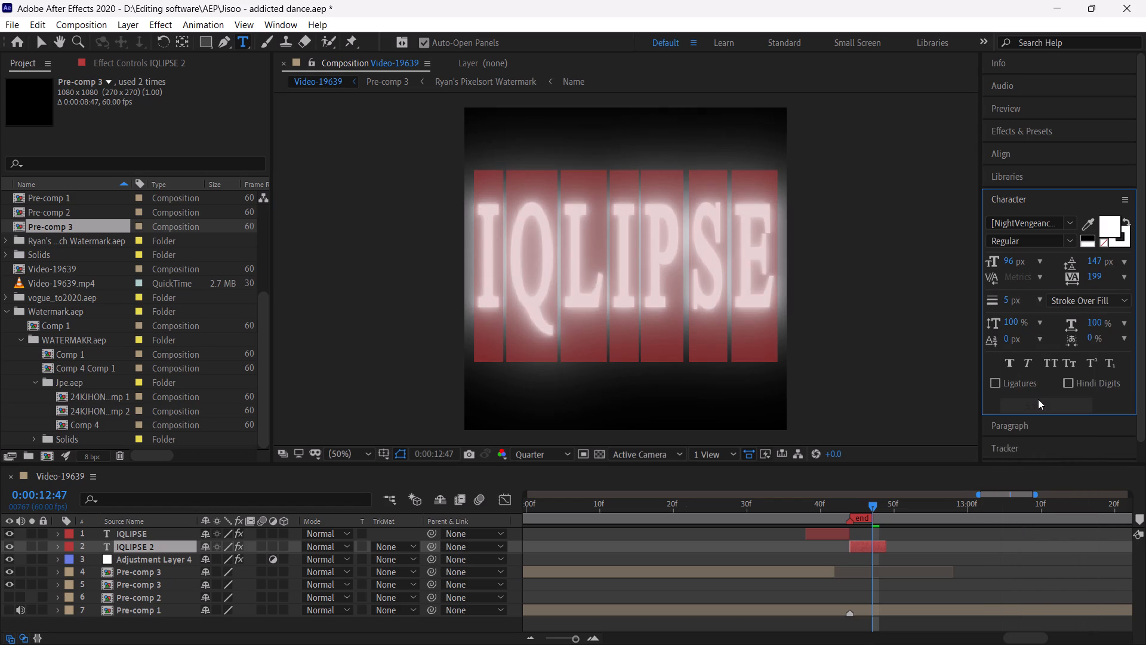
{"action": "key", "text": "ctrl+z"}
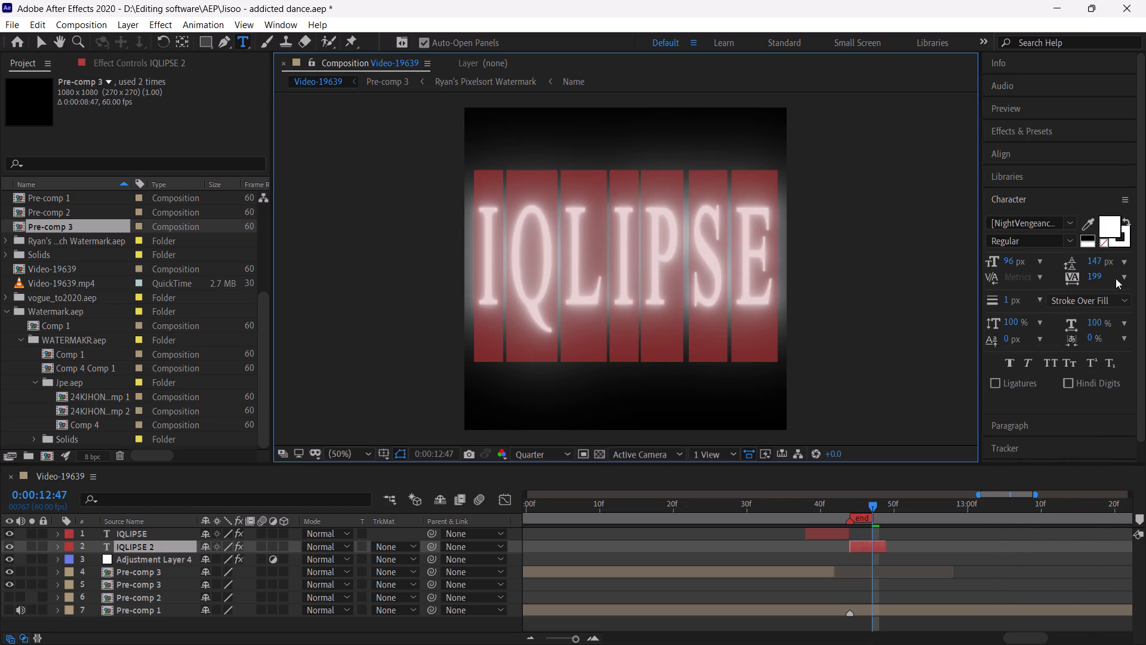
Set the leading of the second IQLIPSE text to Auto.
{"action": "left_click", "coordinate": [1123, 264]}
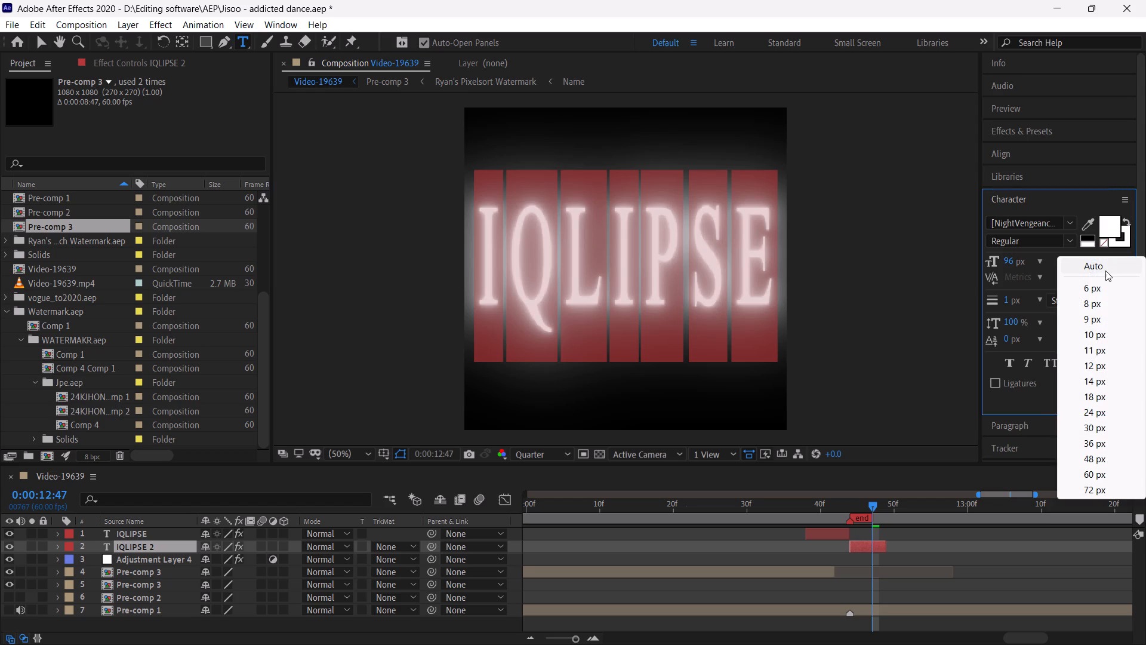
{"action": "left_click", "coordinate": [1095, 269]}
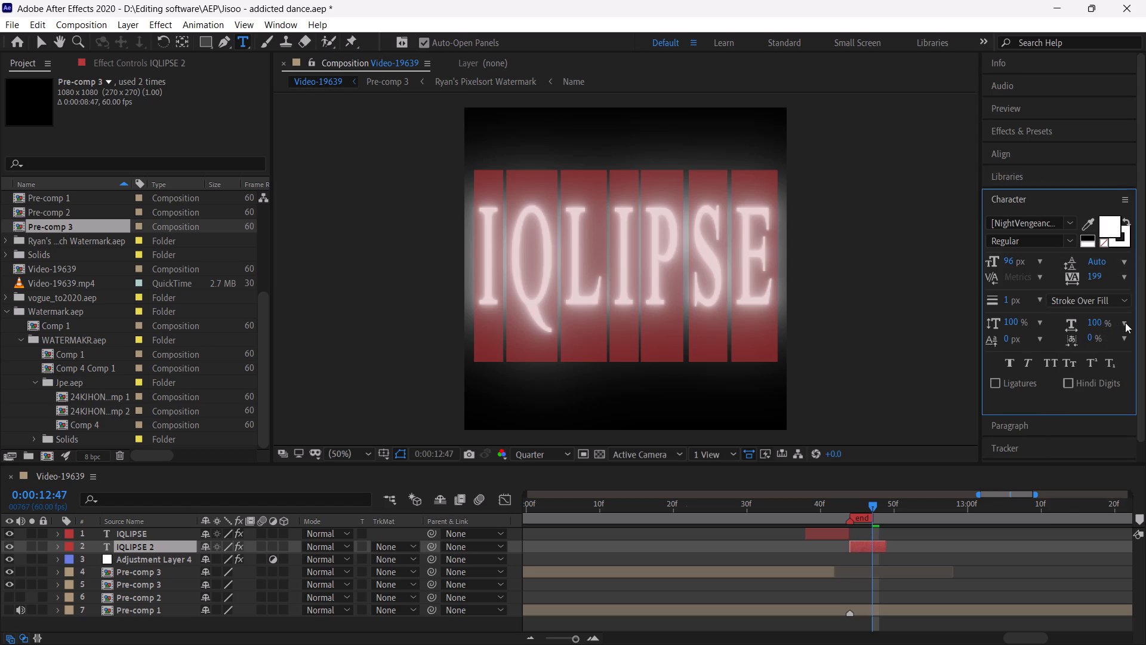
Set the vertical scale of the second IQLIPSE text to 100% and save the project.
{"action": "left_click", "coordinate": [1039, 322]}
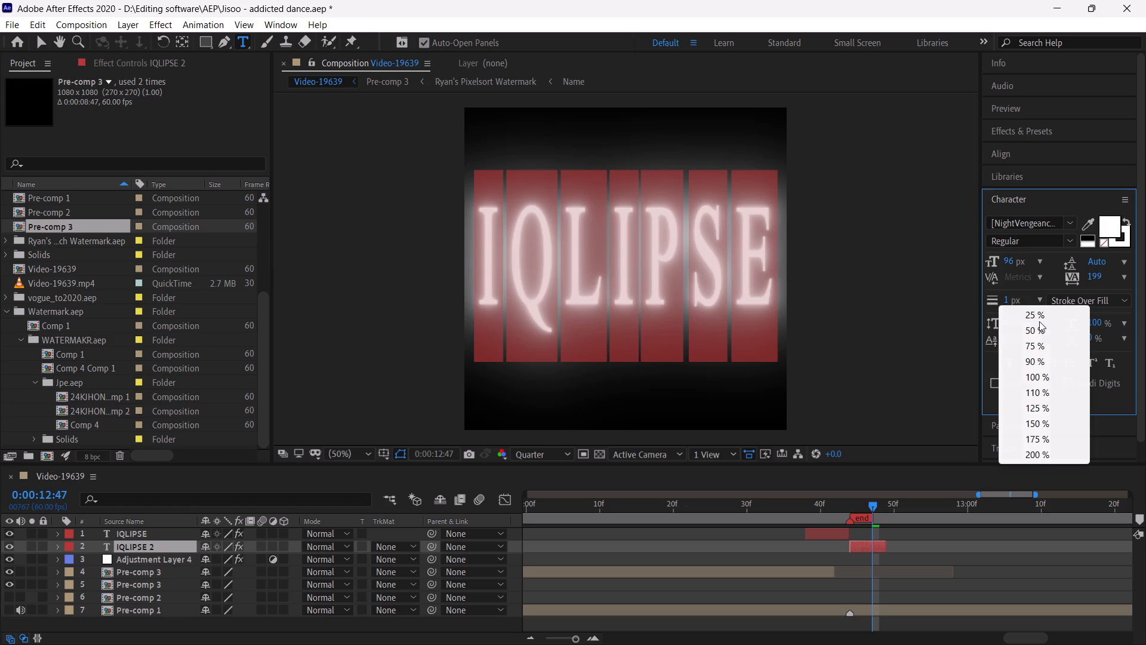
{"action": "left_click", "coordinate": [1040, 377]}
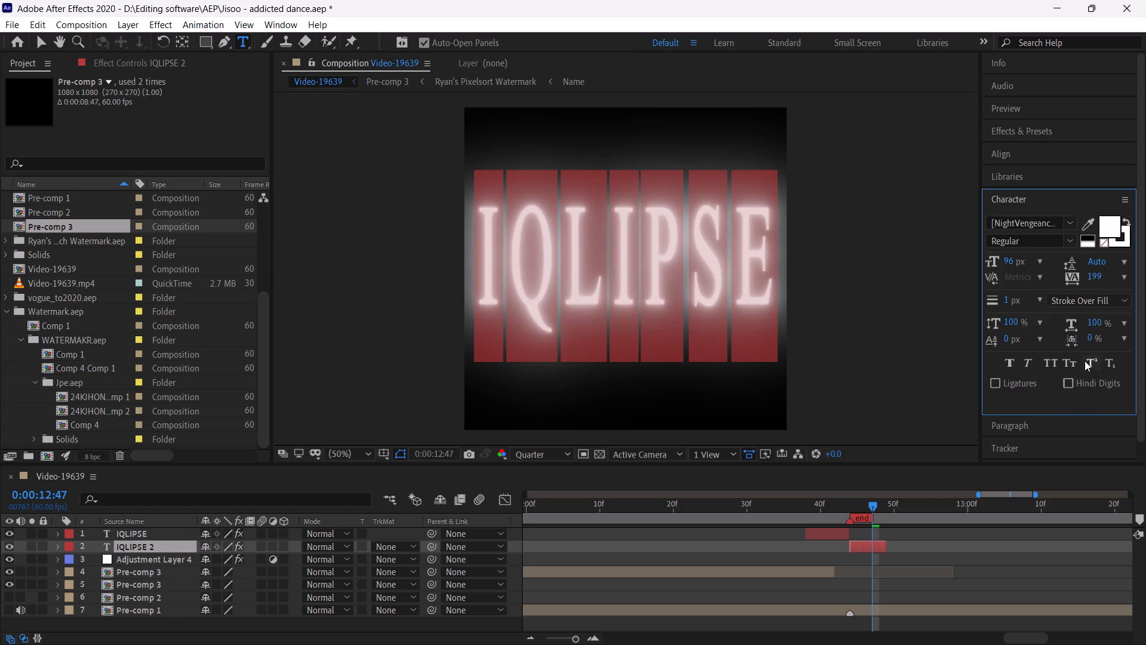
{"action": "key", "text": "ctrl+s"}
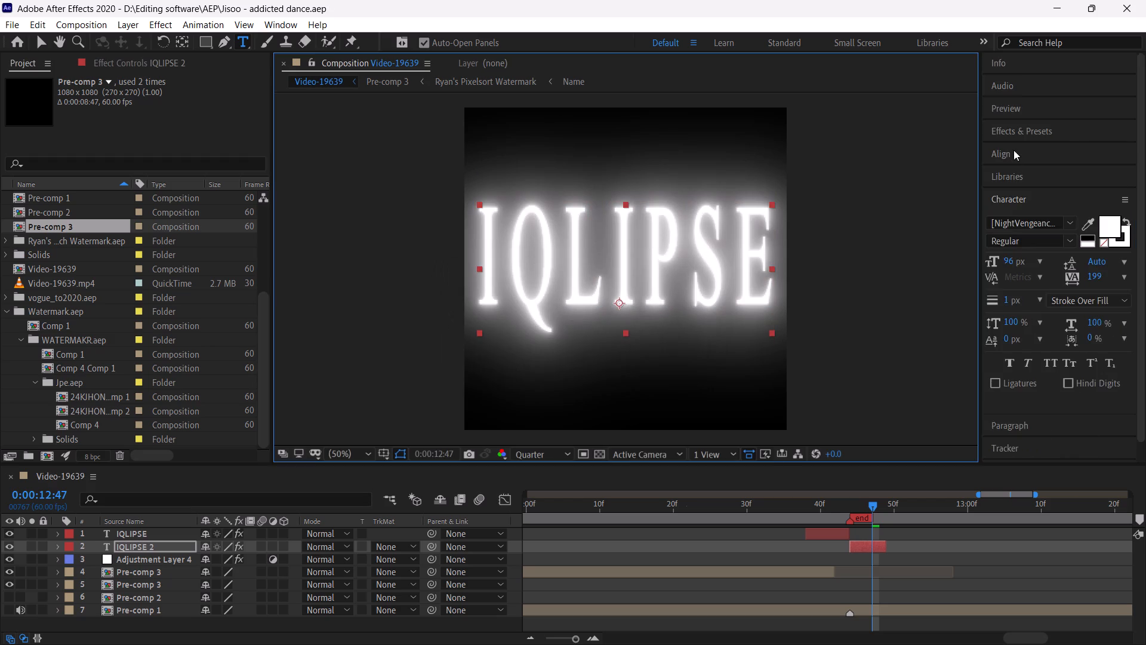
Center the second IQLIPSE text horizontally and vertically in the composition and deselect it.
{"action": "left_click", "coordinate": [1014, 149]}
{"action": "left_click", "coordinate": [1020, 194]}
{"action": "left_click", "coordinate": [1099, 193]}
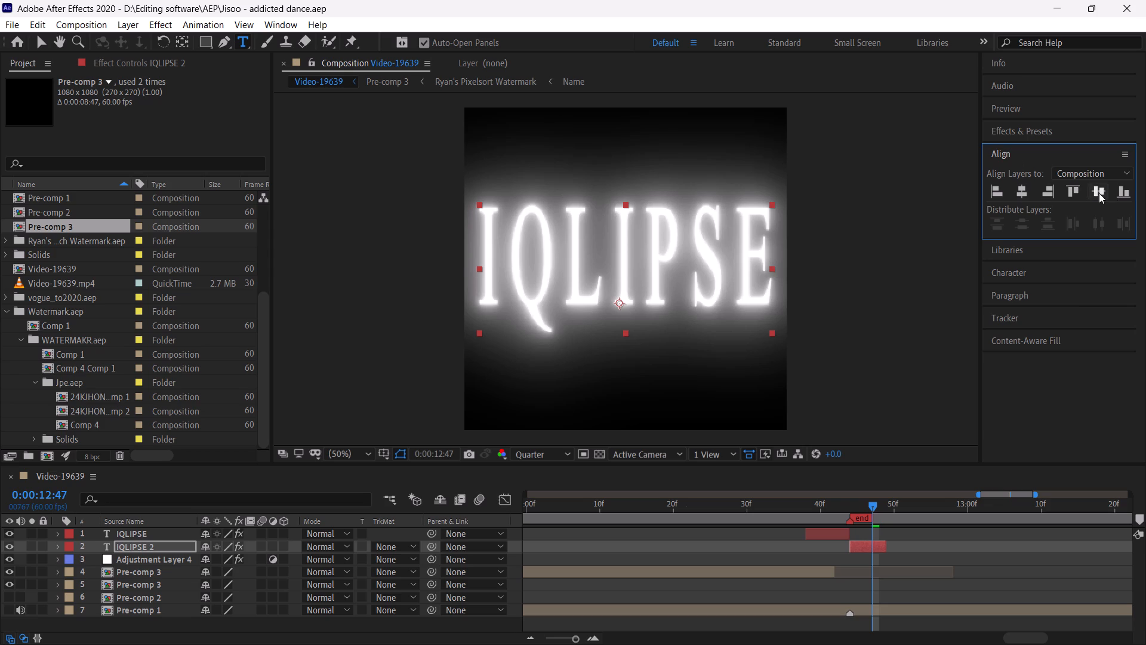
{"action": "left_click", "coordinate": [961, 552]}
Preview the switch between the two IQLIPSE texts around the end marker, playing from about 0:00:12:36 and scrubbing through it.
{"action": "left_click_drag", "start_coordinate": [845, 512], "coordinate": [852, 518]}
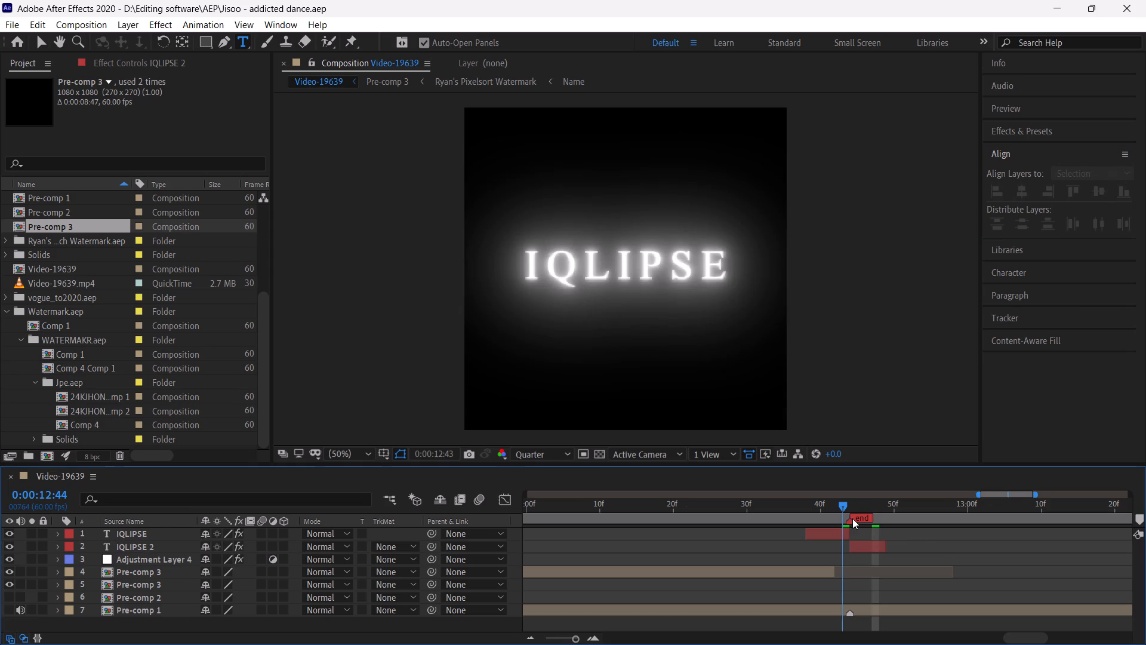
{"action": "left_click_drag", "start_coordinate": [852, 518], "coordinate": [794, 515]}
{"action": "key", "text": "space"}
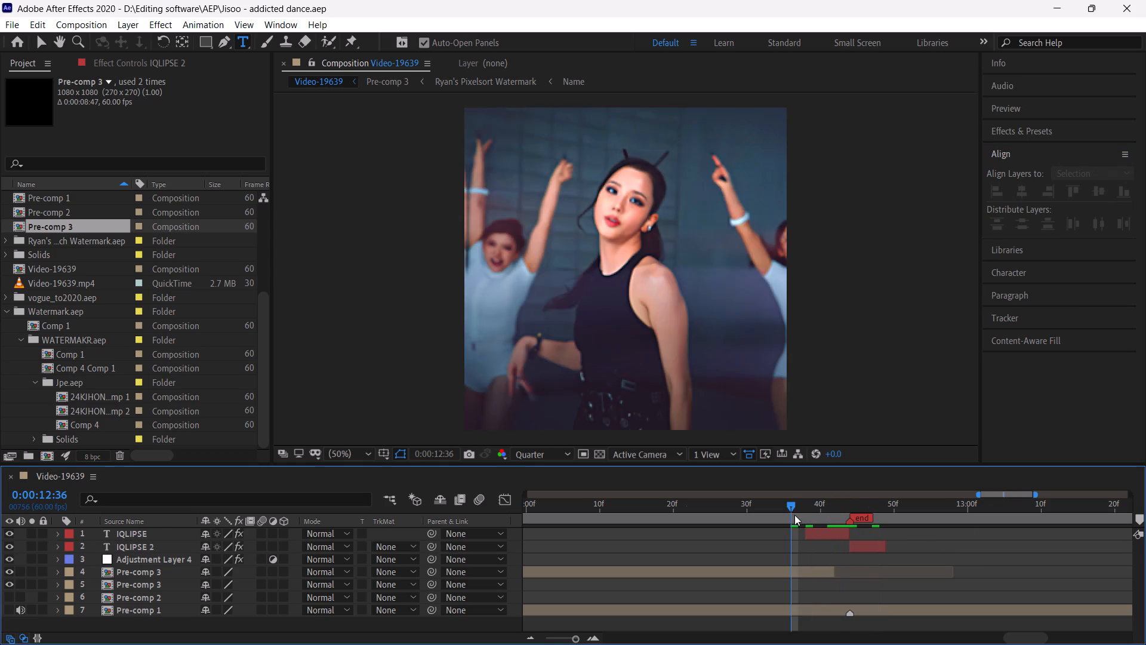
{"action": "left_click", "coordinate": [793, 507]}
{"action": "key", "text": "space"}
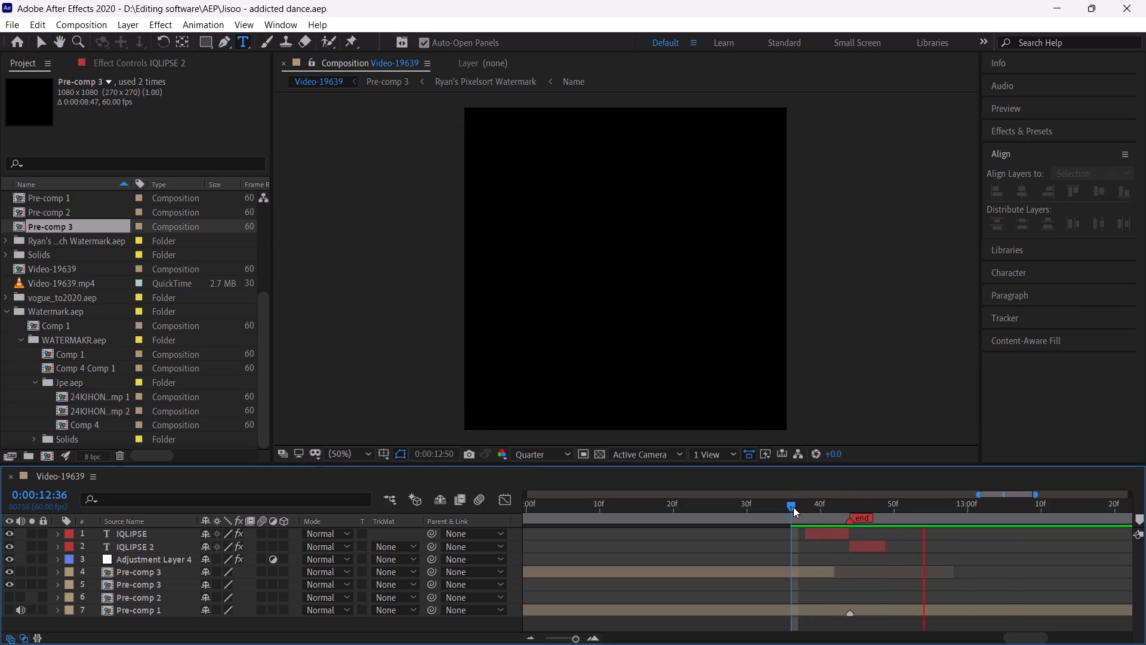
{"action": "left_click", "coordinate": [793, 507]}
{"action": "key", "text": "space"}
{"action": "left_click_drag", "start_coordinate": [793, 507], "coordinate": [836, 533]}
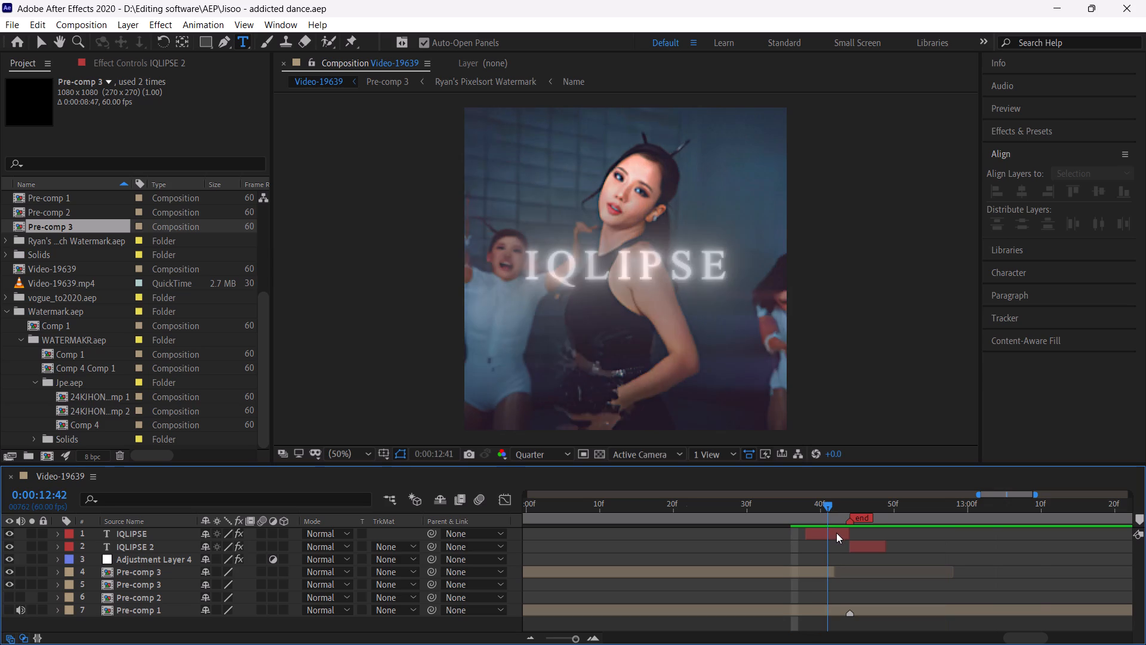
{"action": "left_click_drag", "start_coordinate": [836, 533], "coordinate": [839, 542]}
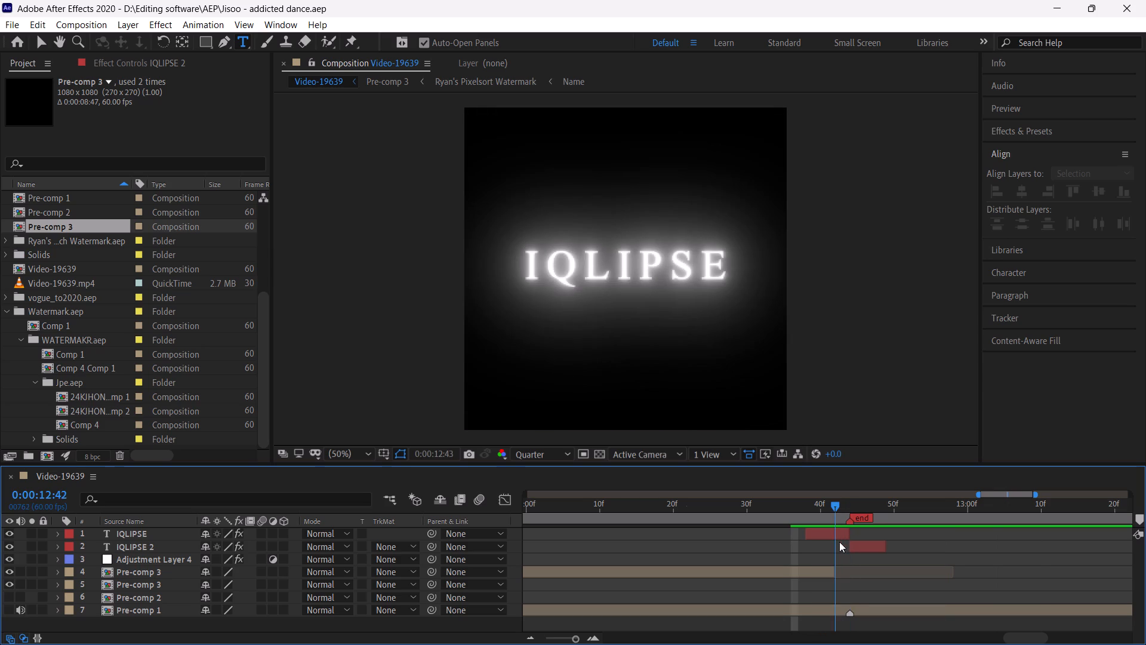
{"action": "left_click_drag", "start_coordinate": [839, 542], "coordinate": [846, 552]}
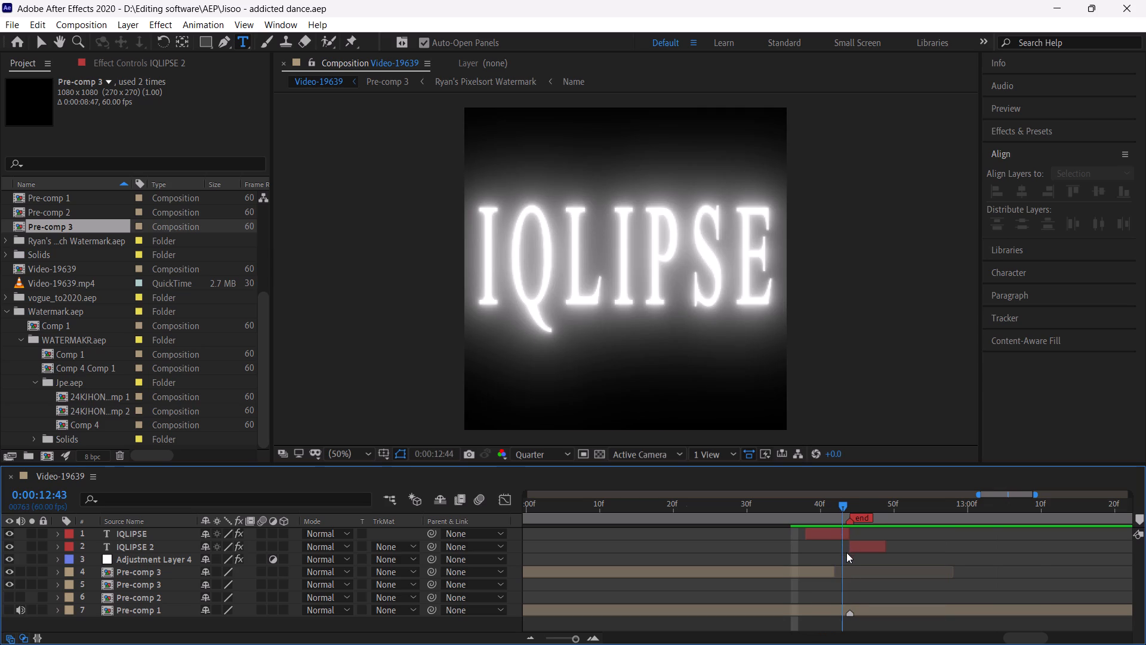
{"action": "left_click_drag", "start_coordinate": [846, 552], "coordinate": [851, 557]}
Extend the first IQLIPSE layer one frame past the end marker for comparison and set the second text's vertical position to 697.5.
{"action": "left_click_drag", "start_coordinate": [848, 534], "coordinate": [857, 537]}
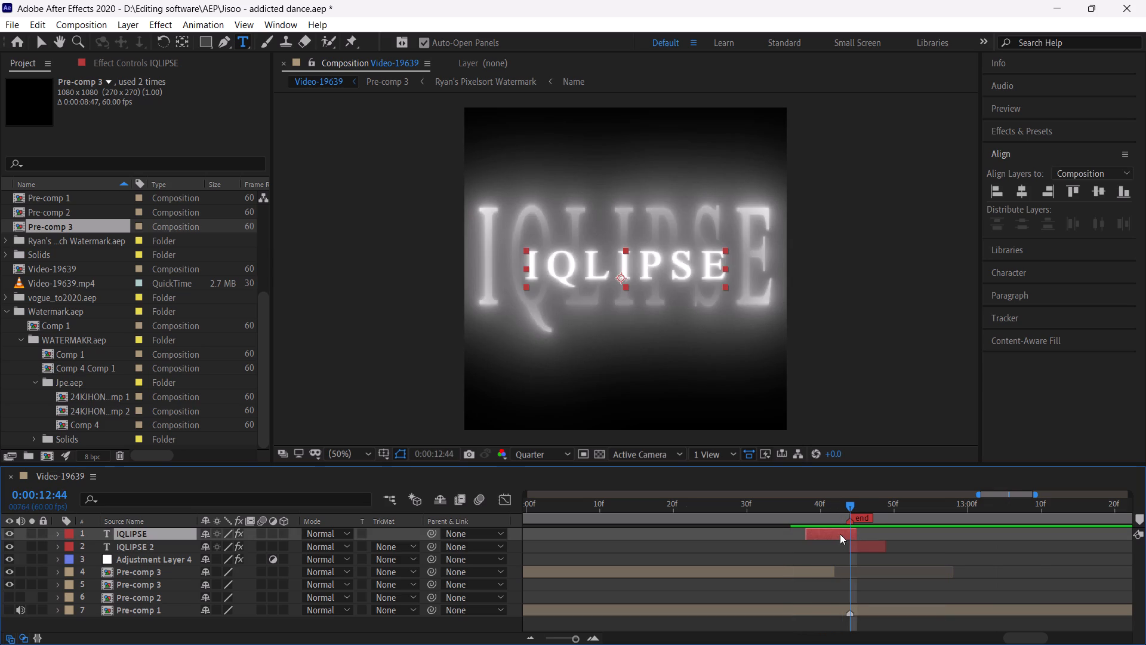
{"action": "key", "text": "p"}
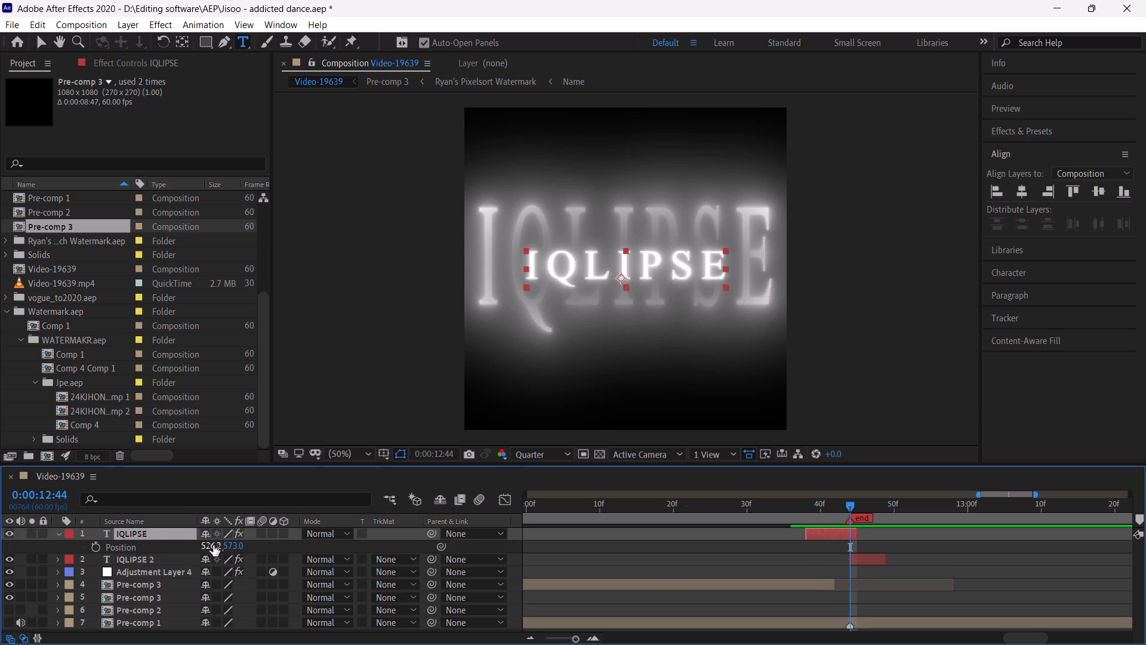
{"action": "left_click", "coordinate": [868, 561]}
{"action": "key", "text": "p"}
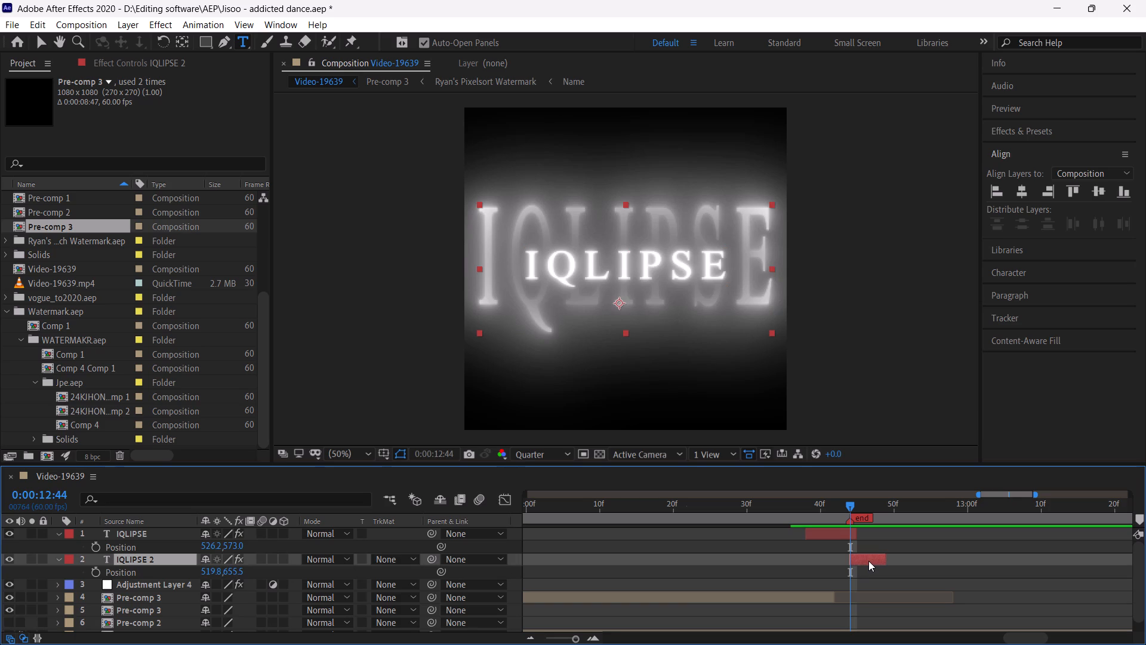
{"action": "scroll", "coordinate": [716, 310], "scroll_direction": "up", "scroll_amount": 1}
{"action": "scroll", "coordinate": [716, 310], "scroll_direction": "down", "scroll_amount": 3}
{"action": "scroll", "coordinate": [716, 310], "scroll_direction": "up", "scroll_amount": 2}
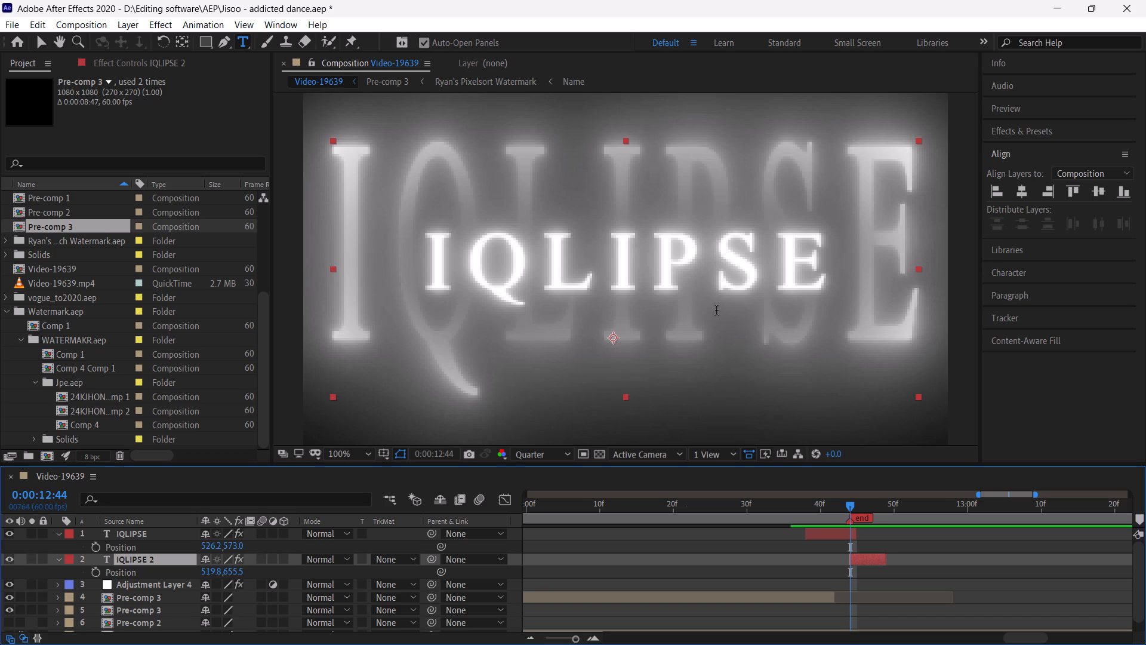
{"action": "scroll", "coordinate": [716, 310], "scroll_direction": "up", "scroll_amount": 1}
{"action": "scroll", "coordinate": [716, 310], "scroll_direction": "down", "scroll_amount": 1}
{"action": "left_click_drag", "start_coordinate": [236, 571], "coordinate": [269, 575]}
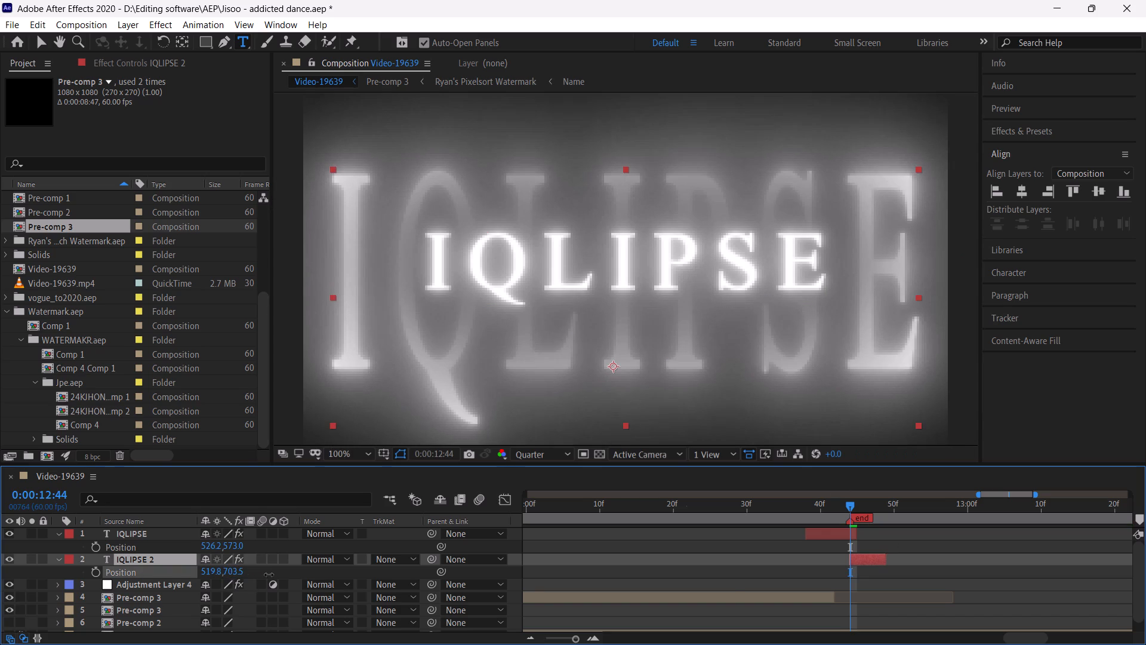
{"action": "left_click_drag", "start_coordinate": [269, 575], "coordinate": [266, 573]}
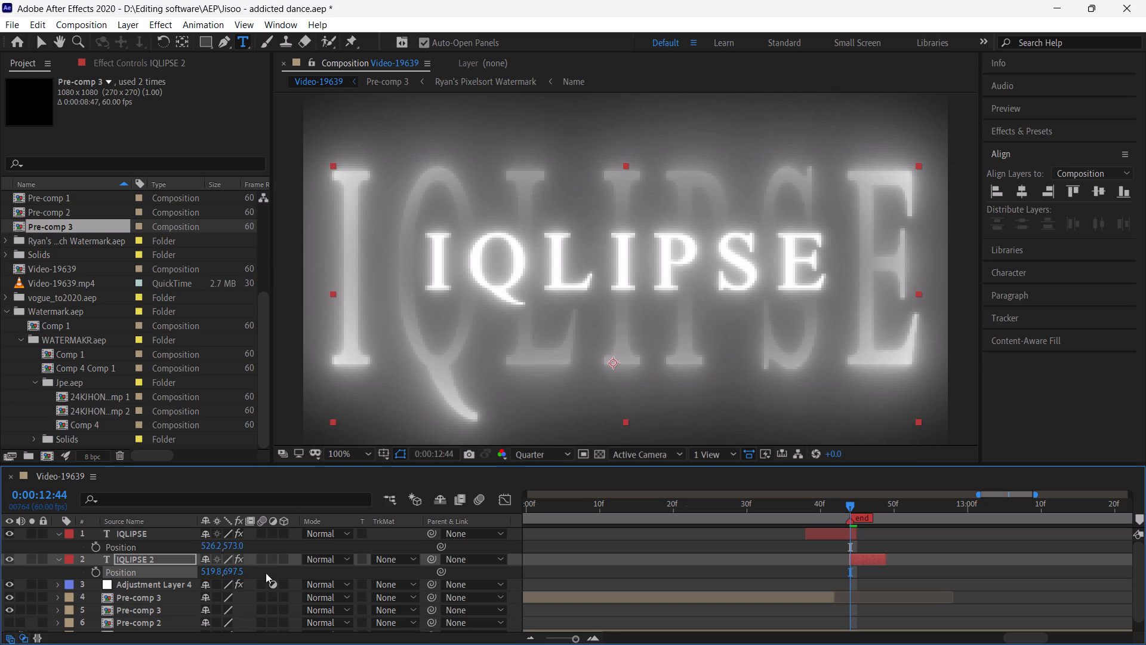
Trim the end of the first IQLIPSE layer back to the end marker at 0:00:12:44.
{"action": "left_click_drag", "start_coordinate": [573, 638], "coordinate": [582, 640]}
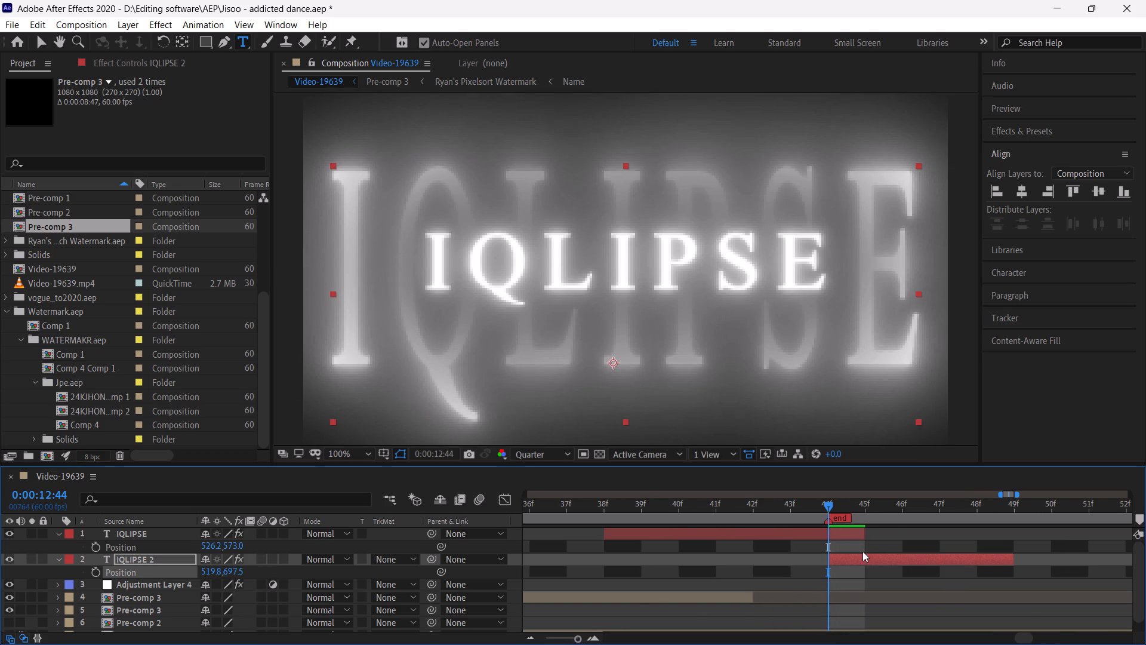
{"action": "left_click_drag", "start_coordinate": [862, 535], "coordinate": [827, 538]}
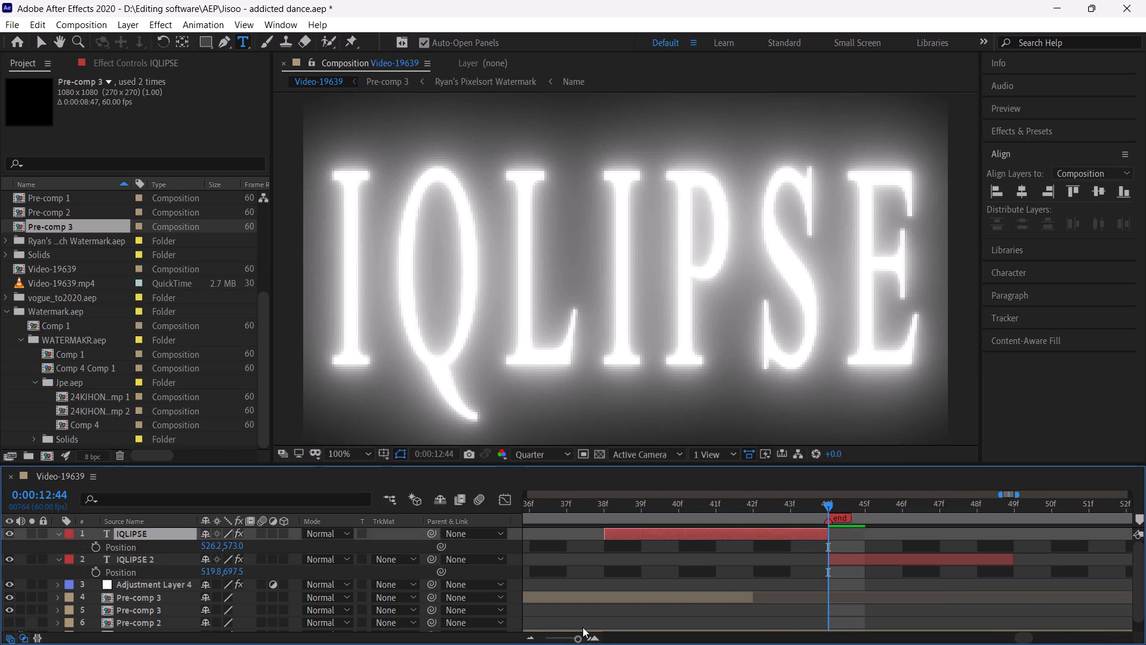
Play back the enlarged IQLIPSE text from the end marker to check its new position.
{"action": "left_click_drag", "start_coordinate": [575, 638], "coordinate": [569, 642]}
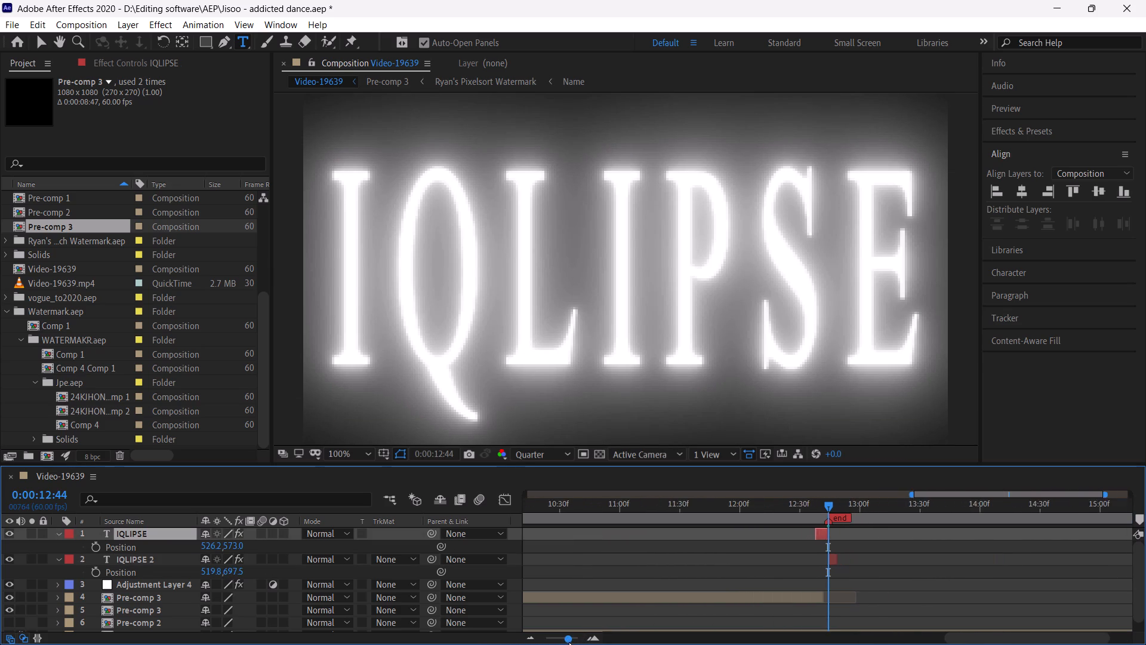
{"action": "left_click_drag", "start_coordinate": [569, 642], "coordinate": [574, 644]}
{"action": "key", "text": "space"}
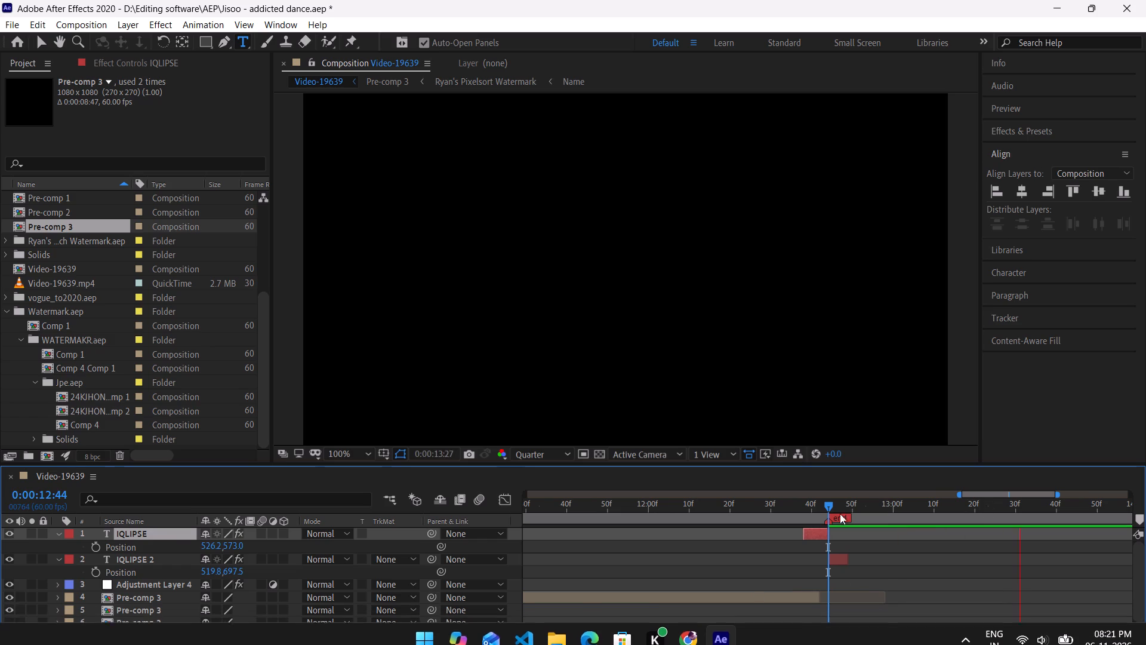
{"action": "left_click", "coordinate": [827, 510]}
{"action": "key", "text": "space"}
{"action": "left_click", "coordinate": [827, 510]}
{"action": "key", "text": "space"}
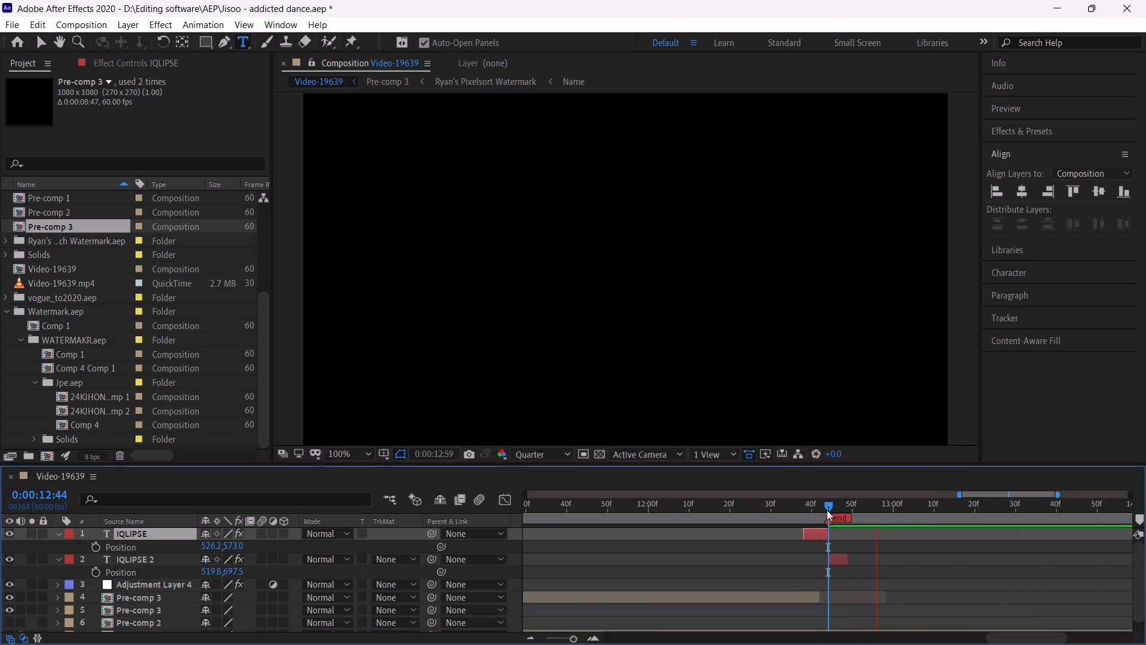
{"action": "left_click", "coordinate": [827, 510]}
Fit the whole composition in the viewer and save the project.
{"action": "left_click", "coordinate": [347, 450]}
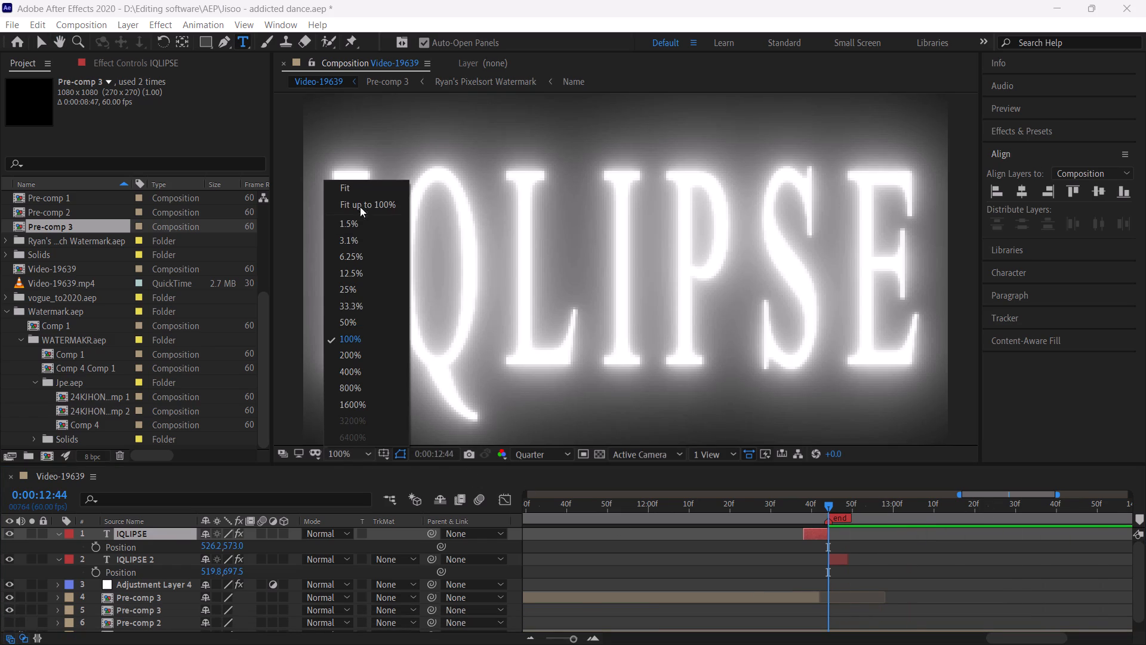
{"action": "left_click", "coordinate": [362, 192]}
{"action": "key", "text": "ctrl+s"}
Shorten the work area so that it ends just before 14 s, after the end marker.
{"action": "key", "text": "space"}
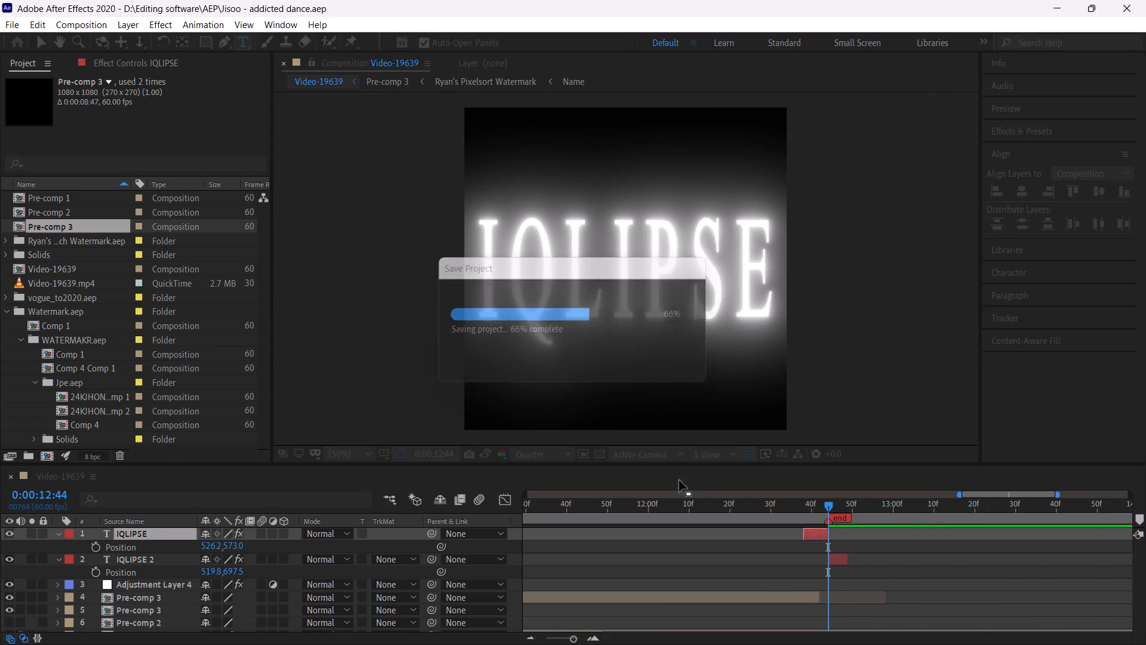
{"action": "left_click_drag", "start_coordinate": [568, 635], "coordinate": [537, 635]}
{"action": "key", "text": "space"}
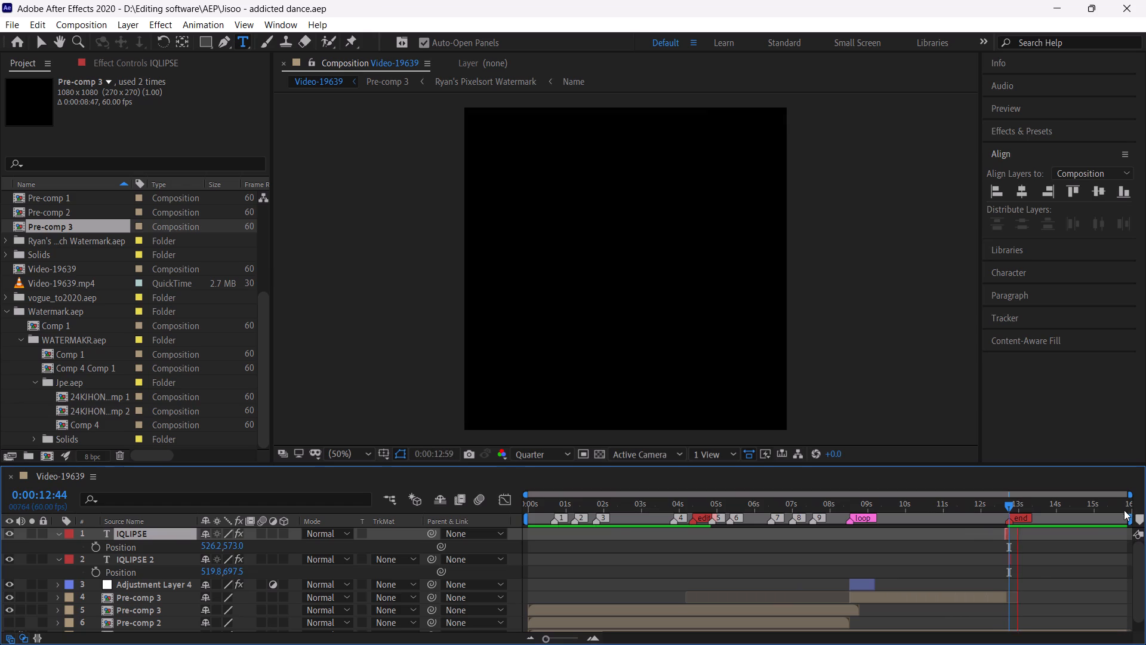
{"action": "left_click_drag", "start_coordinate": [1128, 521], "coordinate": [1044, 530]}
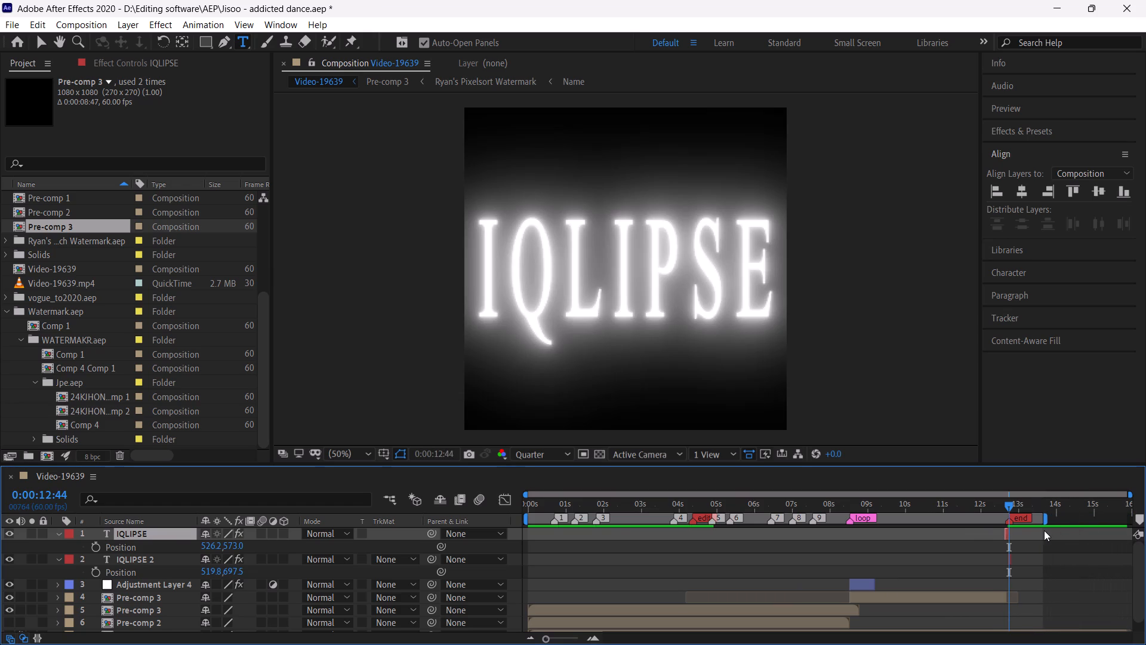
{"action": "left_click_drag", "start_coordinate": [1045, 522], "coordinate": [1050, 526]}
Preview the looping edit from 0:00:12:19 and save the project.
{"action": "left_click", "coordinate": [993, 504]}
{"action": "key", "text": "space"}
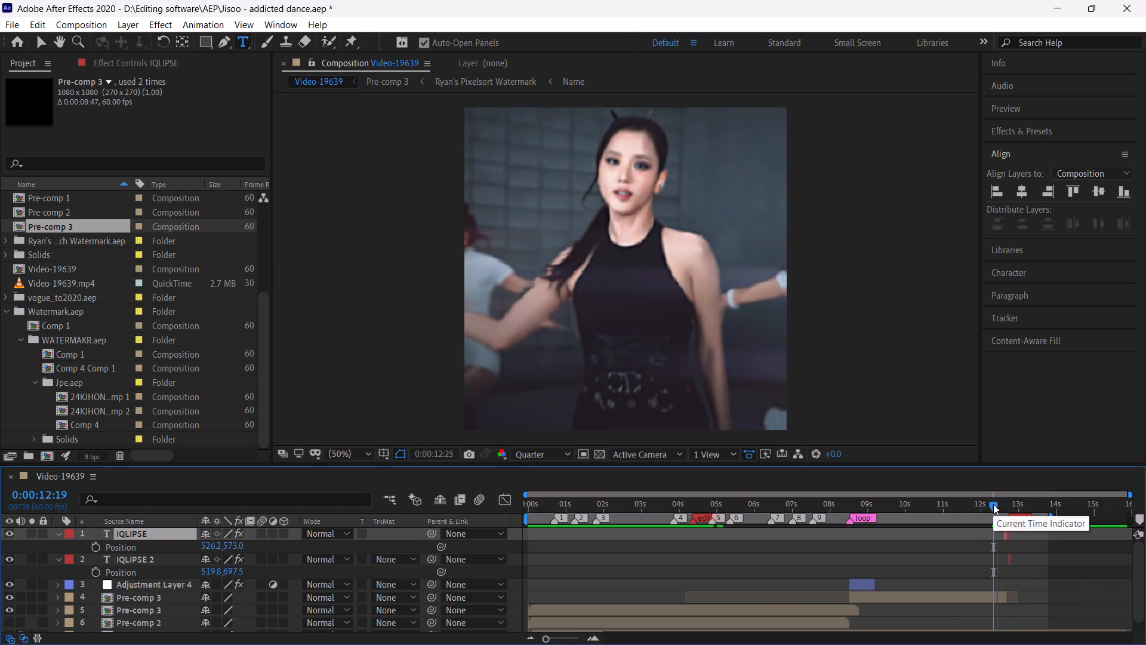
{"action": "key", "text": "ctrl+s"}
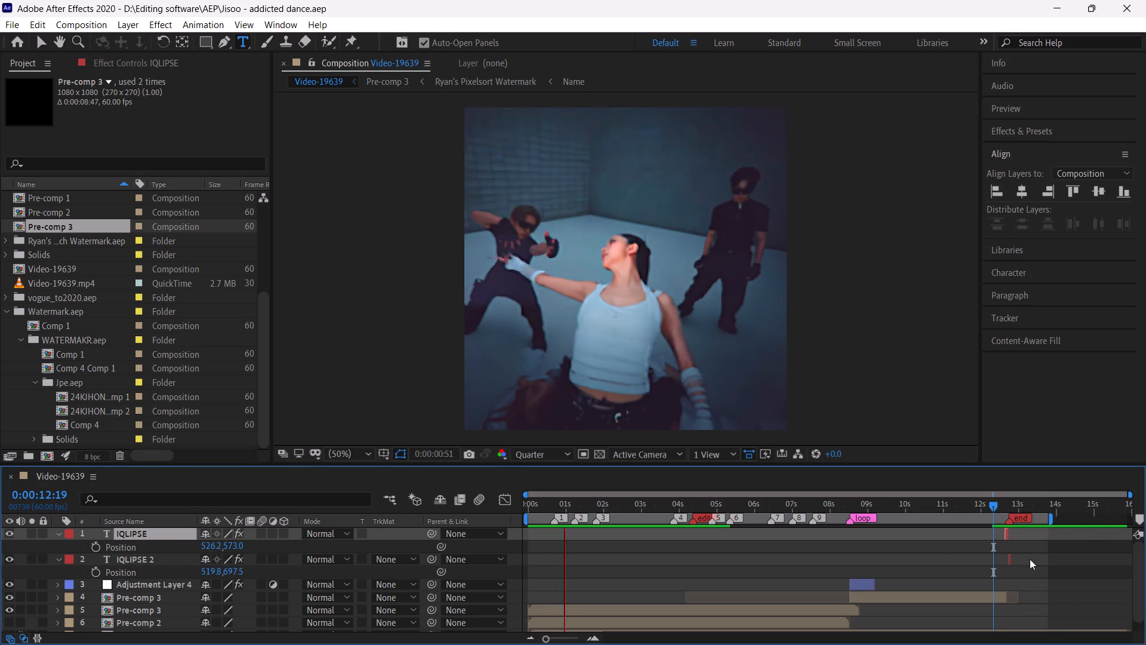
{"action": "left_click_drag", "start_coordinate": [1139, 561], "coordinate": [1130, 596]}
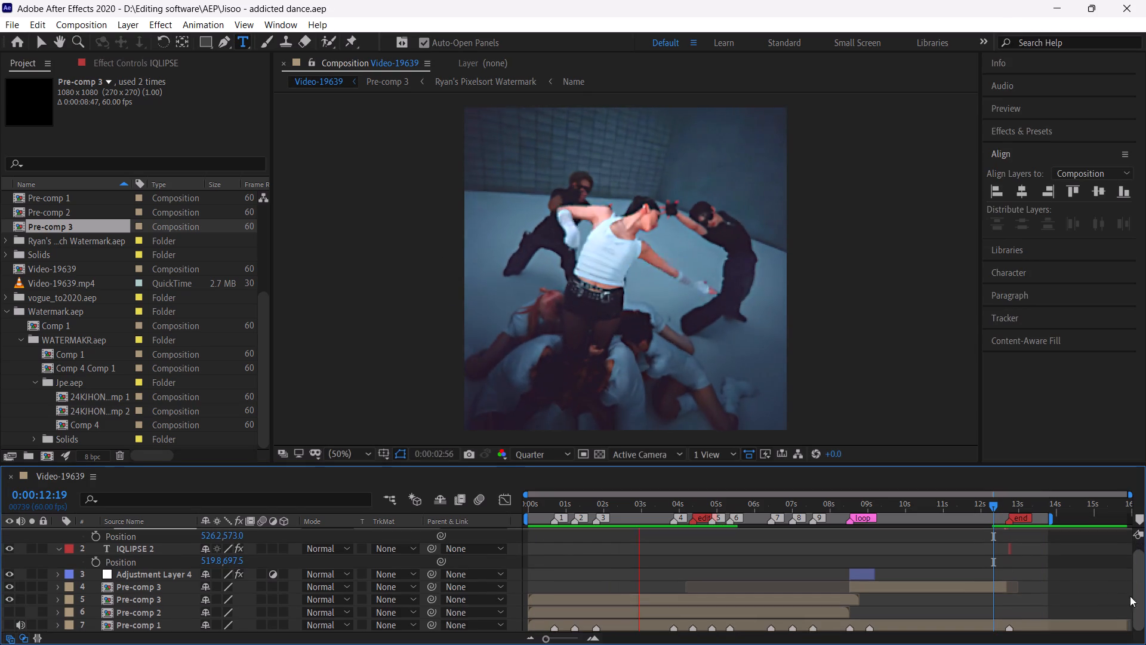
{"action": "left_click_drag", "start_coordinate": [1130, 596], "coordinate": [1129, 622]}
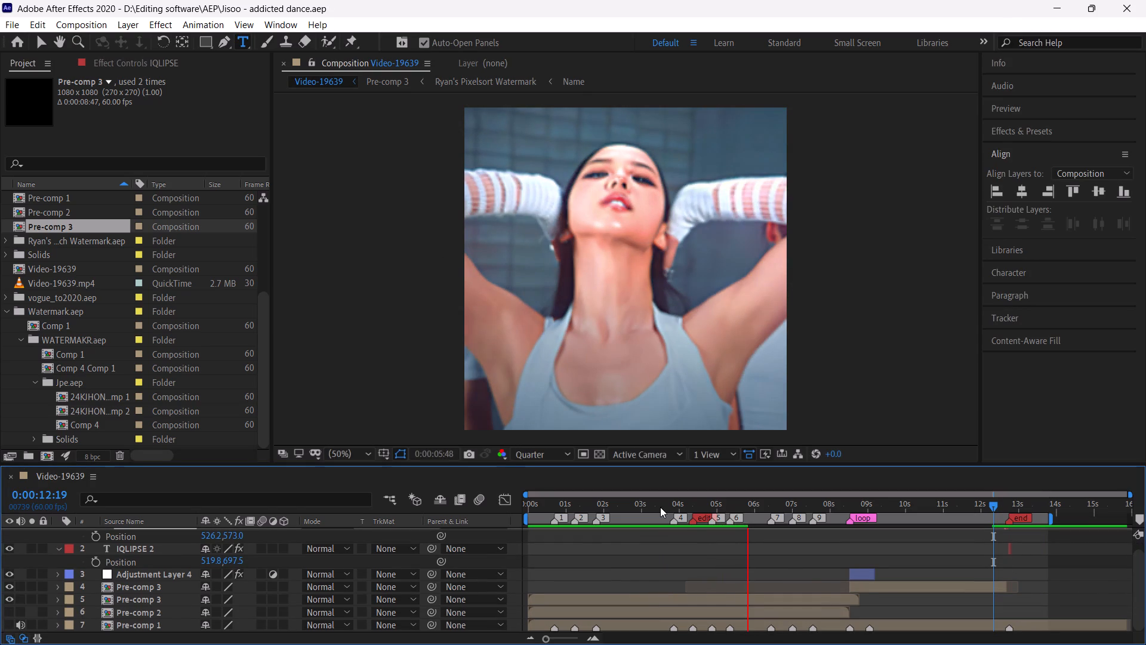
{"action": "key", "text": "ctrl+s"}
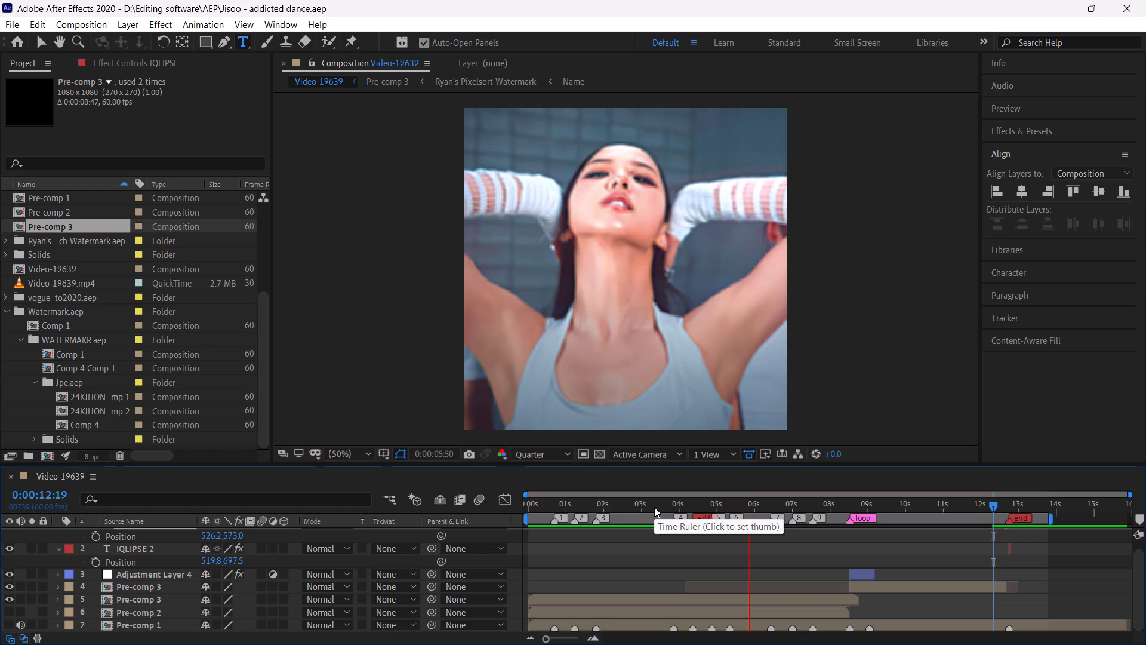
Collapse the Watermark.aep folder and create a new project folder named clip.
{"action": "left_click", "coordinate": [10, 312]}
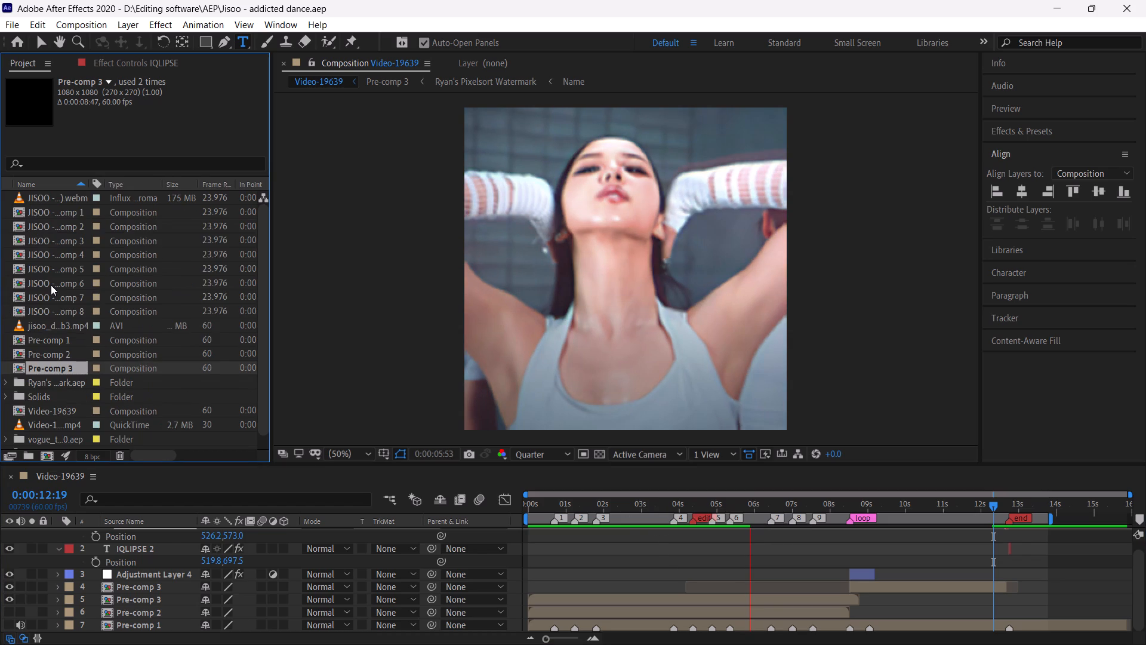
{"action": "scroll", "coordinate": [53, 287], "scroll_direction": "down", "scroll_amount": 4}
{"action": "scroll", "coordinate": [55, 288], "scroll_direction": "up", "scroll_amount": 1}
{"action": "scroll", "coordinate": [55, 288], "scroll_direction": "down", "scroll_amount": 1}
{"action": "scroll", "coordinate": [55, 288], "scroll_direction": "up", "scroll_amount": 1}
{"action": "scroll", "coordinate": [55, 288], "scroll_direction": "down", "scroll_amount": 1}
{"action": "scroll", "coordinate": [55, 288], "scroll_direction": "up", "scroll_amount": 1}
{"action": "scroll", "coordinate": [55, 288], "scroll_direction": "down", "scroll_amount": 3}
{"action": "scroll", "coordinate": [55, 288], "scroll_direction": "up", "scroll_amount": 1}
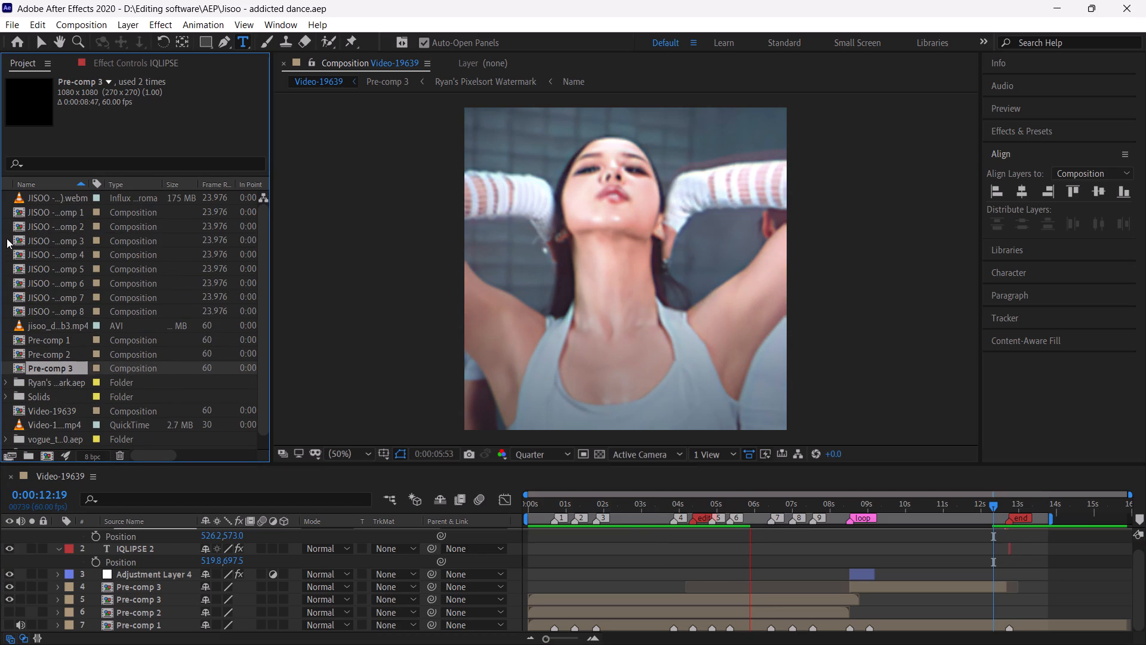
{"action": "right_click", "coordinate": [7, 238]}
{"action": "left_click", "coordinate": [50, 263]}
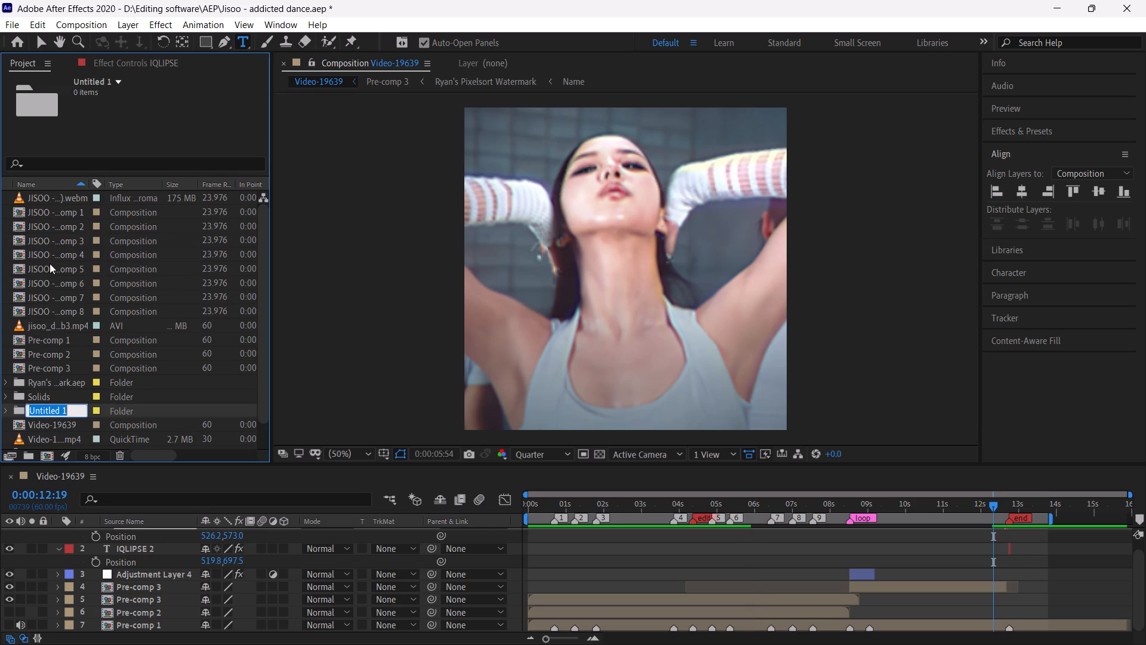
{"action": "type", "text": "clip"}
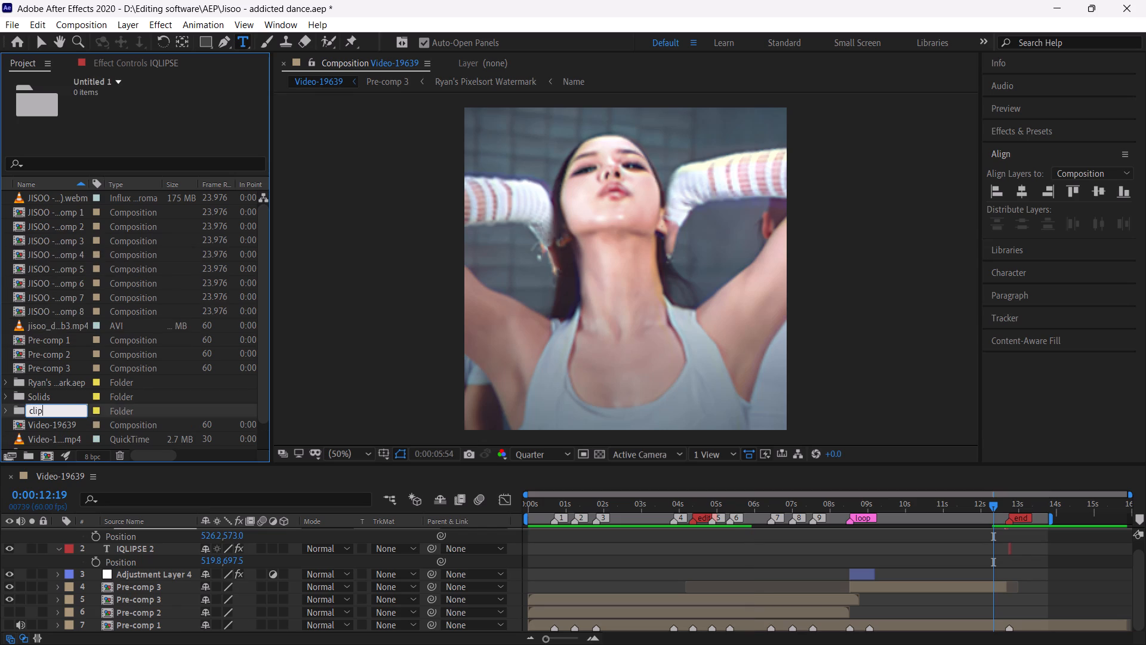
{"action": "key", "text": "Return"}
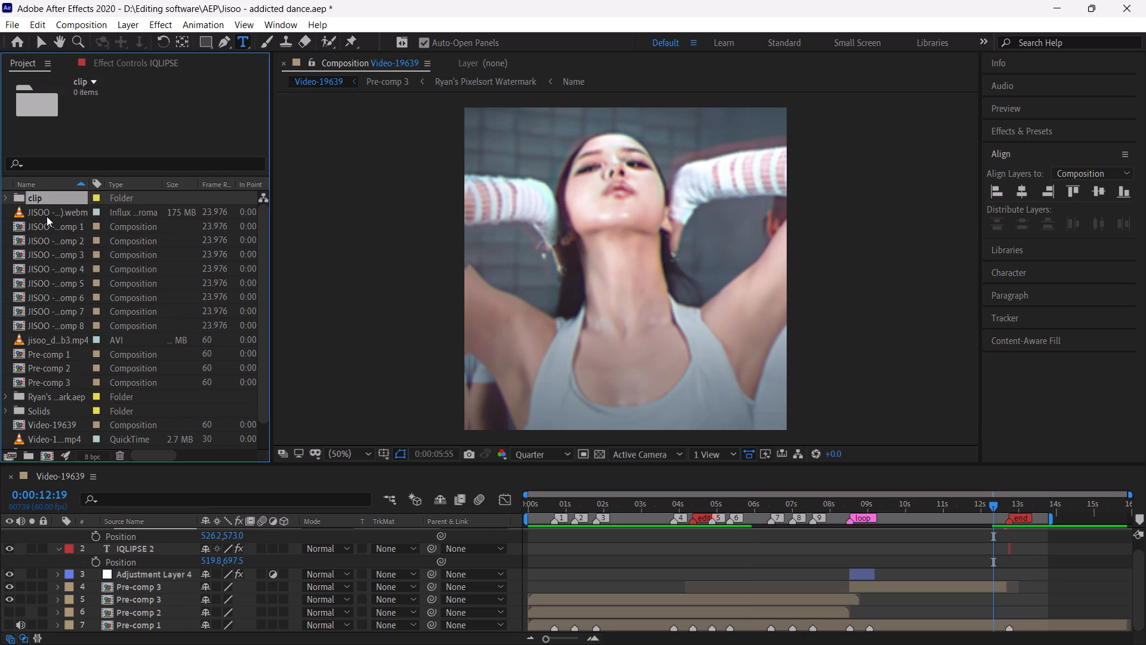
Move the JISOO .webm, the jisoo .mp4 and Video-19639.mp4 footage files into the clip folder.
{"action": "left_click_drag", "start_coordinate": [45, 216], "coordinate": [52, 200]}
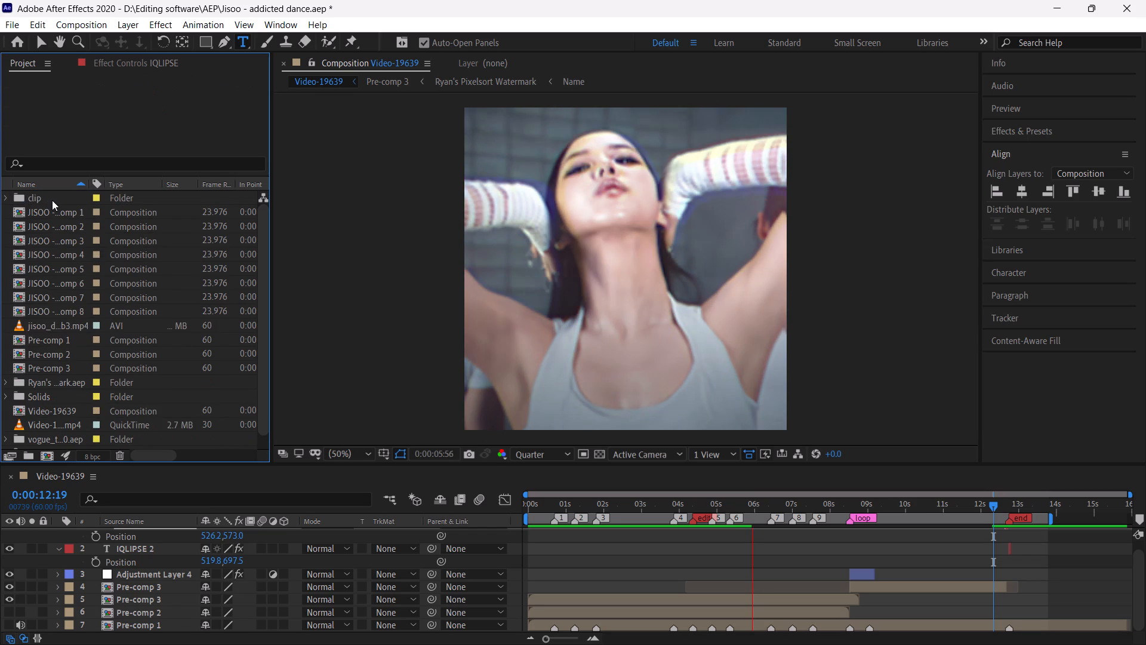
{"action": "left_click_drag", "start_coordinate": [44, 327], "coordinate": [63, 201]}
{"action": "left_click_drag", "start_coordinate": [29, 440], "coordinate": [63, 245]}
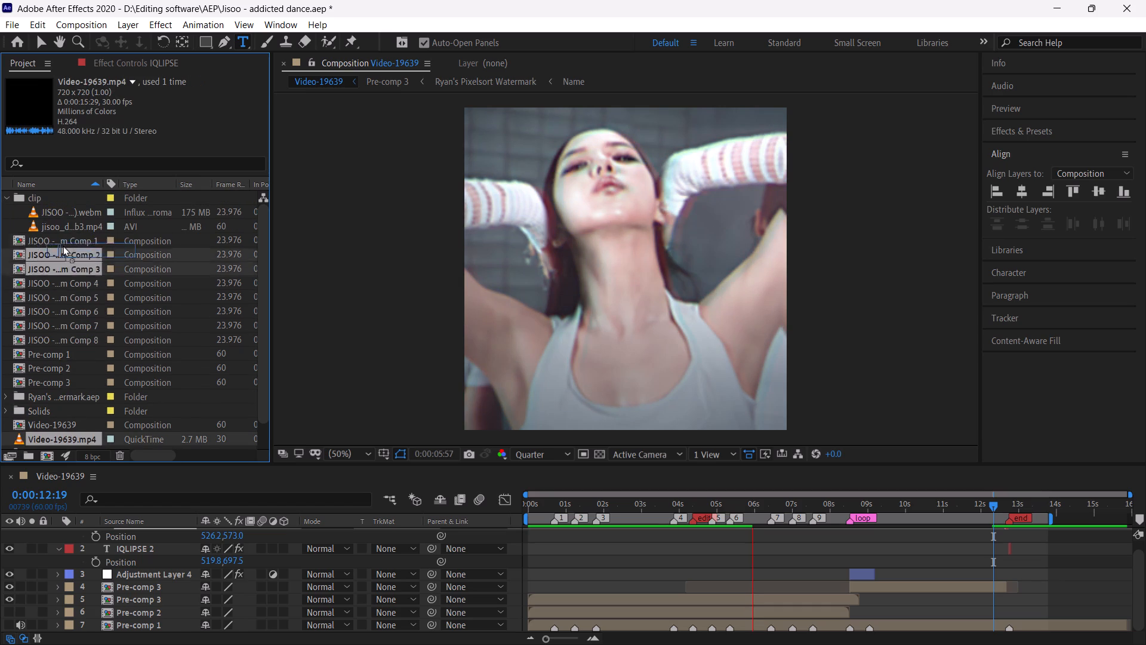
{"action": "left_click_drag", "start_coordinate": [63, 245], "coordinate": [63, 201]}
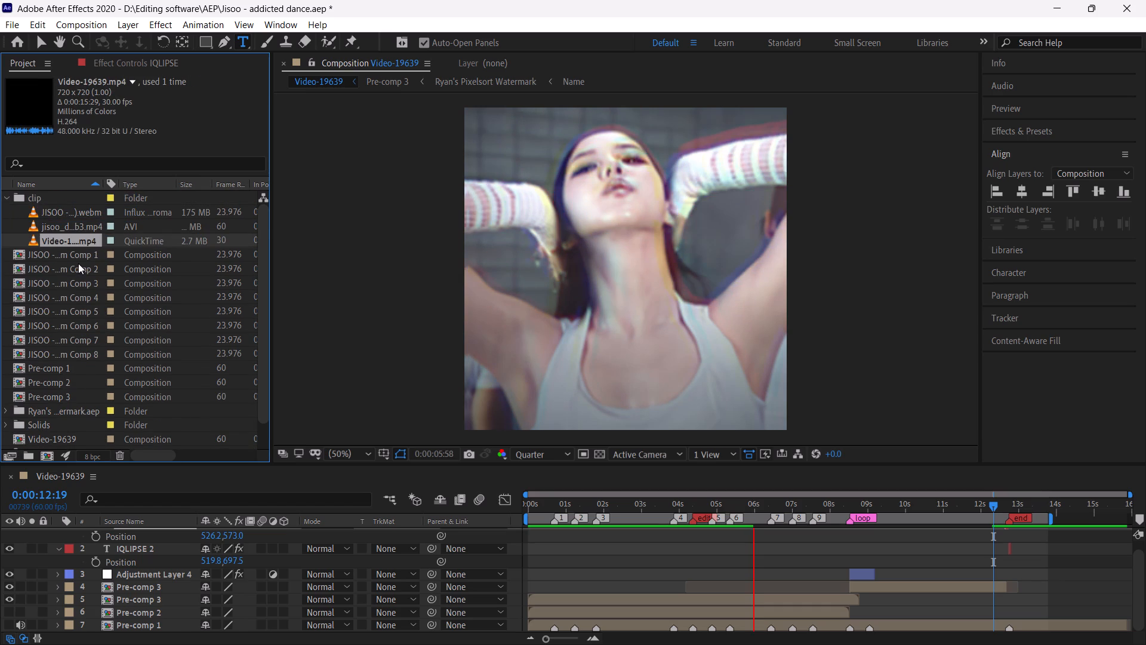
Create a second project folder named precomp.
{"action": "scroll", "coordinate": [83, 263], "scroll_direction": "down", "scroll_amount": 2}
{"action": "scroll", "coordinate": [87, 266], "scroll_direction": "up", "scroll_amount": 1}
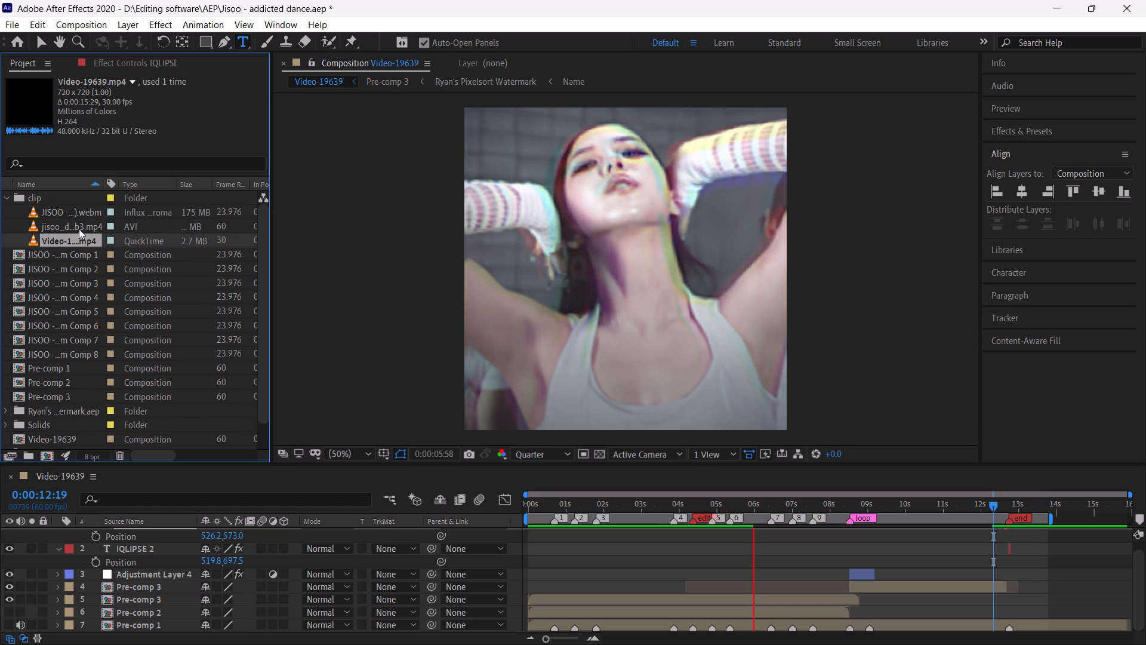
{"action": "scroll", "coordinate": [77, 312], "scroll_direction": "up", "scroll_amount": 2}
{"action": "scroll", "coordinate": [77, 315], "scroll_direction": "down", "scroll_amount": 2}
{"action": "scroll", "coordinate": [73, 358], "scroll_direction": "up", "scroll_amount": 2}
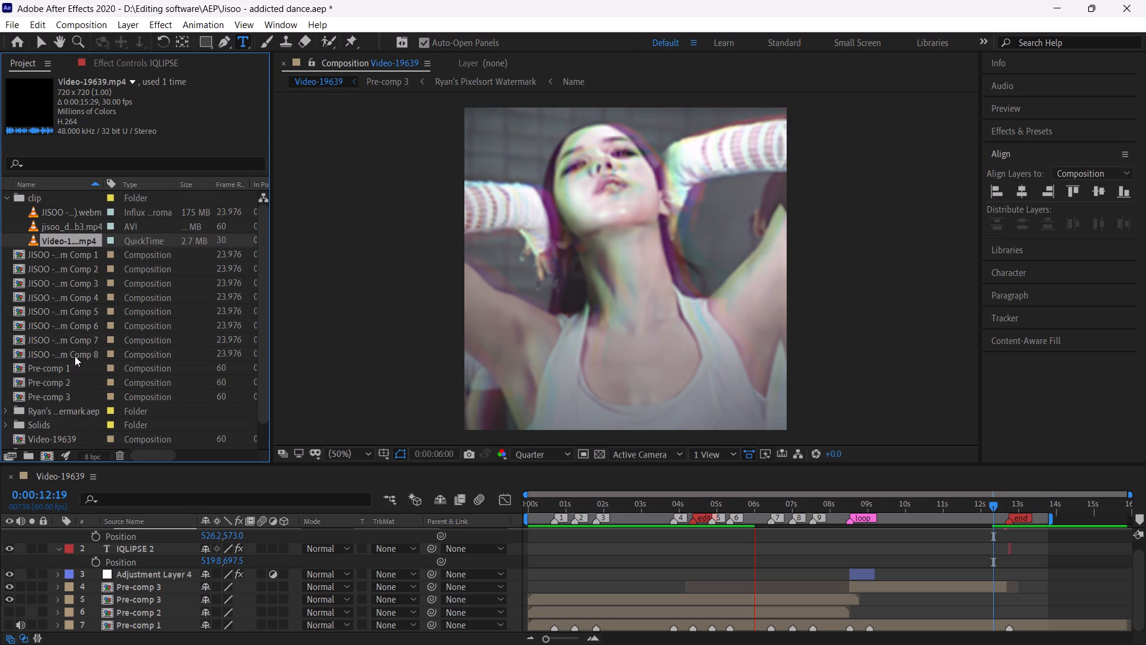
{"action": "right_click", "coordinate": [8, 271]}
{"action": "left_click", "coordinate": [36, 296]}
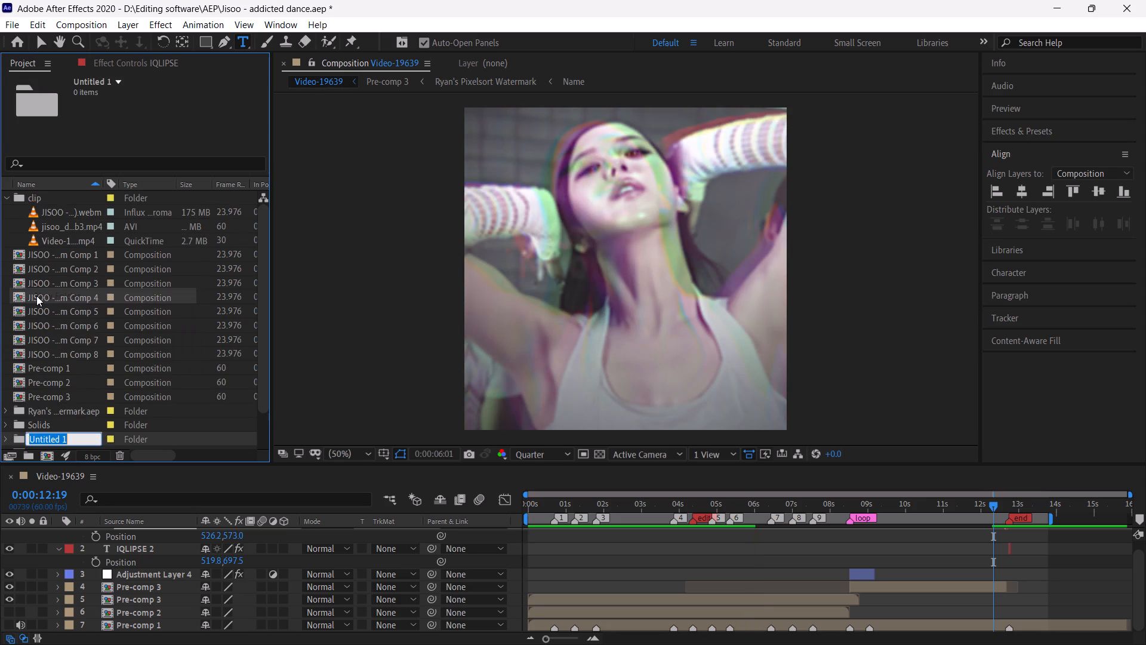
{"action": "type", "text": "pre"}
{"action": "type", "text": "comp"}
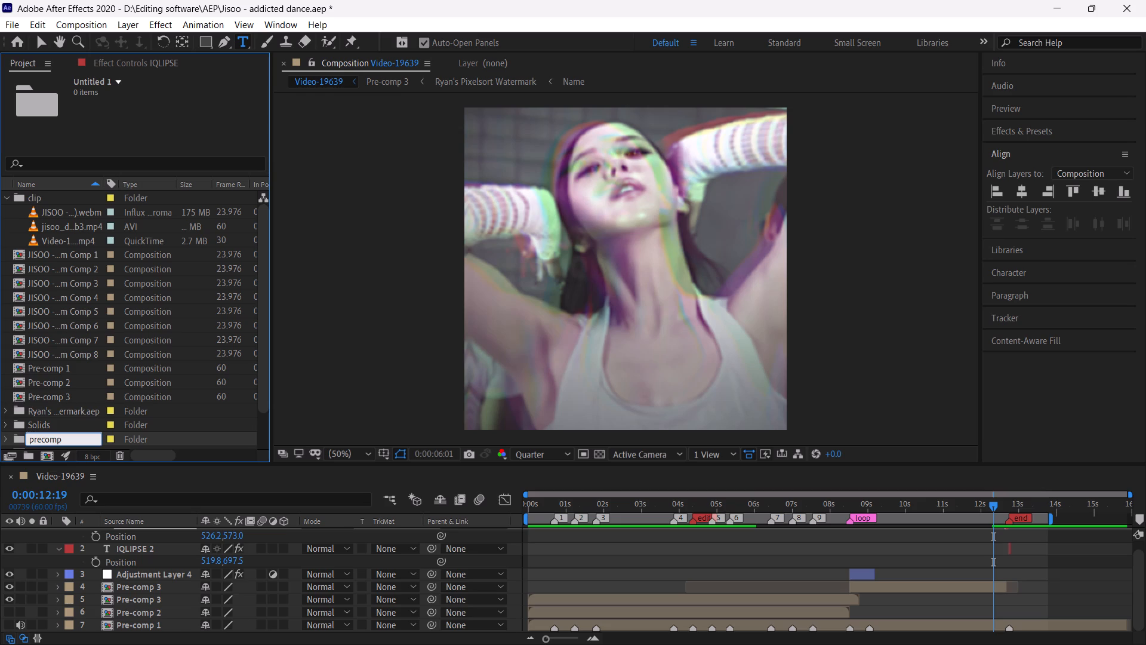
{"action": "key", "text": "Return"}
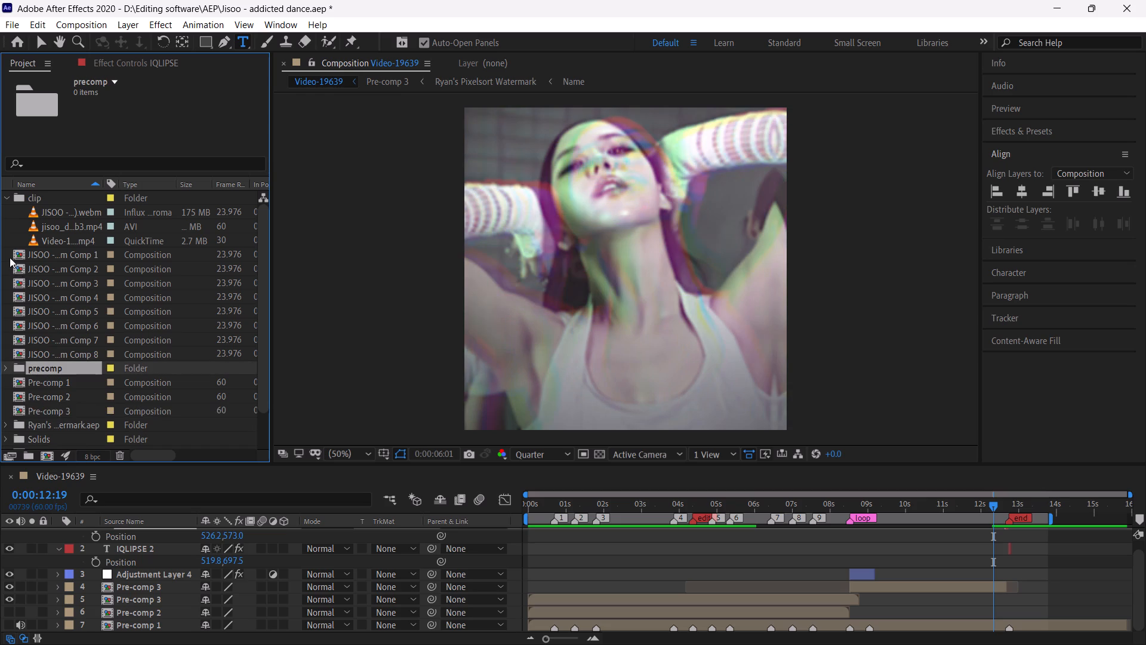
Move the eight JISOO comps, Pre-comp 1 to 3 and the Video-19639 composition into the precomp folder.
{"action": "left_click_drag", "start_coordinate": [9, 254], "coordinate": [50, 351]}
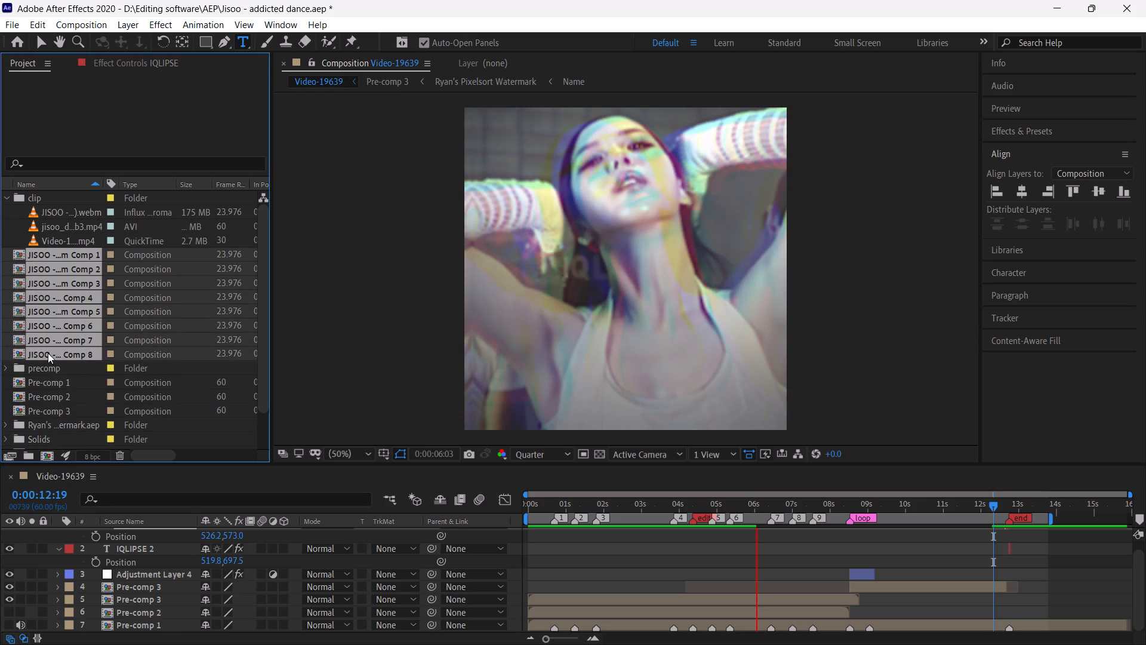
{"action": "left_click_drag", "start_coordinate": [45, 354], "coordinate": [49, 367]}
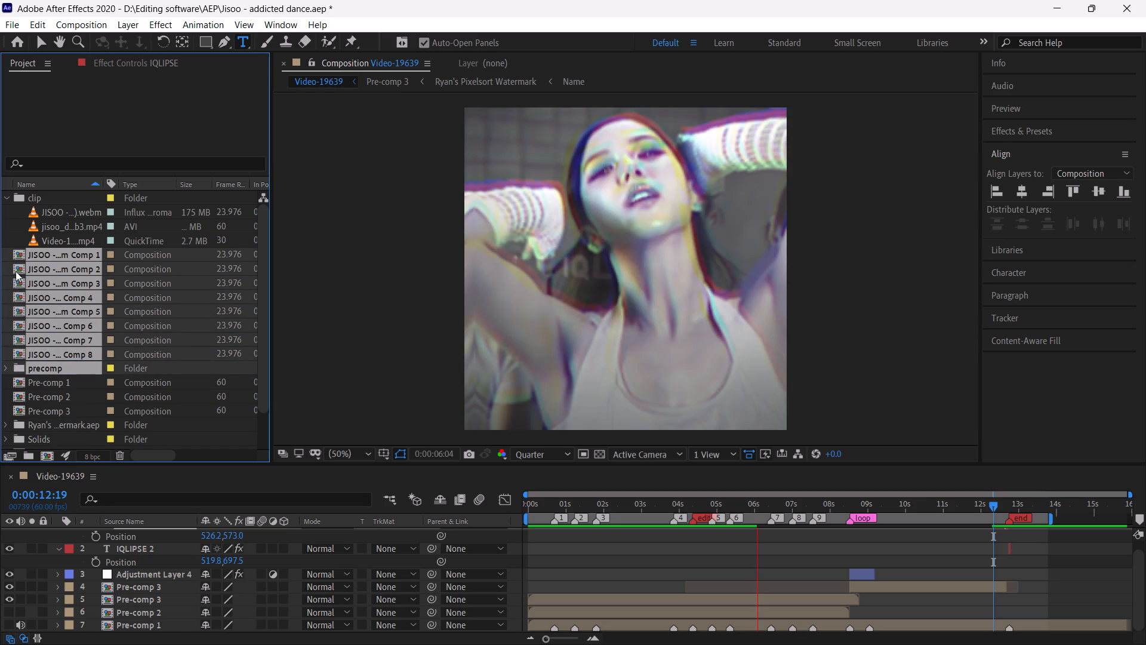
{"action": "left_click_drag", "start_coordinate": [9, 267], "coordinate": [29, 301]}
{"action": "left_click_drag", "start_coordinate": [46, 271], "coordinate": [49, 256]}
{"action": "left_click", "coordinate": [6, 282]}
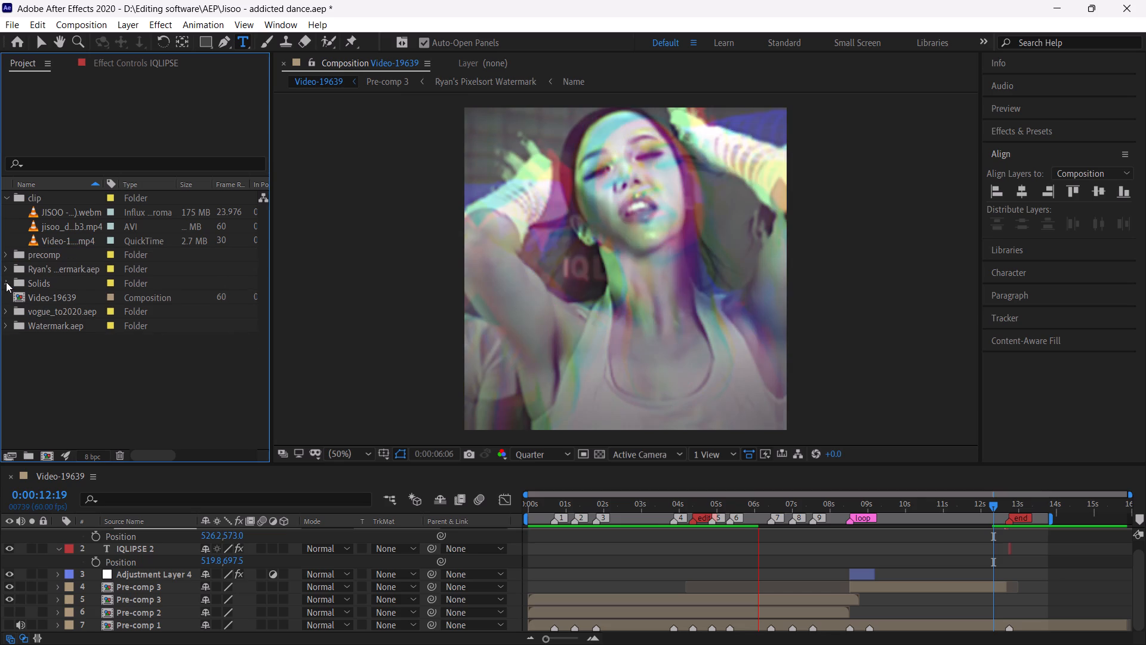
{"action": "left_click", "coordinate": [8, 198]}
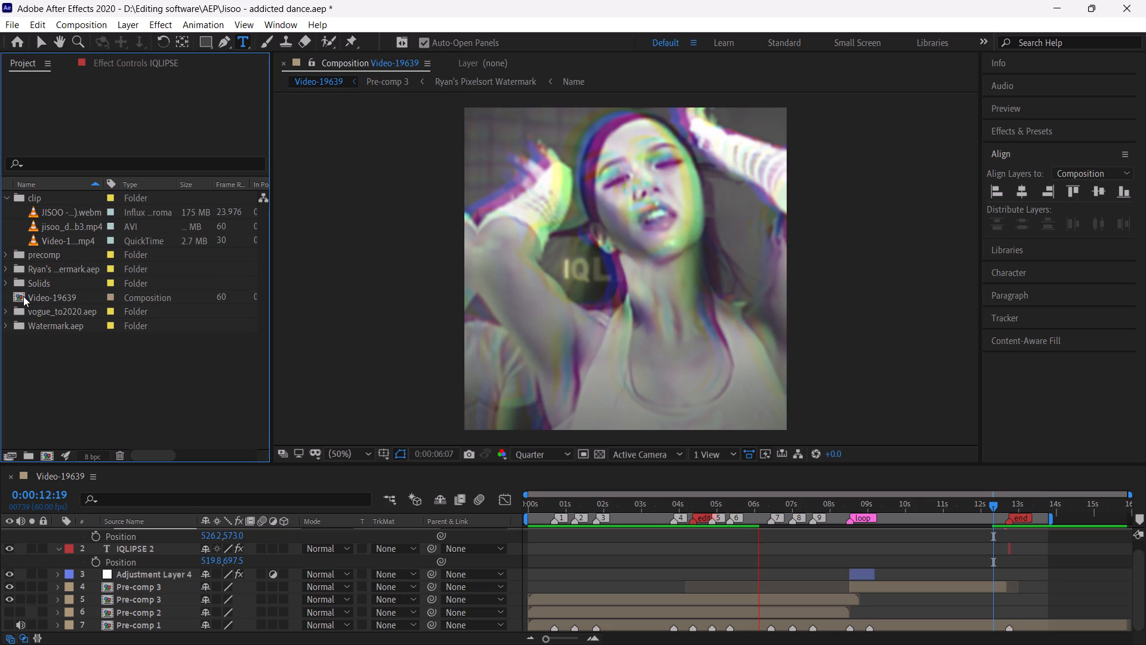
{"action": "left_click_drag", "start_coordinate": [23, 296], "coordinate": [53, 258]}
Collapse the clip folder, stop the preview by moving the playhead to 0:00:07:11, and save the project.
{"action": "left_click", "coordinate": [7, 196]}
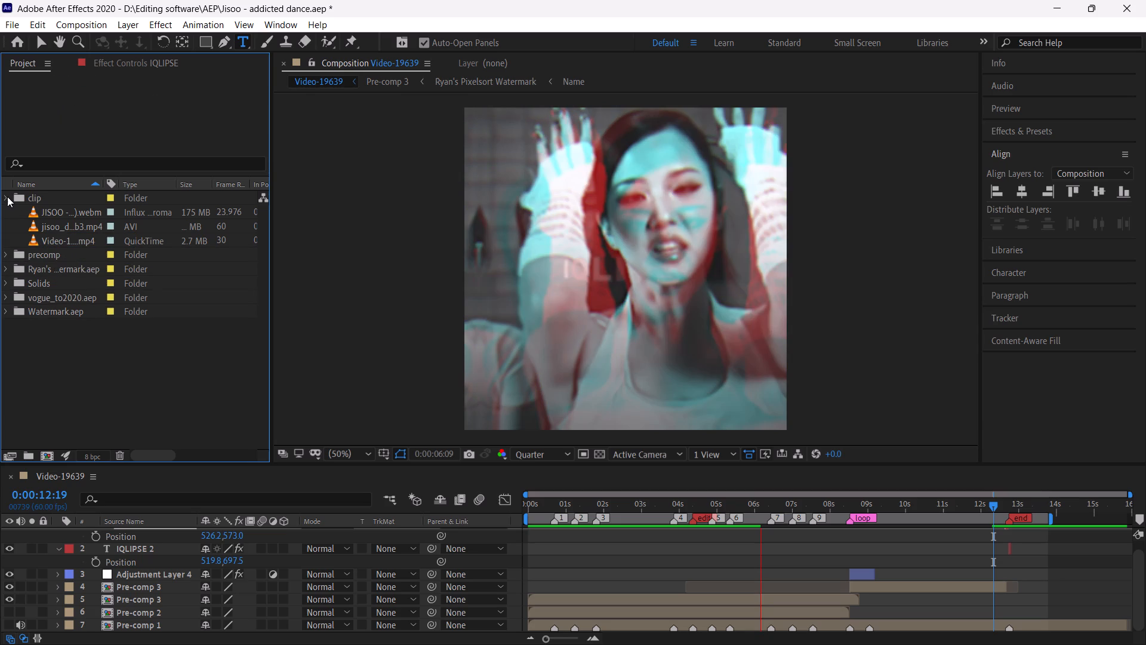
{"action": "left_click", "coordinate": [151, 397]}
{"action": "left_click", "coordinate": [799, 505], "text": "ctrl"}
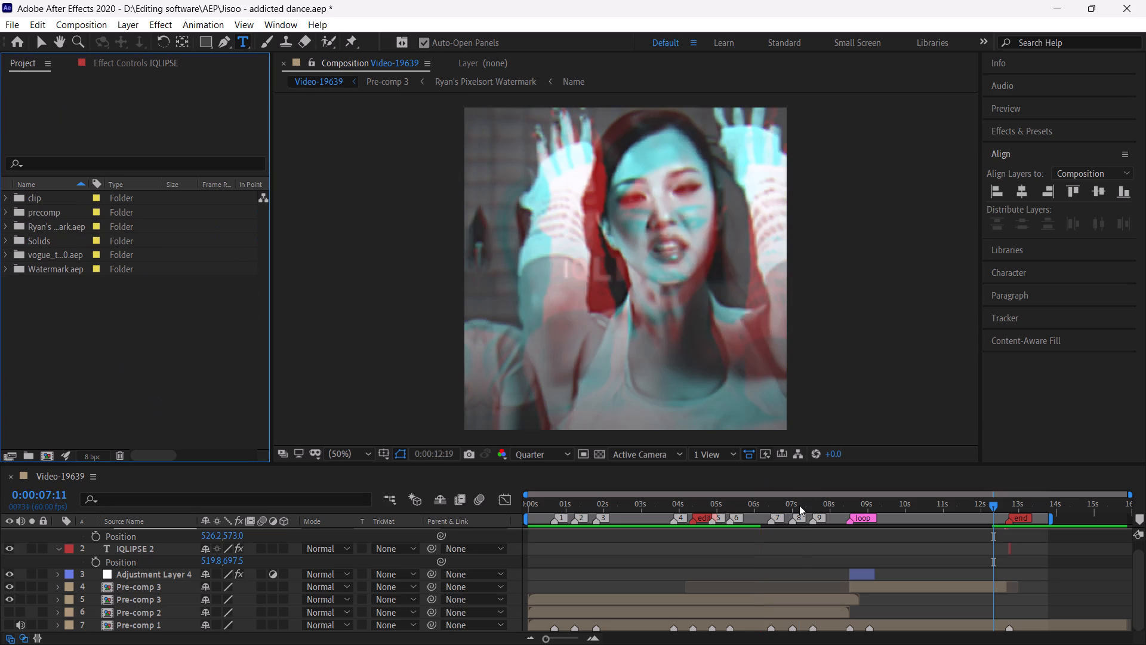
{"action": "key", "text": "ctrl+s"}
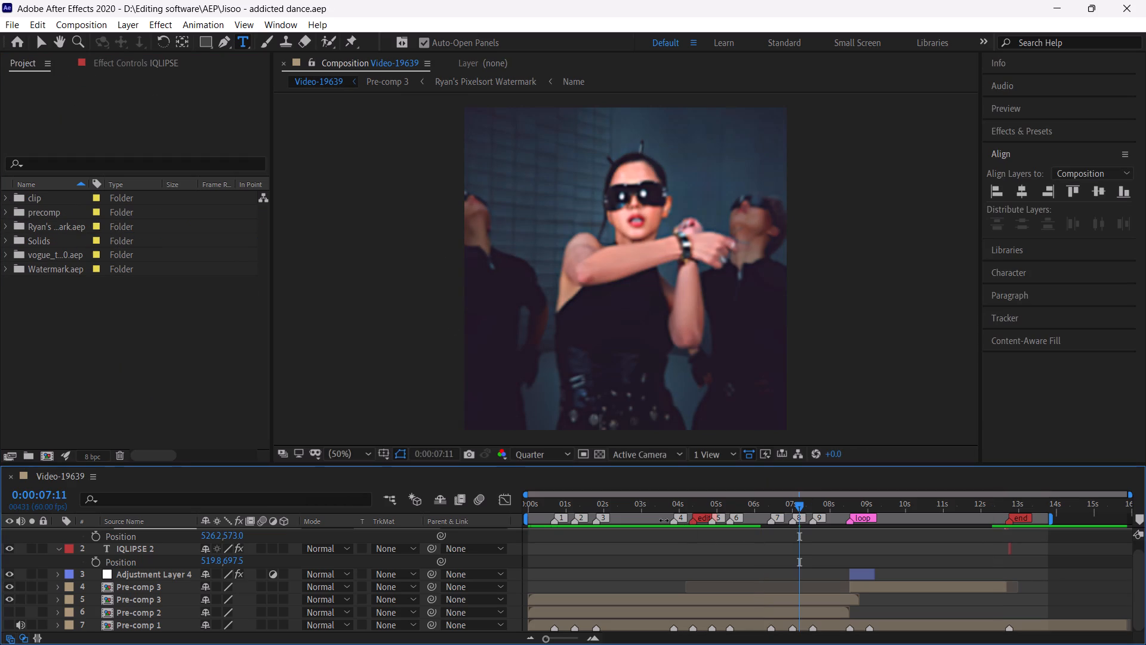
Preview the edit from 0:00:03:16 through the transition after the 6 s mark and save the project.
{"action": "left_click", "coordinate": [651, 508]}
{"action": "key", "text": "space"}
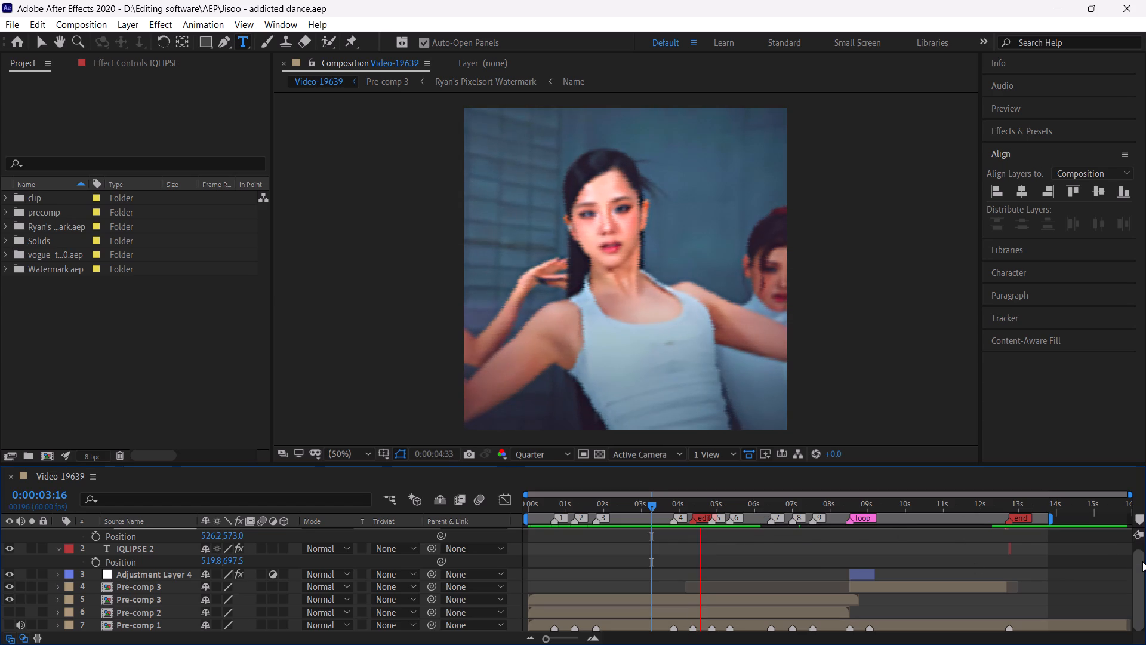
{"action": "left_click_drag", "start_coordinate": [1142, 561], "coordinate": [1144, 533]}
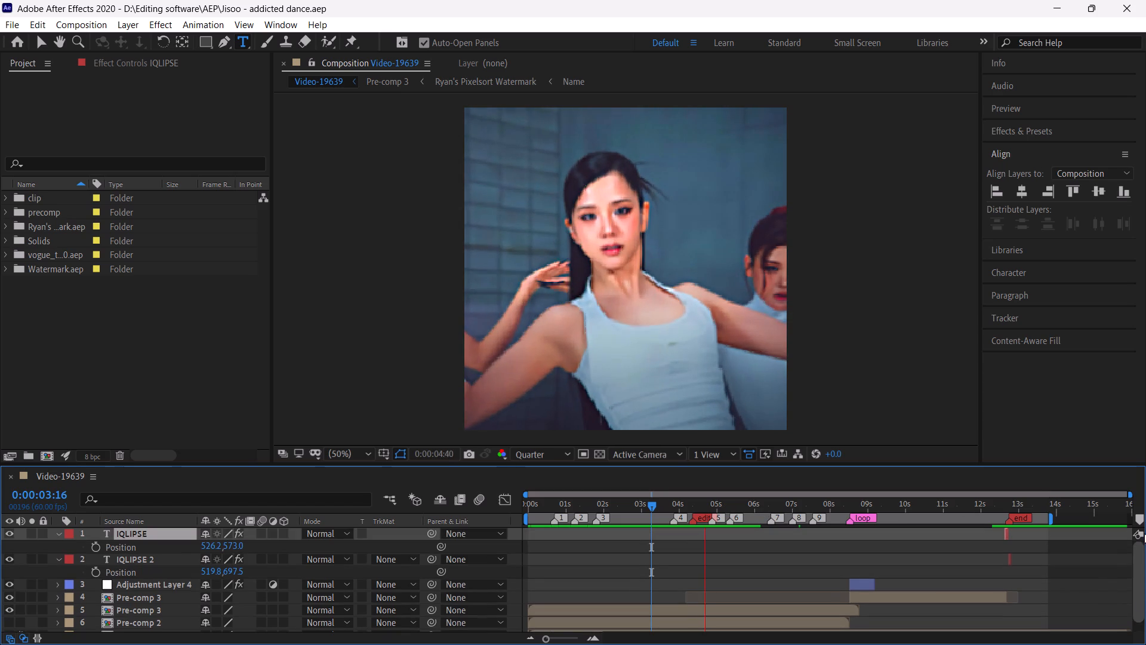
{"action": "left_click_drag", "start_coordinate": [1144, 533], "coordinate": [1145, 493]}
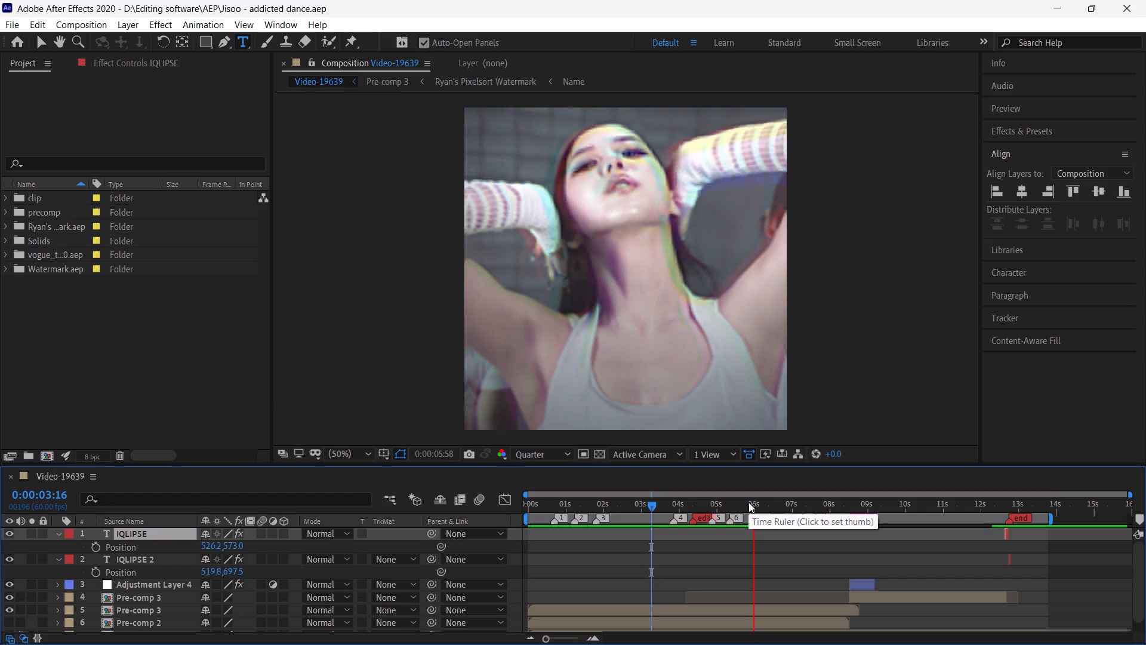
{"action": "key", "text": "ctrl+s"}
{"action": "key", "text": "ctrl+s"}
{"action": "key", "text": "ctrl+s"}
{"action": "key", "text": "ctrl+s"}
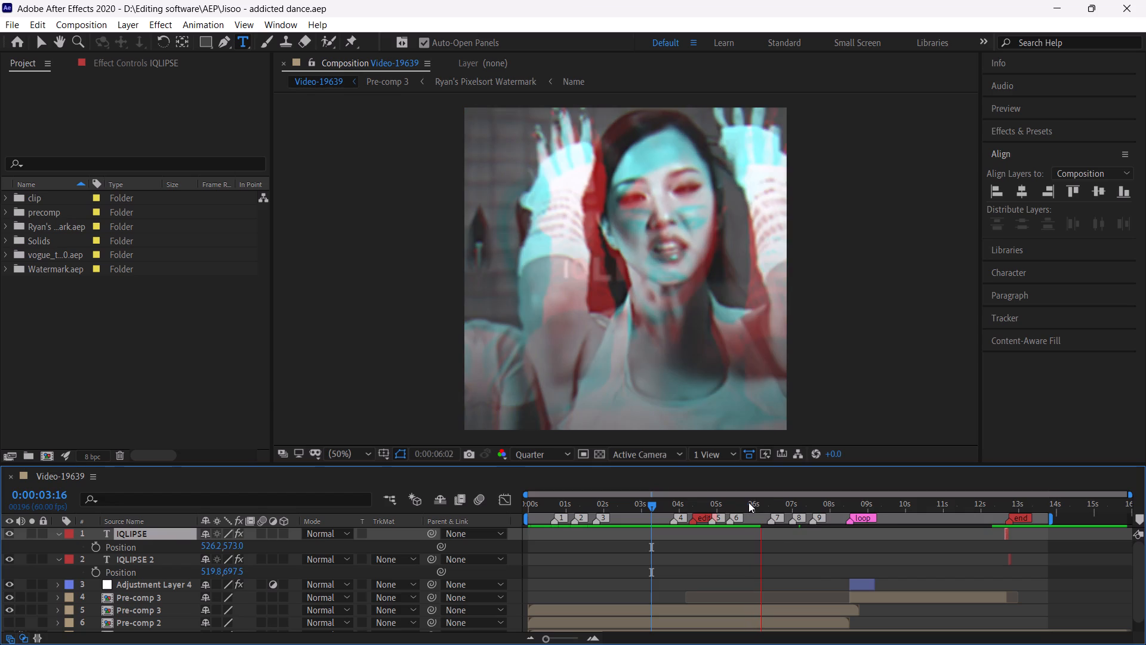
{"action": "key", "text": "ctrl+s"}
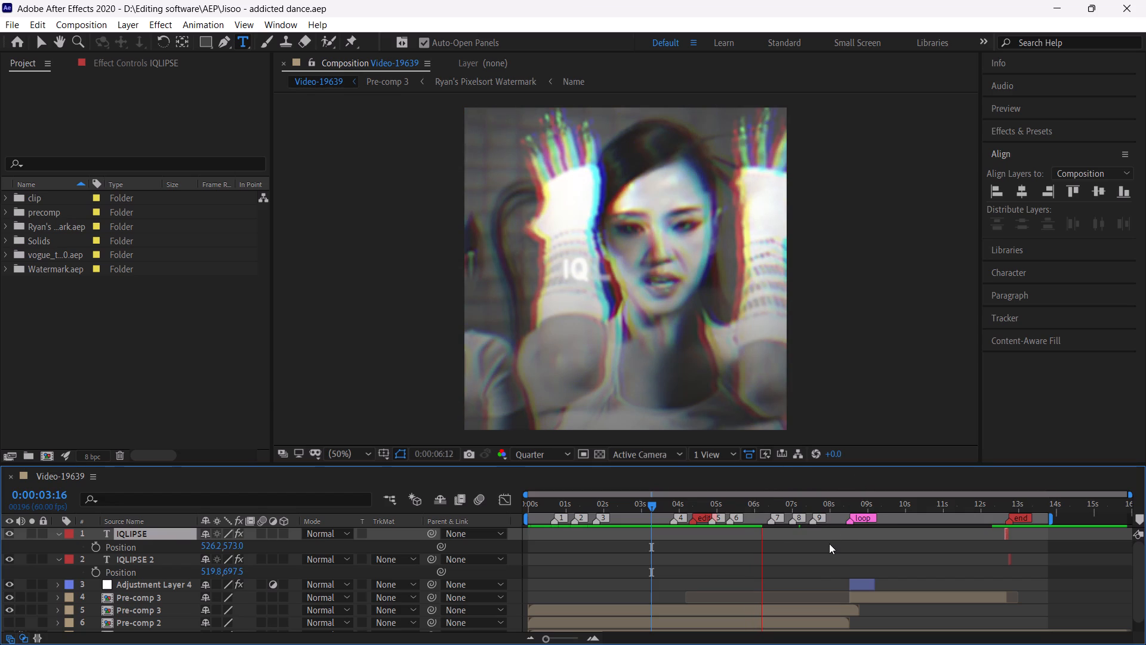
Preview the loop transition repeatedly from the loop marker at 0:00:08:30 and save the project.
{"action": "left_click", "coordinate": [780, 507]}
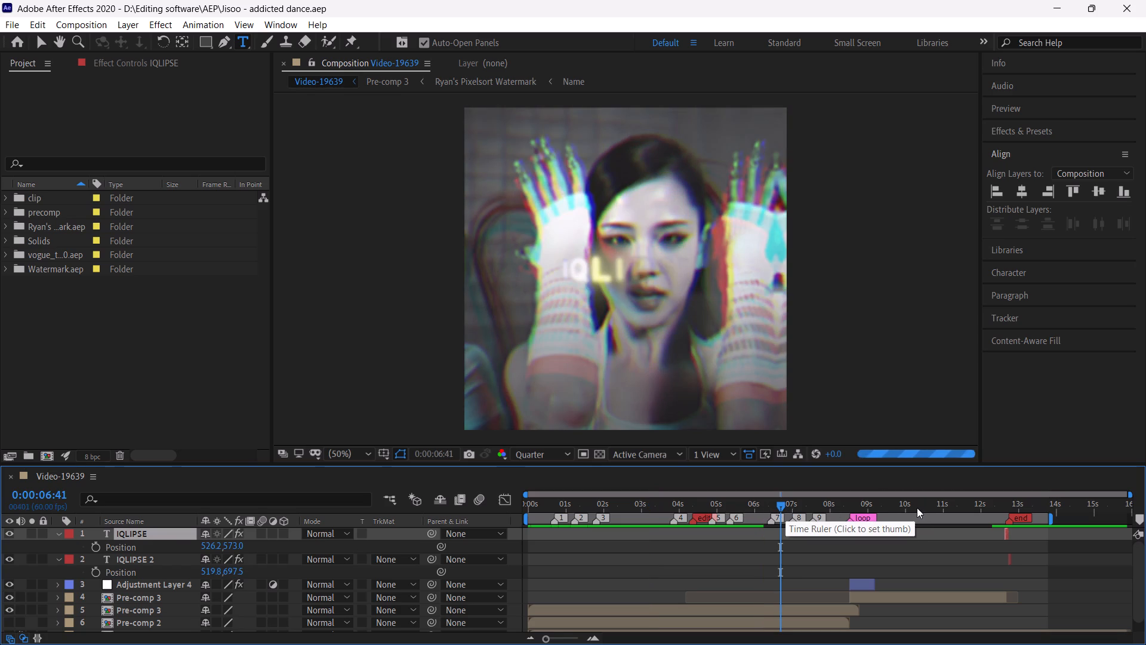
{"action": "left_click", "coordinate": [919, 509]}
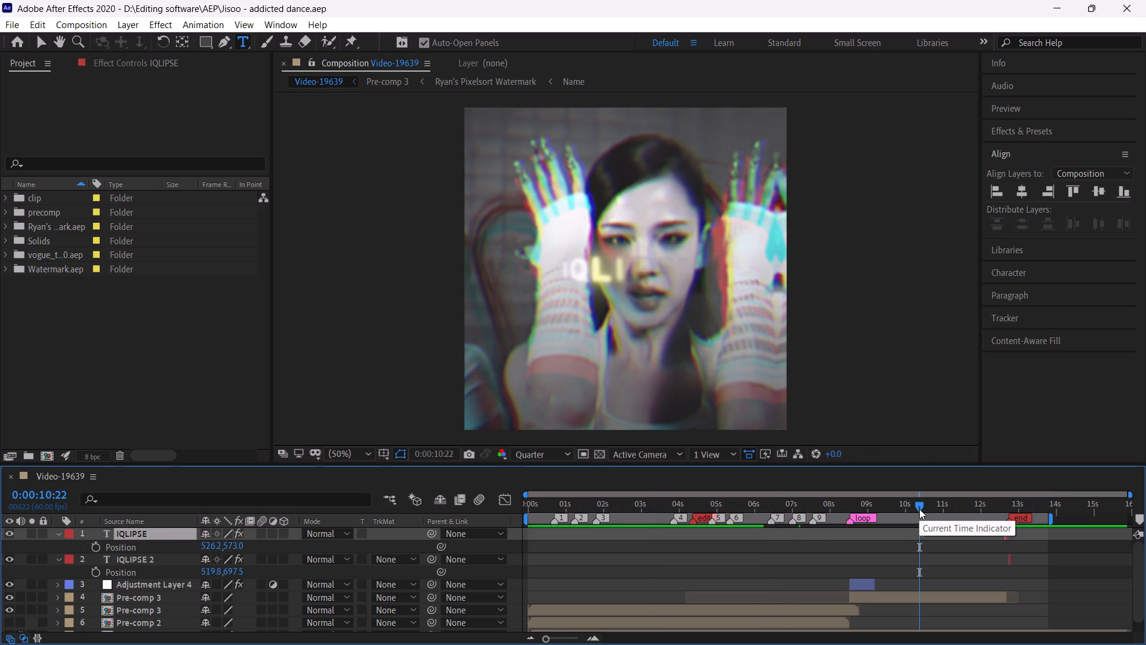
{"action": "left_click", "coordinate": [849, 503]}
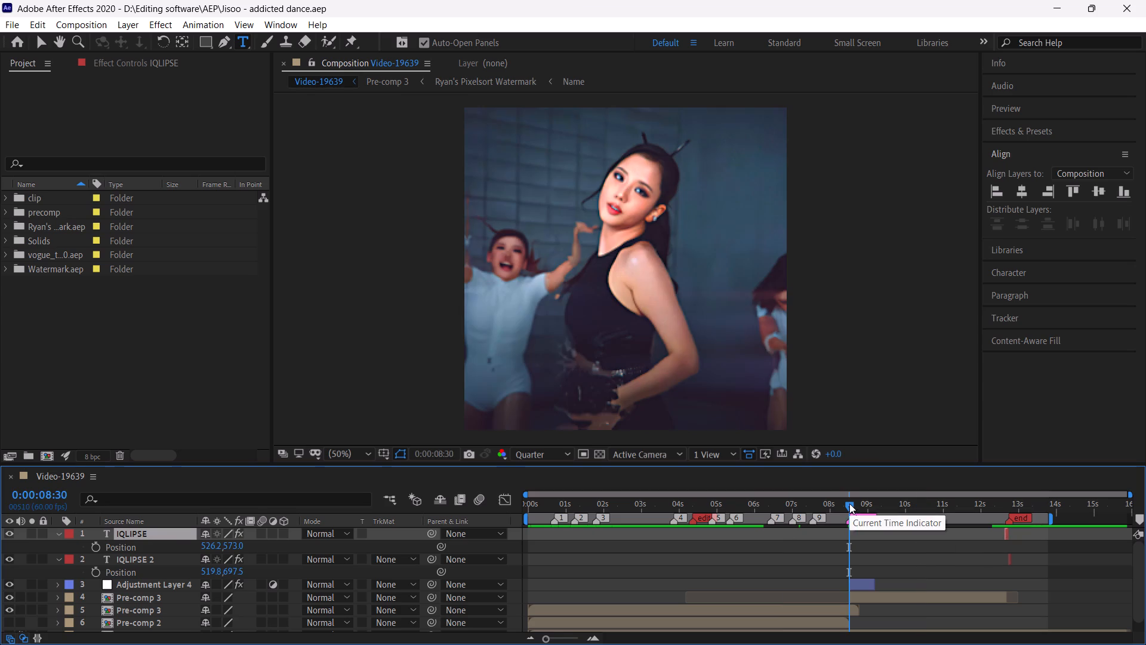
{"action": "key", "text": "space"}
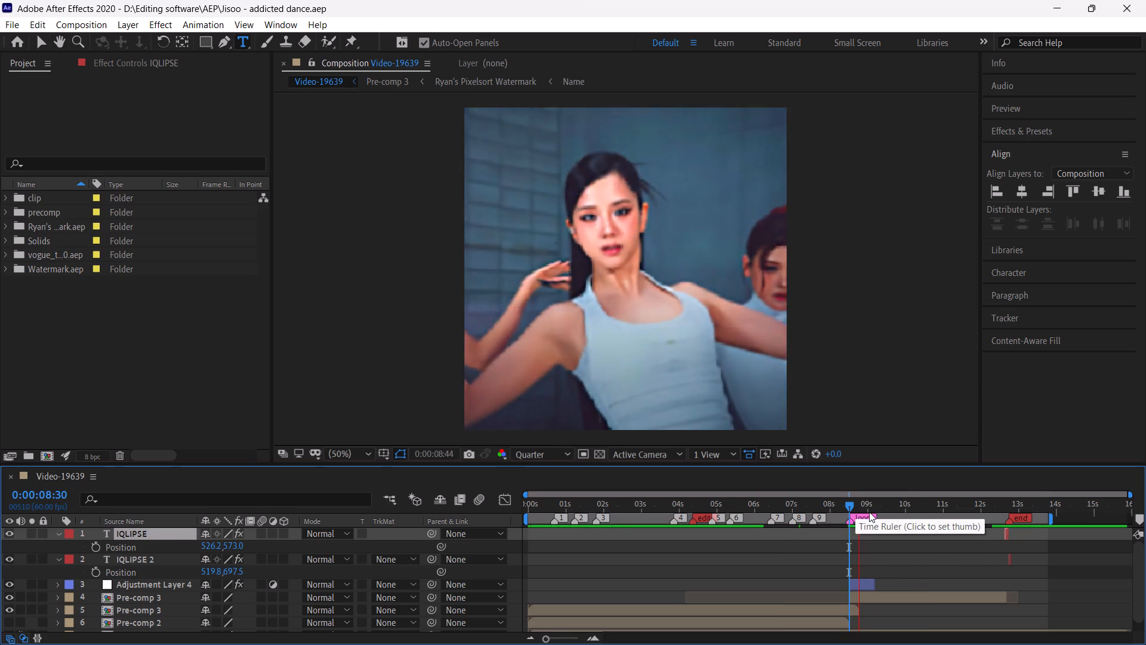
{"action": "left_click", "coordinate": [848, 504]}
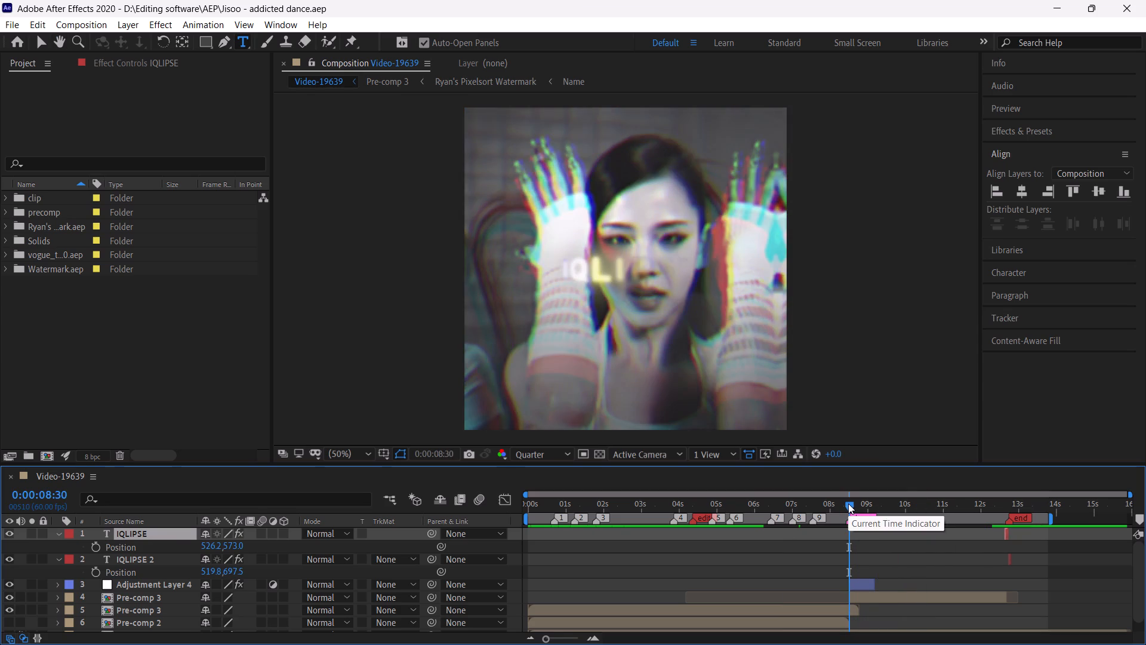
{"action": "key", "text": "space"}
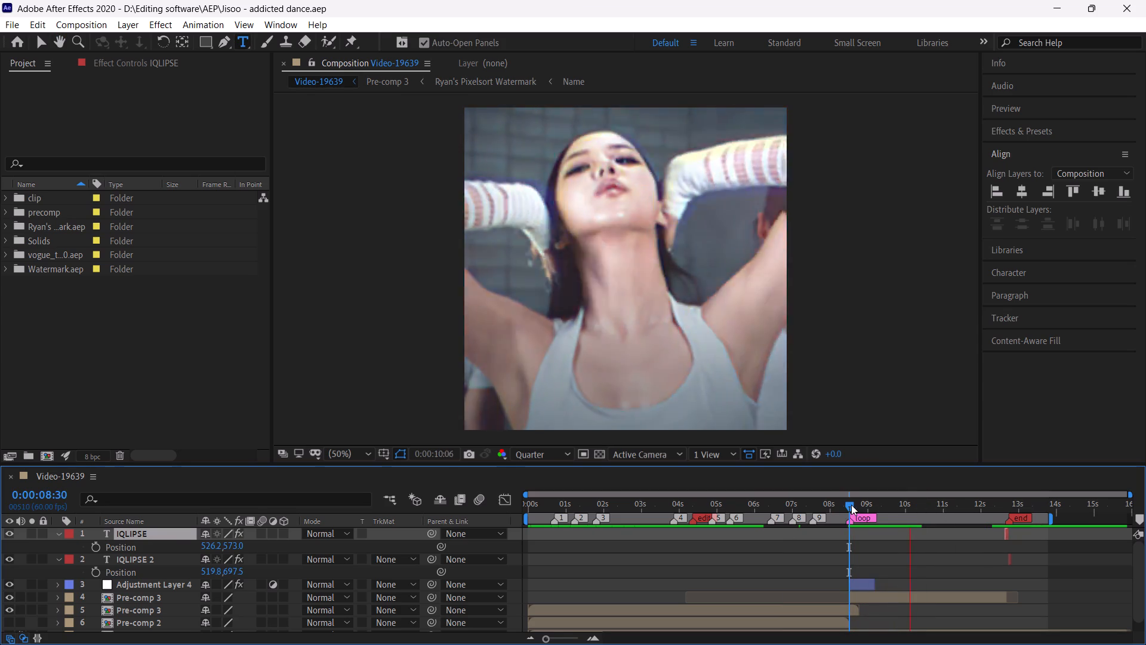
{"action": "left_click", "coordinate": [853, 505]}
{"action": "key", "text": "space"}
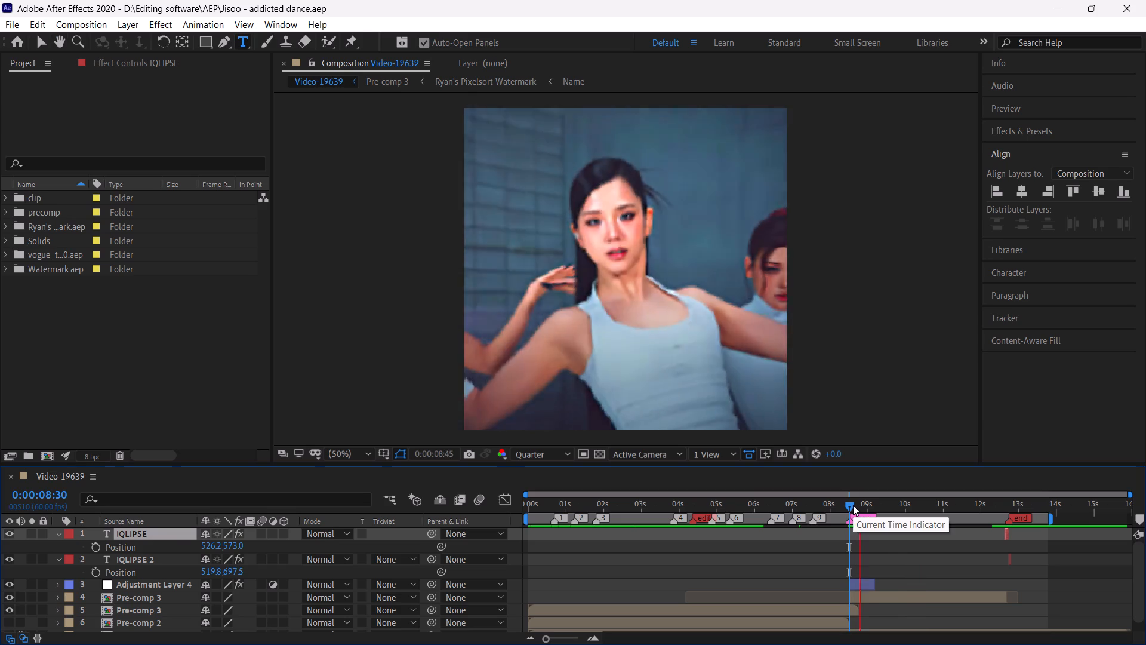
{"action": "left_click", "coordinate": [853, 505]}
{"action": "key", "text": "ctrl+s"}
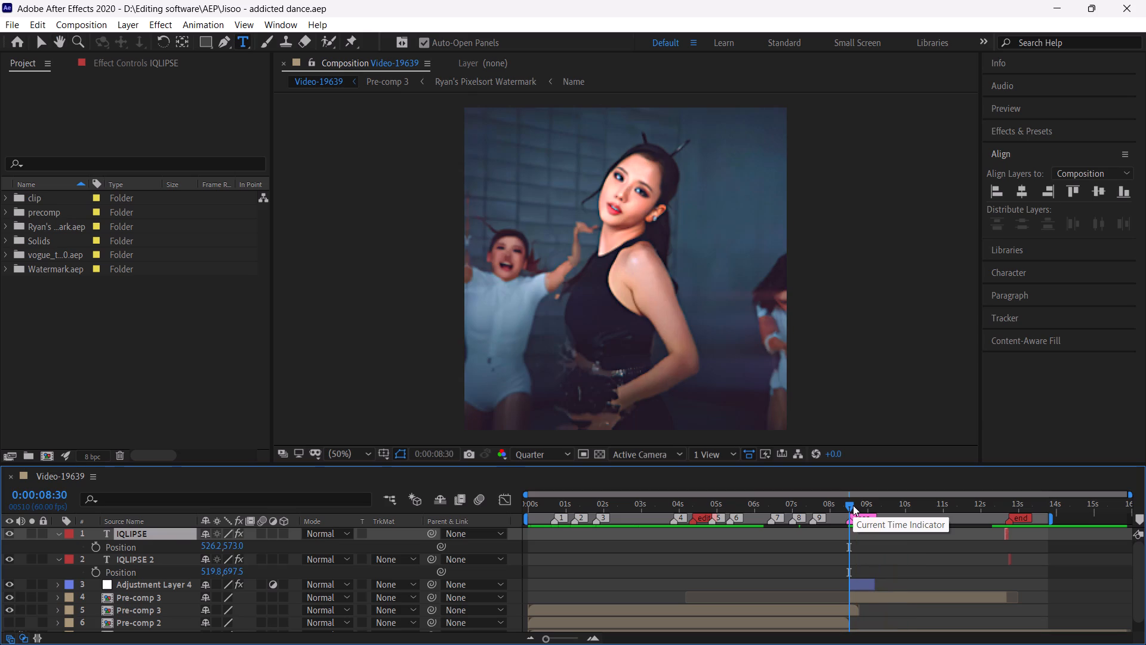
Export the Video-19639 composition to the Adobe Media Encoder queue.
{"action": "left_click", "coordinate": [7, 21]}
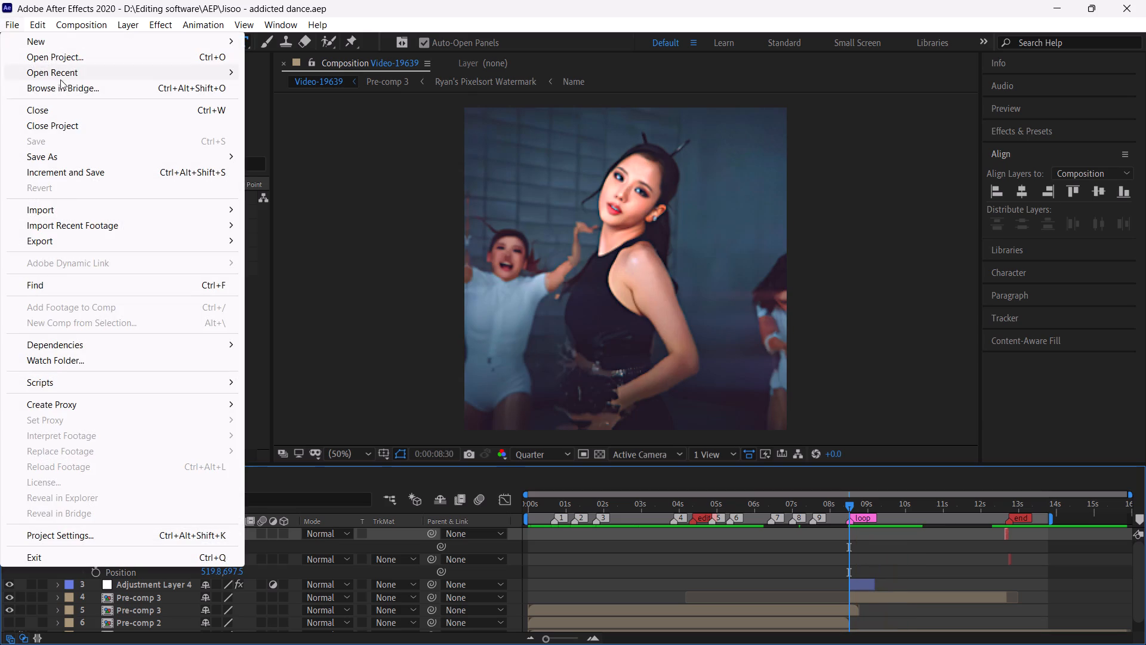
{"action": "left_click", "coordinate": [66, 246]}
{"action": "left_click", "coordinate": [329, 238]}
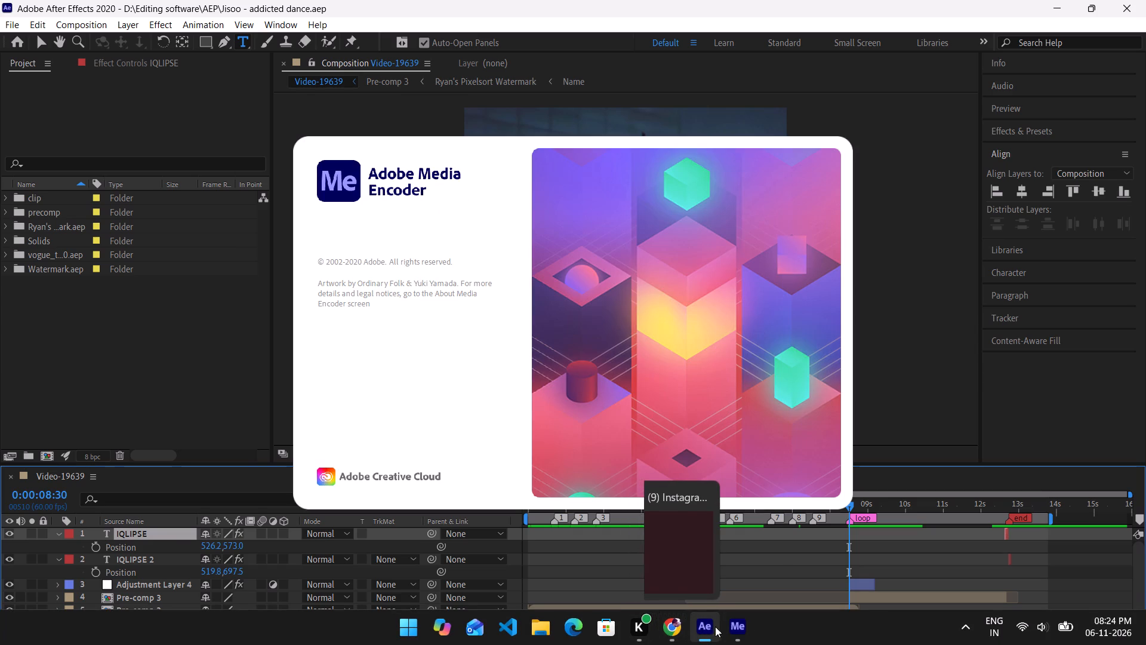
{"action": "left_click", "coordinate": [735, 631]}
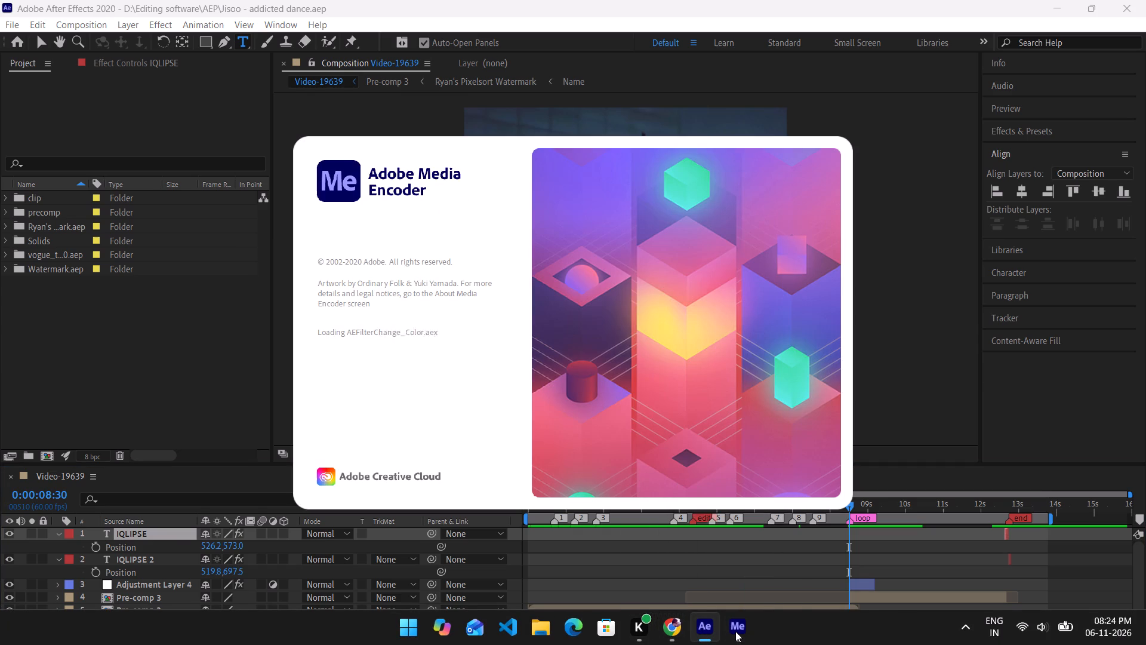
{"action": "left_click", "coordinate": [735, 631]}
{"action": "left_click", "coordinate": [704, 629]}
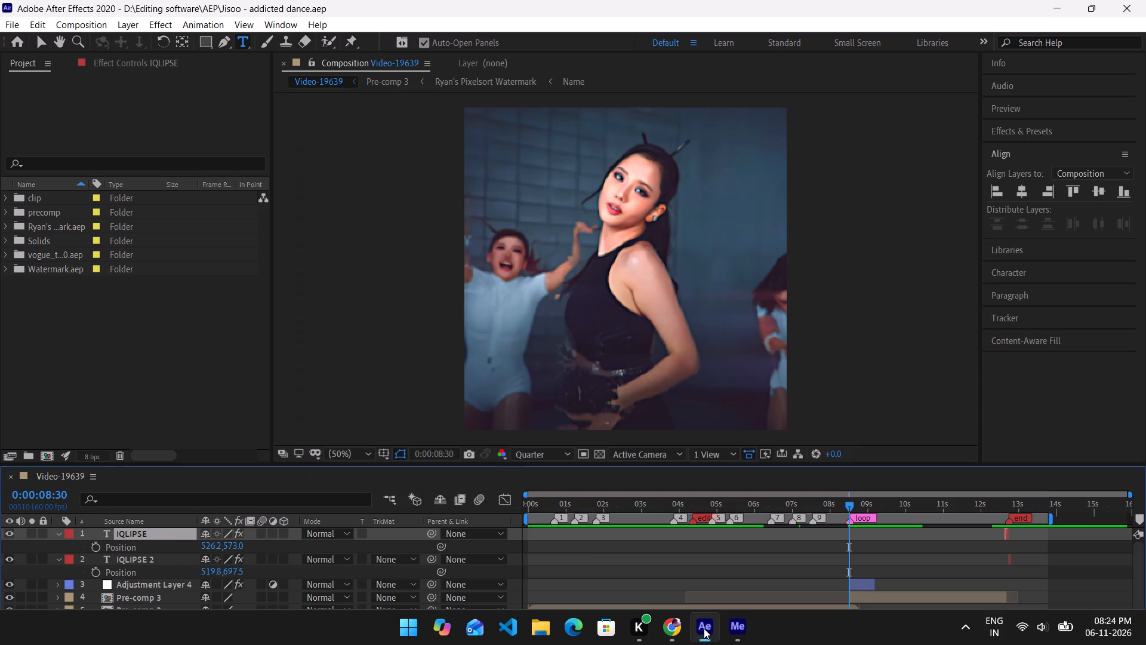
Check frames of the Video-19639 edit at several points between 0:00:00:24 and 0:00:03:23.
{"action": "left_click", "coordinate": [650, 502]}
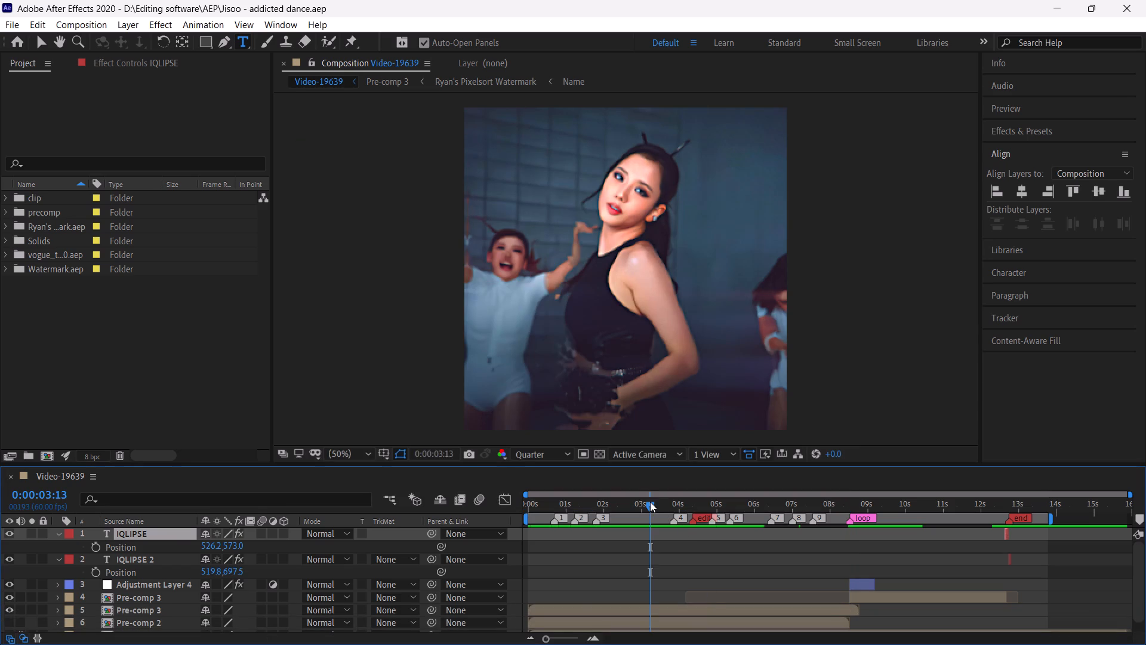
{"action": "left_click_drag", "start_coordinate": [546, 637], "coordinate": [528, 634]}
{"action": "left_click", "coordinate": [9, 27]}
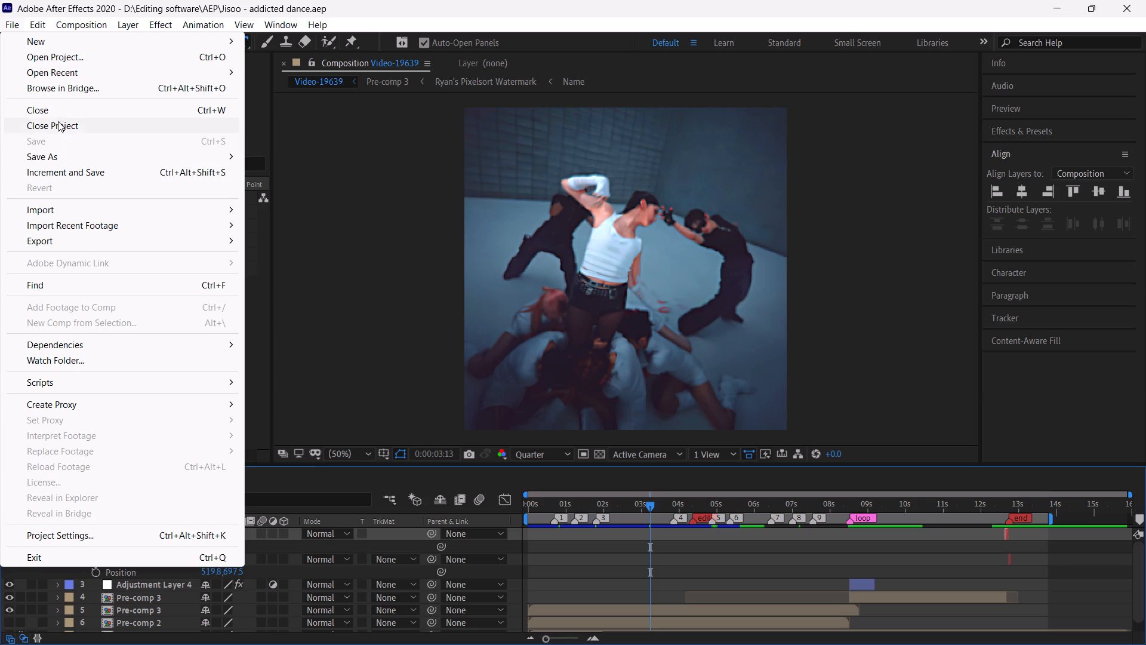
{"action": "left_click", "coordinate": [543, 504]}
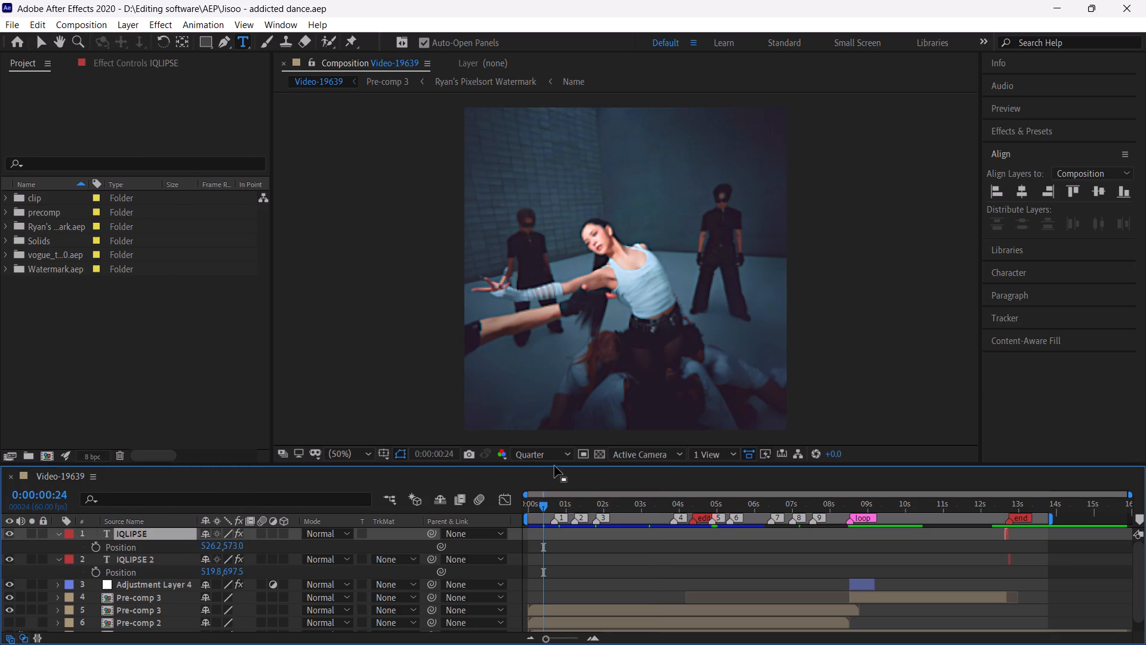
{"action": "left_click", "coordinate": [566, 507]}
{"action": "left_click", "coordinate": [585, 506]}
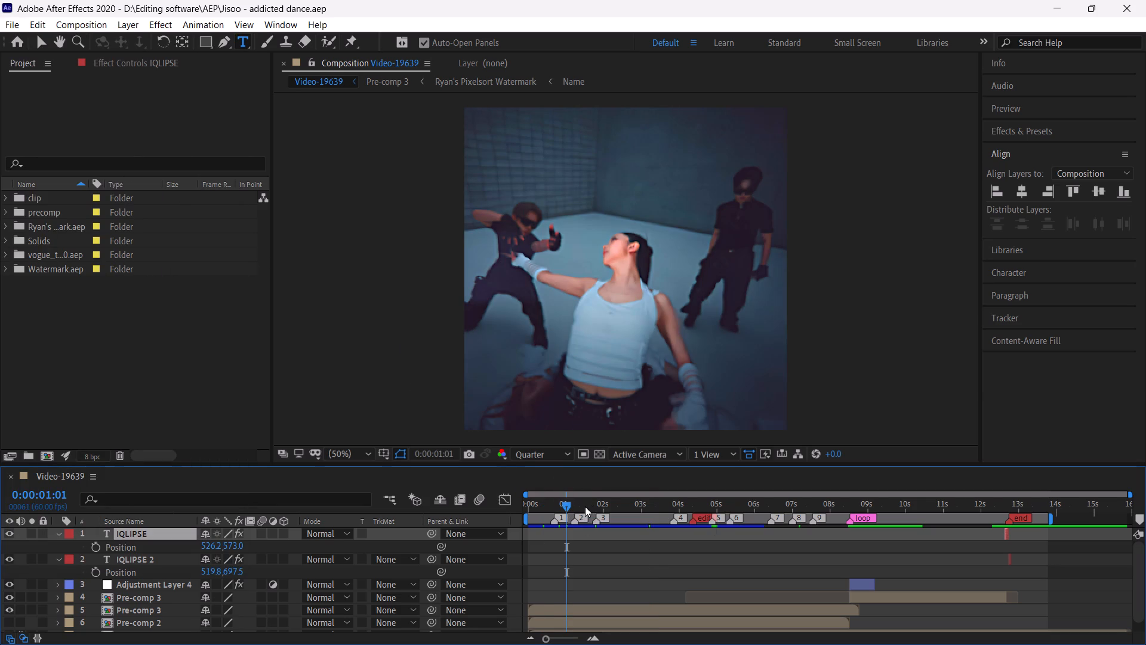
{"action": "left_click", "coordinate": [624, 508]}
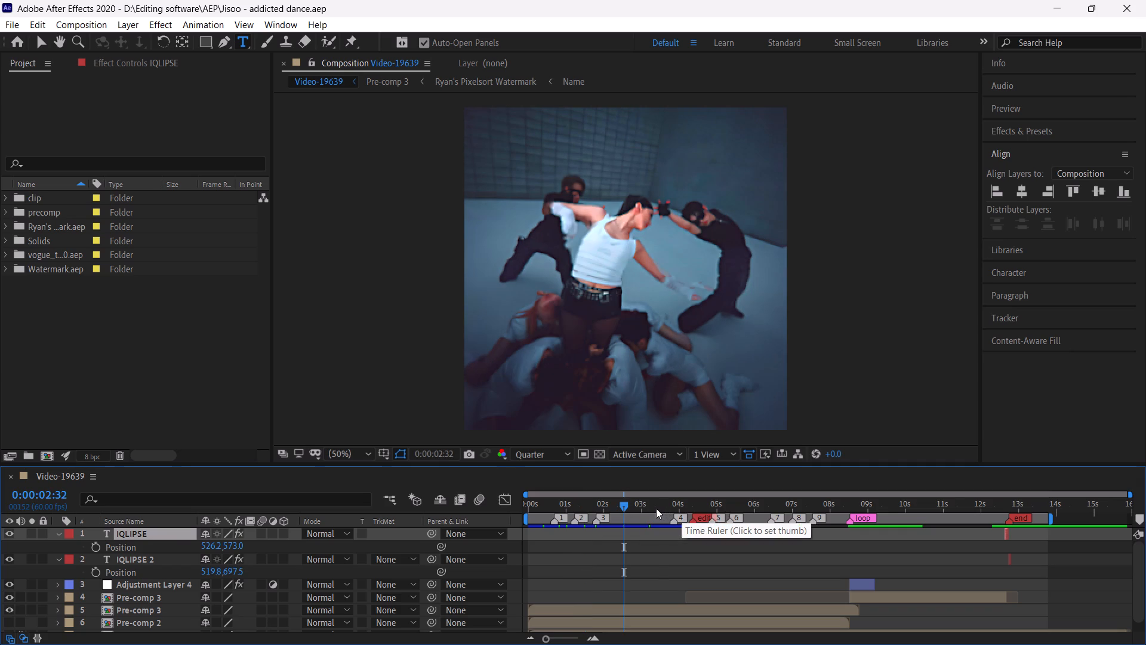
{"action": "left_click", "coordinate": [656, 508]}
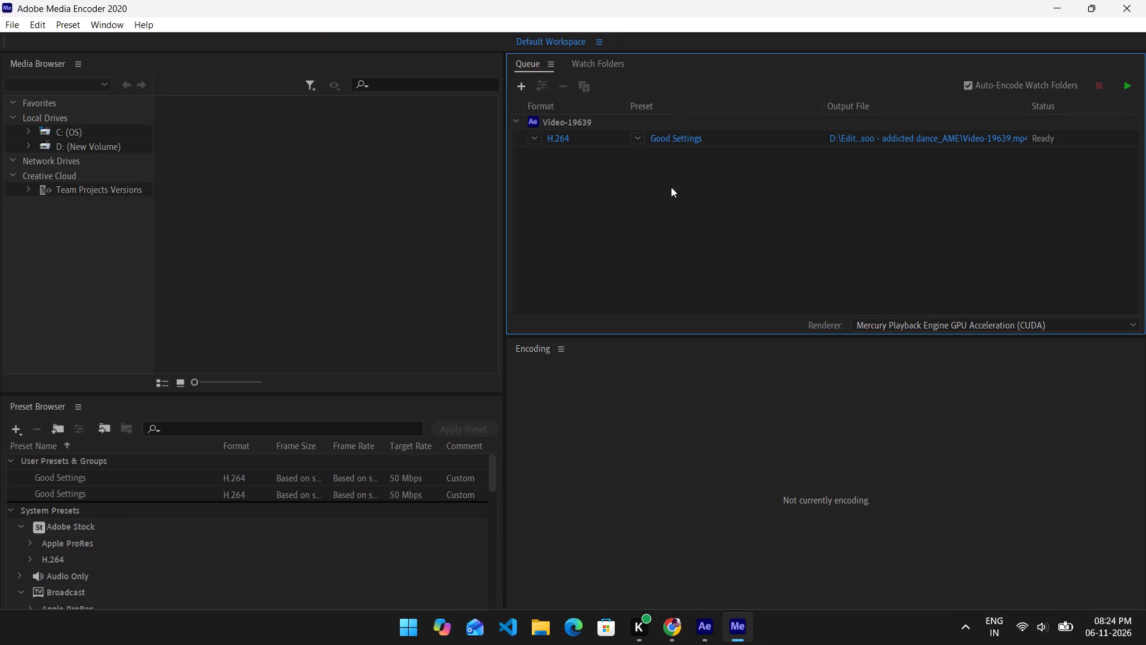
Review the export settings of the queued Video-19639 output in Media Encoder and accept them with the Good Settings preset.
{"action": "left_click", "coordinate": [677, 136]}
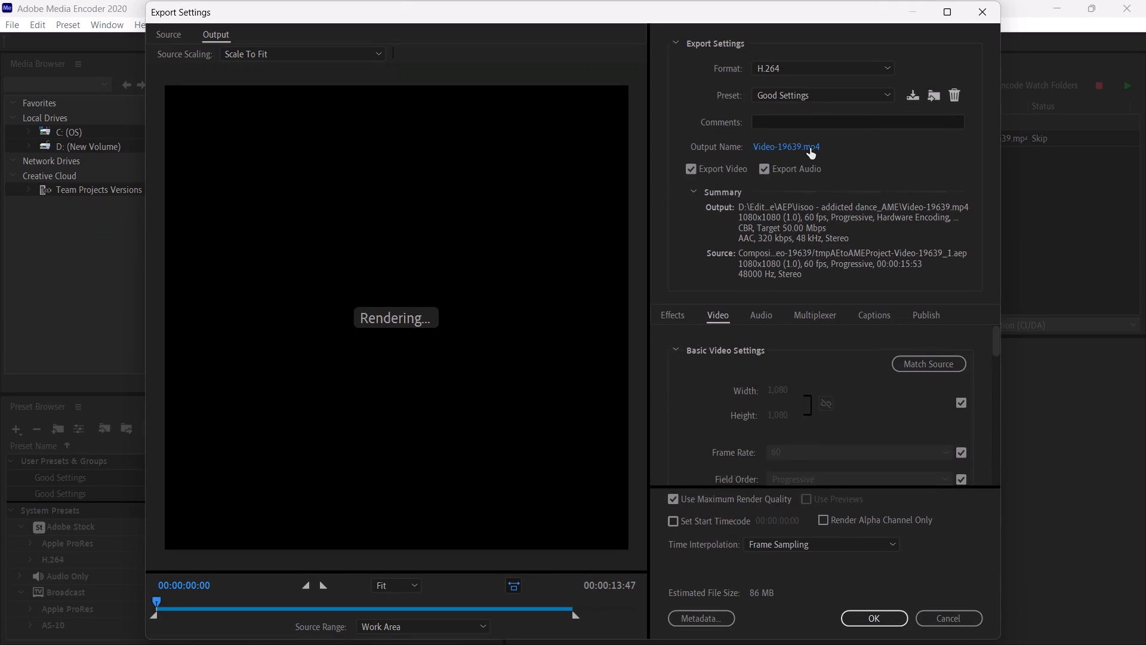
{"action": "left_click", "coordinate": [871, 615]}
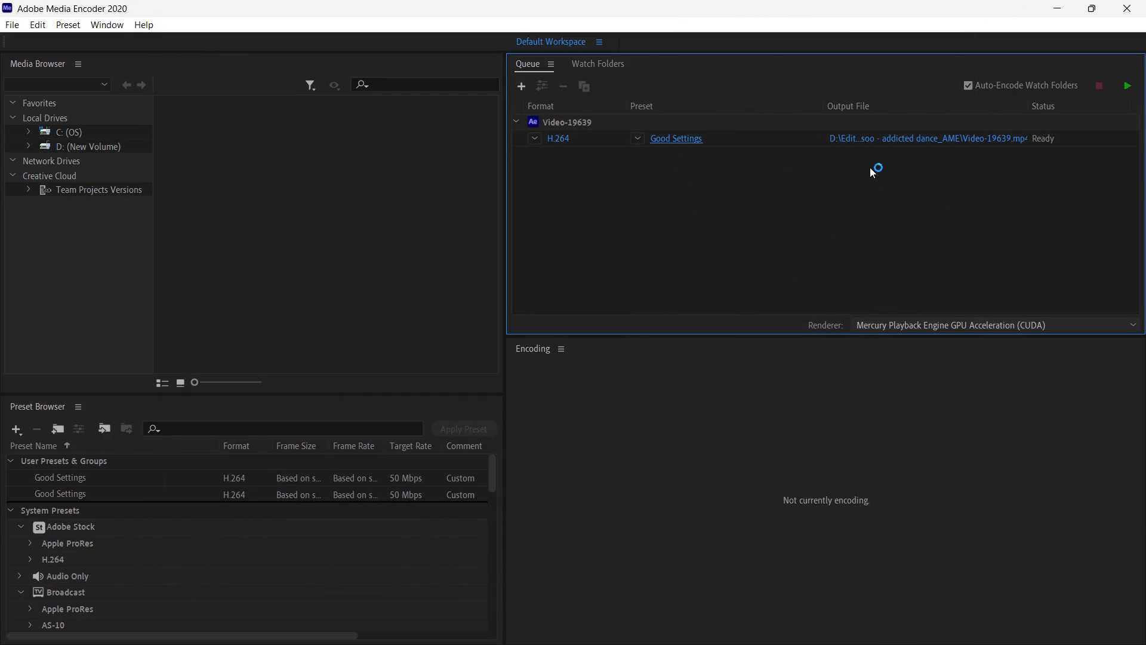
Switch to After Effects and look through the Video-19639 layers, inspecting the pre-comps and Adjustment Layer 4.
{"action": "left_click", "coordinate": [703, 623]}
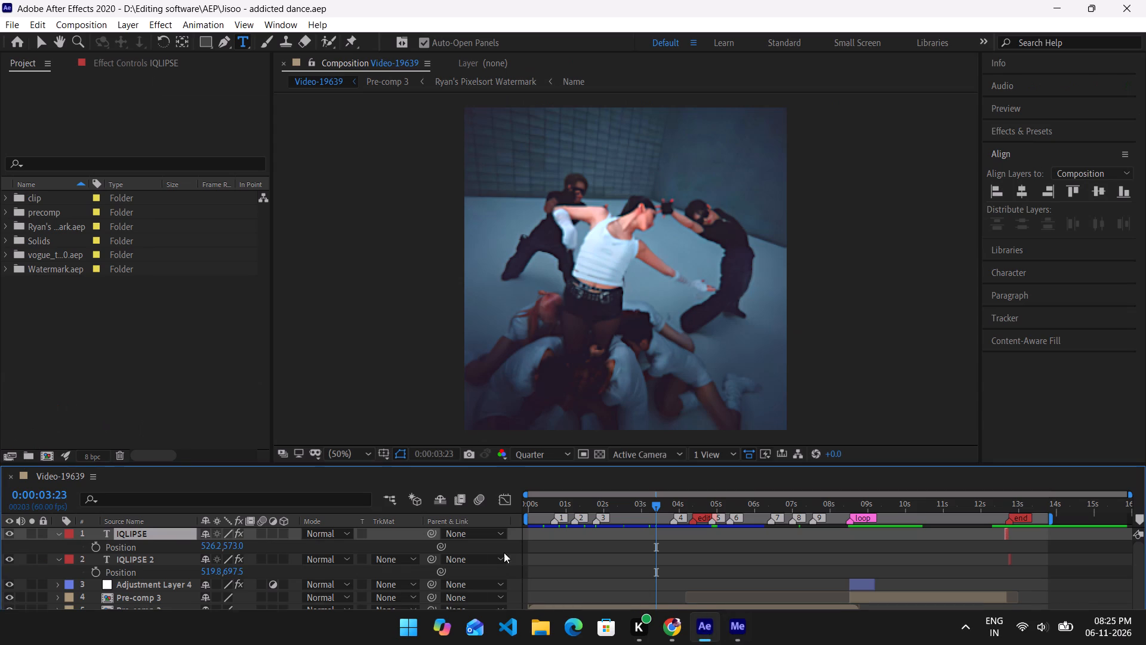
{"action": "left_click_drag", "start_coordinate": [1144, 555], "coordinate": [1143, 644]}
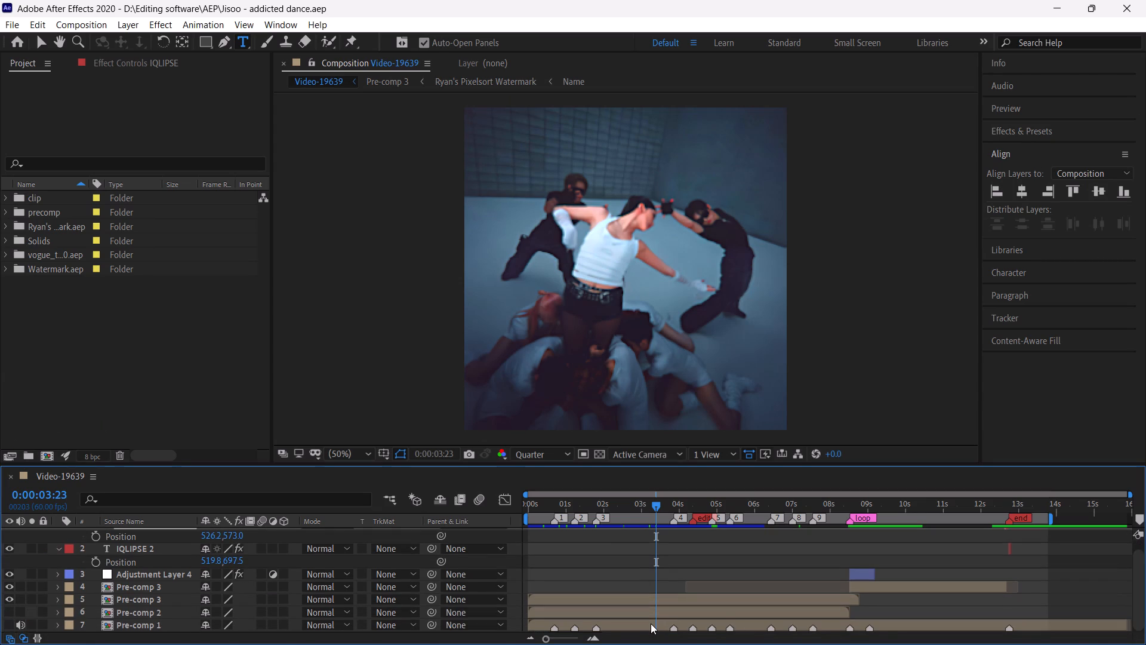
{"action": "left_click", "coordinate": [651, 623]}
{"action": "left_click", "coordinate": [656, 606]}
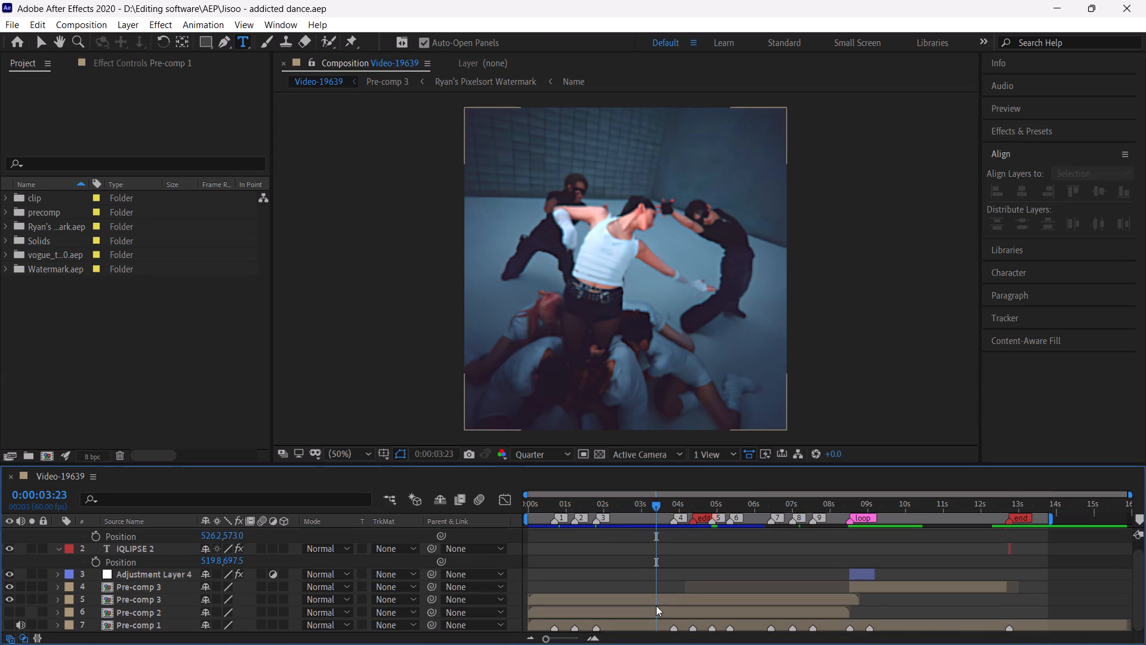
{"action": "left_click", "coordinate": [661, 609]}
{"action": "left_click", "coordinate": [661, 599]}
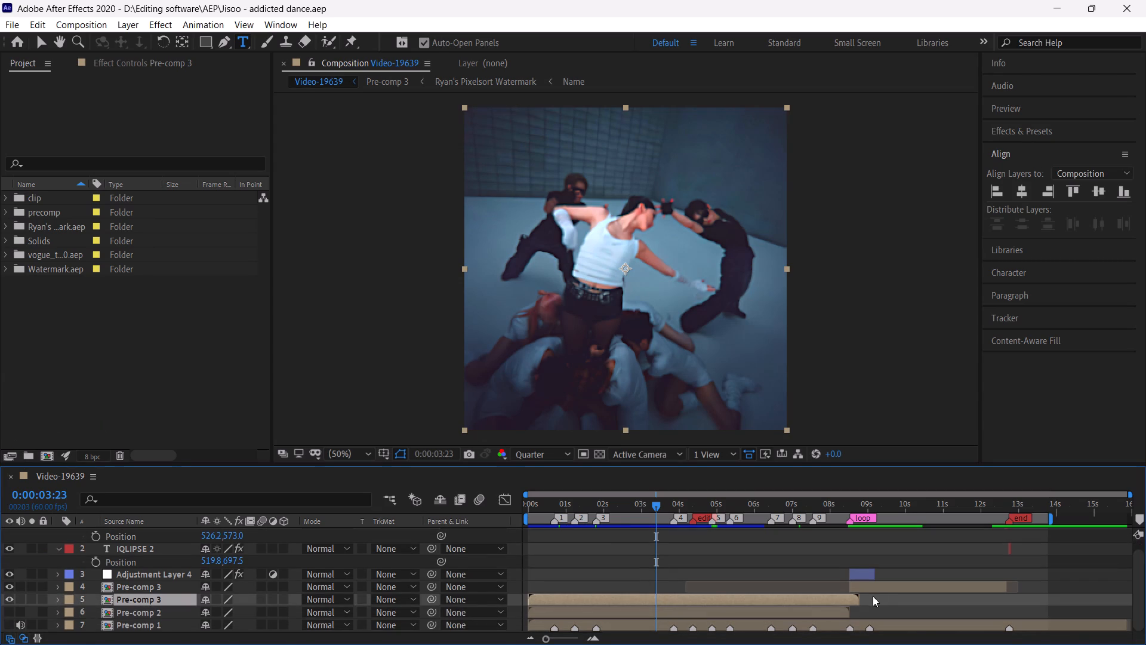
{"action": "left_click", "coordinate": [876, 586]}
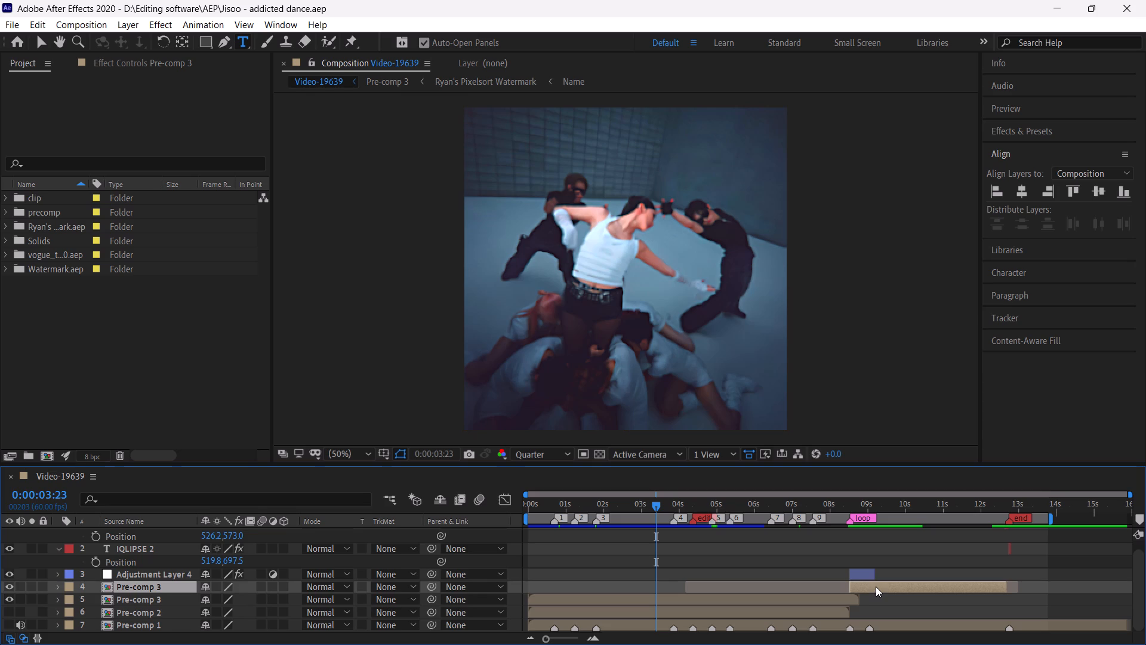
{"action": "left_click", "coordinate": [866, 573]}
{"action": "scroll", "coordinate": [918, 569], "scroll_direction": "up", "scroll_amount": 1}
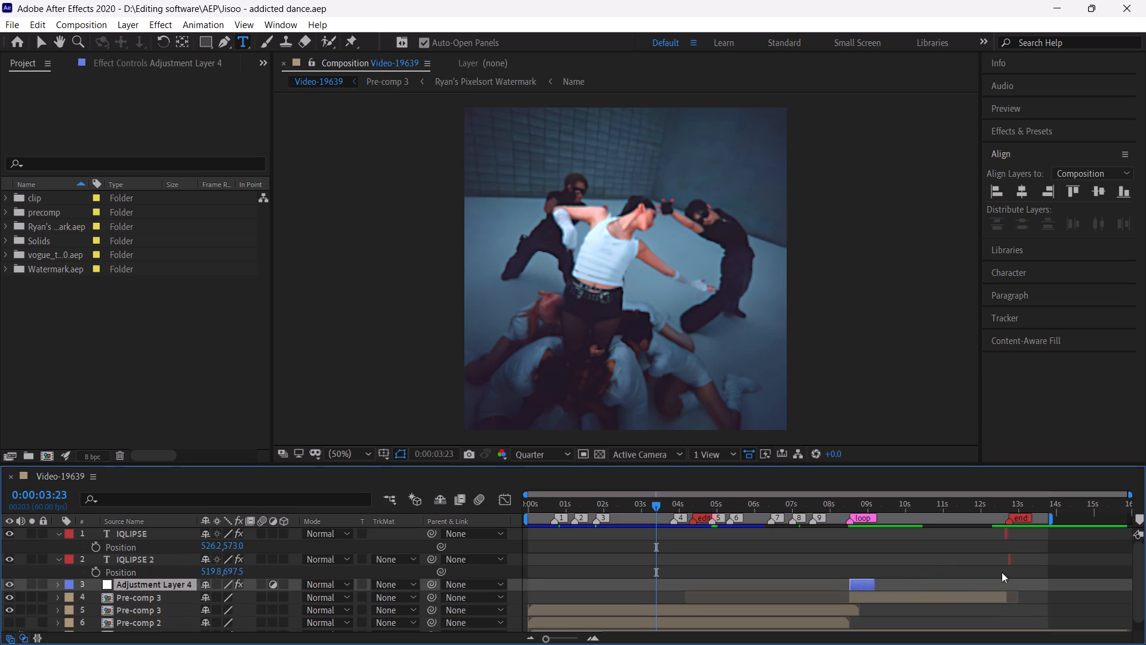
{"action": "scroll", "coordinate": [999, 549], "scroll_direction": "up", "scroll_amount": 1}
{"action": "left_click_drag", "start_coordinate": [1136, 554], "coordinate": [1130, 616]}
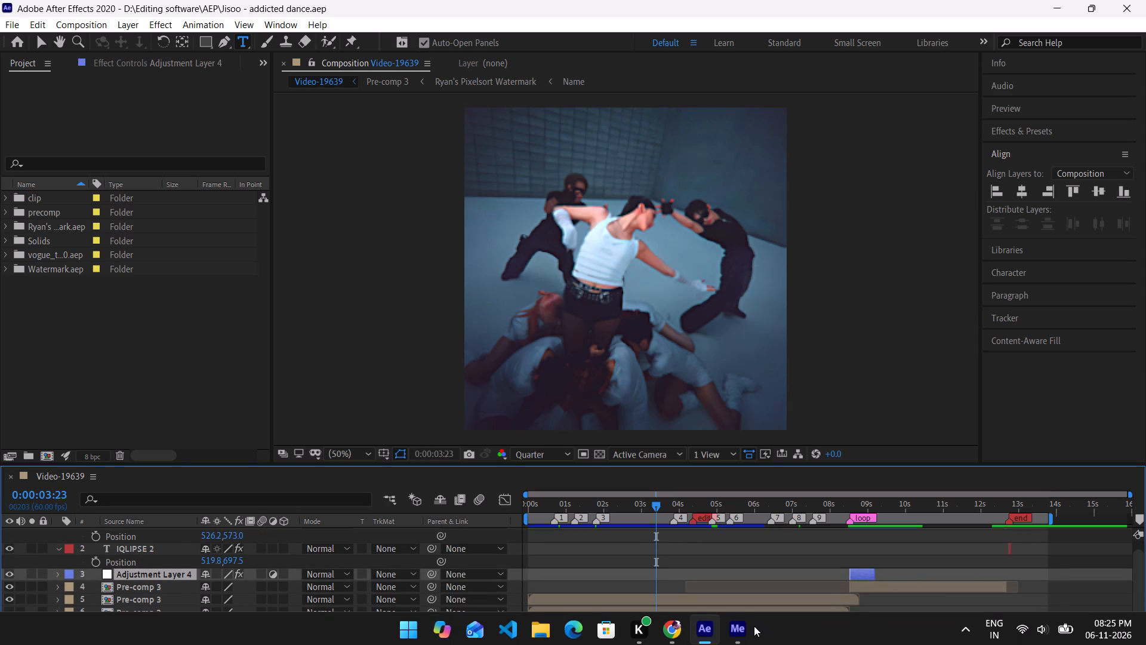
Switch to Media Encoder and set the queued output file to Addicted-jisoo dance.mp4 in the Videos folder for encoding.
{"action": "left_click", "coordinate": [746, 628]}
{"action": "left_click", "coordinate": [889, 139]}
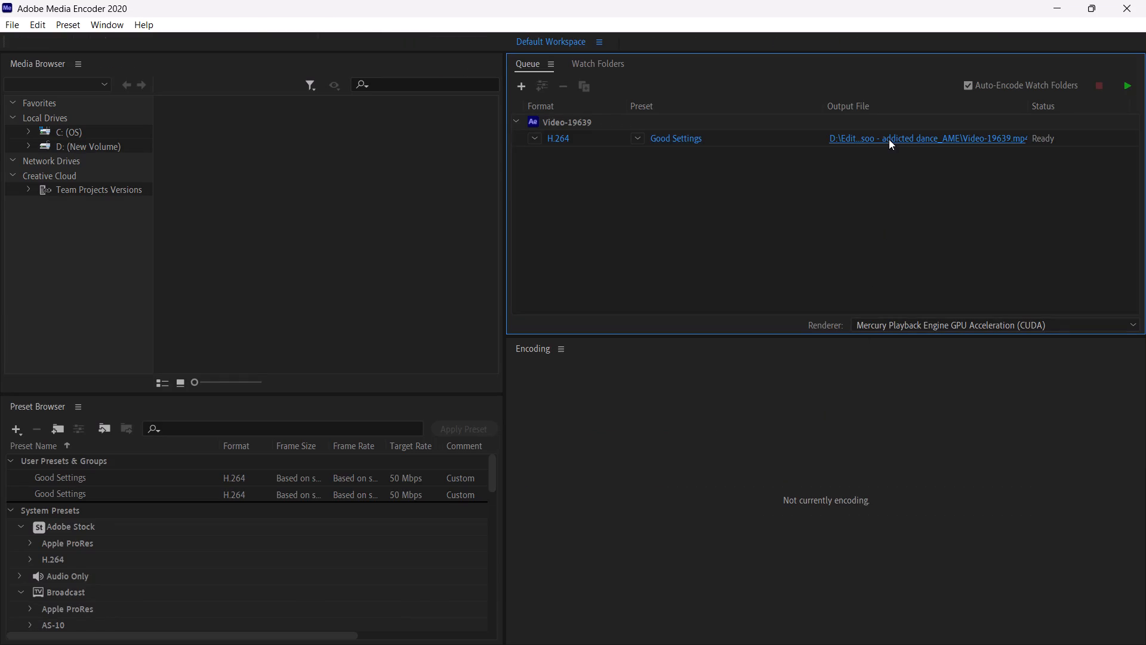
Save the queued Video-19639 output to the Videos folder under the file name Addicted-jisoo dance.
{"action": "left_click", "coordinate": [303, 303]}
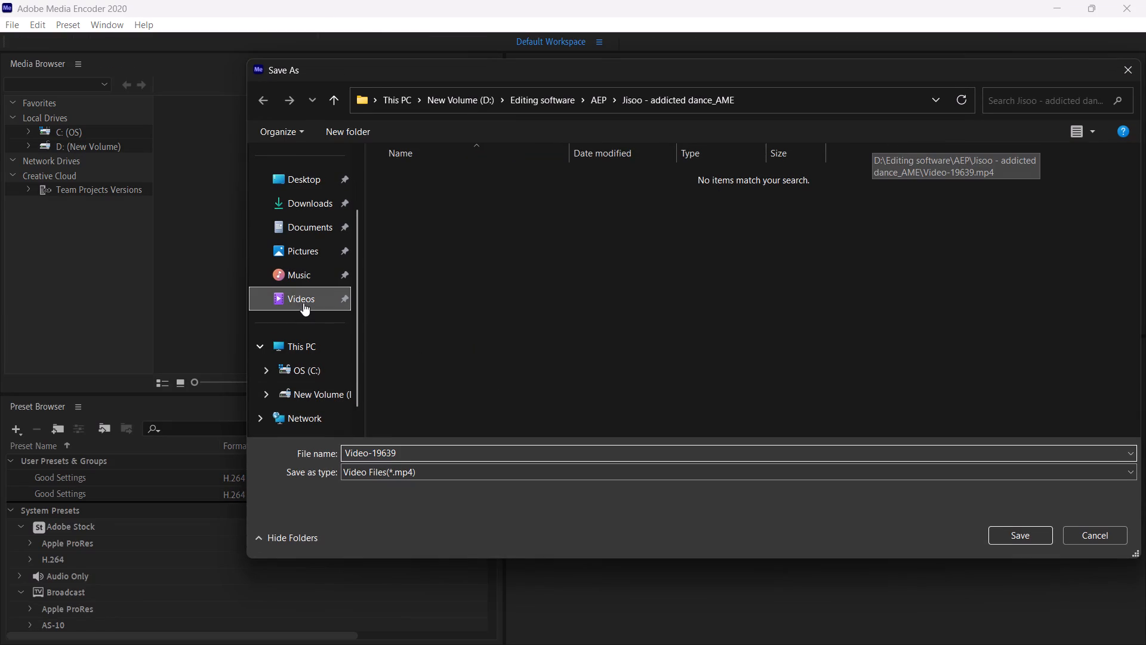
{"action": "left_click", "coordinate": [443, 451]}
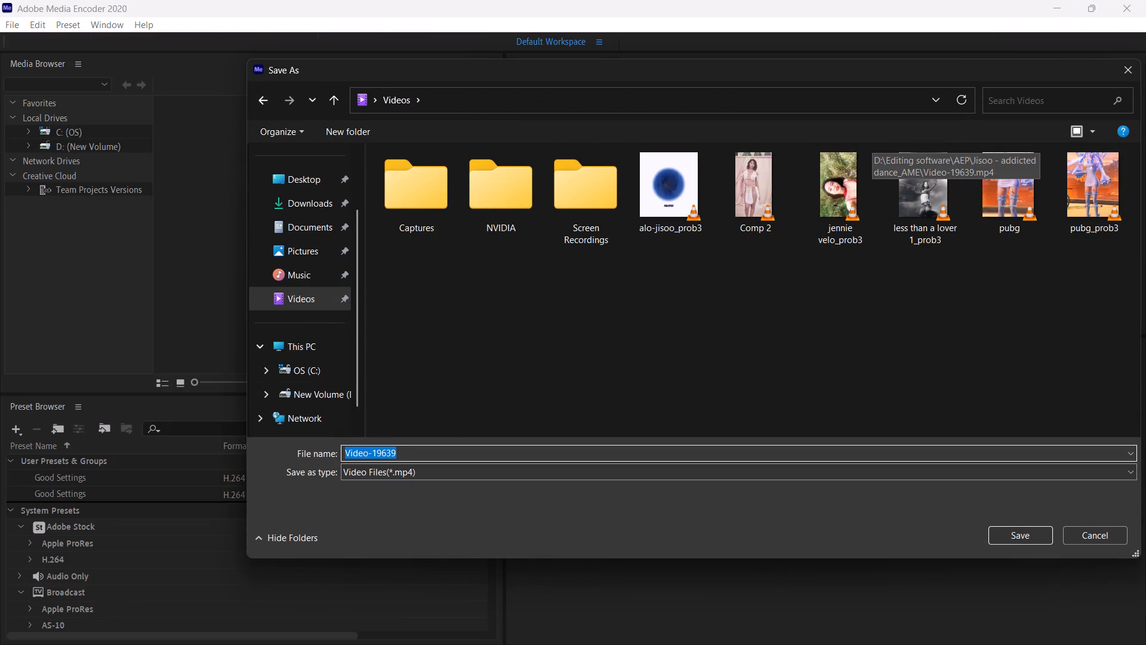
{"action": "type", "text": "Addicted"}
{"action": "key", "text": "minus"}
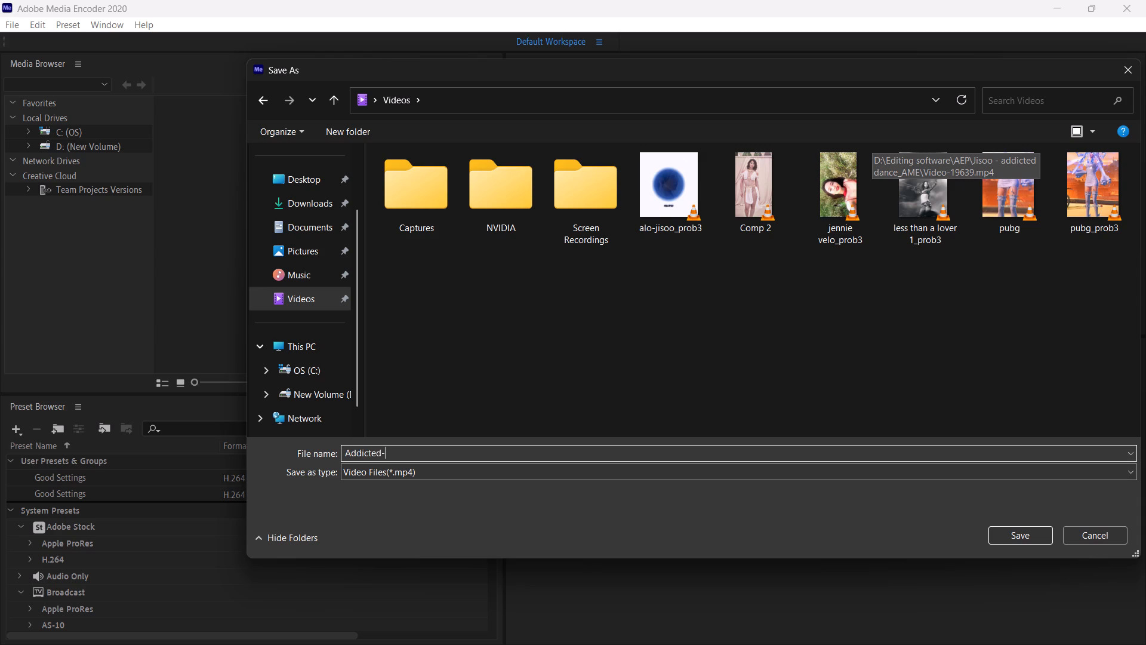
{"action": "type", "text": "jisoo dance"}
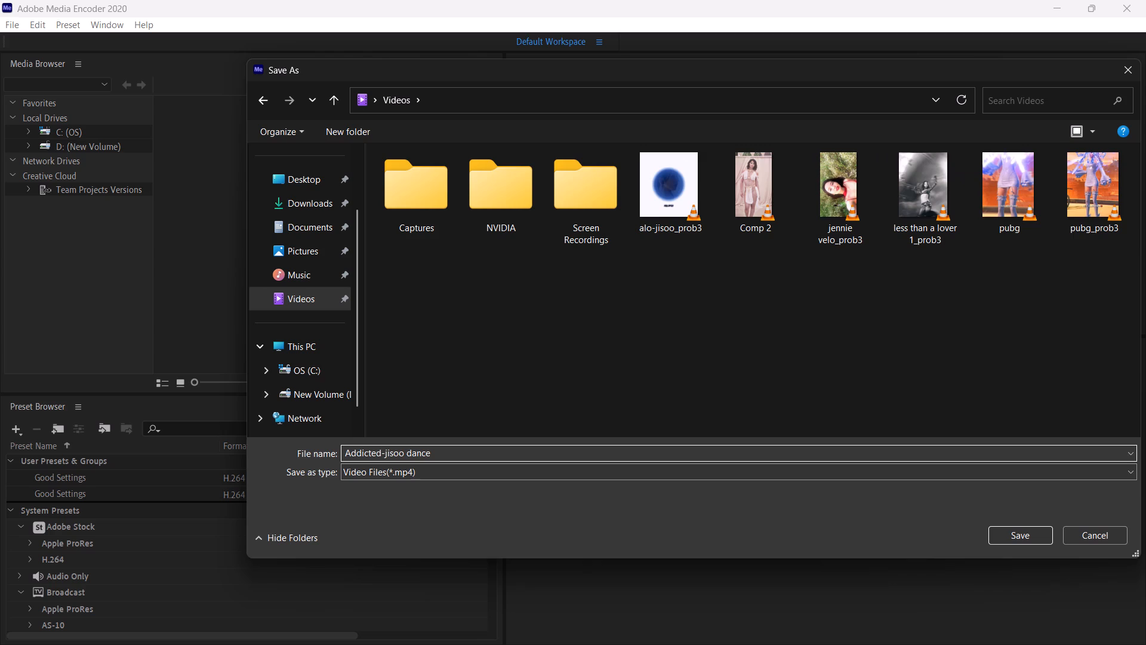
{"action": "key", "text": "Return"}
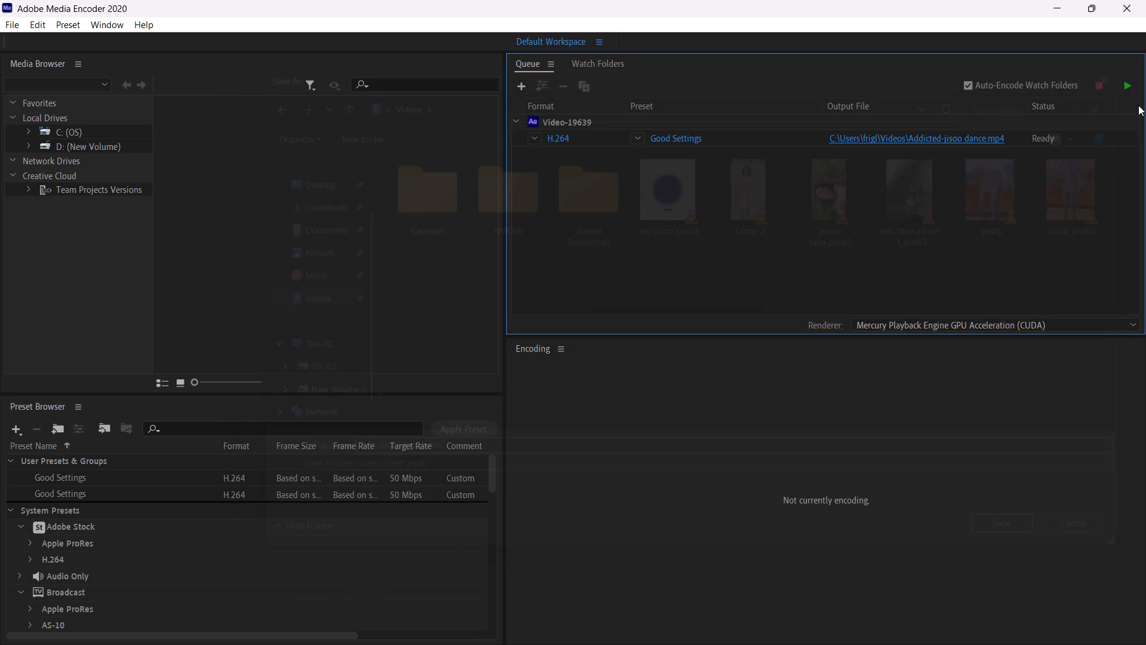
Start encoding the queued Video-19639 output.
{"action": "left_click", "coordinate": [1130, 82]}
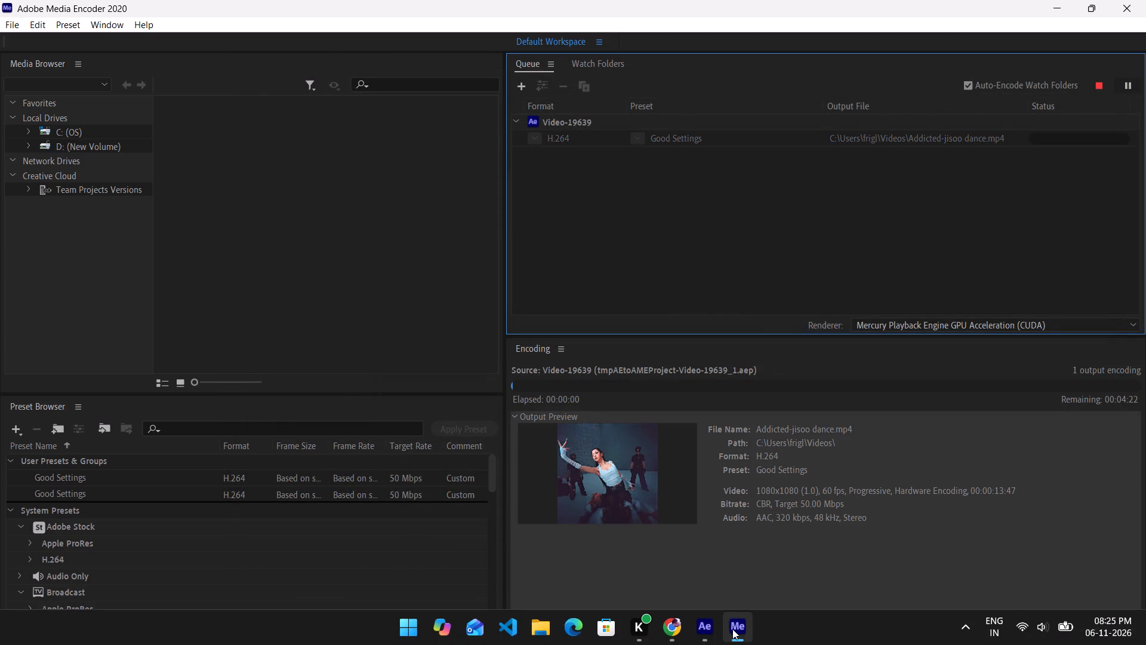
Switch to After Effects and set the Video-19639 composition's preview resolution to Full.
{"action": "left_click", "coordinate": [708, 629]}
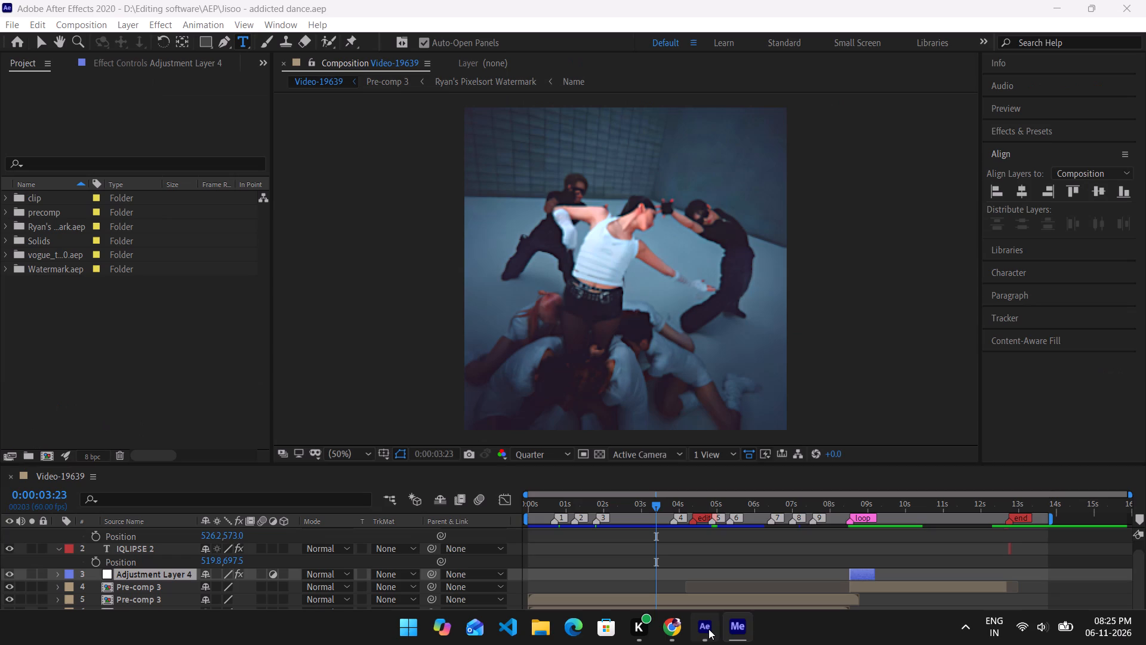
{"action": "left_click", "coordinate": [525, 460]}
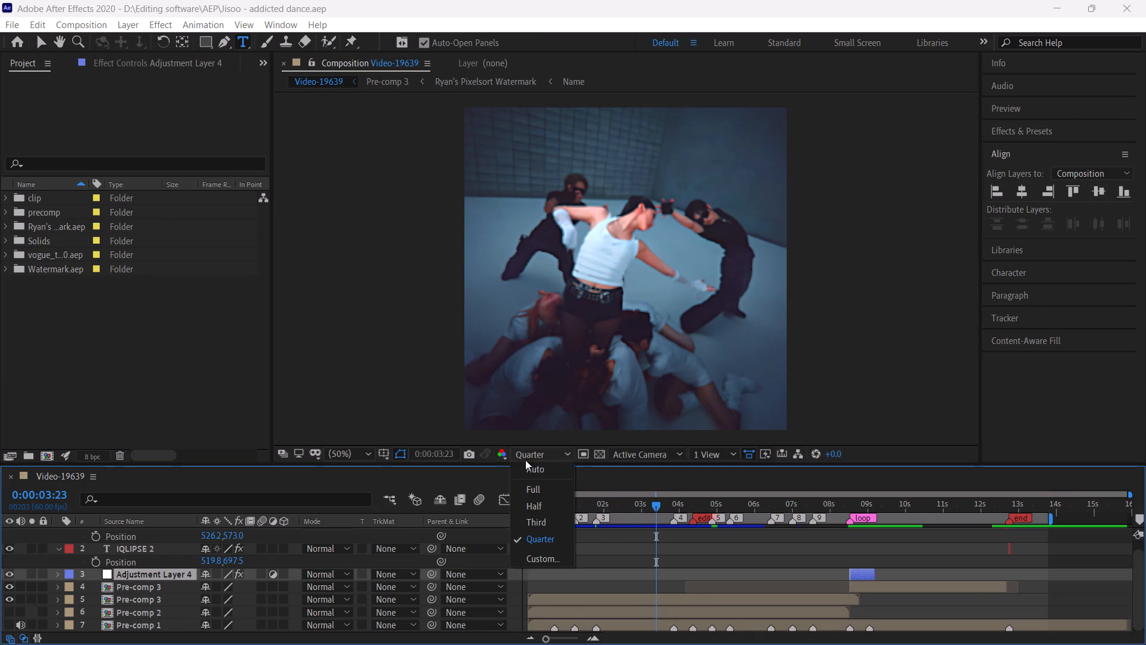
{"action": "left_click", "coordinate": [542, 487]}
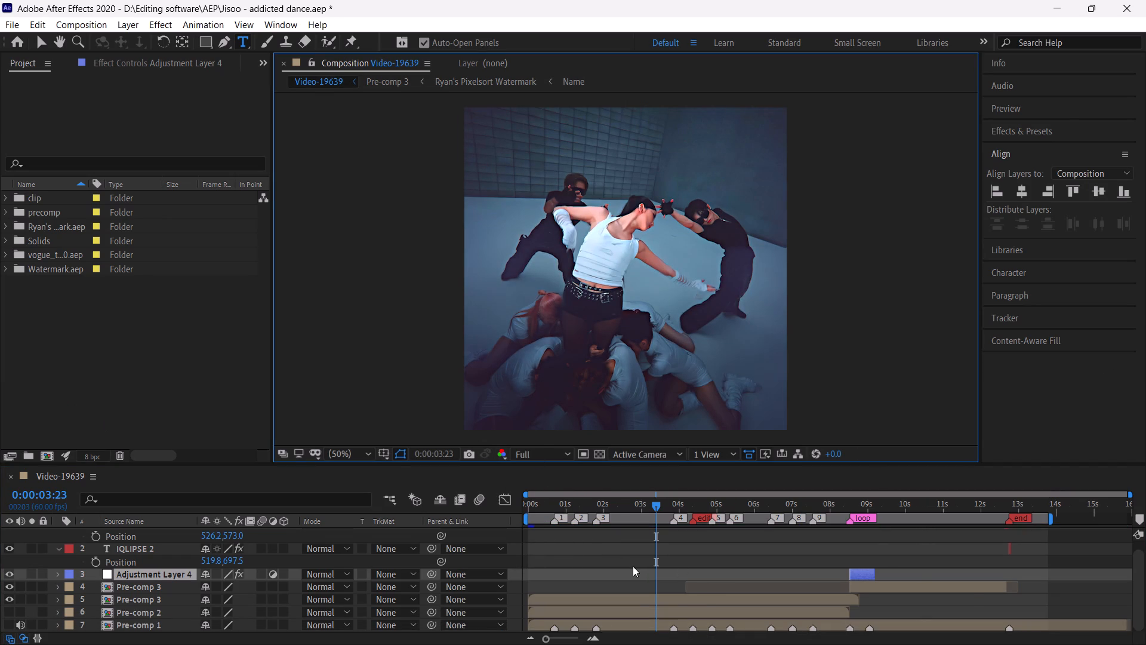
Save the Jisoo - addicted dance project.
{"action": "left_click", "coordinate": [7, 22]}
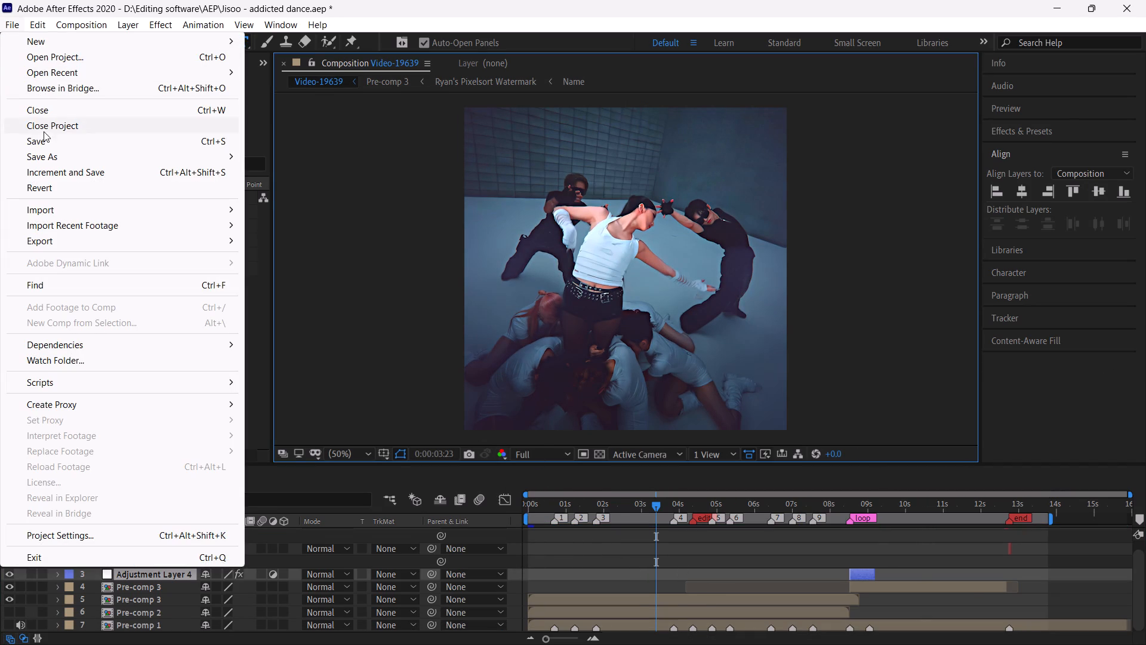
{"action": "left_click", "coordinate": [47, 139]}
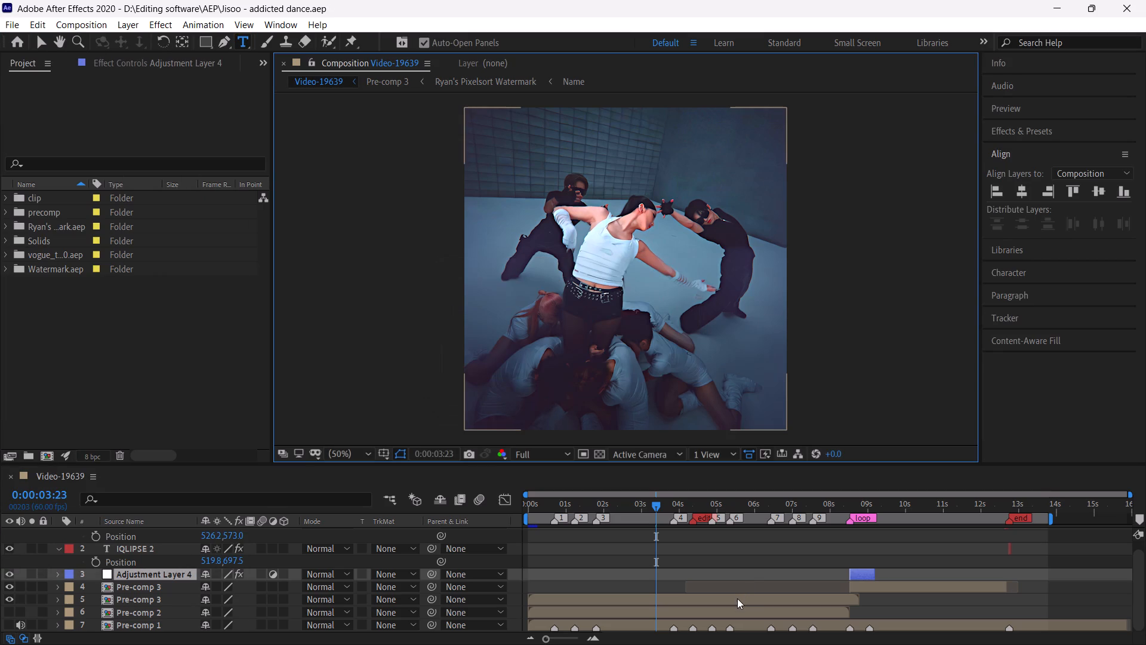
Open Pre-comp 3 in After Effects and examine the effects on adjustment layer 29, collapsing all but Máscara de enfoque.
{"action": "double_click", "coordinate": [737, 598]}
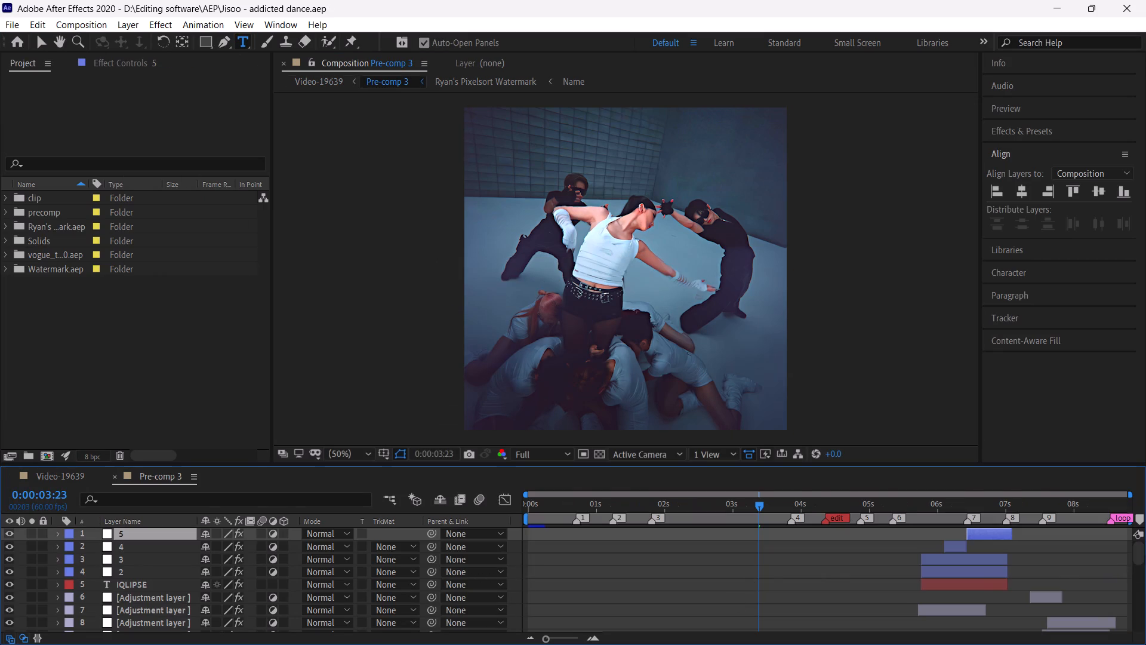
{"action": "left_click_drag", "start_coordinate": [1145, 555], "coordinate": [1140, 587]}
{"action": "left_click_drag", "start_coordinate": [1139, 550], "coordinate": [1137, 637]}
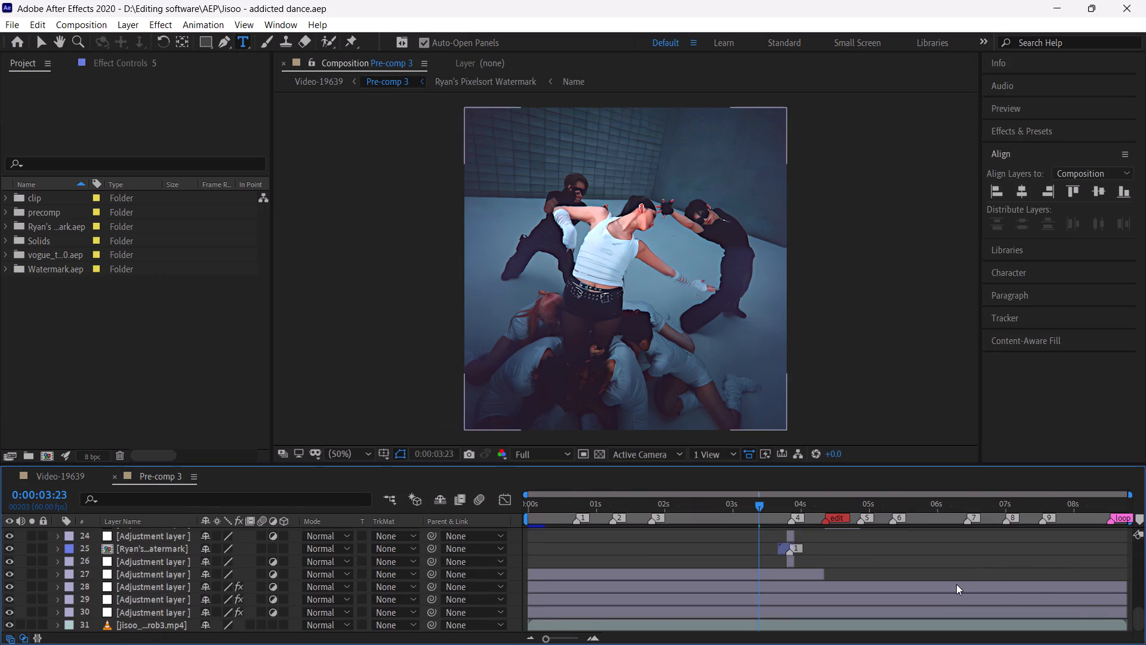
{"action": "left_click", "coordinate": [956, 584]}
{"action": "left_click", "coordinate": [942, 602]}
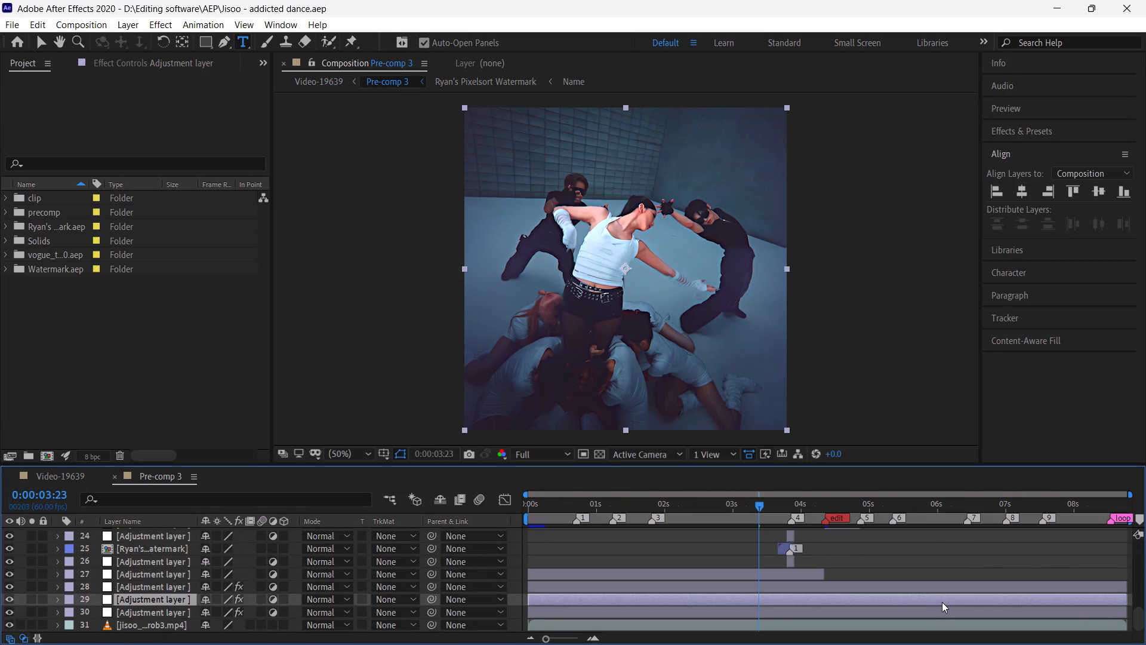
{"action": "left_click", "coordinate": [203, 62]}
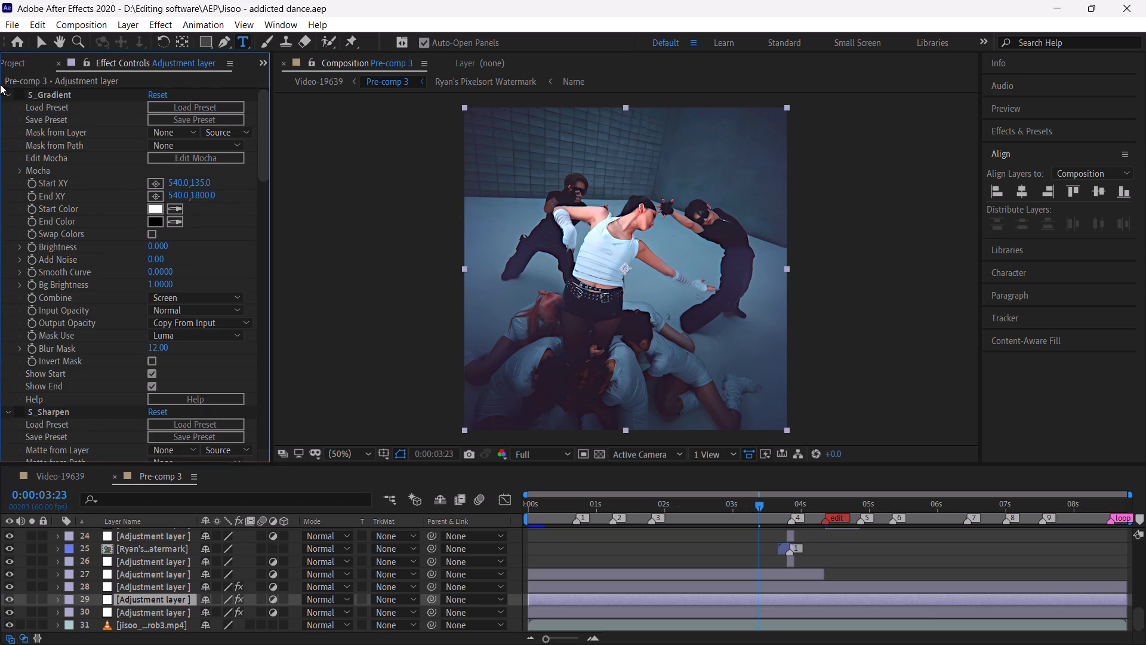
{"action": "left_click", "coordinate": [5, 90]}
{"action": "left_click", "coordinate": [5, 102]}
{"action": "left_click", "coordinate": [7, 117]}
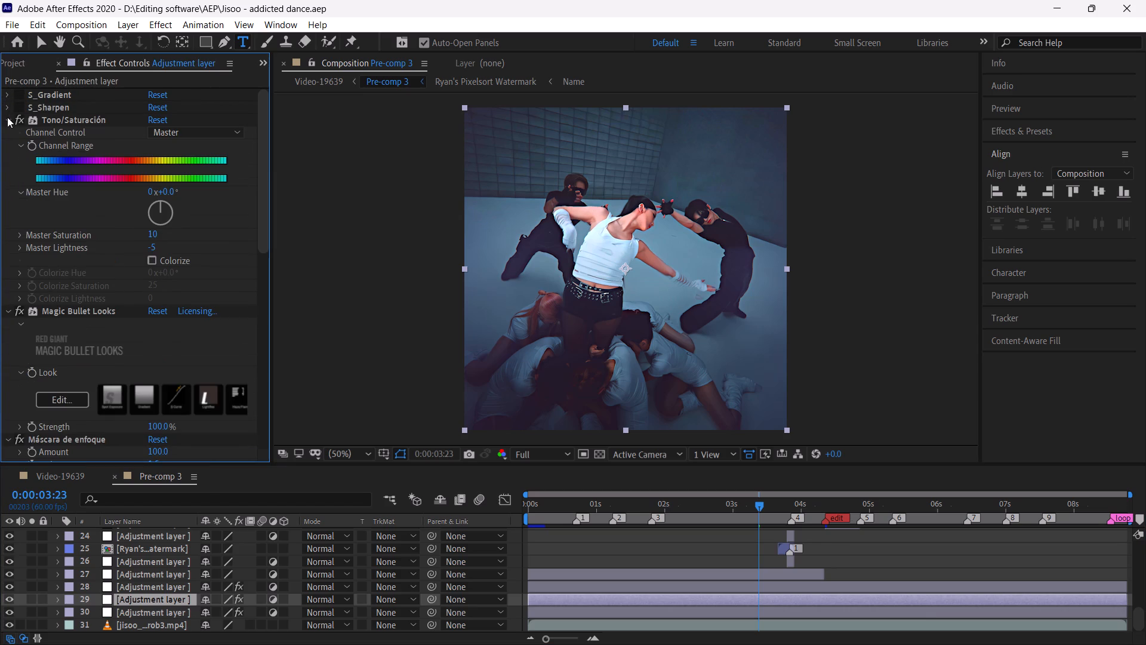
{"action": "left_click", "coordinate": [8, 130]}
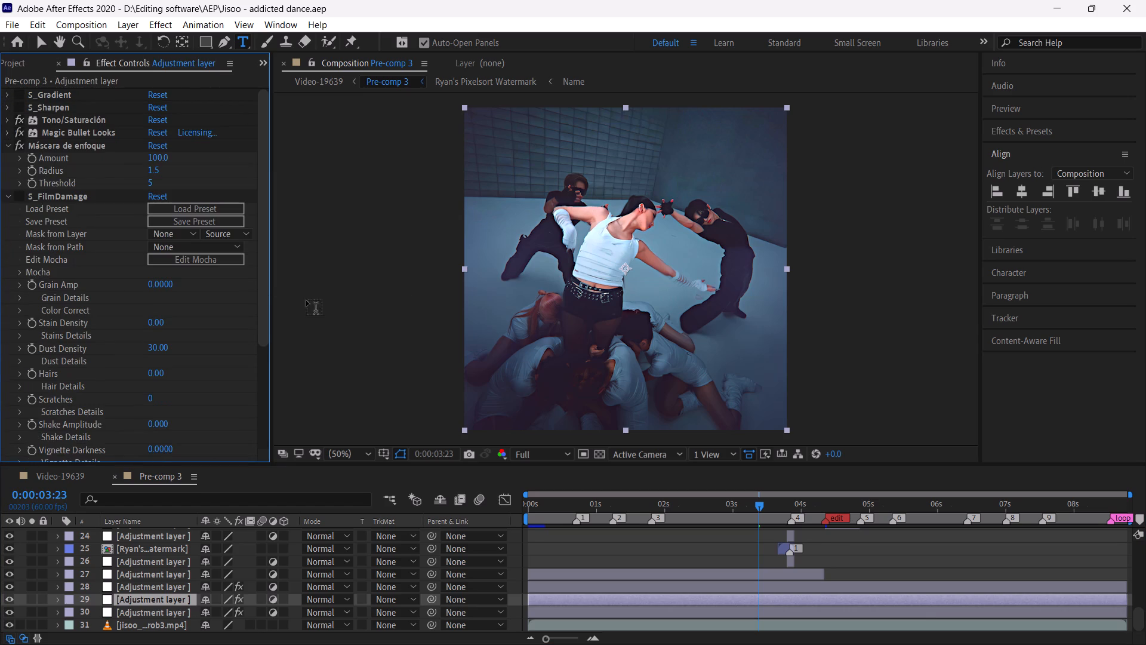
{"action": "left_click", "coordinate": [5, 195]}
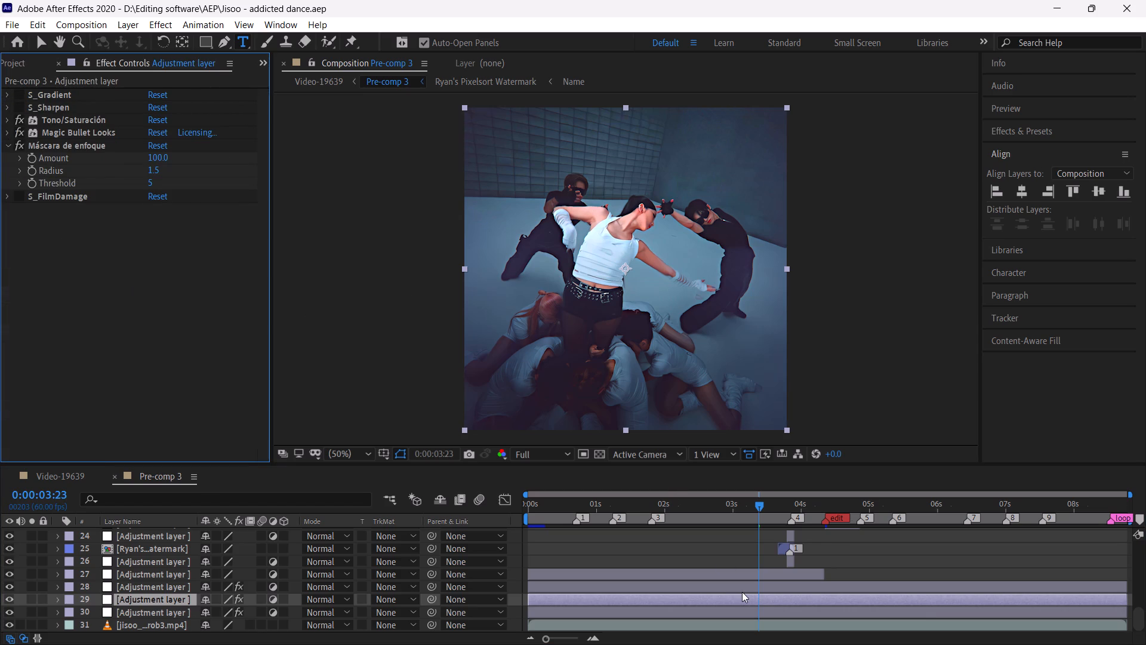
Examine the Mxdhav.aep effects on adjustment layer 28 of Pre-comp 3, collapsing each one from Sharpen to Curves.
{"action": "left_click", "coordinate": [742, 592]}
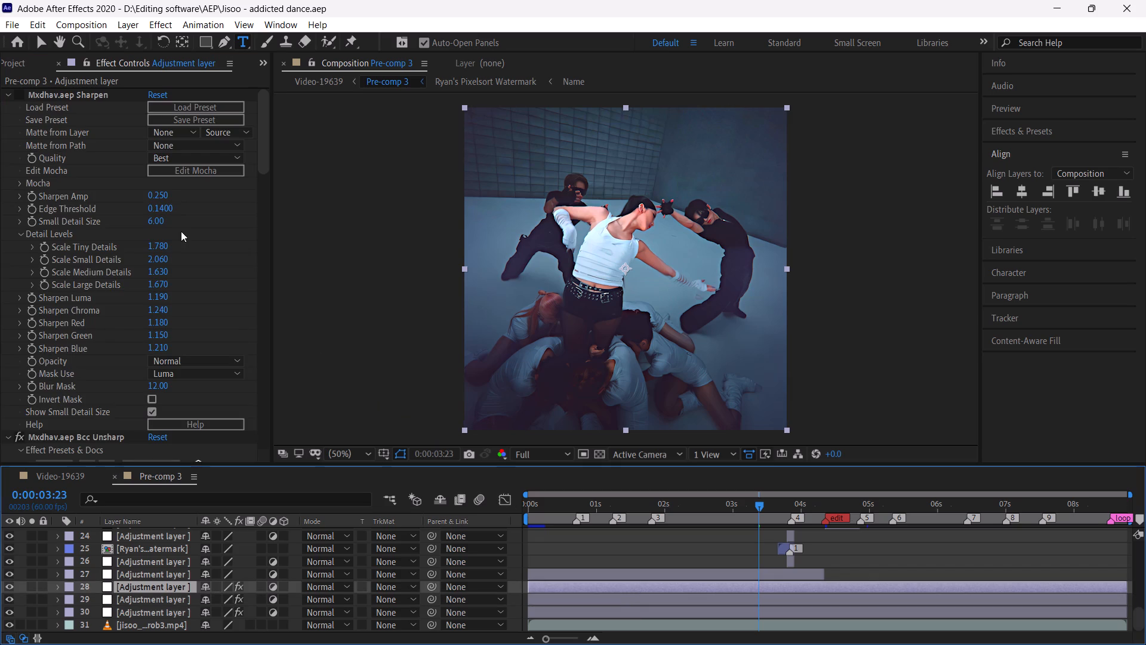
{"action": "left_click", "coordinate": [10, 95]}
{"action": "left_click", "coordinate": [8, 105]}
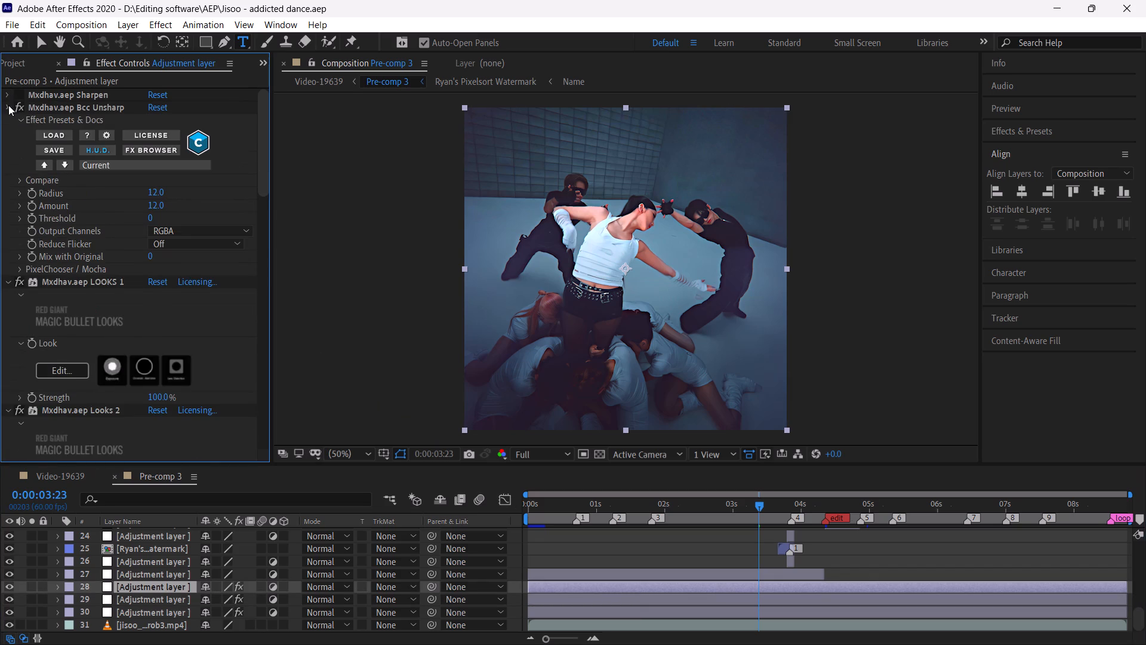
{"action": "left_click", "coordinate": [6, 118]}
{"action": "left_click", "coordinate": [6, 131]}
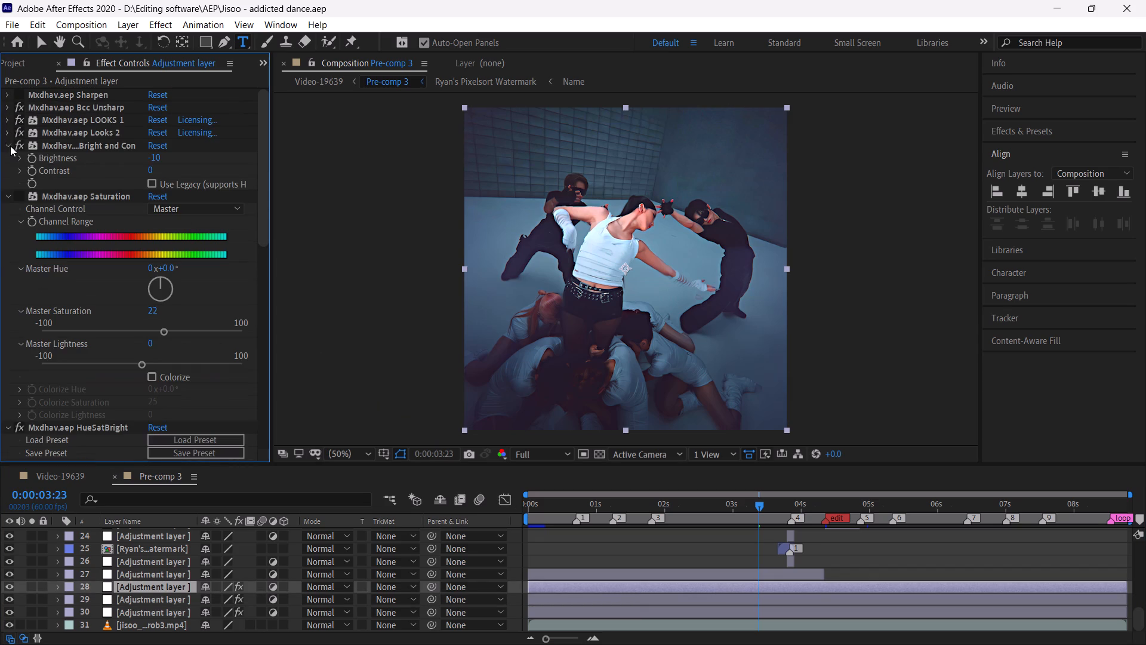
{"action": "left_click", "coordinate": [10, 144]}
{"action": "left_click", "coordinate": [8, 156]}
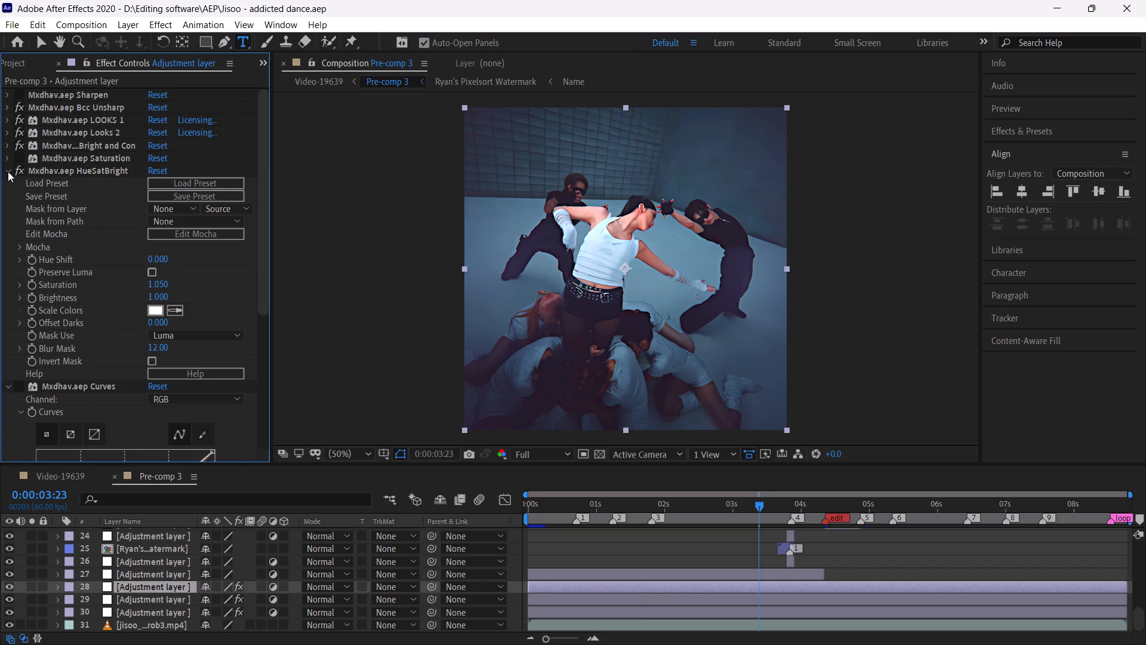
{"action": "left_click", "coordinate": [8, 170]}
{"action": "left_click", "coordinate": [5, 185]}
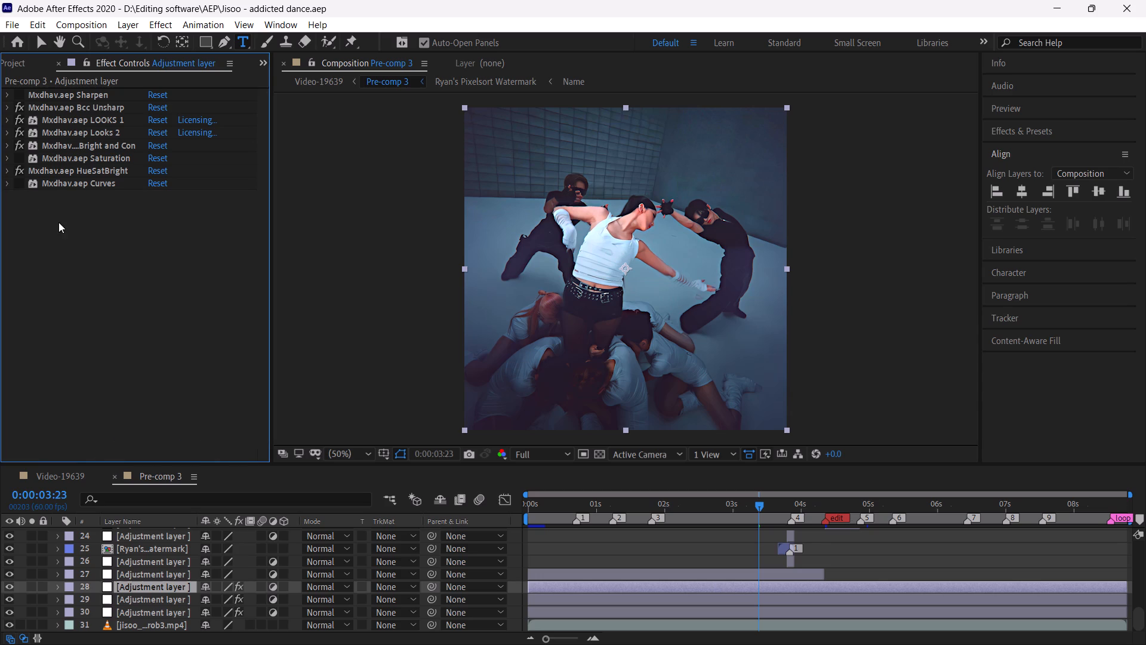
{"action": "left_click", "coordinate": [58, 222]}
Save the project and close After Effects.
{"action": "key", "text": "ctrl+s"}
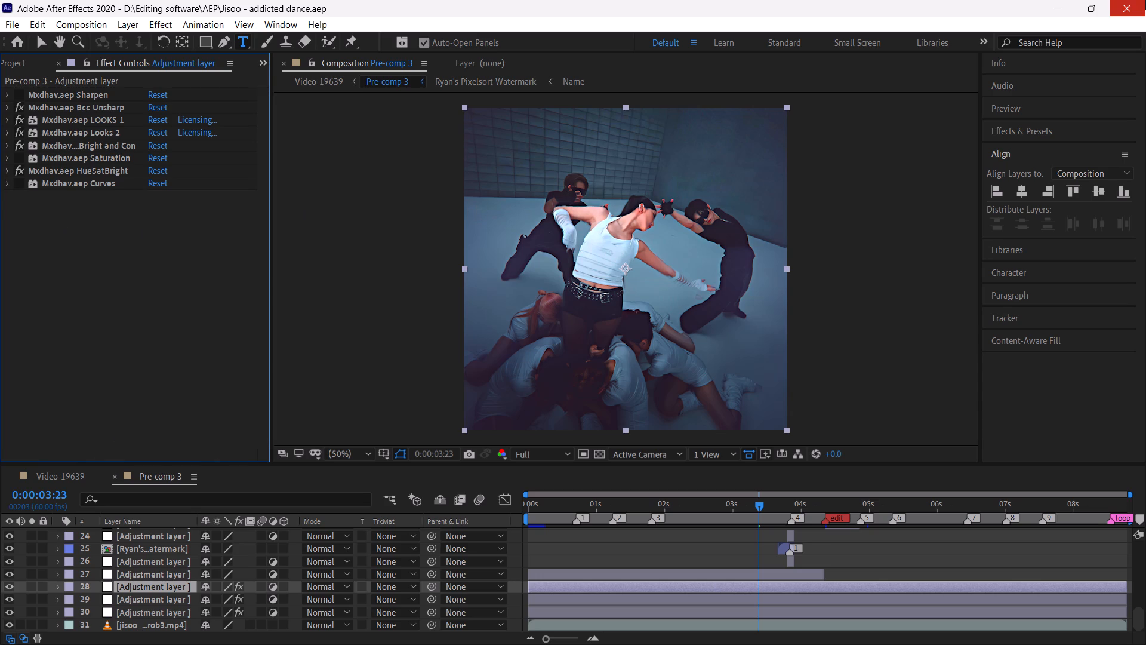
{"action": "left_click", "coordinate": [1141, 0]}
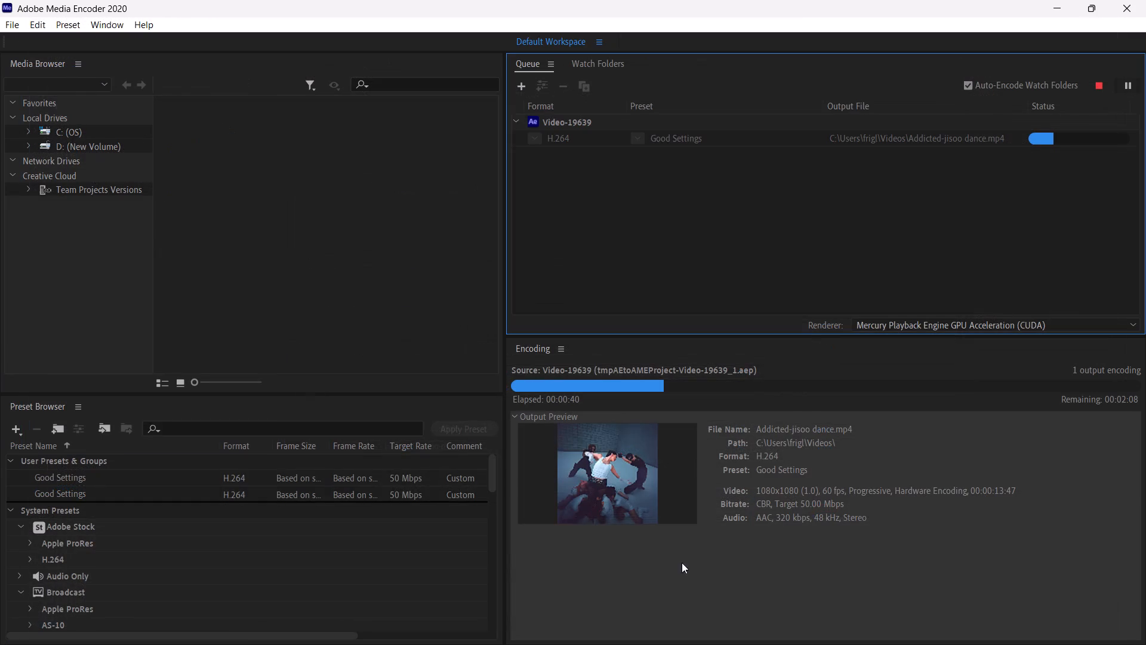